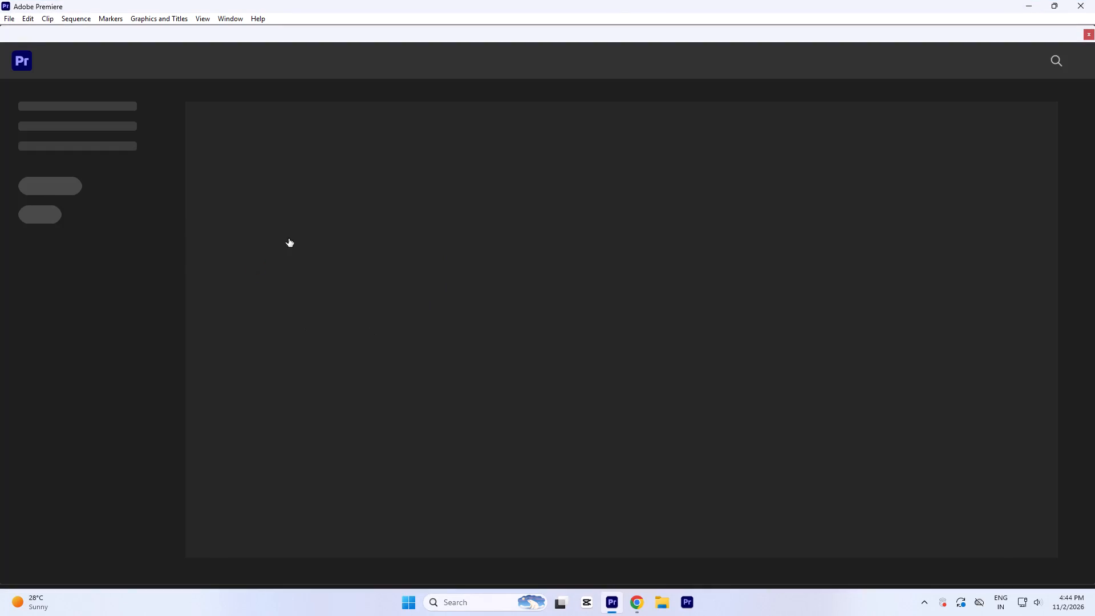
Open the recent Bholenath project.
left_click(287, 281)
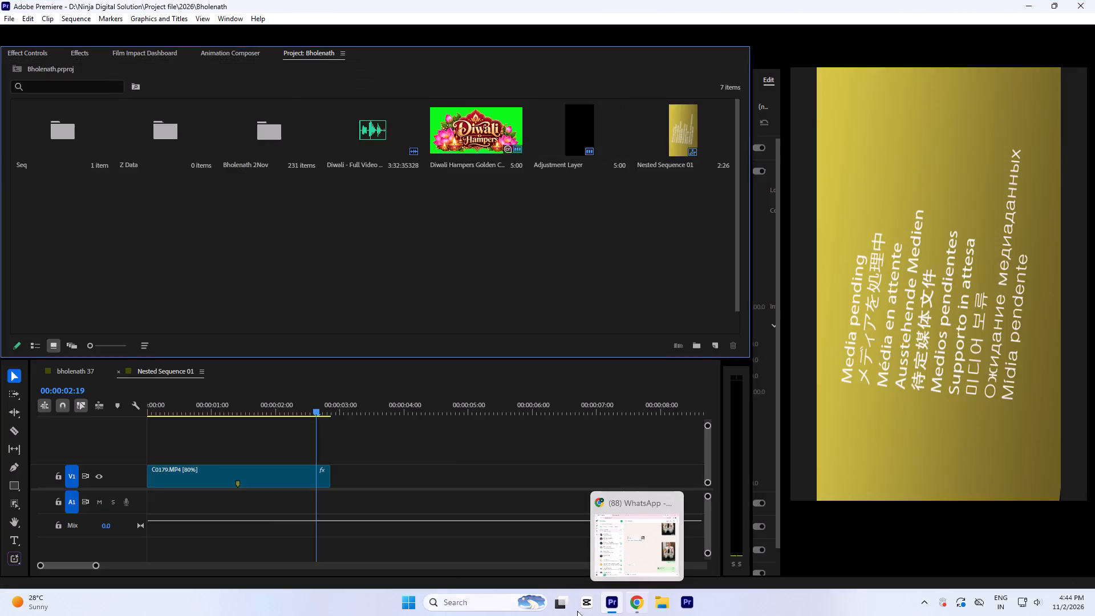
Slide the adjustment layer earlier toward the start of the bholenath 37 sequence.
left_click(213, 411)
left_click(217, 399)
key("grave")
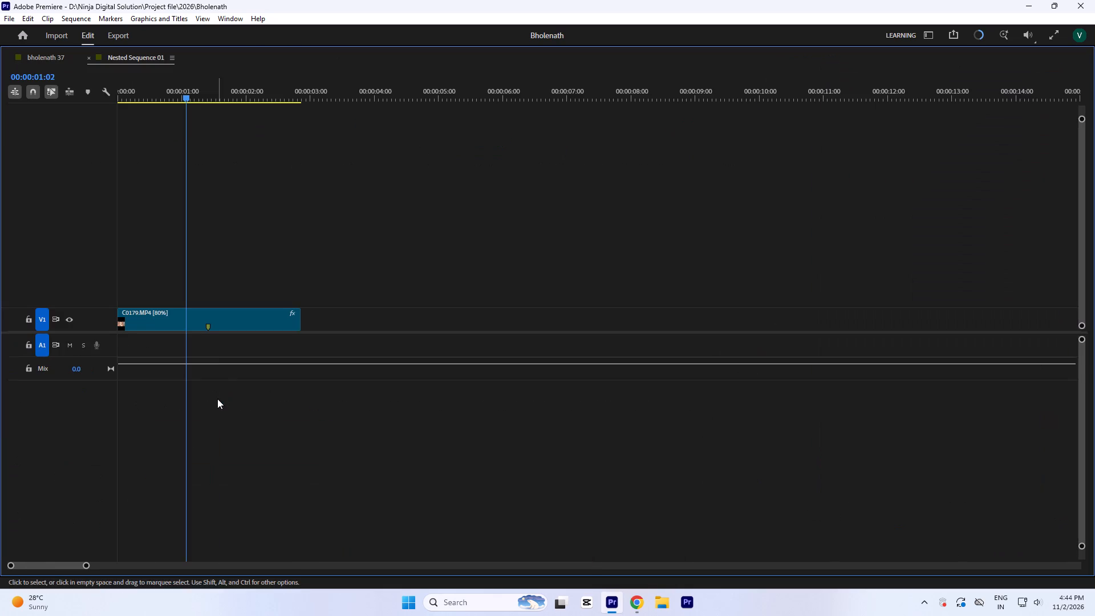
left_click(58, 56)
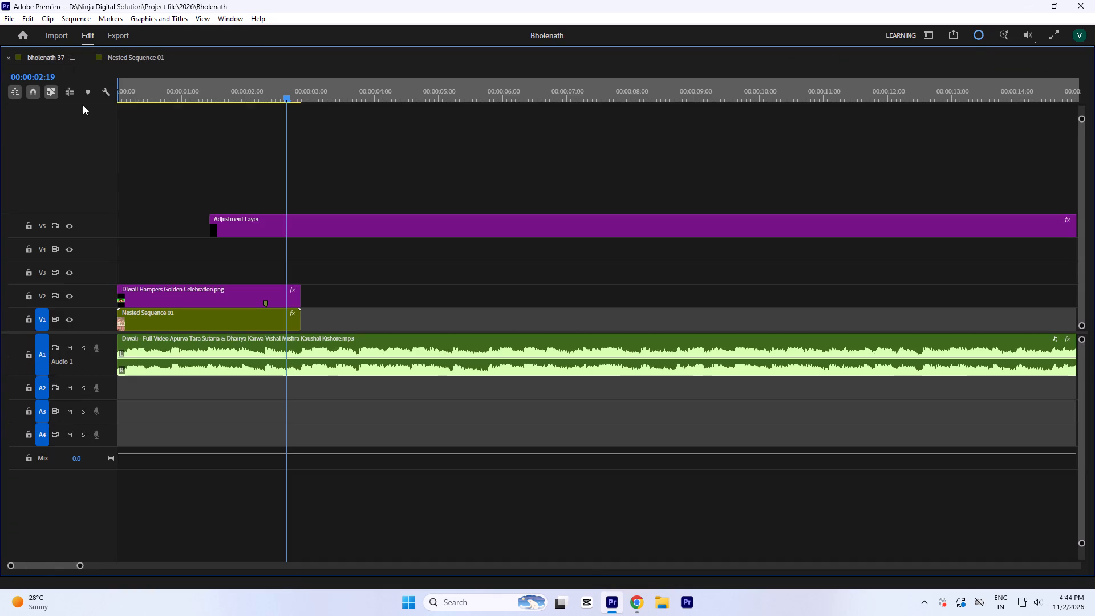
left_click_drag(182, 86, 28, 112)
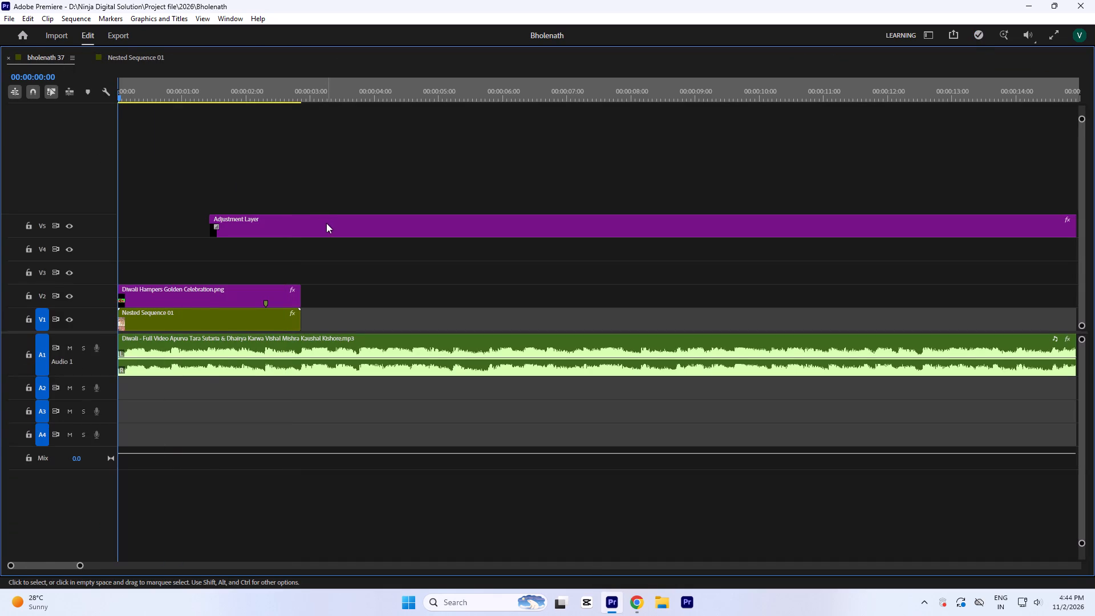
left_click_drag(326, 223, 212, 198)
type("-`")
Play the bholenath 37 sequence from its start to the end of the nested clip to review the opening shot.
key("space")
key("equal")
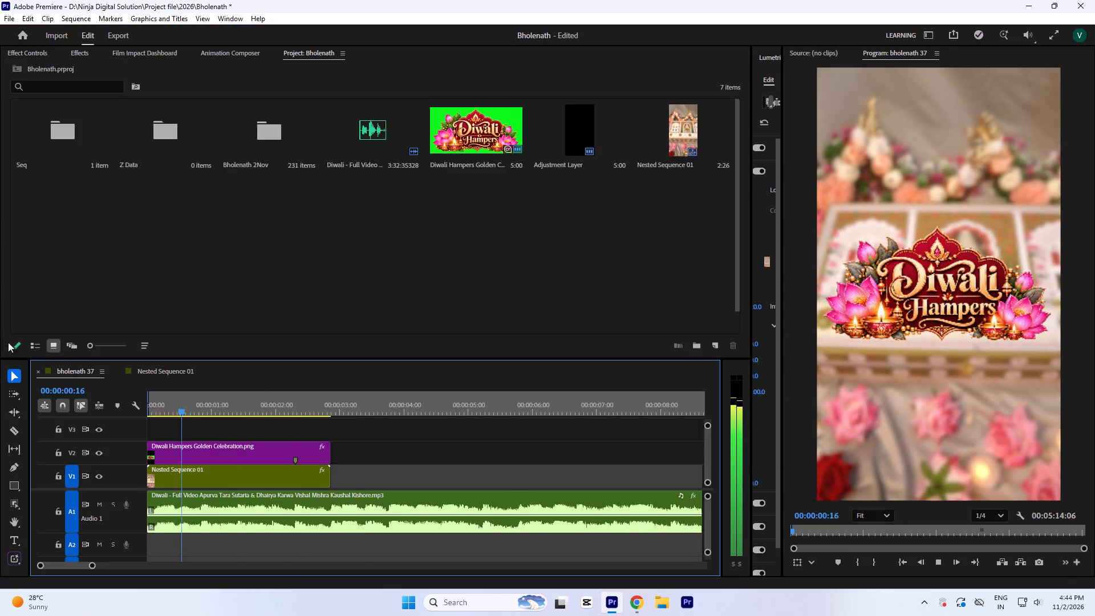
key("equal")
key("space")
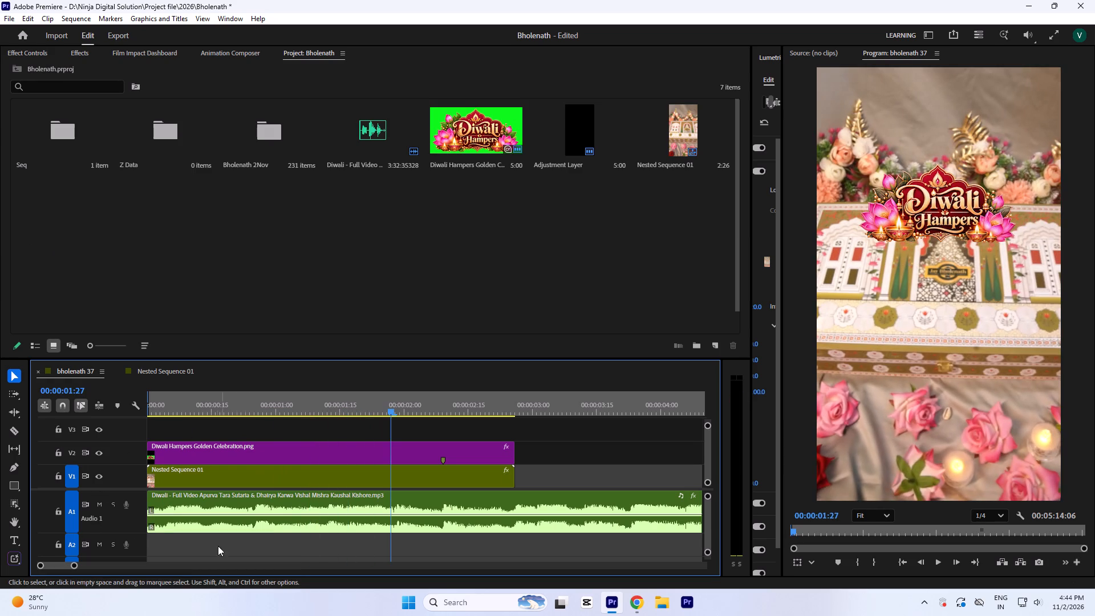
key("space")
key("space")
key("space")
key("space")
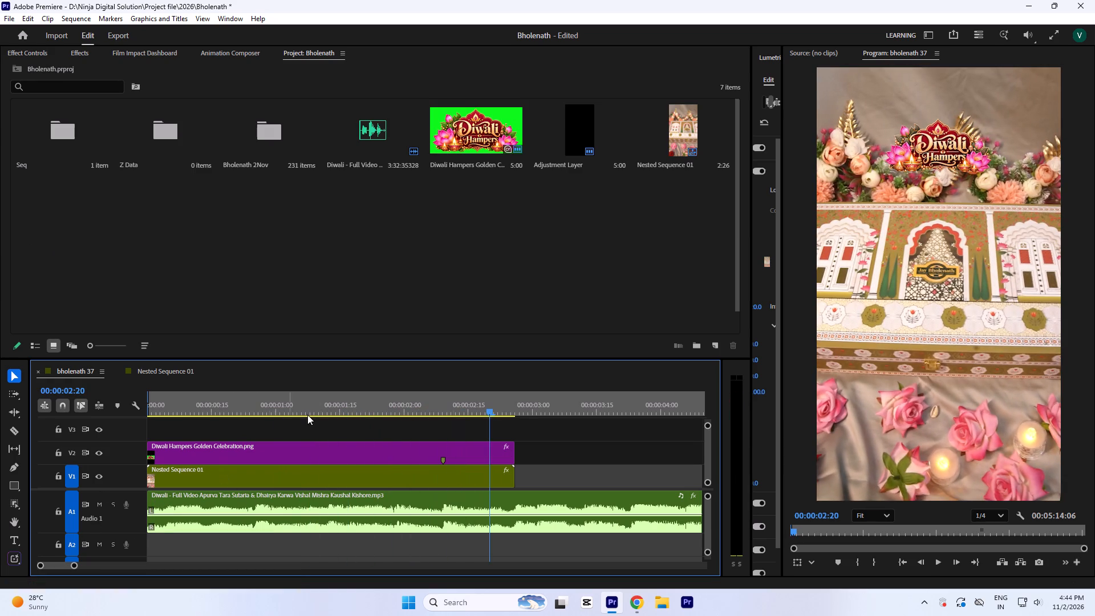
key("space")
key("space")
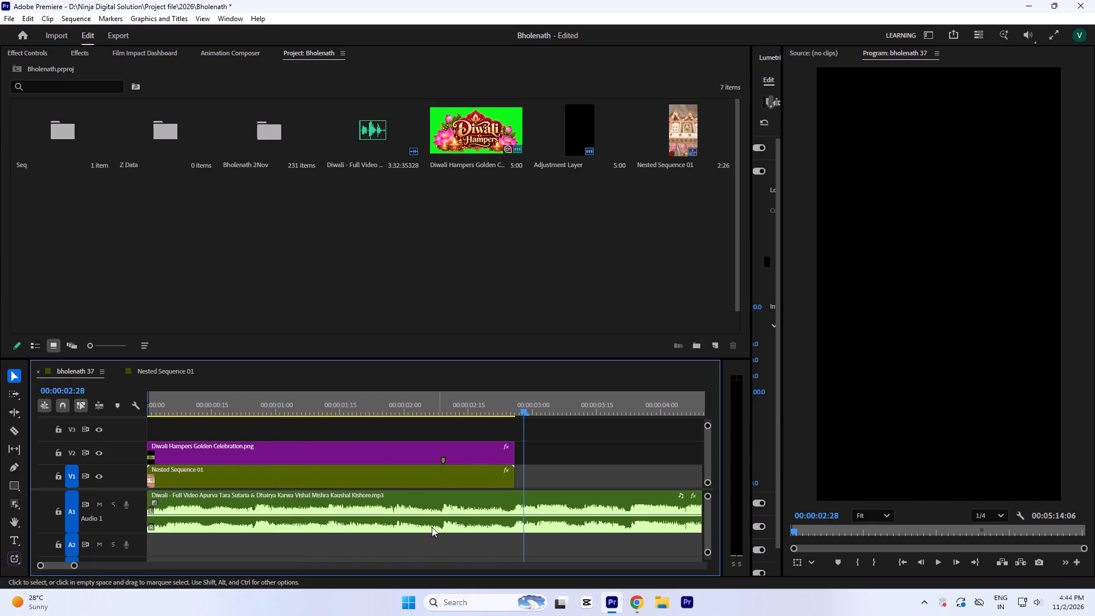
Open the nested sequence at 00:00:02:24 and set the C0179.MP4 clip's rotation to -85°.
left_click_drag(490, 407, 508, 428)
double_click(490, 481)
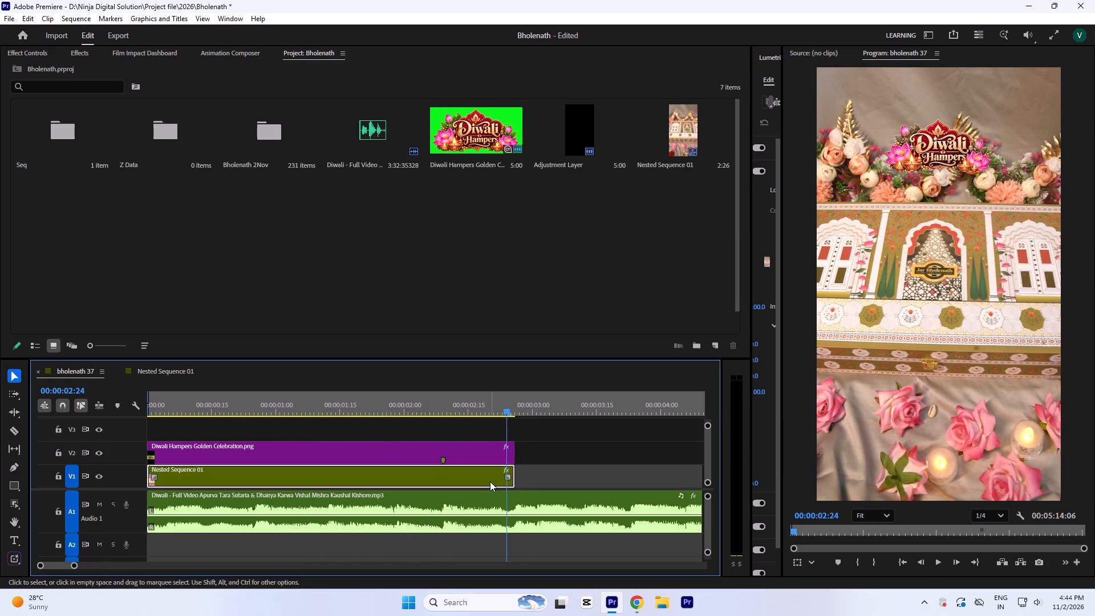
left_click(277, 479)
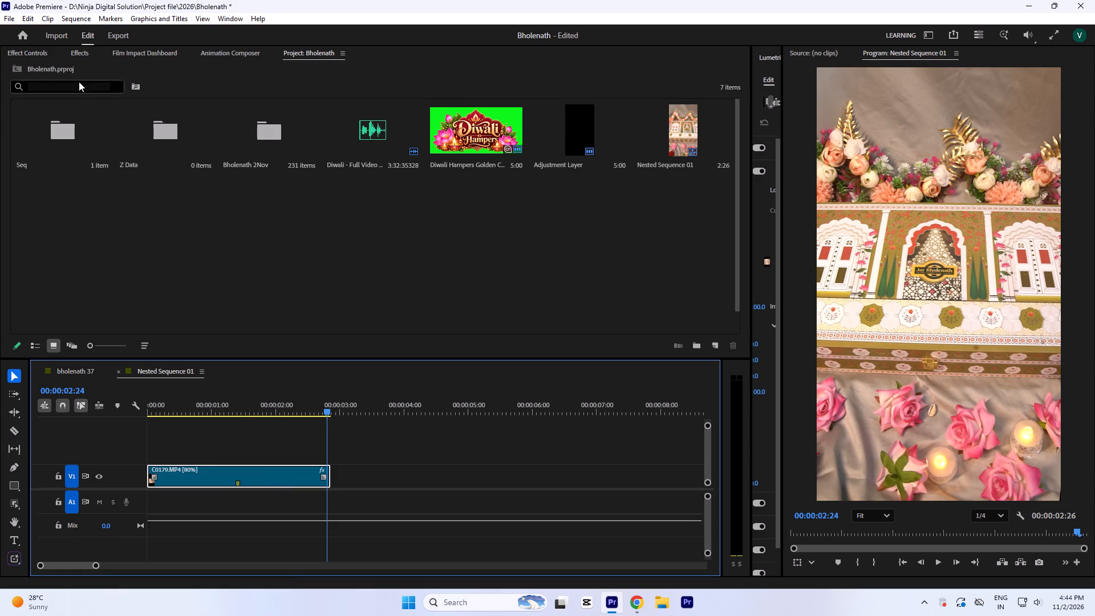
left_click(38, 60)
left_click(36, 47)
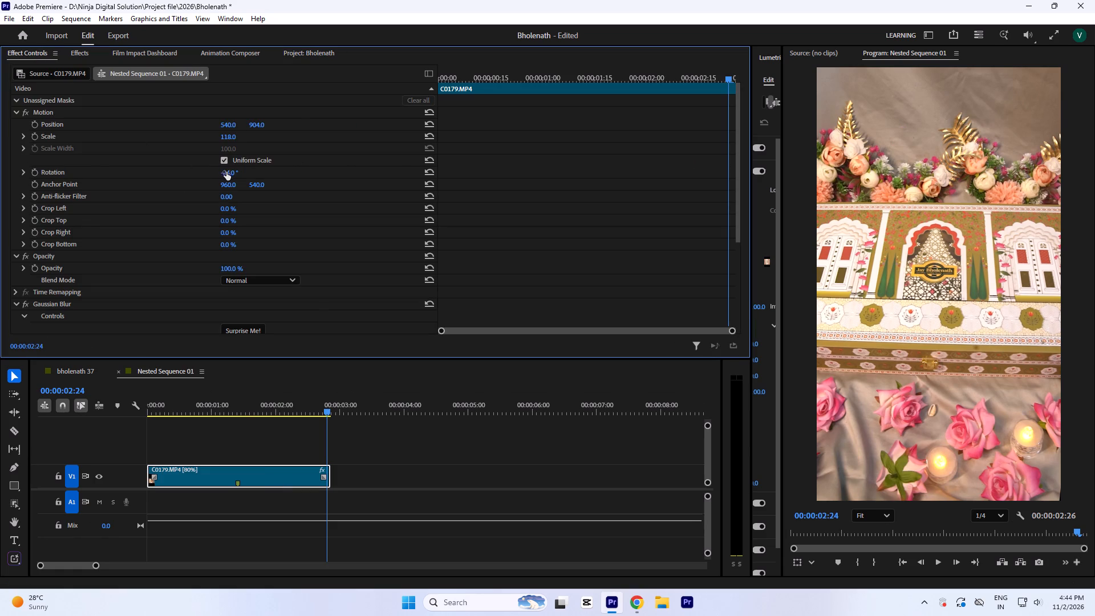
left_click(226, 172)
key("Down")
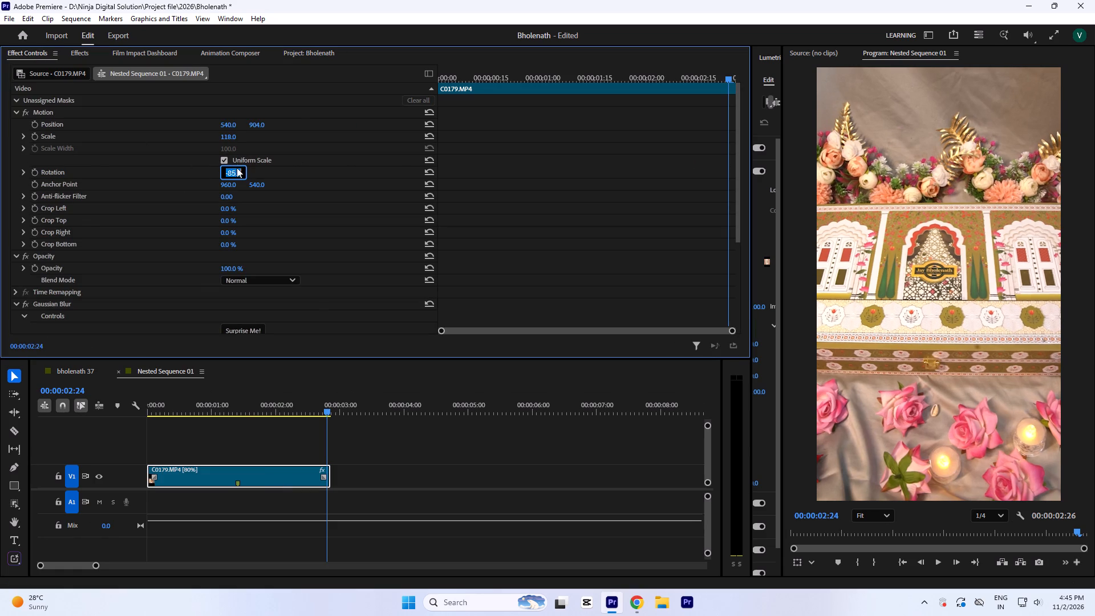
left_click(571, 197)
Play the nested sequence from its start to check the C0179.MP4 framing.
left_click_drag(262, 402, 80, 444)
key("space")
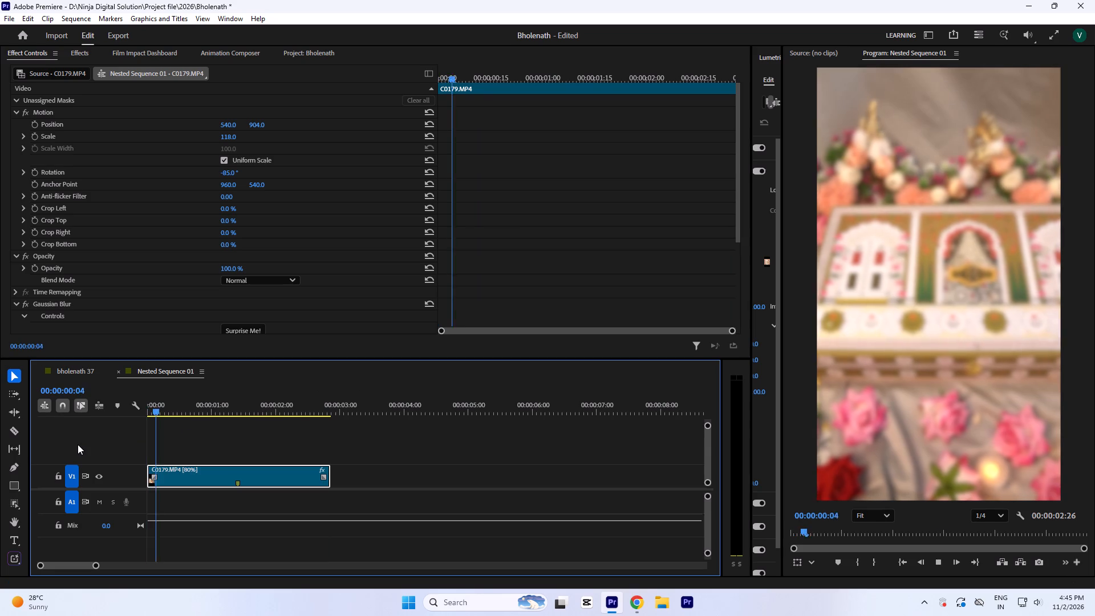
key("space")
left_click(246, 452)
key("space")
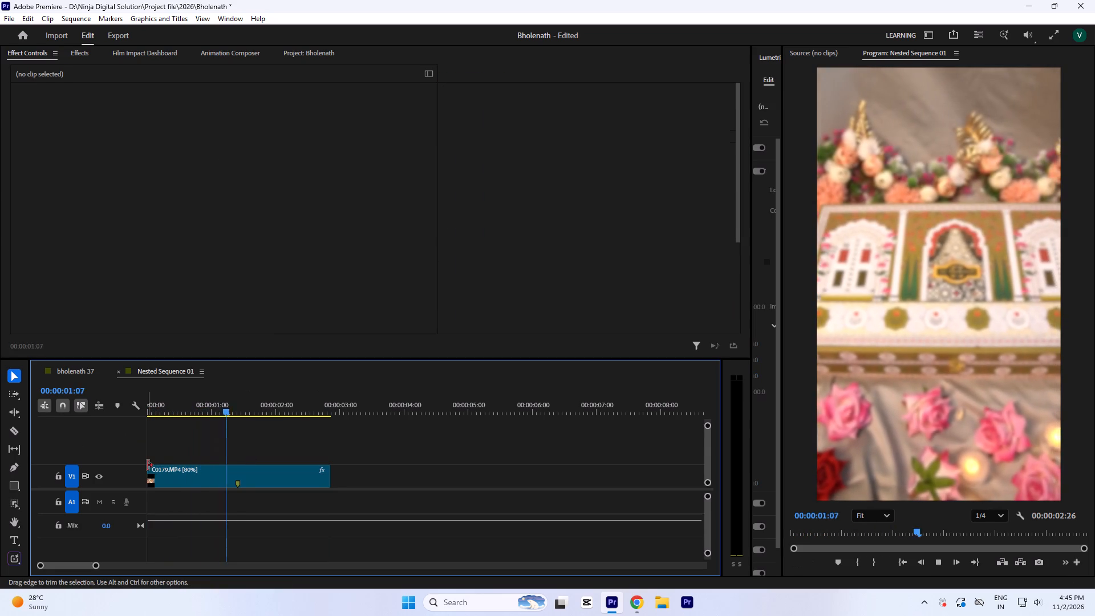
key("space")
Close the nested sequence and play bholenath 37 from its start to check the shot beneath the Diwali Hampers title.
left_click(78, 373)
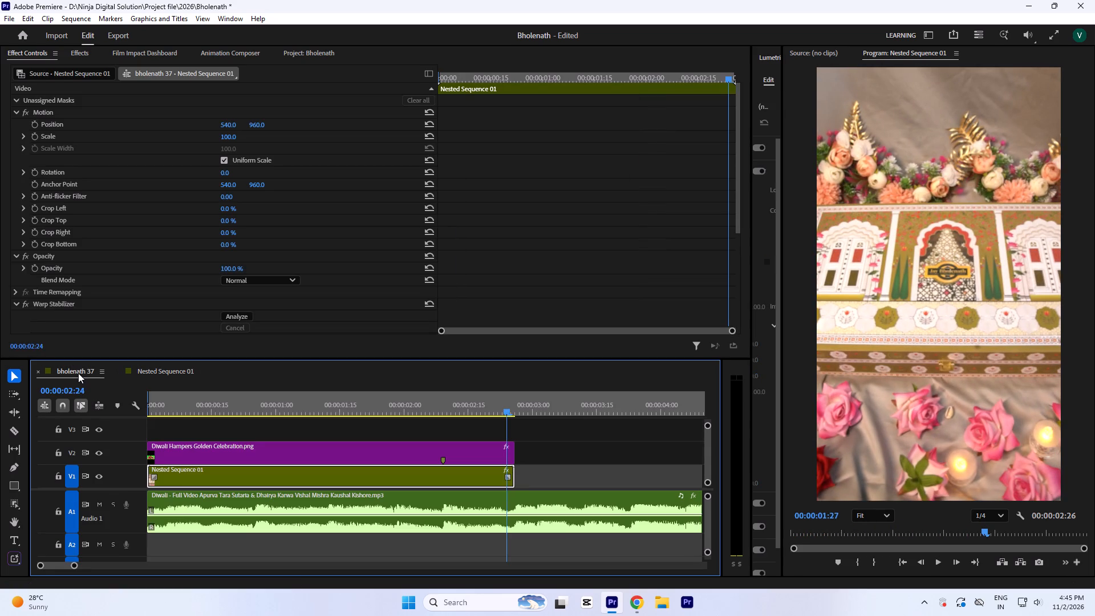
left_click(119, 373)
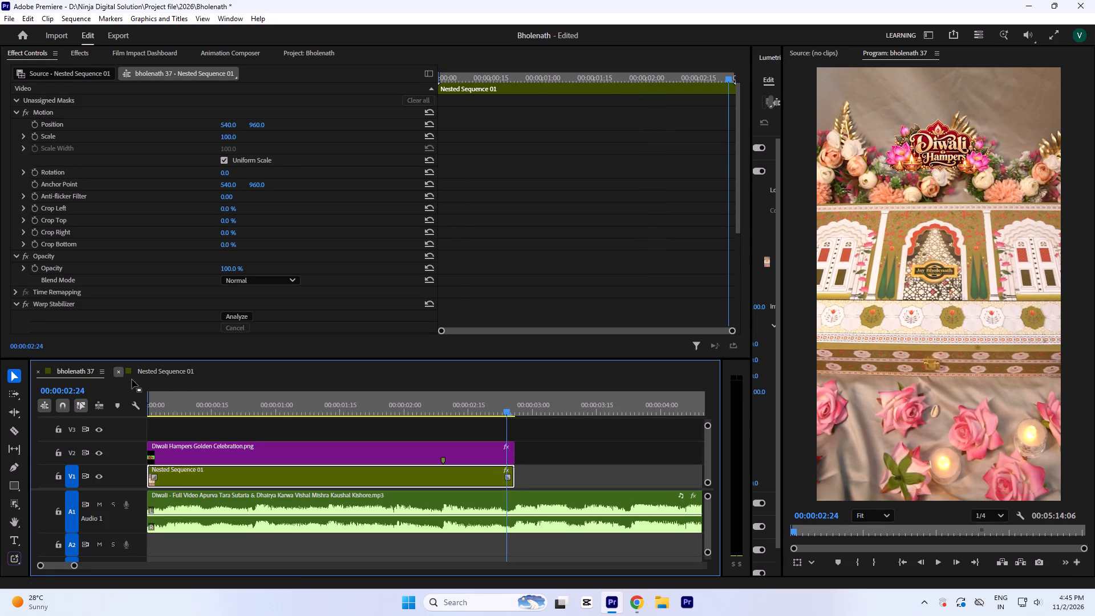
left_click_drag(500, 411, 6, 473)
key("space")
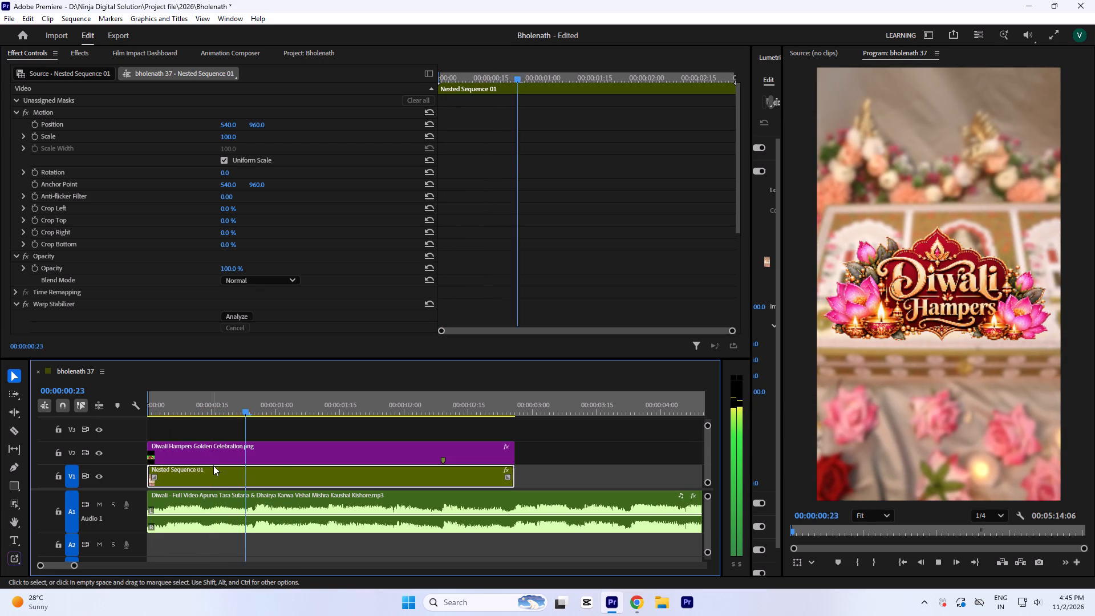
key("space")
key("space")
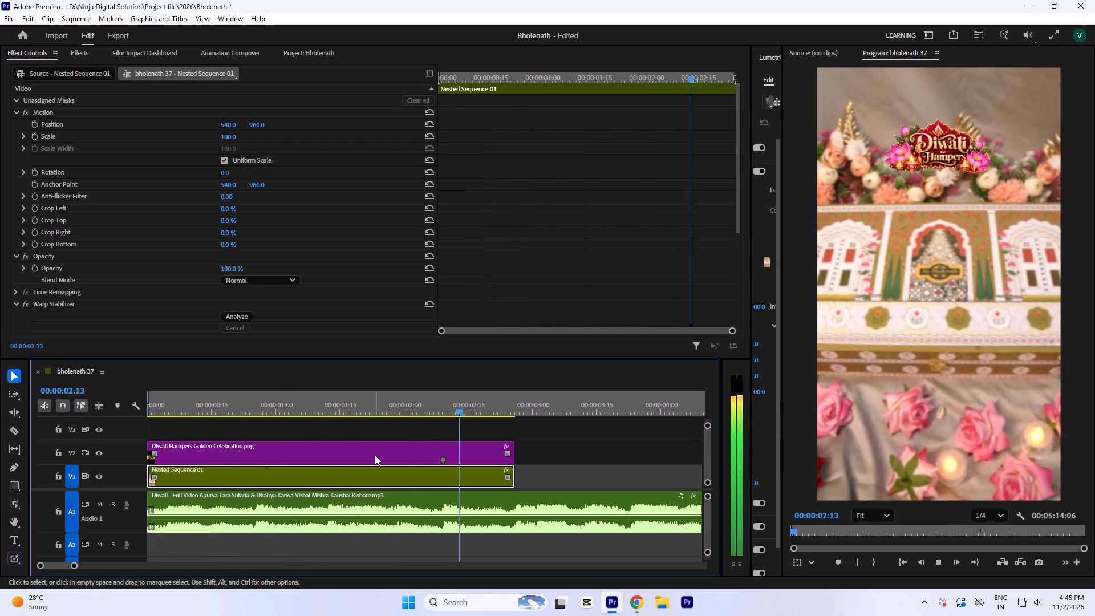
key("space")
key("space")
key("space")
Reopen the nested sequence at 00:00:02:25 and set the C0179.MP4 clip's vertical position to 826.
left_click_drag(502, 404, 509, 413)
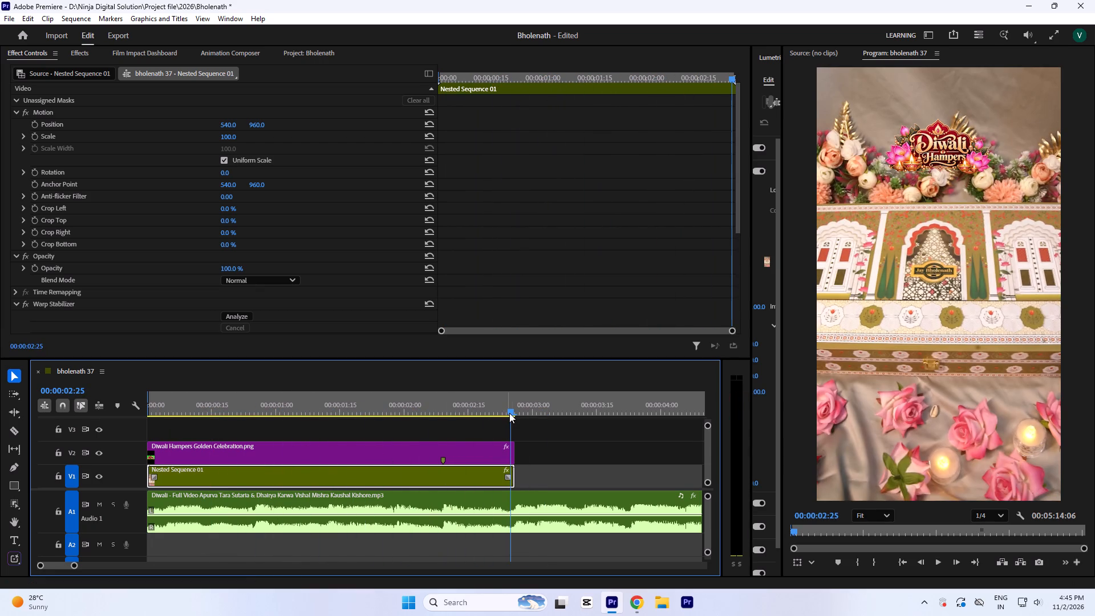
left_click_drag(510, 404, 508, 410)
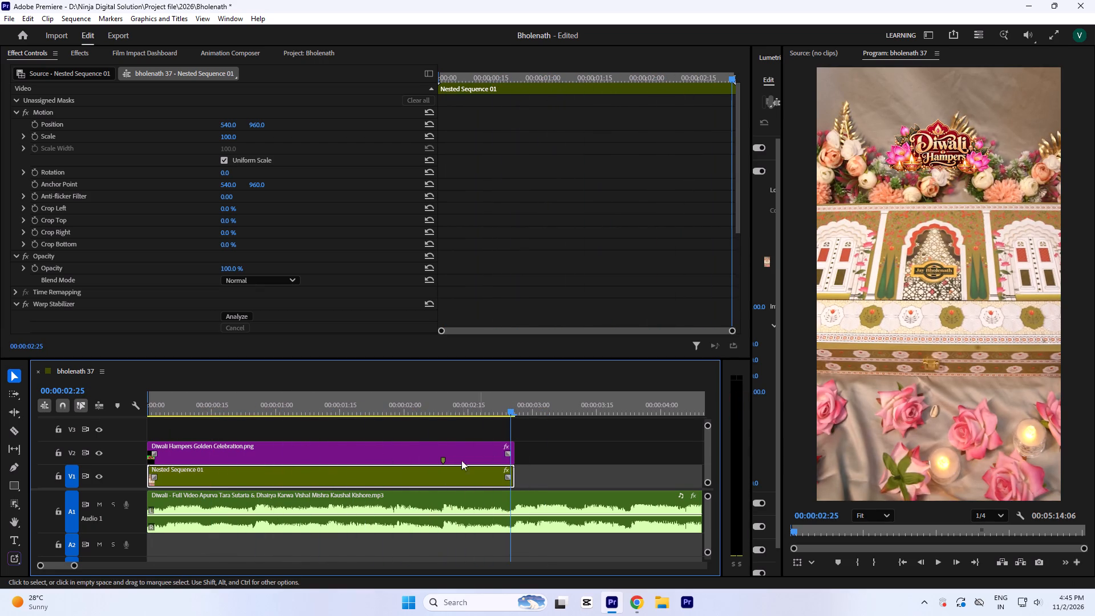
double_click(486, 477)
left_click(280, 475)
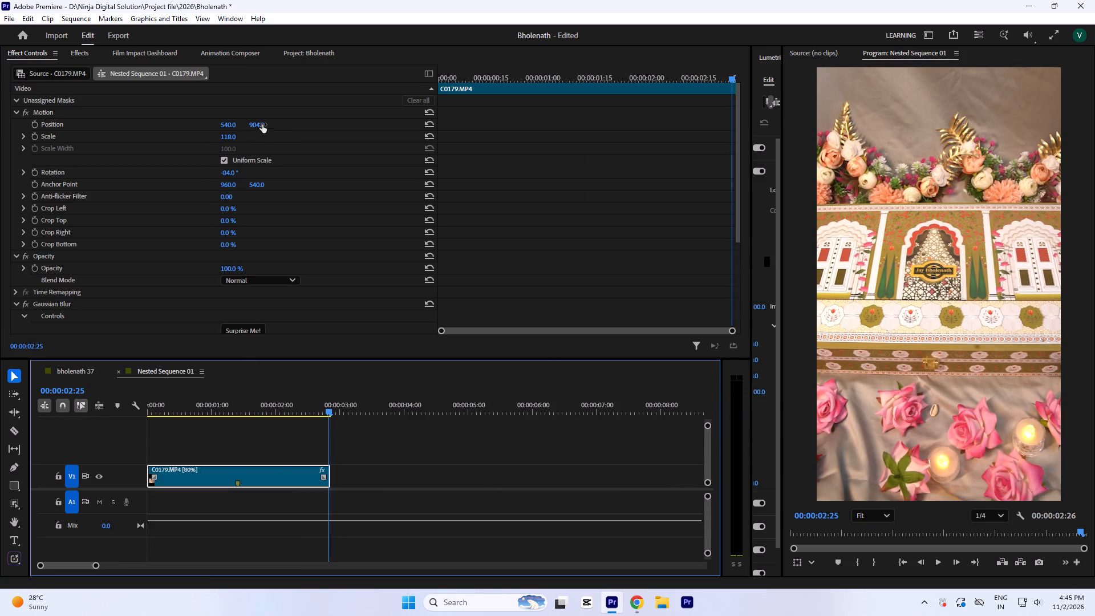
left_click_drag(262, 124, 267, 187)
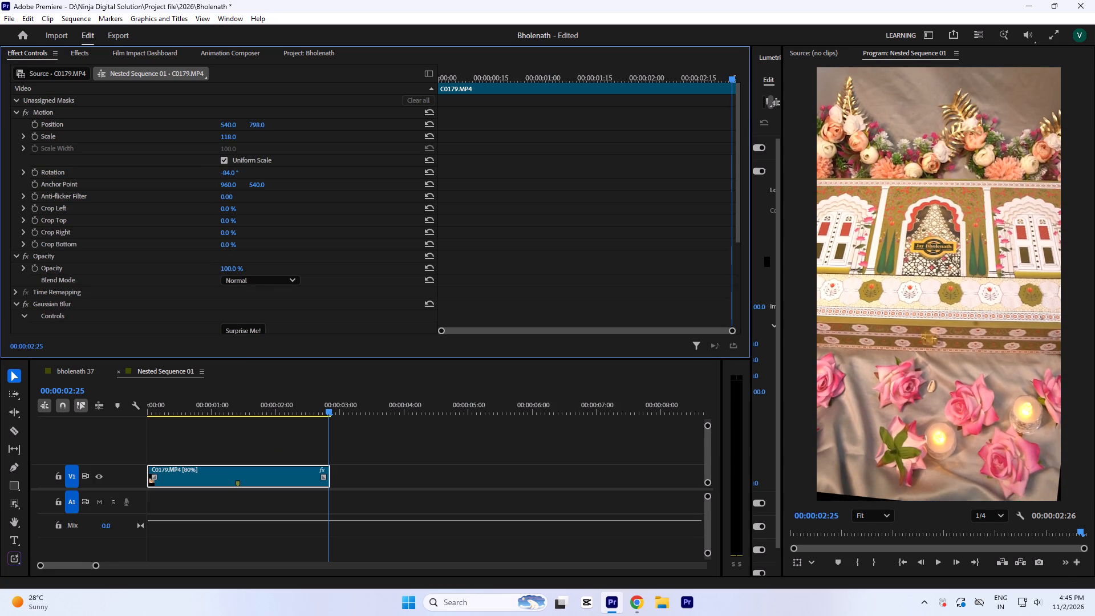
left_click_drag(267, 187, 266, 171)
Set the C0179.MP4 clip's rotation to -85° in the nested sequence.
left_click(229, 173)
key("Down")
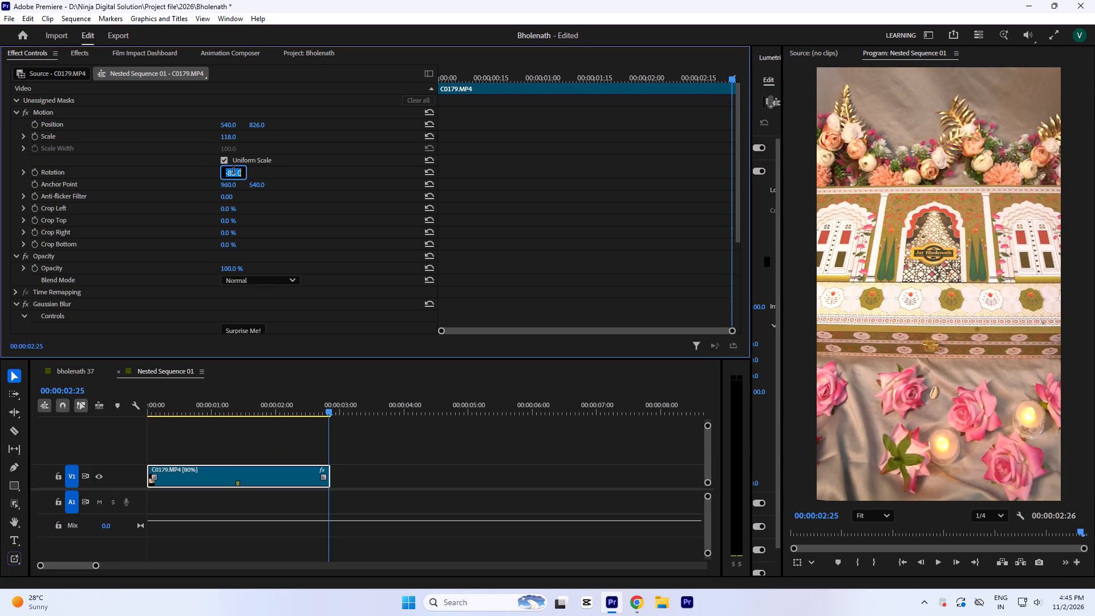
key("Down")
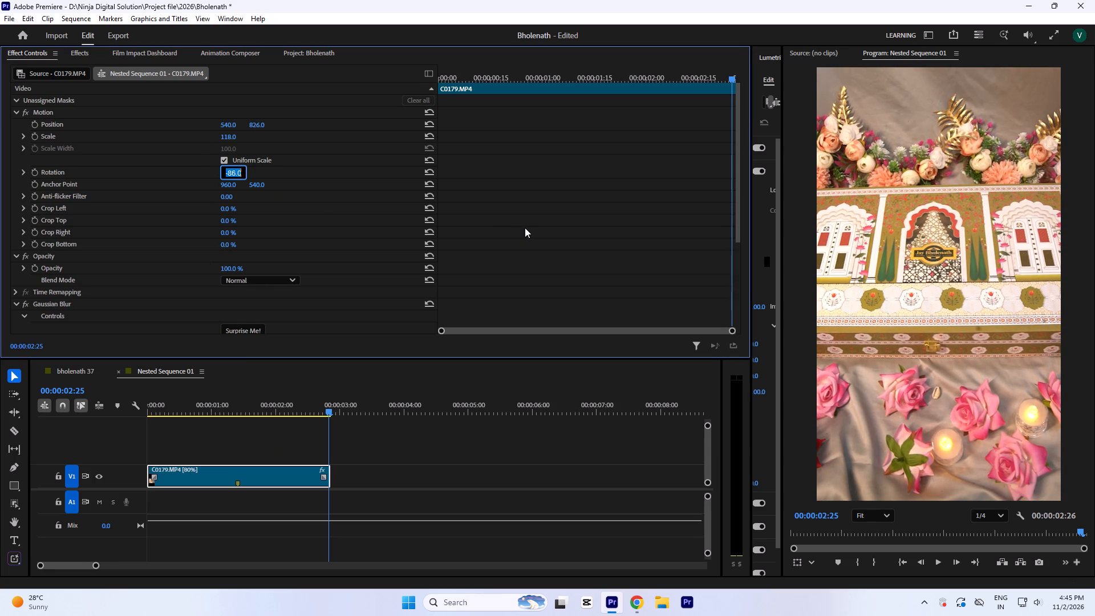
key("Up")
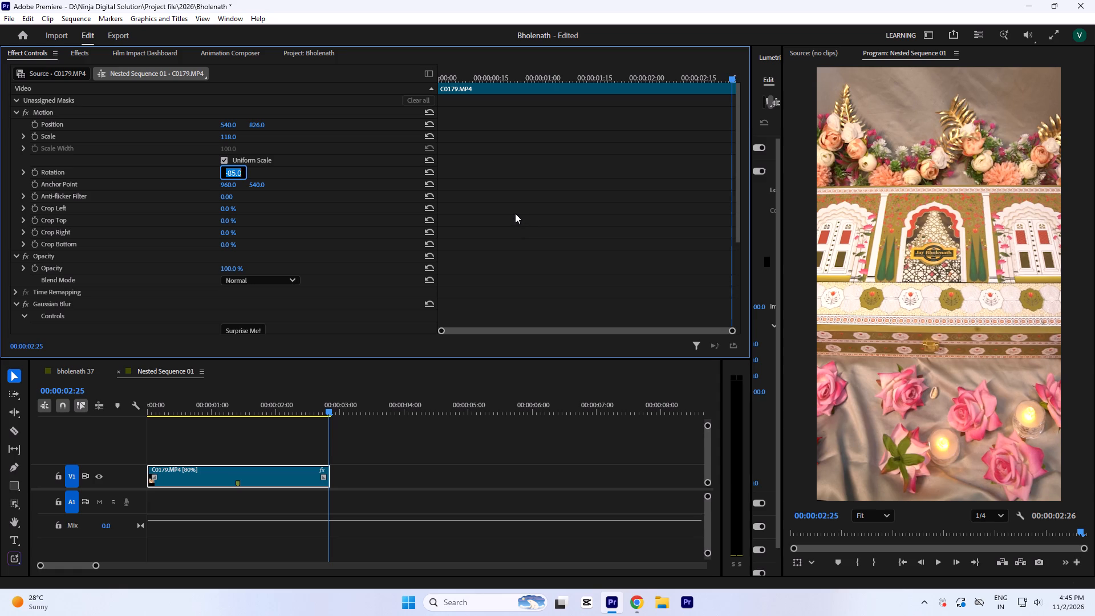
left_click(515, 213)
Deselect the clip and save the project.
left_click(339, 449)
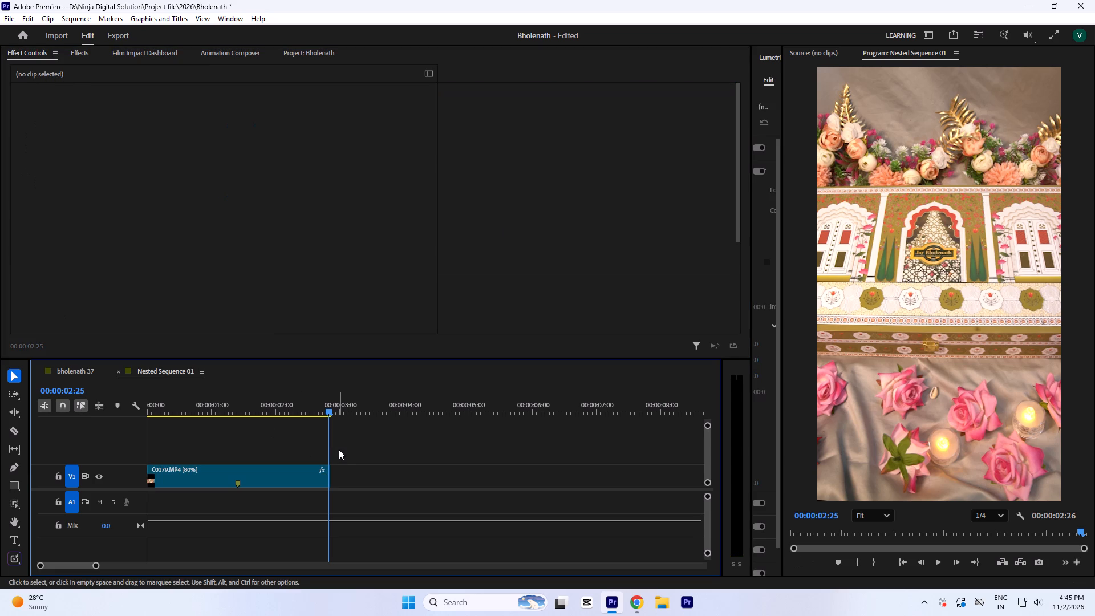
key("ctrl+s")
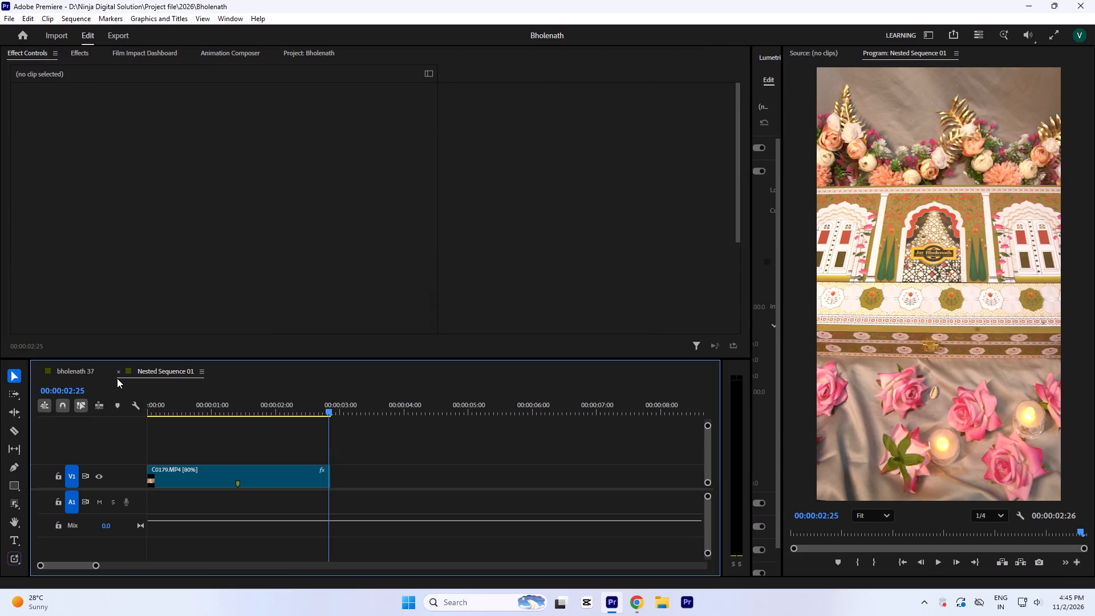
Close the nested sequence and rerun the Warp Stabilizer analysis on the nested clip in bholenath 37.
left_click(115, 374)
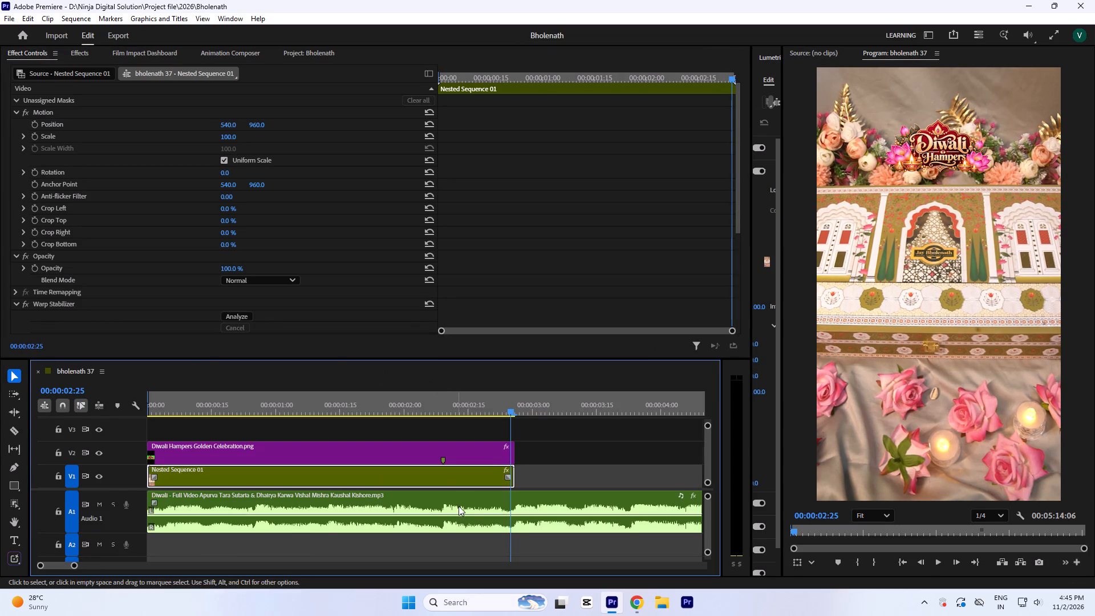
left_click(550, 433)
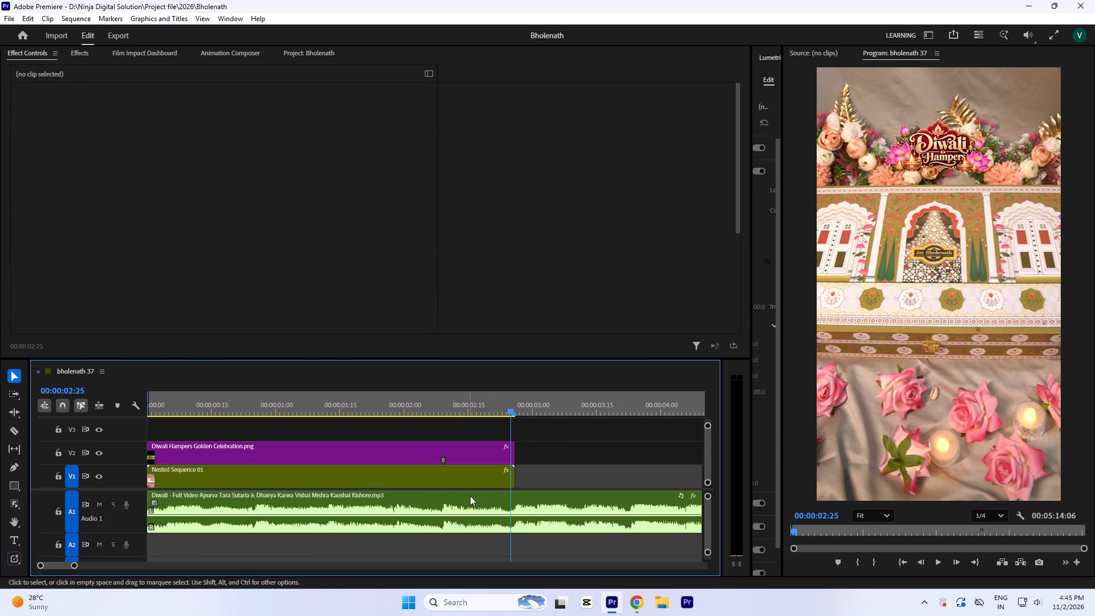
left_click(467, 477)
scroll(554, 219, "down", 3)
left_click(246, 279)
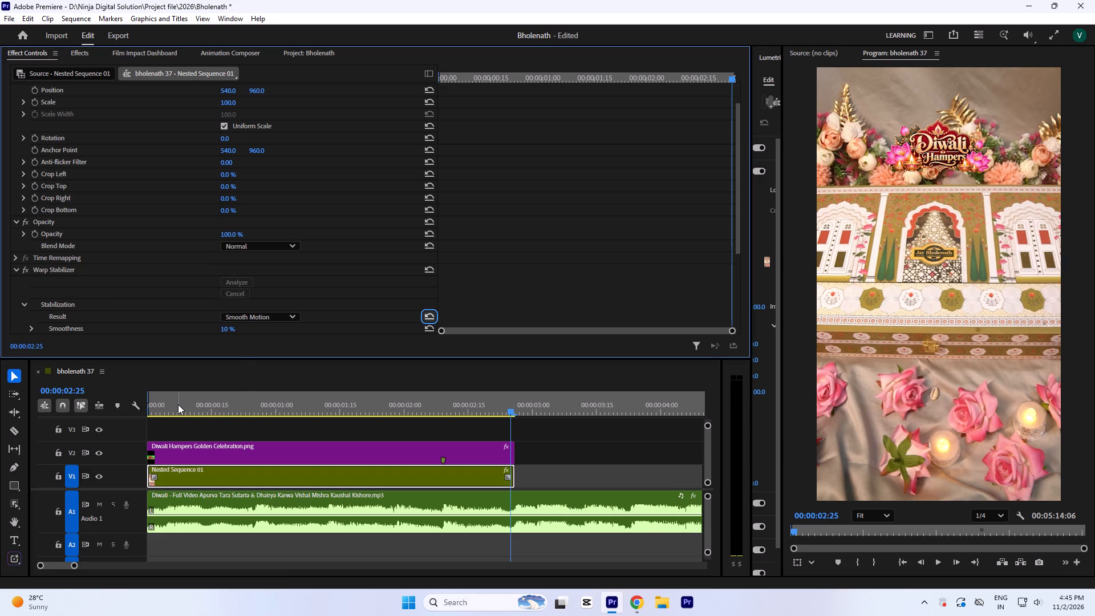
Play back the opening shot from the start to review the stabilized footage and title animation.
left_click_drag(178, 404, 95, 423)
key("space")
key("space")
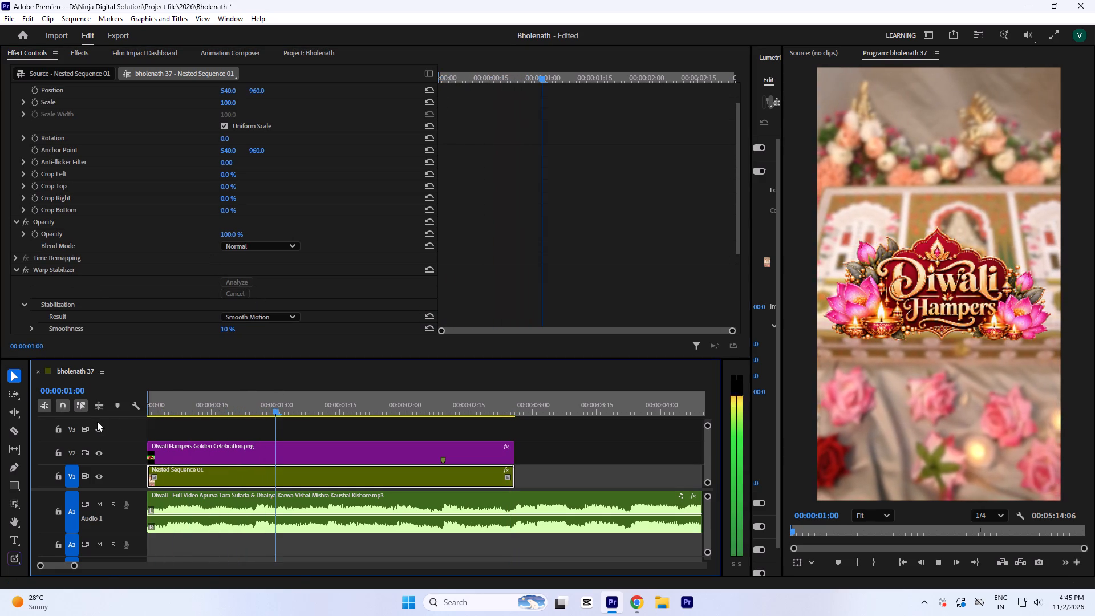
key("space")
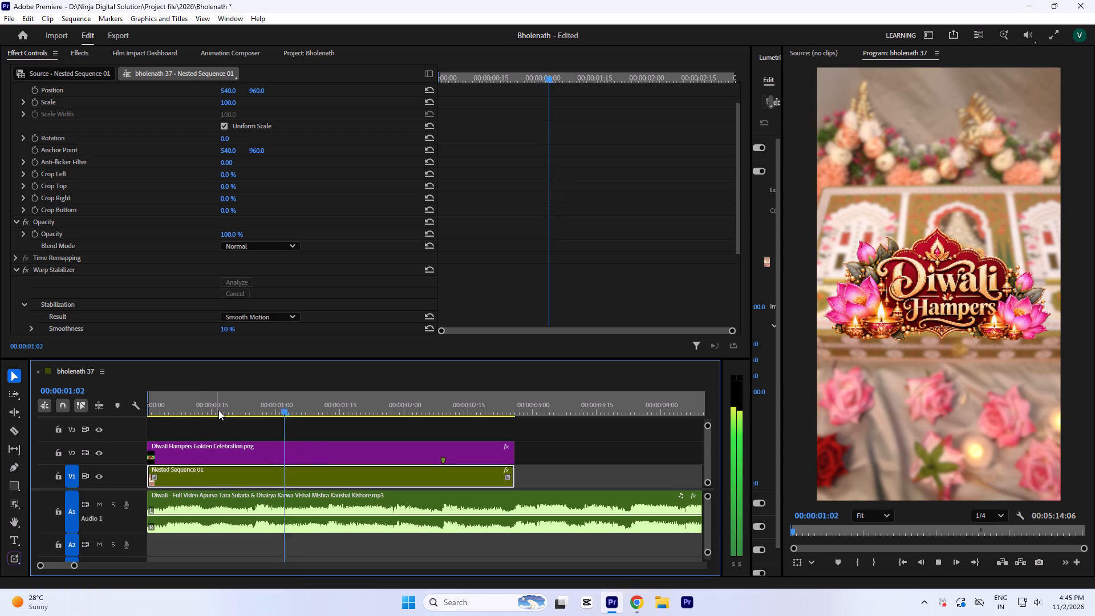
key("space")
key("space")
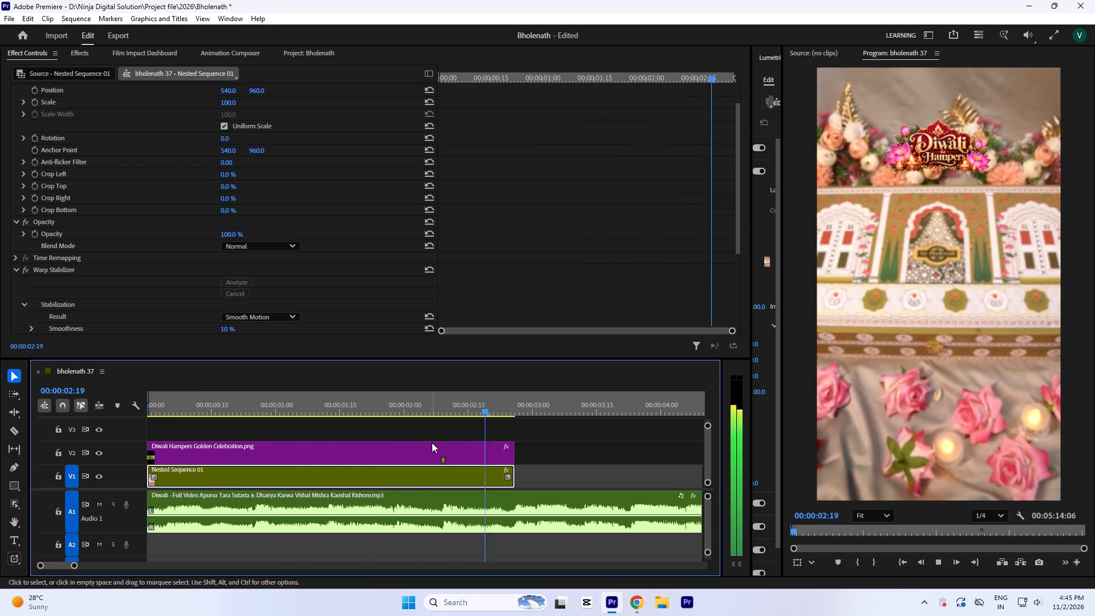
key("space")
left_click_drag(376, 406, 70, 431)
key("space")
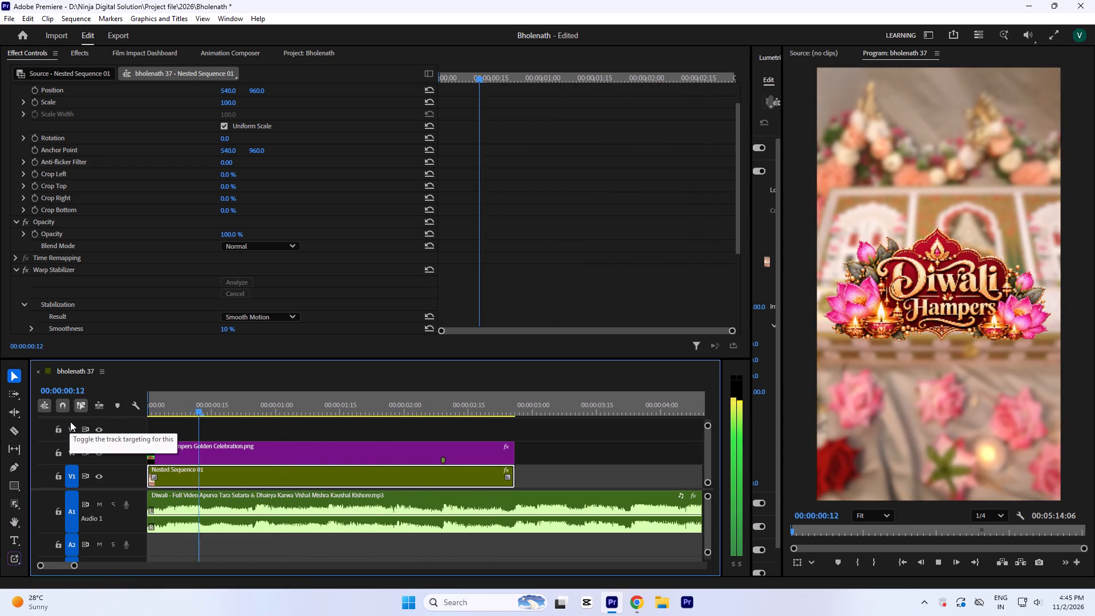
key("space")
Shift all Position and Scale keyframes of the Diwali Hampers title earlier so the first pair starts at 00:00:00:00.
left_click_drag(279, 399, 147, 423)
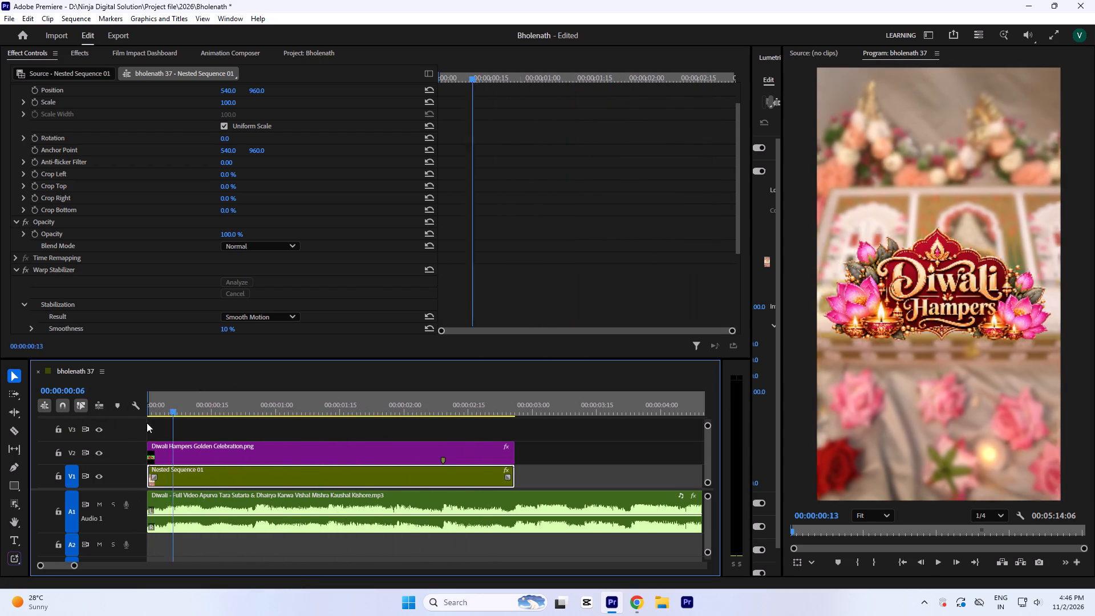
left_click_drag(147, 423, 98, 431)
left_click(229, 460)
left_click_drag(693, 173, 574, 92)
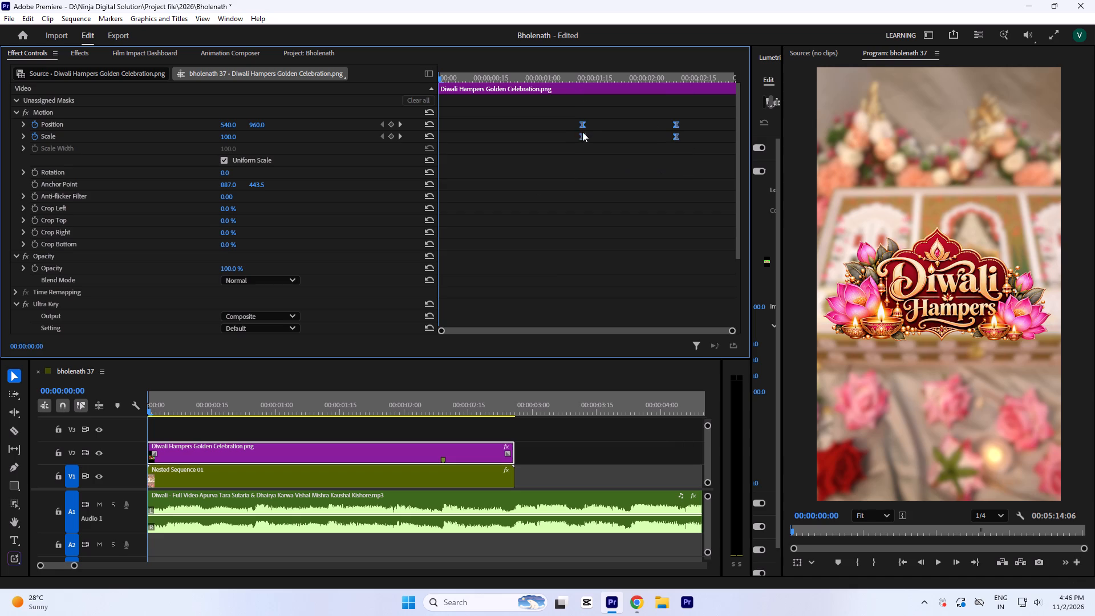
left_click_drag(583, 137, 383, 167)
Play the opening from the start to check the title's retimed movement against the music and background blur.
left_click_drag(161, 406, 85, 420)
key("space")
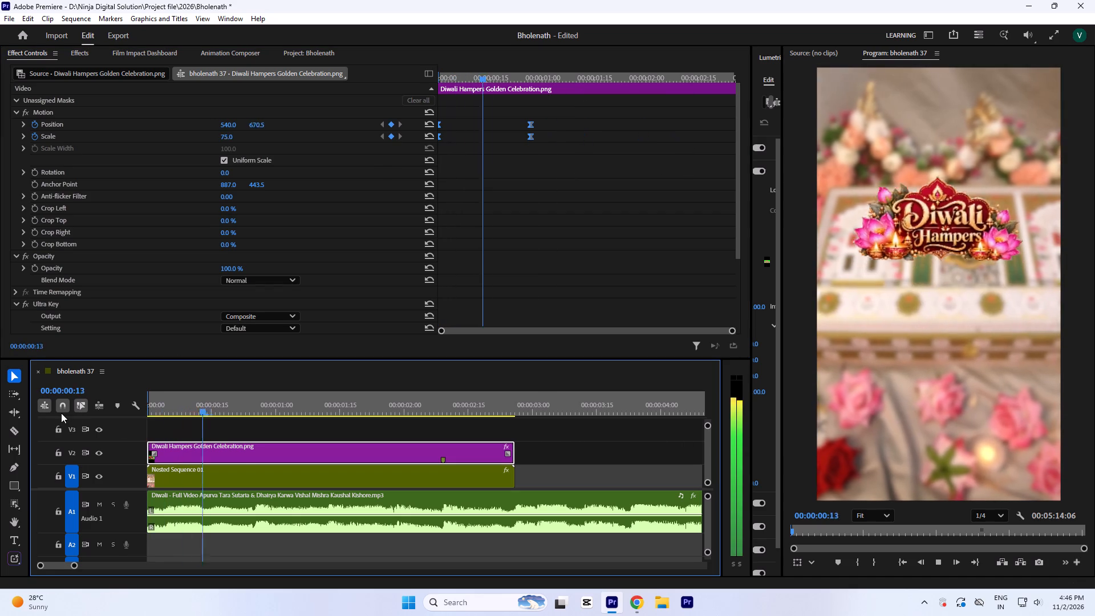
key("space")
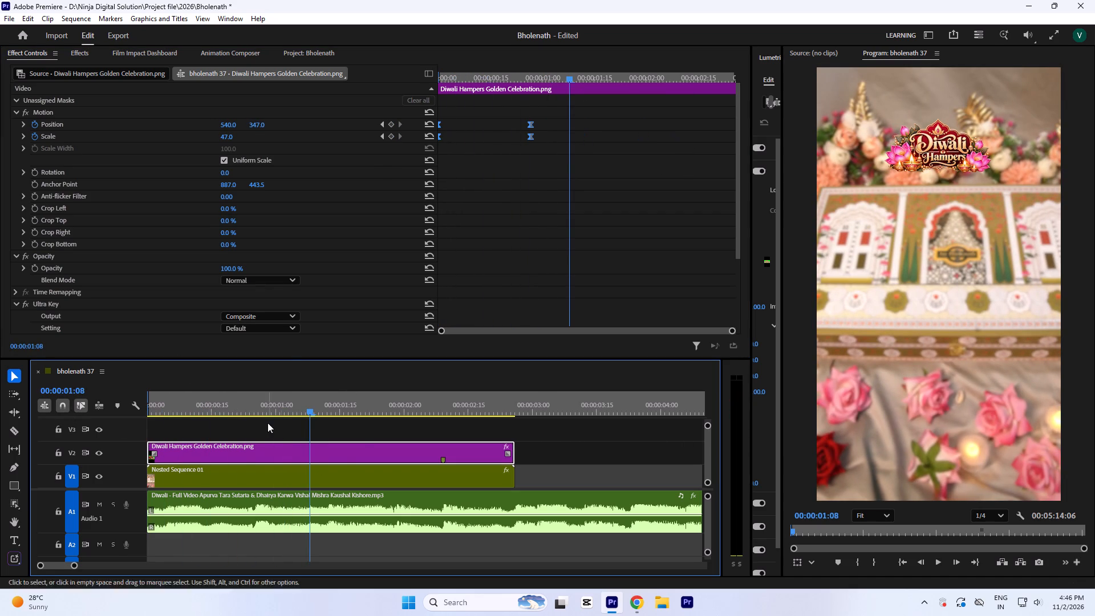
left_click(285, 426)
left_click(283, 481)
left_click_drag(242, 408, 46, 419)
key("space")
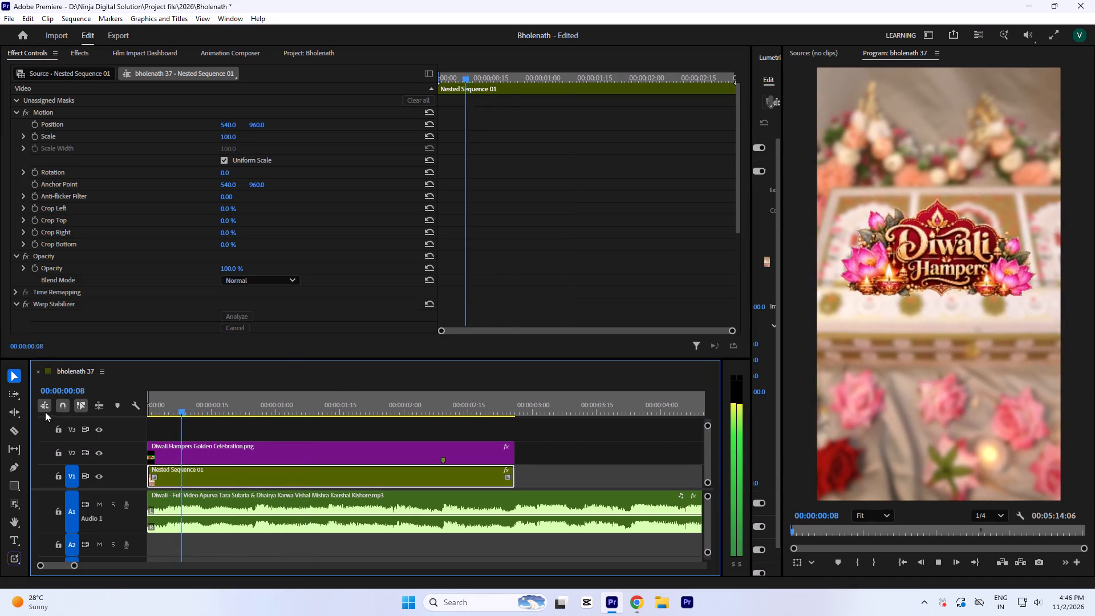
key("space")
key("space")
key("space")
key("space")
key("space")
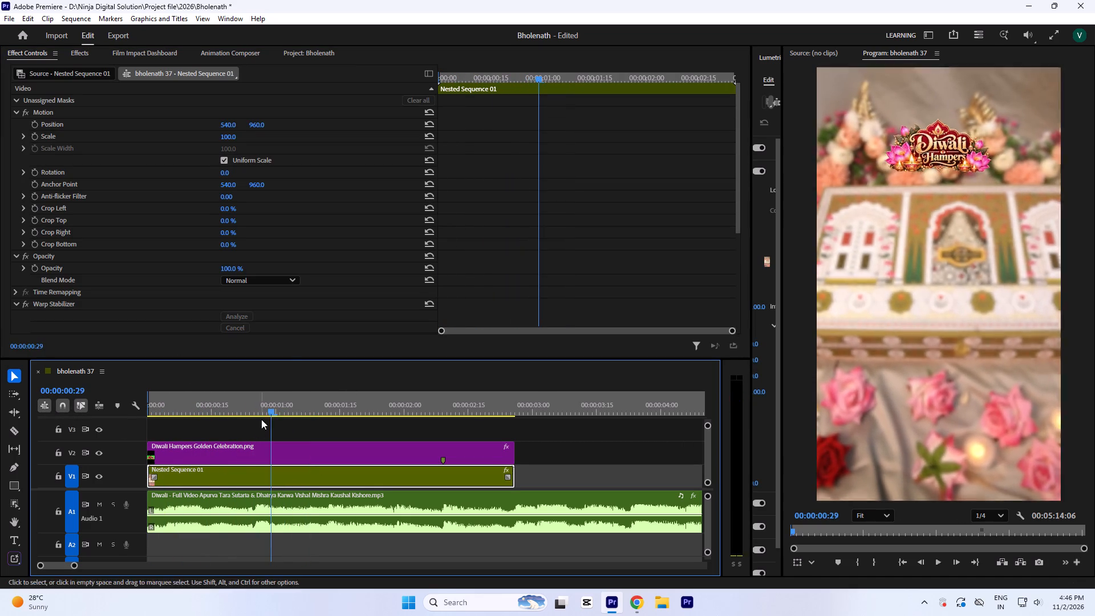
Move the title's ending Position and Scale keyframes to 00:00:00:25, at the audio beat.
left_click_drag(263, 411, 256, 424)
key("equal")
key("equal")
key("equal")
key("equal")
left_click(432, 450)
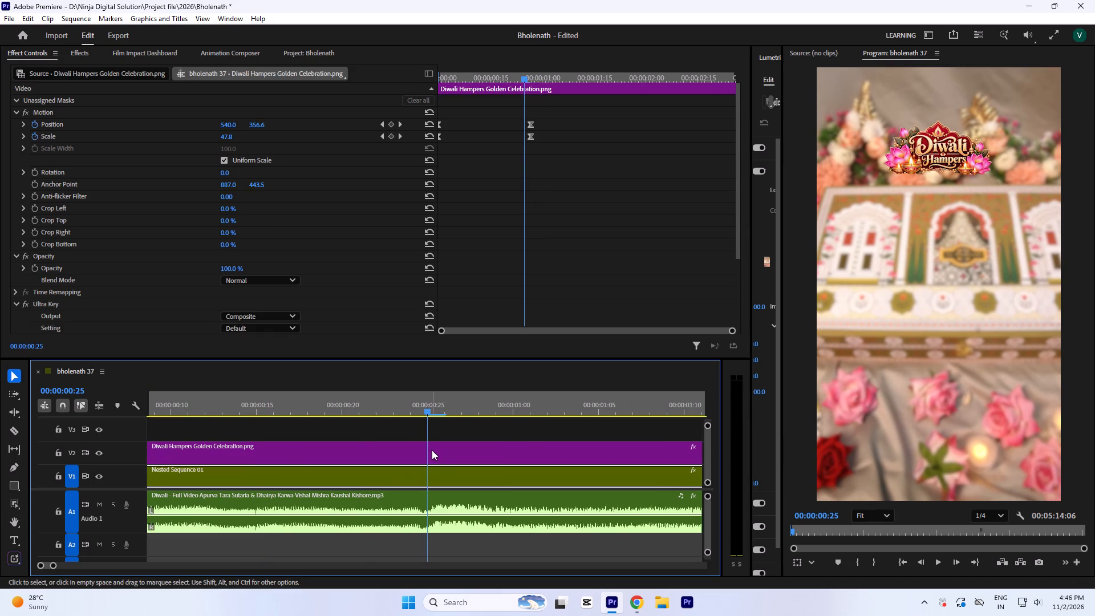
left_click(528, 132)
left_click_drag(559, 151, 514, 108)
left_click_drag(533, 134, 525, 136)
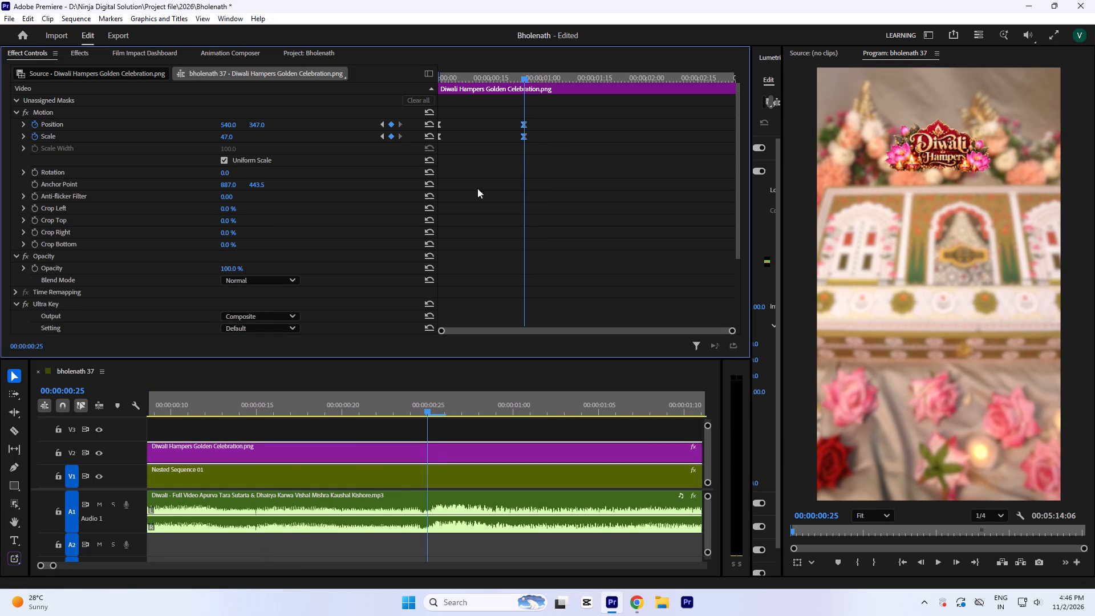
In the nested sequence, move the C0179.MP4 clip's final Gaussian Blur Amount keyframe to 00:00:00:25 and close the sequence.
left_click(399, 478)
scroll(520, 219, "down", 14)
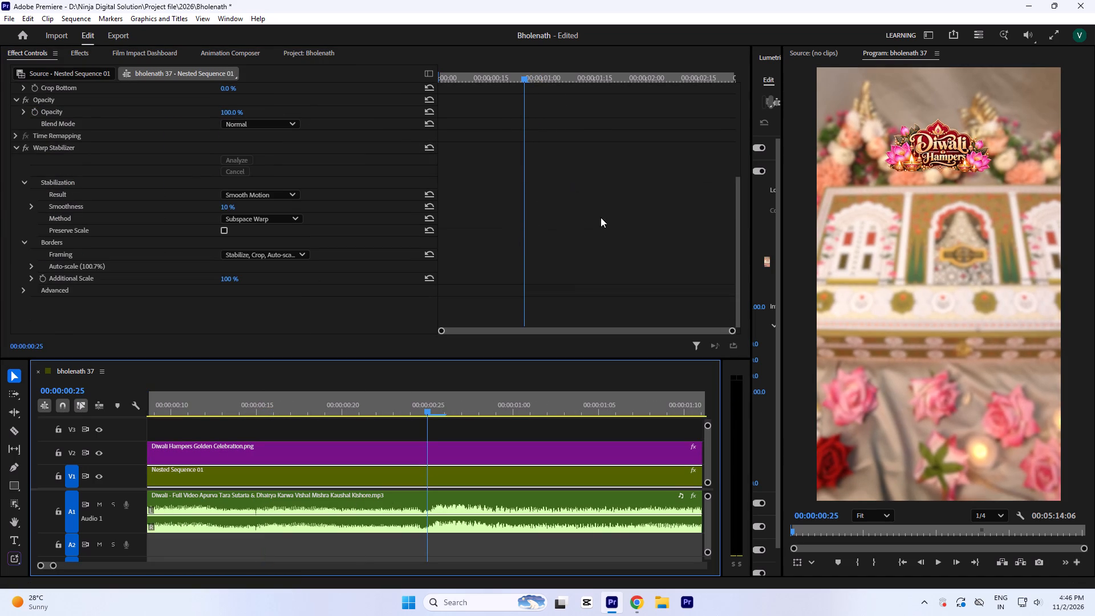
scroll(601, 226, "down", 20)
scroll(601, 226, "down", 1)
left_click(593, 226)
scroll(593, 226, "up", 15)
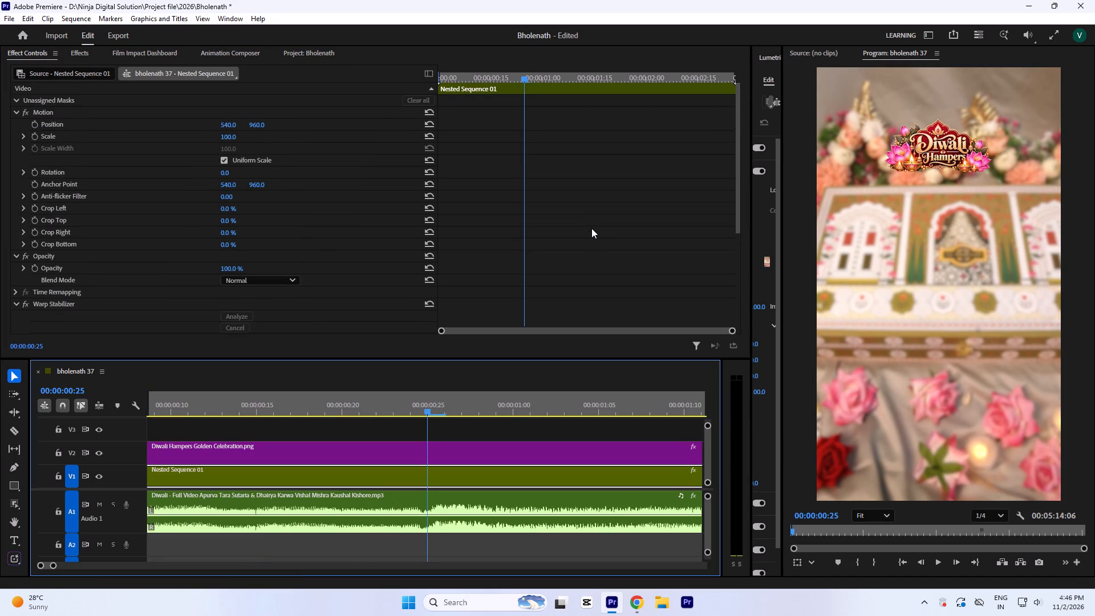
scroll(591, 228, "up", 7)
scroll(590, 230, "down", 20)
scroll(590, 230, "down", 9)
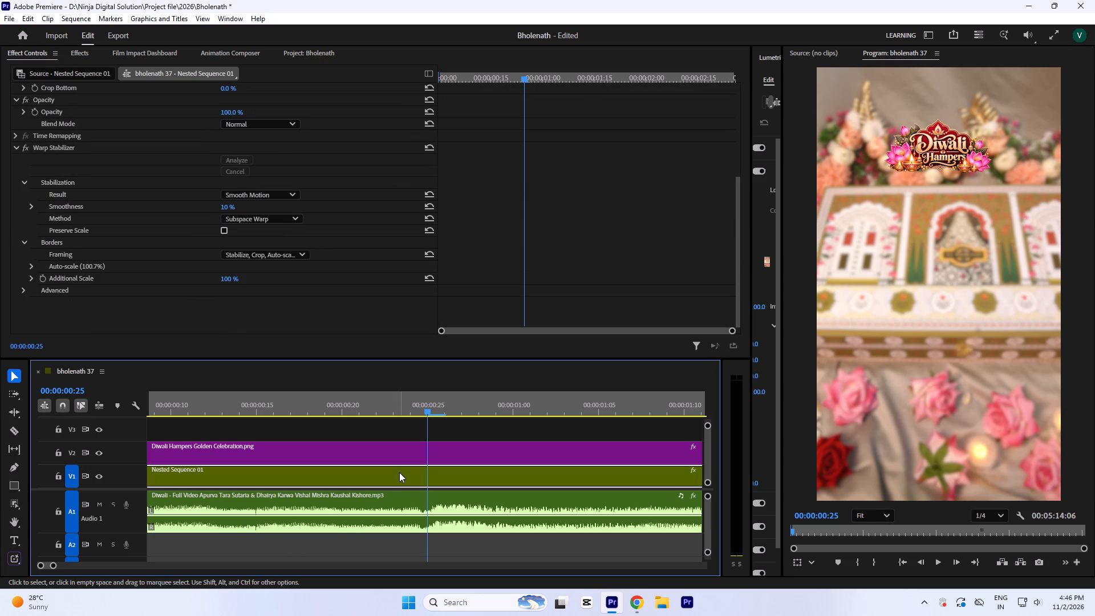
double_click(399, 472)
left_click(245, 474)
scroll(514, 289, "down", 14)
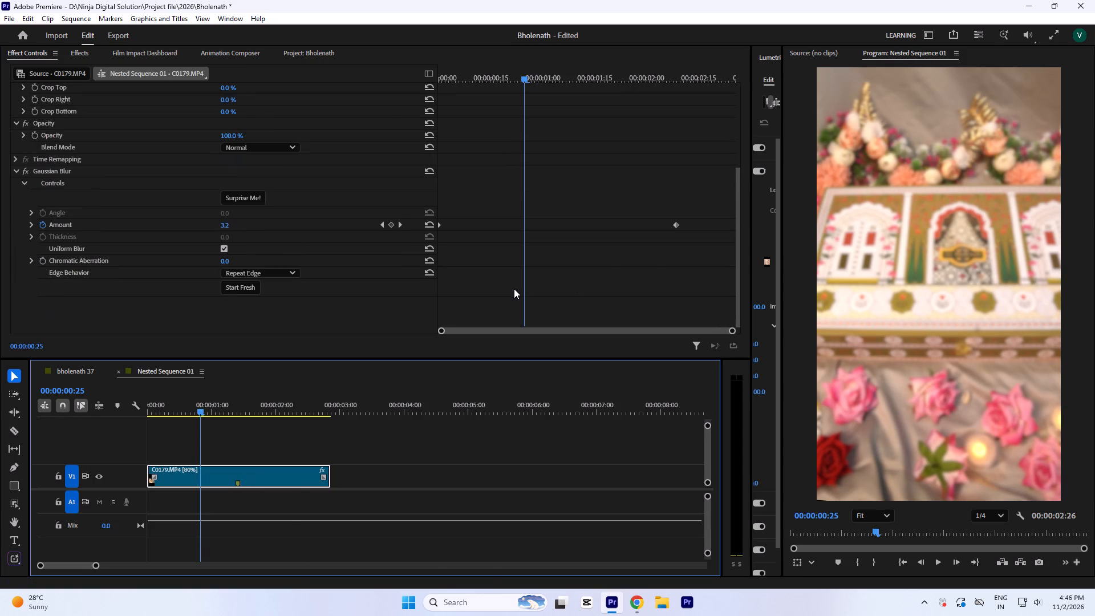
left_click_drag(676, 224, 524, 241)
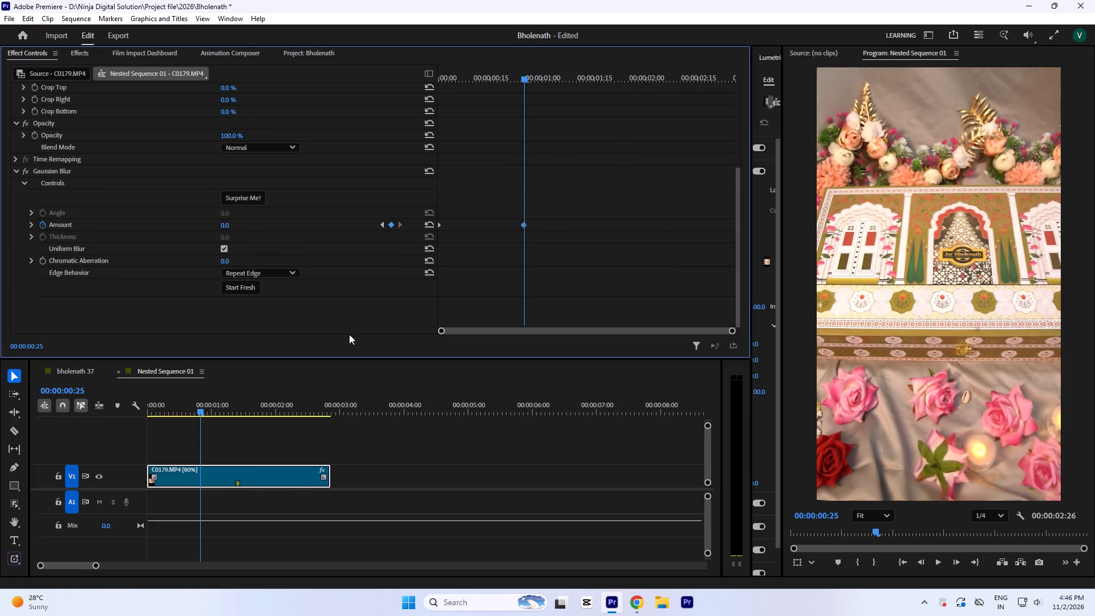
left_click(116, 372)
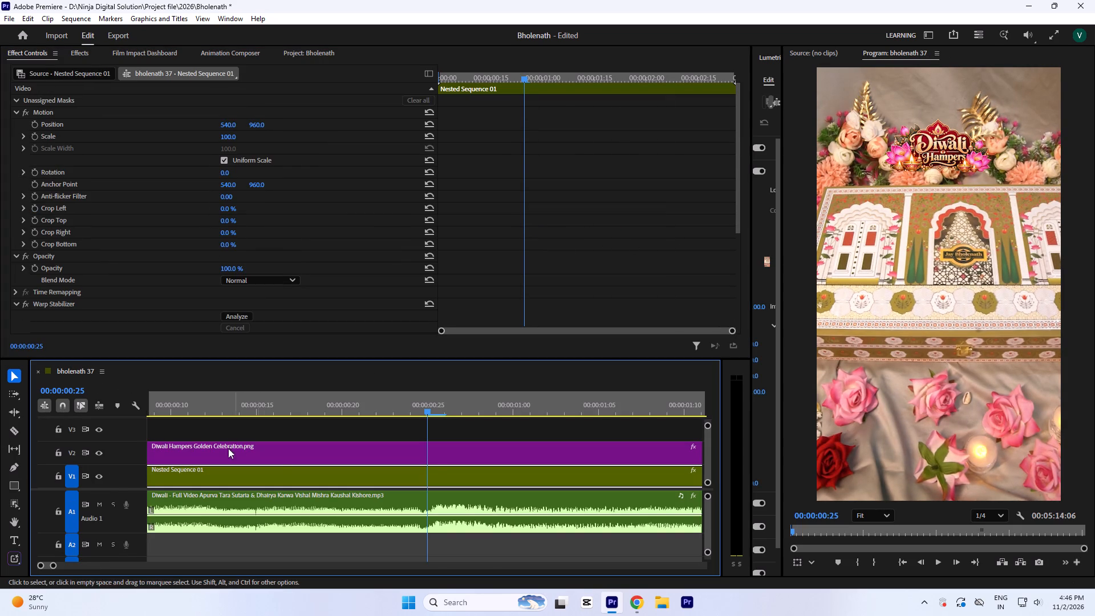
Add a marker to the nested clip at 00:00:00:25 in bholenath 37.
left_click(391, 427)
left_click(412, 462)
left_click(412, 474)
key("m")
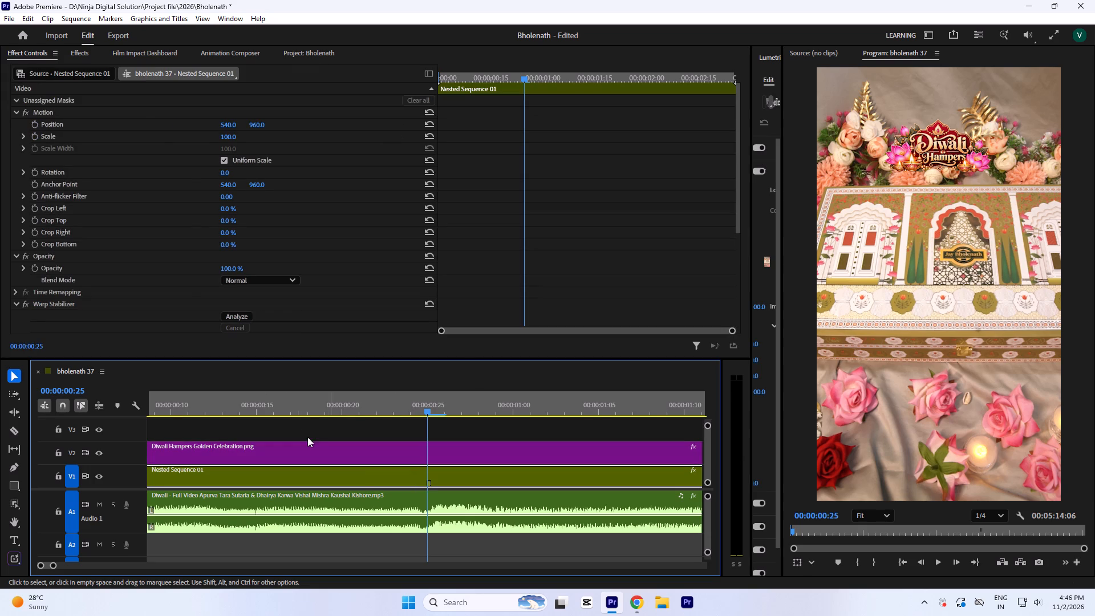
Return the playhead to the start and rerun the Warp Stabilizer analysis on the nested clip.
key("minus")
left_click_drag(257, 395, 84, 427)
key("minus")
left_click(233, 317)
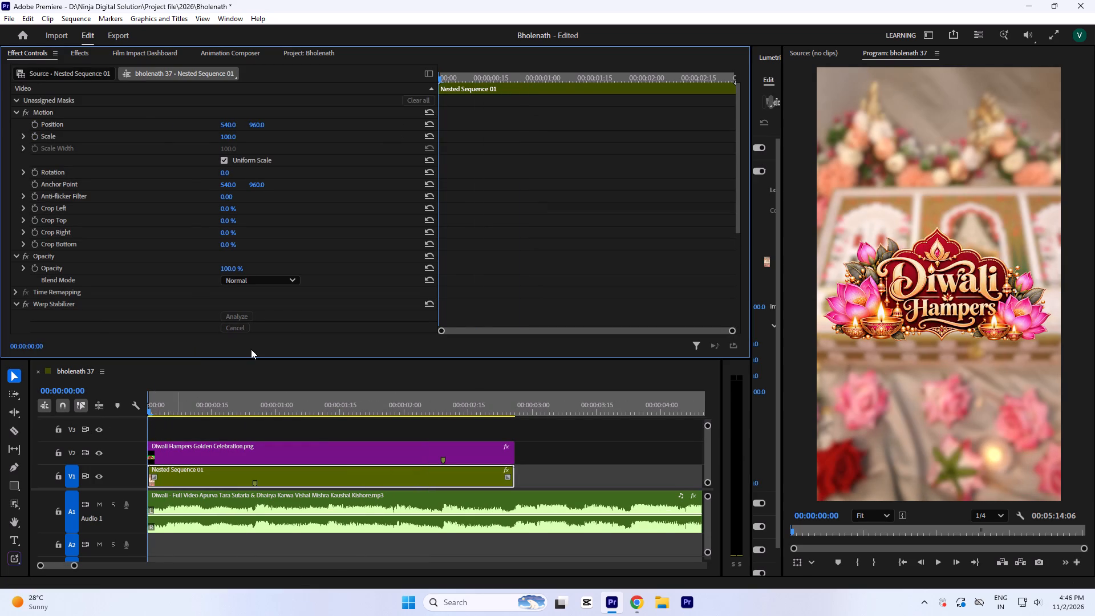
Play back the opening shot repeatedly to check the stabilization, blur clearing and title timing.
key("space")
key("space")
key("space")
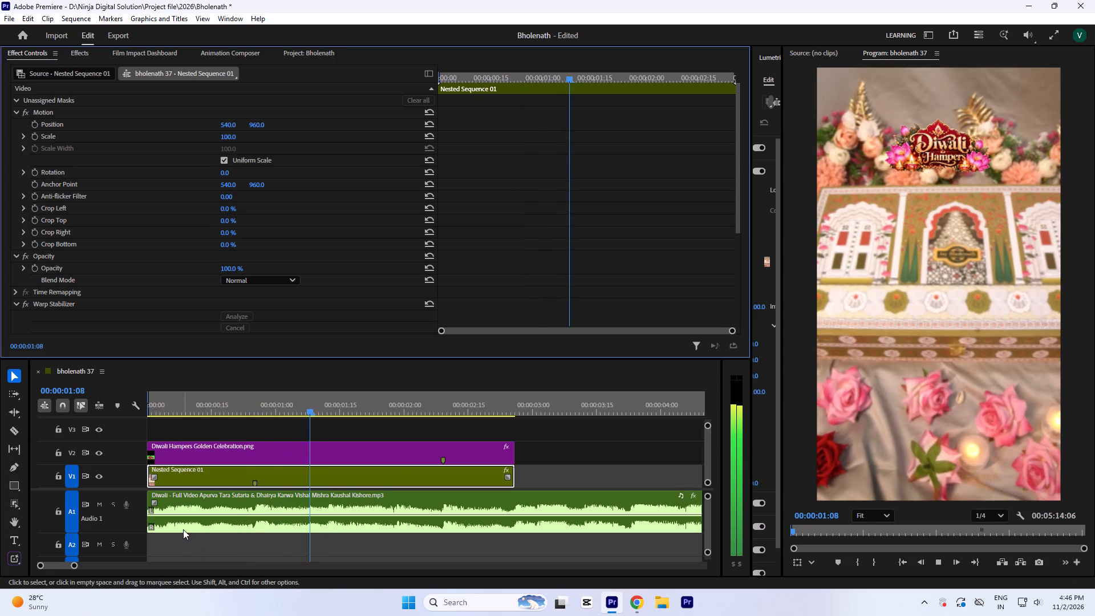
key("space")
key("space")
key("space")
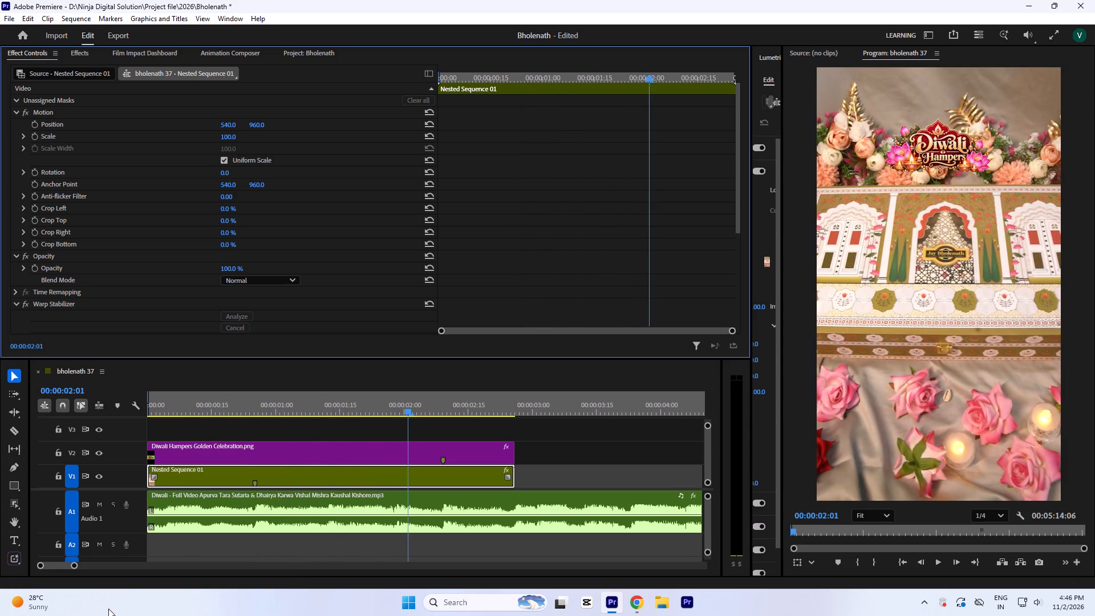
key("space")
key("space")
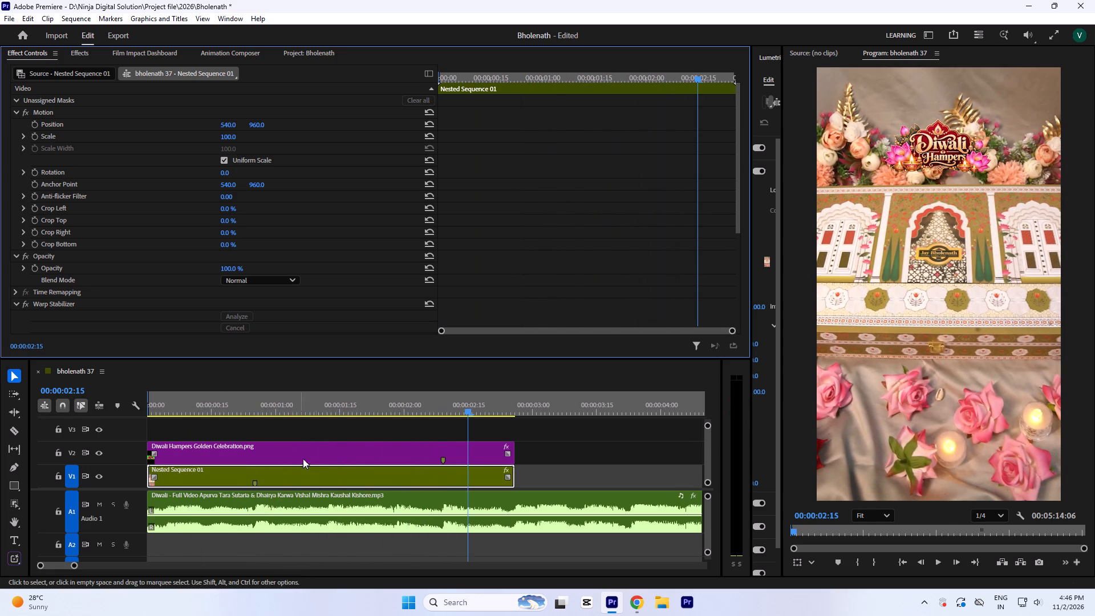
left_click_drag(432, 407, 0, 495)
key("space")
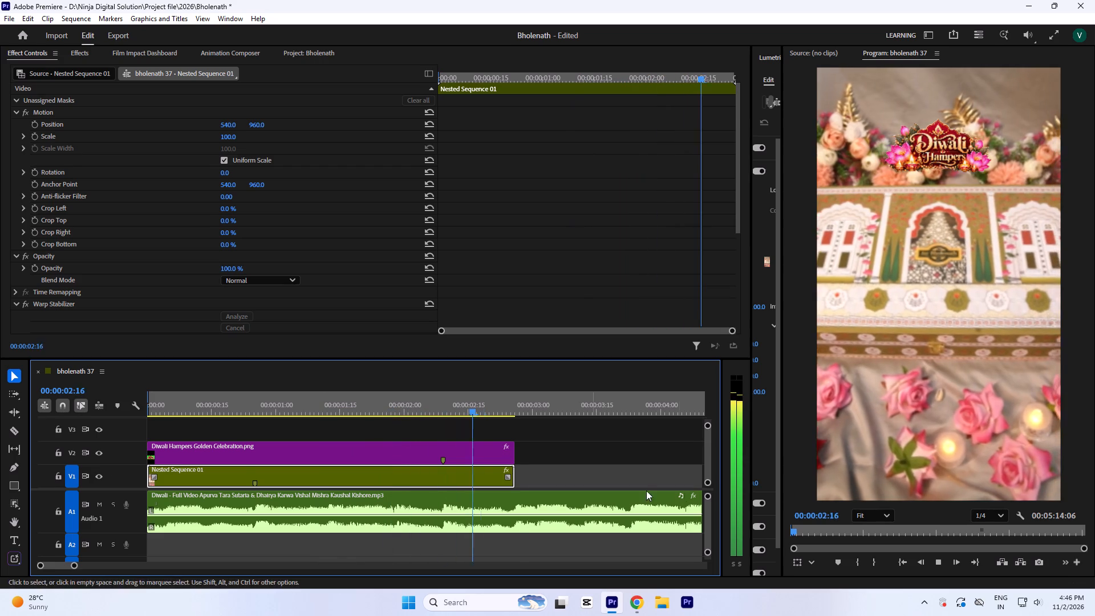
key("space")
left_click_drag(509, 408, 0, 447)
key("space")
Save the project.
key("ctrl+s")
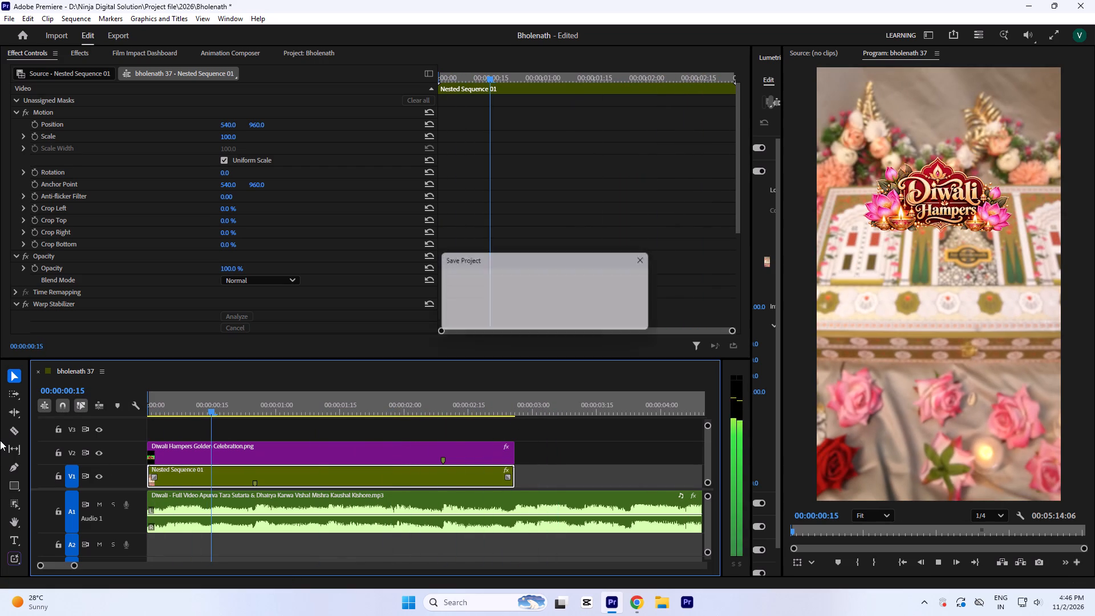
Replay the opening from the start, check its final frames at 00:00:02:25, and save the project.
left_click_drag(176, 399, 164, 406)
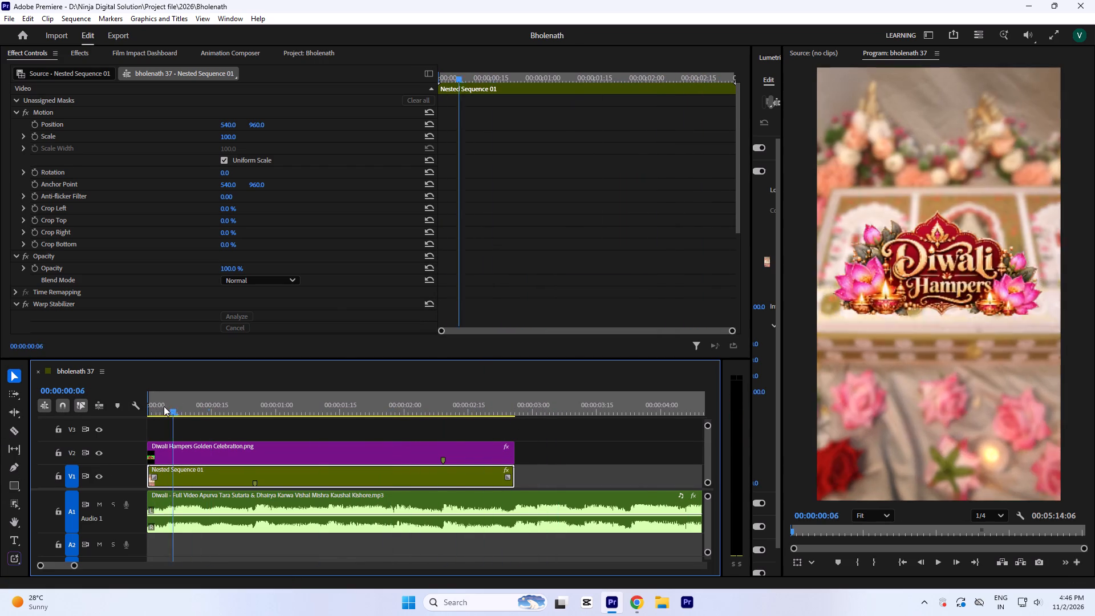
left_click_drag(164, 406, 76, 413)
key("Return")
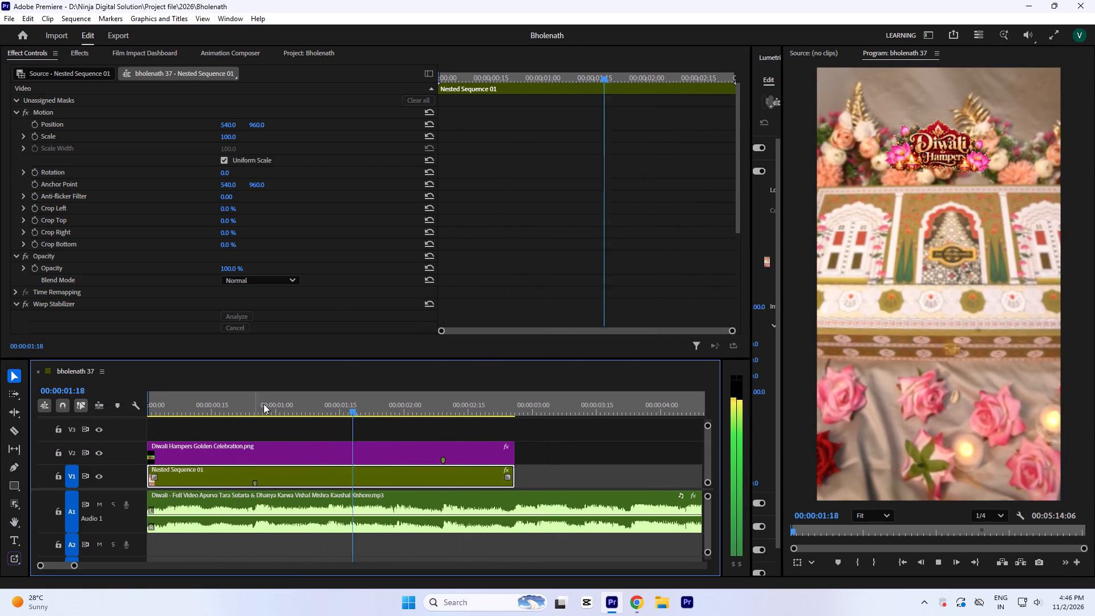
key("space")
left_click_drag(221, 411, 6, 419)
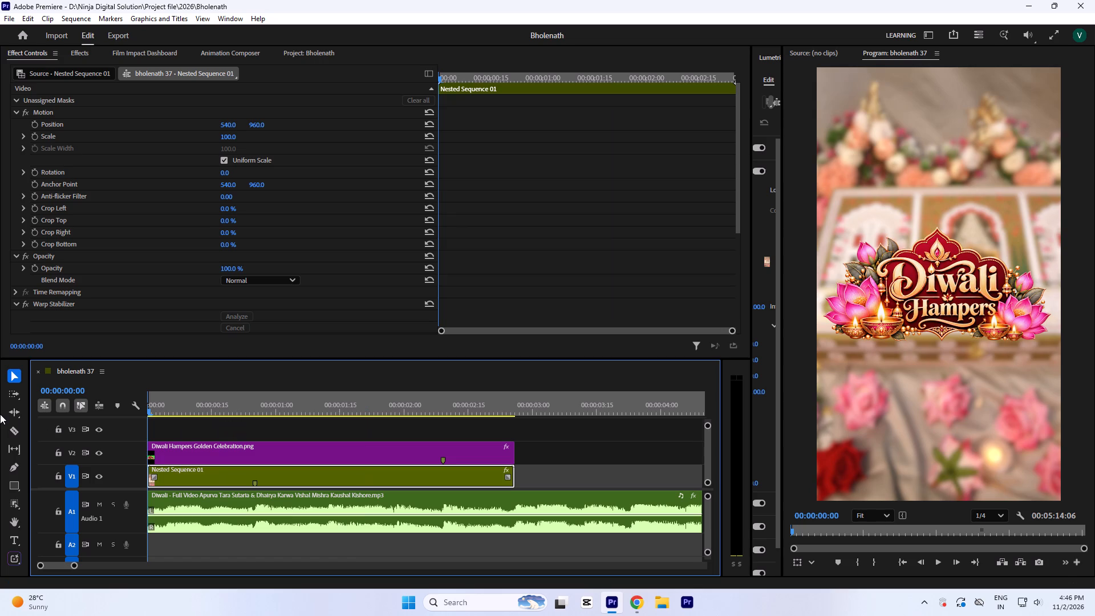
key("space")
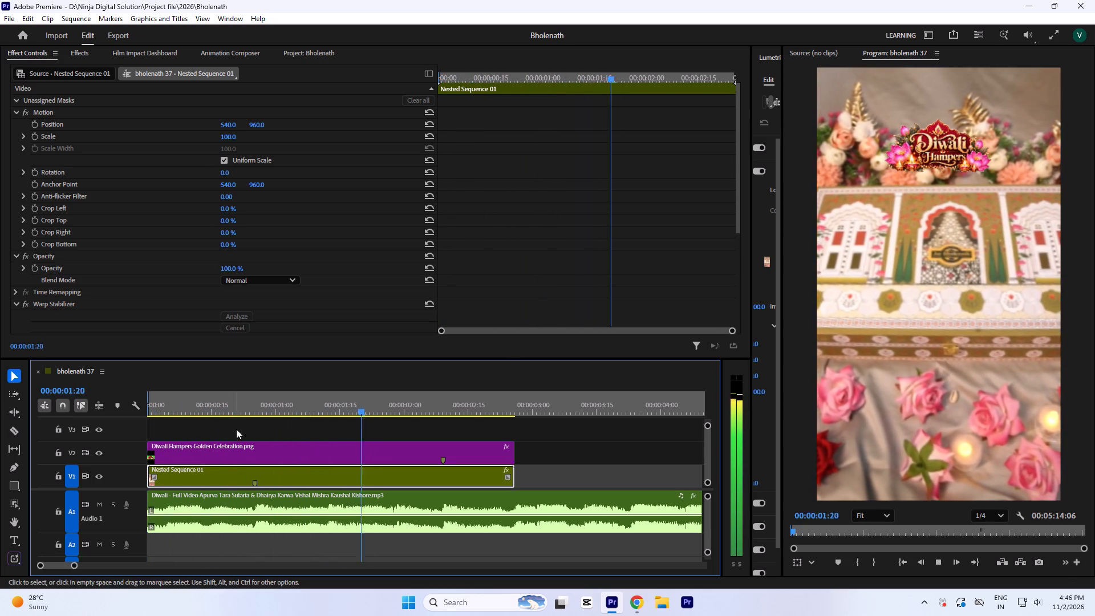
key("space")
left_click_drag(507, 394, 509, 399)
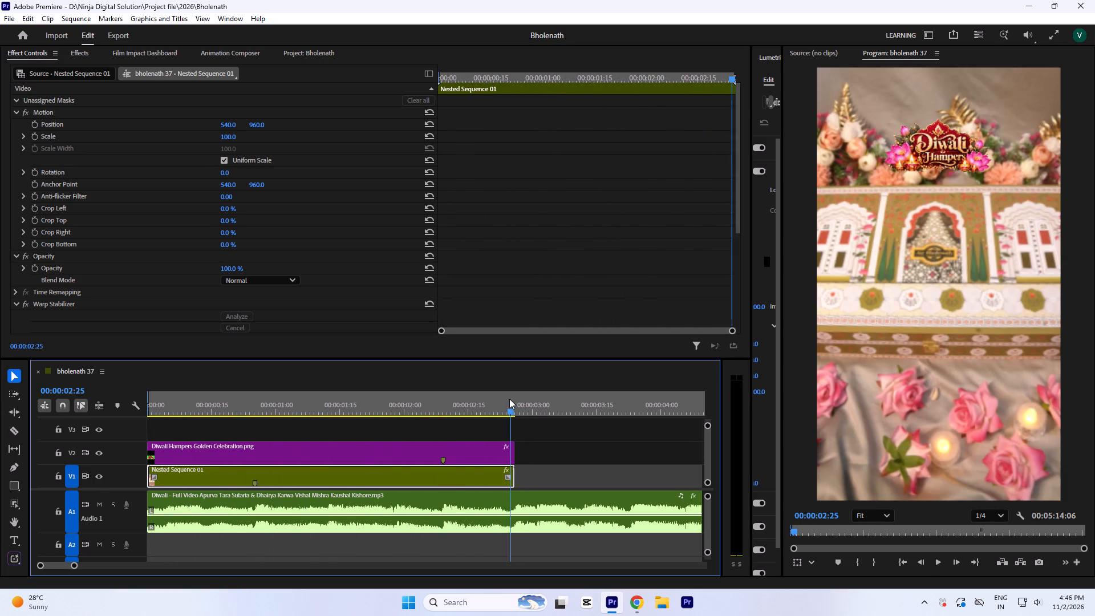
left_click_drag(509, 399, 510, 407)
key("ctrl+s")
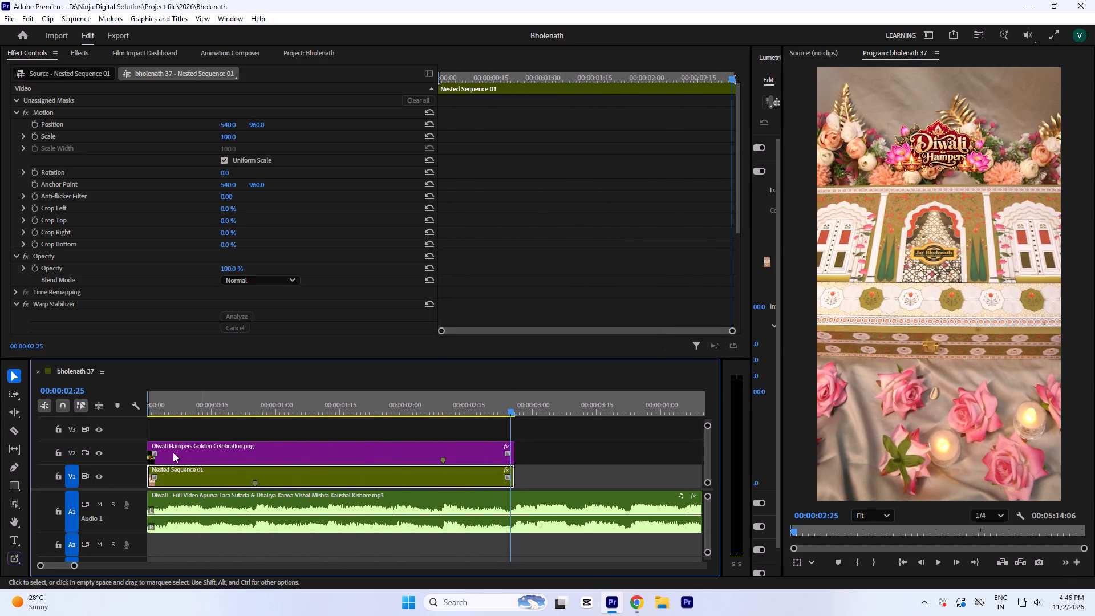
Play through the opening once more from the start and save the project.
key("Return")
key("space")
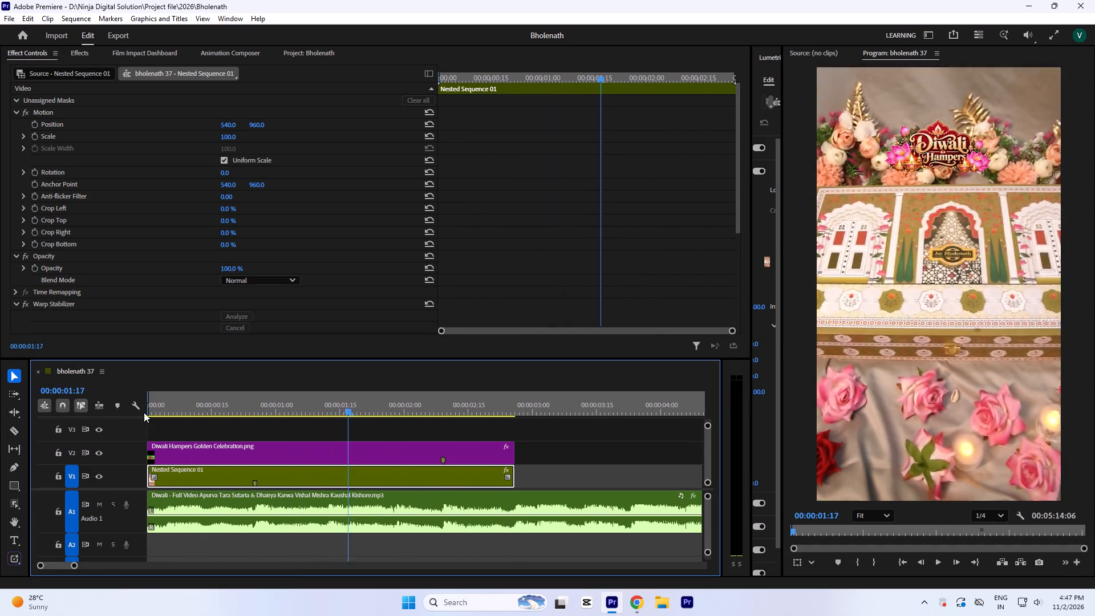
key("space")
key("space")
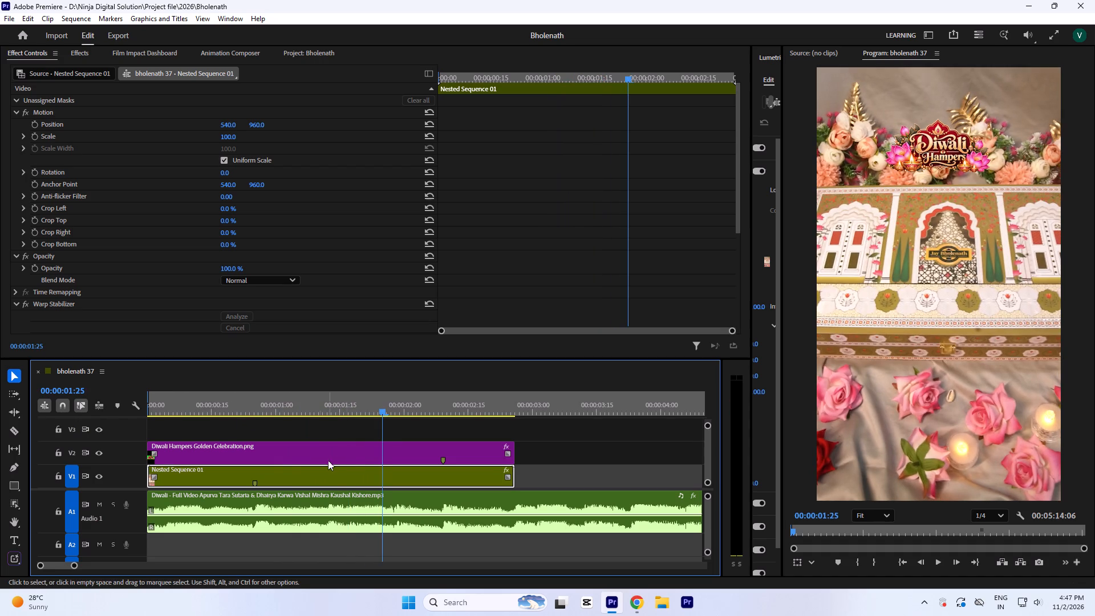
key("space")
key("minus")
key("minus")
type("-==")
key("ctrl+s")
Continue playback past the end of the opening clips and return the playhead to 00:00:00:00.
key("space")
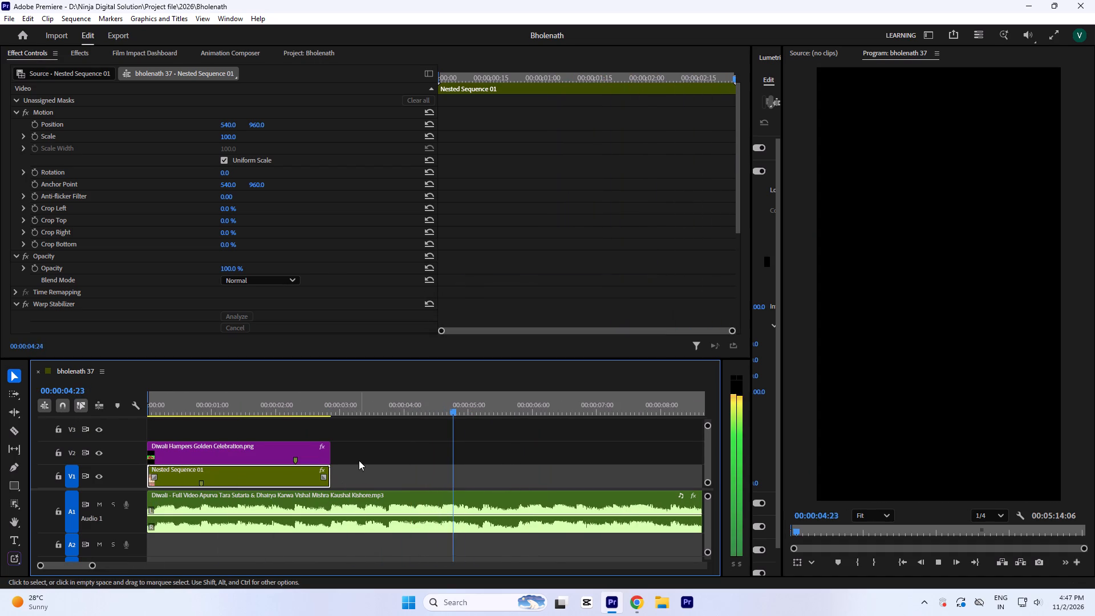
key("space")
key("minus")
left_click_drag(208, 401, 56, 449)
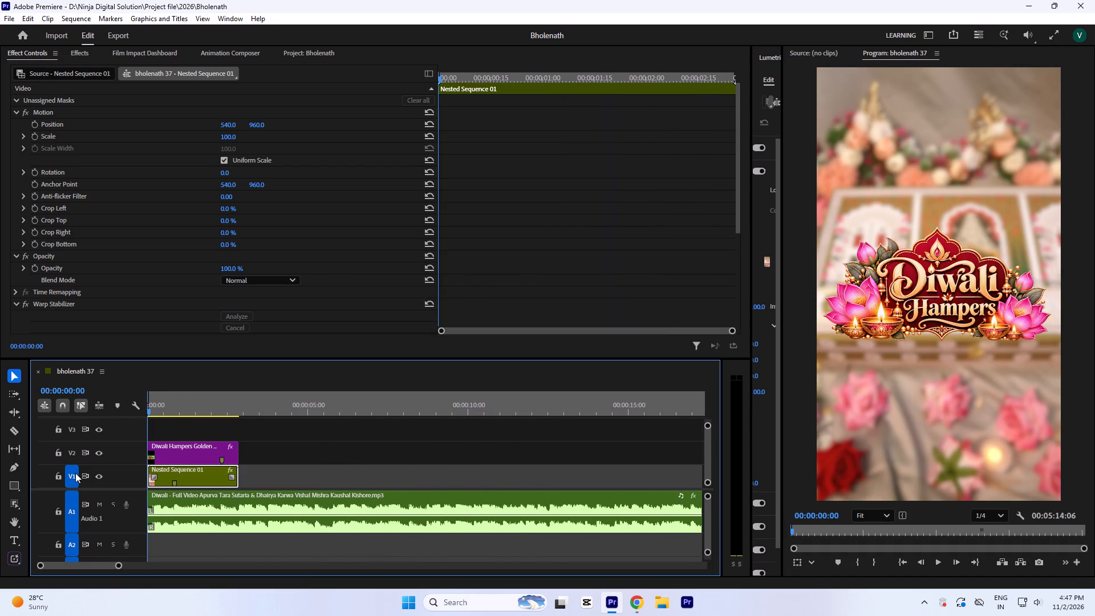
Save the project.
key("ctrl+s")
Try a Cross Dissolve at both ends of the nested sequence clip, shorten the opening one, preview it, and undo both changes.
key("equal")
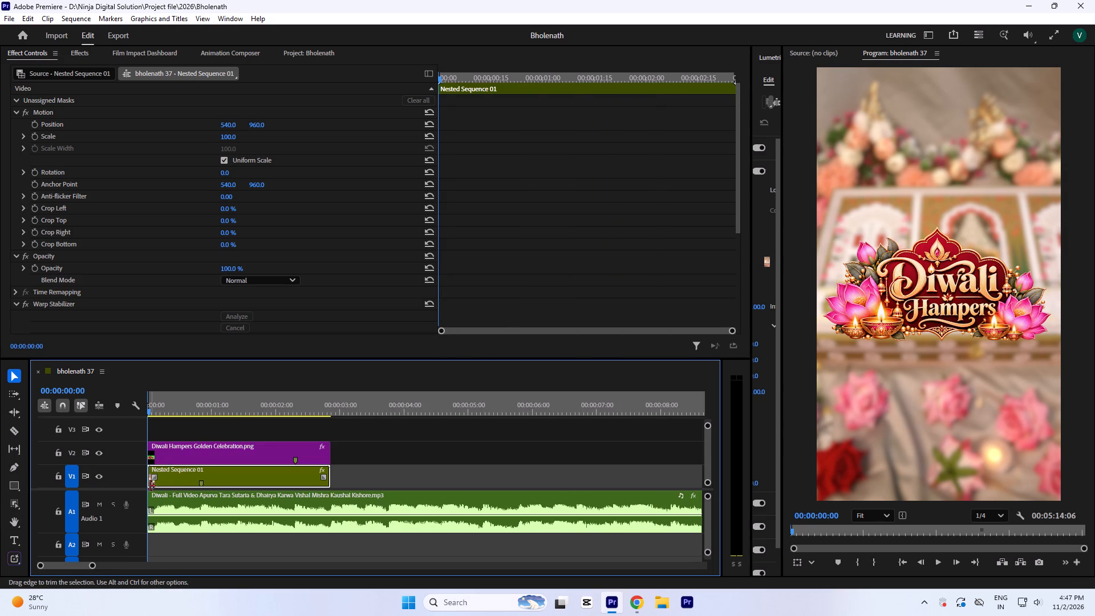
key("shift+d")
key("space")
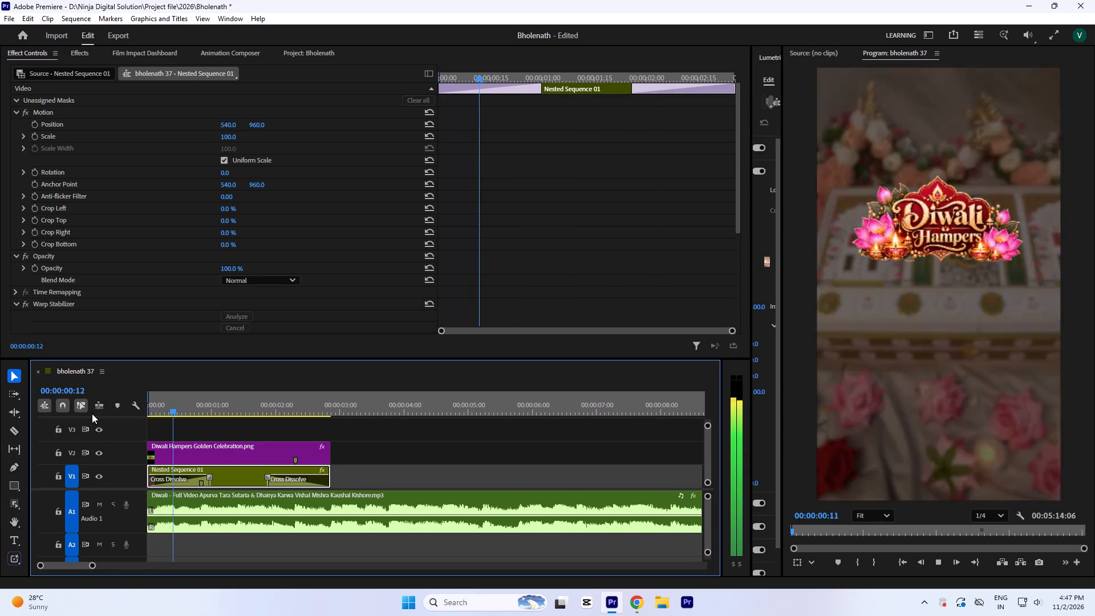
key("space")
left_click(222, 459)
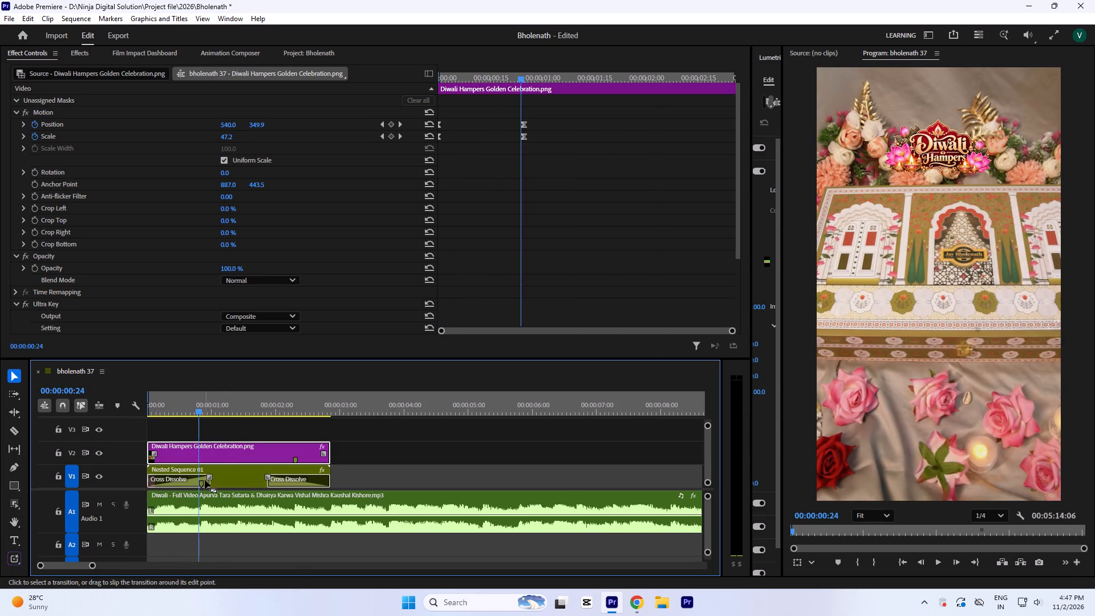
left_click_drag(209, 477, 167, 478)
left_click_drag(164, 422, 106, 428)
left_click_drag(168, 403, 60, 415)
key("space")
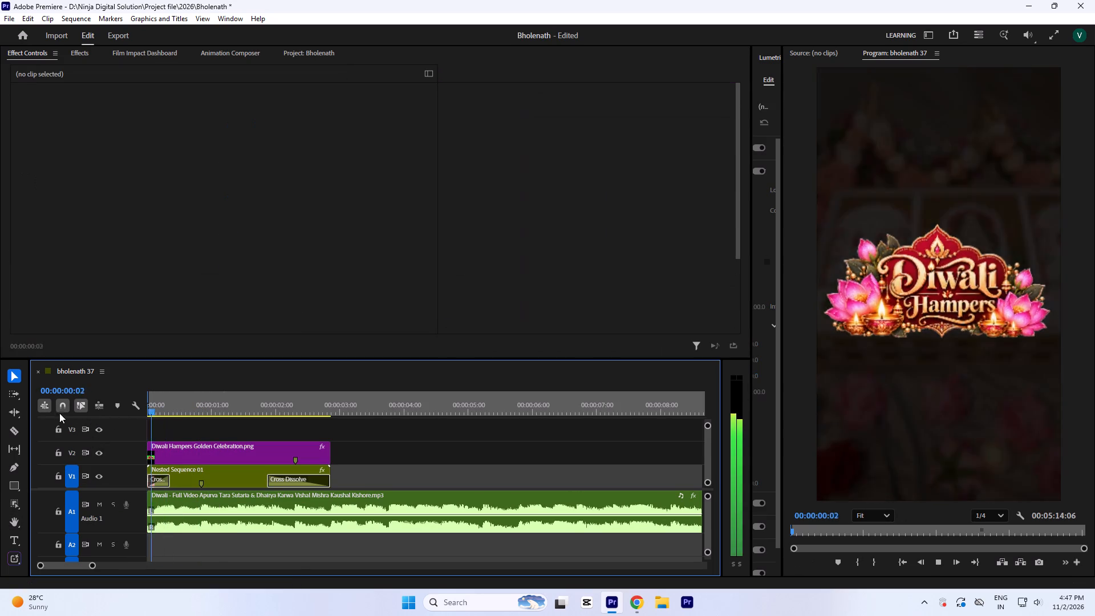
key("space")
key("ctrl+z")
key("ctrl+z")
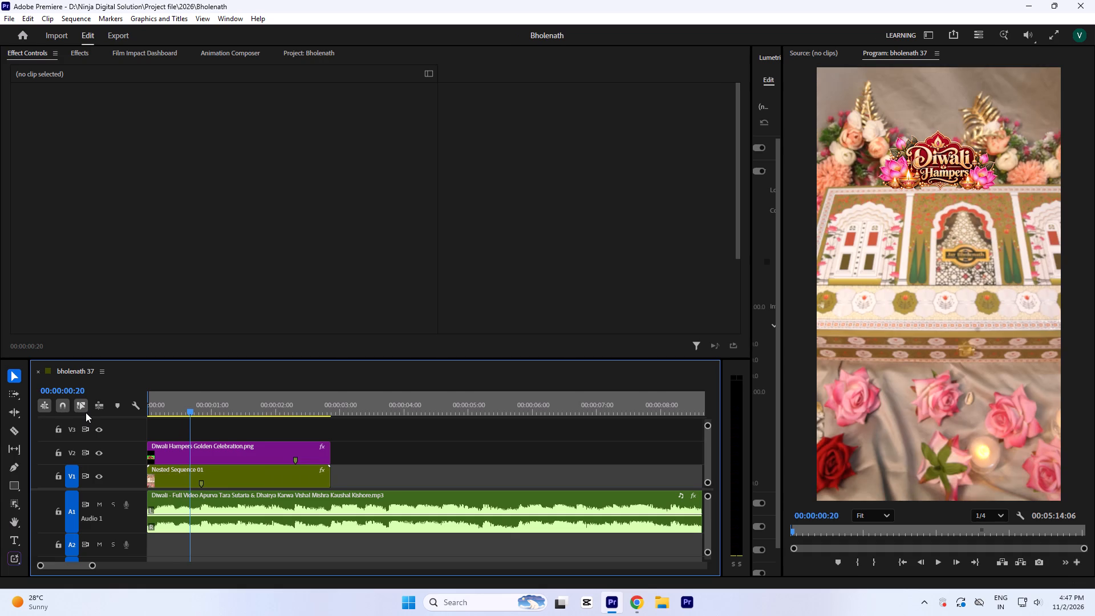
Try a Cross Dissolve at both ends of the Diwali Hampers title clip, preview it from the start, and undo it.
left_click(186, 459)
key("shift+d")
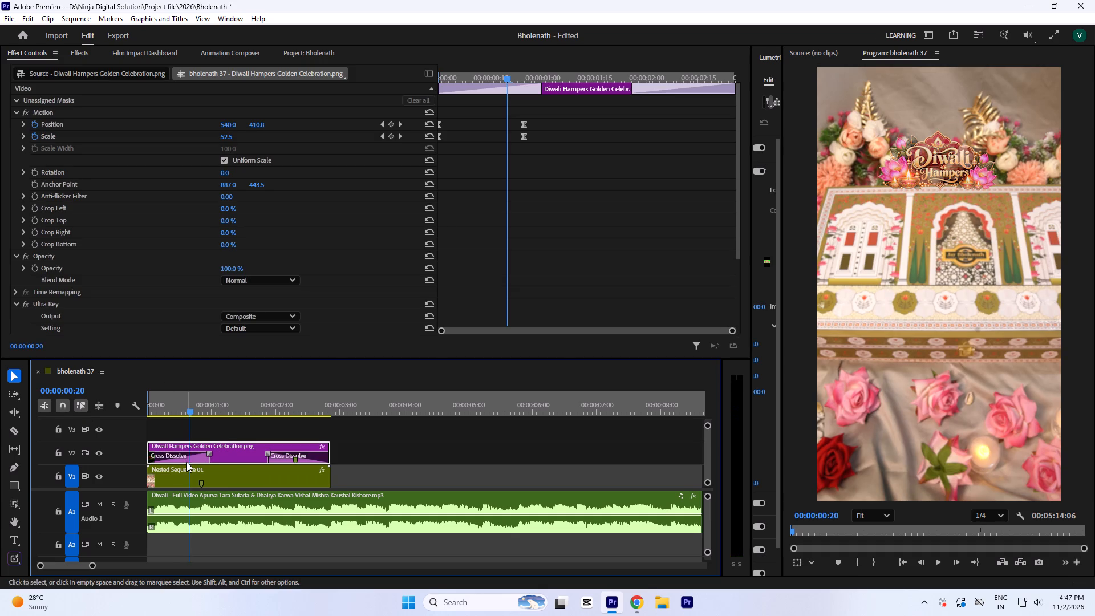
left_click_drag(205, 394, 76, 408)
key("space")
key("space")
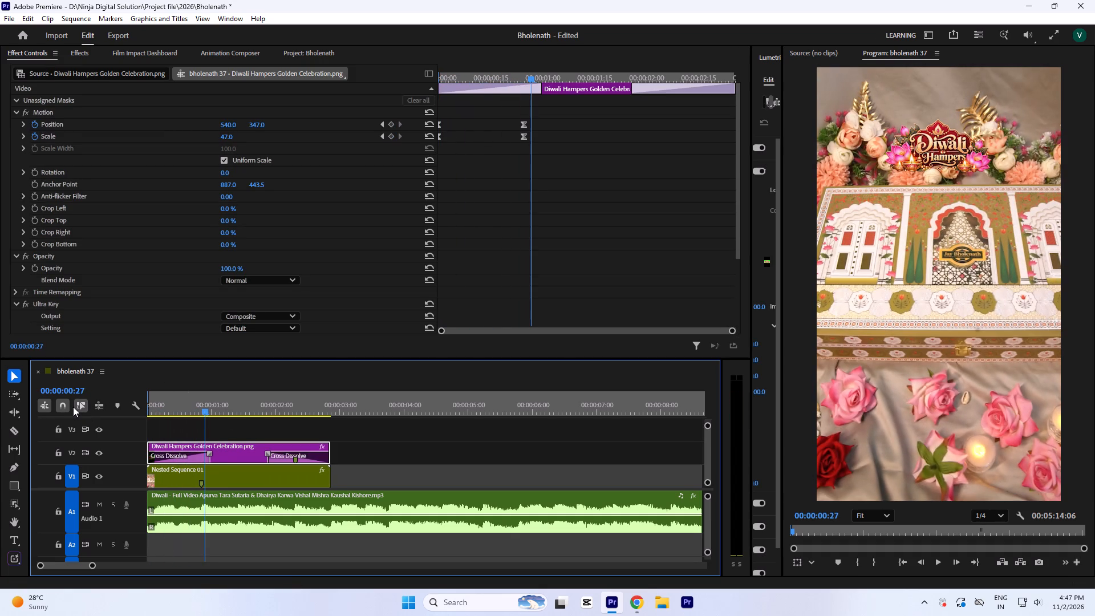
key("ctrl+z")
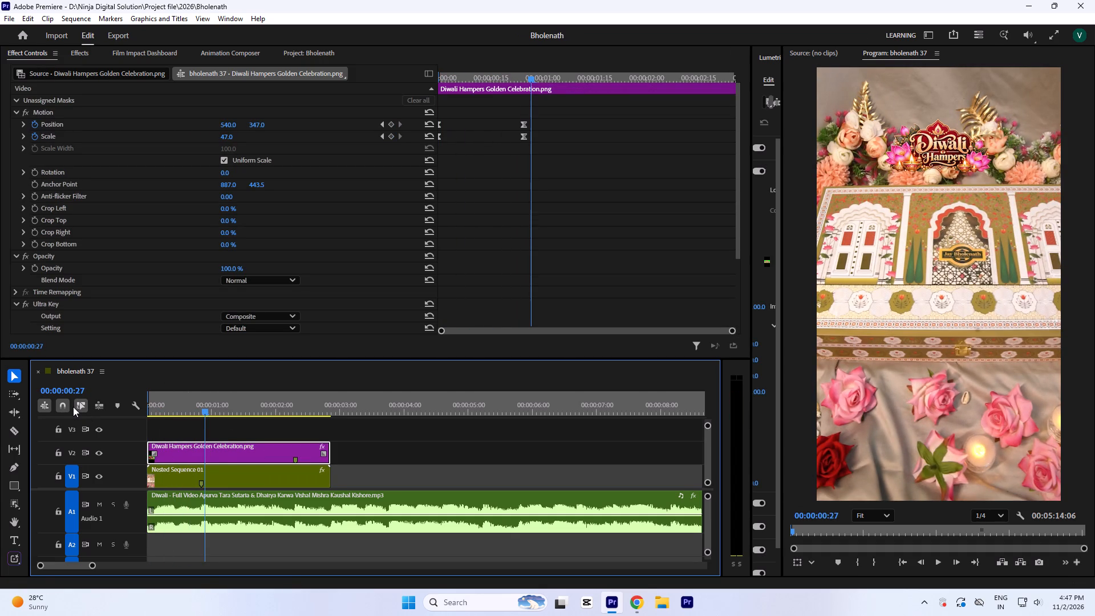
Replay the opening from the start without any dissolves.
left_click_drag(172, 406, 75, 431)
key("space")
key("space")
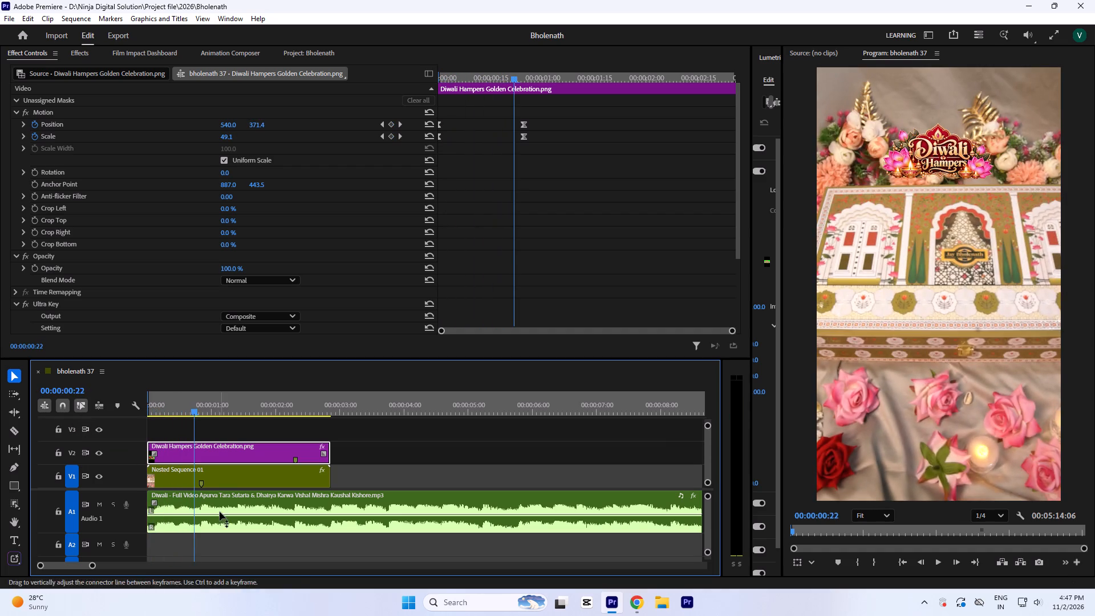
key("space")
key("space")
Start opacity keyframing at 100% on the nested sequence clip and place that keyframe a few frames before 00:00:00:13.
left_click(214, 486)
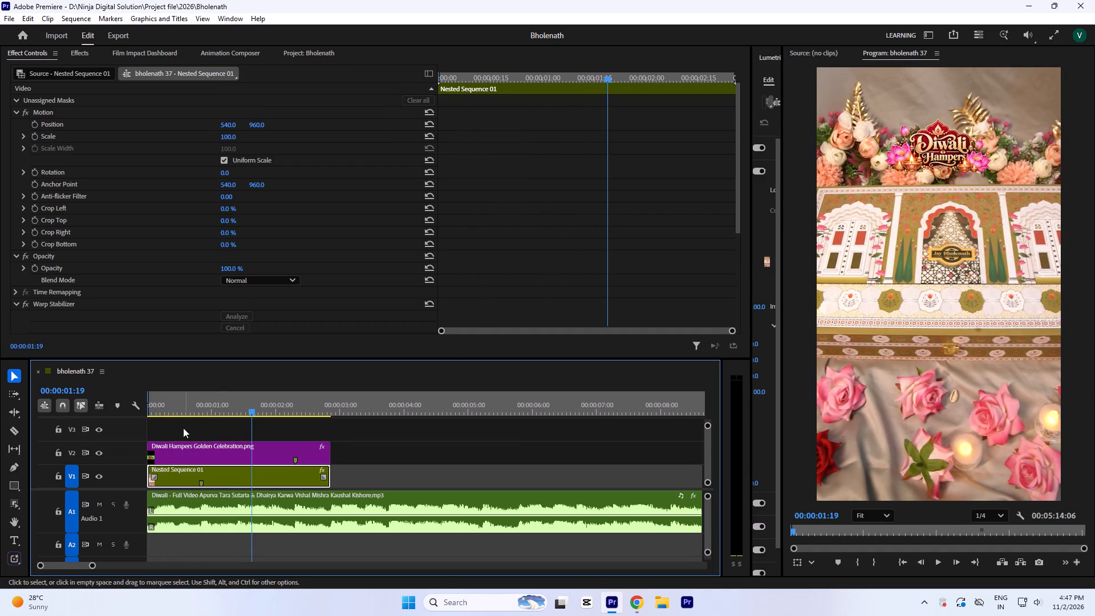
left_click_drag(197, 406, 59, 413)
key("space")
key("space")
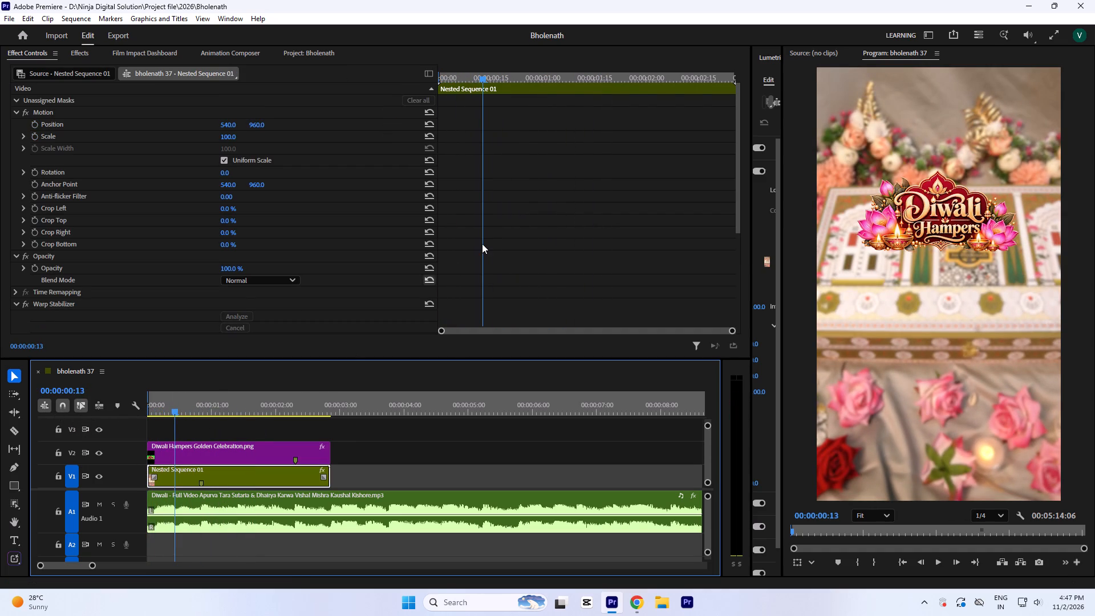
scroll(483, 244, "down", 7)
scroll(37, 279, "down", 12)
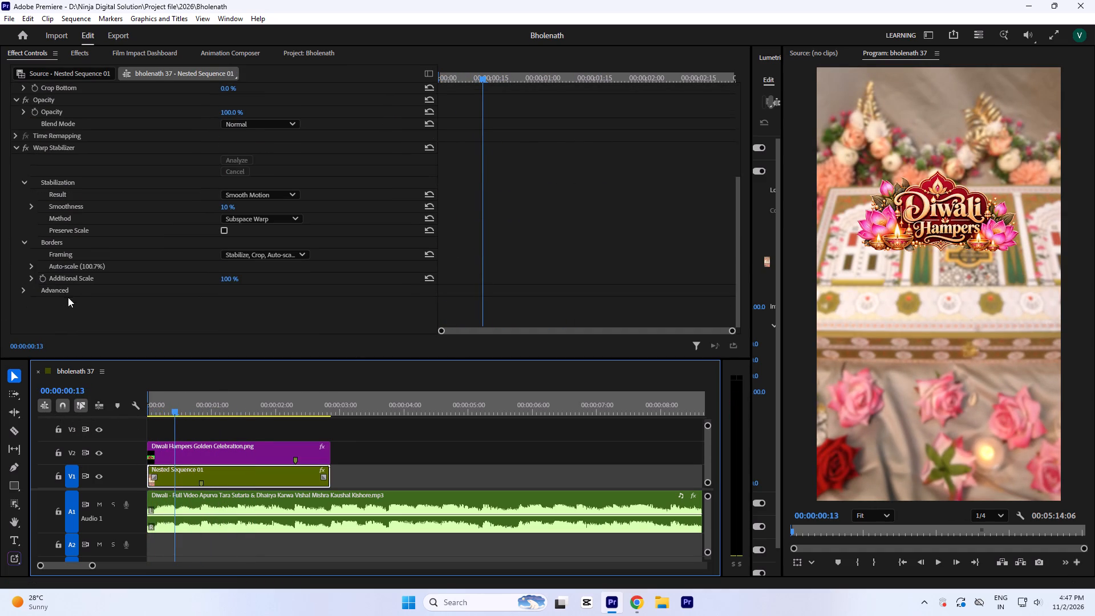
scroll(59, 281, "up", 9)
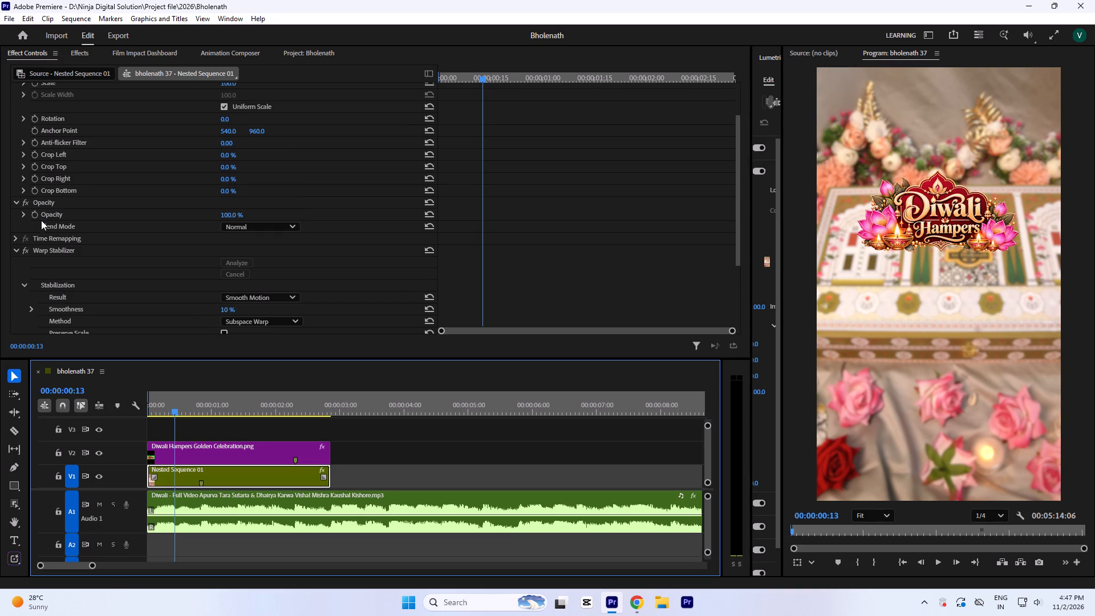
left_click(33, 217)
left_click_drag(478, 209, 467, 214)
left_click_drag(482, 214, 468, 218)
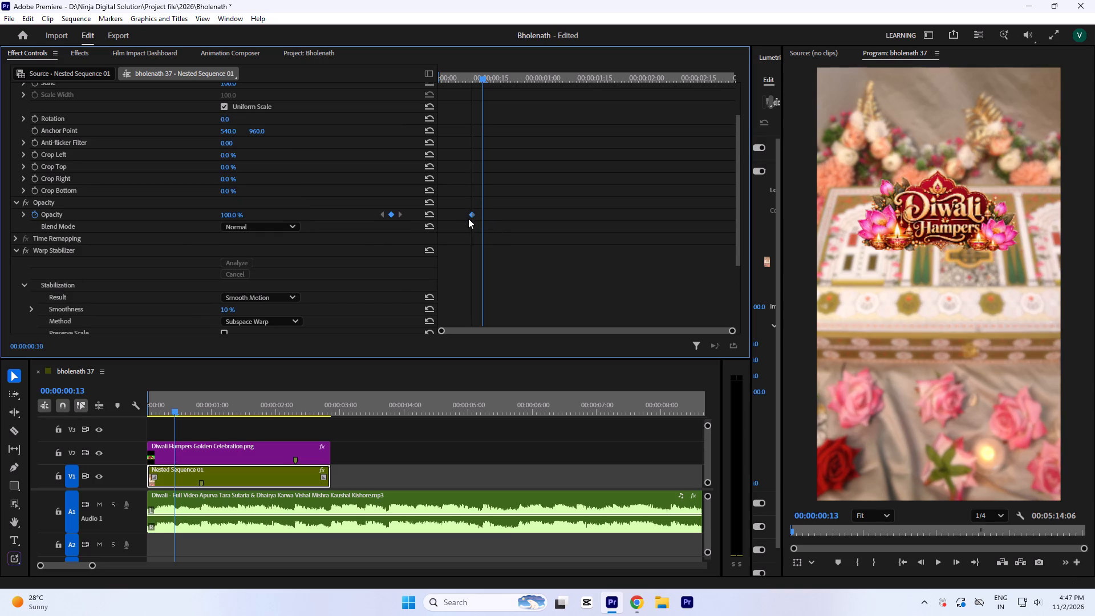
left_click_drag(468, 218, 468, 218)
Add an 80% opacity keyframe to the nested sequence and place it at the clip's start.
left_click(229, 210)
key("8")
key("0")
left_click(600, 218)
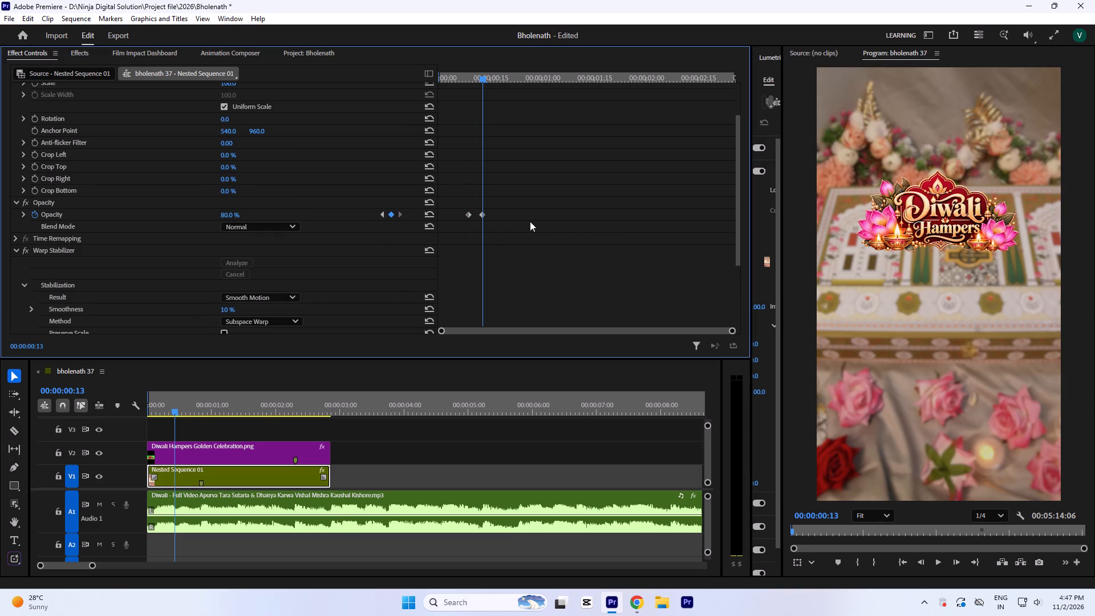
left_click_drag(481, 213, 419, 222)
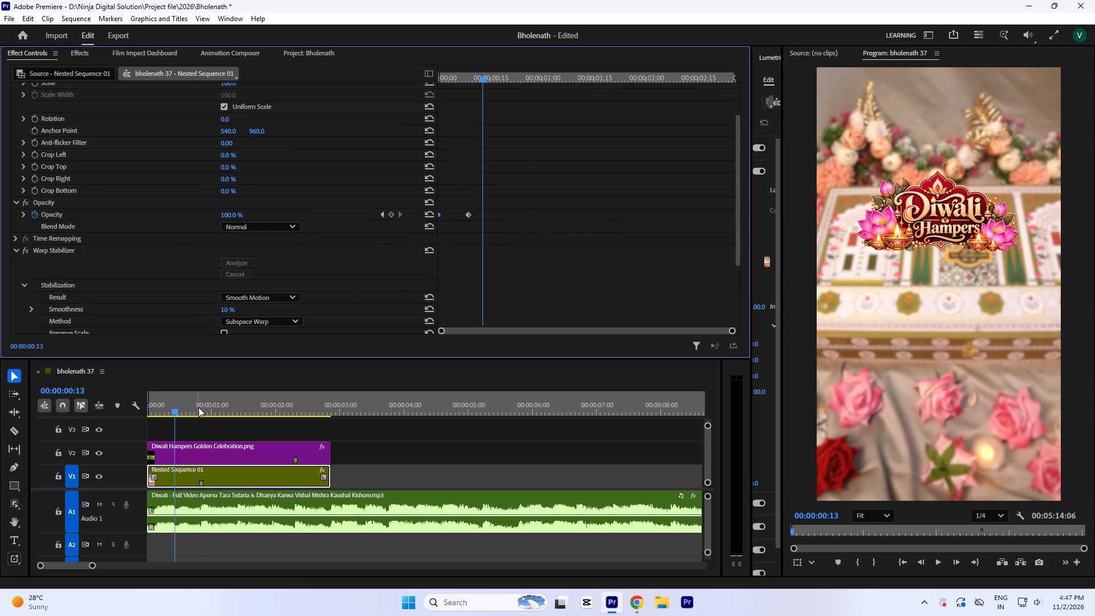
Move the nested sequence's 100% opacity keyframe to 00:00:00:25, where the music beat rises.
left_click(201, 404)
key("equal")
key("equal")
key("equal")
key("equal")
key("equal")
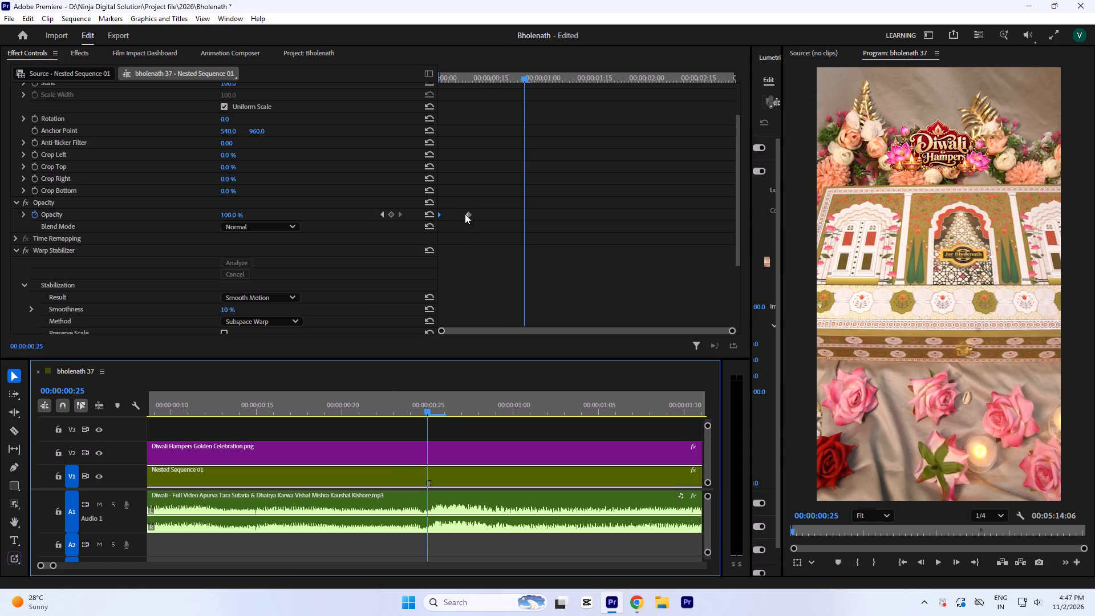
left_click_drag(468, 215, 526, 231)
Replay the opening from the start to check the new opacity ramp, and save the project.
left_click_drag(185, 399, 0, 416)
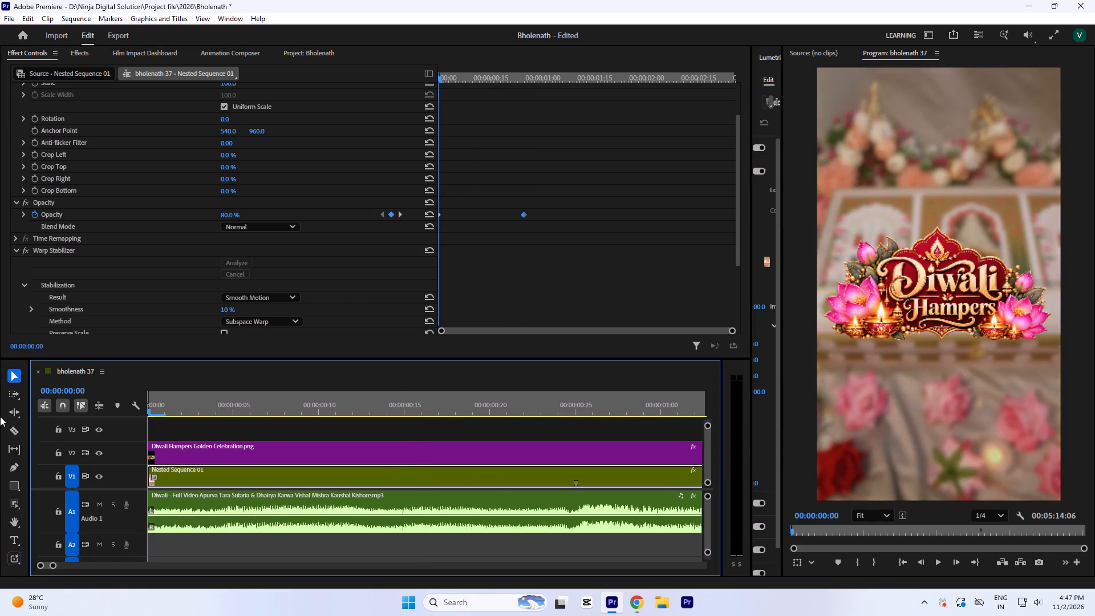
left_click_drag(0, 416, 0, 415)
key("minus")
key("minus")
key("space")
key("space")
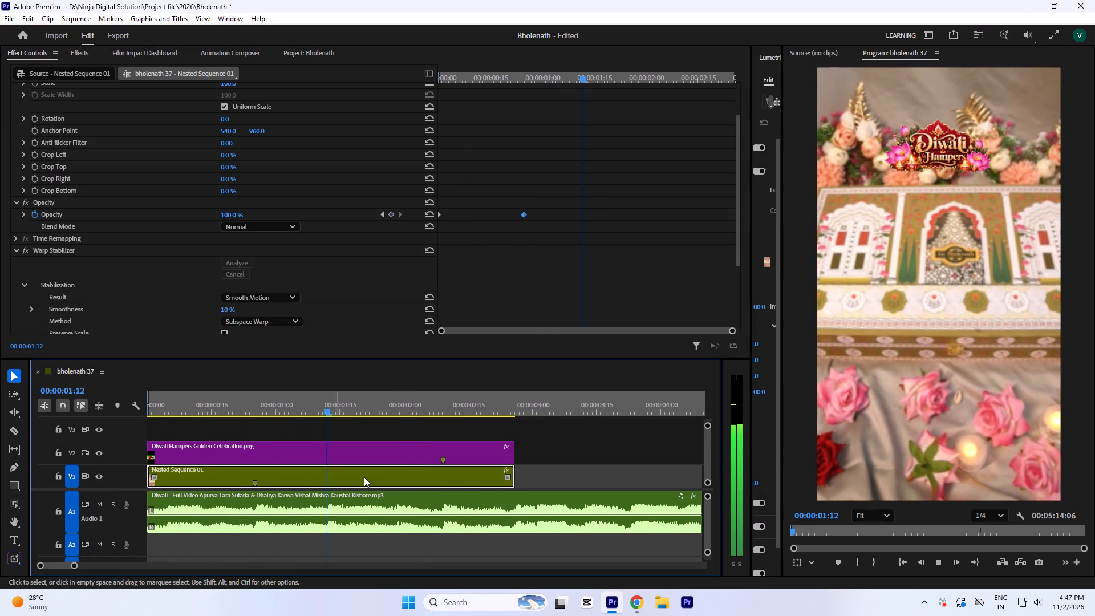
left_click_drag(225, 407, 20, 412)
key("space")
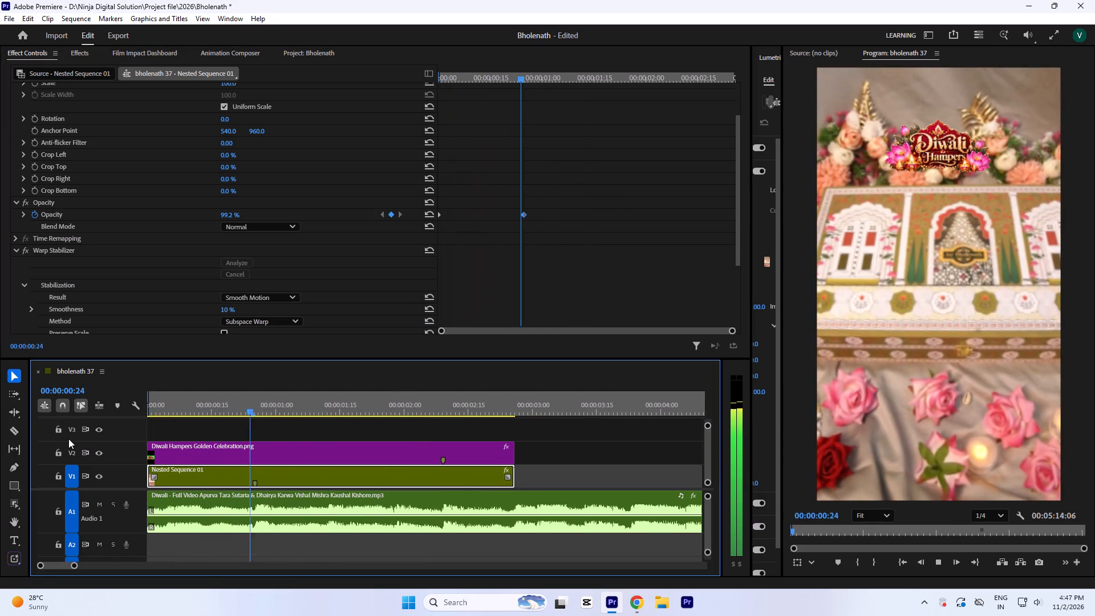
key("space")
key("space")
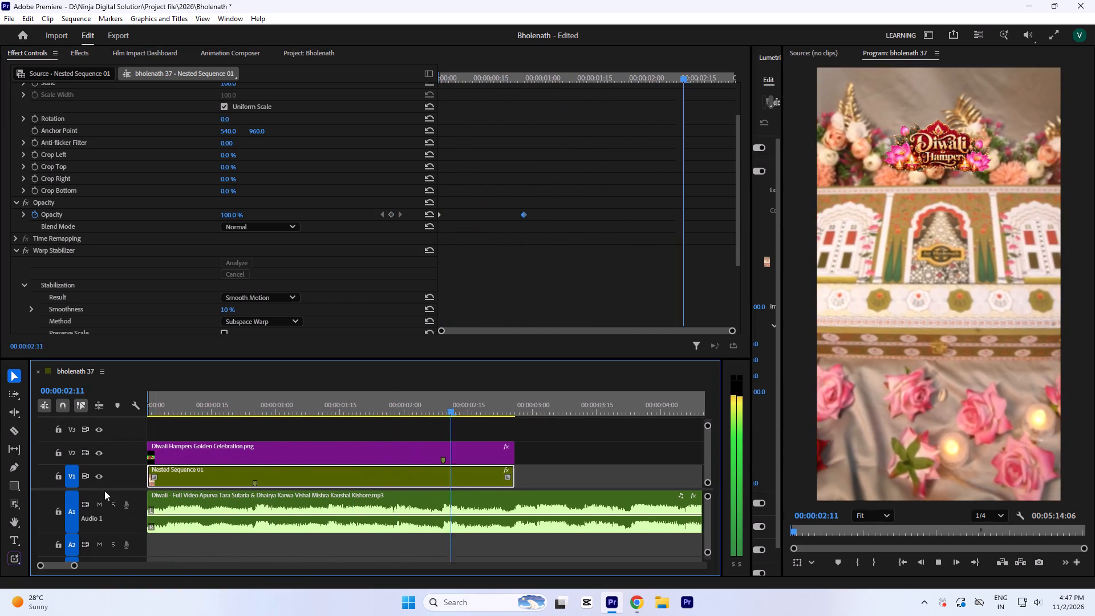
key("space")
key("ctrl+s")
key("Return")
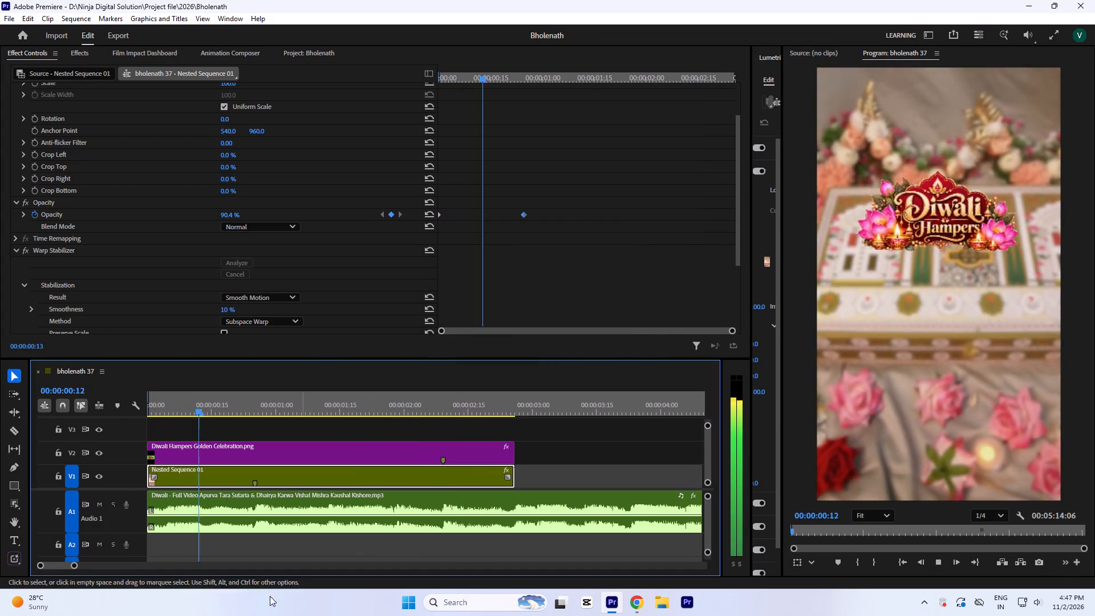
key("minus")
key("ctrl+s")
Play the opening to about 00:00:00:26 and add the Generated Light Leak 9 transition there from Animation Composer.
left_click_drag(183, 402, 0, 423)
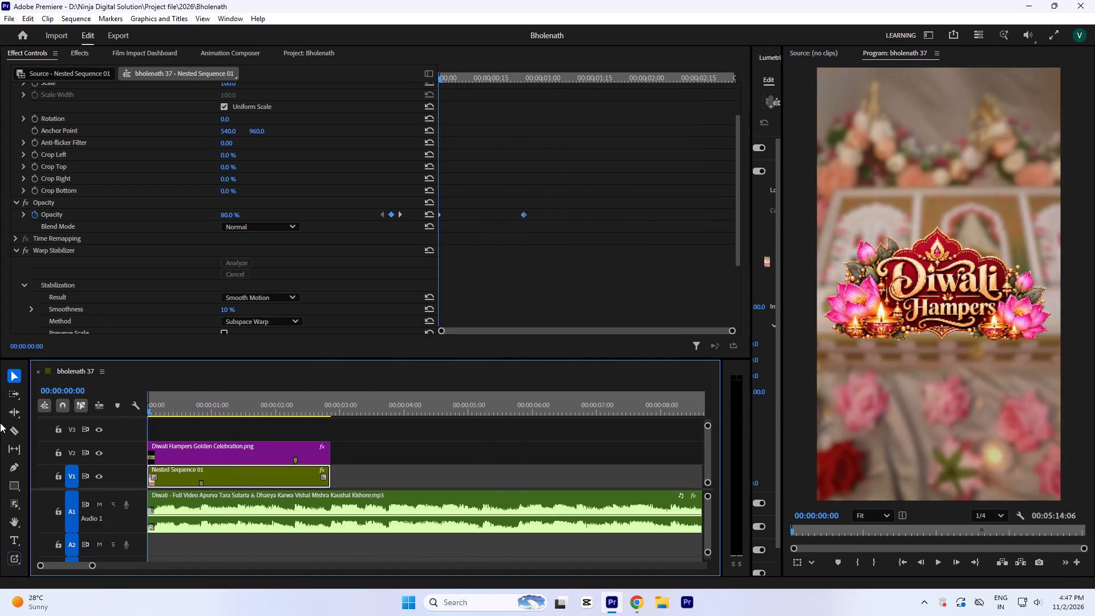
left_click_drag(0, 423, 0, 422)
key("space")
key("space")
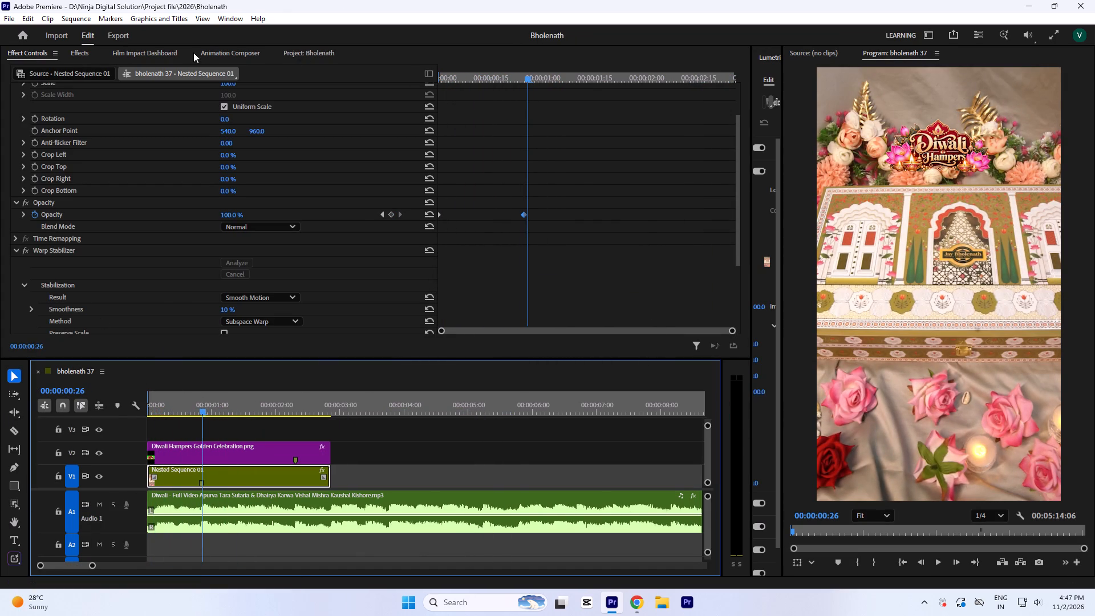
left_click(193, 52)
left_click(222, 60)
left_click(229, 40)
left_click(233, 51)
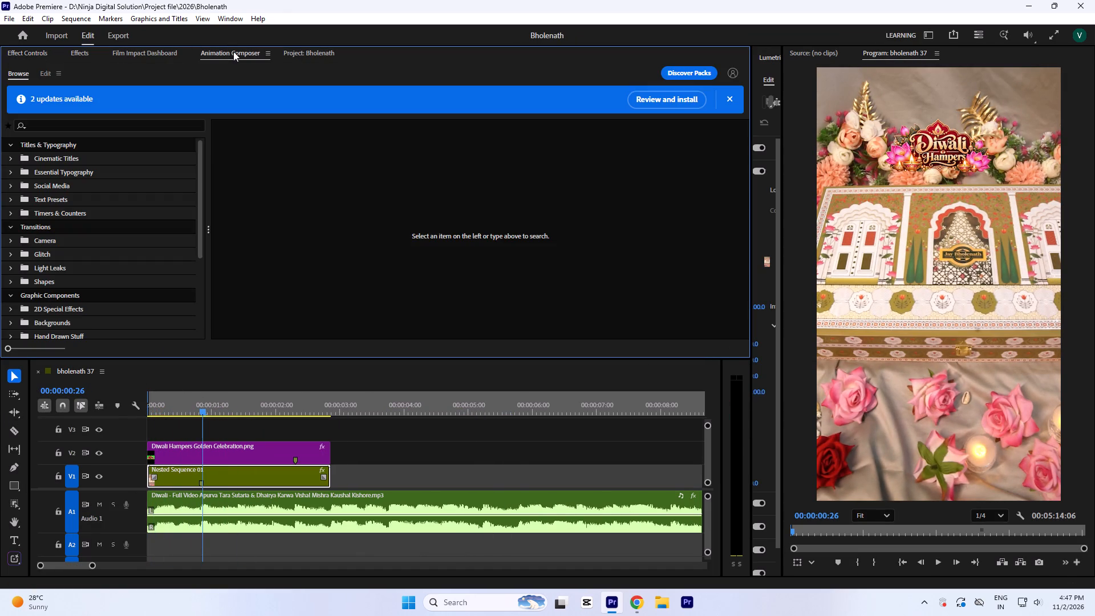
scroll(72, 228, "up", 1)
left_click(70, 224)
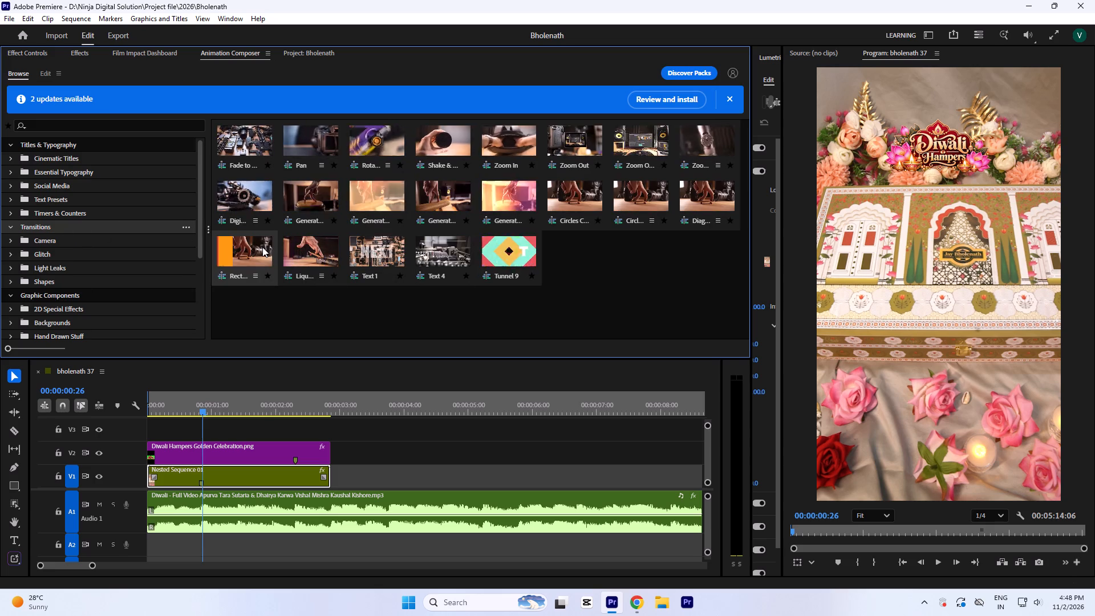
double_click(511, 200)
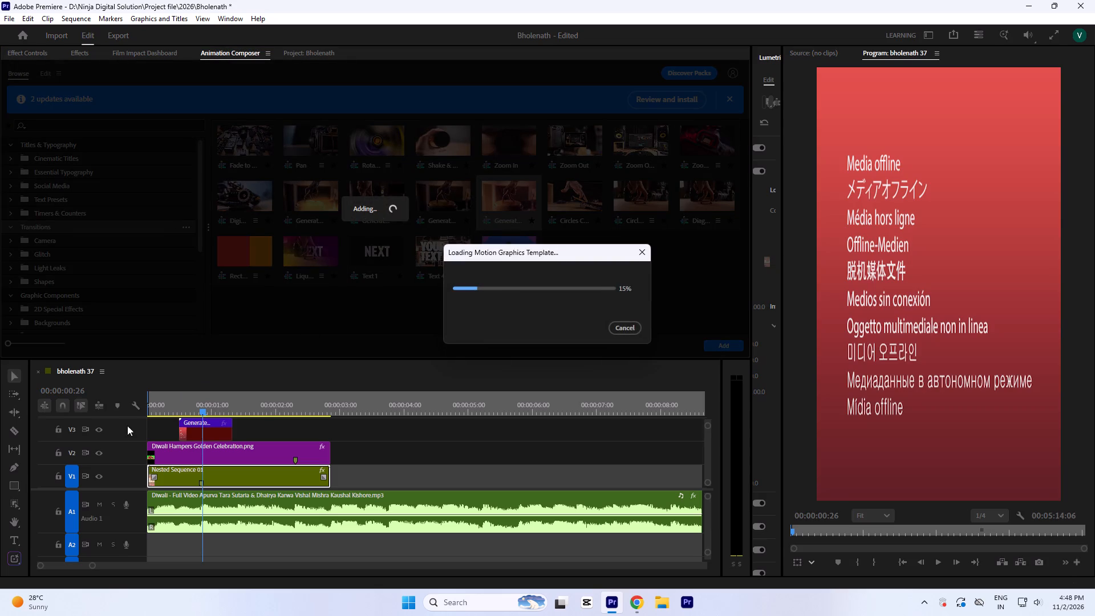
Move both light leak clips on V3 to the start of the sequence and preview them.
left_click(197, 399)
left_click_drag(192, 428, 167, 427)
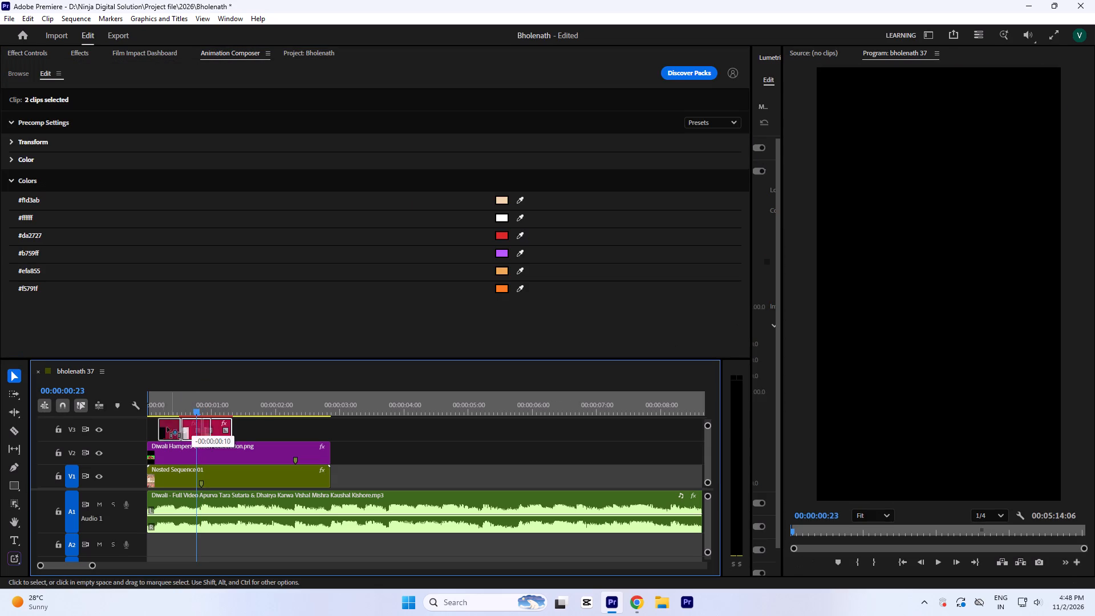
left_click_drag(167, 427, 146, 428)
left_click_drag(172, 398, 96, 406)
key("space")
key("space")
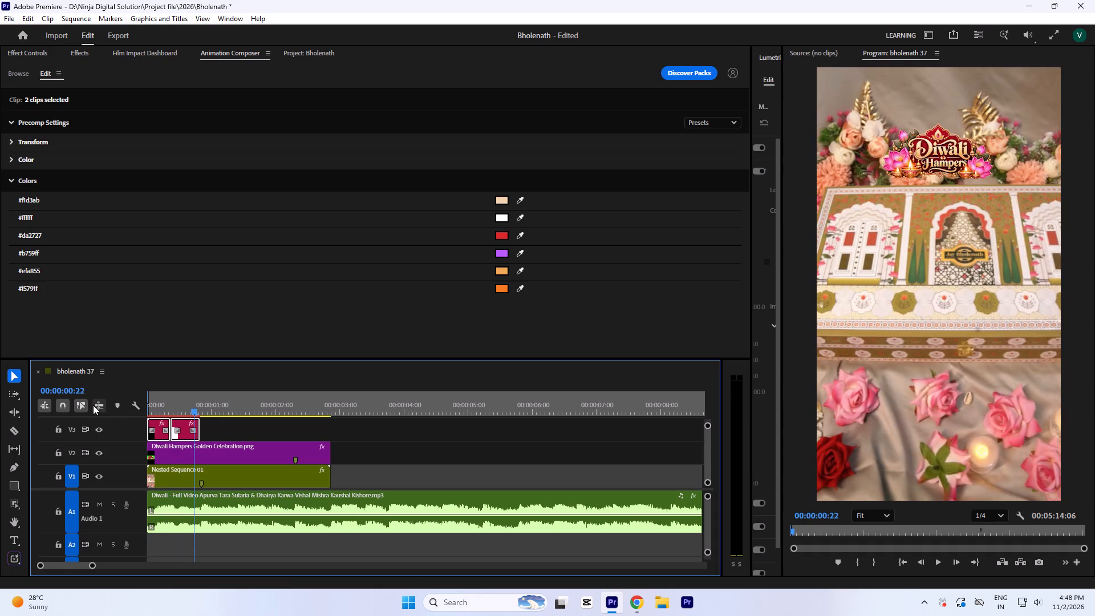
Trim the adjustment layer's end on V6 to match the end of the music clip, a duration of about 00:02:45:26.
type("`-")
key("minus")
key("minus")
key("minus")
key("minus")
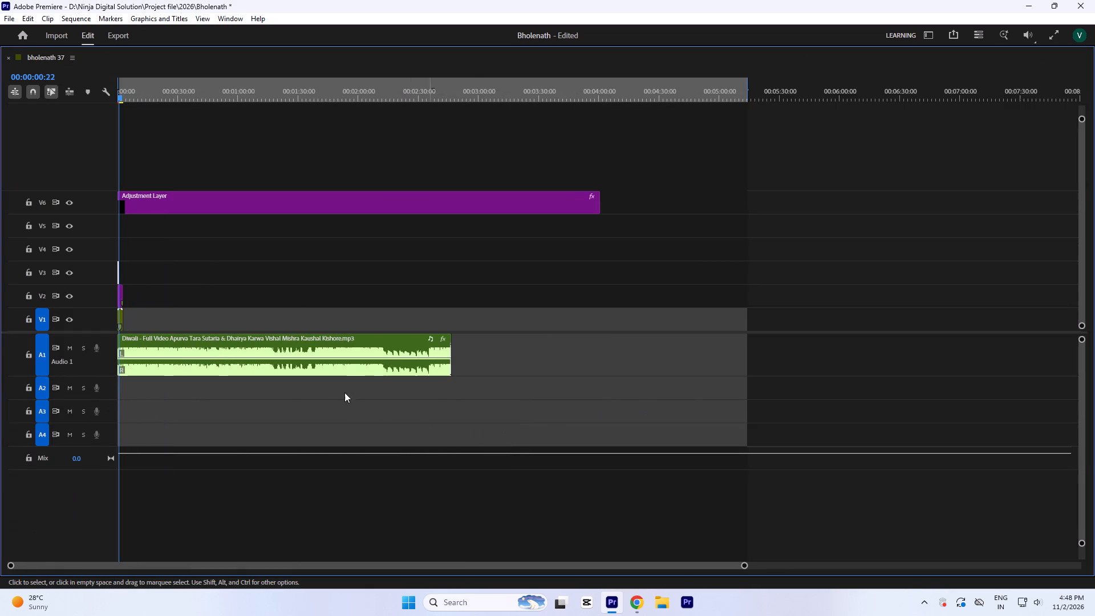
left_click_drag(605, 211, 453, 236)
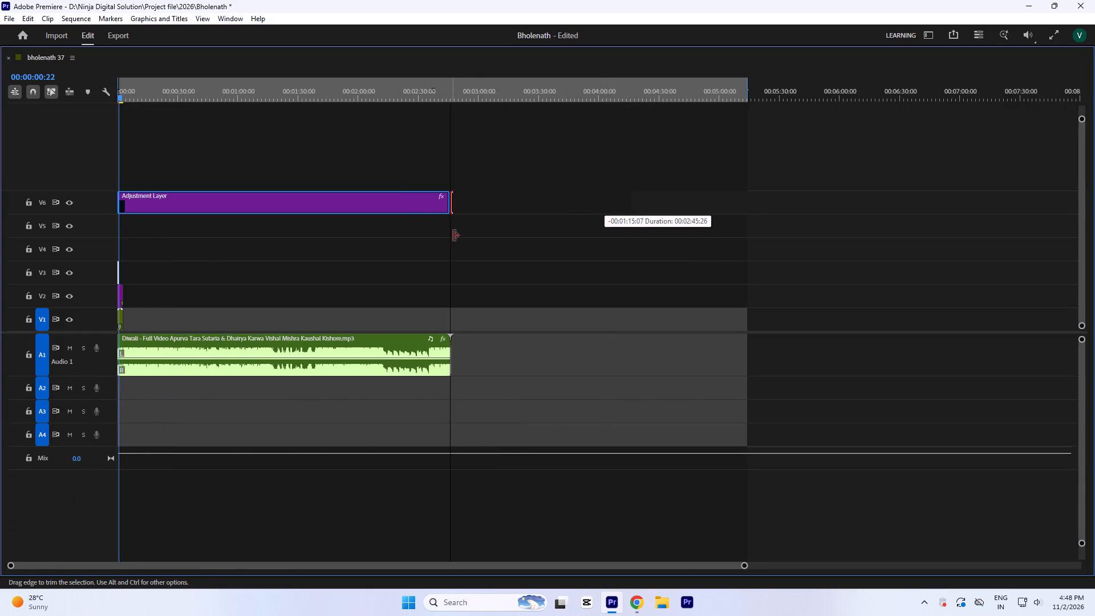
left_click_drag(453, 236, 455, 236)
Select all clips in the sequence and shift them together so they start at about 00:00:03:07.
left_click_drag(490, 389, 0, 99)
key("equal")
key("equal")
key("equal")
left_click_drag(145, 193, 198, 198)
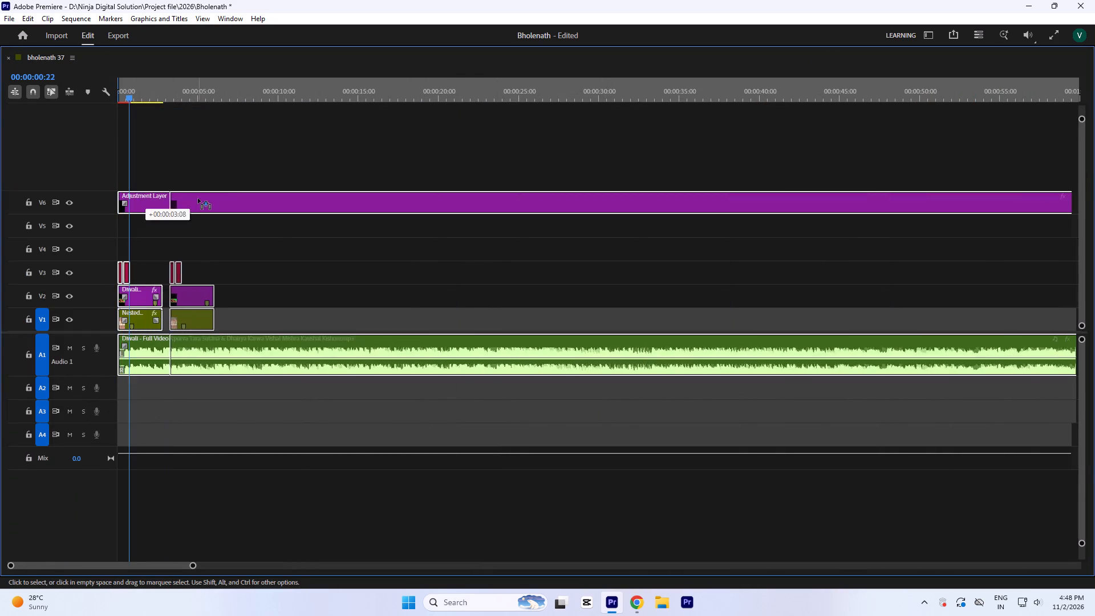
left_click_drag(198, 198, 197, 198)
Move the two light leak clips earlier on V3 so the cut between them meets the start of the title and nested sequence.
key("equal")
left_click(218, 166)
key("equal")
left_click_drag(277, 253, 365, 269)
key("equal")
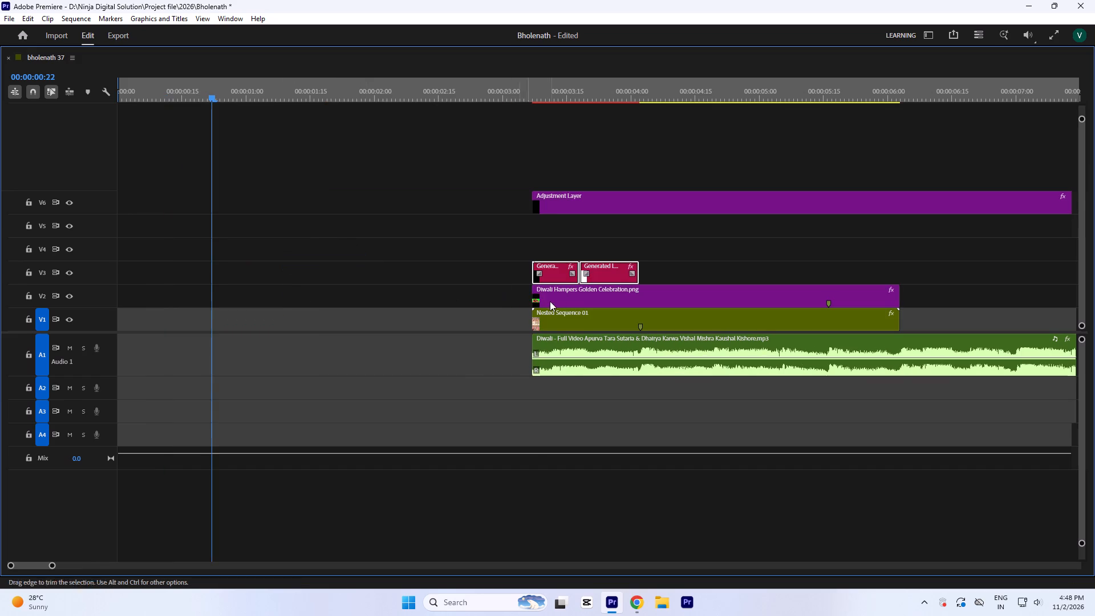
left_click_drag(563, 275, 509, 271)
left_click(511, 270)
left_click(512, 276)
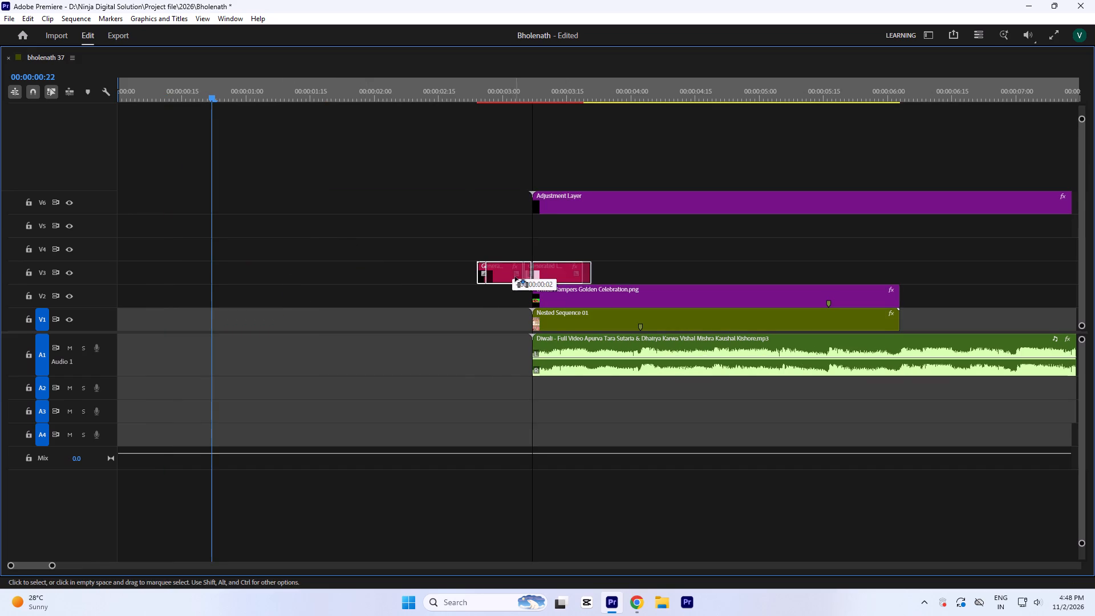
Play across the start of the opening shot and examine the light leak cut closely around 00:00:03:06.
left_click(533, 82)
key("equal")
key("equal")
key("equal")
type("`-")
key("space")
key("minus")
key("space")
left_click(473, 396)
key("equal")
key("equal")
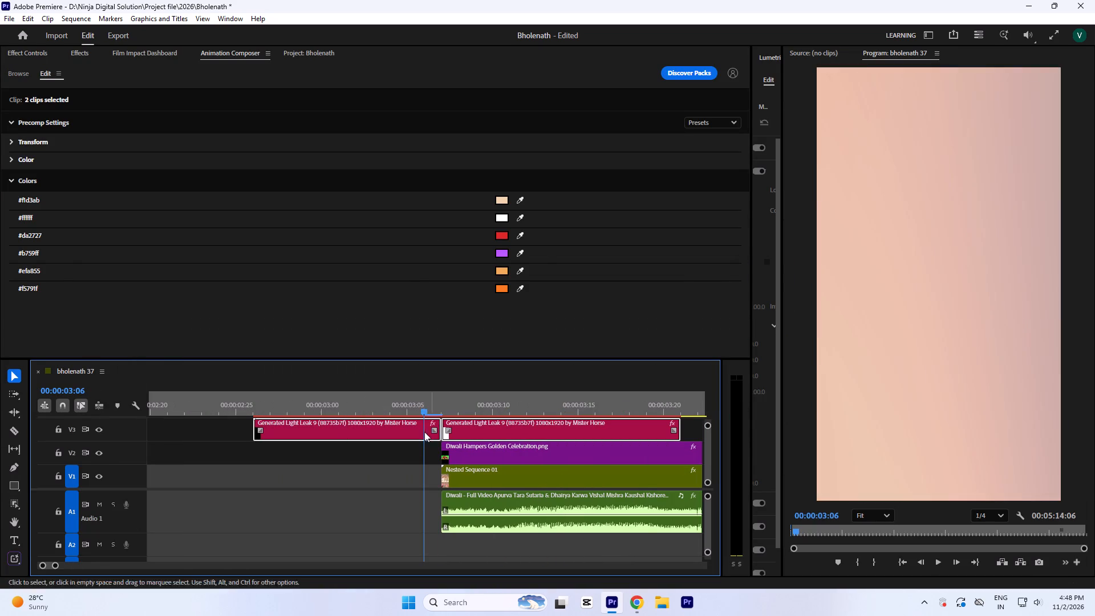
Add a sequence marker at 00:00:03:09, just after the title and nested sequence start.
key("equal")
key("equal")
left_click(445, 394)
left_click(454, 402)
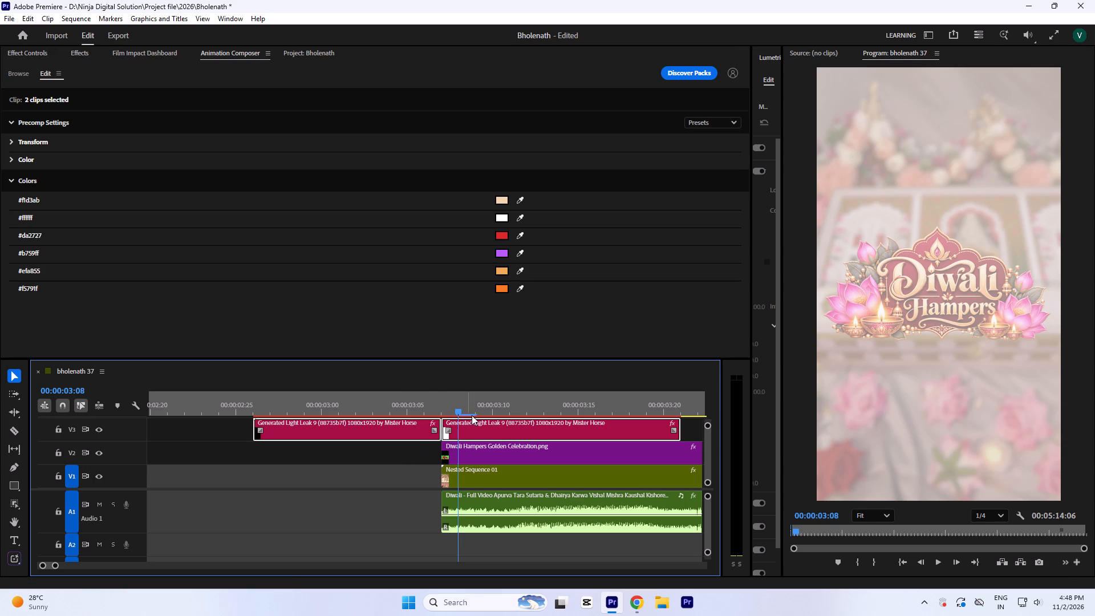
left_click(474, 406)
left_click(385, 471)
left_click(497, 427)
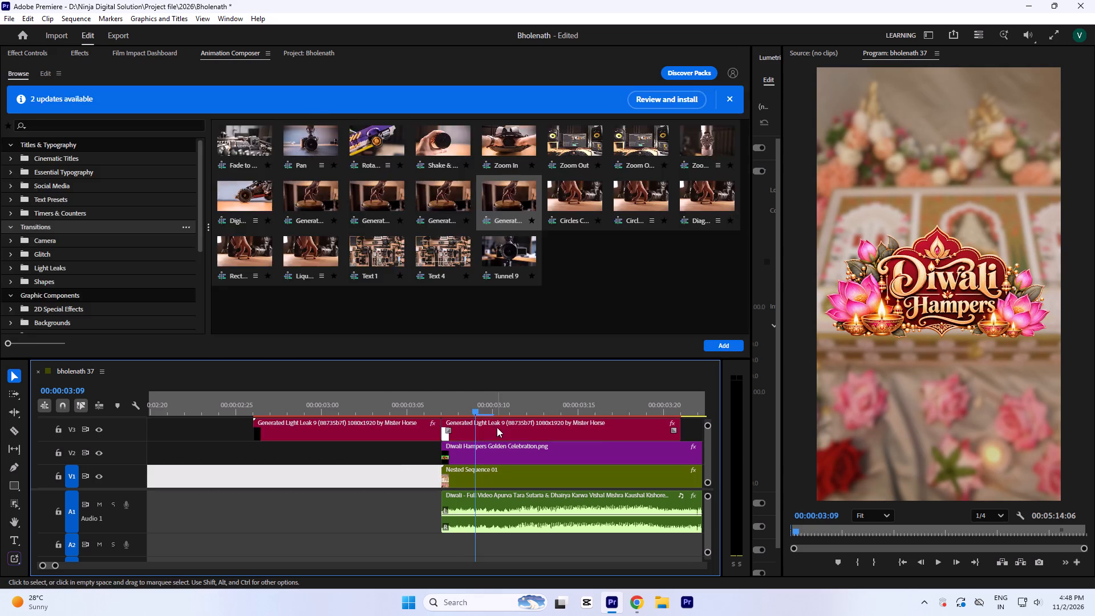
key("m")
Move both light leak clips on V3 about two frames earlier, with their cut at about 00:00:03:05, and play across the transition.
left_click_drag(502, 428, 474, 428)
left_click(440, 402)
key("minus")
key("space")
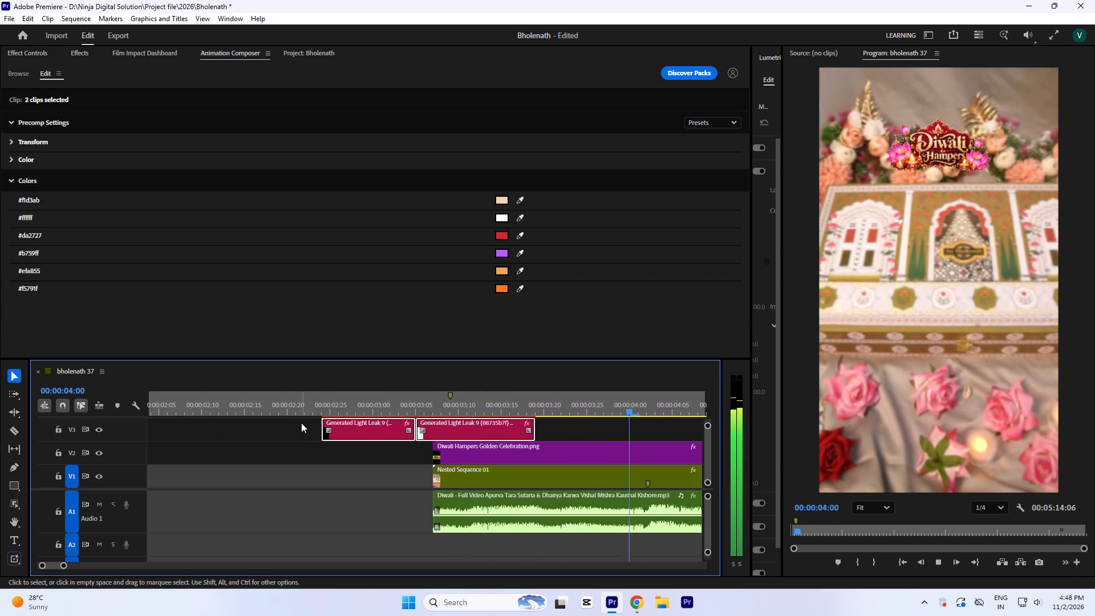
key("space")
key("minus")
left_click(432, 396)
left_click(432, 402)
key("minus")
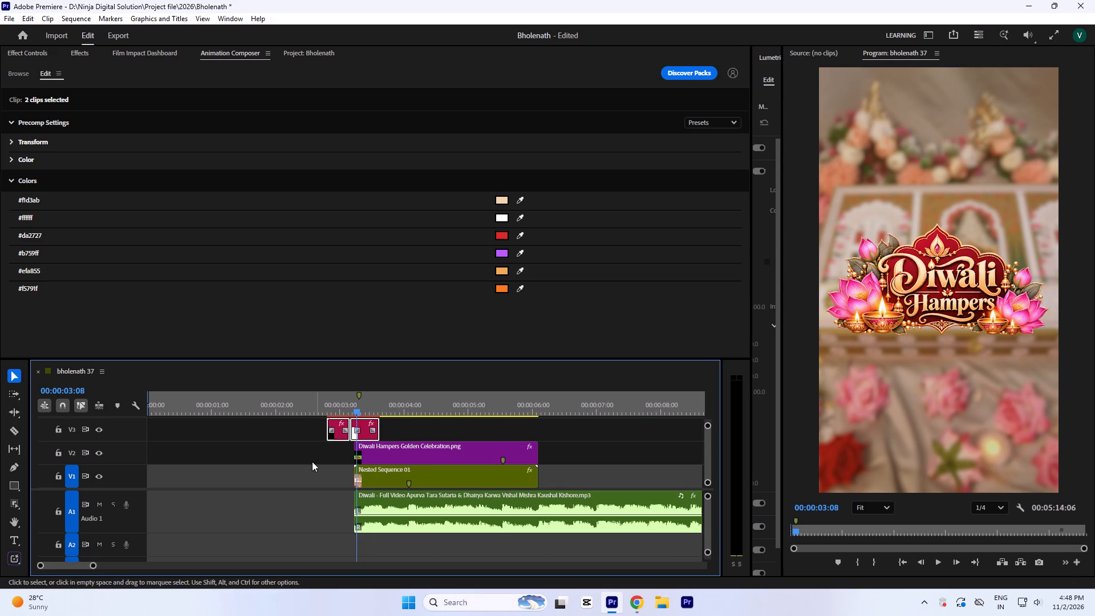
Ripple-delete the empty gap before the first light leak clip so the sequence starts at 00:00:00:00.
left_click(261, 431)
key("Delete")
left_click_drag(173, 399, 57, 403)
Mark an In point at 00:00:00:13, where the title and nested sequence start, and save the project after a brief playback.
key("equal")
key("equal")
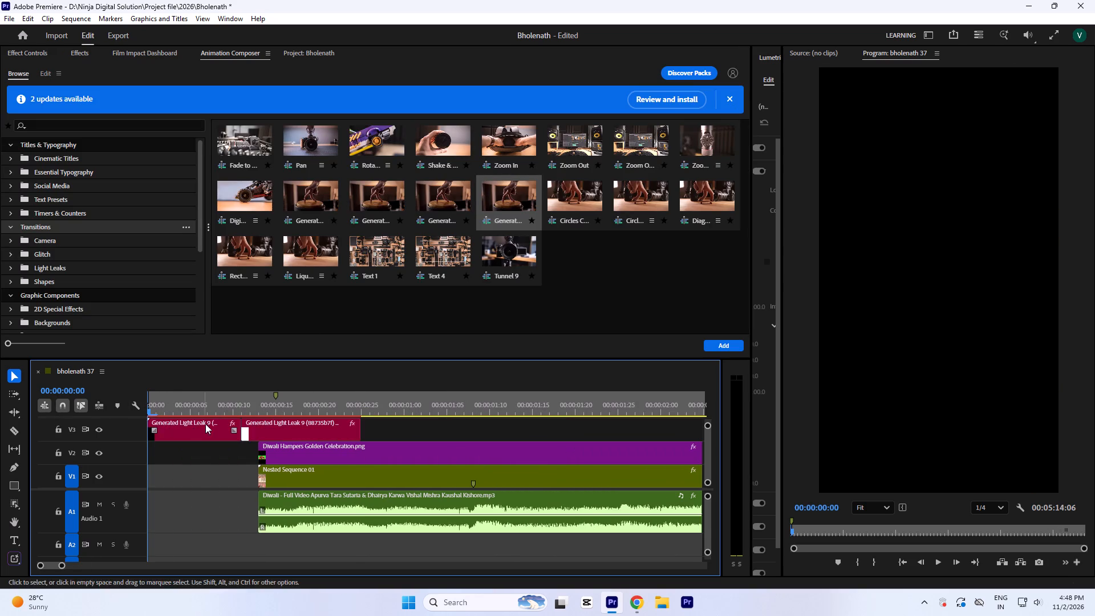
left_click(268, 396)
key("equal")
key("equal")
key("equal")
left_click(372, 399)
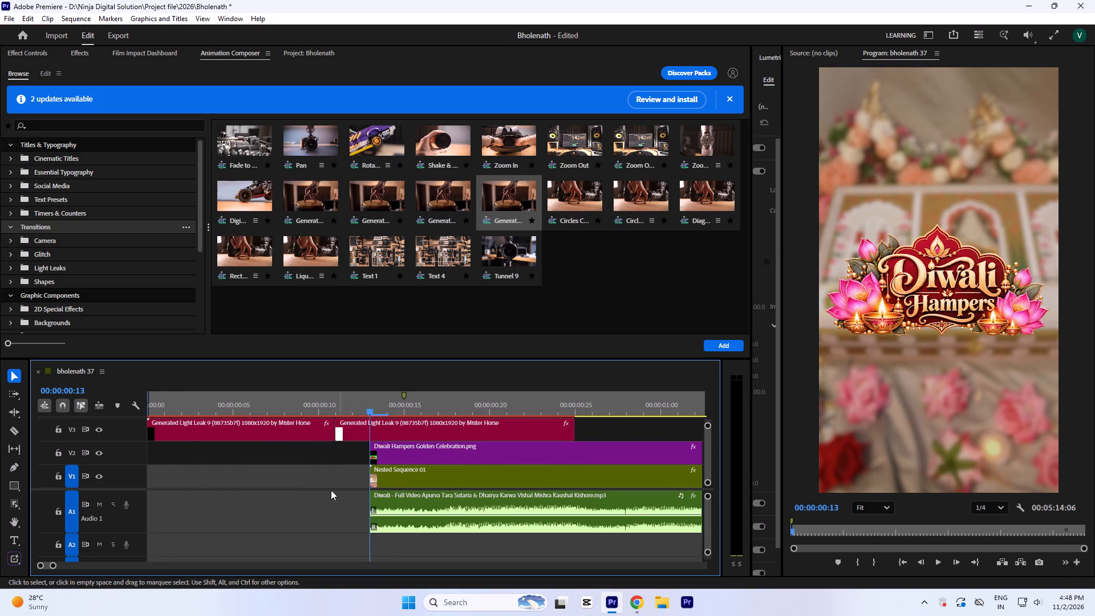
key("i")
key("minus")
key("minus")
key("minus")
key("space")
key("space")
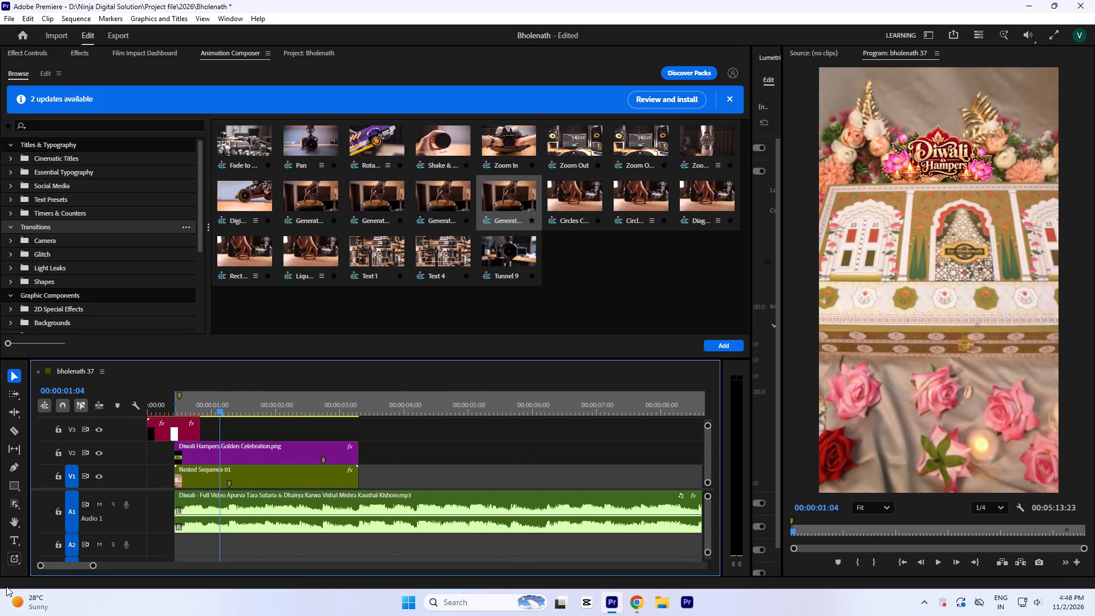
key("ctrl+s")
Play the rest of the opening and review the opacity keyframes and Warp Stabilizer settings of Nested Sequence 01, saving the project.
key("space")
key("space")
left_click(314, 469)
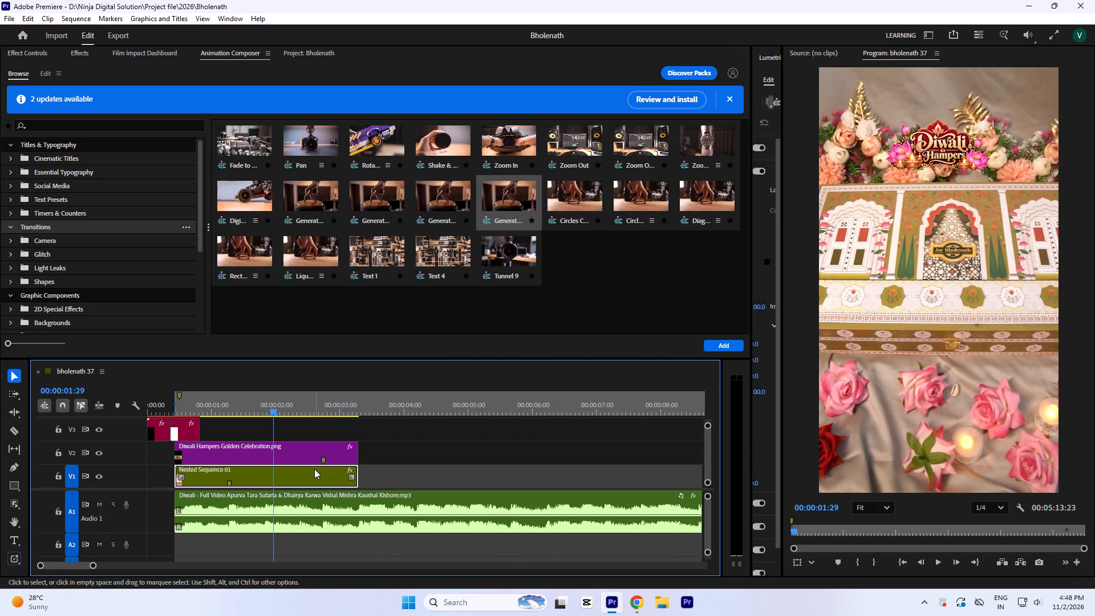
left_click(25, 48)
scroll(86, 209, "down", 6)
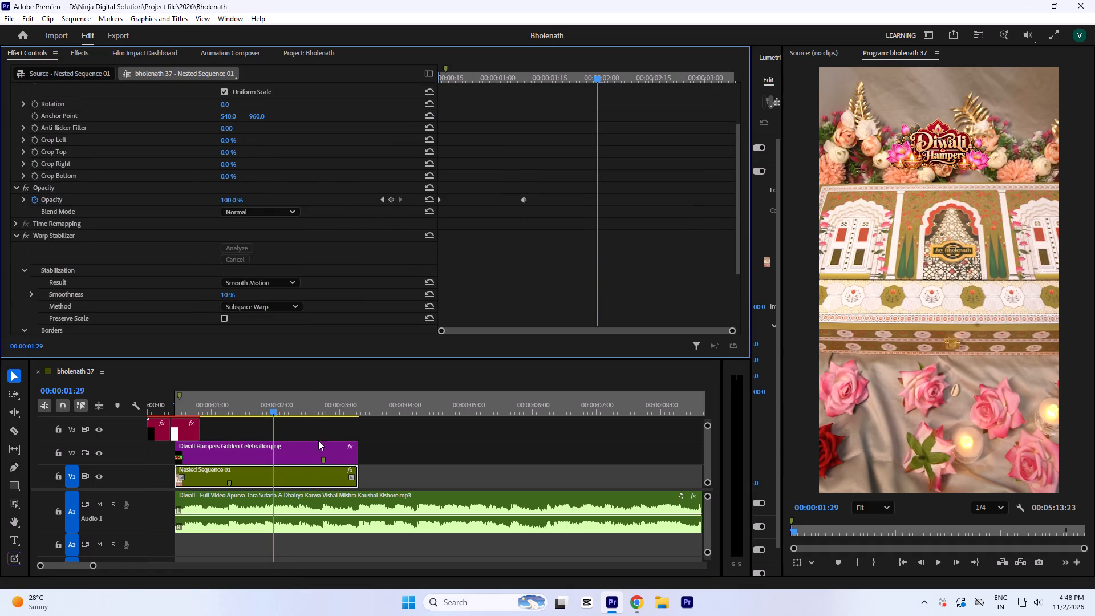
left_click(281, 407)
key("space")
key("space")
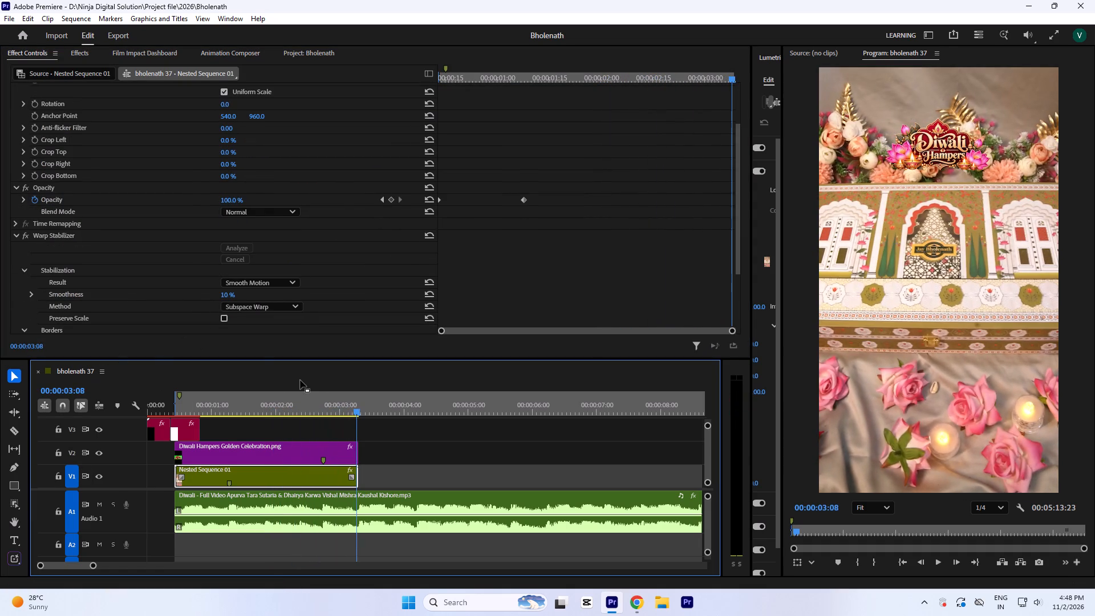
key("ctrl+s")
Render the effect previews for the opening and play the result.
key("space")
key("space")
key("Return")
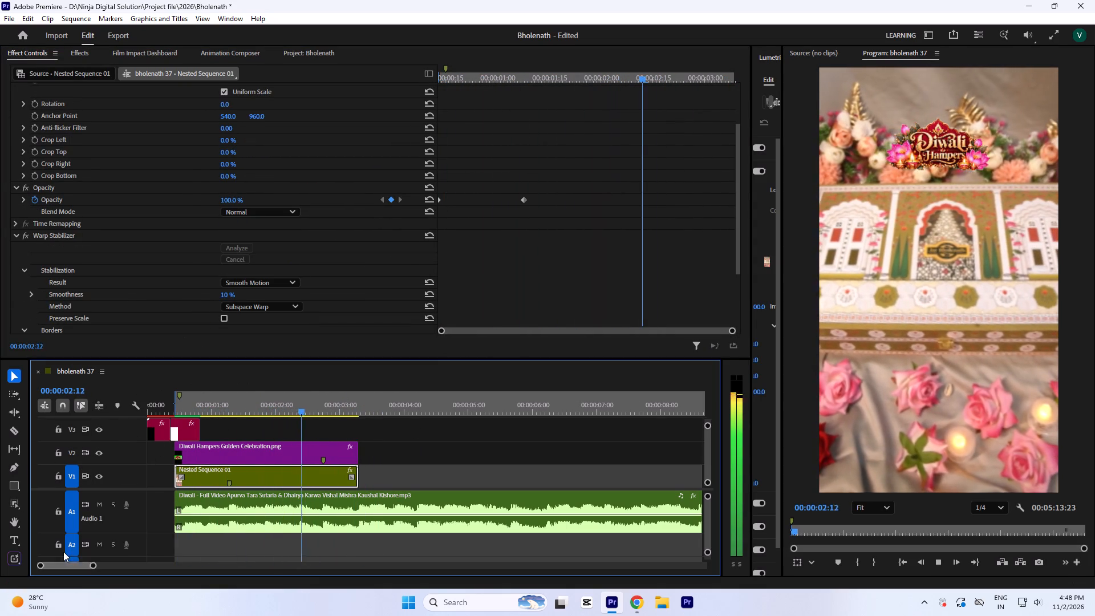
key("space")
key("space")
Keep playing past the end of the opening shot and listen to the music that follows.
key("minus")
key("minus")
key("equal")
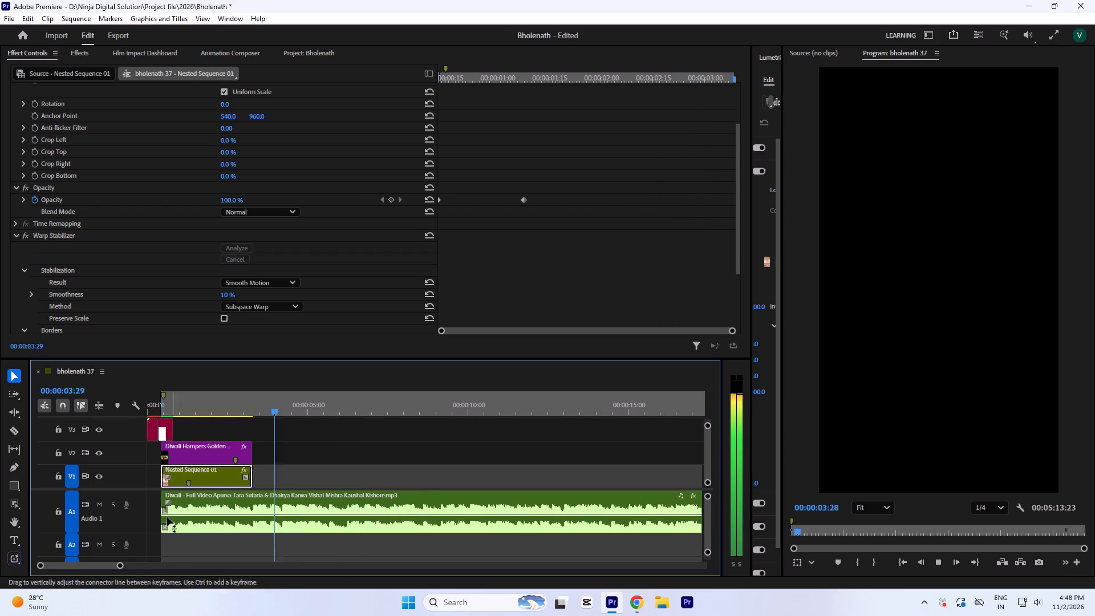
key("equal")
key("minus")
key("minus")
key("minus")
key("equal")
key("minus")
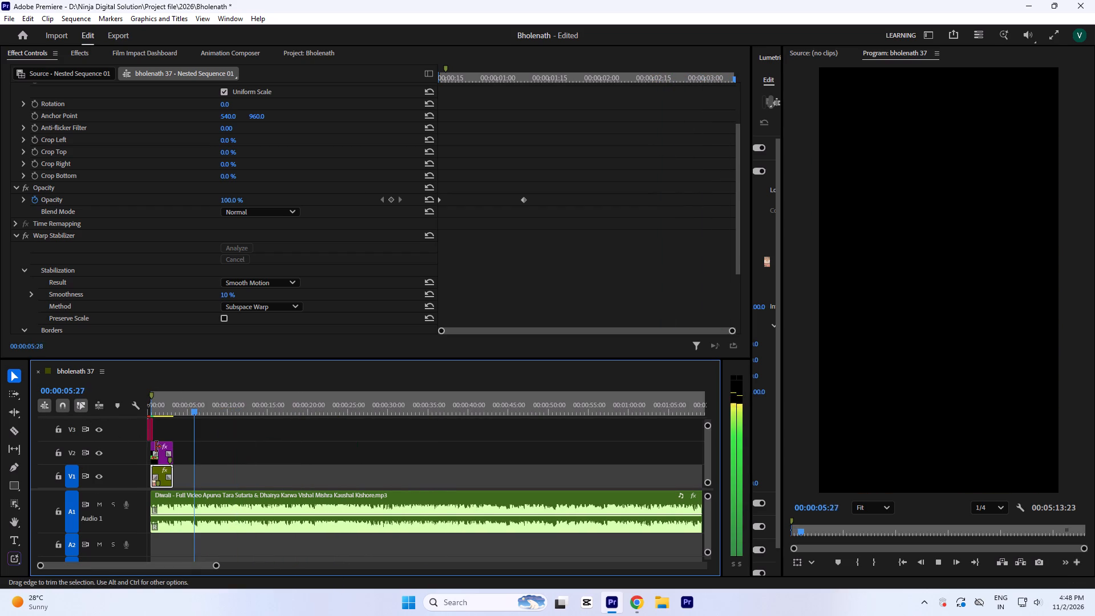
key("minus")
key("equal")
key("equal")
key("equal")
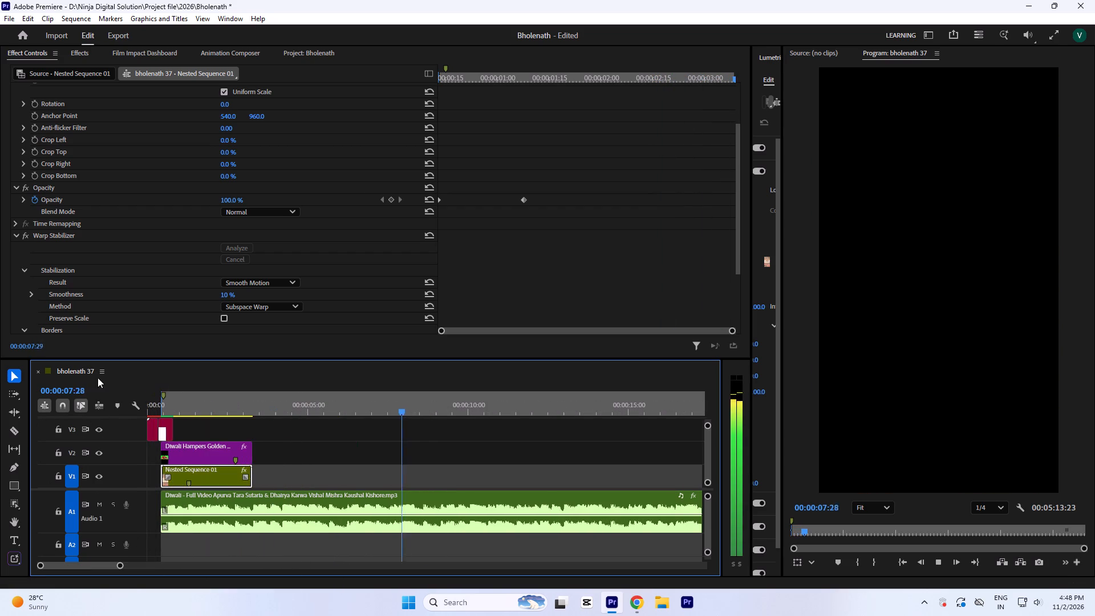
Trim the end of the Diwali music clip on A1 back to about 00:01:17 and save the project.
key("minus")
key("minus")
key("minus")
key("minus")
key("minus")
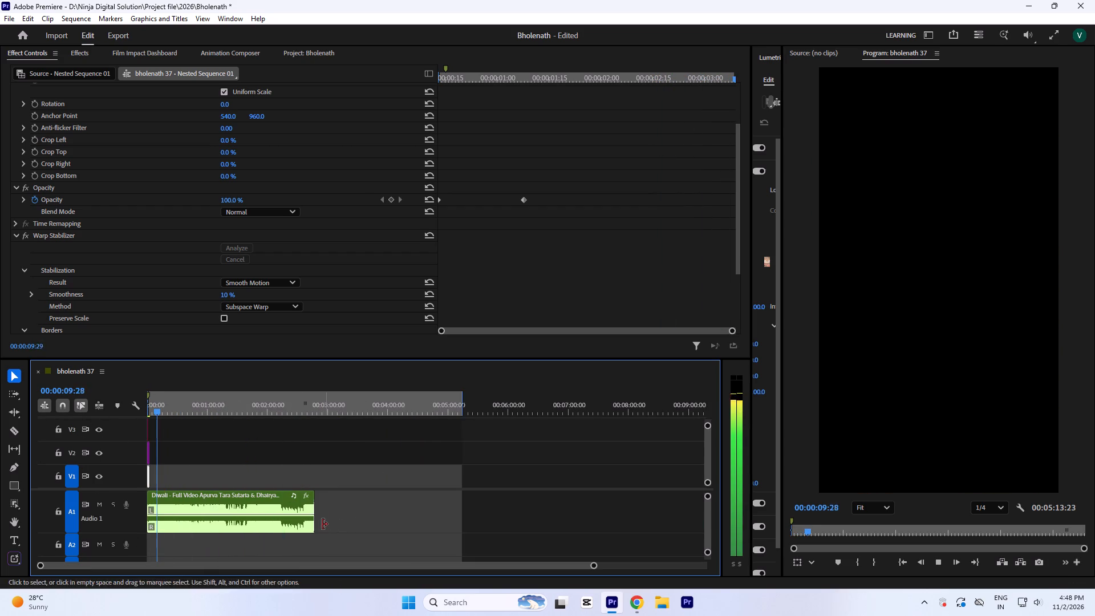
left_click_drag(321, 524, 230, 524)
key("equal")
key("equal")
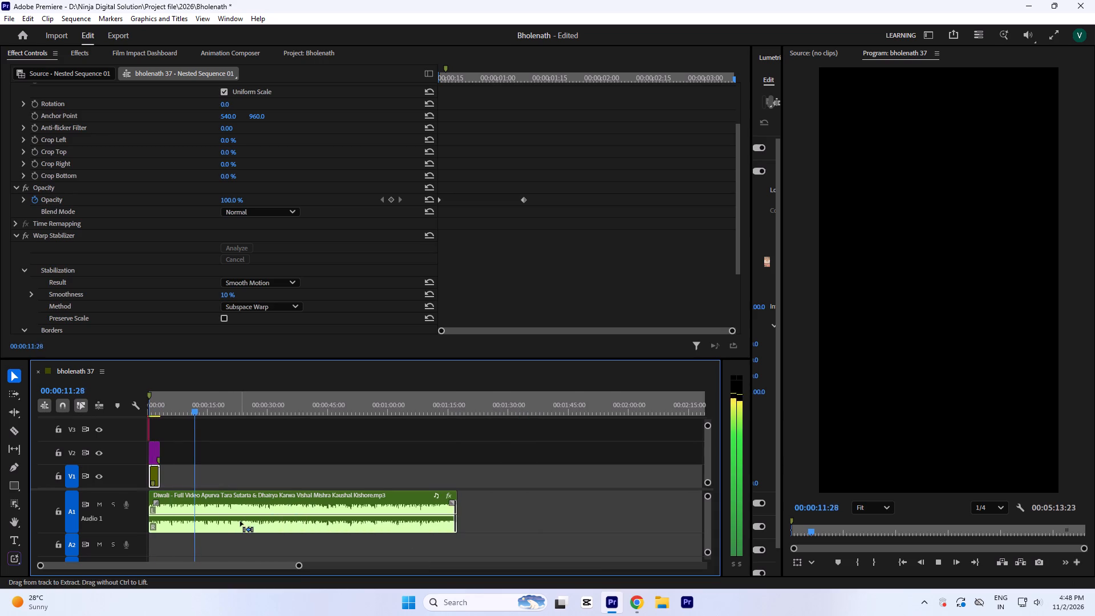
key("ctrl+s")
Replay the opening with the music to about 00:00:04:17, checking where the next shot should come in.
key("Return")
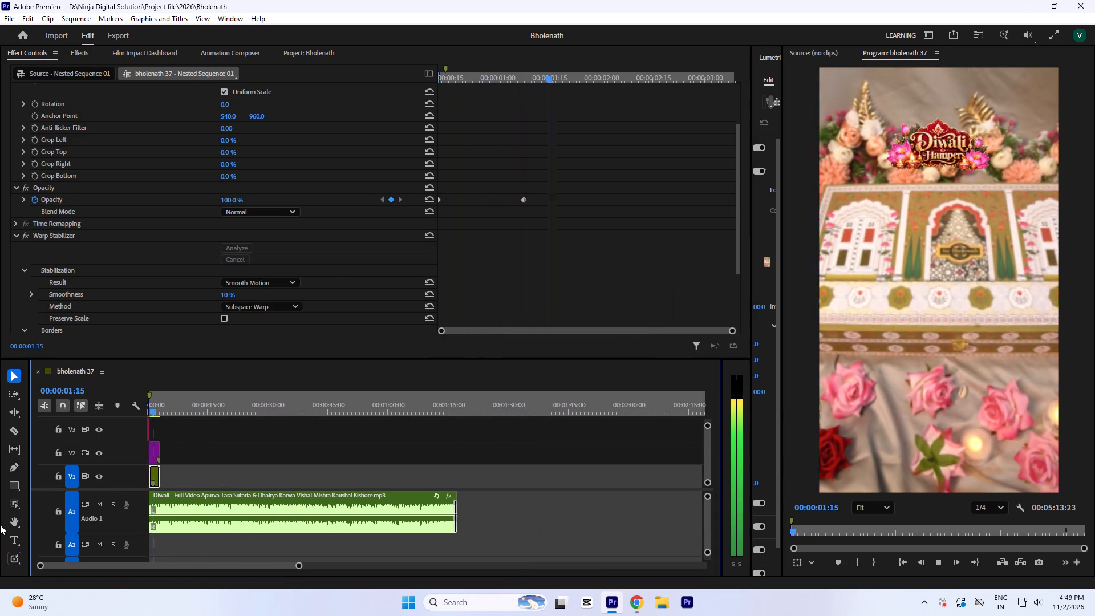
key("equal")
key("equal")
key("equal")
key("space")
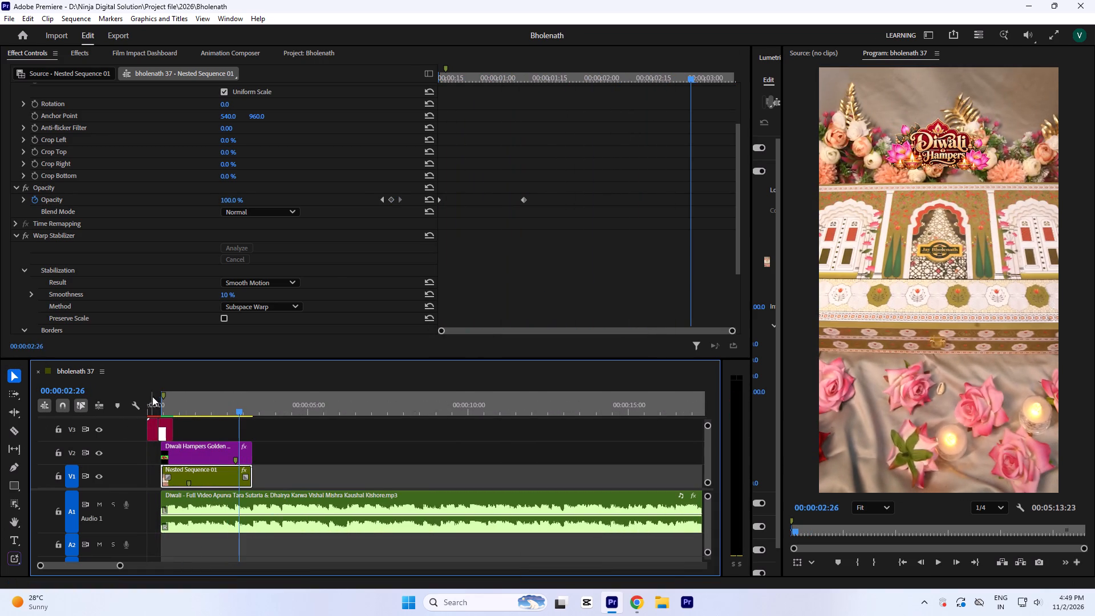
key("space")
key("minus")
key("equal")
key("equal")
key("minus")
type("-")
key("space")
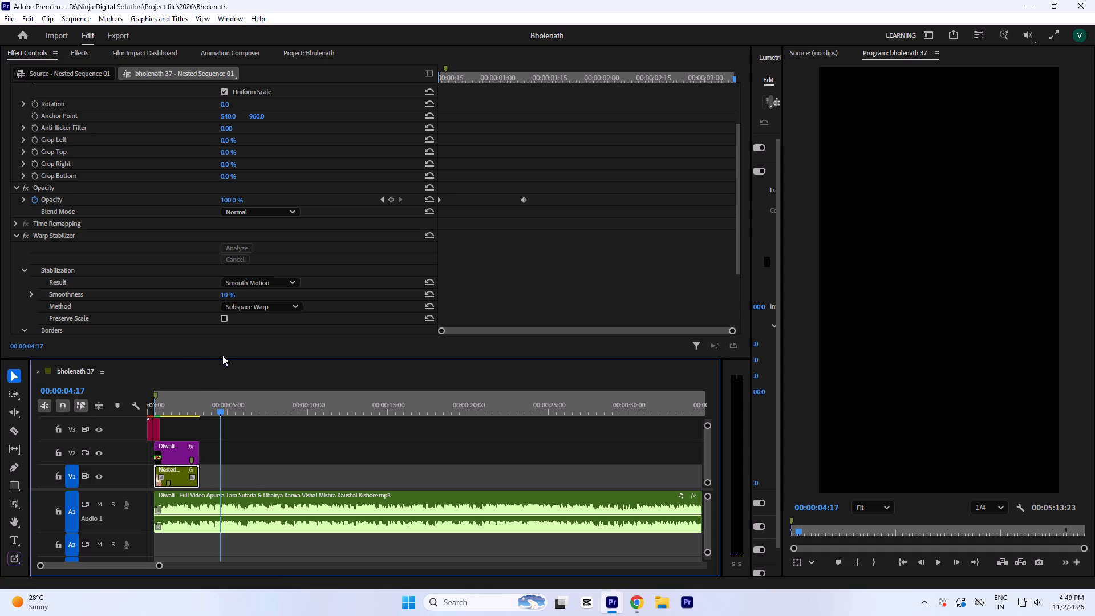
Open the Bholenath 2Nov footage bin in the project and save the project.
left_click(303, 57)
double_click(259, 141)
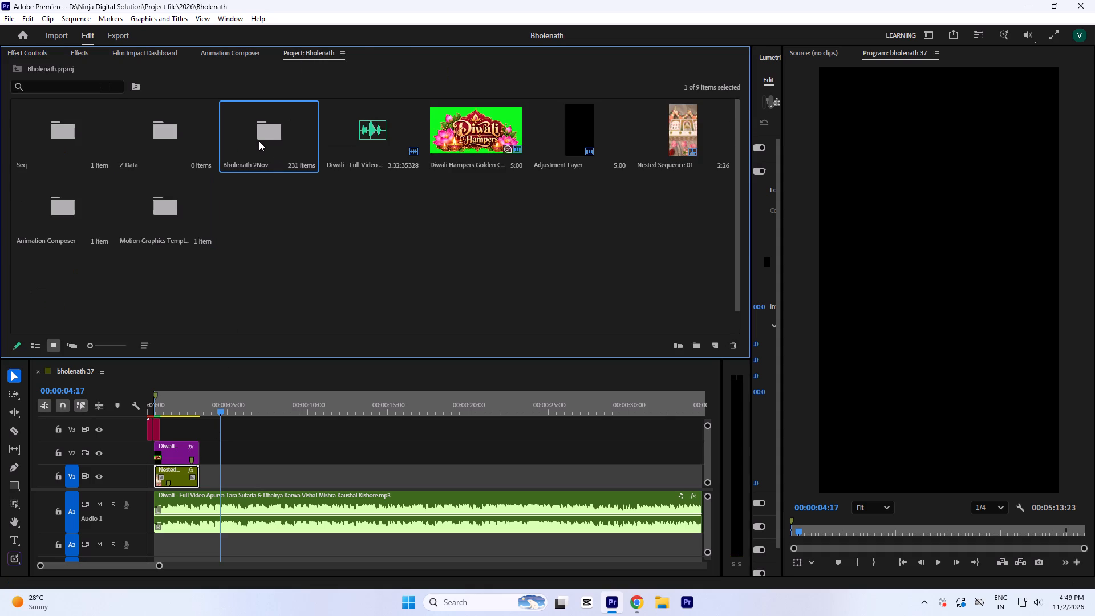
key("ctrl+s")
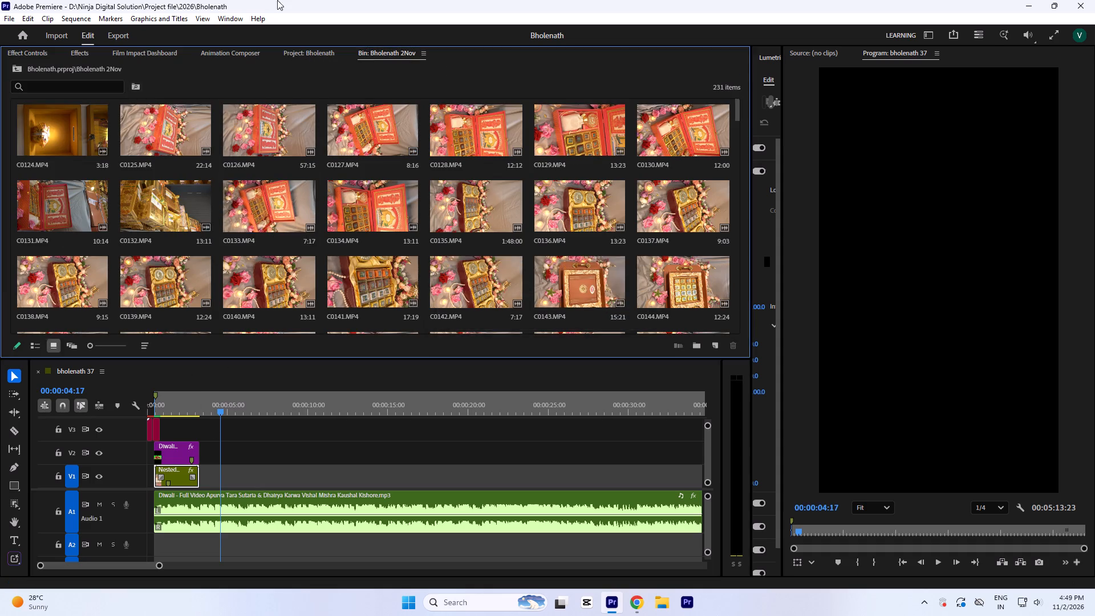
left_click(187, 406)
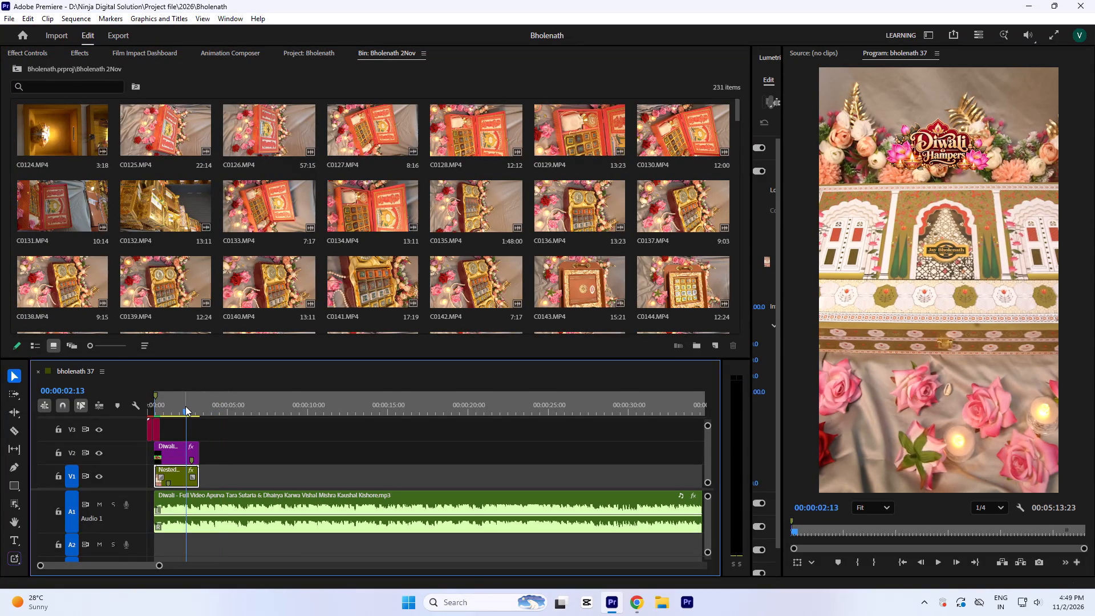
scroll(333, 193, "up", 5)
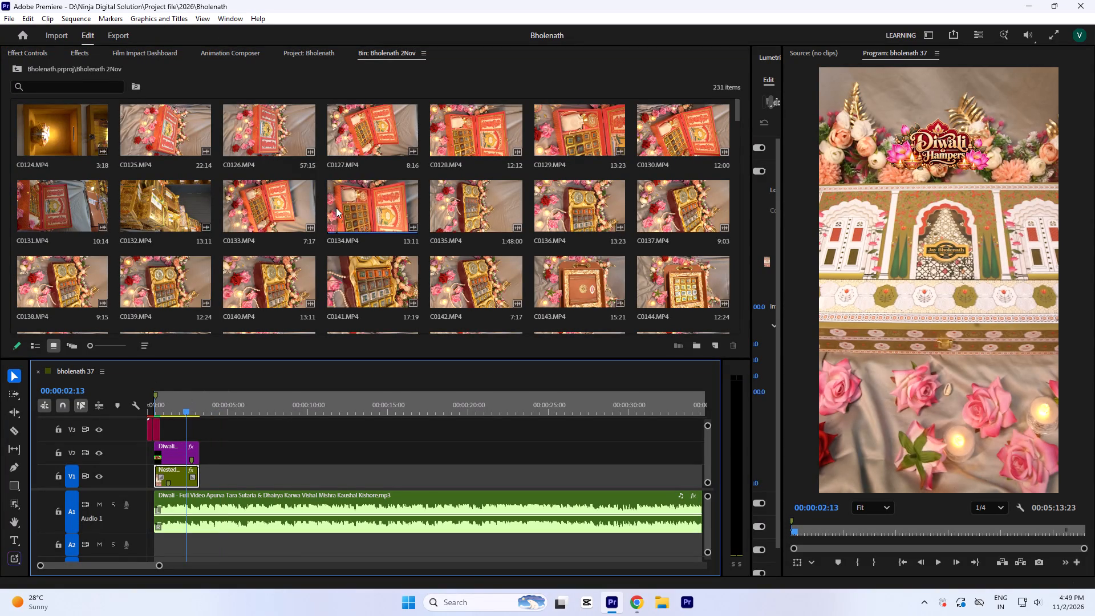
scroll(336, 208, "up", 3)
Preview C0126.MP4, C0127.MP4 and C0128.MP4 as candidates, comparing them with the opening shot in the sequence.
double_click(260, 147)
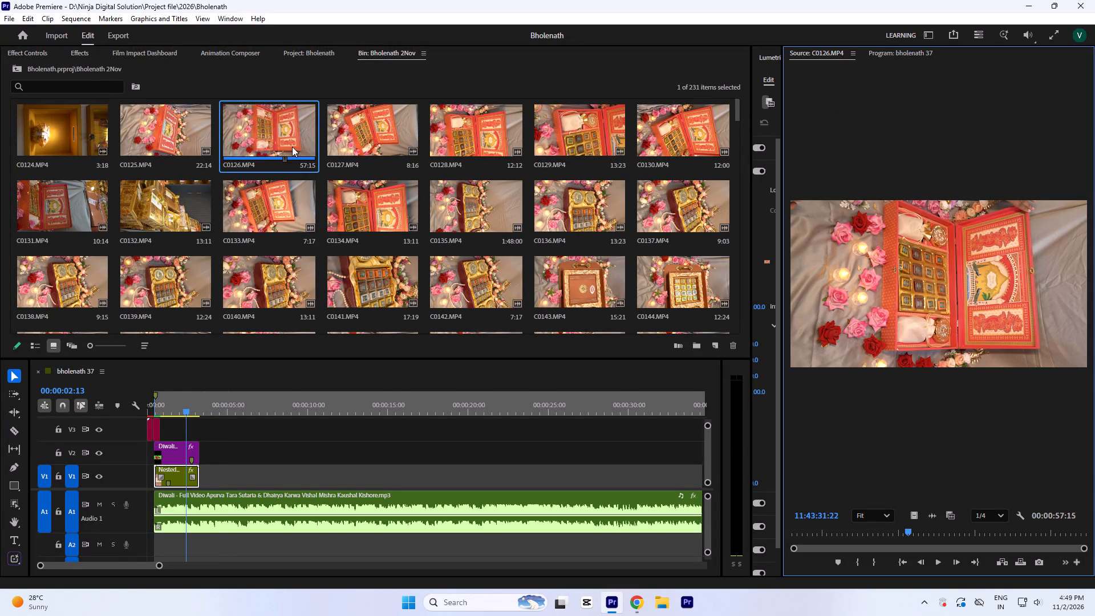
double_click(355, 138)
key("space")
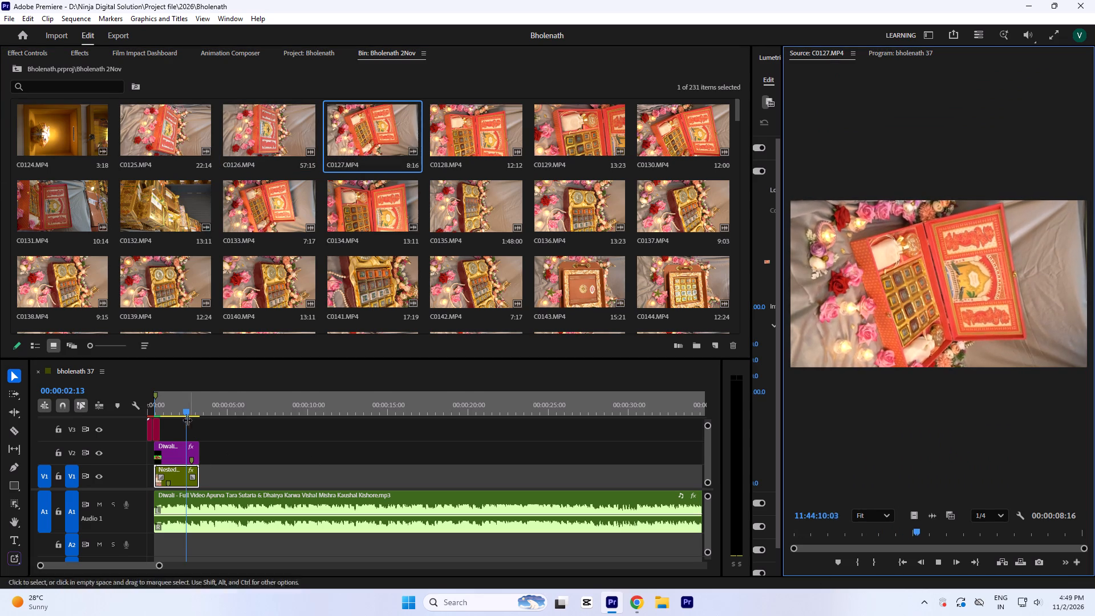
left_click(177, 402)
key("space")
key("space")
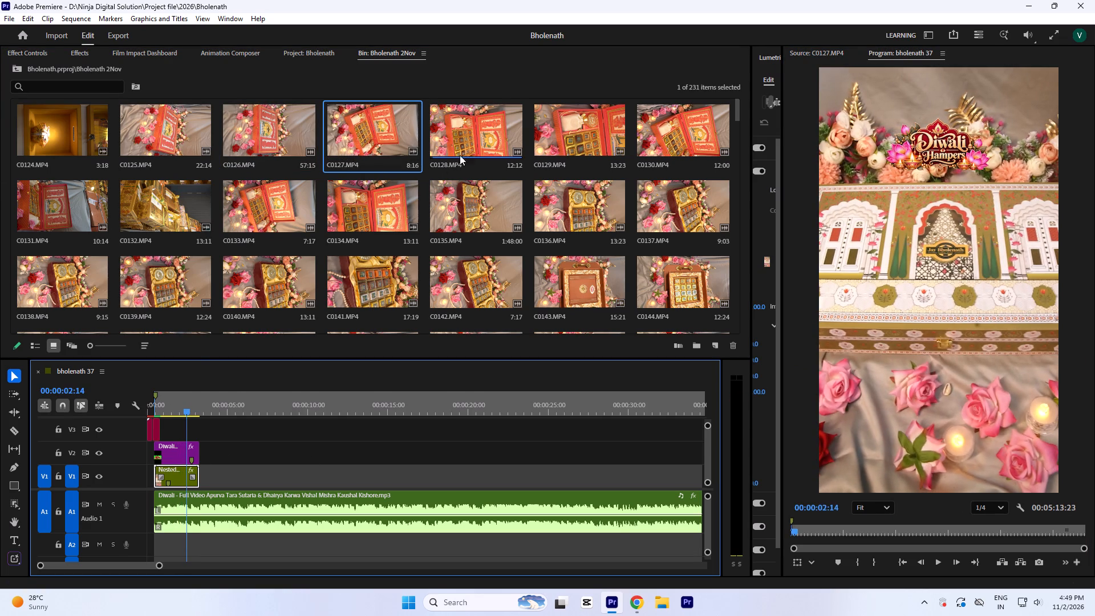
double_click(455, 133)
key("space")
Scrub through C0126.MP4 and C0129.MP4, examining the red hamper box for a usable next shot.
double_click(268, 125)
key("space")
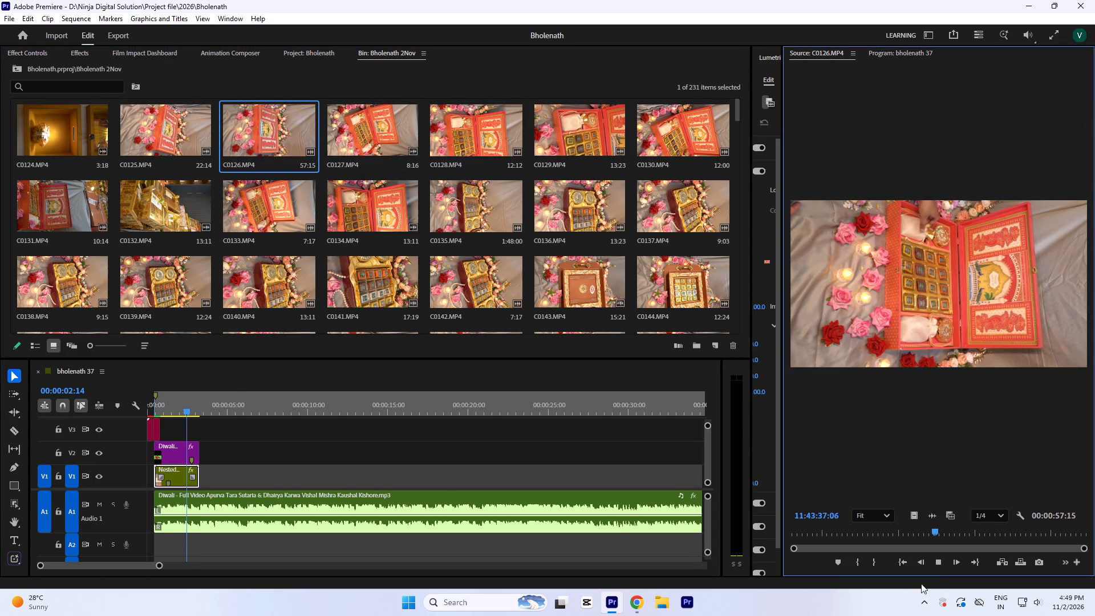
left_click_drag(872, 540, 835, 528)
key("space")
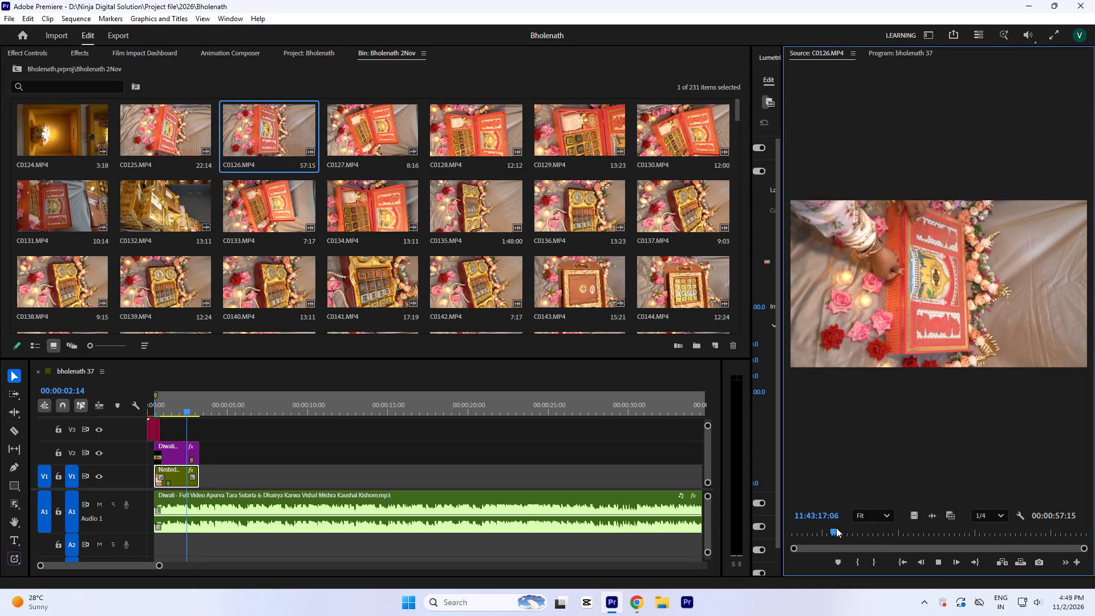
left_click_drag(840, 528, 905, 536)
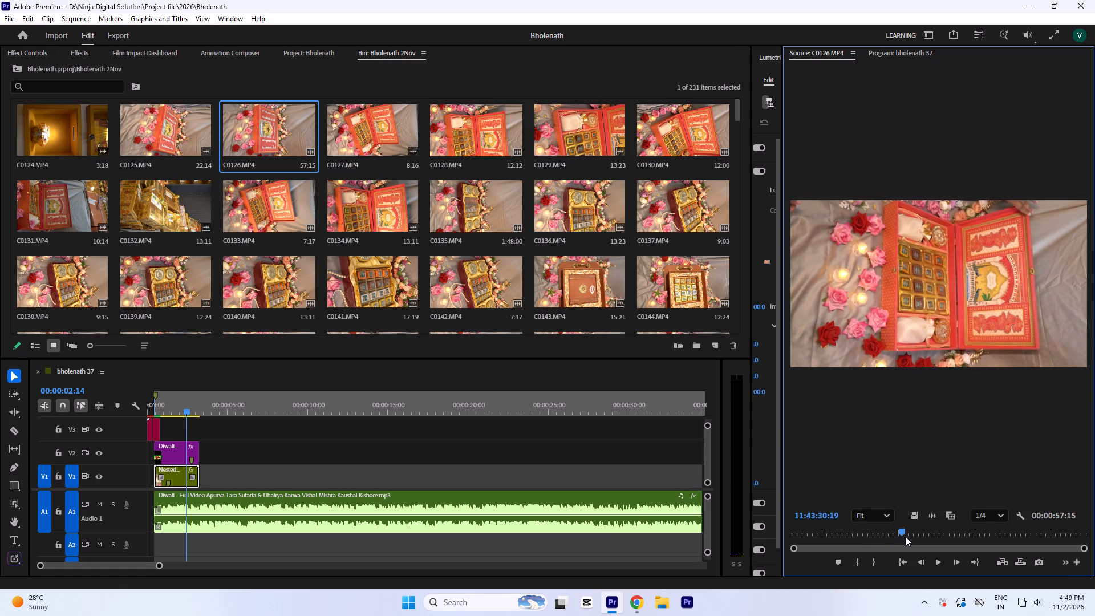
left_click_drag(905, 536, 993, 534)
double_click(542, 136)
key("space")
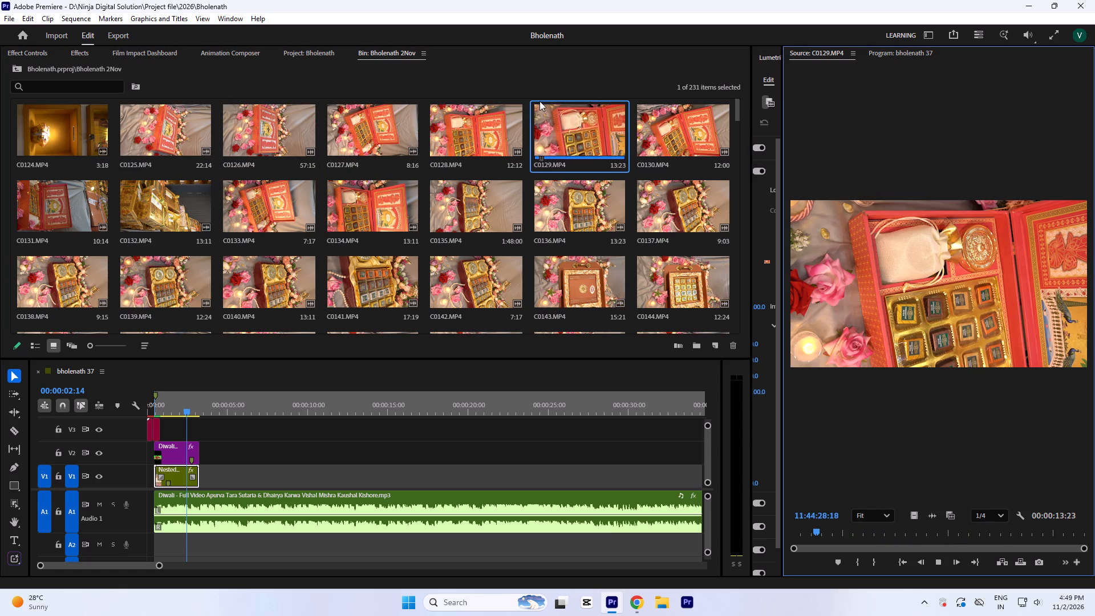
left_click_drag(852, 534, 958, 554)
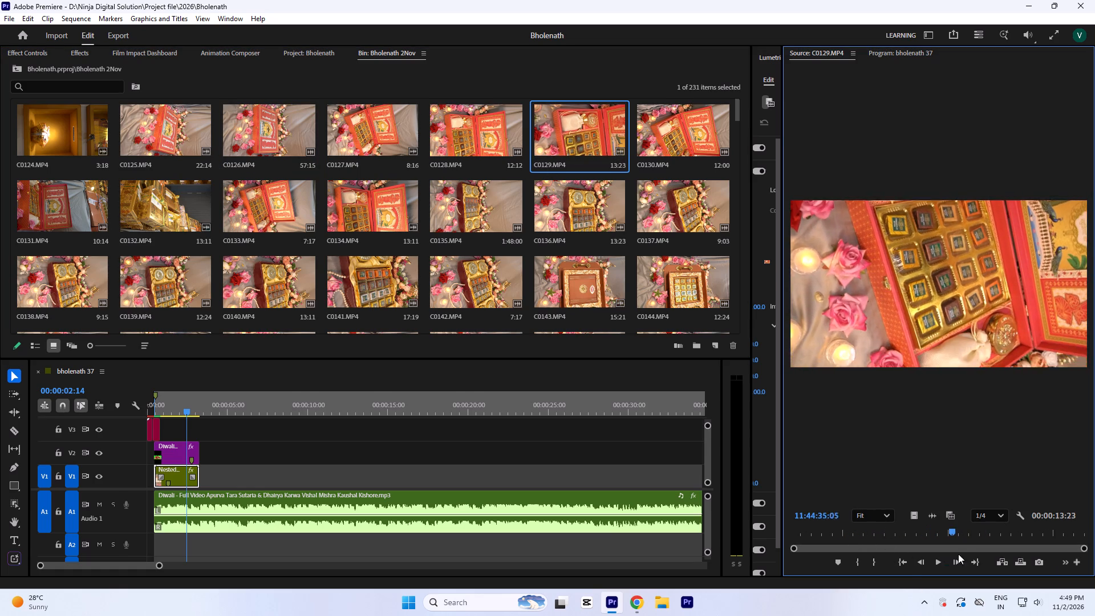
left_click_drag(958, 554, 860, 556)
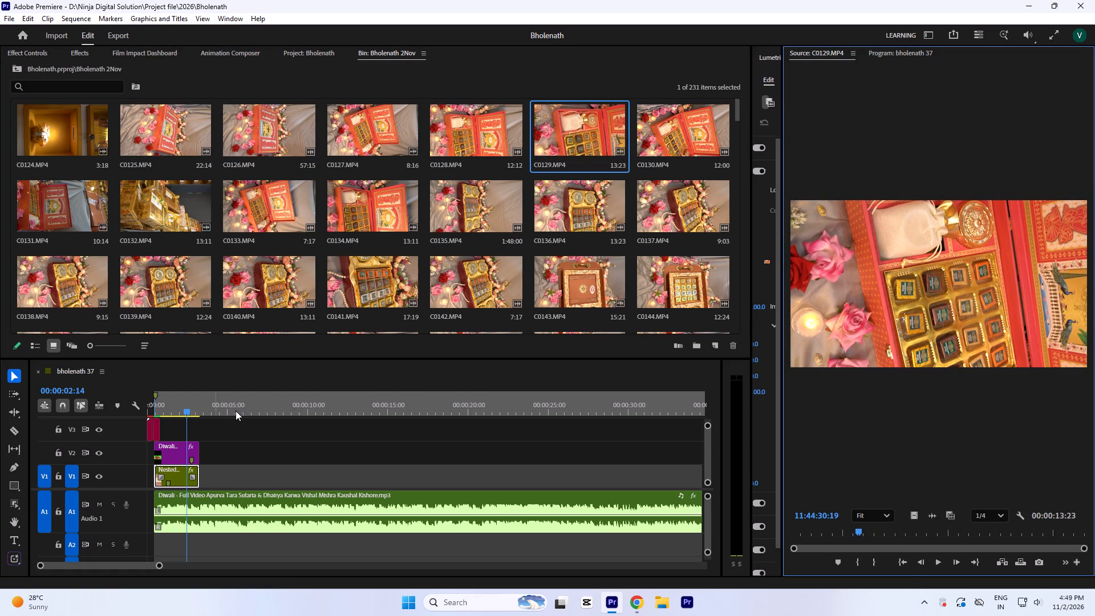
Replay the opening from 00:00:01:27 and browse the whole Bholenath 2Nov bin for a shot of the same white-and-gold hamper box.
left_click(179, 408)
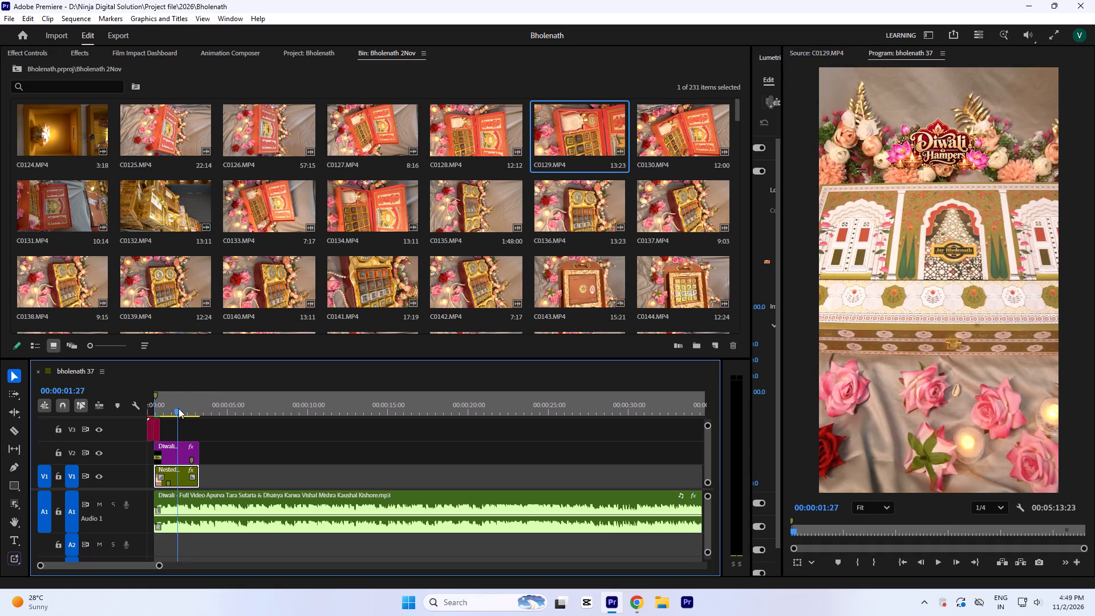
key("space")
key("space")
scroll(274, 214, "up", 1)
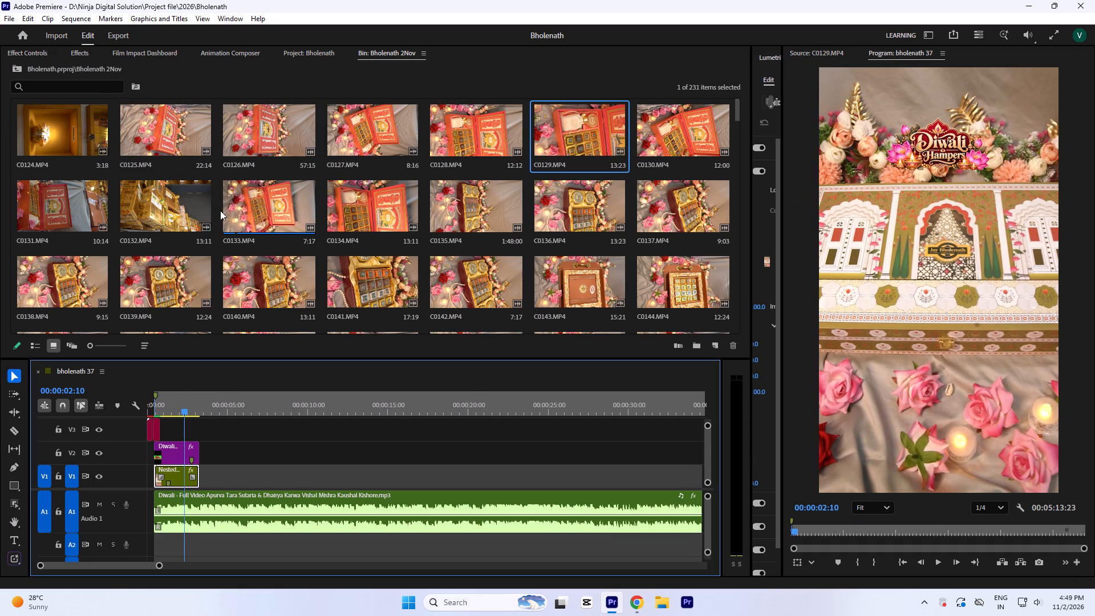
scroll(214, 206, "up", 2)
scroll(222, 215, "down", 4)
scroll(272, 237, "down", 4)
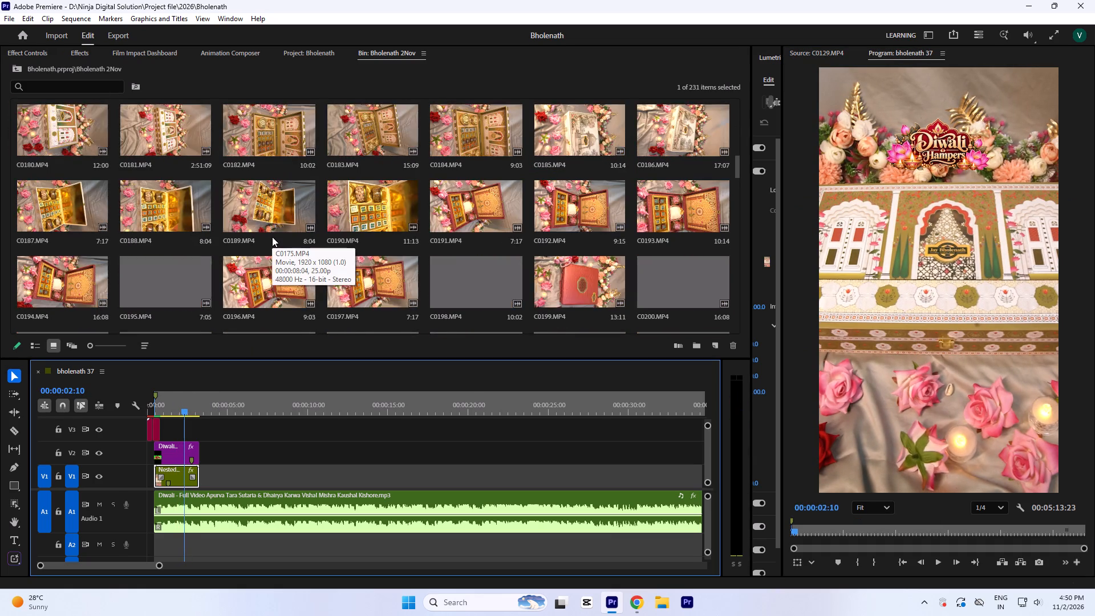
scroll(265, 248, "down", 8)
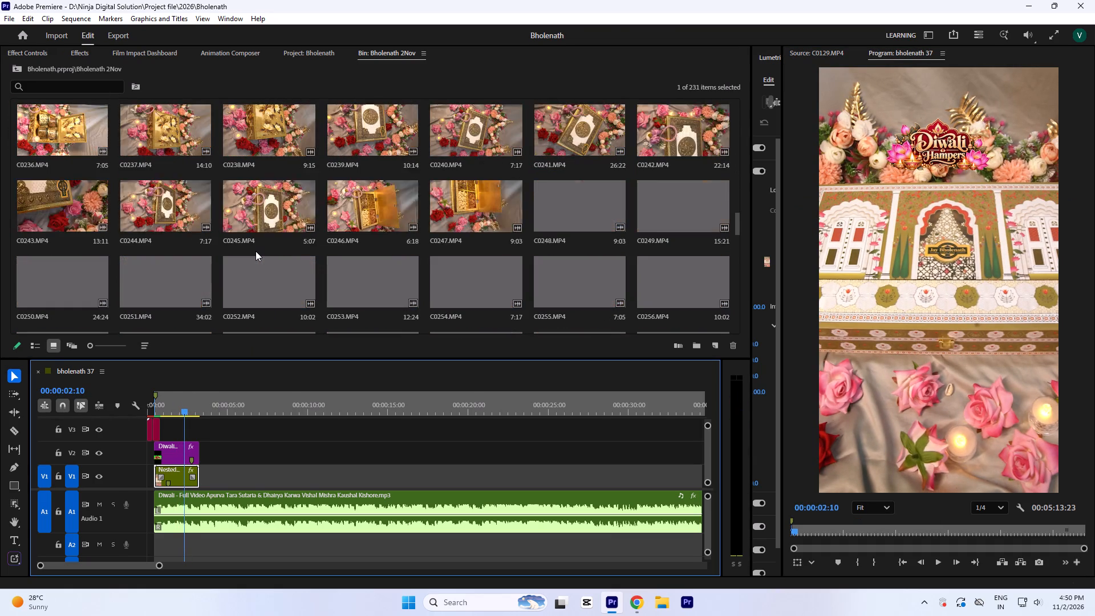
scroll(255, 251, "down", 15)
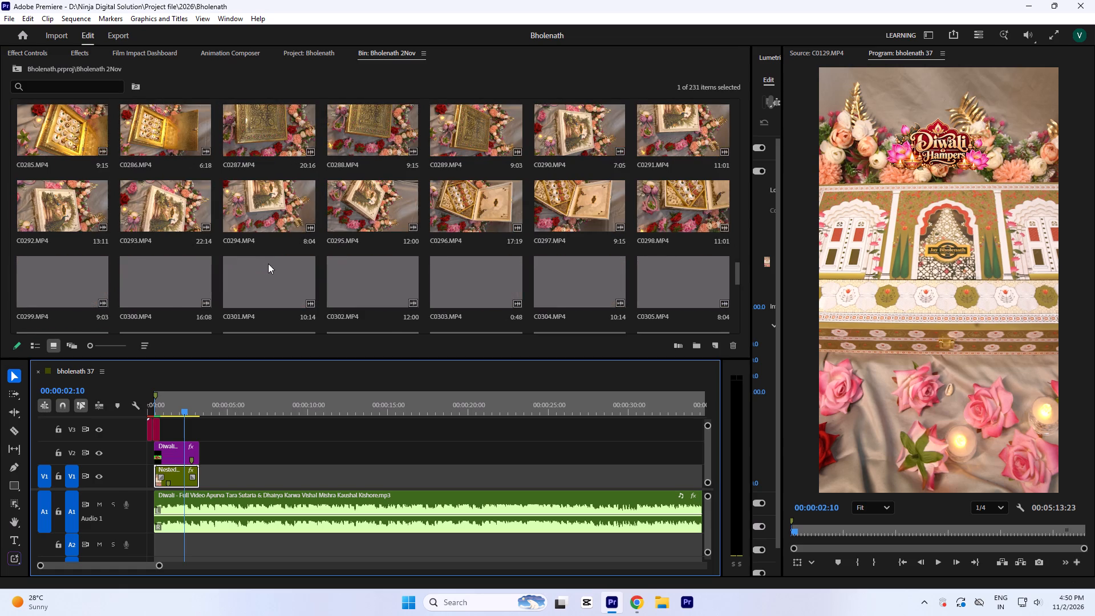
scroll(262, 270, "down", 14)
scroll(262, 270, "up", 1)
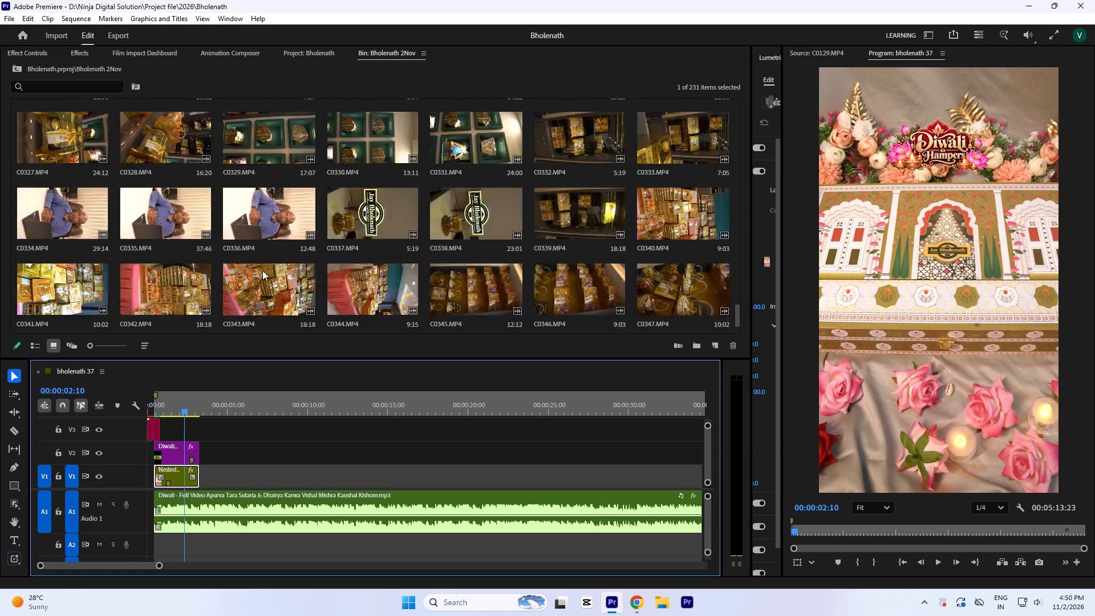
scroll(262, 270, "up", 9)
scroll(314, 248, "up", 3)
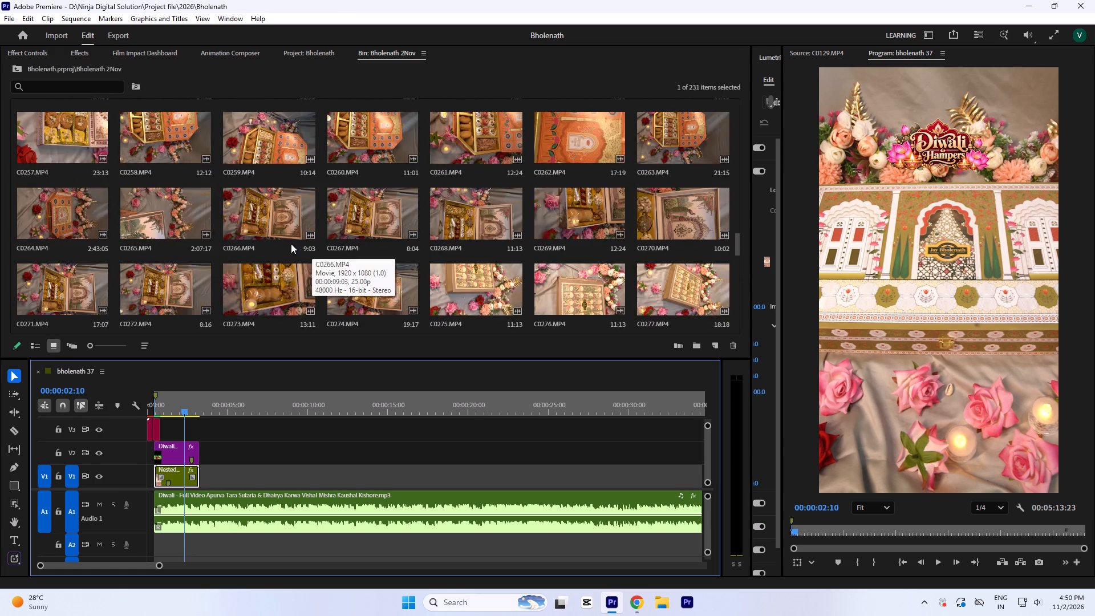
scroll(291, 244, "up", 10)
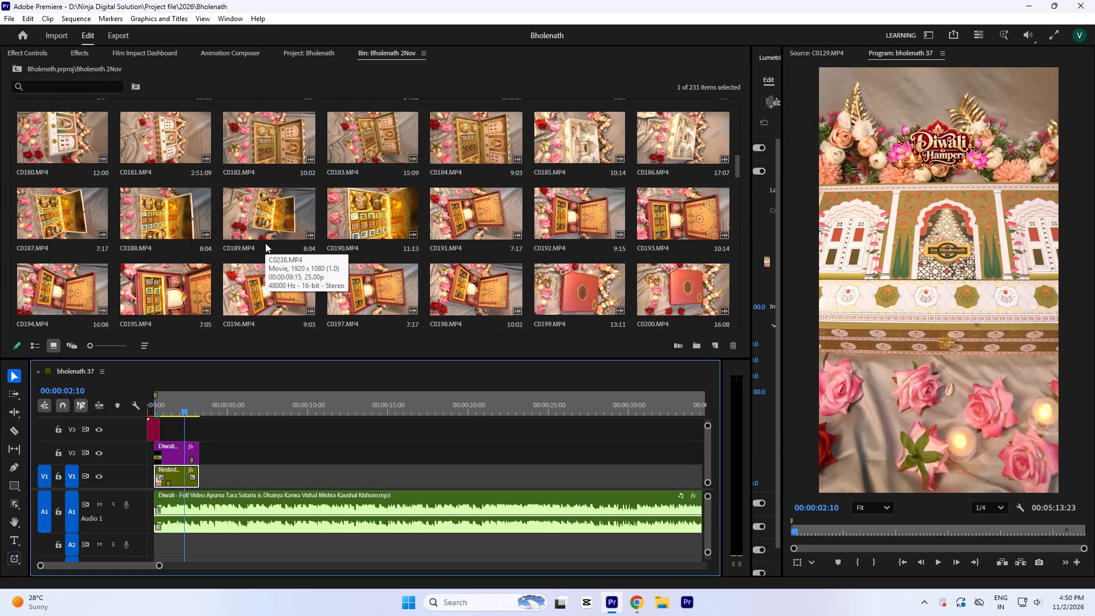
scroll(265, 243, "up", 5)
scroll(265, 243, "down", 3)
Preview the white-and-gold hamper clips C0179.MP4, C0180.MP4 and C0181.MP4 as candidates for the next shot.
double_click(687, 224)
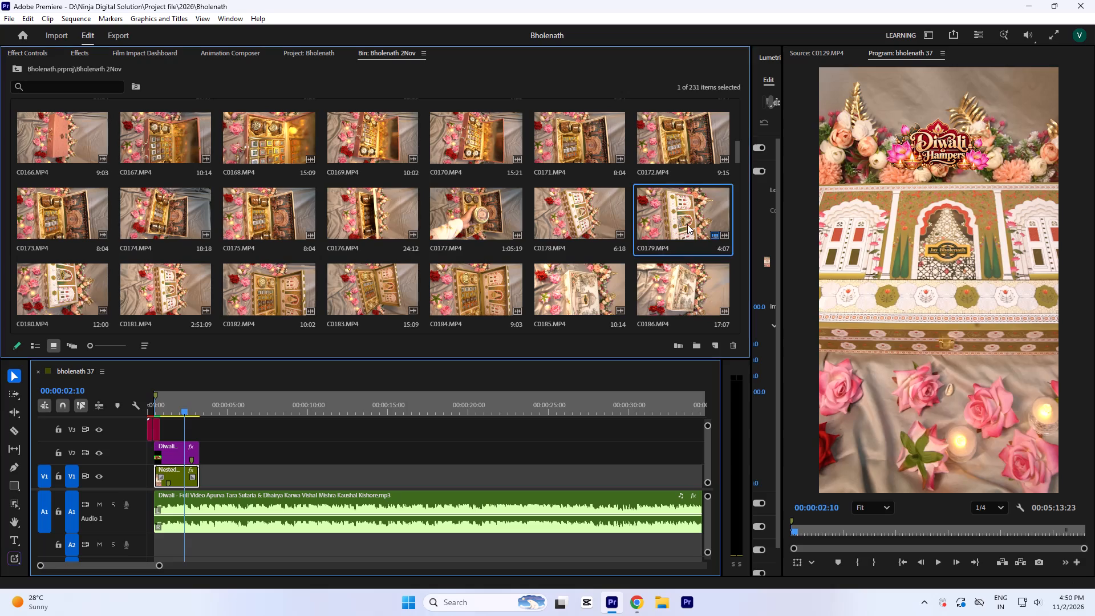
scroll(670, 222, "down", 1)
double_click(49, 216)
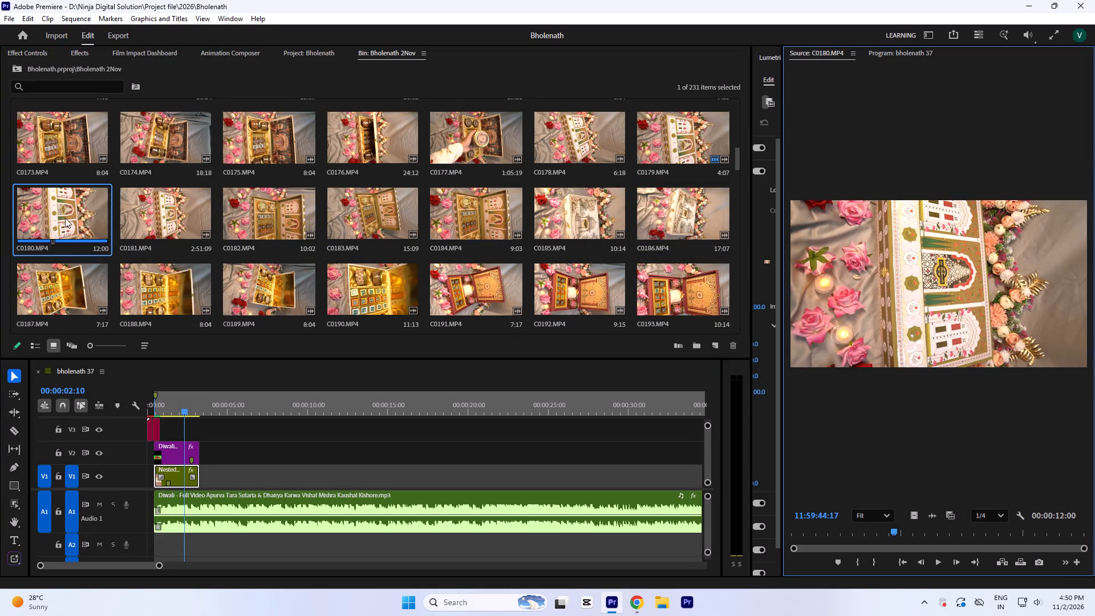
key("space")
double_click(151, 219)
key("space")
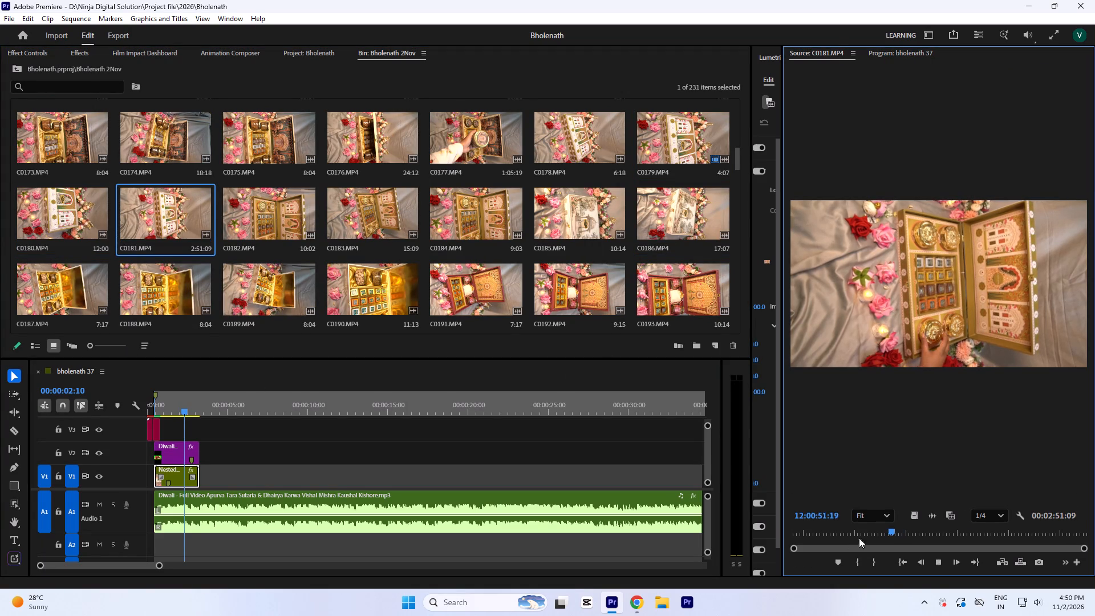
Mark an 11:10 range of C0181.MP4 with the hand holding a rose over the closed box, and place its video on V2 after 00:00:06:00.
left_click_drag(857, 535, 821, 541)
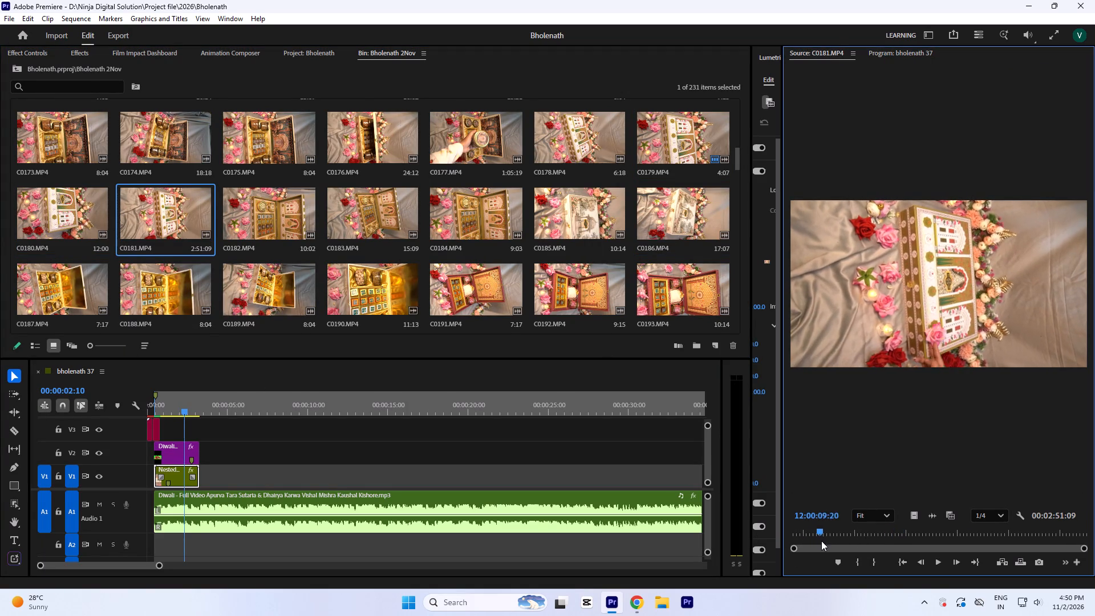
left_click_drag(821, 541, 809, 545)
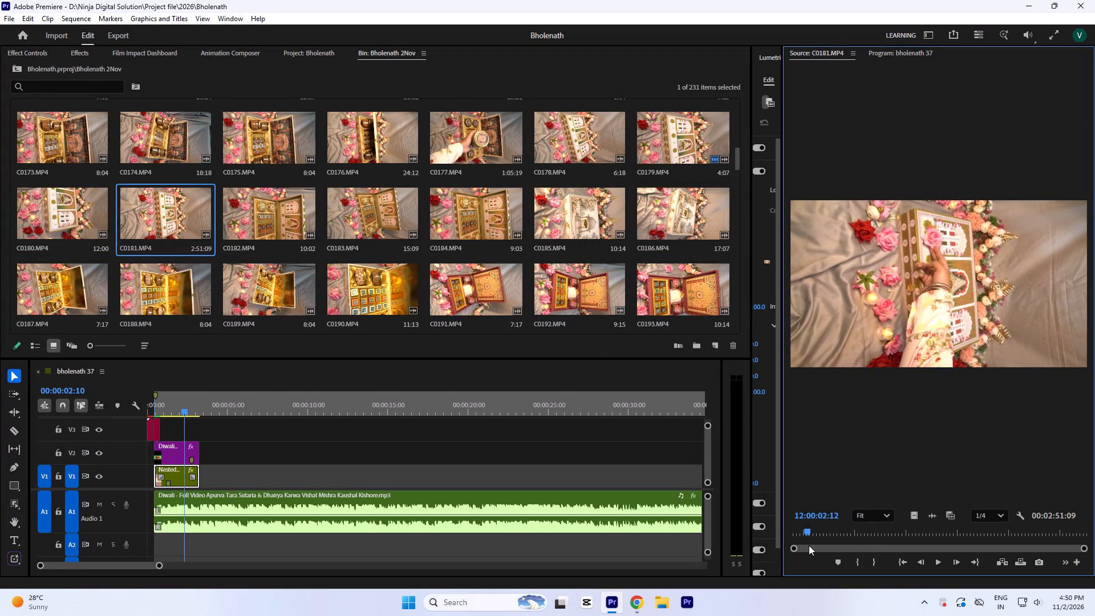
left_click_drag(809, 545, 810, 548)
key("i")
key("space")
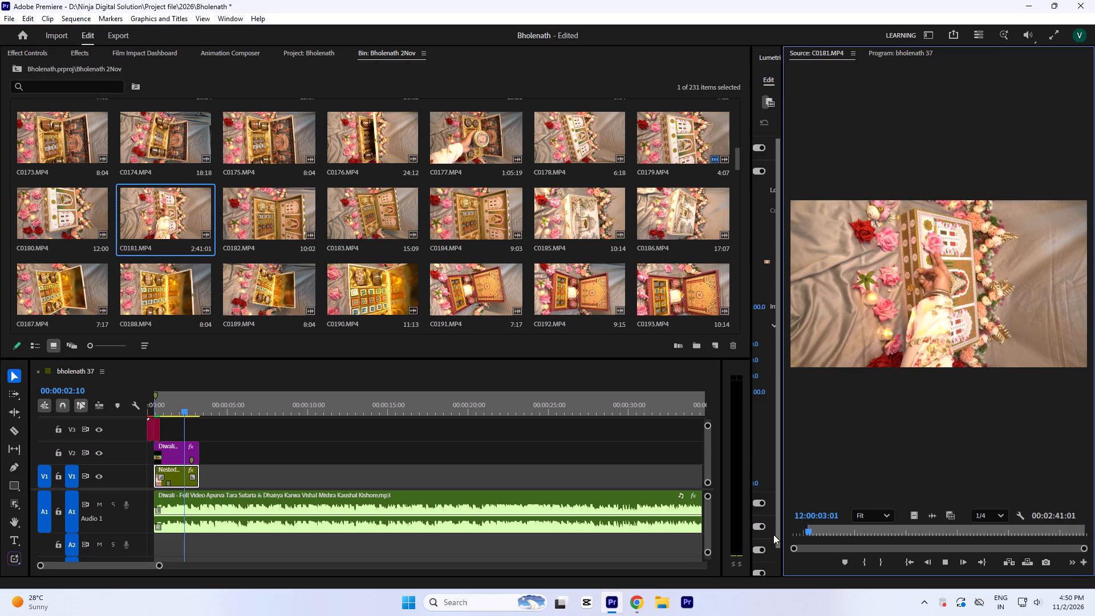
left_click_drag(821, 528, 829, 534)
key("o")
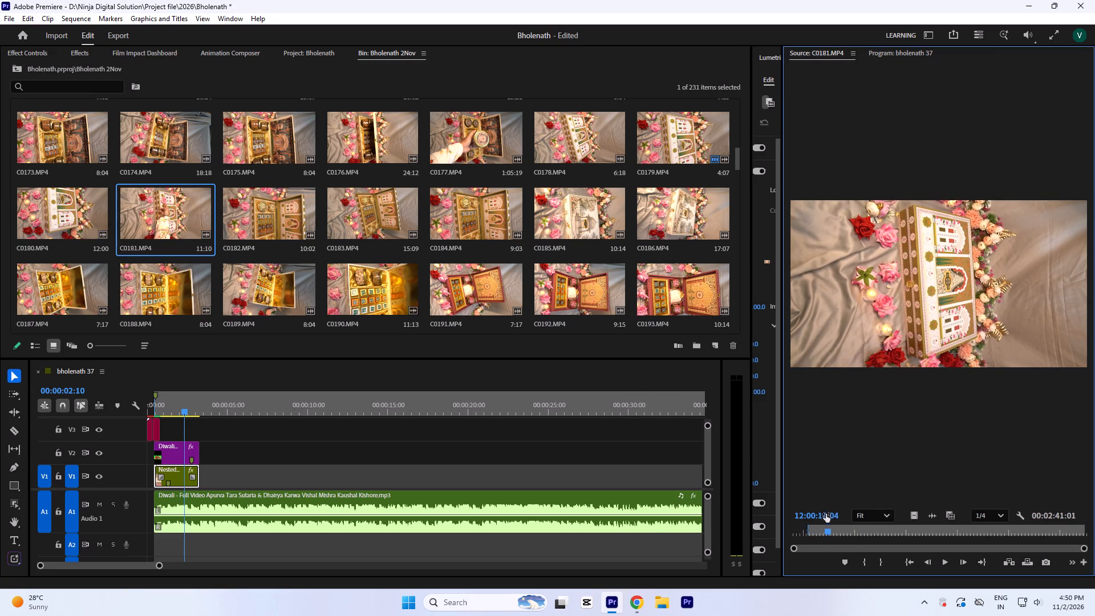
left_click_drag(908, 516, 252, 444)
left_click(282, 449)
Set the rotation of the C0181.MP4 clip to -90° so it stands upright in the vertical frame, and save the project.
left_click(275, 400)
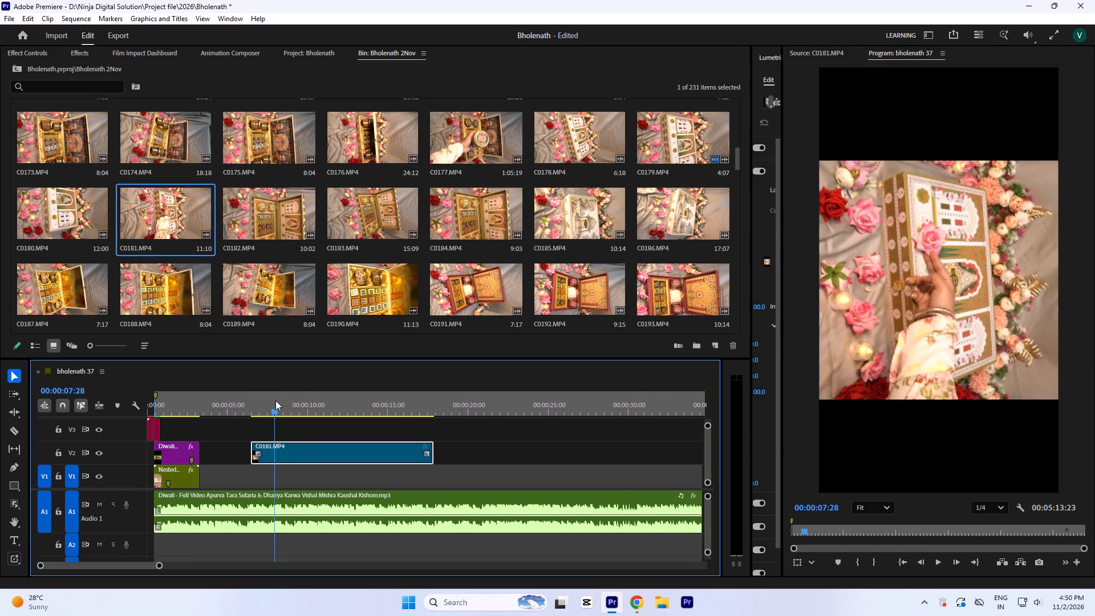
left_click(30, 50)
left_click(233, 173)
key("minus")
key("9")
key("0")
left_click(664, 175)
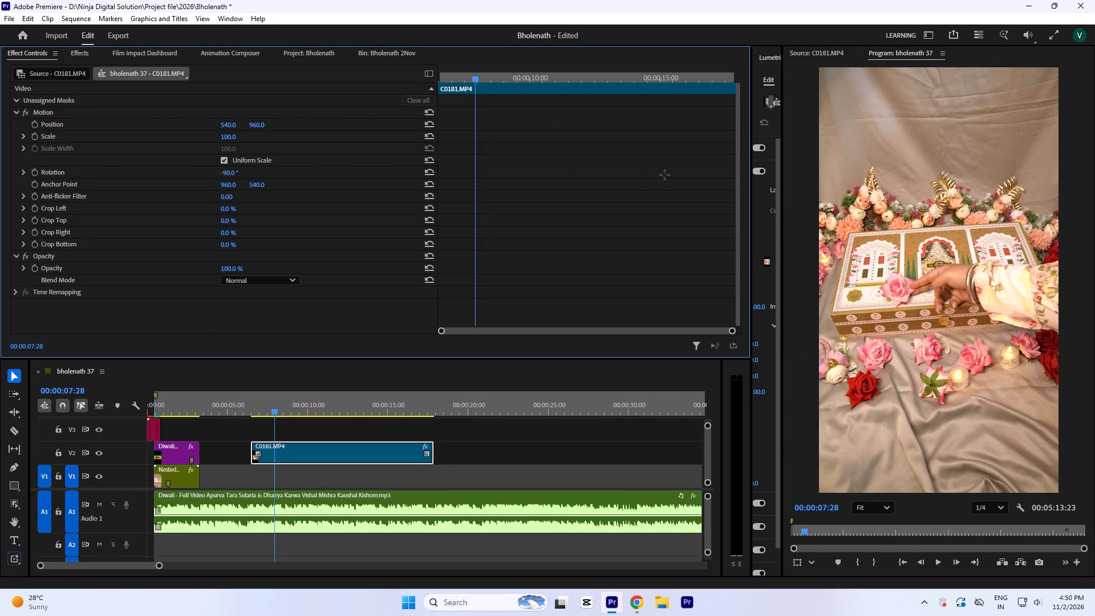
left_click(343, 392)
key("ctrl+s")
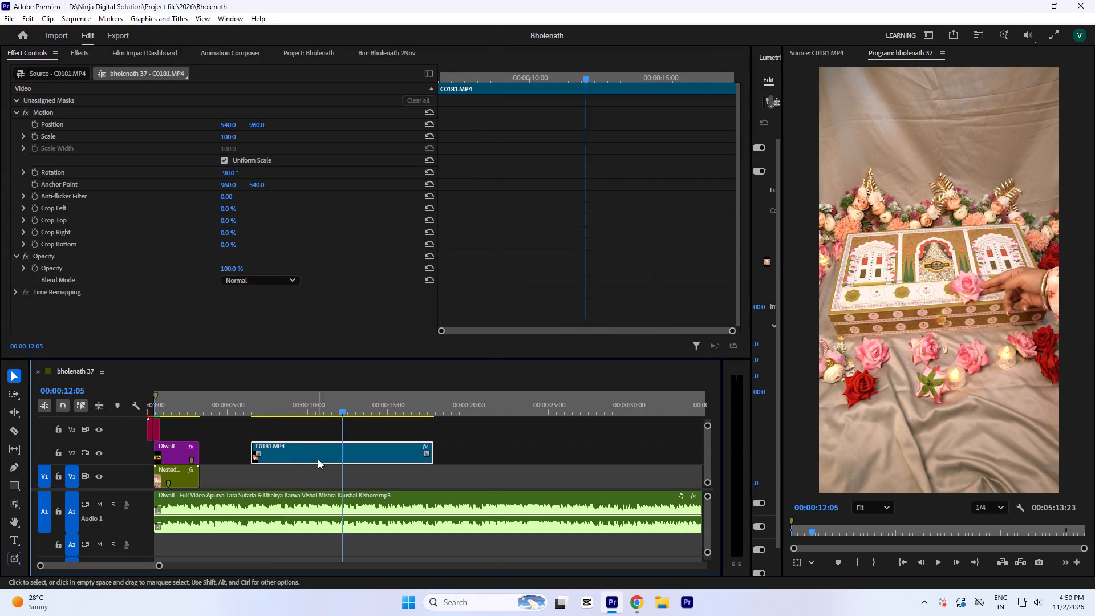
right_click(318, 459)
left_click(359, 38)
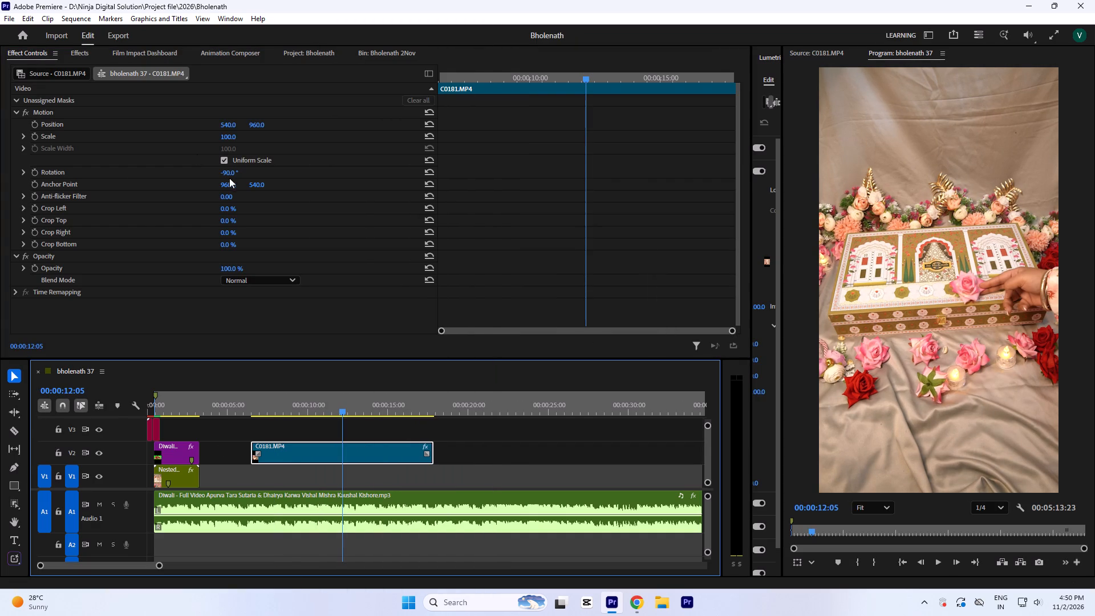
Reframe C0181.MP4 with rotation -85°, scale 124 and horizontal position 555 so it fills the frame.
left_click(228, 173)
key("Up")
key("Up")
key("Up")
key("Up")
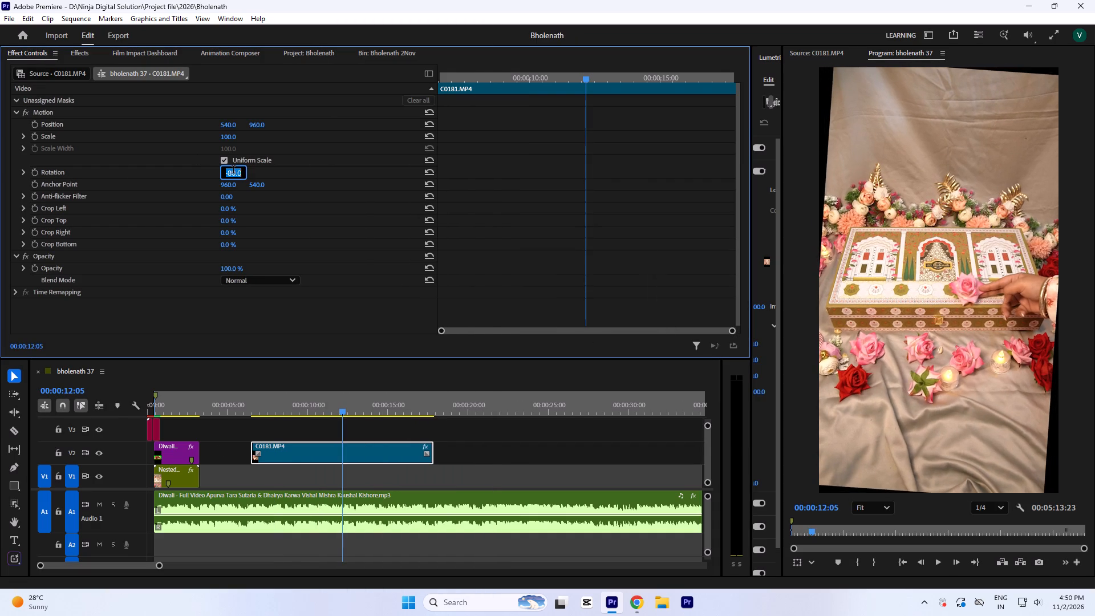
key("Up")
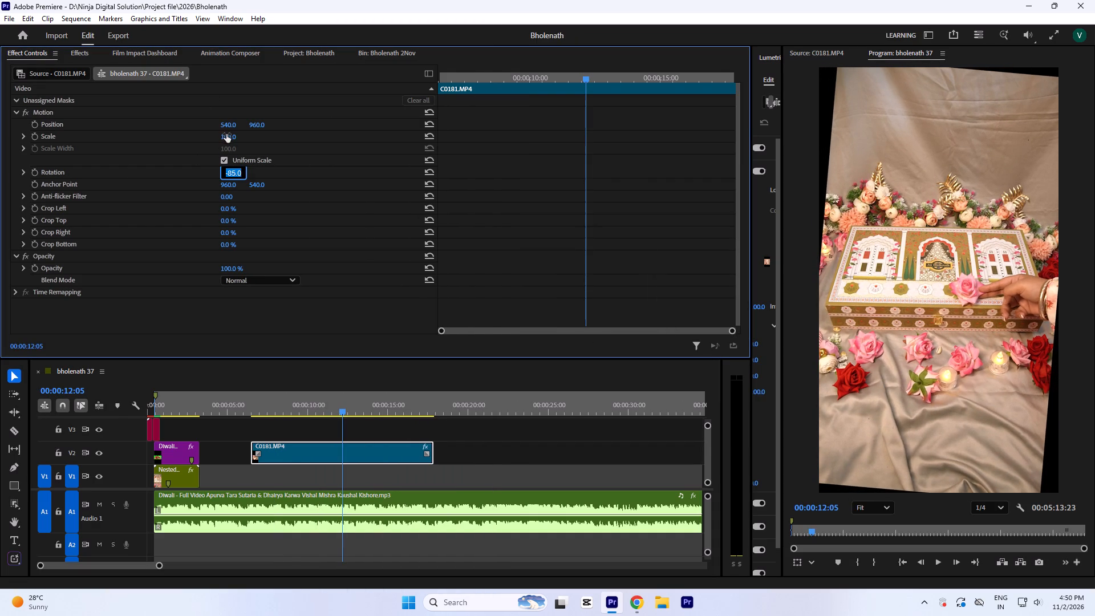
left_click_drag(224, 135, 222, 124)
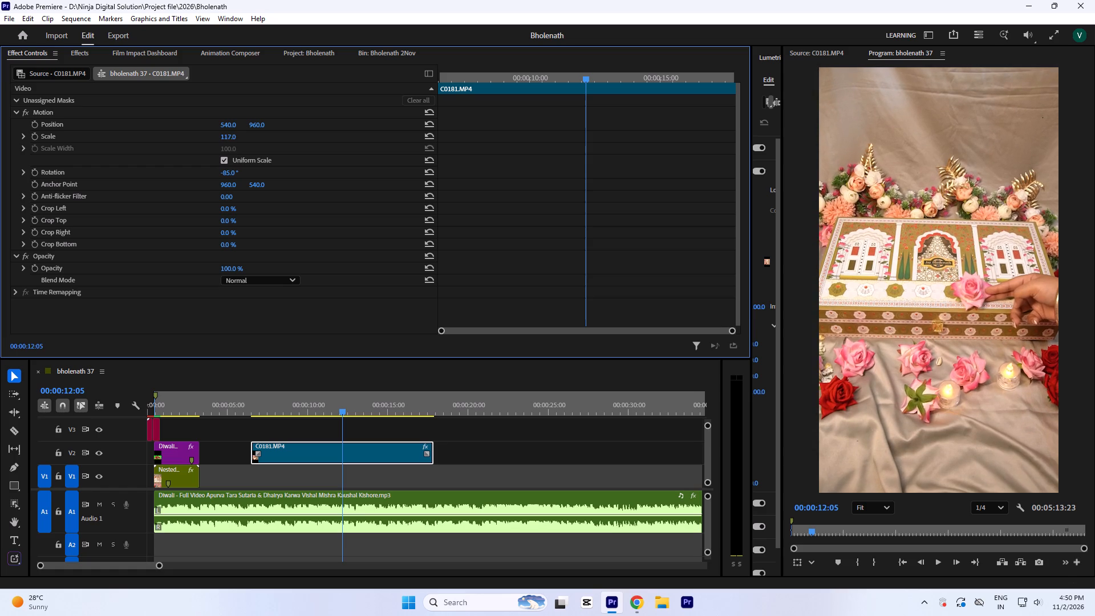
left_click_drag(222, 124, 221, 119)
left_click(526, 165)
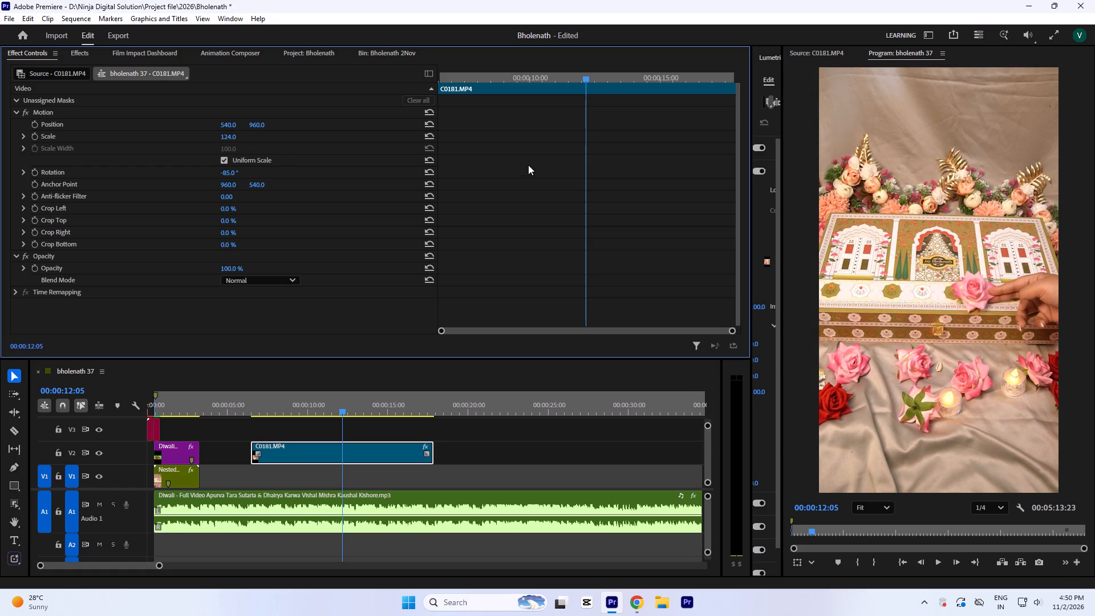
left_click_drag(229, 125, 230, 116)
Play C0181.MP4 in the sequence from its start to about 00:00:08:23, checking the new framing.
left_click(270, 428)
left_click(252, 398)
key("space")
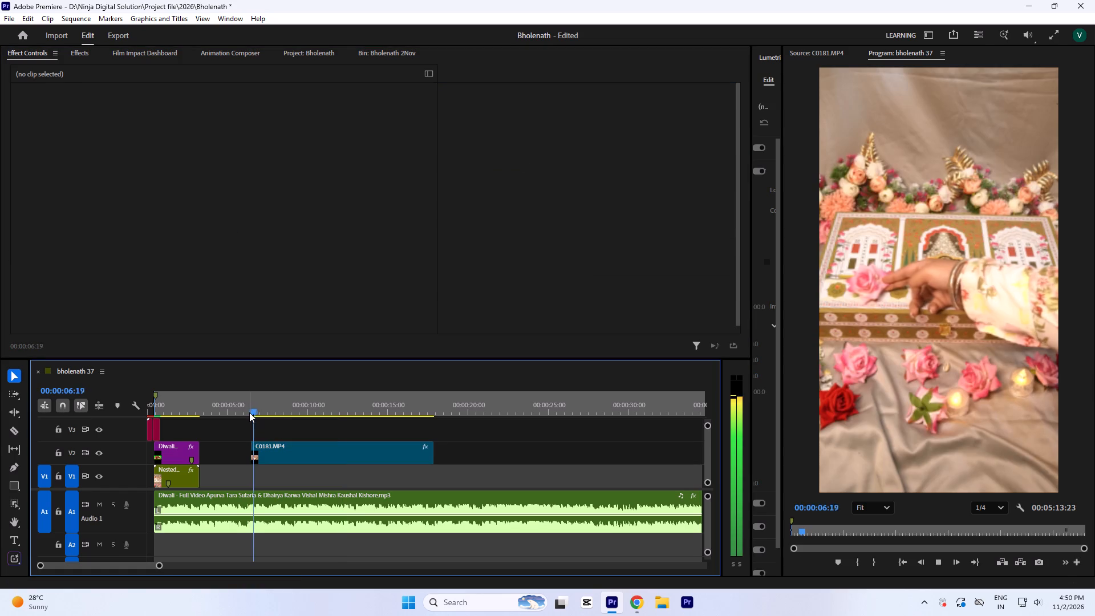
key("space")
key("space")
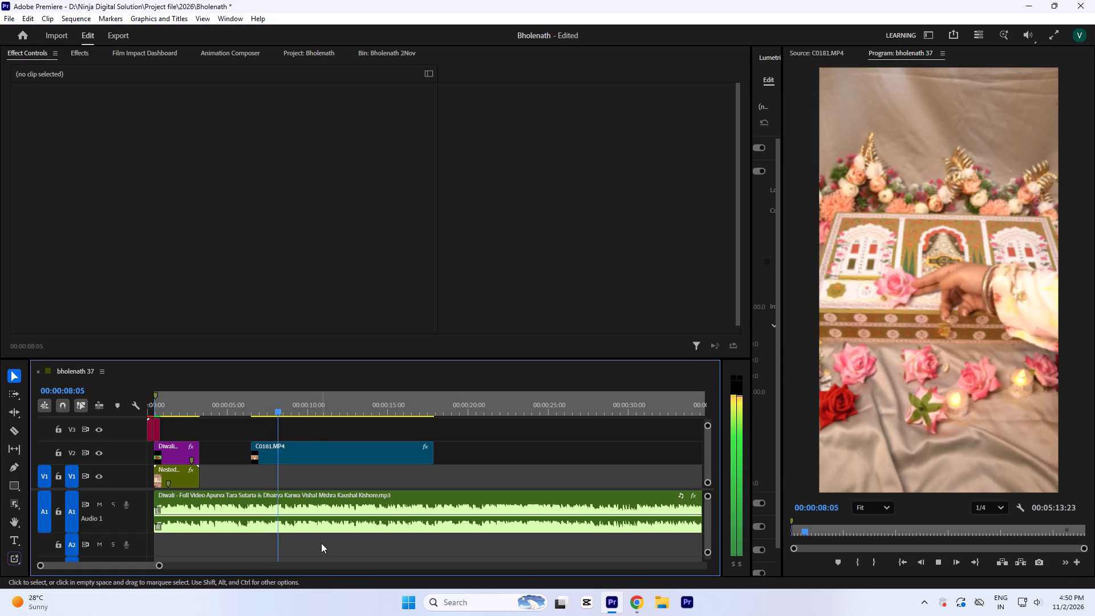
key("space")
key("space")
key("space")
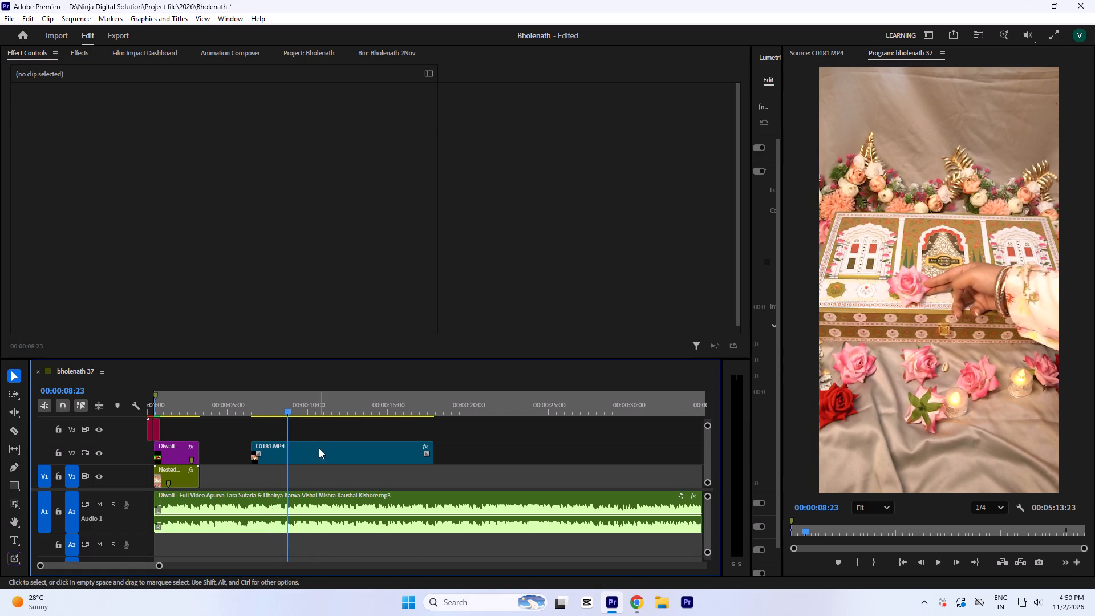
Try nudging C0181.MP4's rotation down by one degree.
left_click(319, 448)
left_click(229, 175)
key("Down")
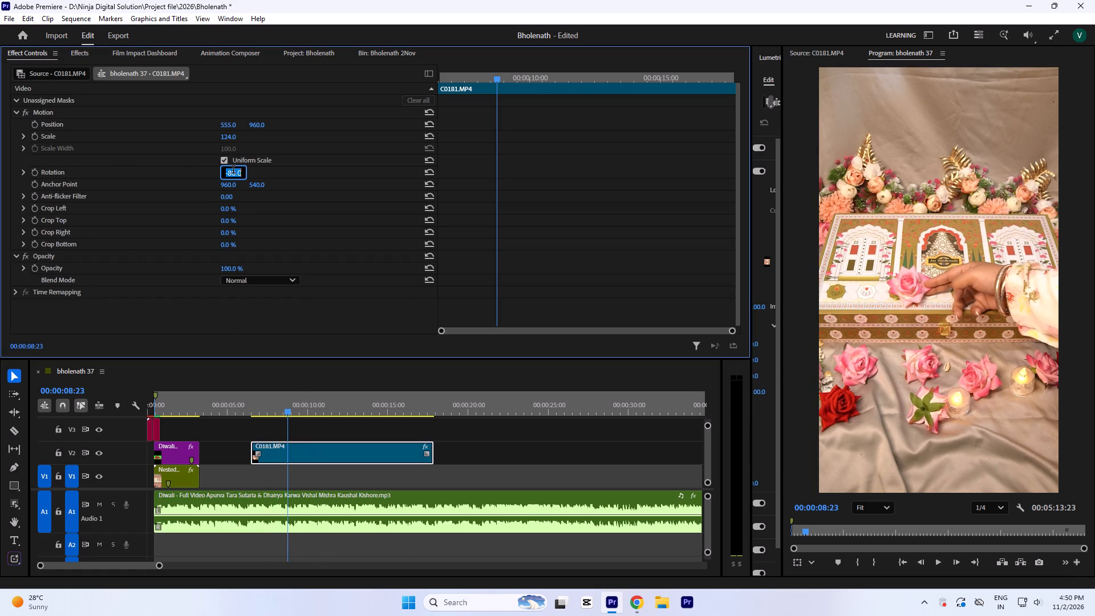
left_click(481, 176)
Replay the opening from the sequence start to 00:00:03:06, checking where the opening shot ends.
left_click(229, 435)
left_click_drag(185, 402, 96, 422)
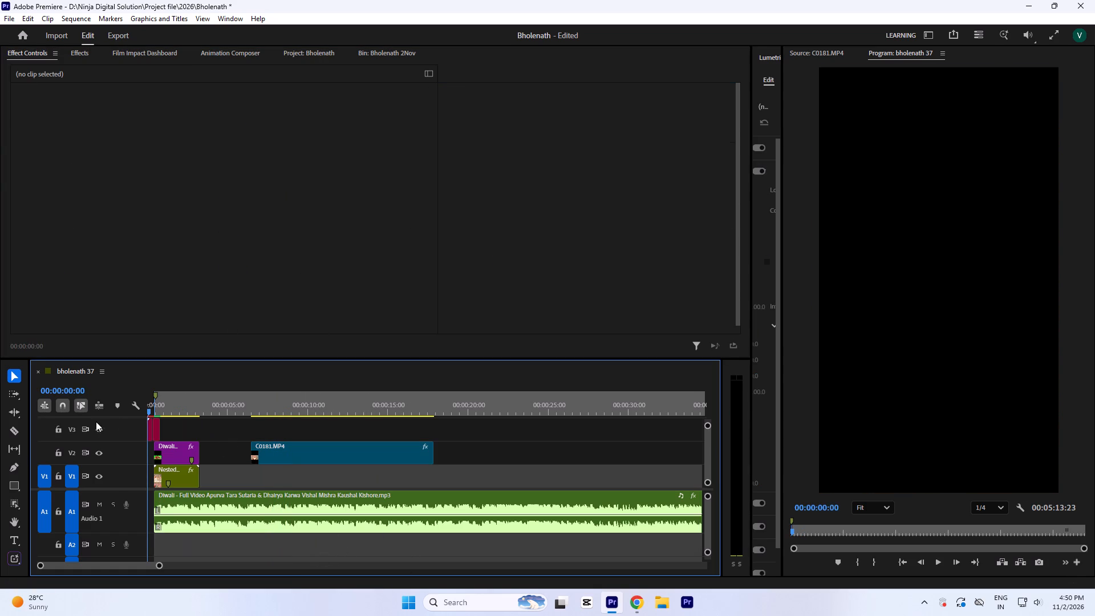
left_click_drag(96, 422, 91, 423)
key("space")
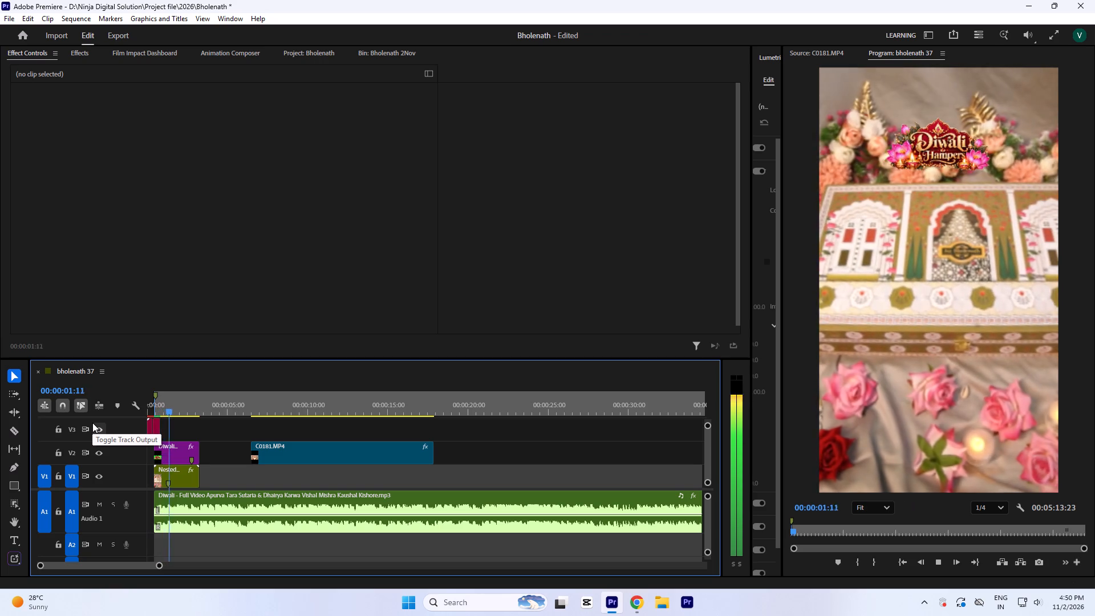
key("space")
key("space")
key("space")
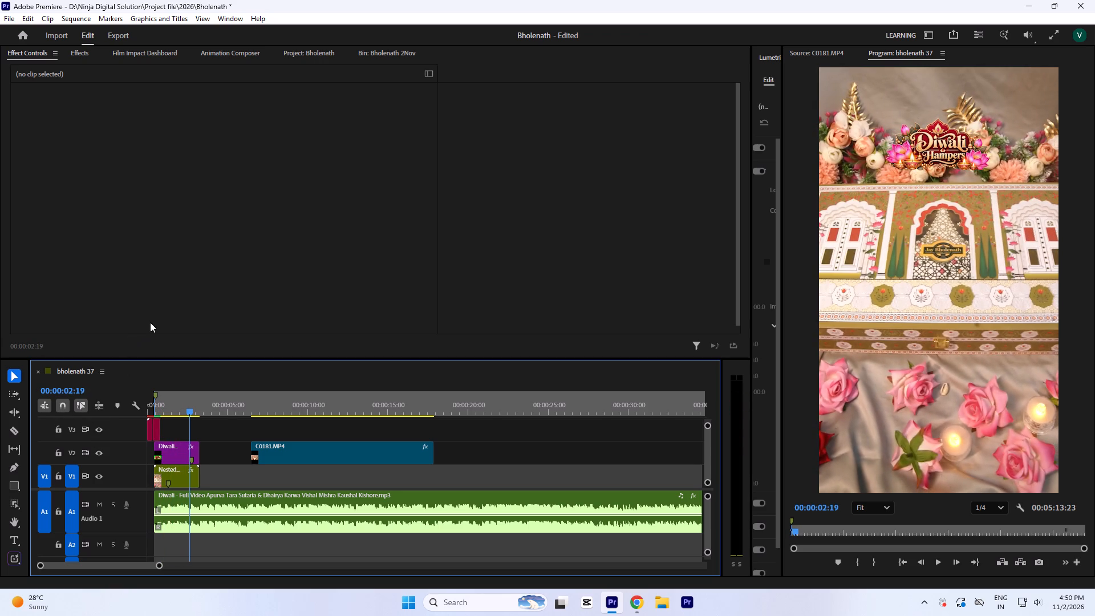
key("space")
key("space")
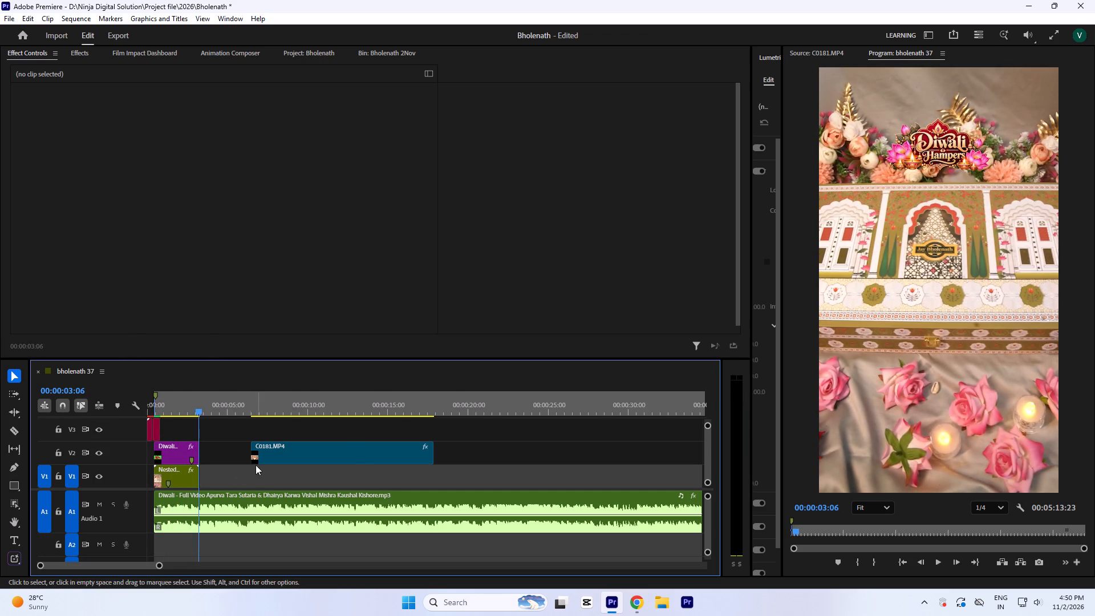
Move C0181.MP4 down to V1 so it starts directly after Nested Sequence 01.
key("equal")
left_click_drag(408, 450, 310, 479)
key("equal")
key("equal")
Play across the cut from Nested Sequence 01 into C0181.MP4, to about 00:00:04:23, checking how the two shots join.
left_click(266, 408)
type("--")
key("space")
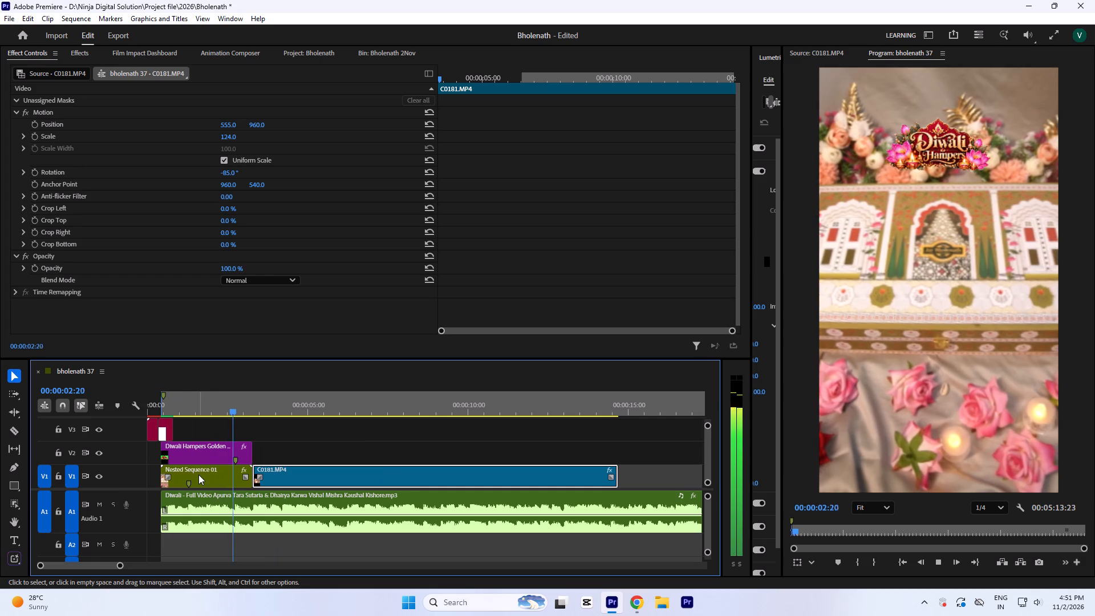
key("space")
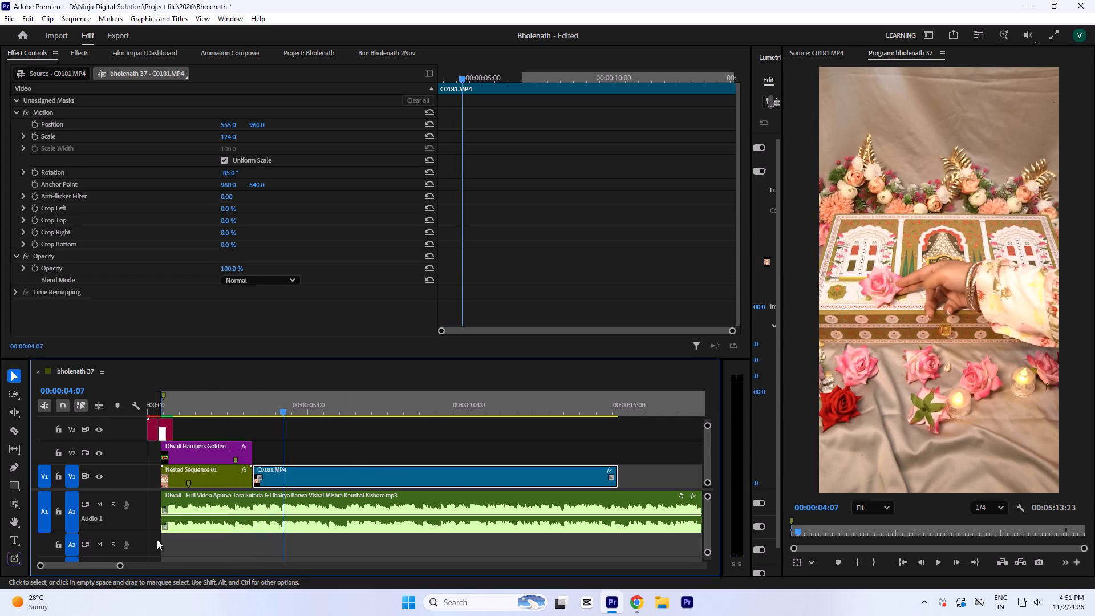
key("space")
key("space")
Maximize the timeline and move the Diwali Hampers title and the red opening clips up one track, to V3 and V4.
type("`=")
left_click_drag(135, 241, 199, 291)
left_click_drag(216, 299, 216, 297)
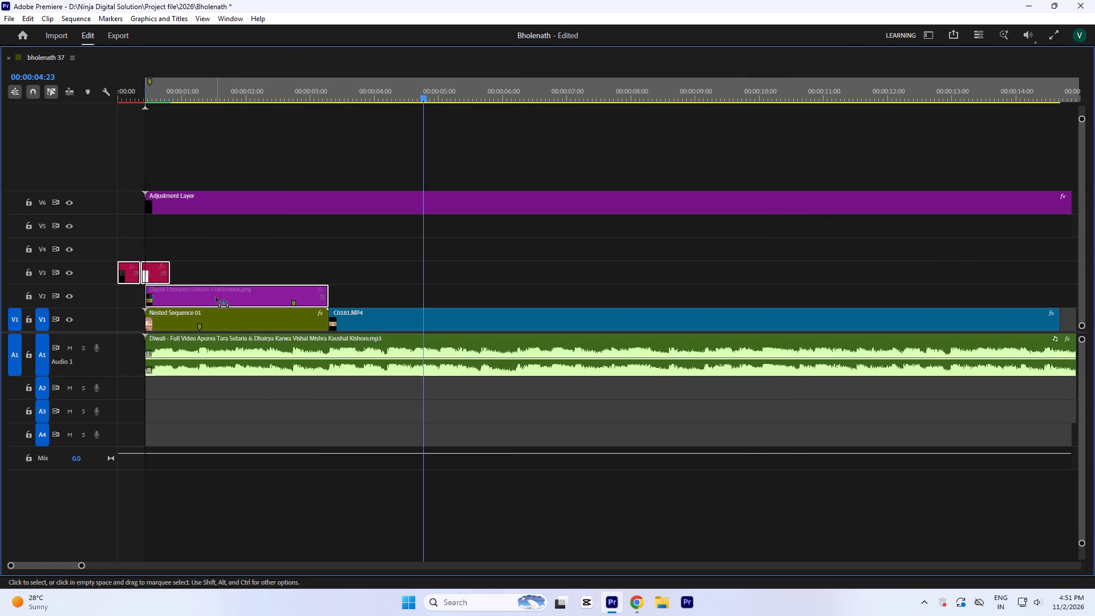
left_click_drag(216, 297, 216, 279)
Move C0181.MP4 up to V2 so it starts with Nested Sequence 01, and restore the normal panel layout.
left_click_drag(427, 325, 246, 299)
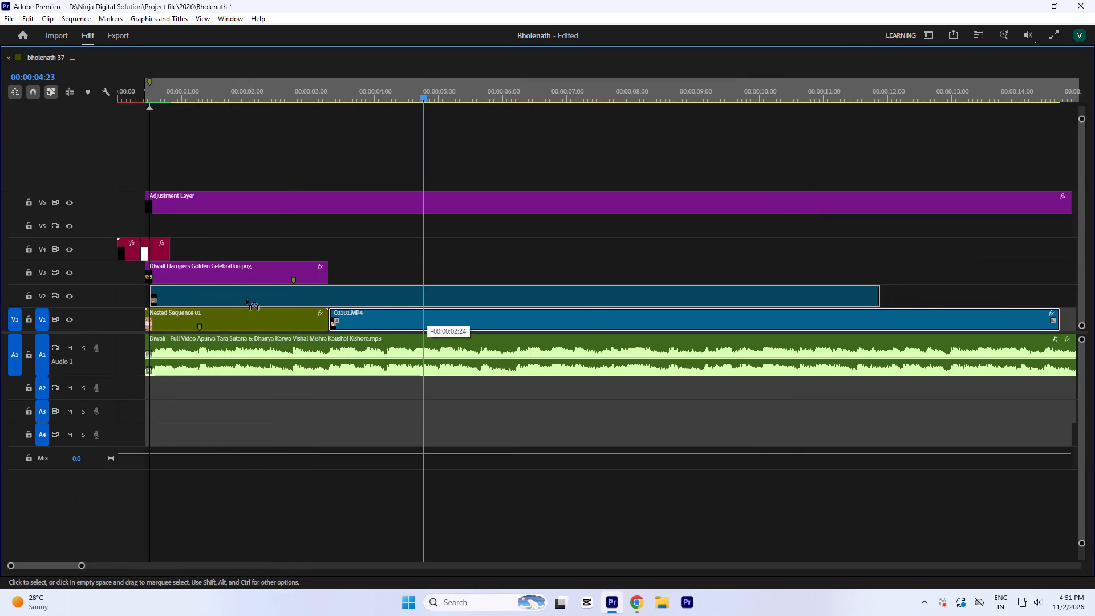
left_click_drag(246, 299, 243, 299)
key("grave")
Render and play the opening from the sequence start to about 00:00:03:10, checking C0181.MP4 beneath the Diwali Hampers title.
key("Return")
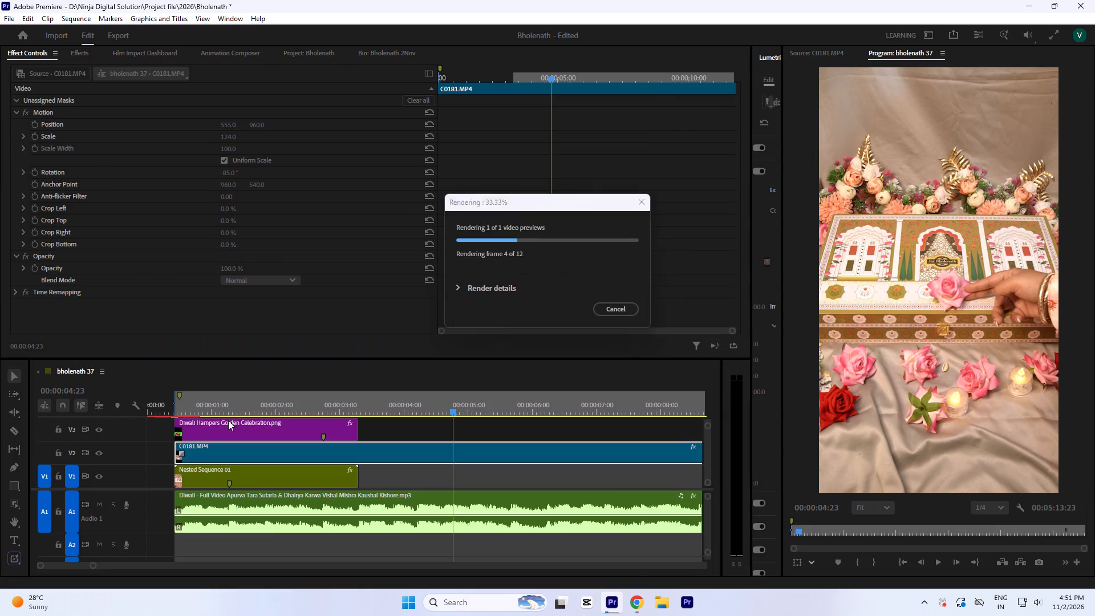
key("space")
key("space")
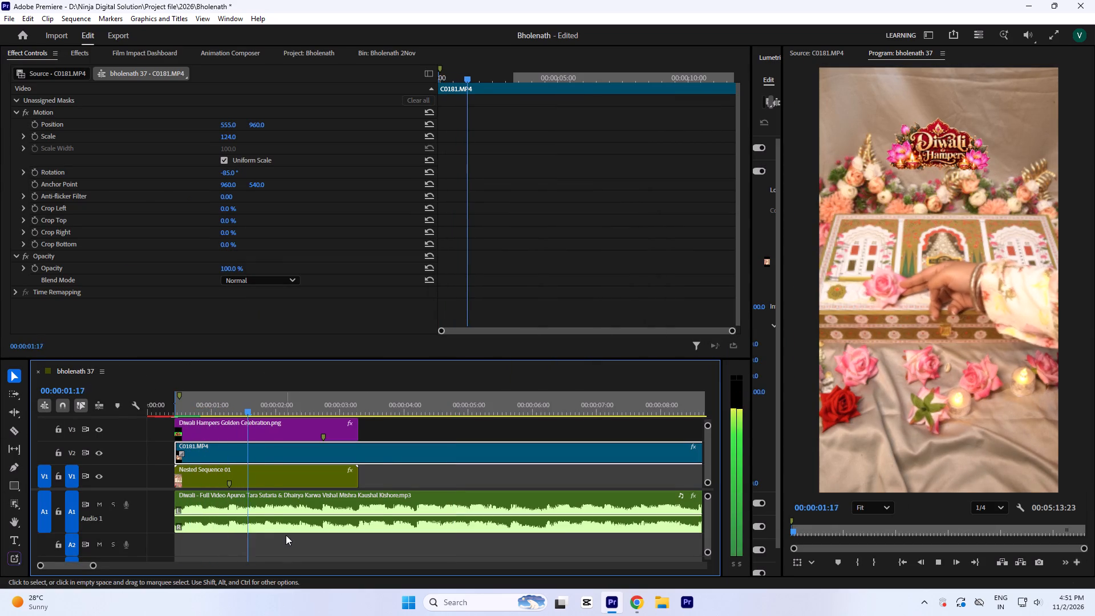
key("space")
key("space")
key("space")
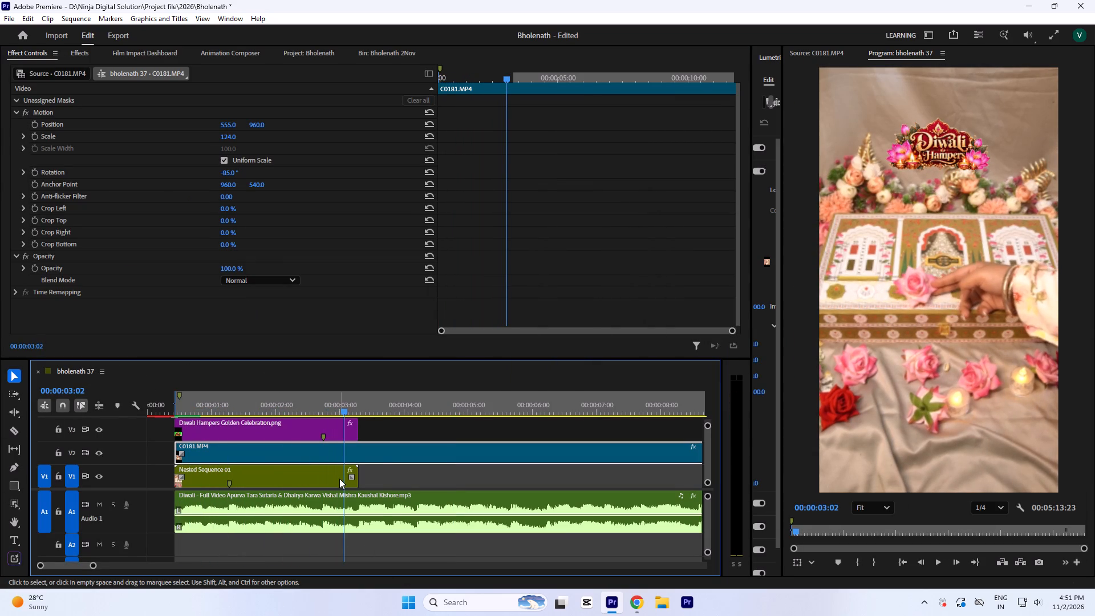
key("space")
key("space")
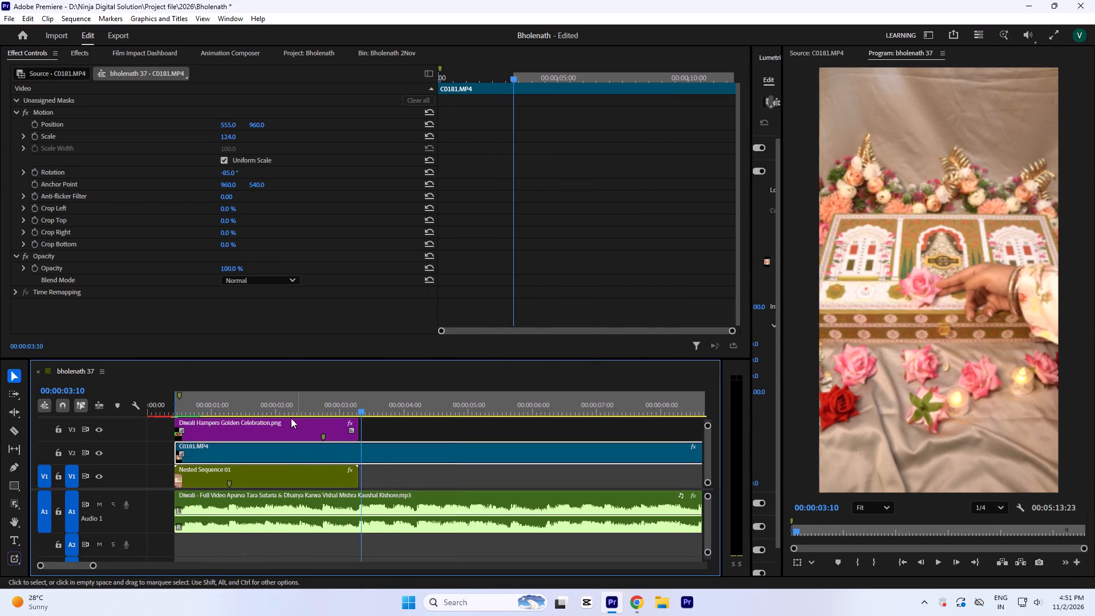
At 00:00:03:00, set C0181.MP4's scale to 134 and its horizontal position to 546.
left_click(339, 394)
left_click_drag(232, 136, 231, 130)
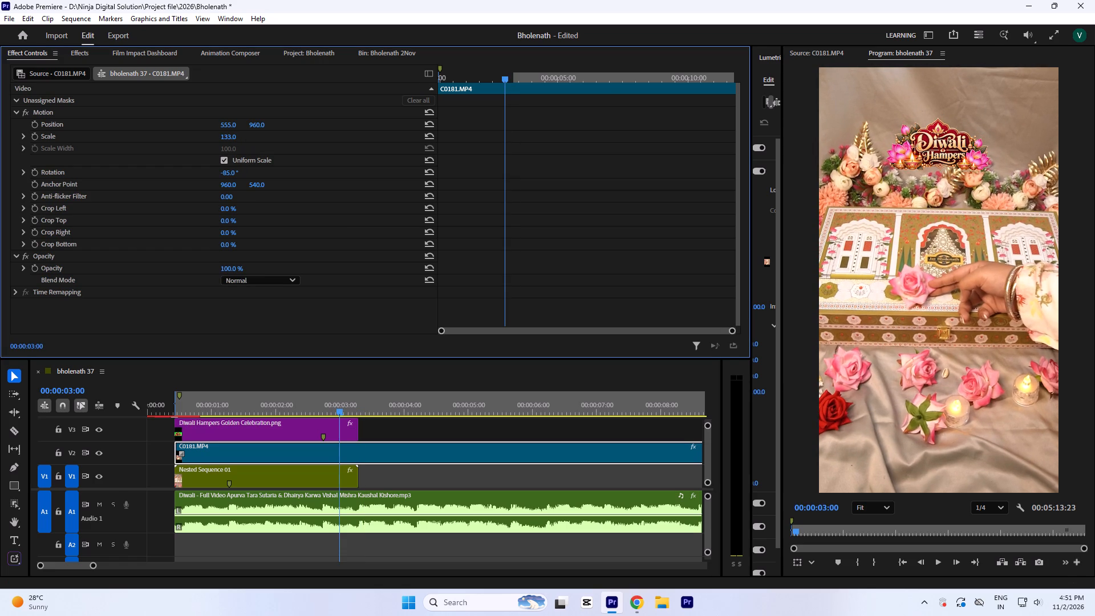
left_click_drag(231, 130, 231, 129)
left_click_drag(228, 123, 228, 128)
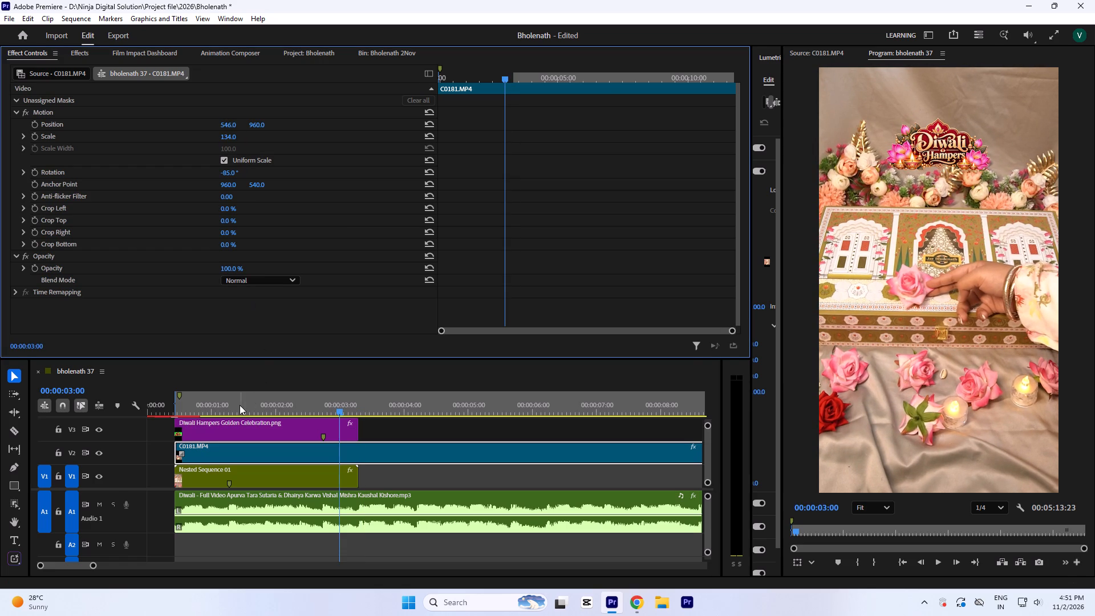
Replay to 00:00:02:19 and reframe C0181.MP4 with scale 146, rotation -86° and vertical position 1009.
key("Return")
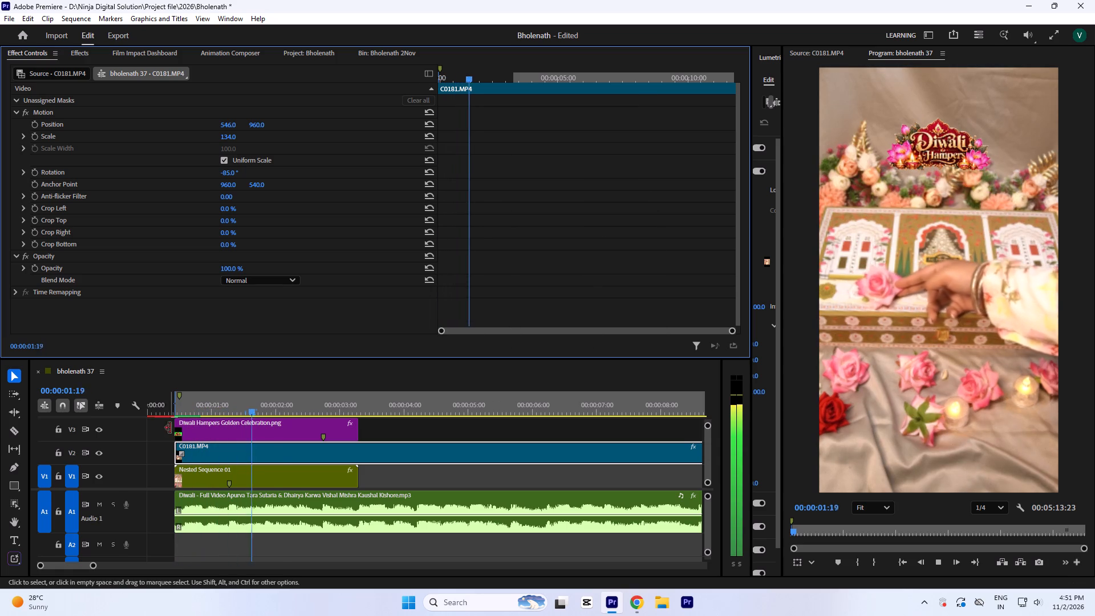
key("space")
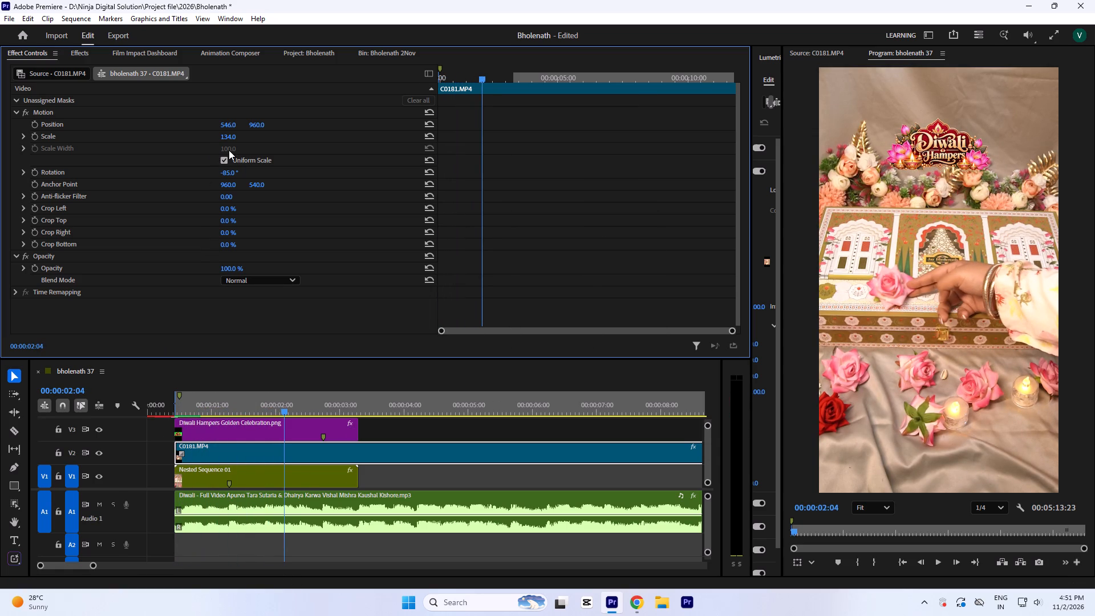
key("space")
key("space")
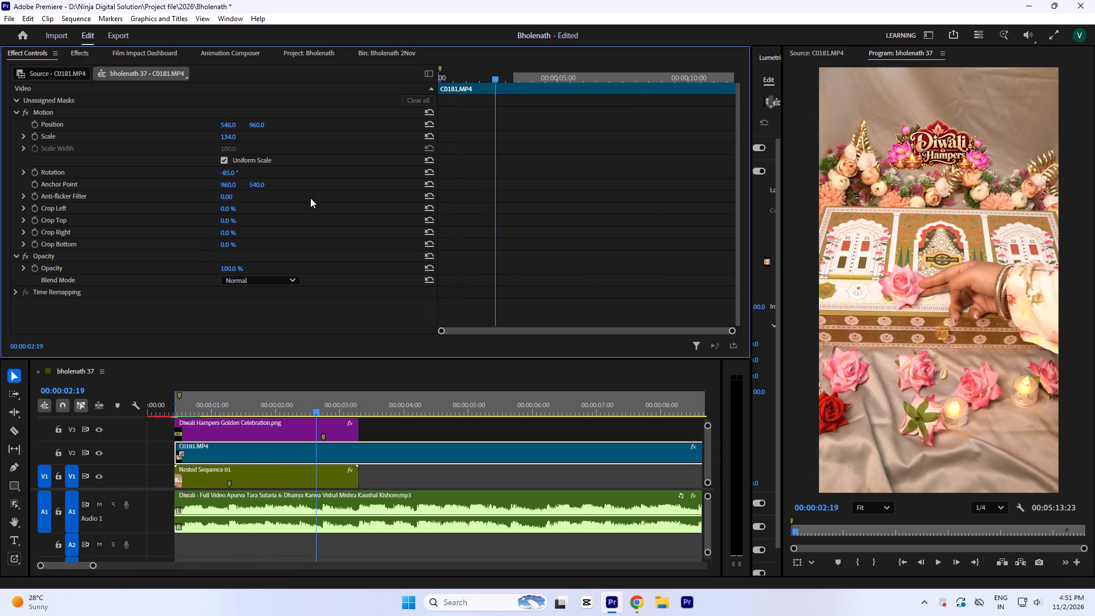
left_click_drag(259, 122, 247, 77)
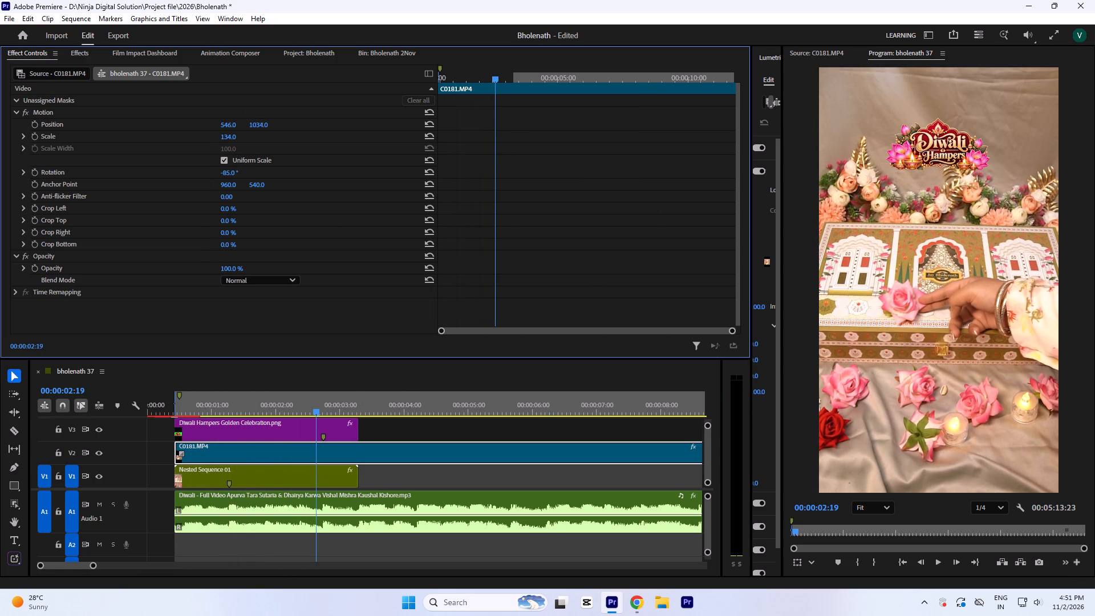
left_click_drag(247, 77, 256, 102)
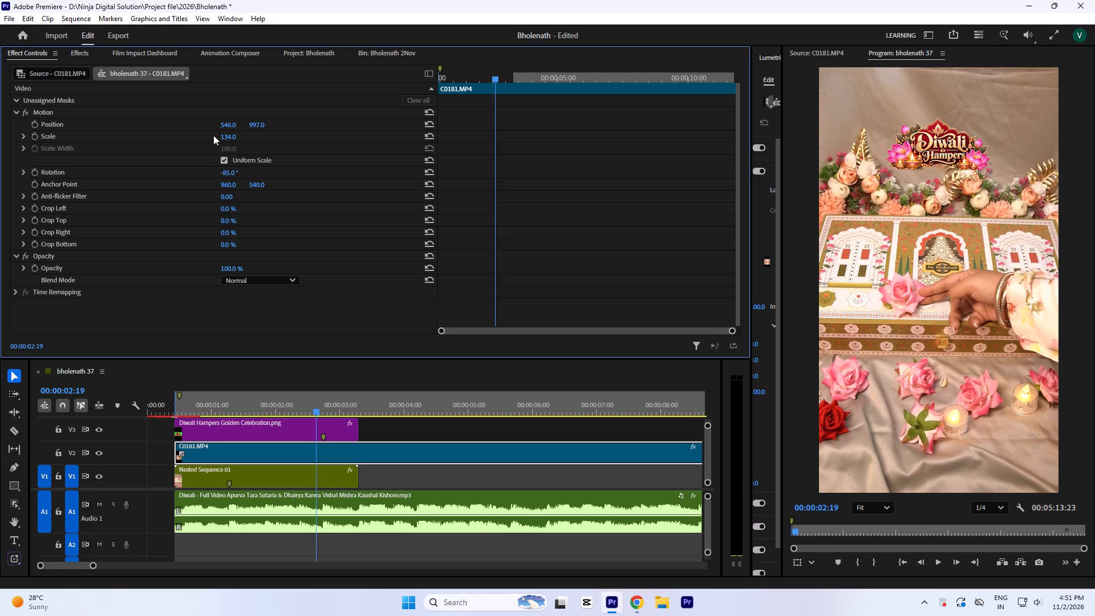
left_click_drag(227, 140, 227, 133)
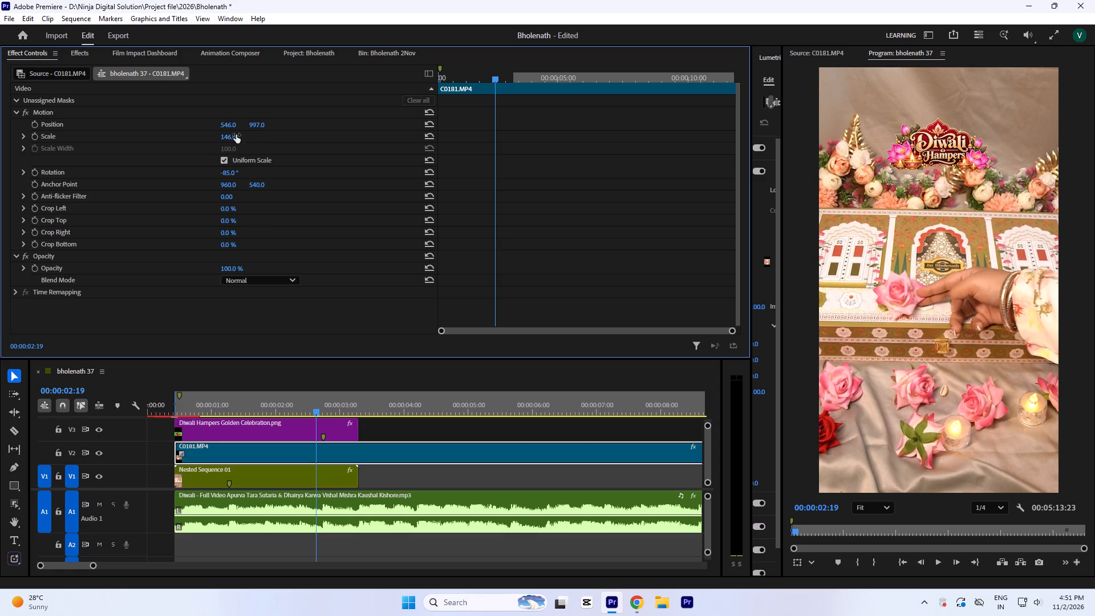
left_click(230, 172)
key("Down")
left_click(580, 190)
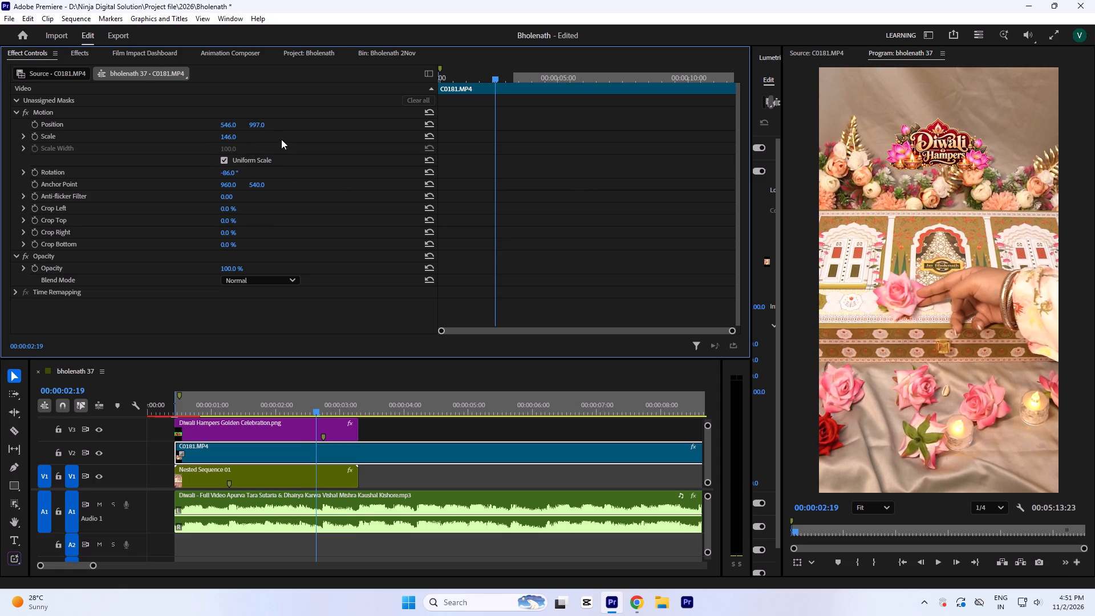
left_click_drag(262, 127, 262, 126)
left_click_drag(262, 126, 261, 119)
Render and replay the opening to about 00:00:03:11, checking the new framing of C0181.MP4 against the title.
key("Return")
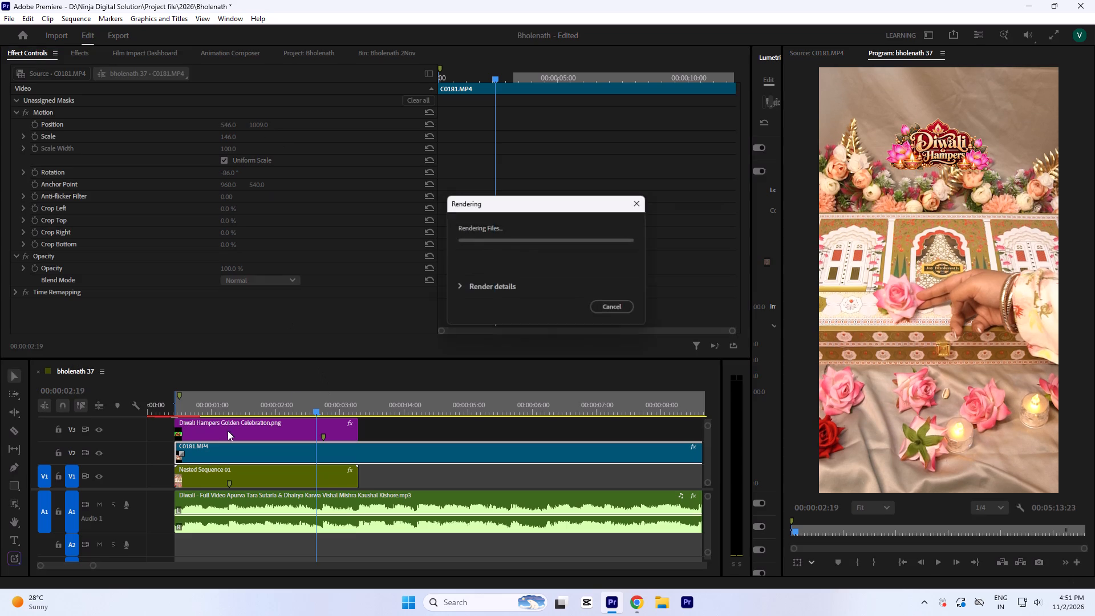
key("space")
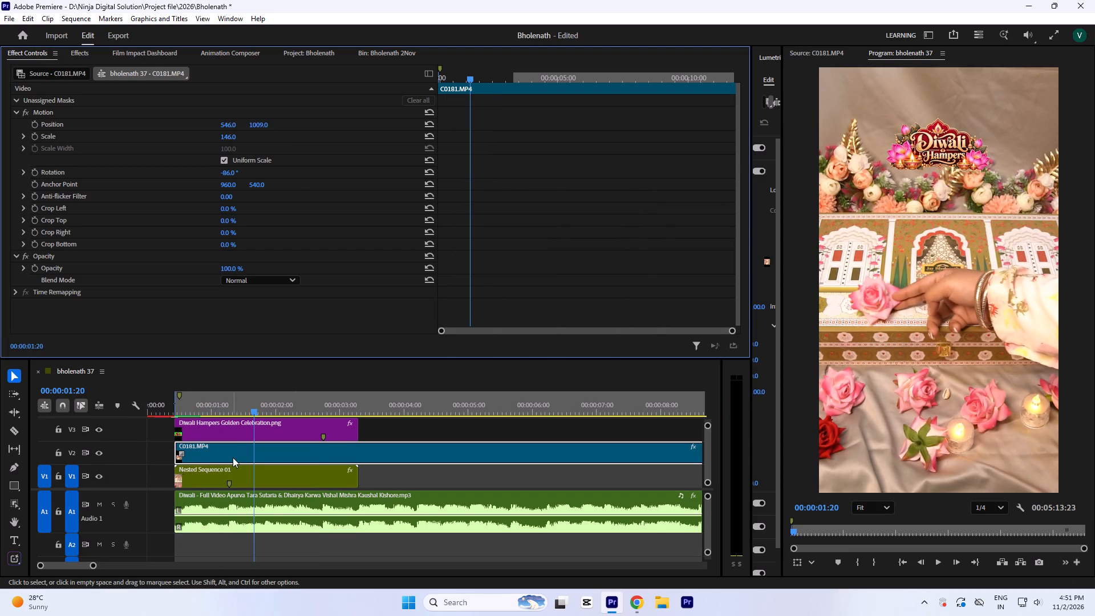
key("space")
key("space")
key("space")
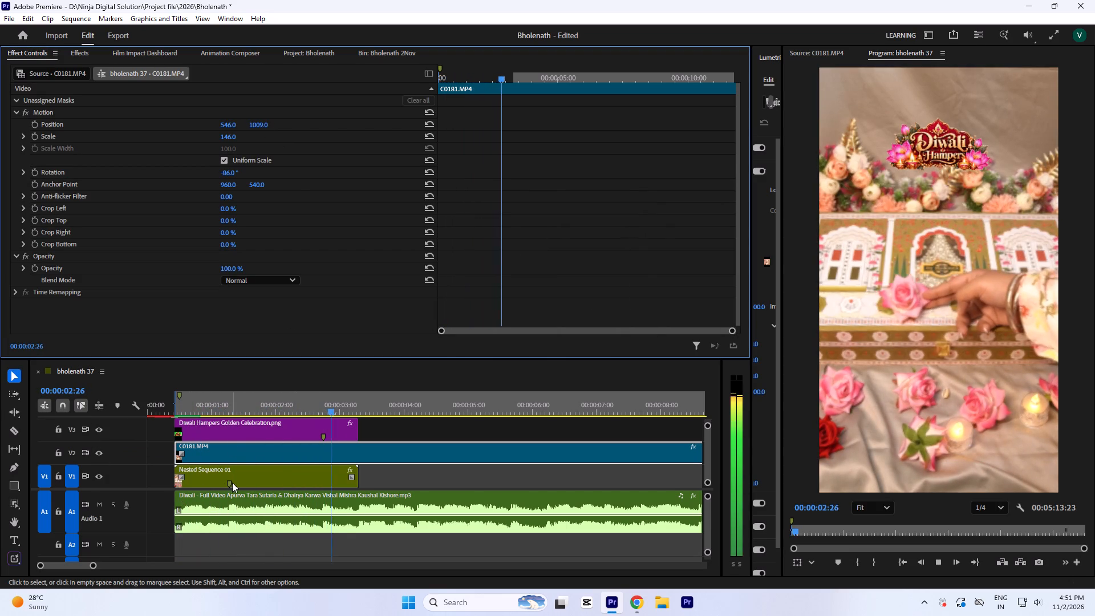
key("space")
key("space")
key("space")
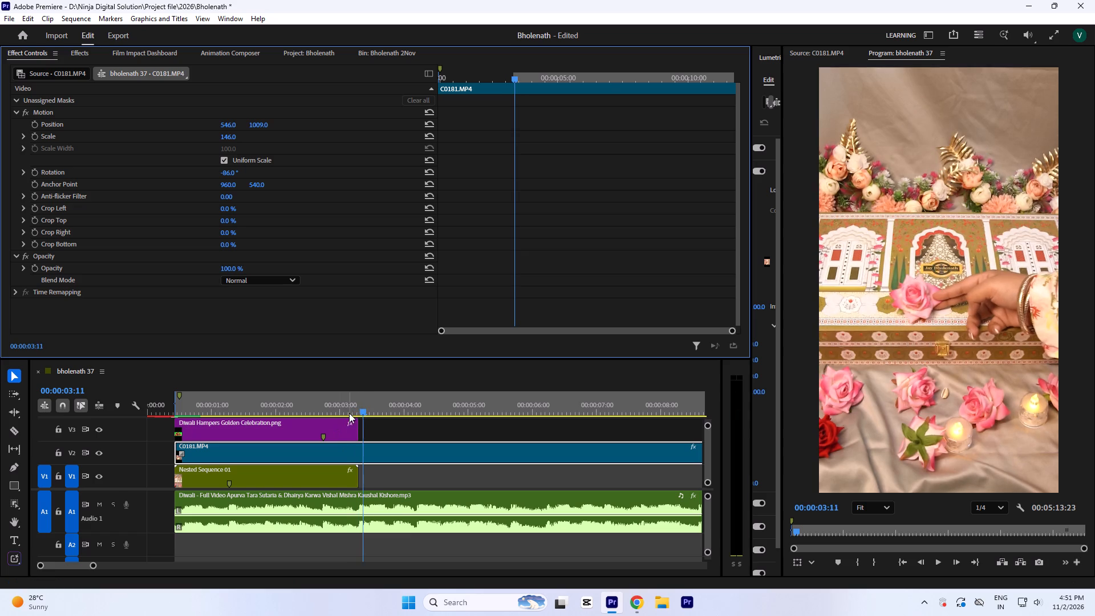
Trim the end of C0181.MP4 to 00:00:03:09, level with the end of Nested Sequence 01, and save the project.
left_click(354, 396)
left_click(360, 402)
key("equal")
key("equal")
key("minus")
key("minus")
key("minus")
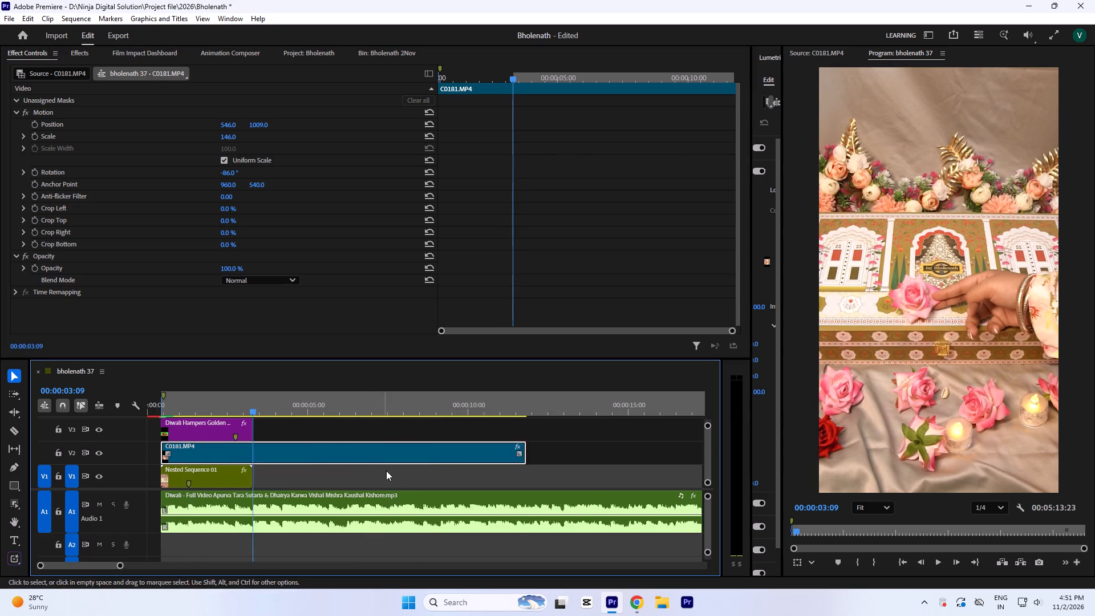
key("minus")
left_click_drag(339, 457, 205, 464)
key("equal")
key("equal")
key("equal")
left_click(338, 408)
key("ctrl+s")
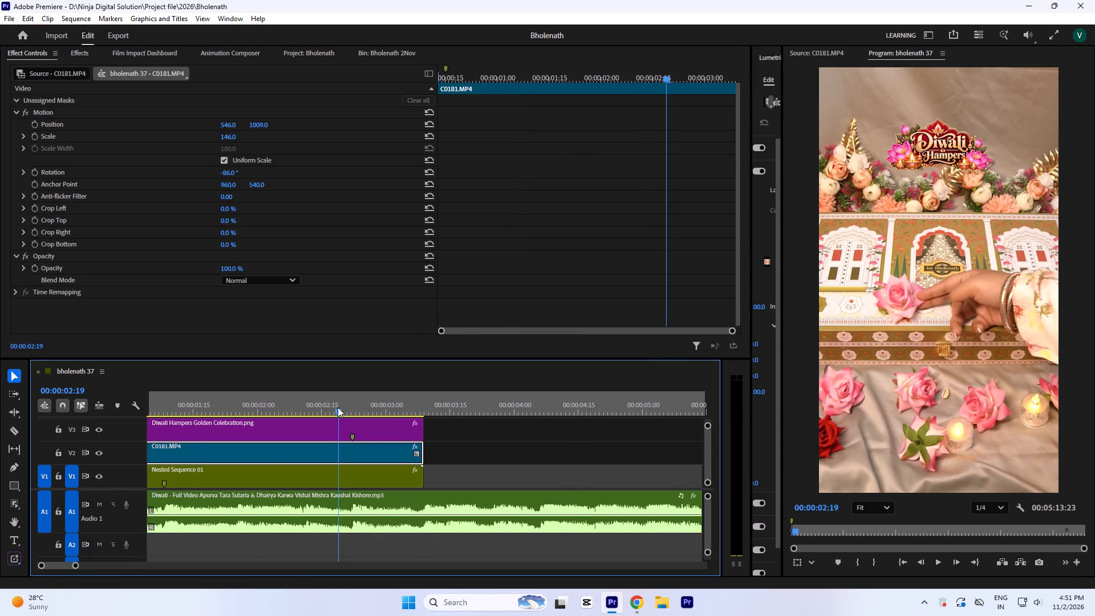
Play the trimmed opening from the sequence start to 00:00:02:26, checking C0181.MP4 against the music.
key("Return")
key("space")
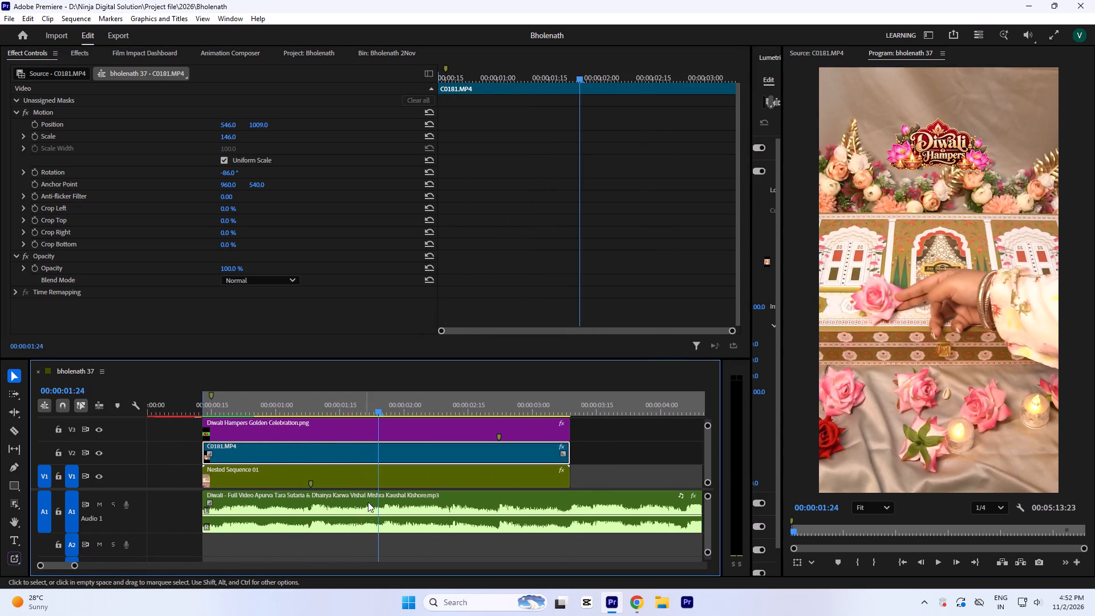
key("space")
key("space")
key("space")
key("space")
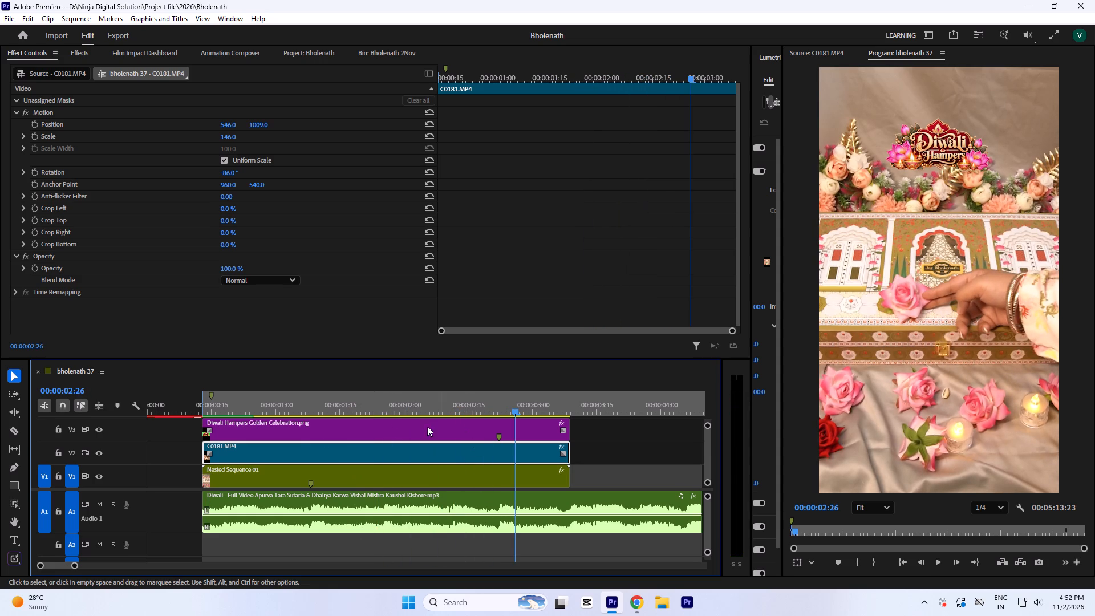
Nest C0181.MP4 on V2 as Nested Sequence 02 and select the nested clip.
key("n")
key("Return")
left_click(434, 457)
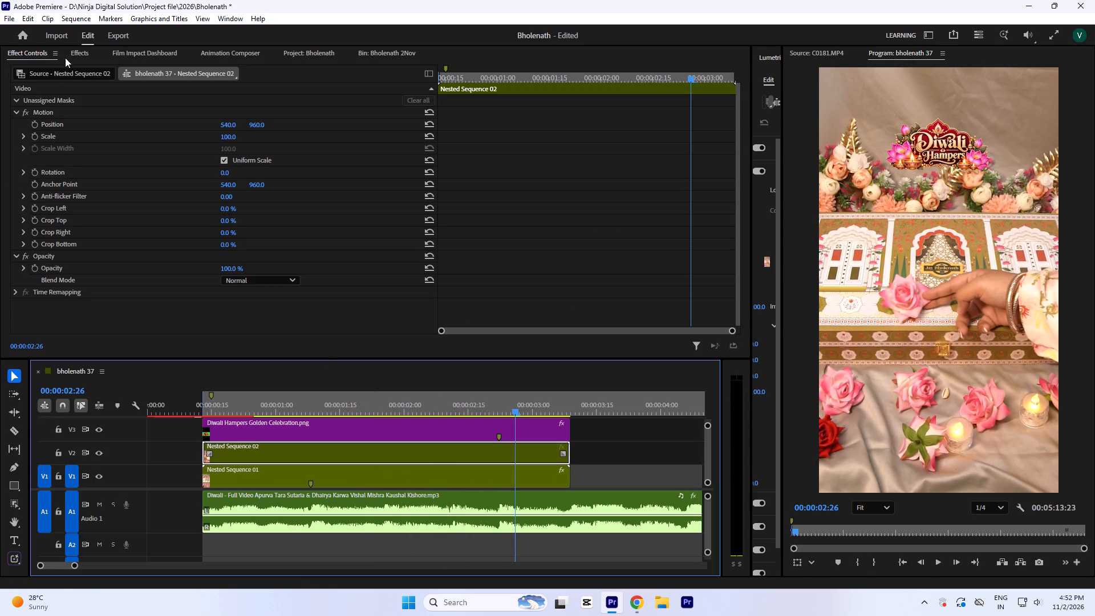
Apply Warp Stabilizer to Nested Sequence 02 with 10% smoothness, and save the project after the analysis.
left_click(80, 47)
left_click(56, 73)
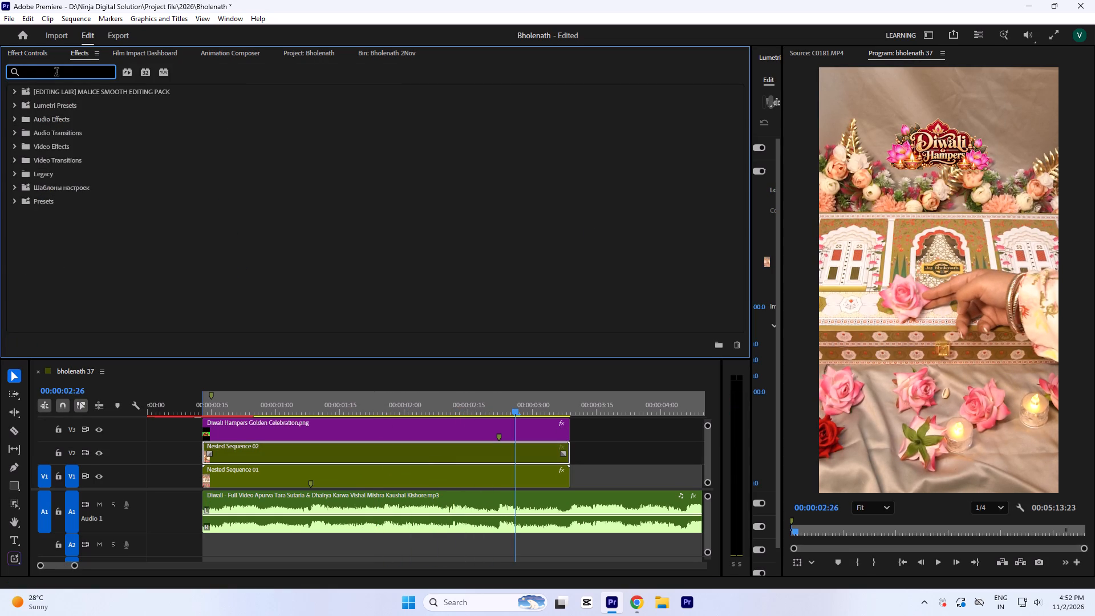
type("wat")
key("BackSpace")
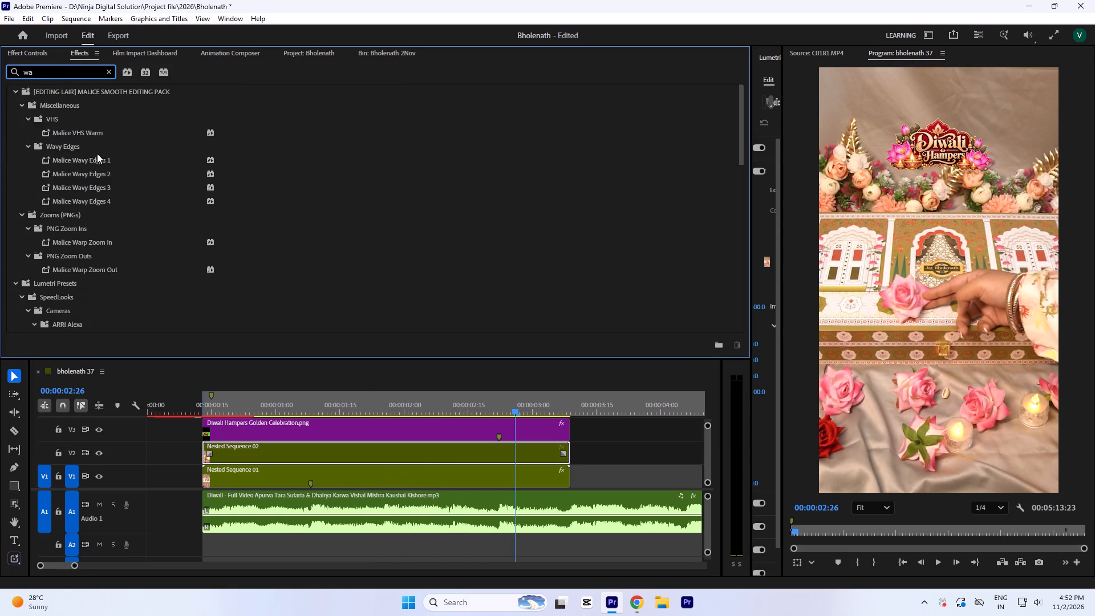
type("rp")
double_click(84, 244)
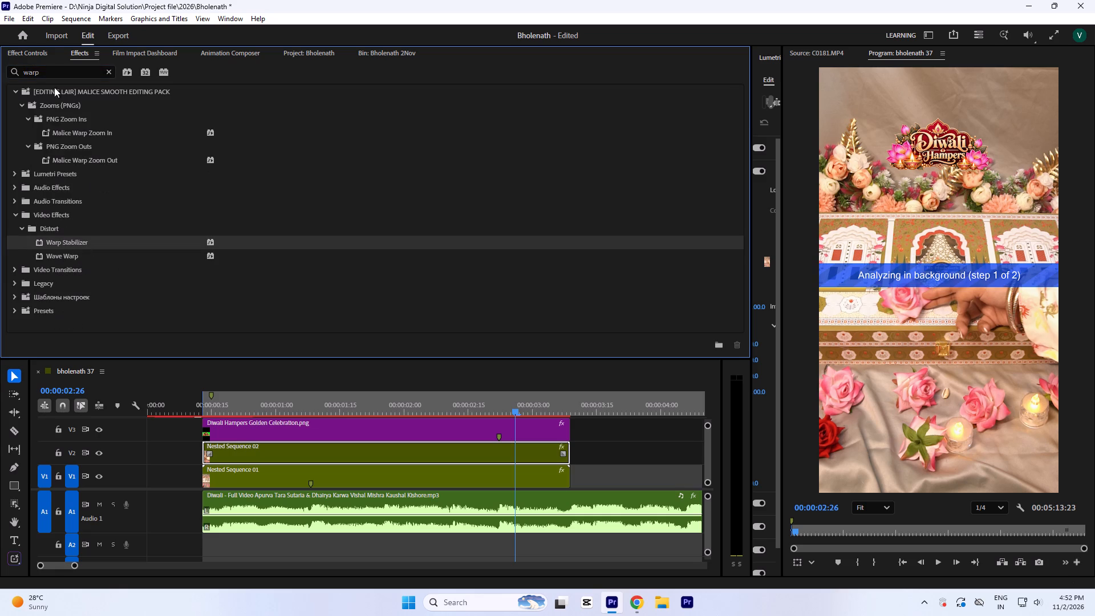
left_click(38, 56)
scroll(127, 223, "down", 6)
left_click(229, 293)
key("1")
key("0")
left_click(632, 183)
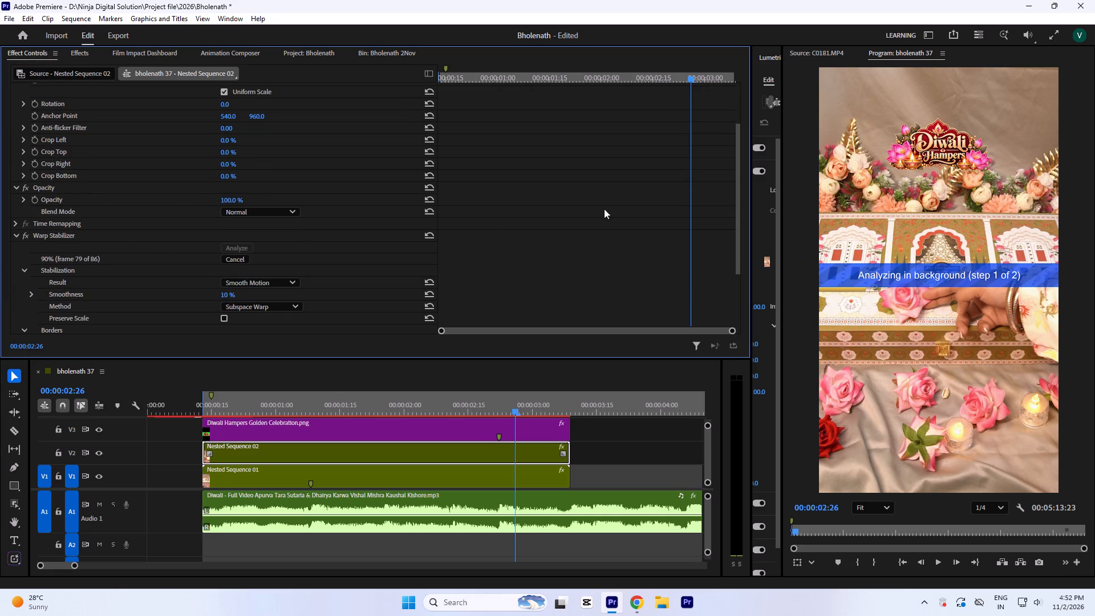
left_click(495, 404)
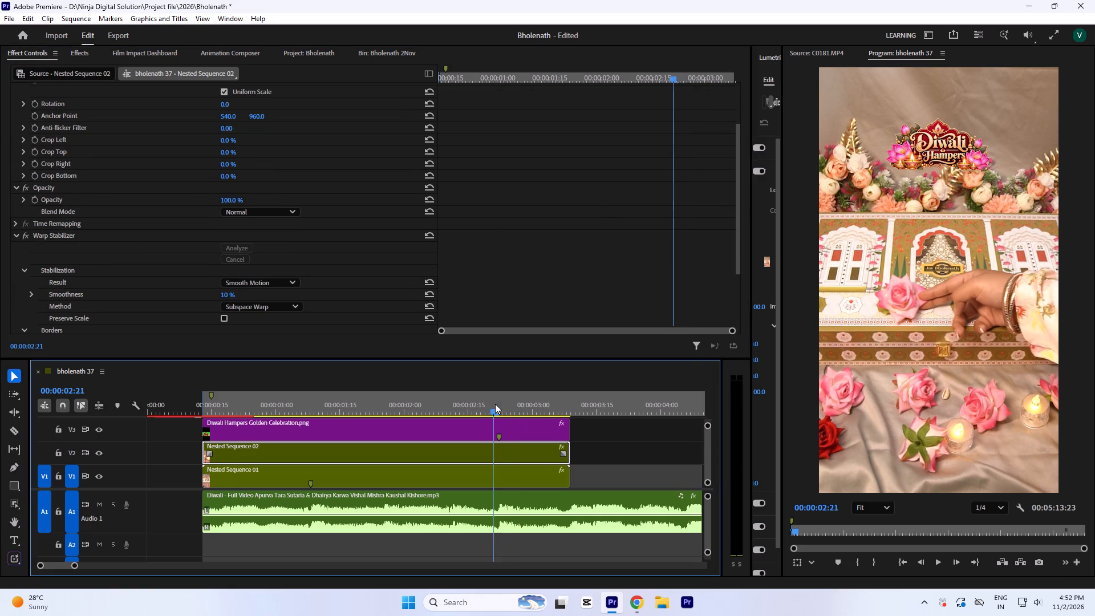
key("ctrl+s")
Preview the stabilized opening, then apply Gaussian Blur to Nested Sequence 02 with the playhead at the 00:00:01:08 beat marker.
key("Return")
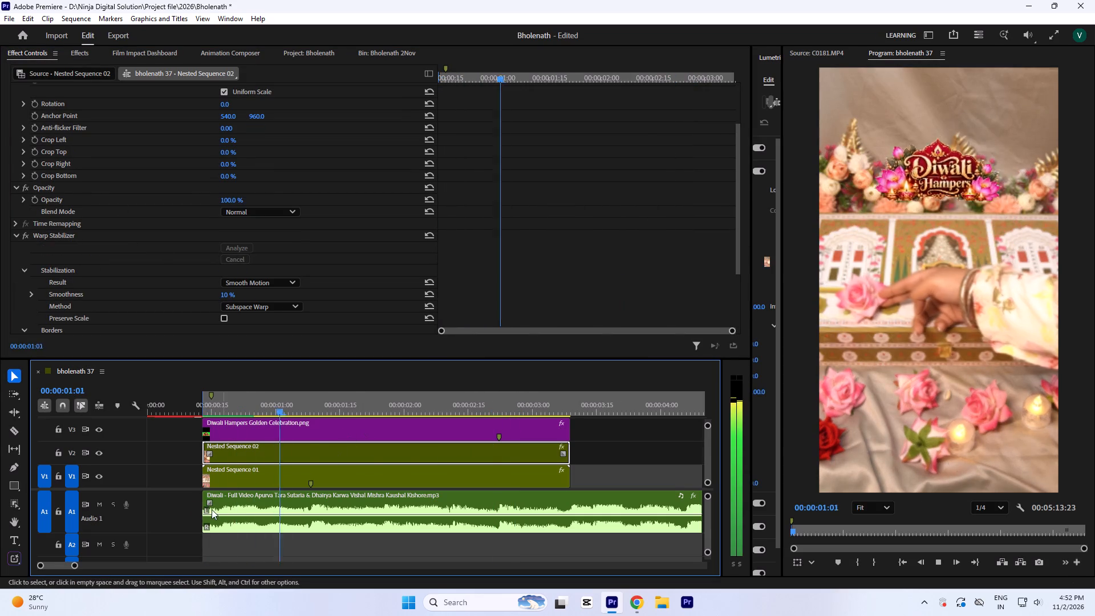
key("space")
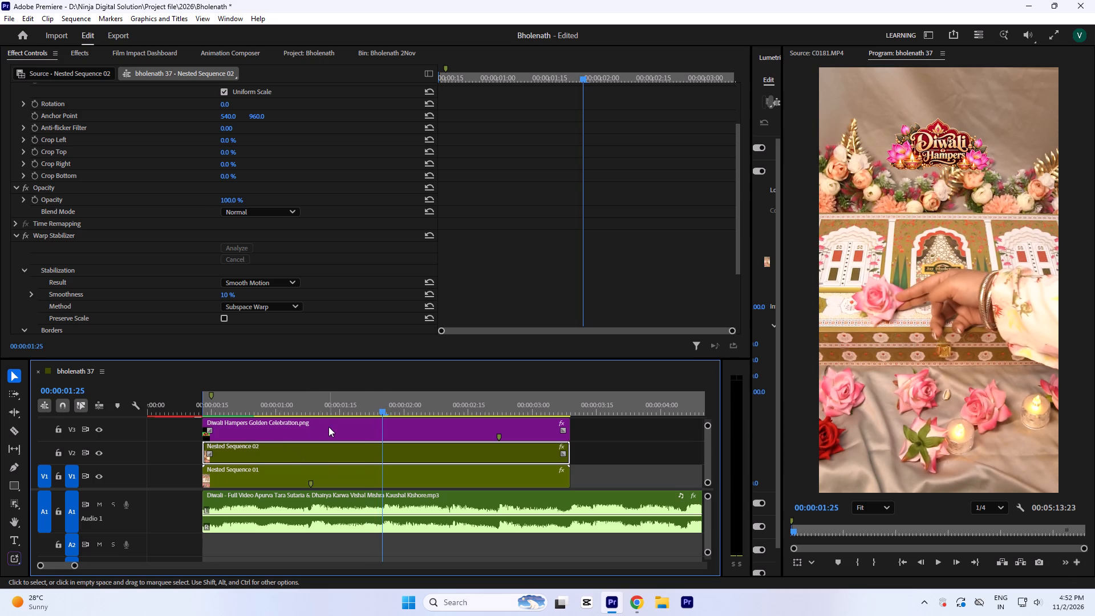
left_click_drag(314, 403, 310, 421)
key("equal")
key("equal")
key("equal")
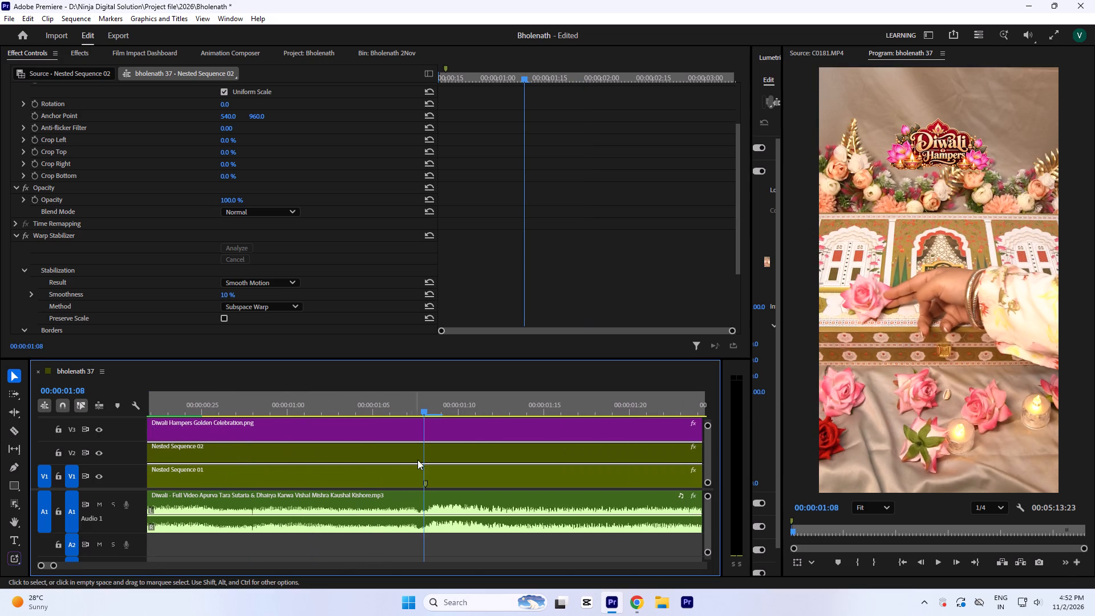
left_click(86, 49)
left_click_drag(53, 72, 0, 96)
type("gauss")
double_click(72, 177)
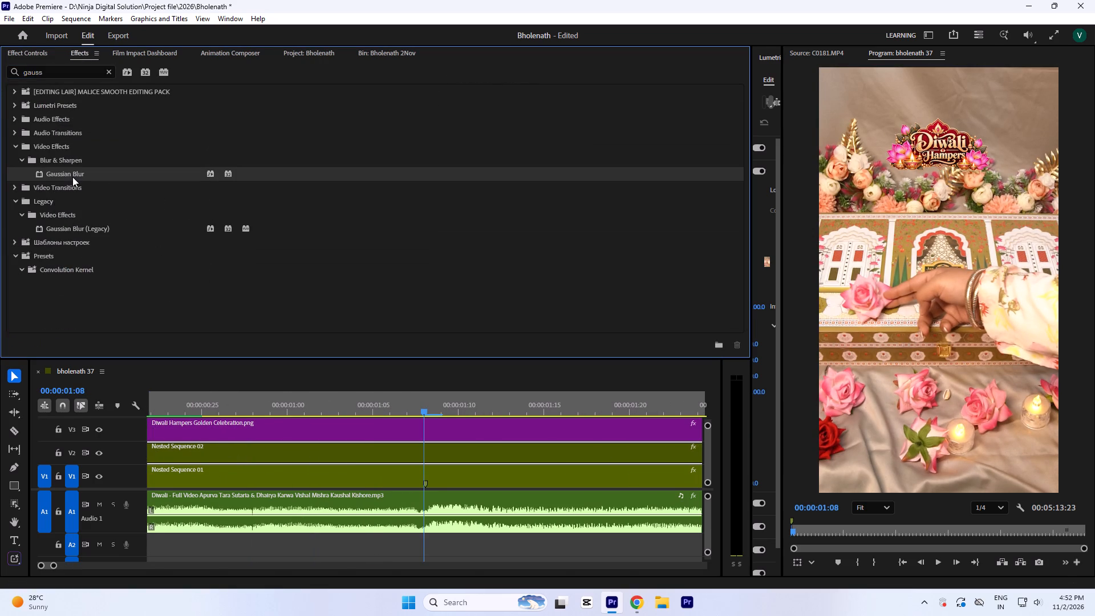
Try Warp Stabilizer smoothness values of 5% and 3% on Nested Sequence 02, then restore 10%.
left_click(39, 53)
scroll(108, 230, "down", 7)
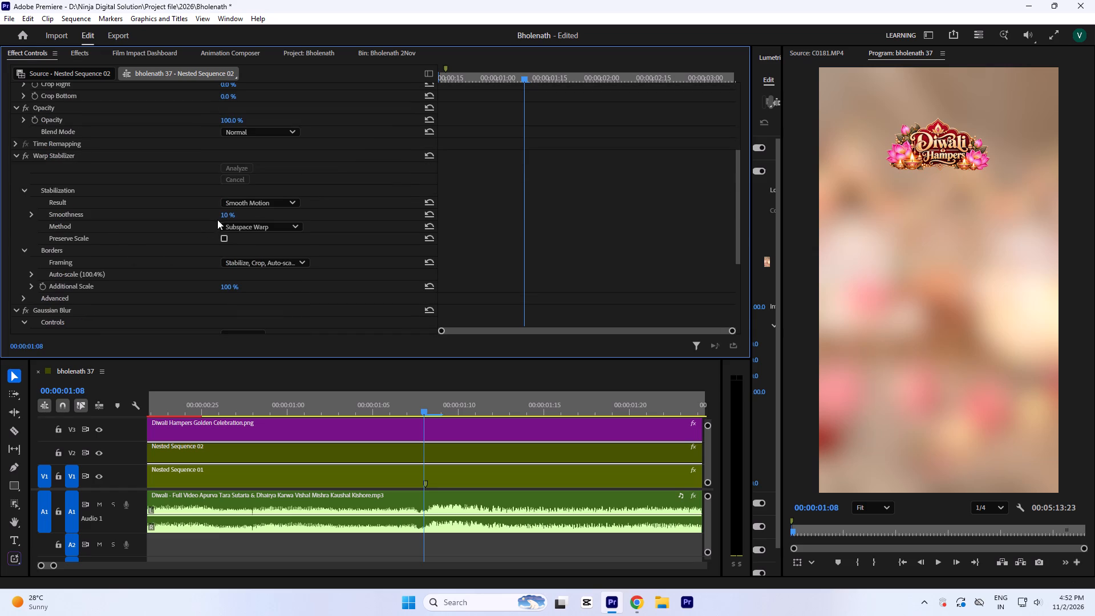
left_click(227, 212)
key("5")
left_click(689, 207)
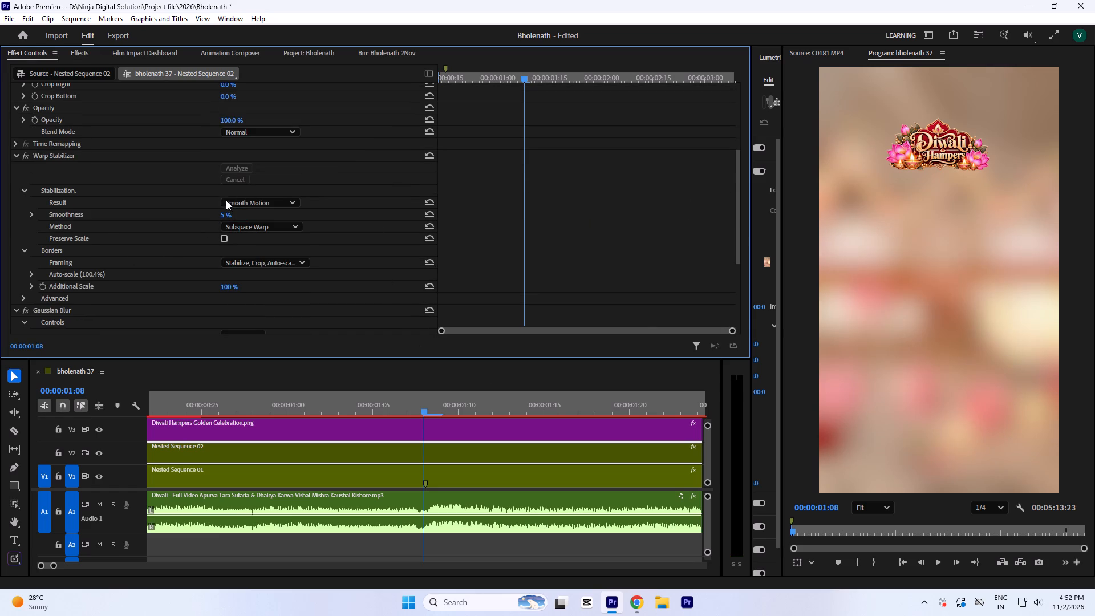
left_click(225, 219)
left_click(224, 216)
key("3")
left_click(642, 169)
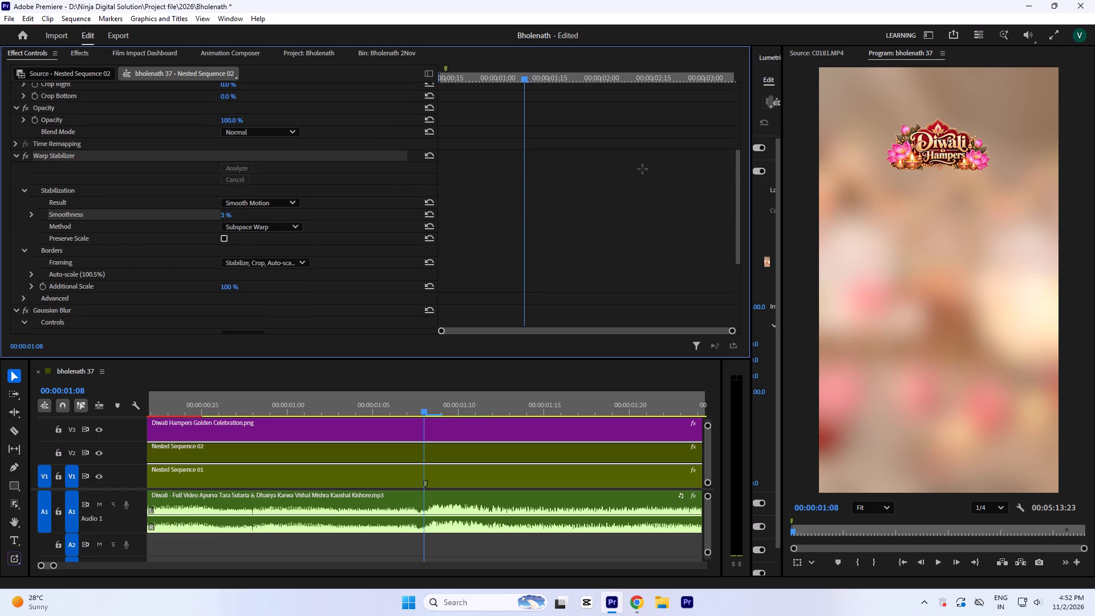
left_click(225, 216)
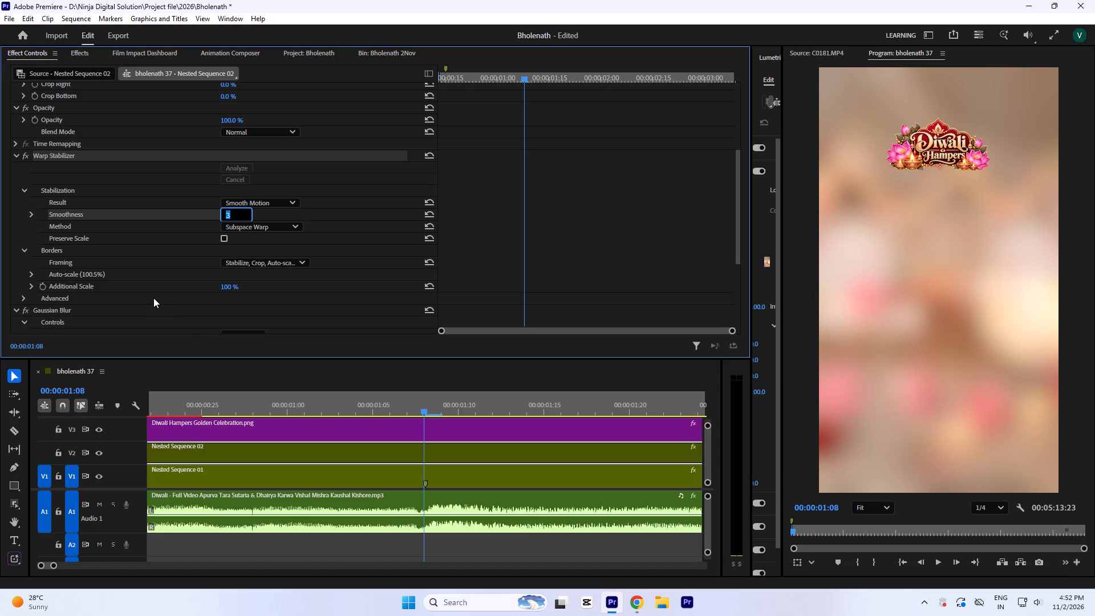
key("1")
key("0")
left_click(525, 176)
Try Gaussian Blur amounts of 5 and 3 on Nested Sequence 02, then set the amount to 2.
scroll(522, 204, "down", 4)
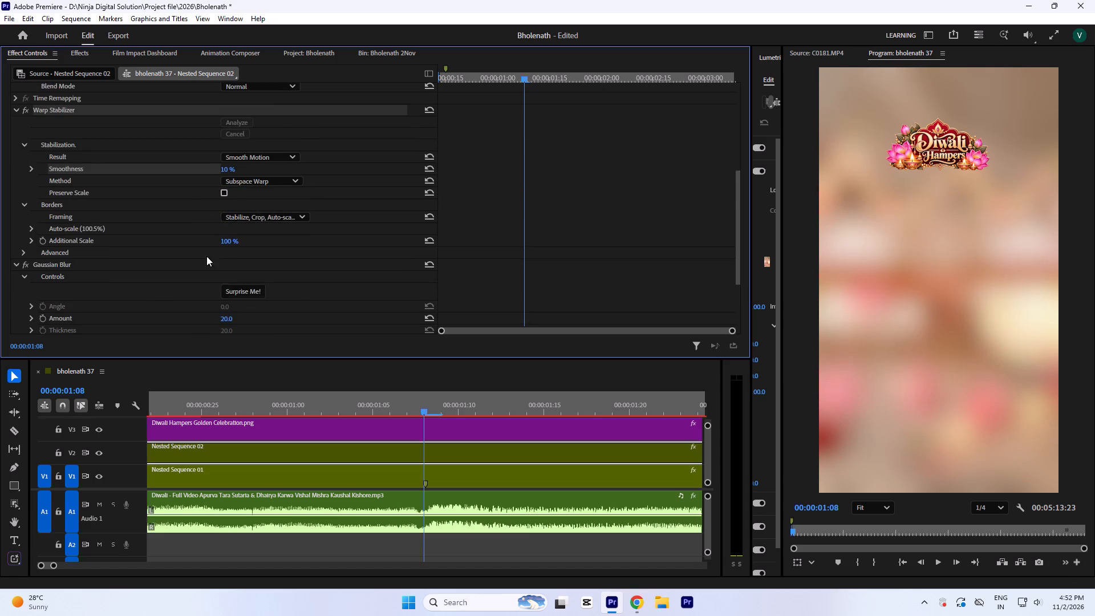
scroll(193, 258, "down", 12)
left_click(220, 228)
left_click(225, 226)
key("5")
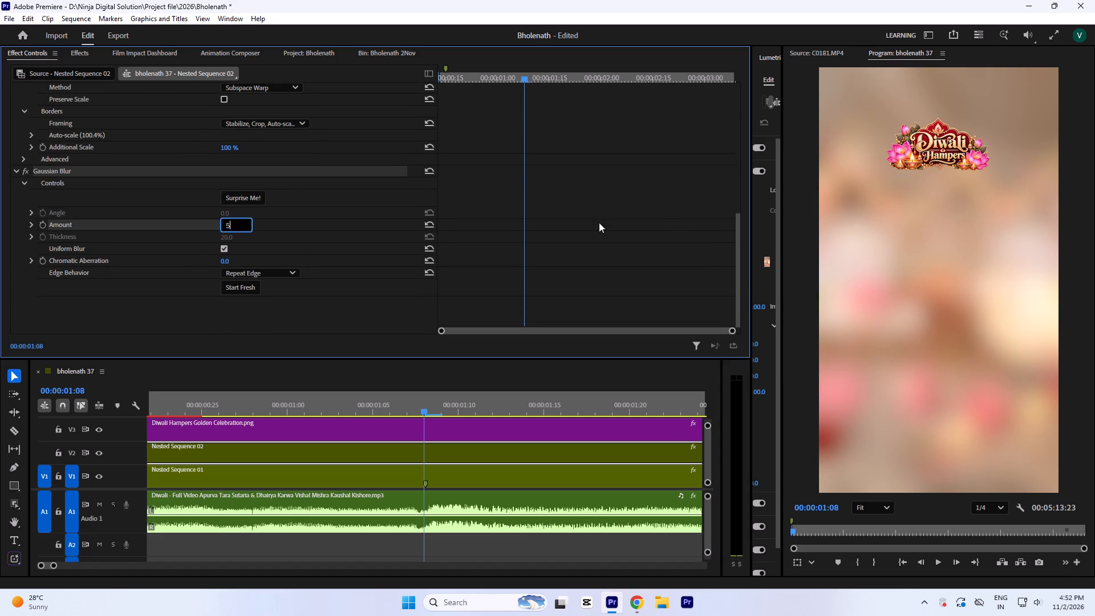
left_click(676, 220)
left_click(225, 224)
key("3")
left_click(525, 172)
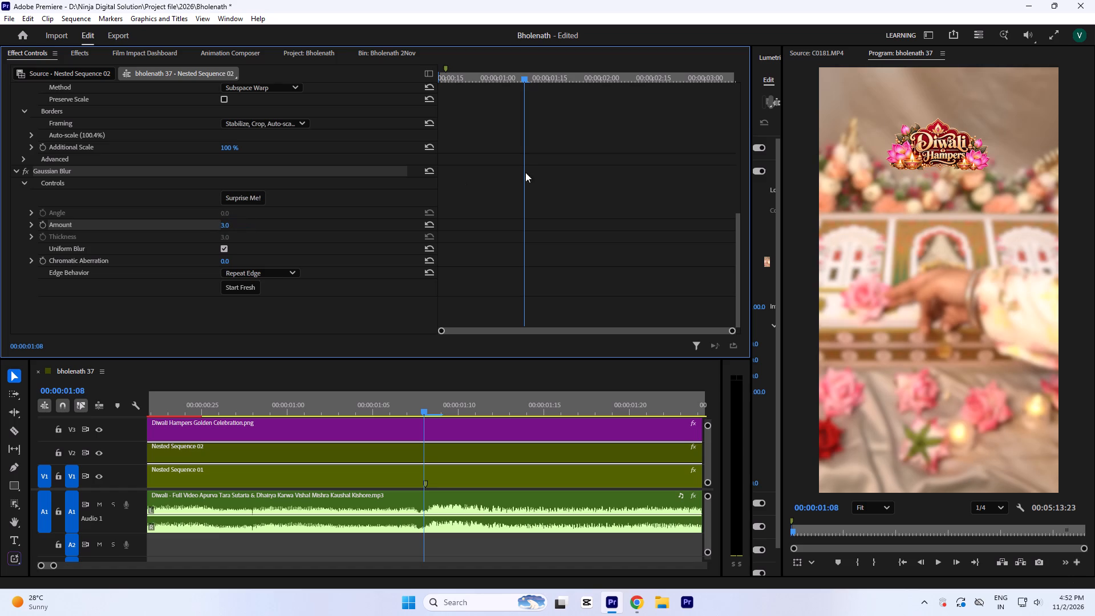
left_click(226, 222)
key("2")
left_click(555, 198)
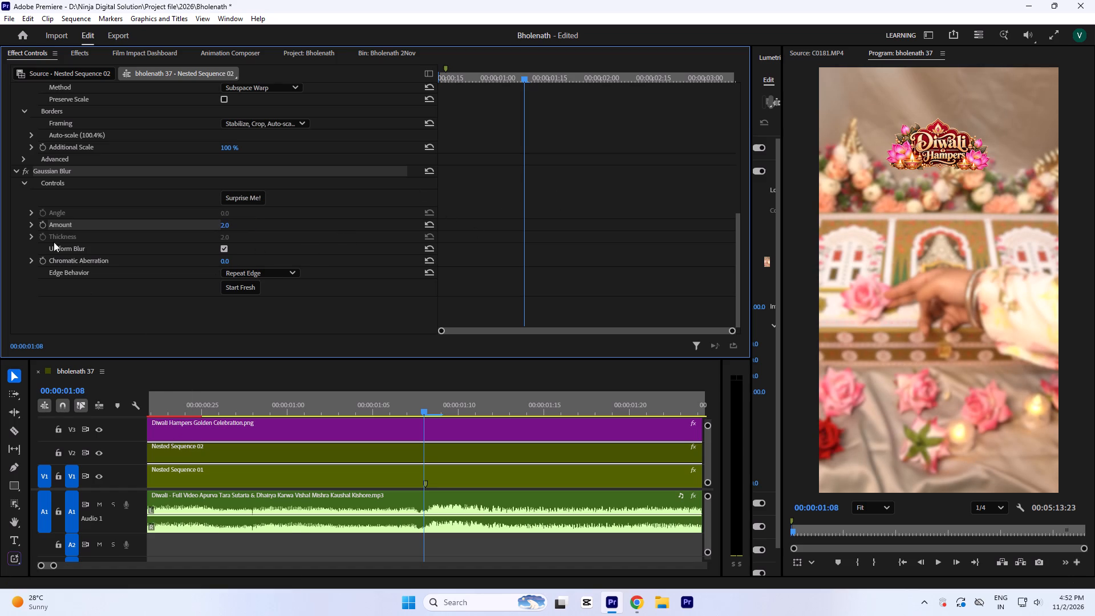
Keyframe the Gaussian Blur amount at the clip start and at 0 on 00:00:01:08, and play the opening back.
left_click(42, 227)
left_click_drag(524, 225, 186, 245)
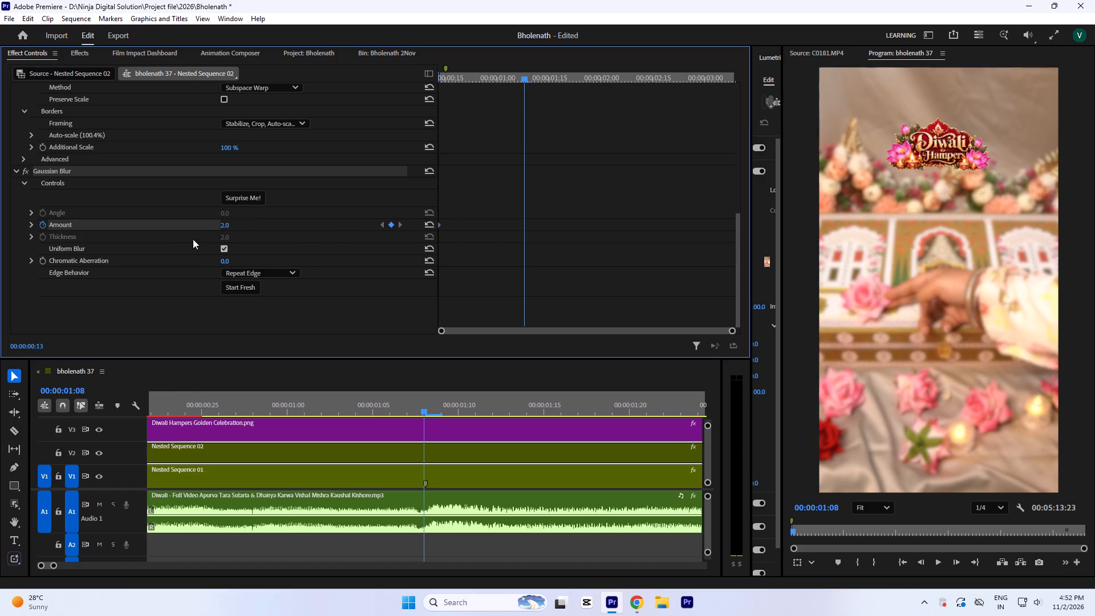
left_click(235, 228)
key("0")
left_click(555, 226)
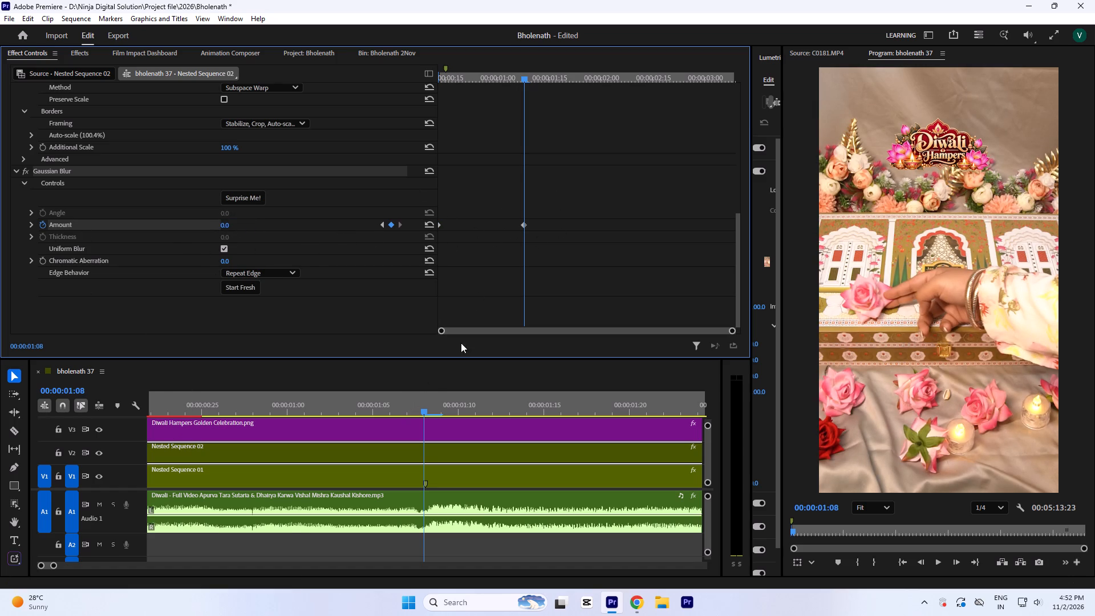
left_click(427, 400)
key("minus")
key("minus")
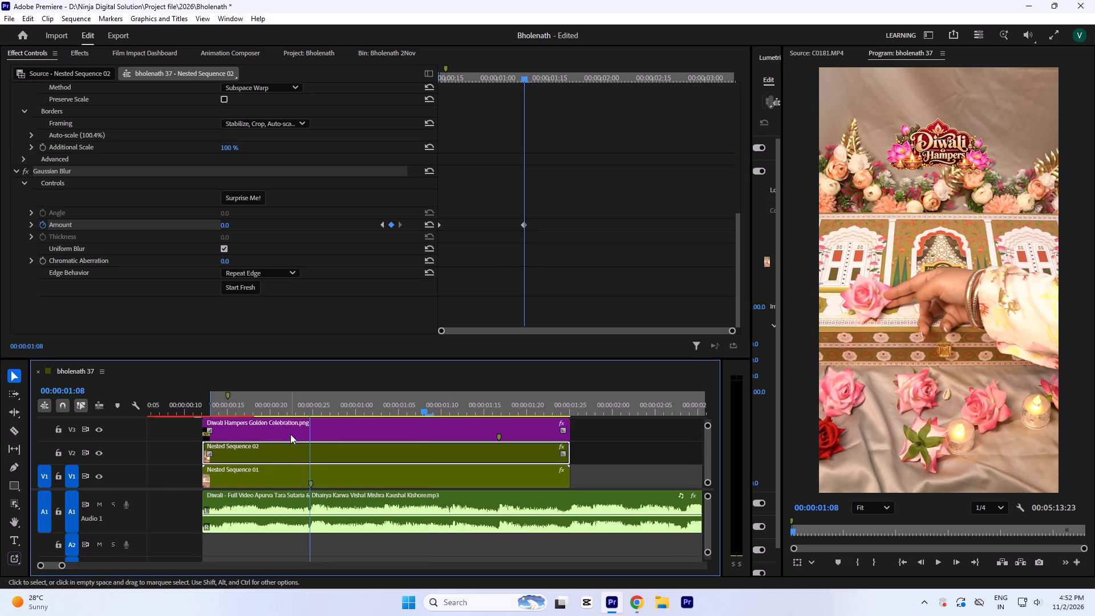
key("Return")
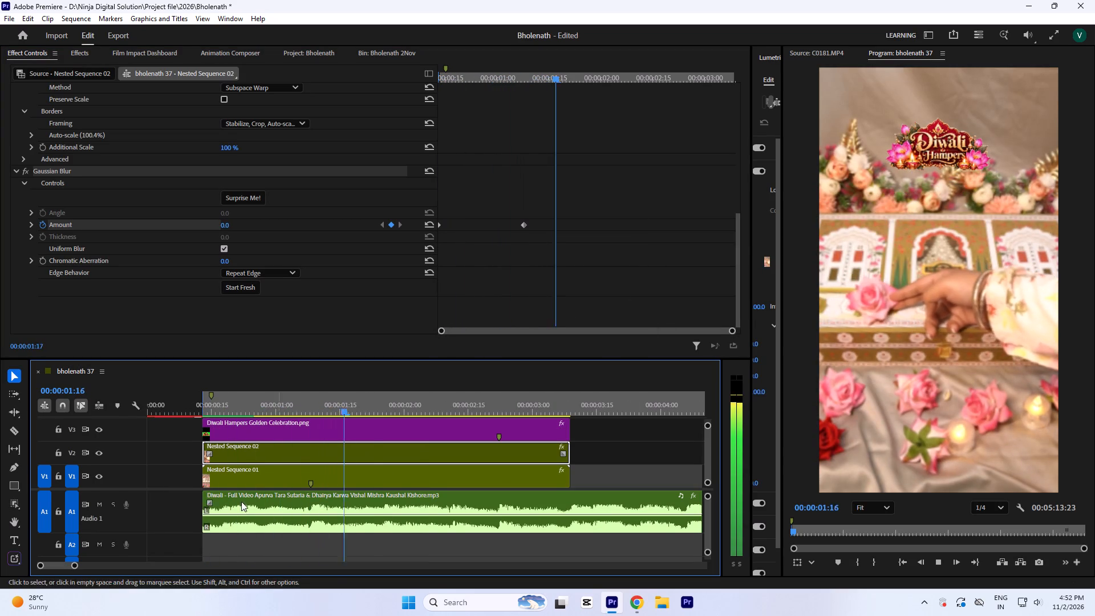
key("space")
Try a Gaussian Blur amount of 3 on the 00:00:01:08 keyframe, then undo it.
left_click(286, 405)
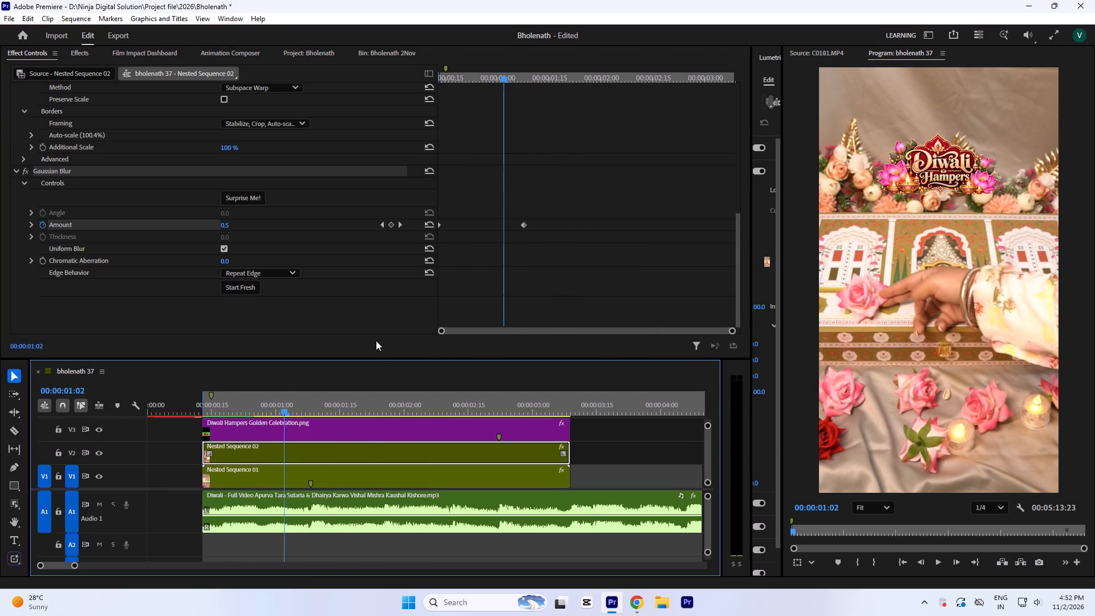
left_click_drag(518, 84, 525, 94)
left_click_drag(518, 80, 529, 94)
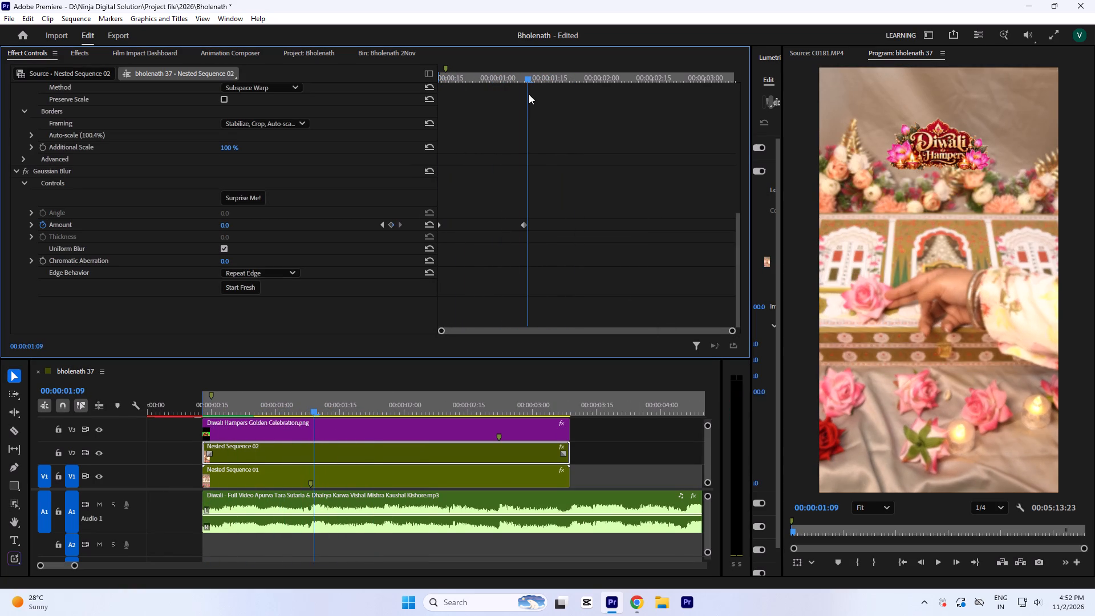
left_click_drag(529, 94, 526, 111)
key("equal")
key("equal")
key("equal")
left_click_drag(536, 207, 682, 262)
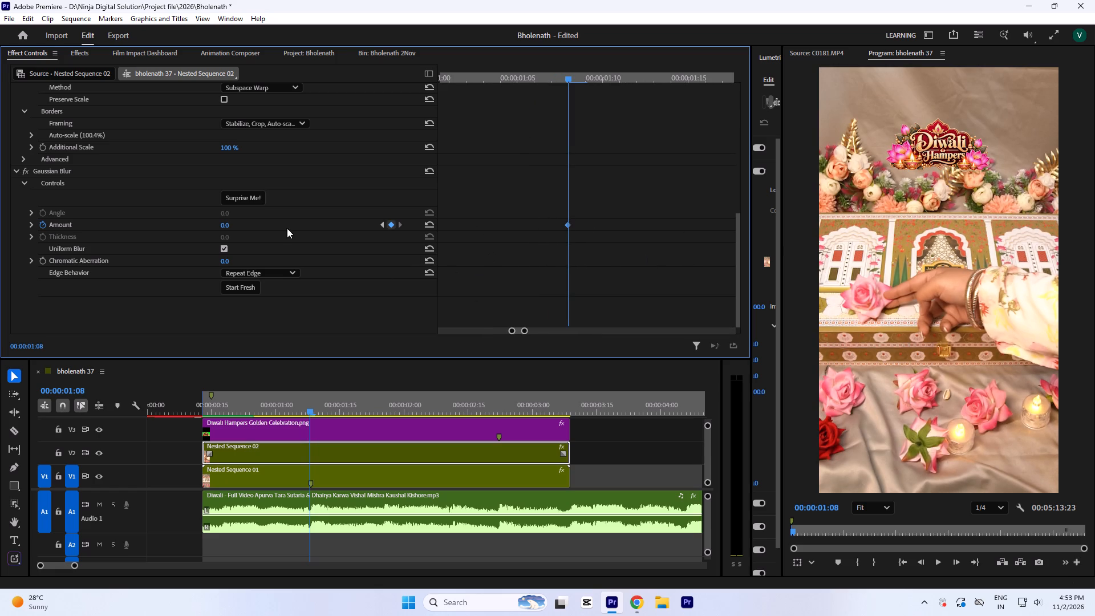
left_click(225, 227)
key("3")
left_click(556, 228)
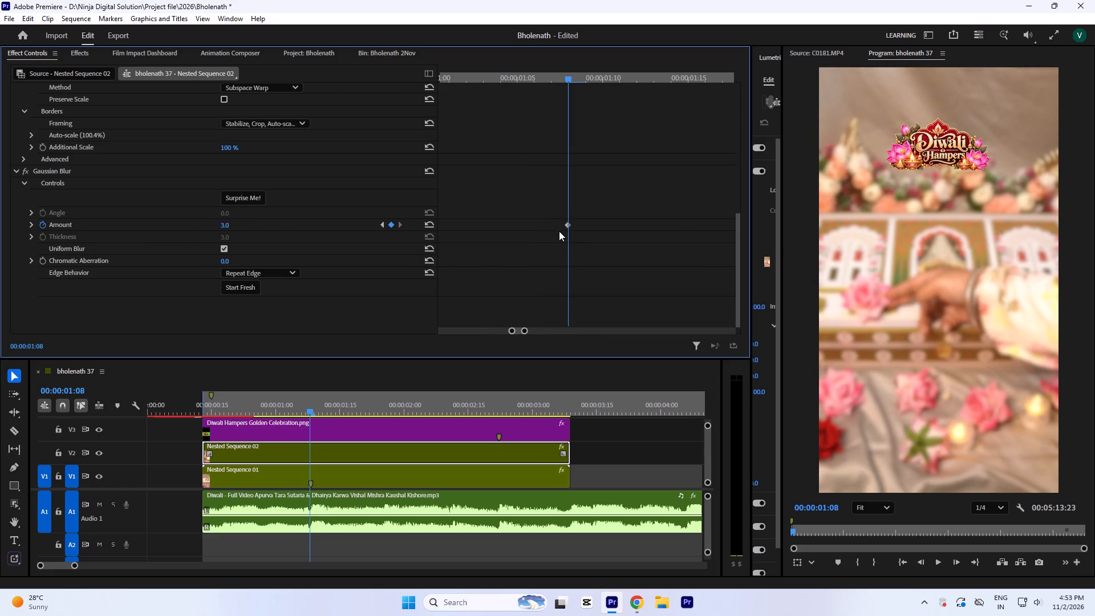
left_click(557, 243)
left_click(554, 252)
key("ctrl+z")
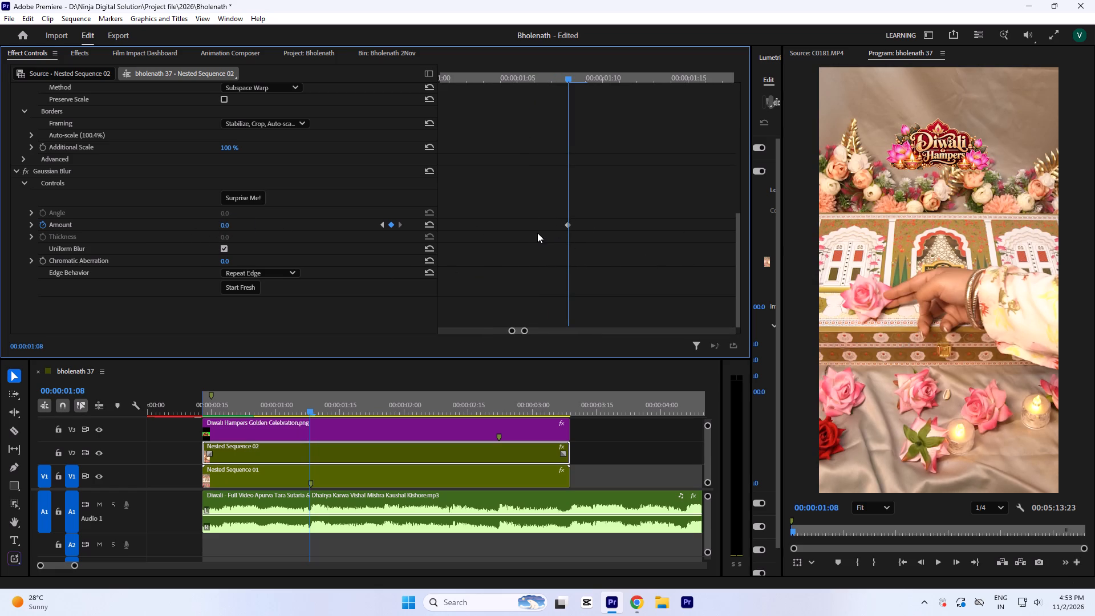
Set the Gaussian Blur amount to 3 on the keyframe at the start of Nested Sequence 02.
left_click_drag(520, 68, 183, 116)
key("minus")
key("minus")
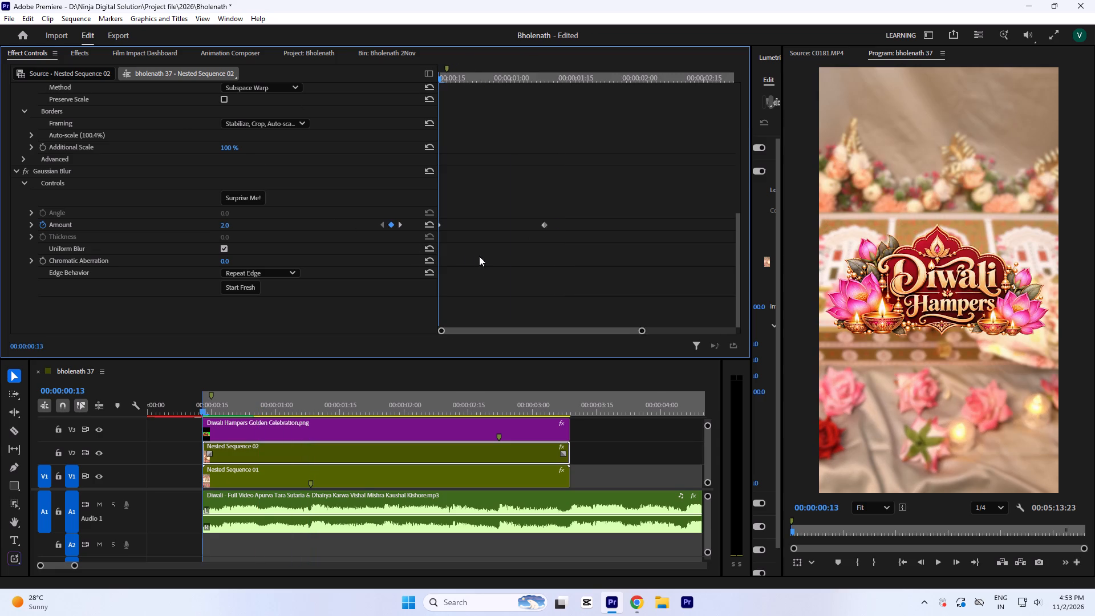
key("minus")
key("minus")
left_click_drag(470, 257, 409, 198)
left_click(224, 224)
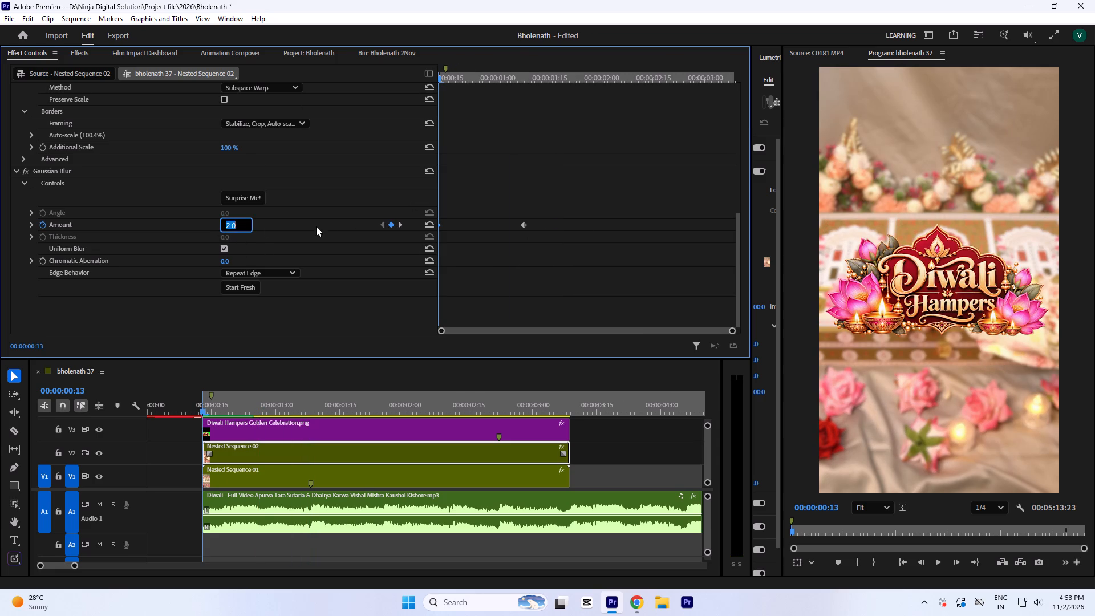
key("3")
left_click(602, 220)
Render and play the opening to 00:00:02:20 to check the blur against the music, and save the project.
key("Return")
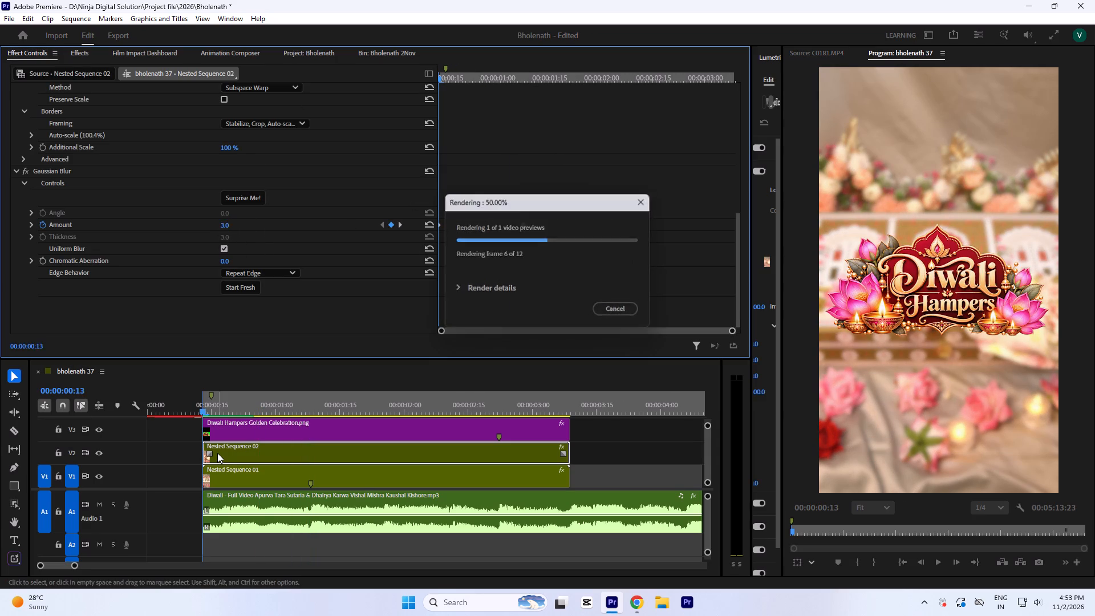
key("space")
key("space")
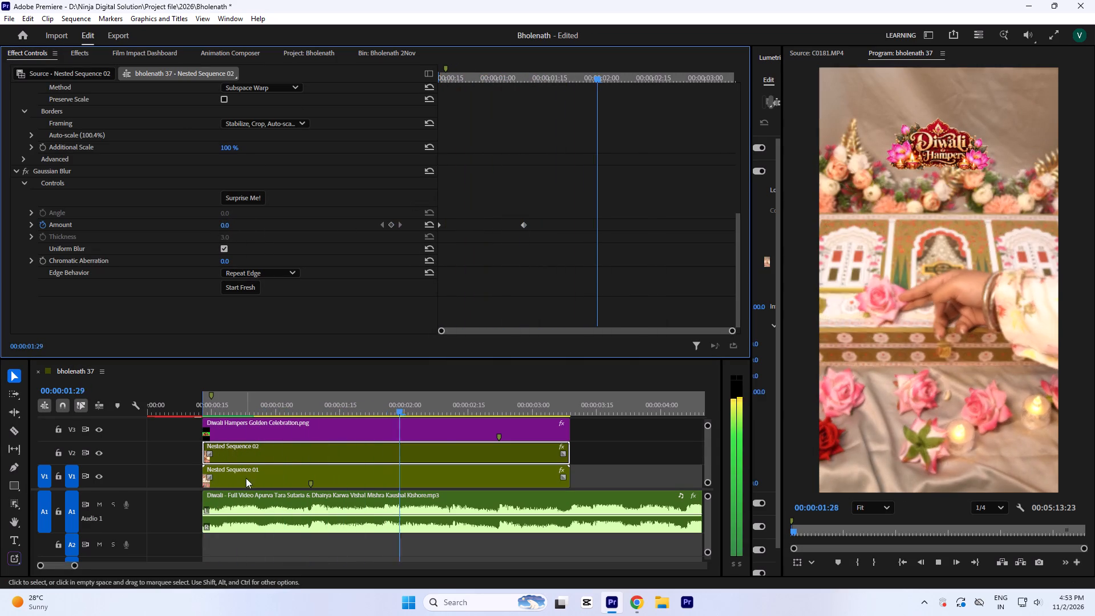
key("space")
key("space")
key("space")
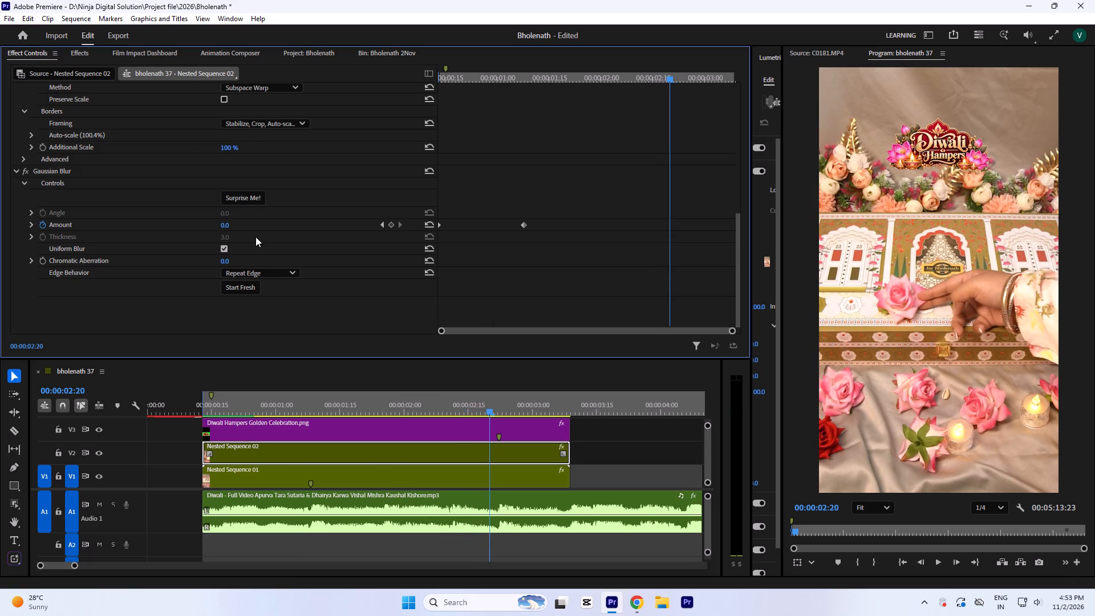
scroll(546, 266, "up", 10)
key("ctrl+s")
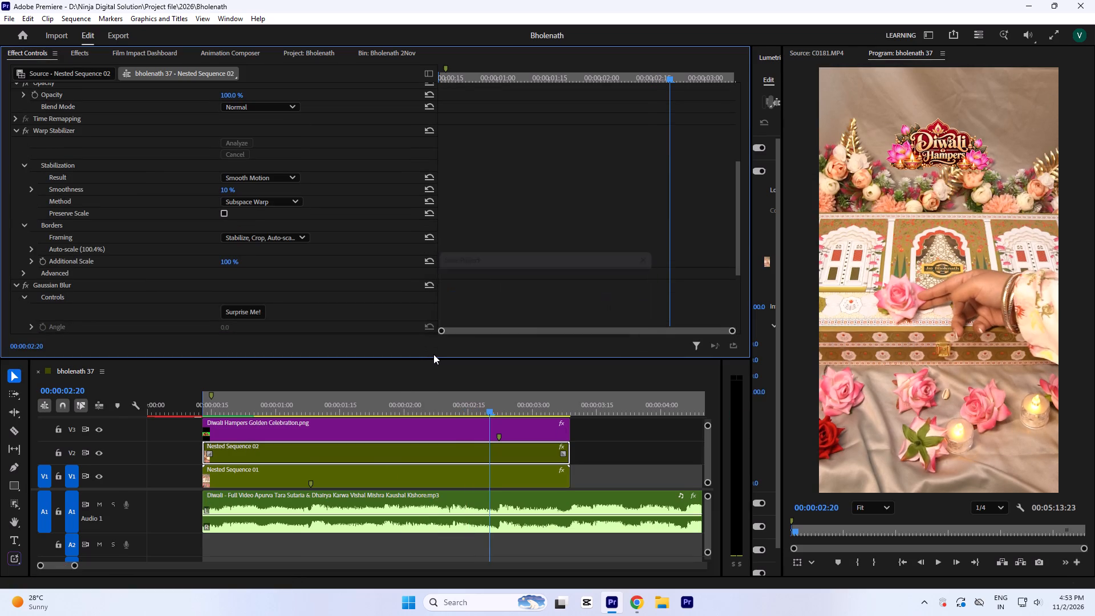
Play the remainder of the shot, then replay from the sequence start to 00:00:02:24, checking the blur timing and movement.
key("space")
key("space")
key("space")
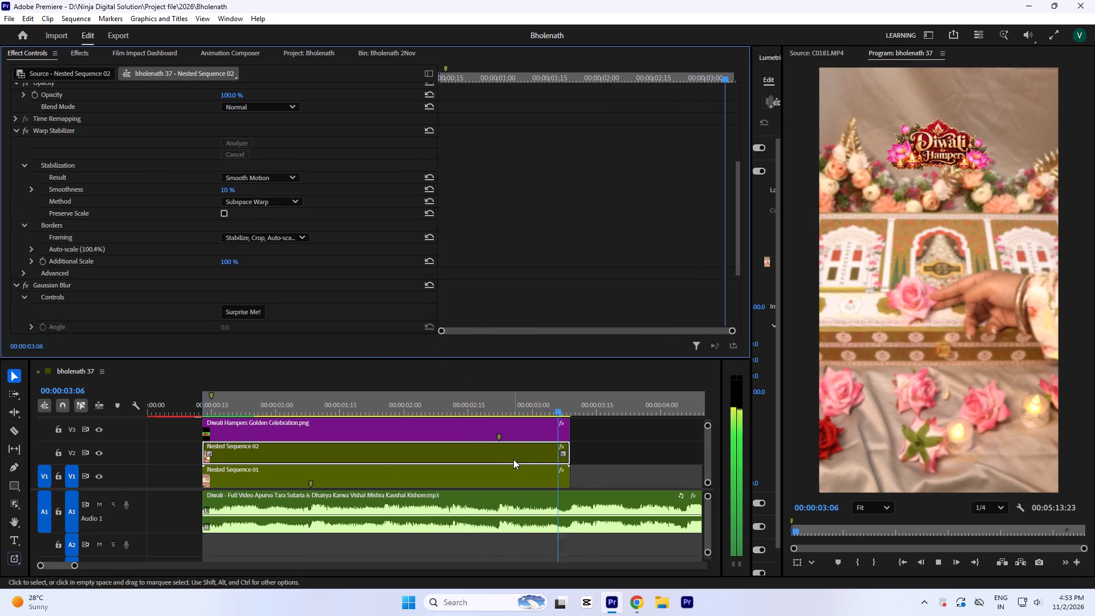
key("space")
key("minus")
key("Return")
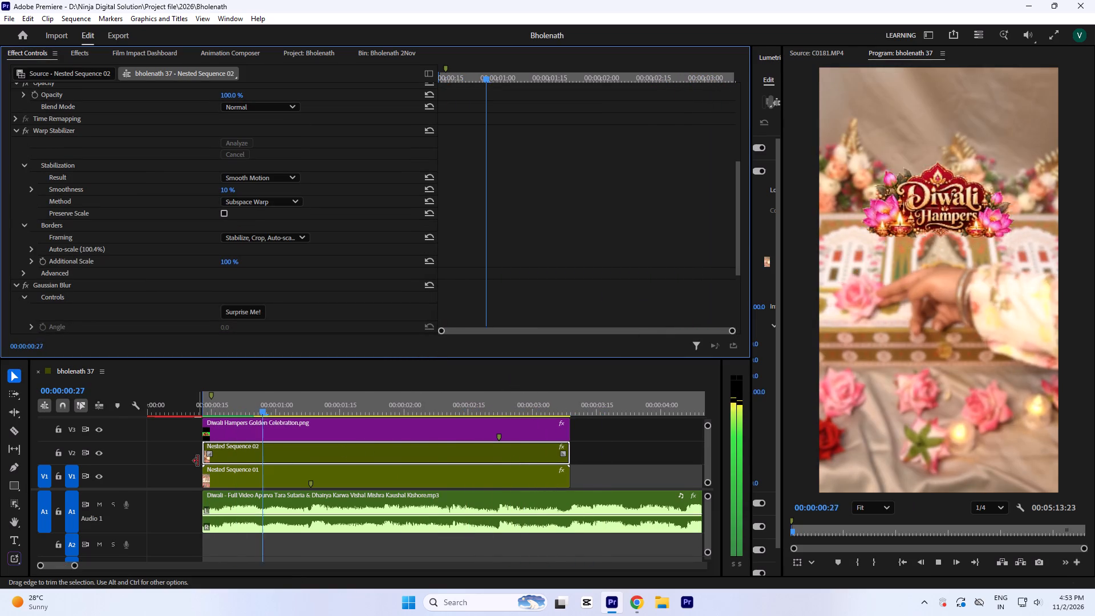
key("space")
key("space")
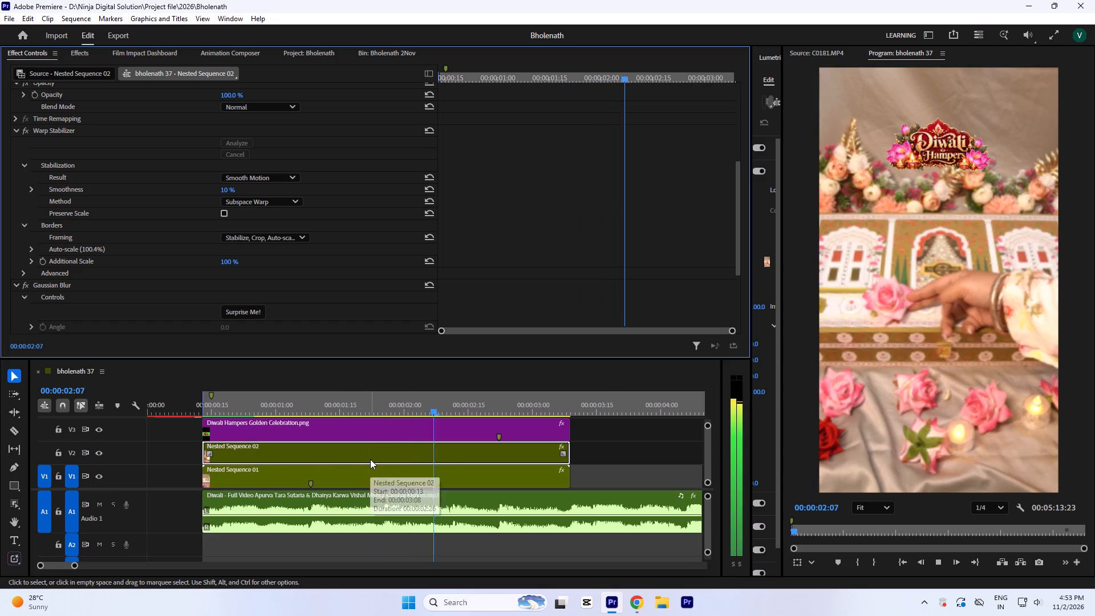
key("space")
key("space")
key("space")
Keyframe Nested Sequence 02's Scale from 100 at the clip start to 105 at the clip end.
scroll(546, 290, "up", 10)
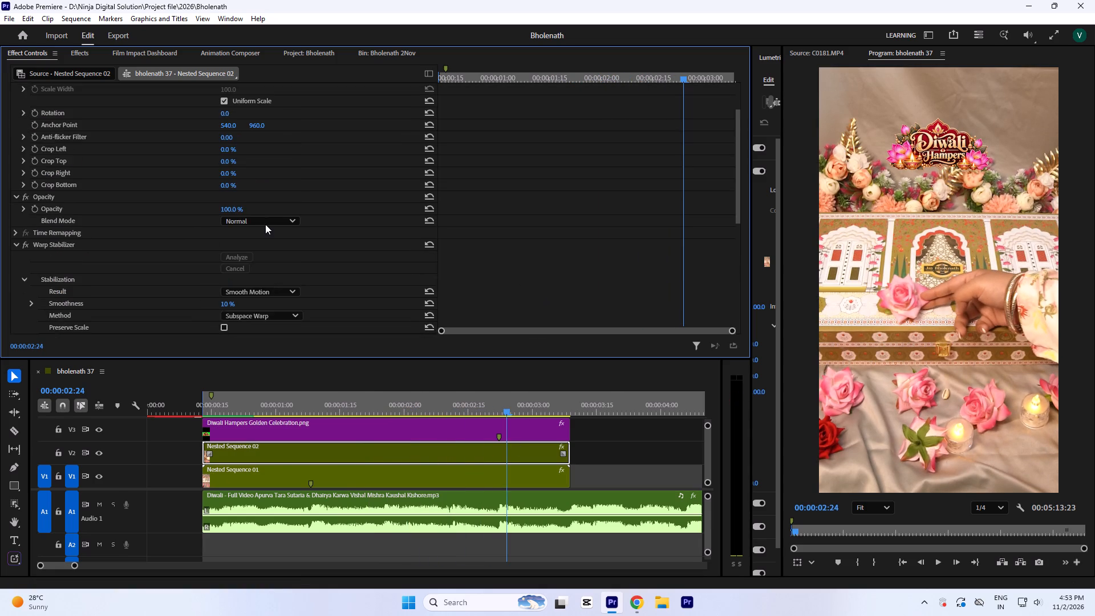
scroll(265, 224, "up", 11)
left_click(32, 135)
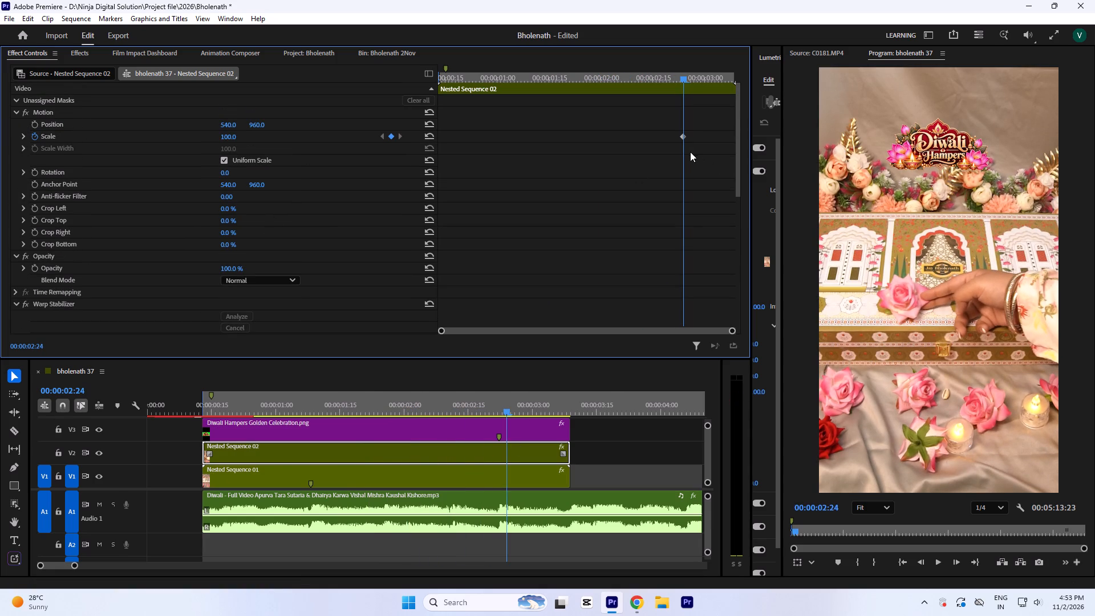
left_click_drag(686, 137, 64, 177)
key("minus")
key("minus")
left_click(225, 134)
key("1")
key("0")
key("5")
left_click(607, 176)
left_click_drag(682, 136, 869, 177)
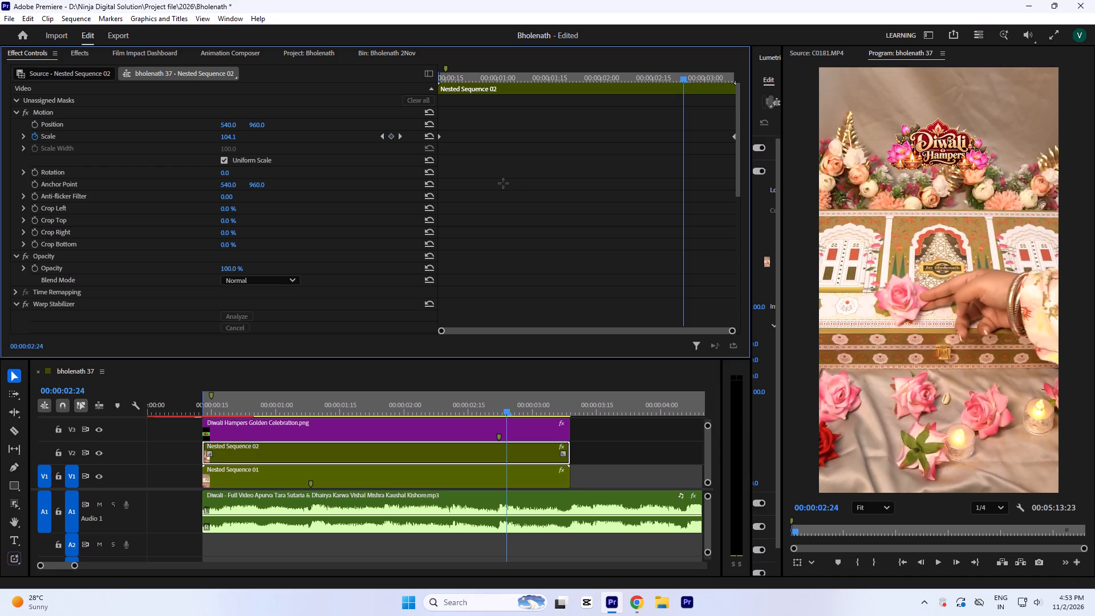
Render and play the opening shot past its end to check the scale-up on Nested Sequence 02.
left_click(503, 183)
key("minus")
left_click(436, 411)
key("Return")
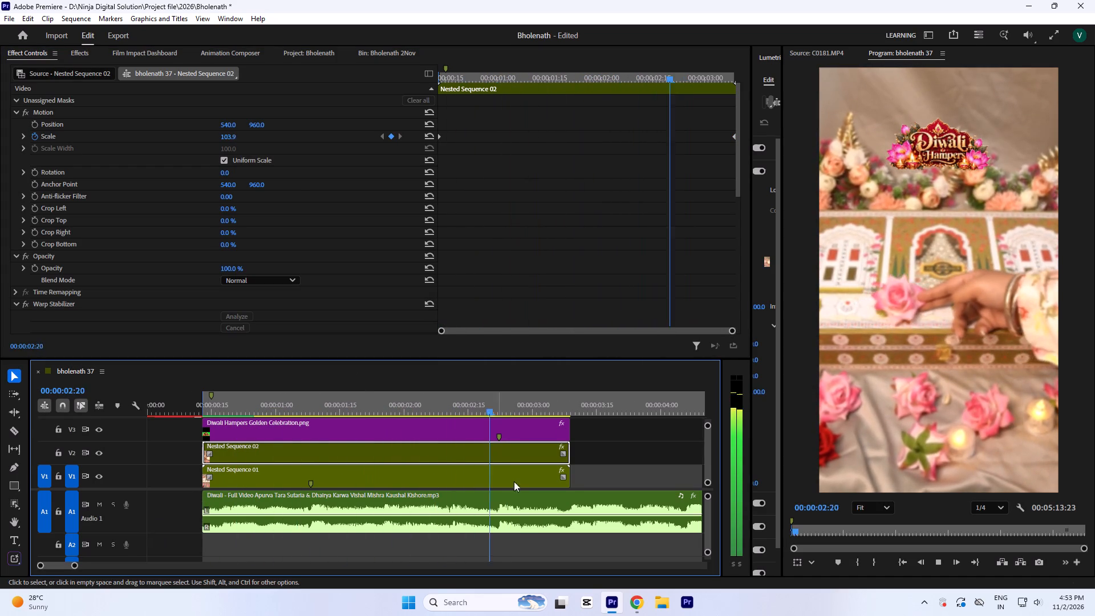
key("minus")
key("minus")
key("minus")
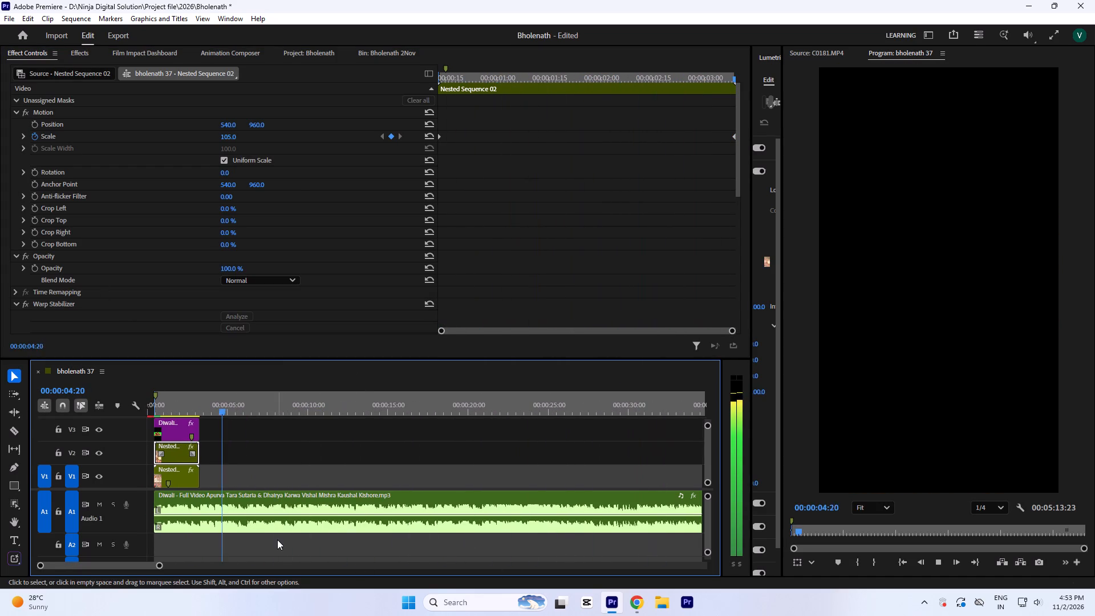
key("space")
Preview source clips C0180 and C0182 from the Bholenath 2Nov bin as candidates for the next shot.
left_click(396, 52)
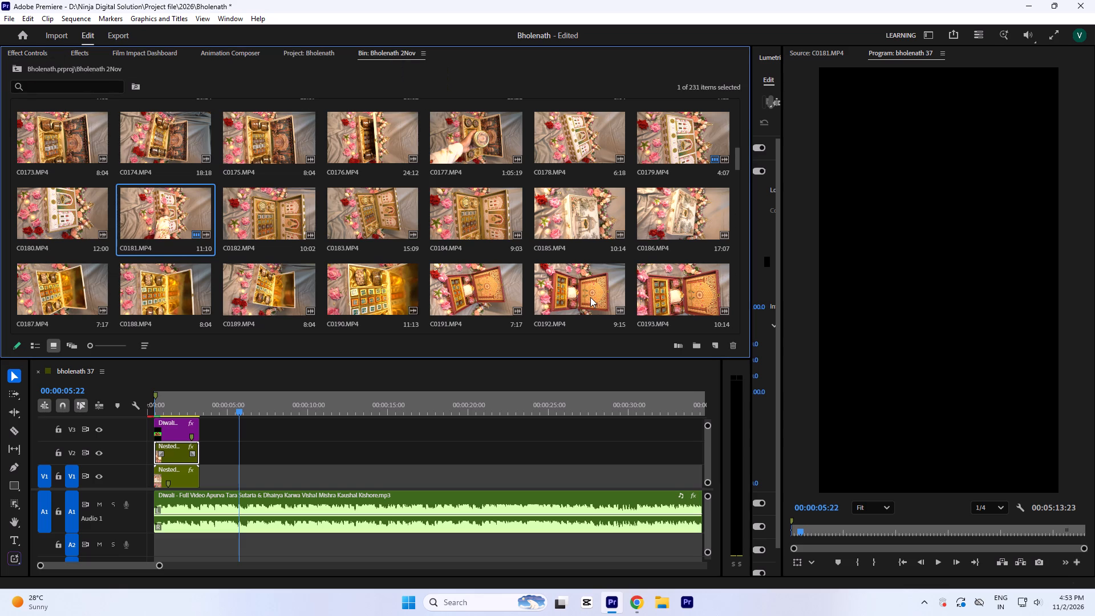
double_click(35, 213)
key("space")
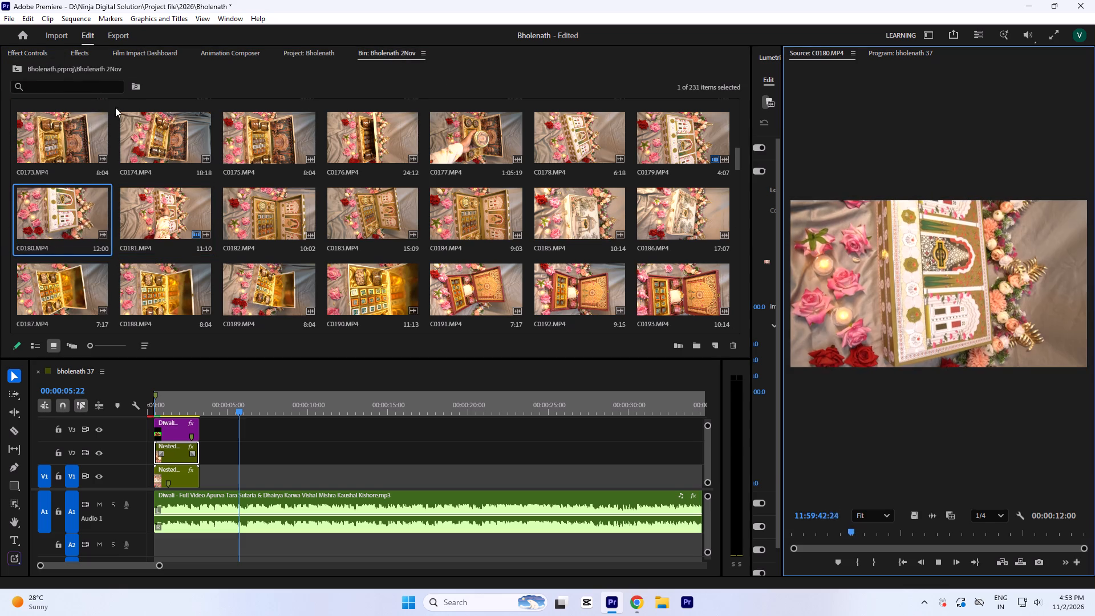
double_click(248, 212)
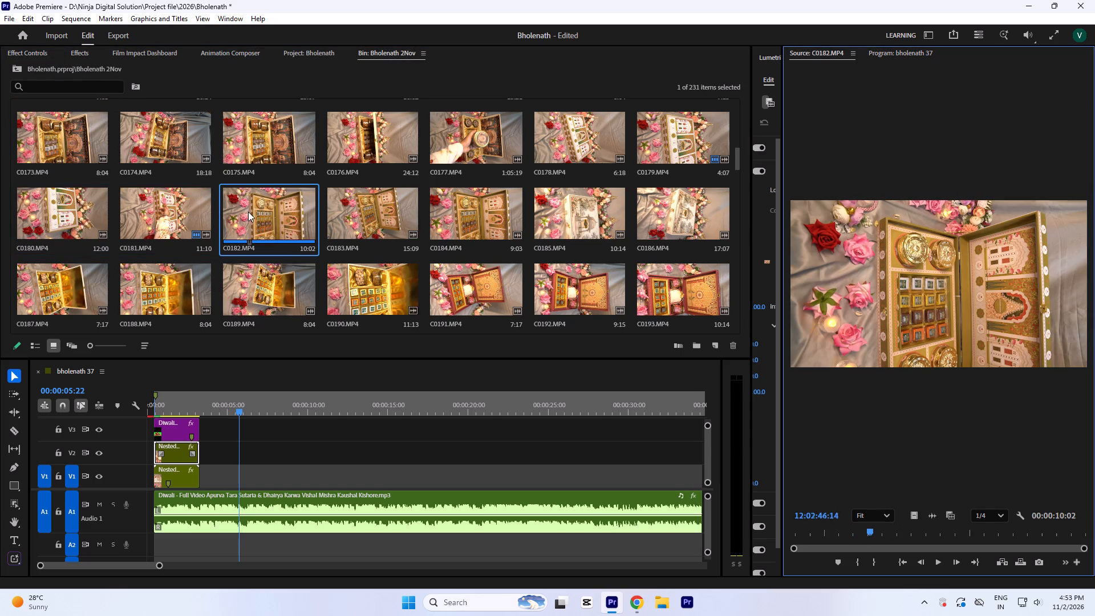
key("space")
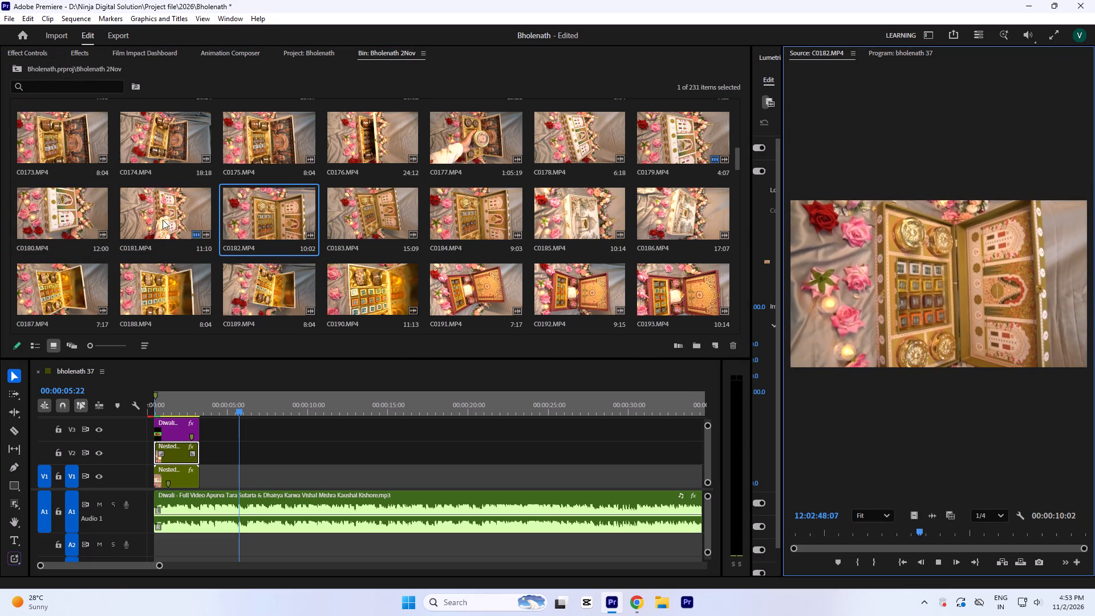
Mark an In point in C0181 at about 12:00:27, where the hand opens the hamper lid.
double_click(162, 219)
key("space")
left_click_drag(863, 536, 754, 542)
key("space")
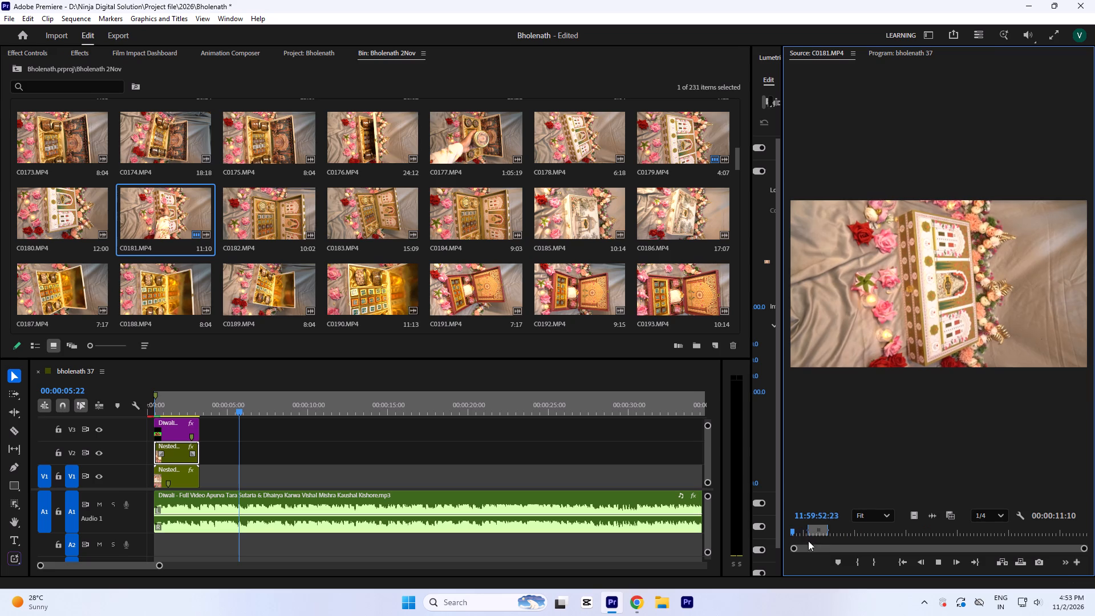
left_click_drag(796, 529, 846, 540)
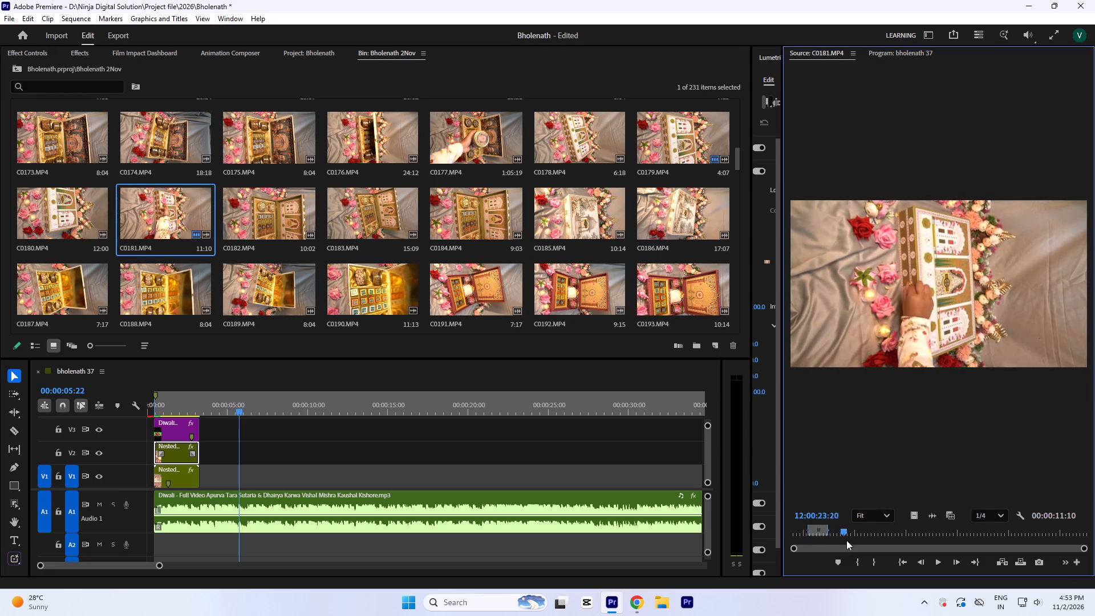
left_click_drag(846, 540, 890, 562)
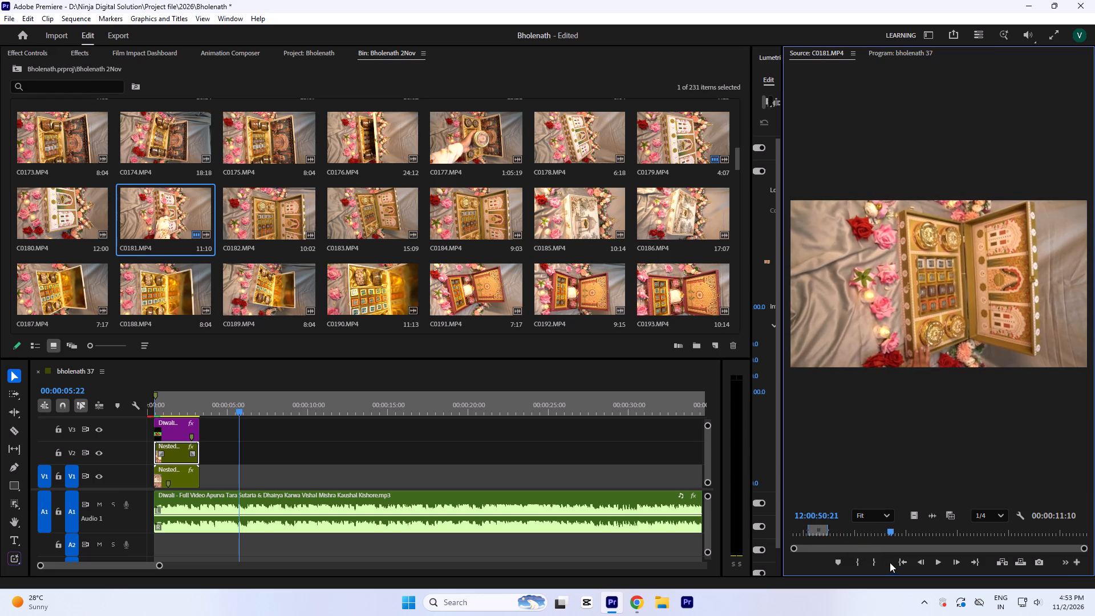
left_click_drag(890, 562, 849, 569)
key("space")
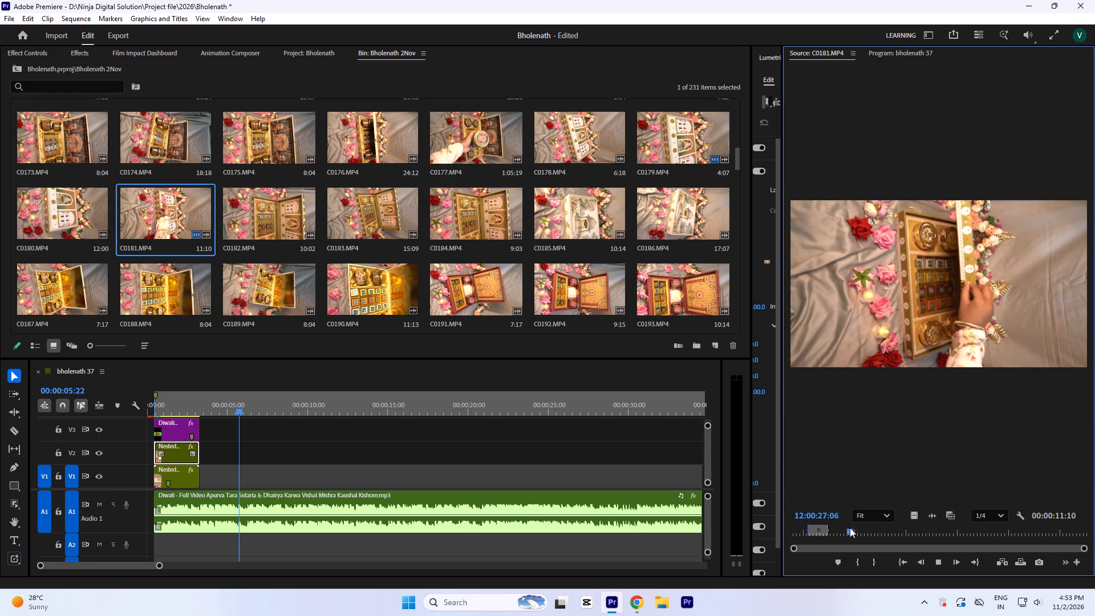
left_click_drag(845, 531, 843, 539)
key("space")
left_click_drag(850, 530, 846, 536)
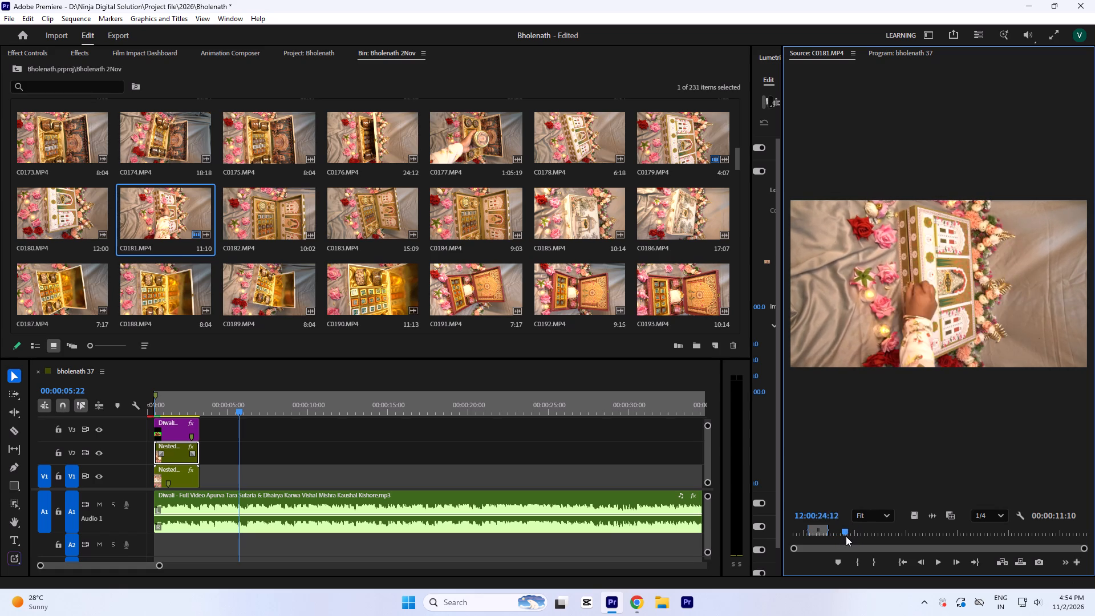
left_click_drag(846, 536, 851, 540)
key("space")
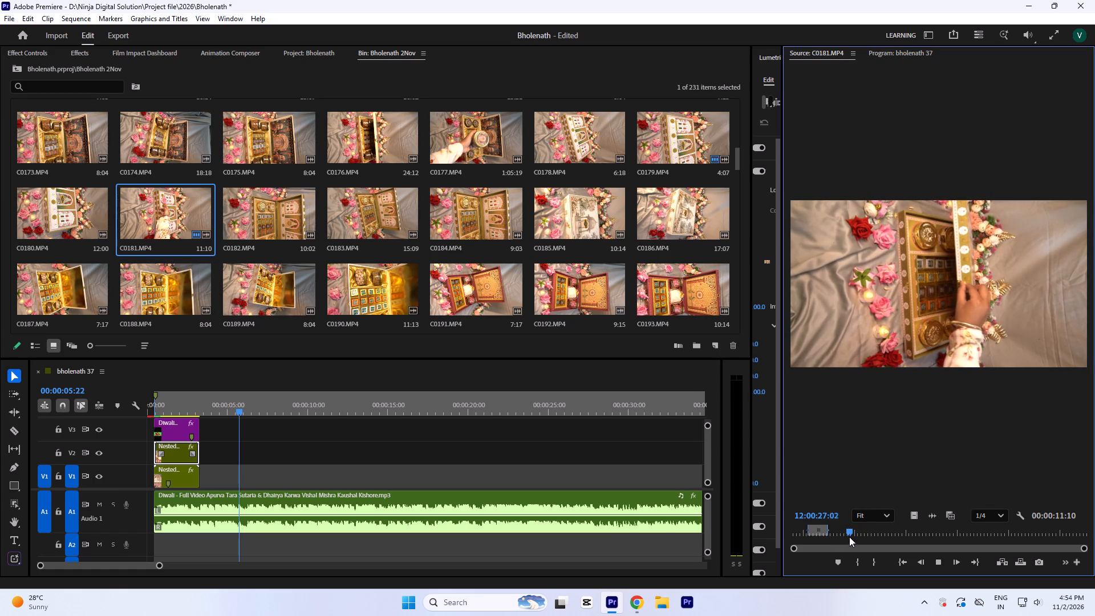
key("i")
key("space")
Scan the rest of C0181 and then C0182 for usable footage of the open hamper.
left_click_drag(851, 531, 896, 540)
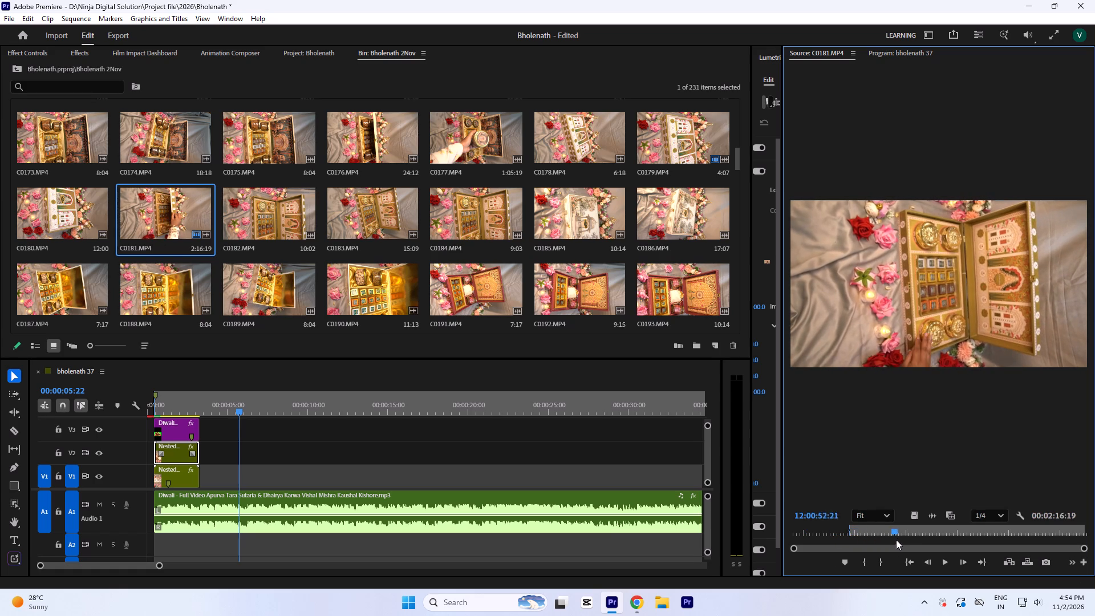
left_click_drag(896, 540, 988, 531)
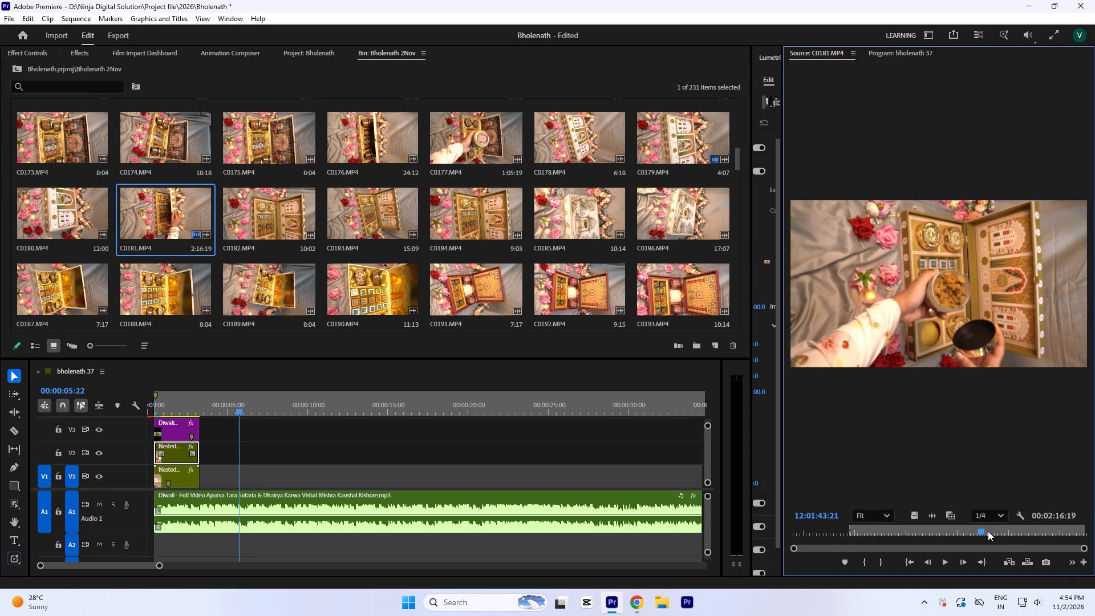
left_click_drag(988, 531, 1008, 529)
double_click(267, 212)
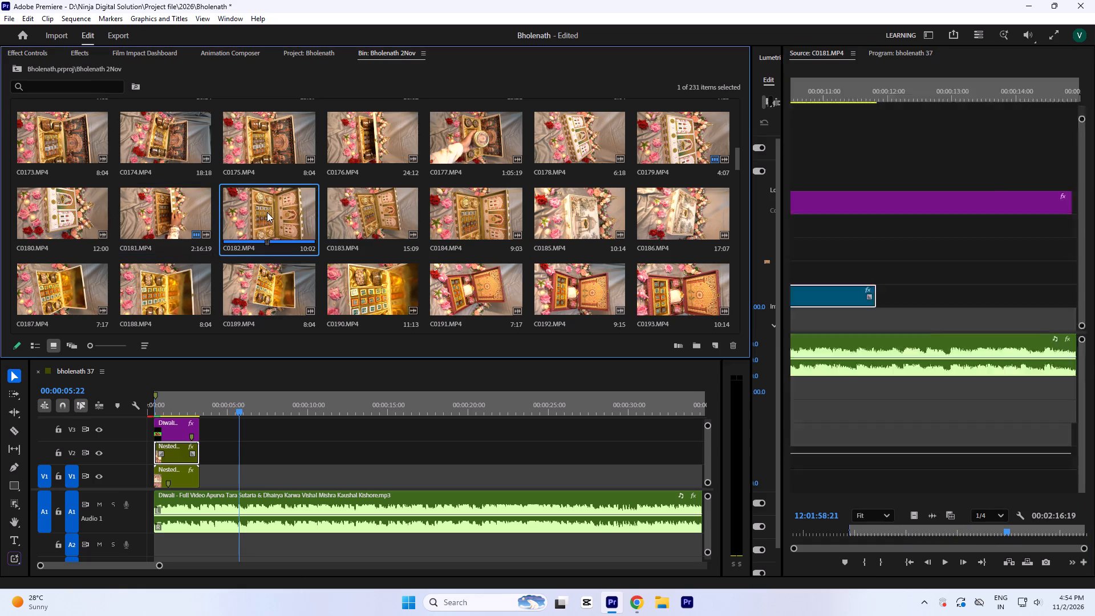
key("space")
left_click_drag(923, 530, 842, 548)
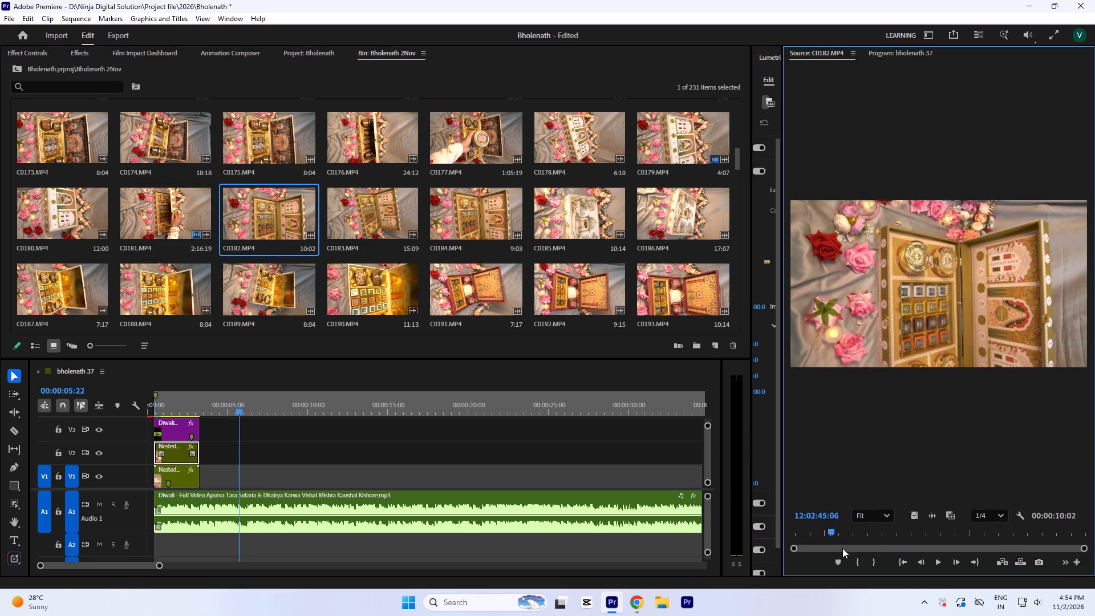
left_click_drag(842, 548, 946, 556)
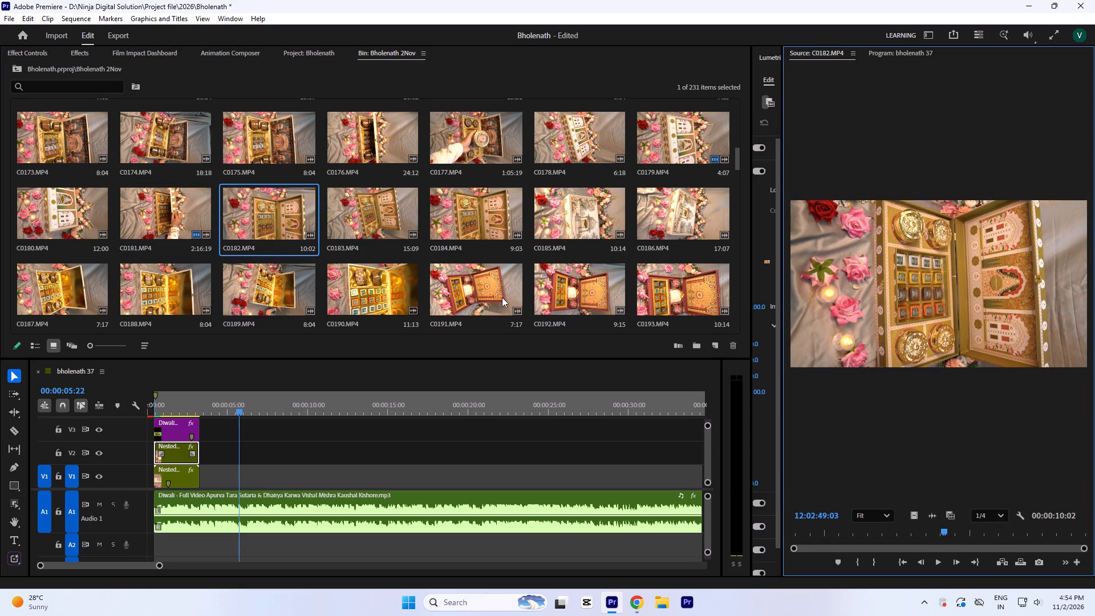
Mark In and Out points around a 2:05 section of the open-hamper shot in C0184.
double_click(478, 228)
key("space")
left_click_drag(949, 537, 803, 545)
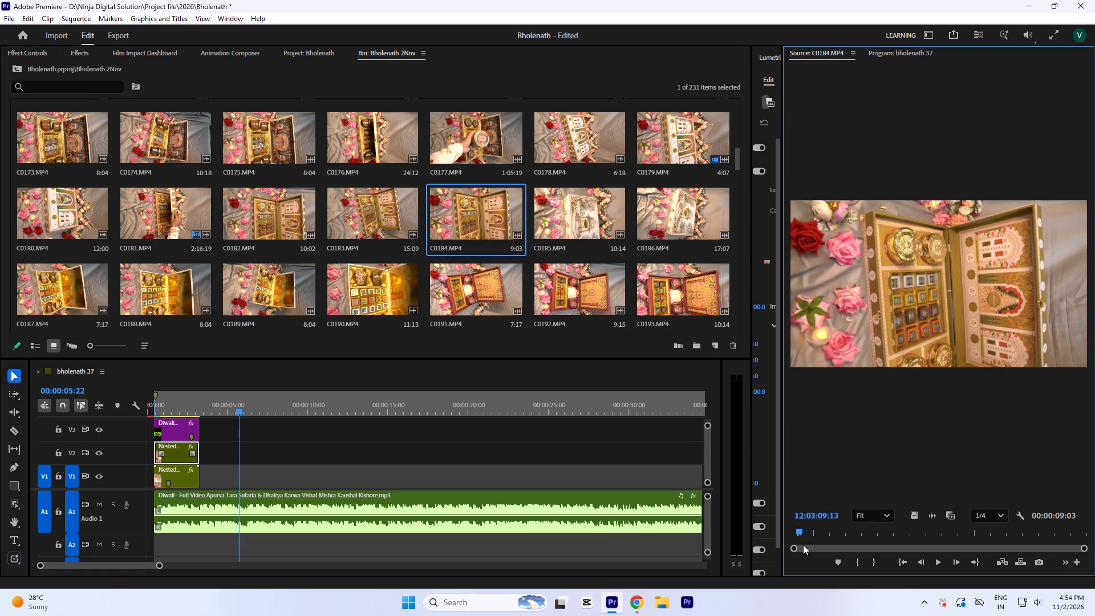
left_click_drag(803, 545, 901, 557)
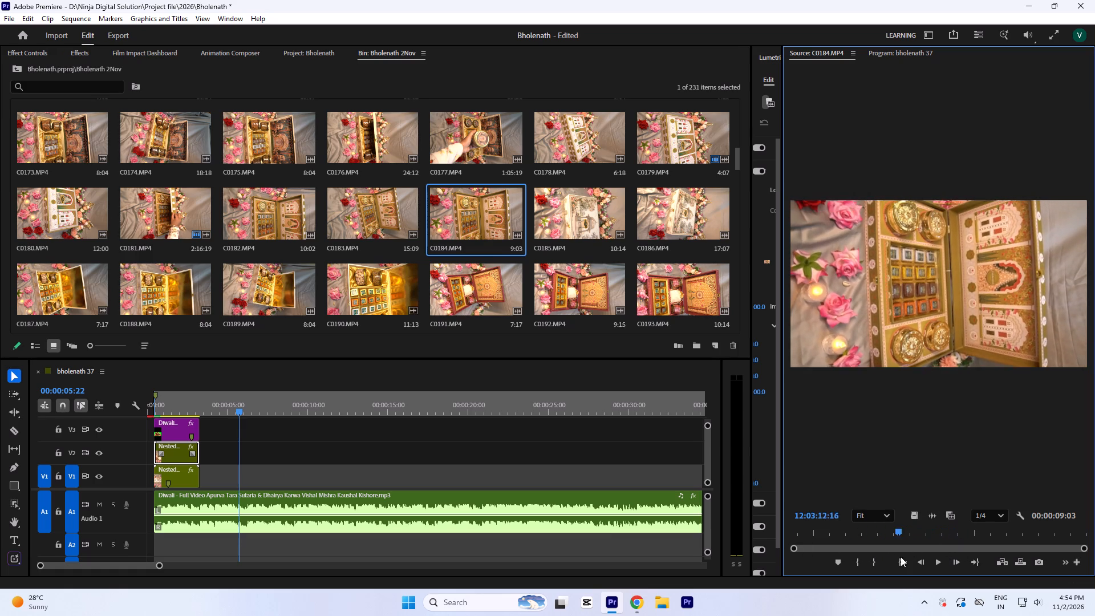
left_click_drag(901, 557, 915, 568)
key("i")
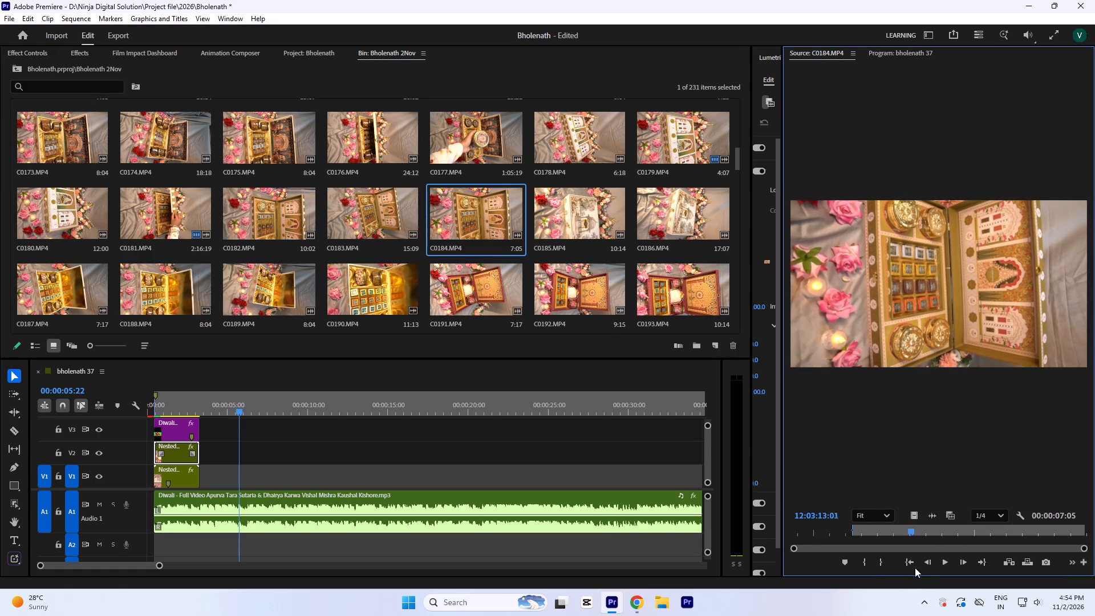
left_click_drag(915, 568, 923, 566)
key("o")
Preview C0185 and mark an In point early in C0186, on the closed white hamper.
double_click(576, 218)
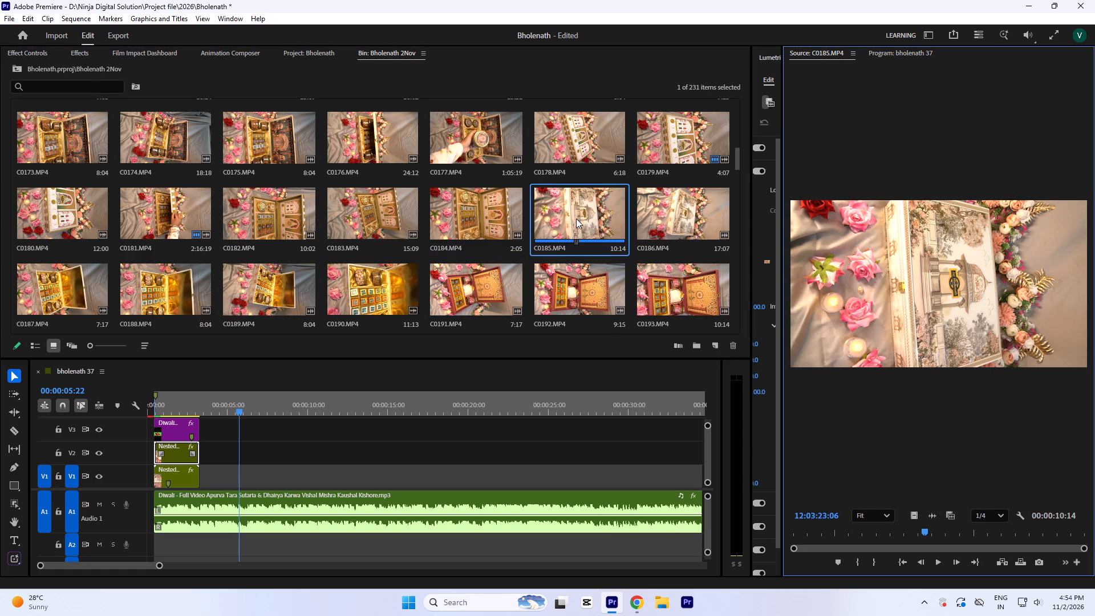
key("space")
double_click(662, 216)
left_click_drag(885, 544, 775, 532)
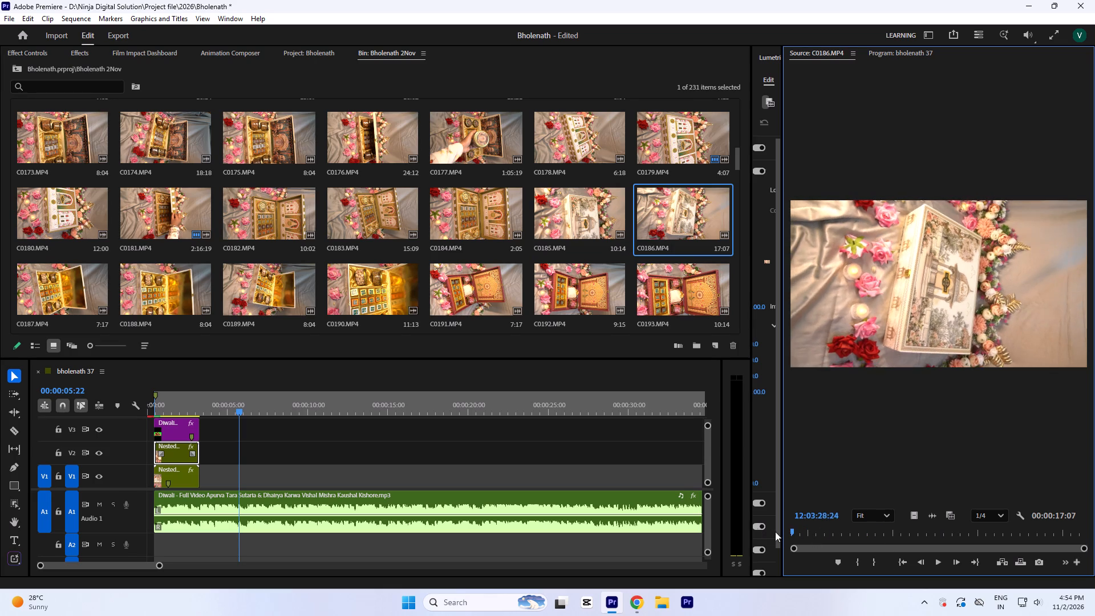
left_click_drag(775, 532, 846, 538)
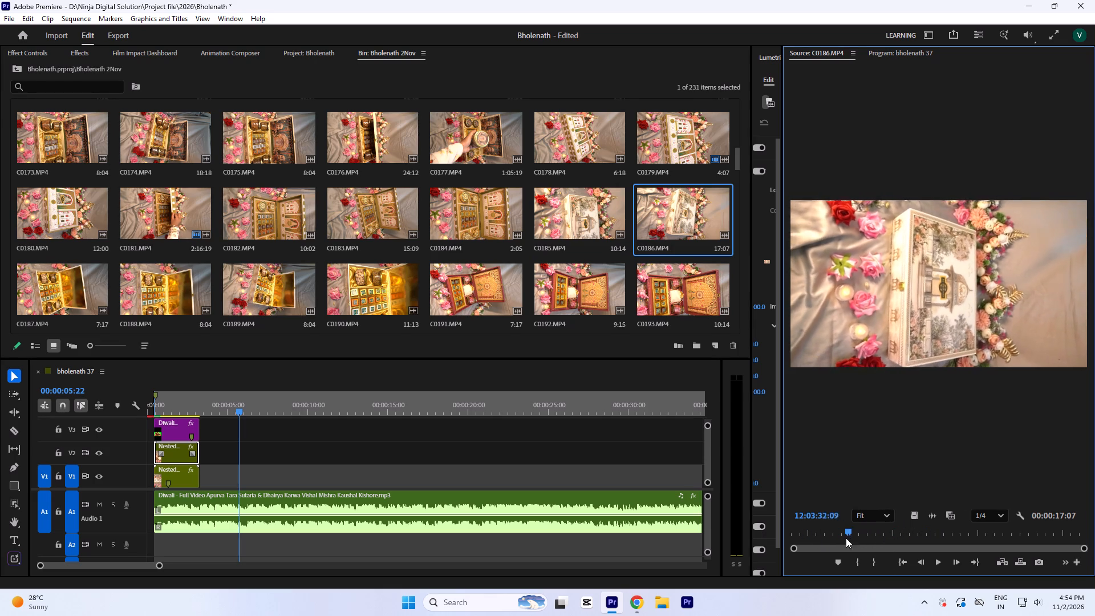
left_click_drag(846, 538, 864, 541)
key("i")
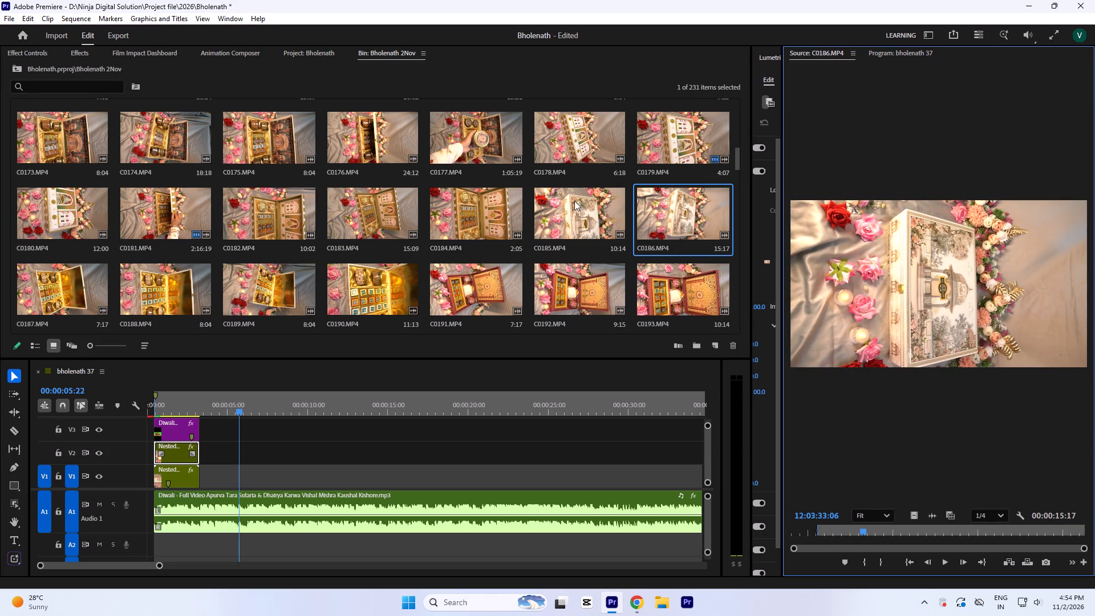
Preview C0185 and C0180 again to compare the closed-hamper shots.
double_click(574, 201)
key("space")
left_click_drag(937, 538, 930, 549)
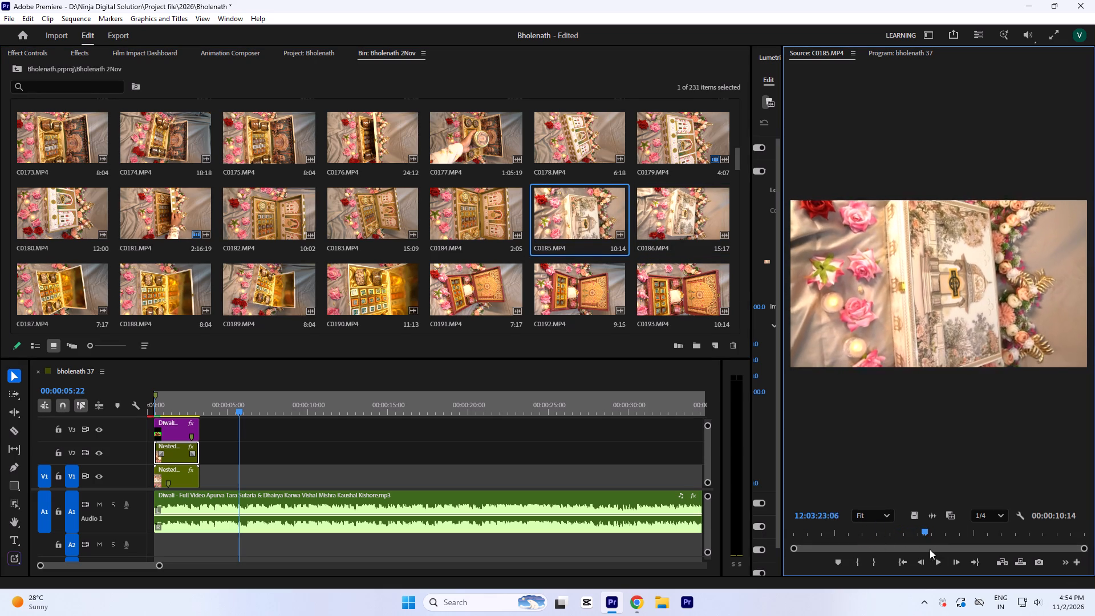
left_click_drag(930, 549, 984, 546)
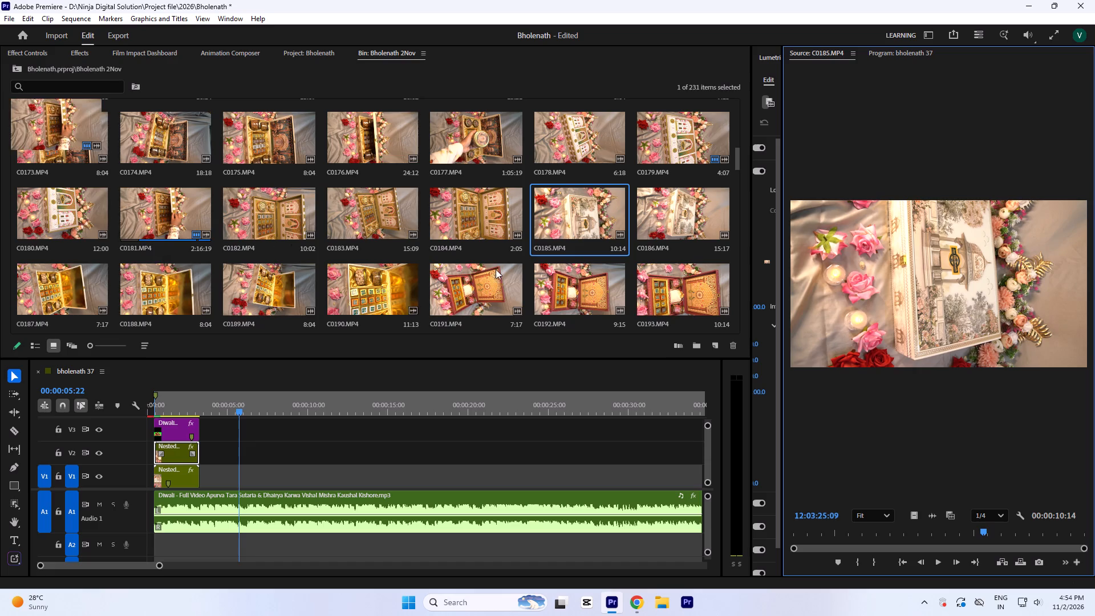
double_click(69, 217)
key("space")
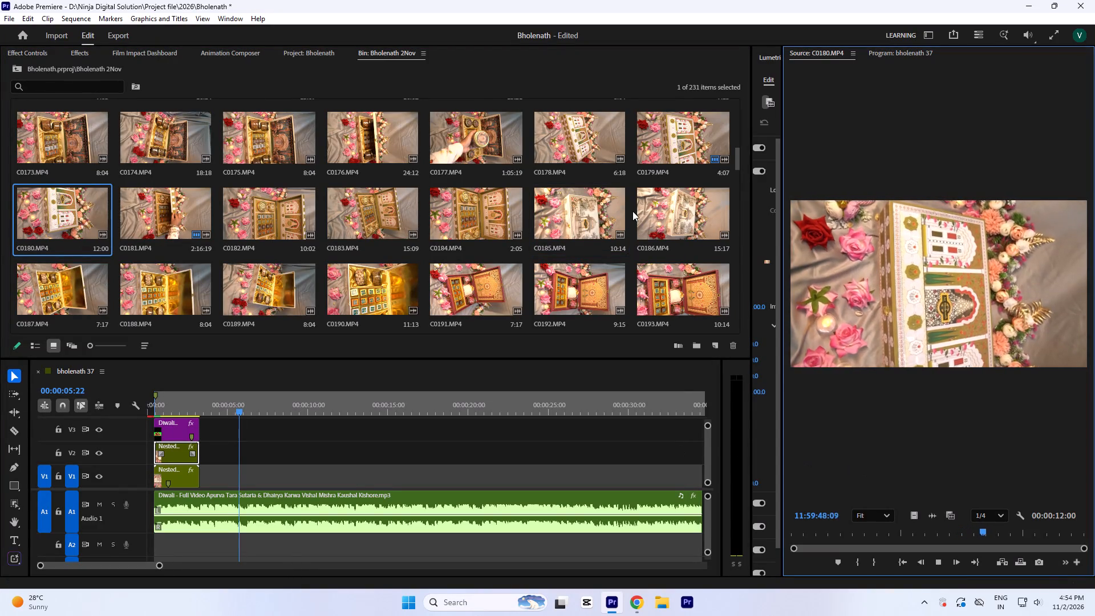
Mark In and Out points around a 1:21 section near the end of C0186.
double_click(655, 218)
key("space")
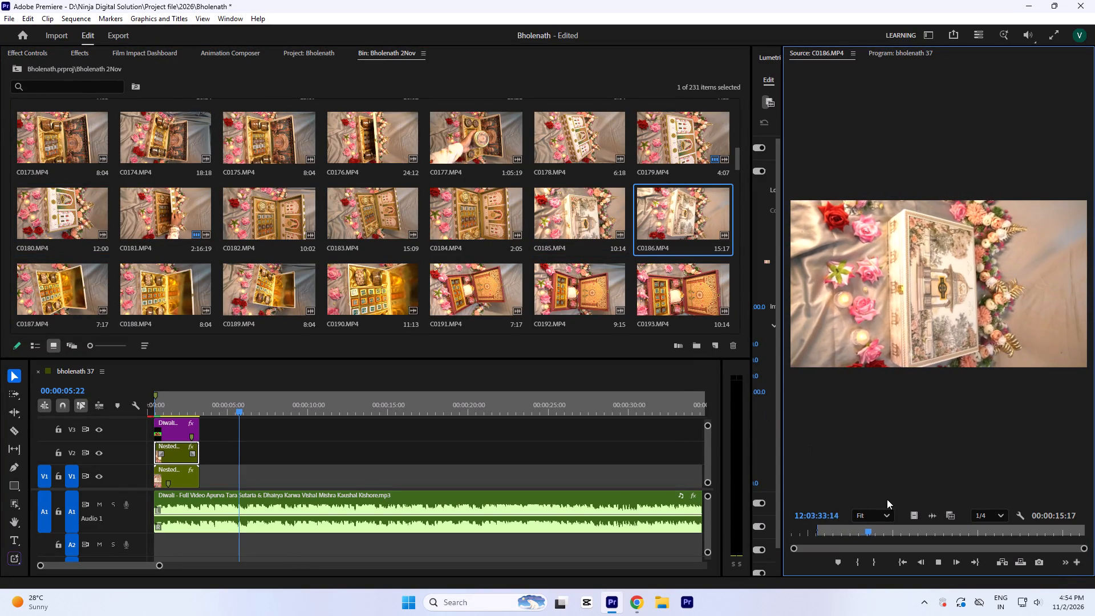
left_click_drag(870, 536, 766, 544)
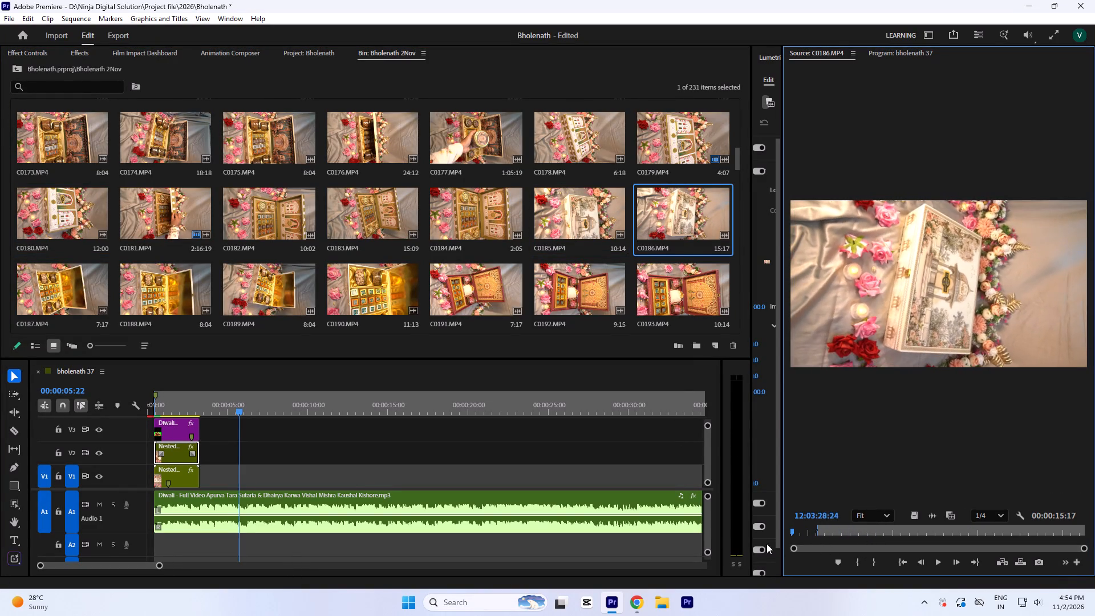
left_click_drag(766, 544, 985, 535)
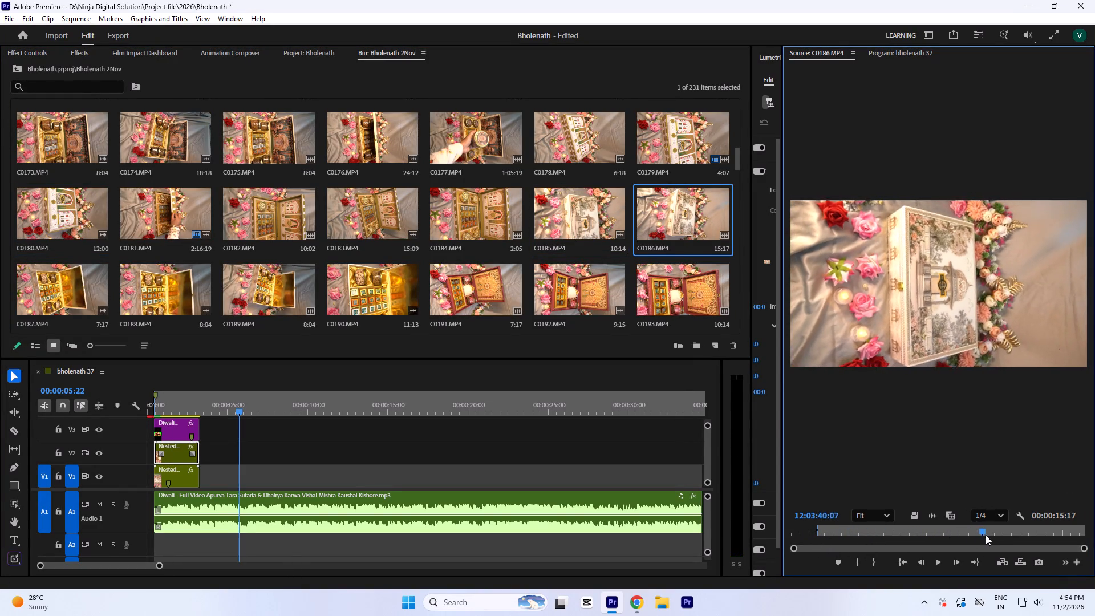
left_click_drag(985, 535, 1024, 553)
key("i")
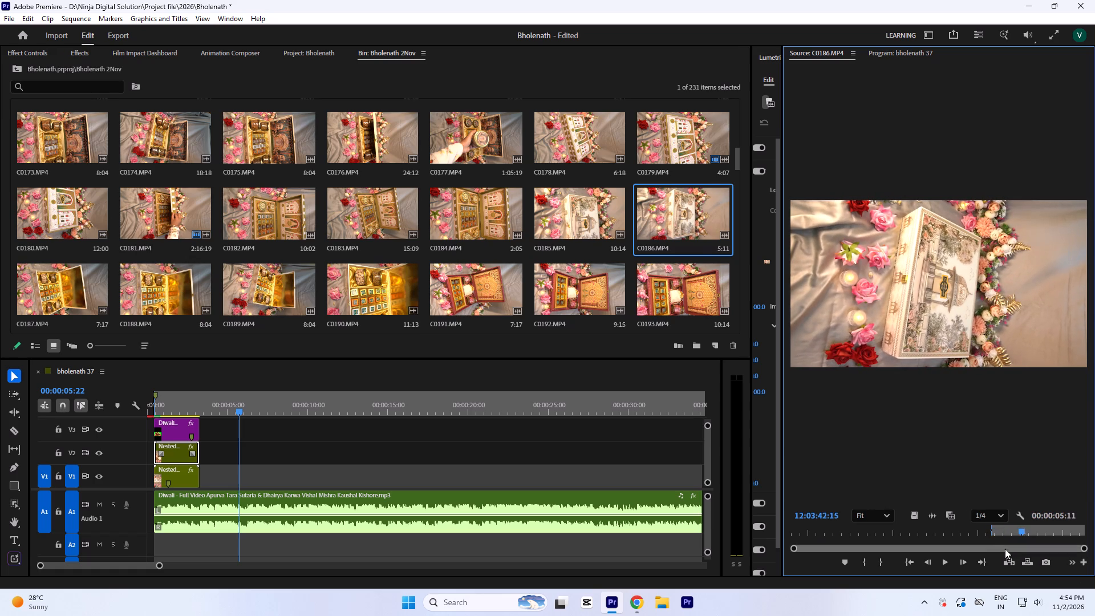
key("o")
Place the marked C0186 section, video only, on V1 directly after Nested Sequence 01.
left_click_drag(915, 519, 206, 479)
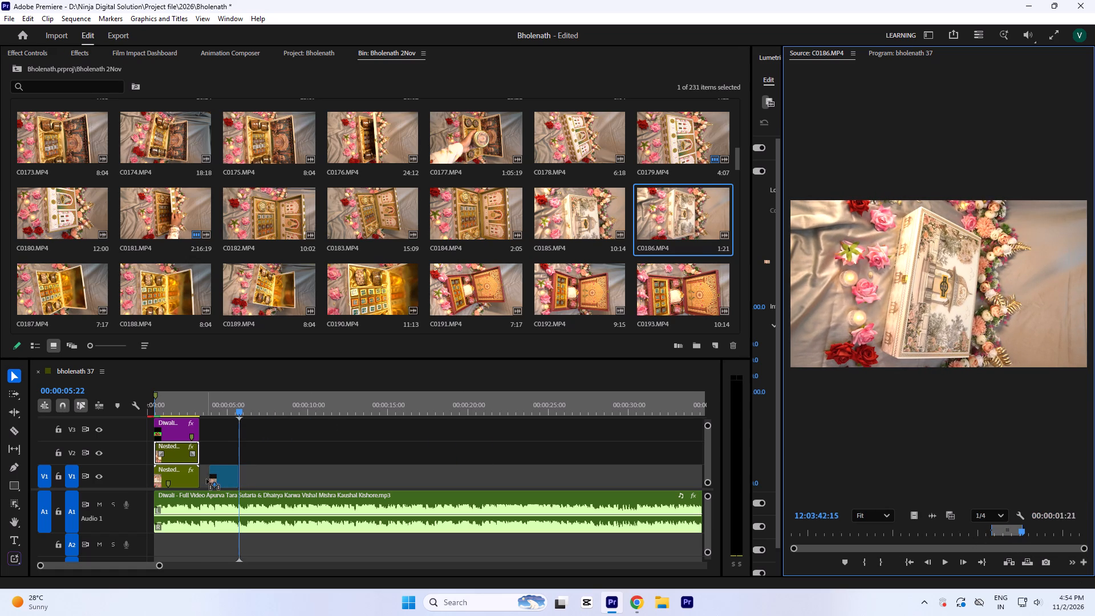
left_click_drag(206, 479, 202, 480)
left_click(210, 480)
double_click(222, 399)
key("equal")
key("equal")
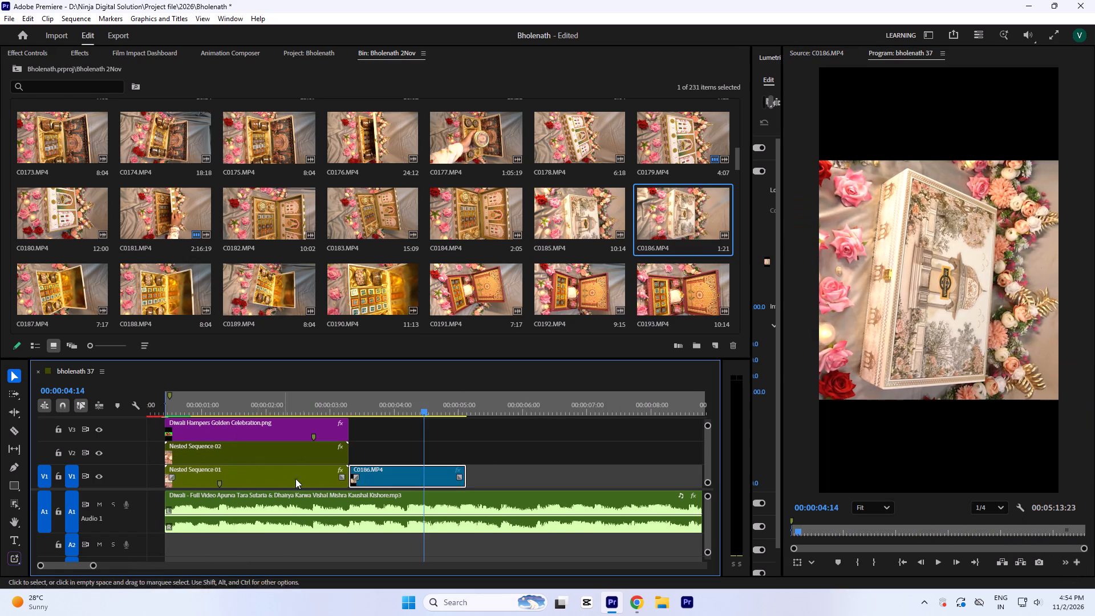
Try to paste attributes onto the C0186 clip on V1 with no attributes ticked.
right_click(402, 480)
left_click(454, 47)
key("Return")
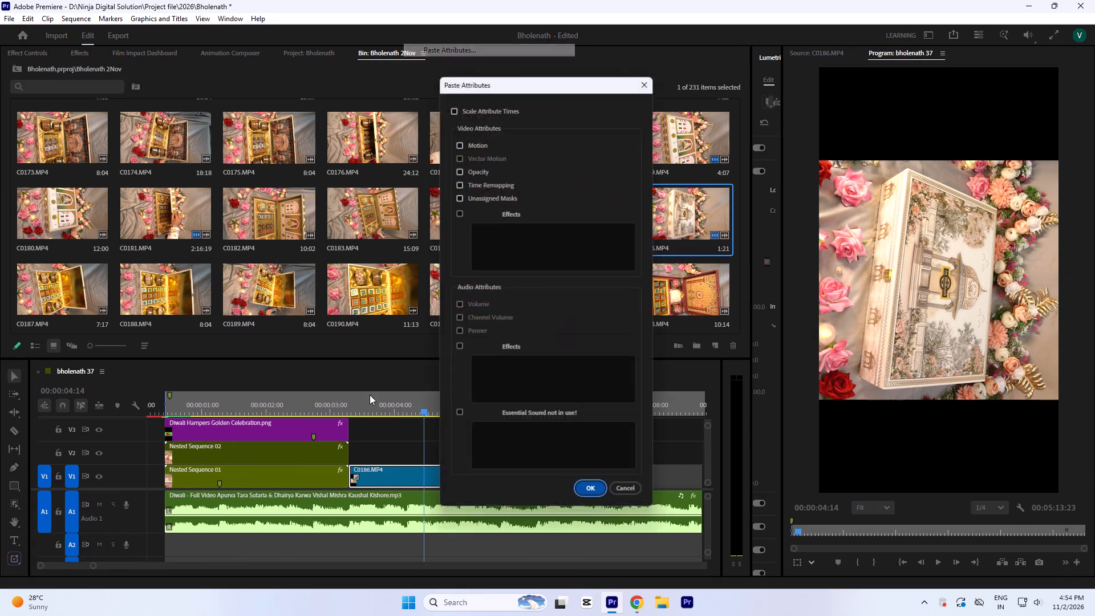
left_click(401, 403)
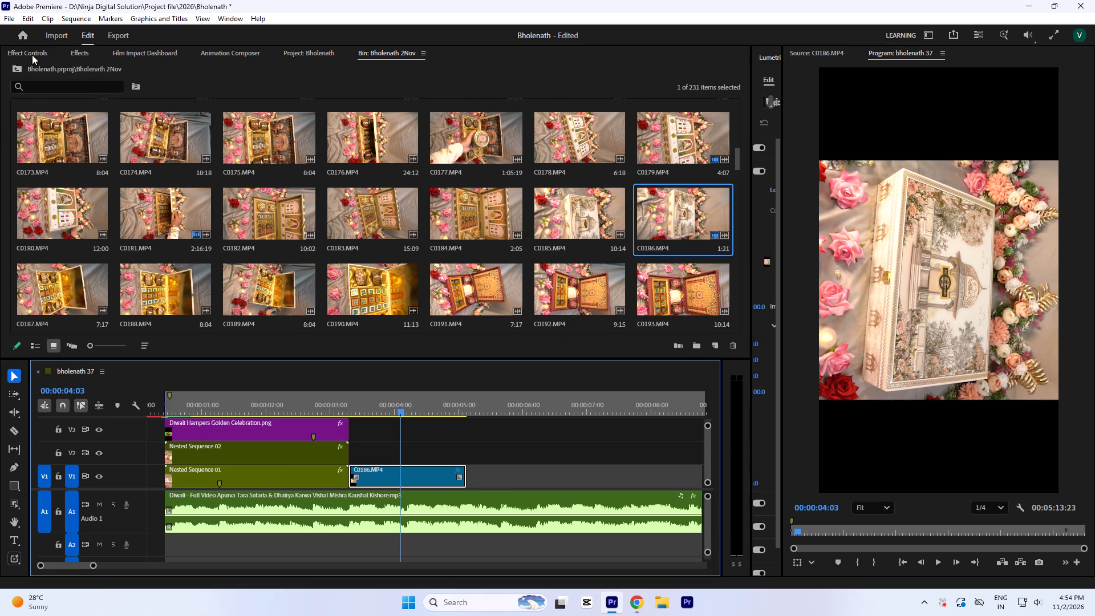
Set the C0186 clip's rotation to -90° so the hamper shot stands upright in the vertical frame.
left_click(32, 55)
left_click(232, 172)
key("minus")
key("9")
key("0")
left_click_drag(720, 161, 733, 161)
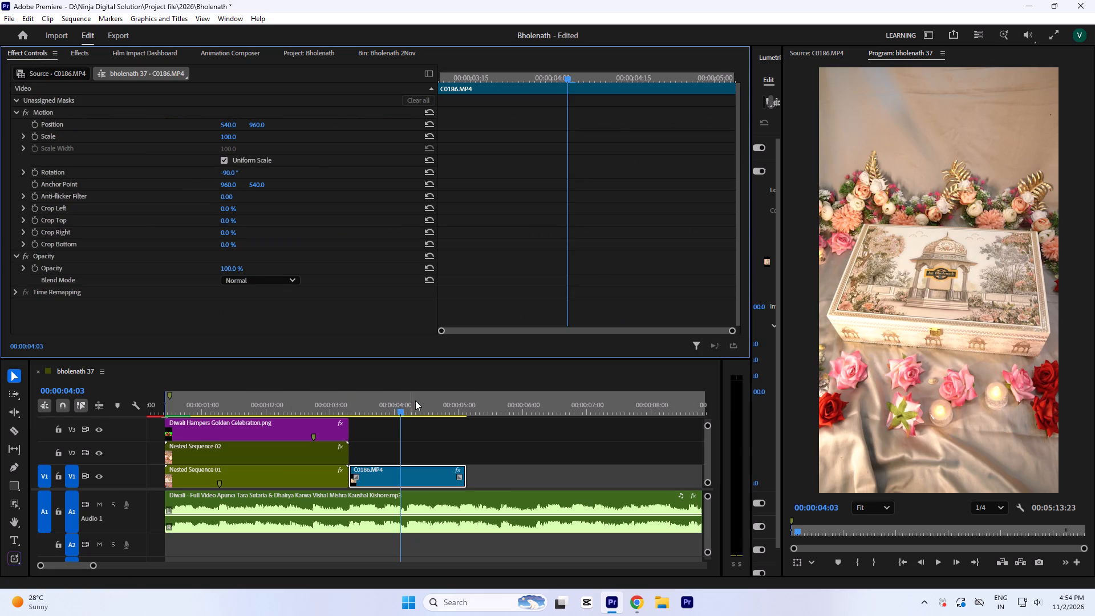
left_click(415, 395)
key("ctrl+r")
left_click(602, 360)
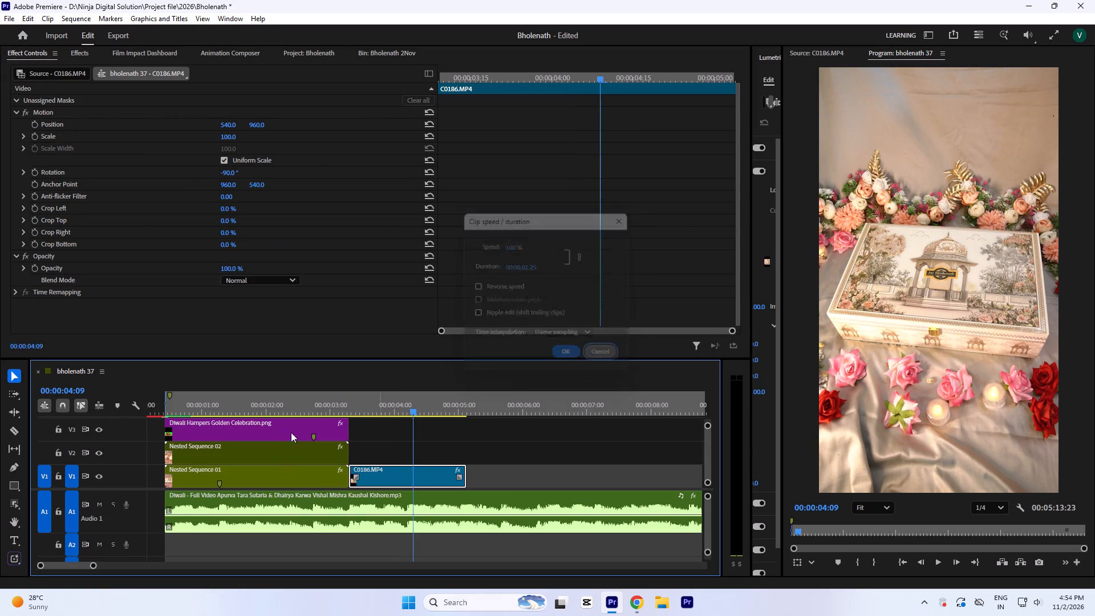
Play through the cut into C0186 and set that clip's speed to 80%.
left_click(286, 390)
left_click(284, 399)
key("space")
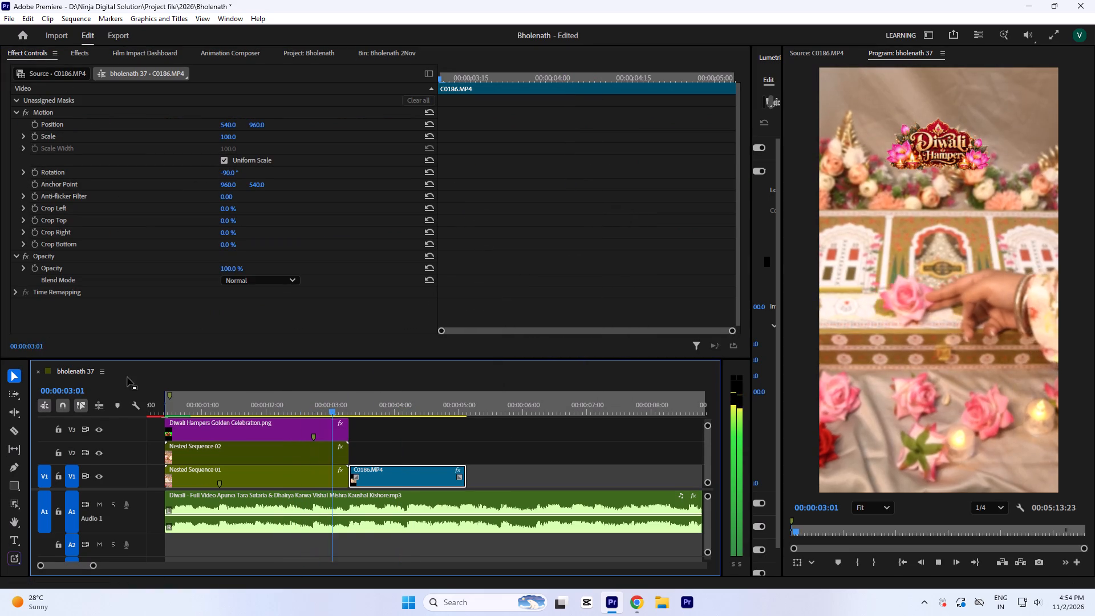
key("space")
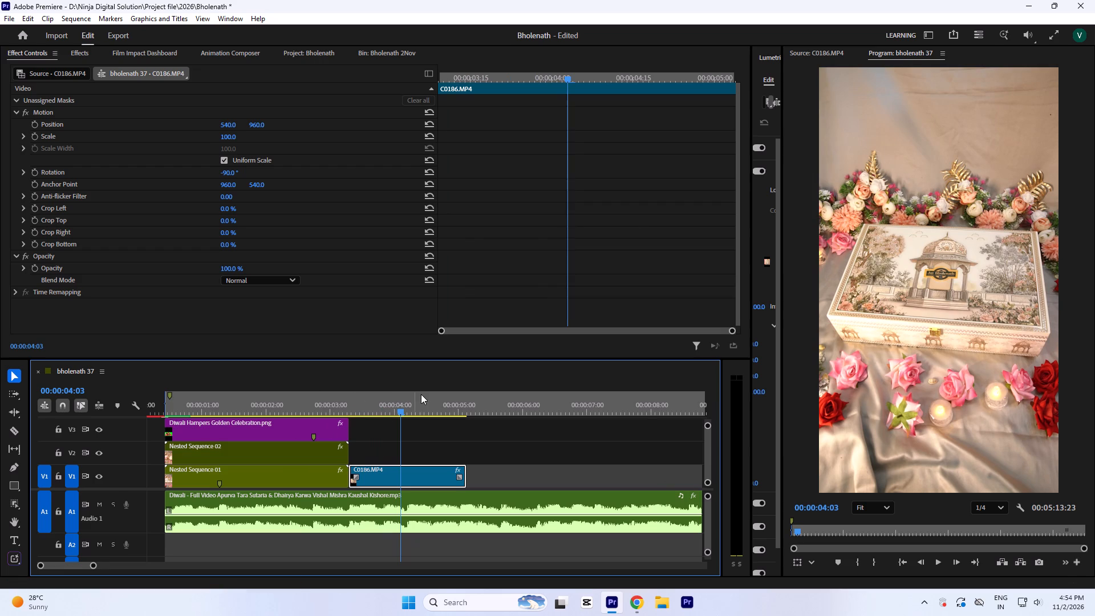
key("ctrl+r")
type("80")
key("Return")
Examine the Animation Composer transition presets for one suited to the cut between Nested Sequence 01 and C0186.
left_click(348, 396)
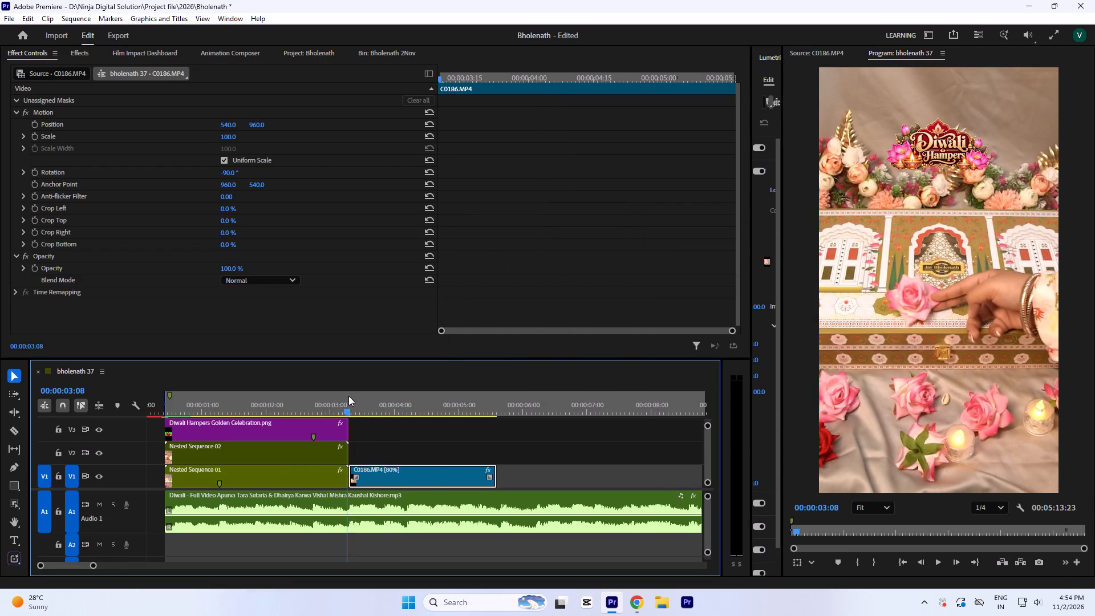
key("equal")
key("equal")
key("equal")
left_click(448, 403)
left_click(246, 50)
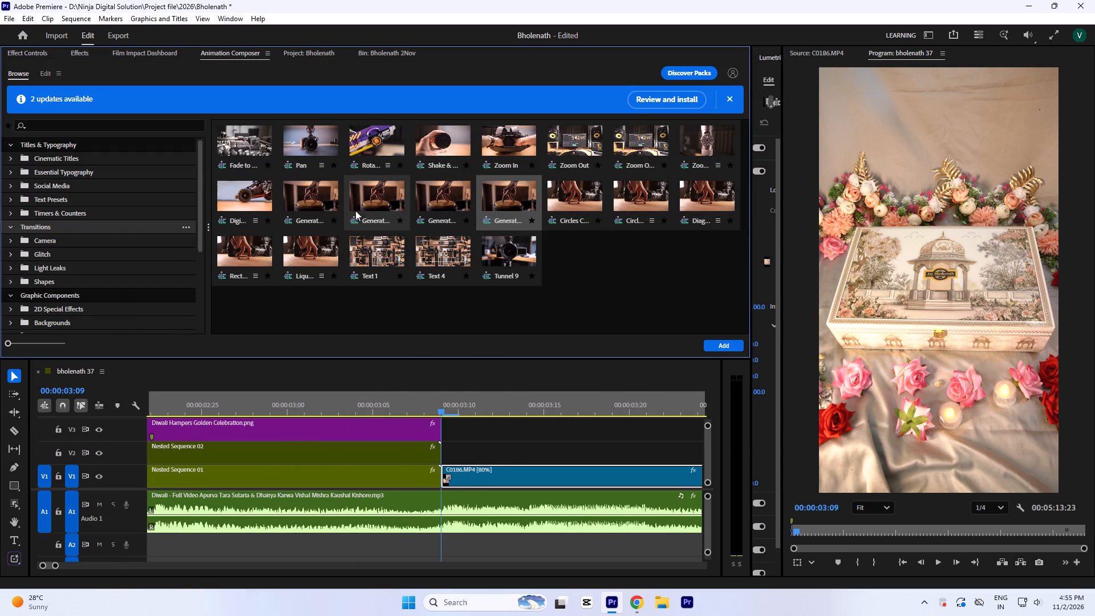
left_click(376, 192)
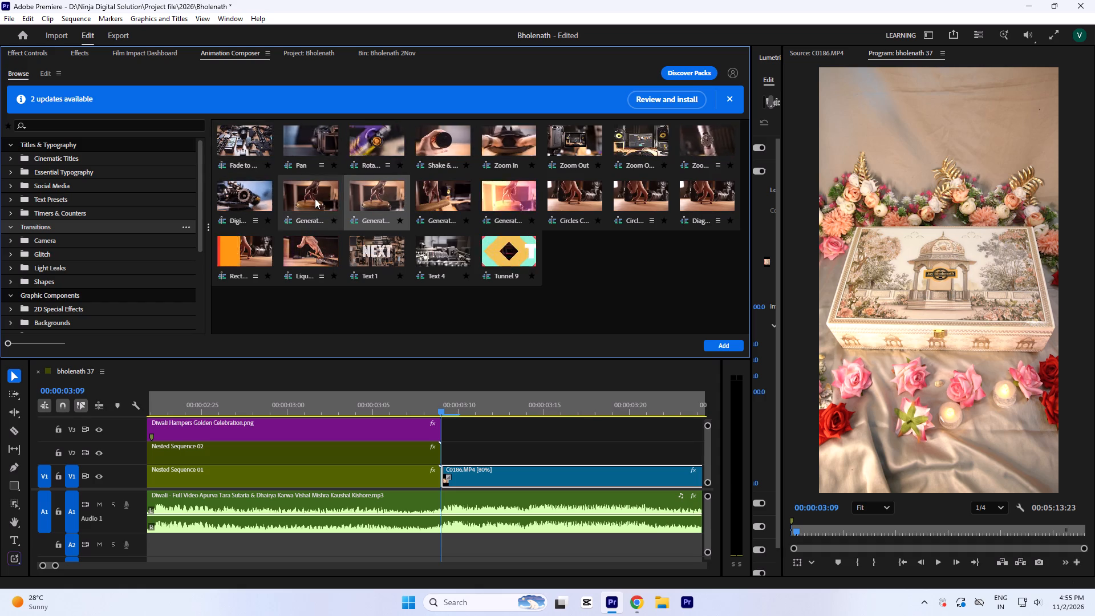
left_click(241, 250)
left_click(370, 188)
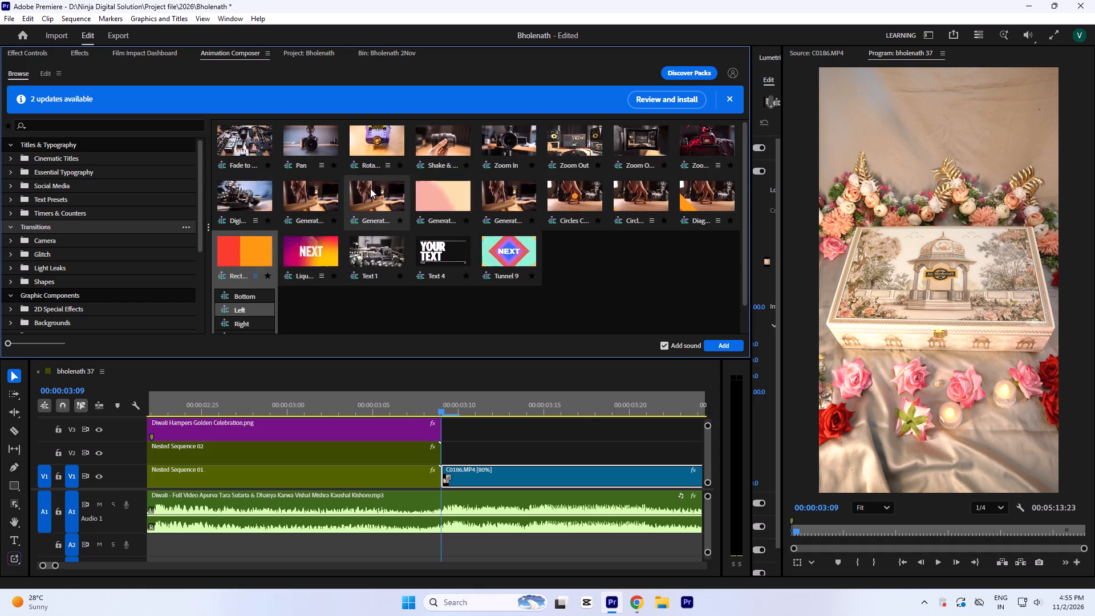
left_click(302, 197)
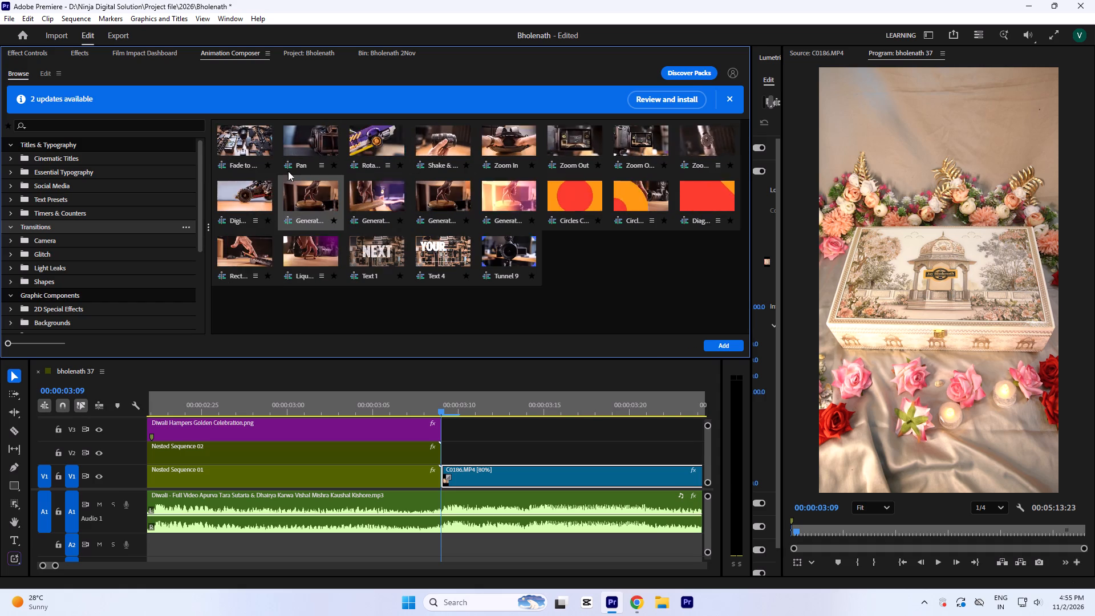
Import the vidio_editing_sound_effect, VERTICAL Film TRANSITIONS, Black Grid Motion Background and film leader clips from the Effect & Overlay folder on drive D.
left_click(309, 52)
double_click(446, 226)
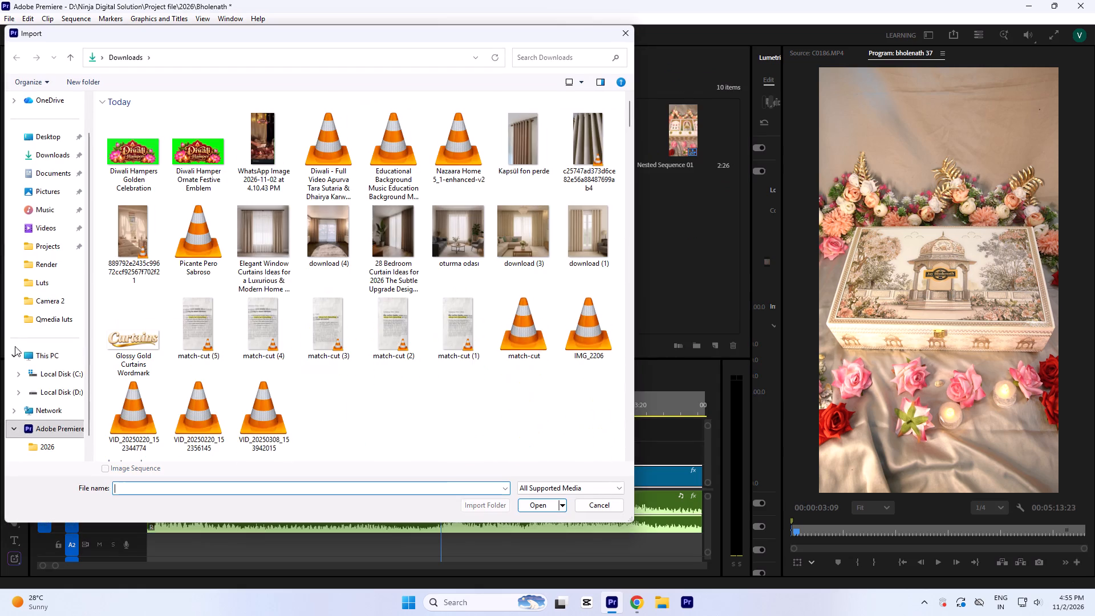
left_click(44, 354)
double_click(334, 131)
double_click(205, 125)
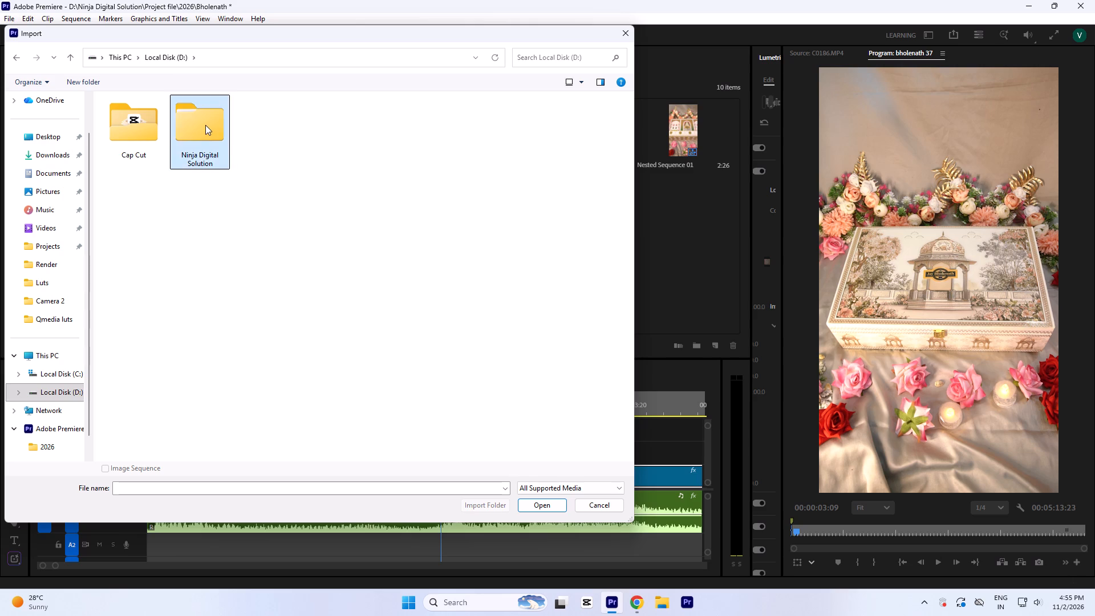
double_click(144, 144)
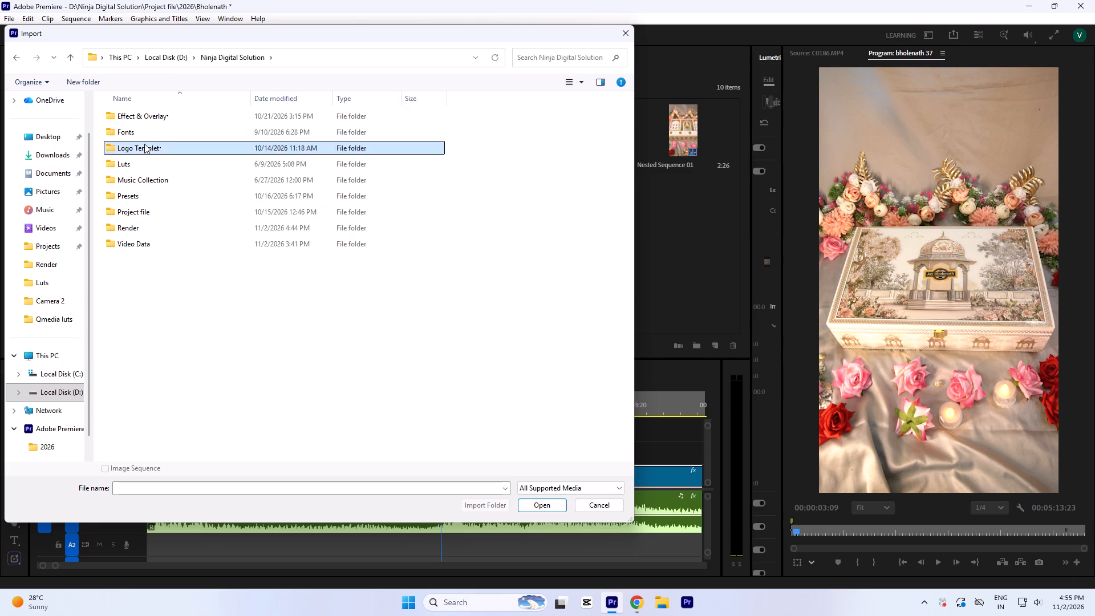
key("BackSpace")
double_click(155, 112)
scroll(348, 266, "up", 3)
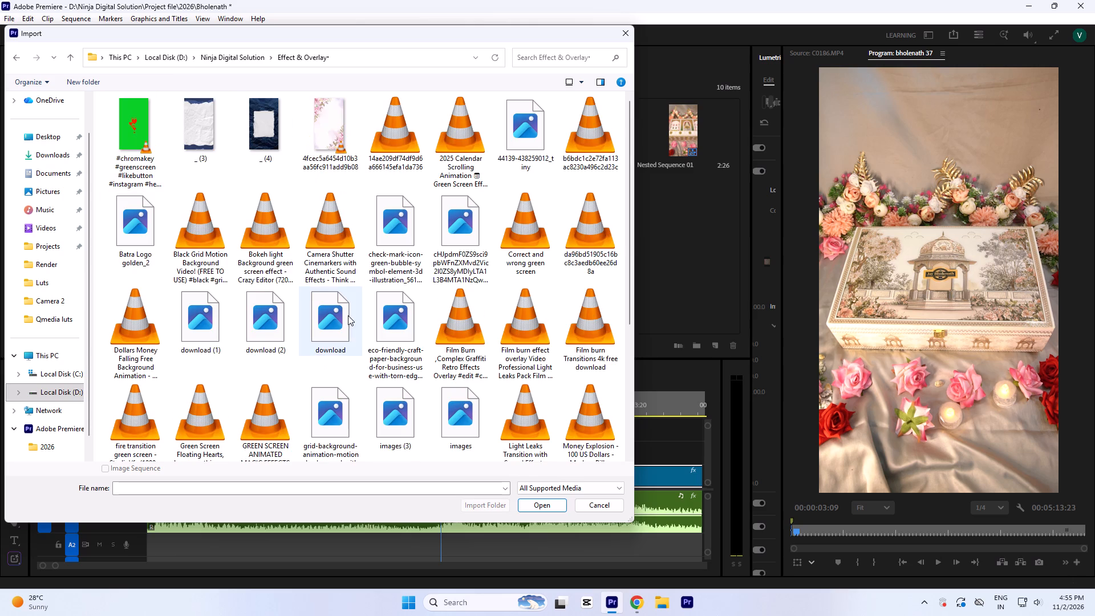
left_click(214, 232)
scroll(213, 241, "down", 2)
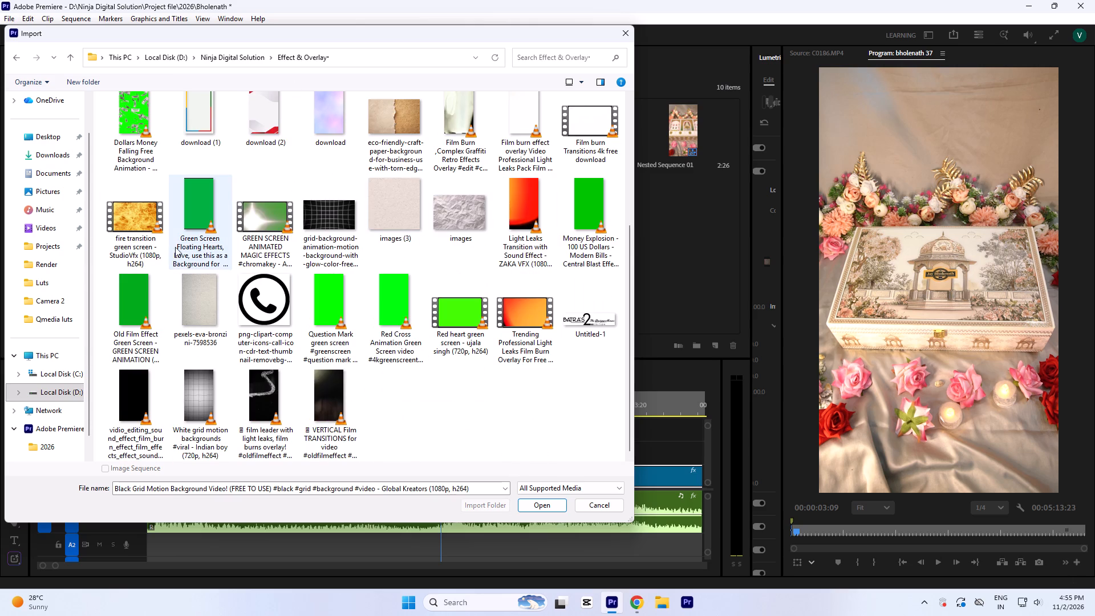
left_click(347, 400, "ctrl")
left_click(259, 402, "ctrl")
left_click(210, 398, "ctrl")
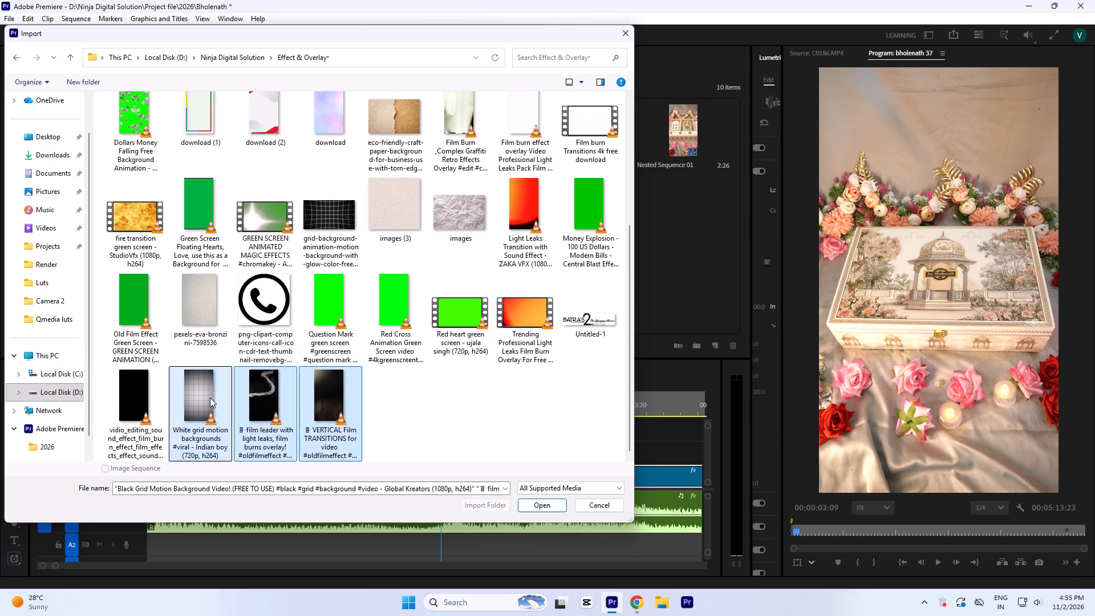
left_click(126, 411, "ctrl")
left_click(190, 397, "ctrl")
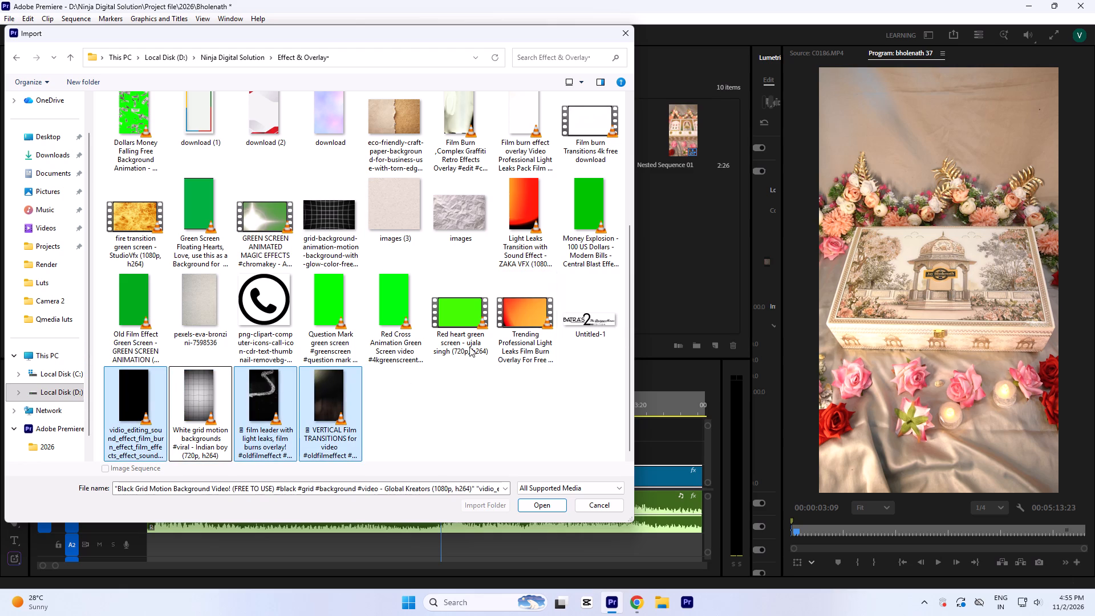
scroll(469, 347, "up", 3, "ctrl")
scroll(389, 353, "down", 5, "ctrl")
key("Return")
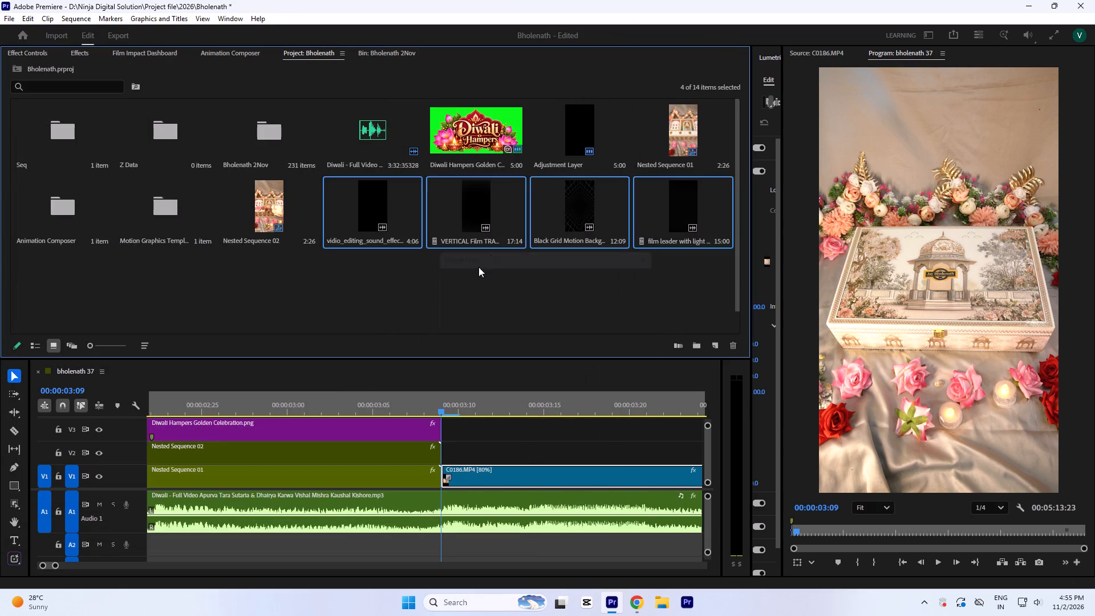
Preview the imported vidio_editing_sound_effect film-burn clip as a possible transition overlay.
left_click(449, 286)
double_click(387, 209)
key("space")
left_click_drag(860, 538, 771, 540)
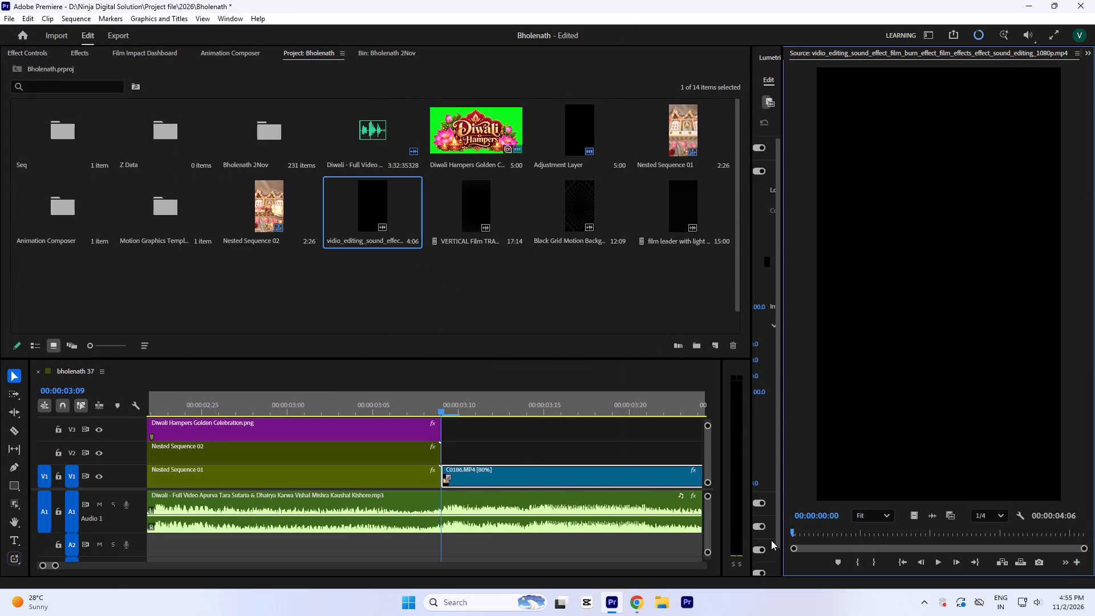
left_click_drag(771, 540, 932, 550)
left_click_drag(932, 550, 1038, 539)
key("space")
Preview the VERTICAL Film TRANSITIONS clip for a usable light burn, marking a trial In point at about 6:04.
double_click(473, 216)
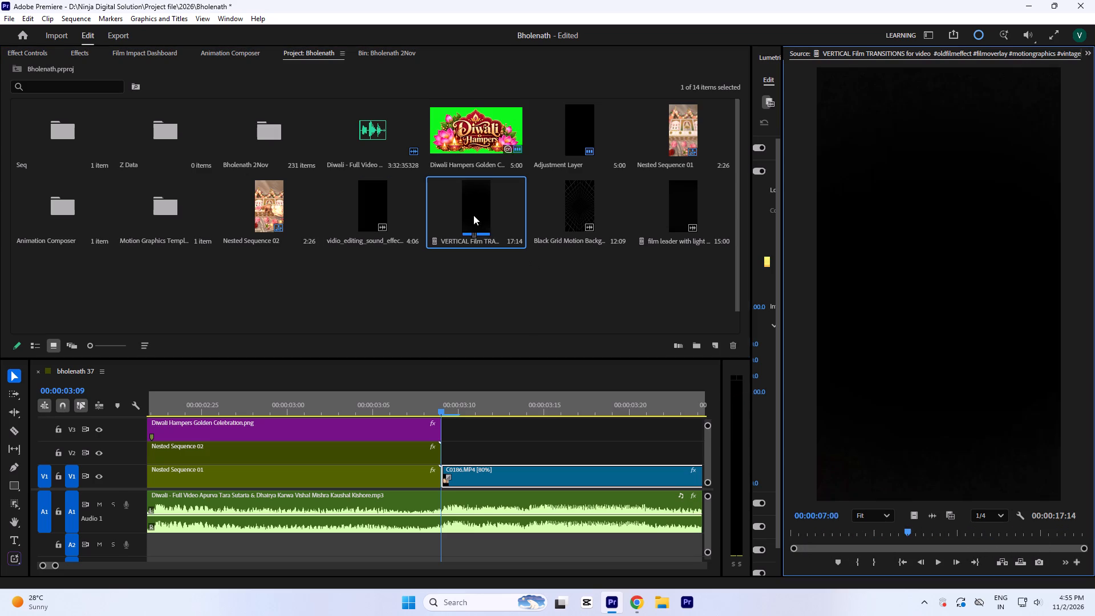
key("space")
left_click_drag(917, 532, 811, 548)
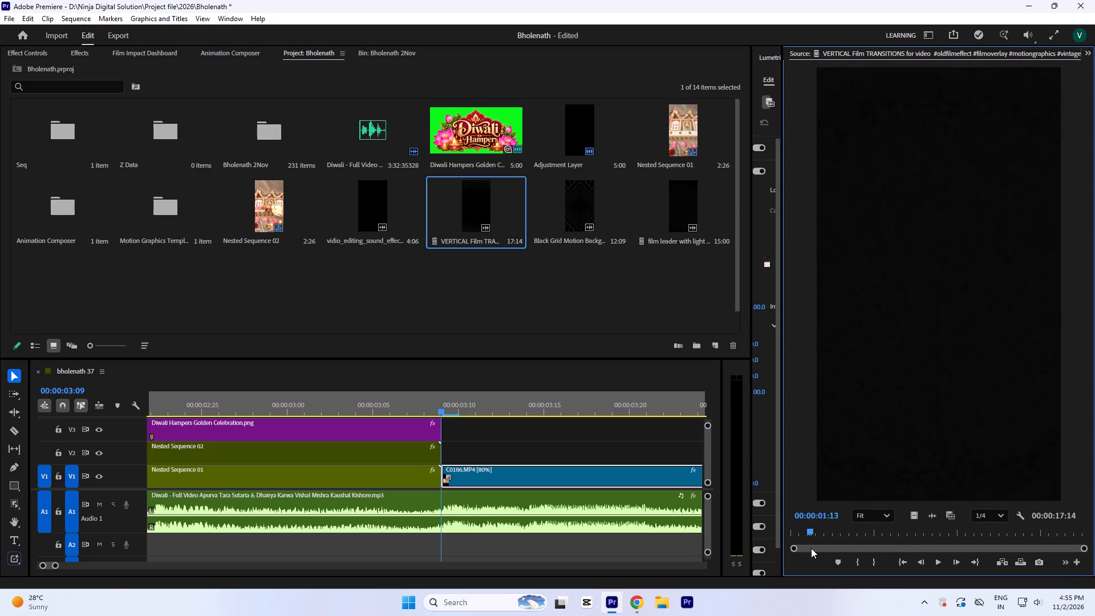
left_click_drag(811, 548, 885, 552)
left_click_drag(885, 552, 894, 557)
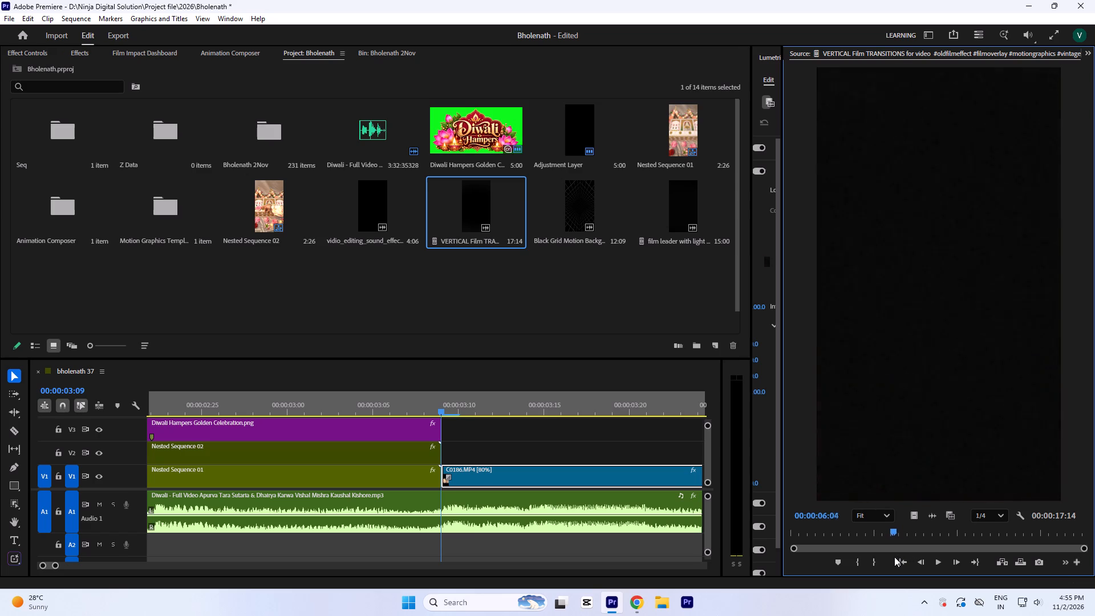
left_click_drag(894, 557, 895, 558)
key("i")
key("space")
key("space")
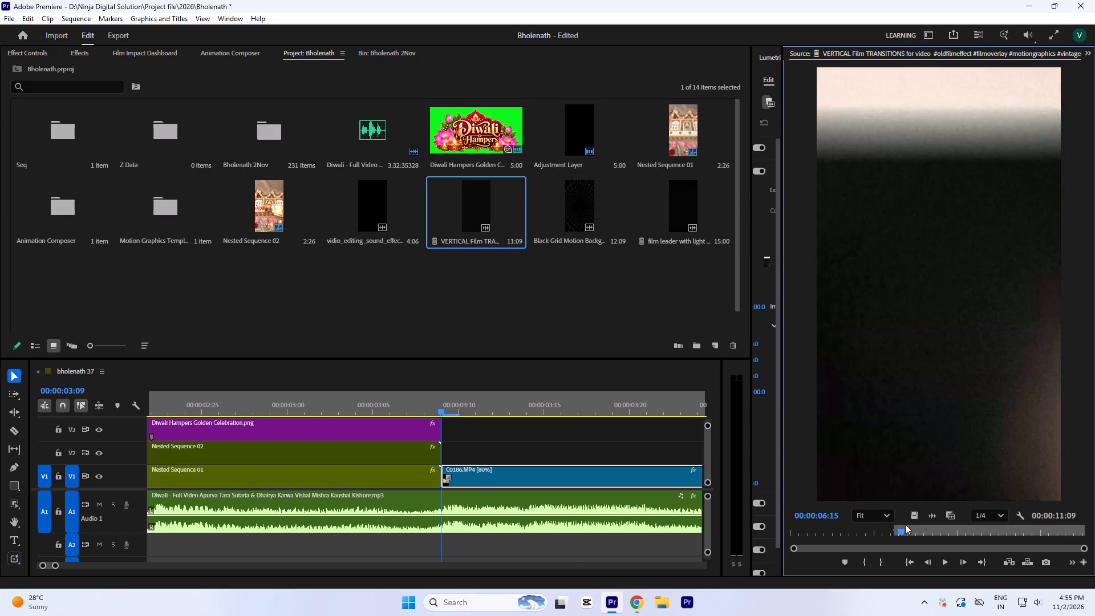
key("space")
key("space")
key("space")
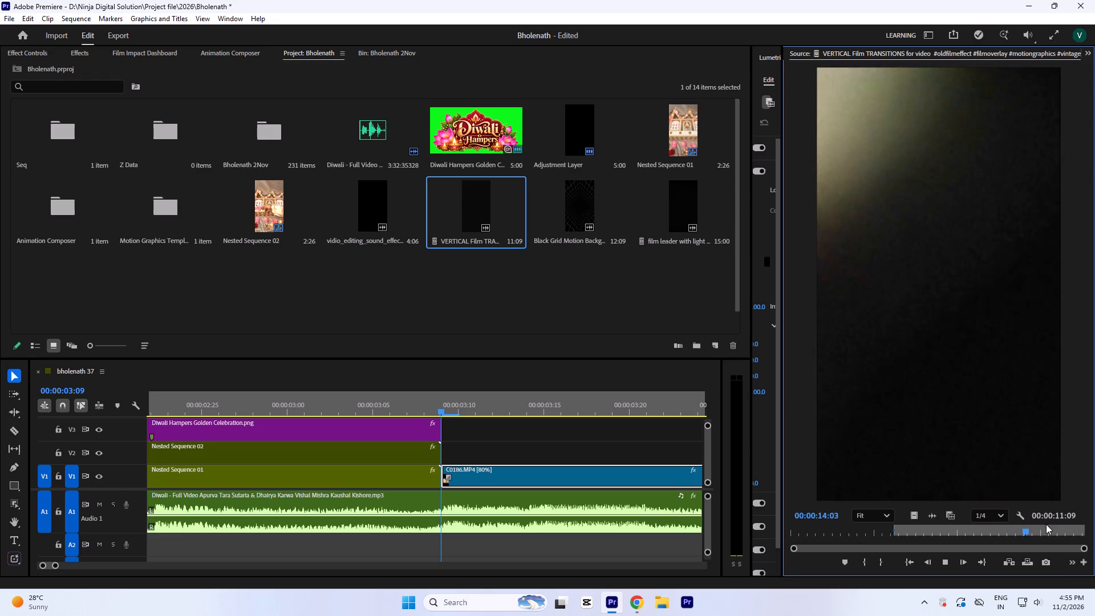
key("space")
Mark In at 13:09 and Out at 13:22 around the light burn in the VERTICAL Film TRANSITIONS clip.
left_click_drag(1027, 533, 1013, 538)
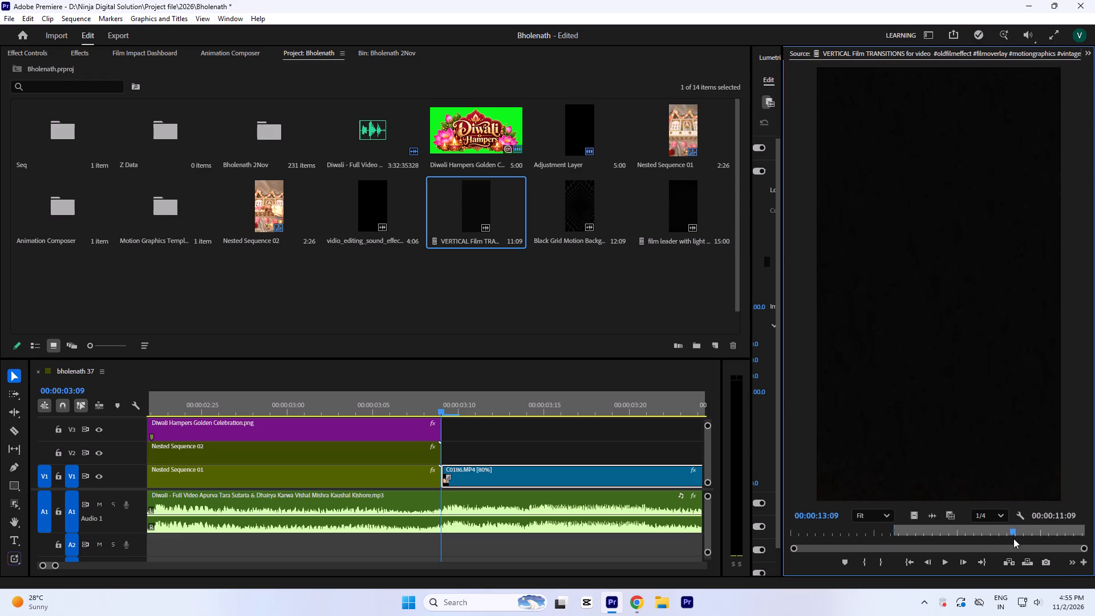
left_click_drag(1013, 538, 1023, 540)
key("i")
key("o")
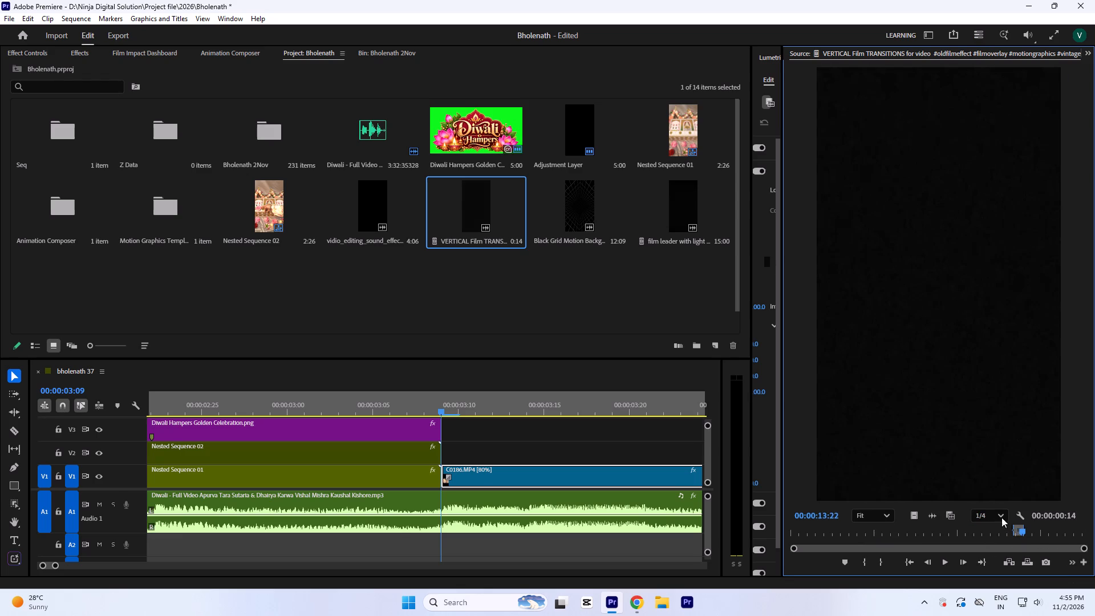
Place the marked film-burn section, video only, on V2 above C0186, starting at about 3:14.
left_click_drag(914, 520, 504, 440)
key("minus")
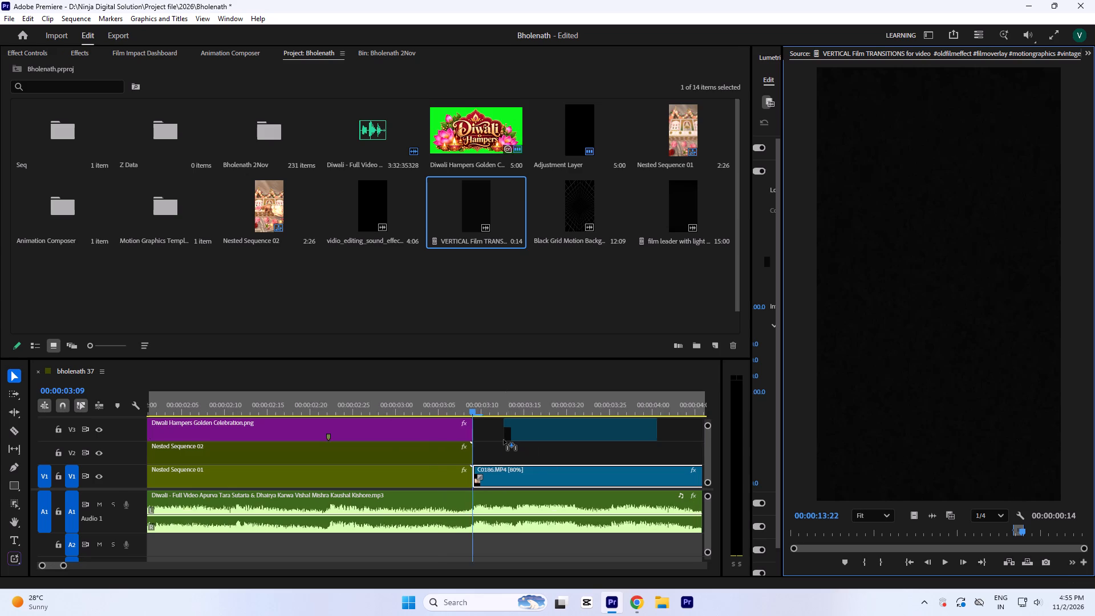
left_click_drag(504, 440, 508, 442)
key("minus")
Add a clip marker to the film-burn clip at its bright flash, at 3:20.
left_click(537, 452)
left_click(536, 405)
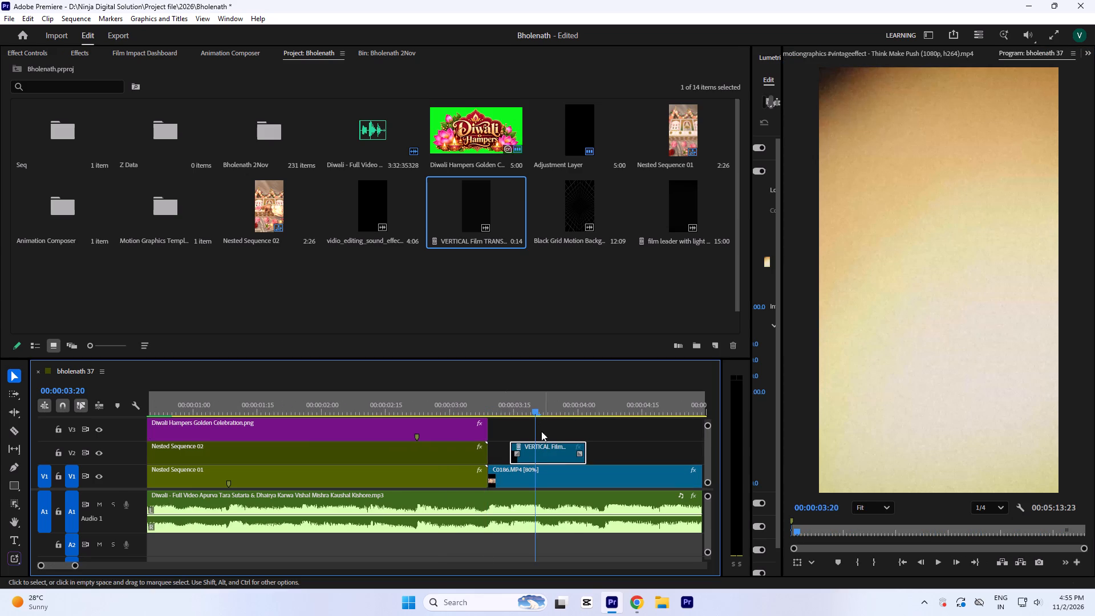
key("m")
Move the film-burn clip to V4 so its marker lines up with the cut into C0186.
key("grave")
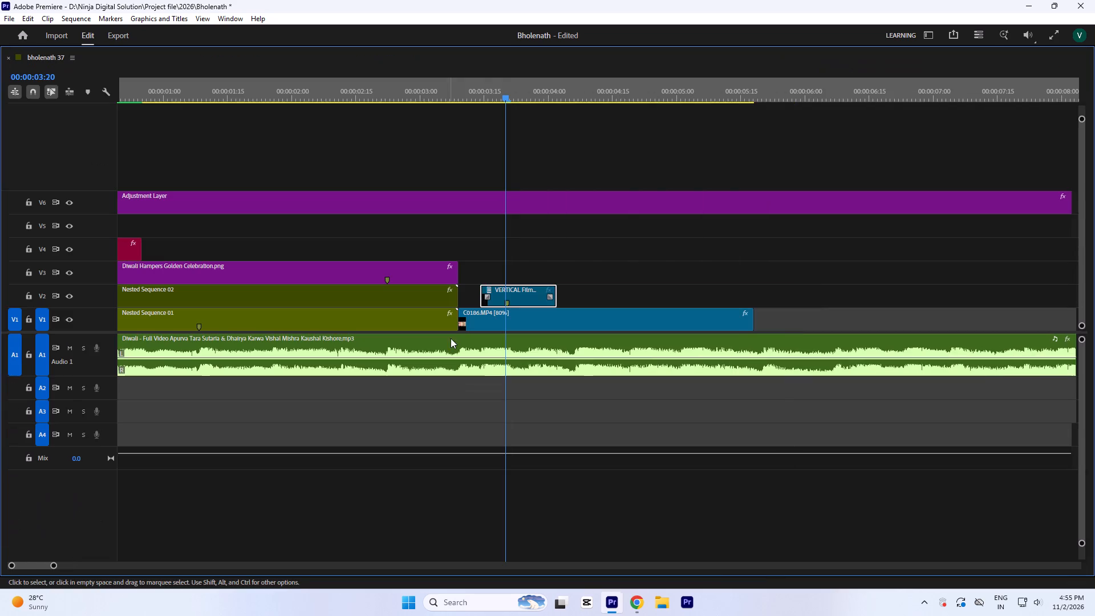
left_click_drag(518, 299, 476, 254)
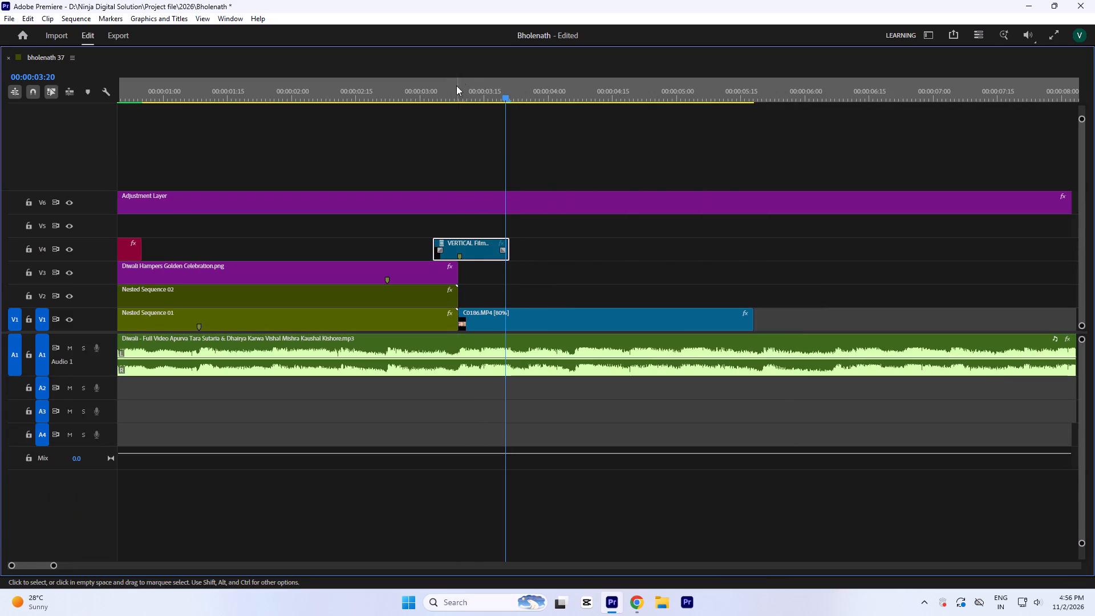
Set the film-burn clip's opacity blend mode to Screen.
left_click(460, 78)
key("grave")
left_click(36, 50)
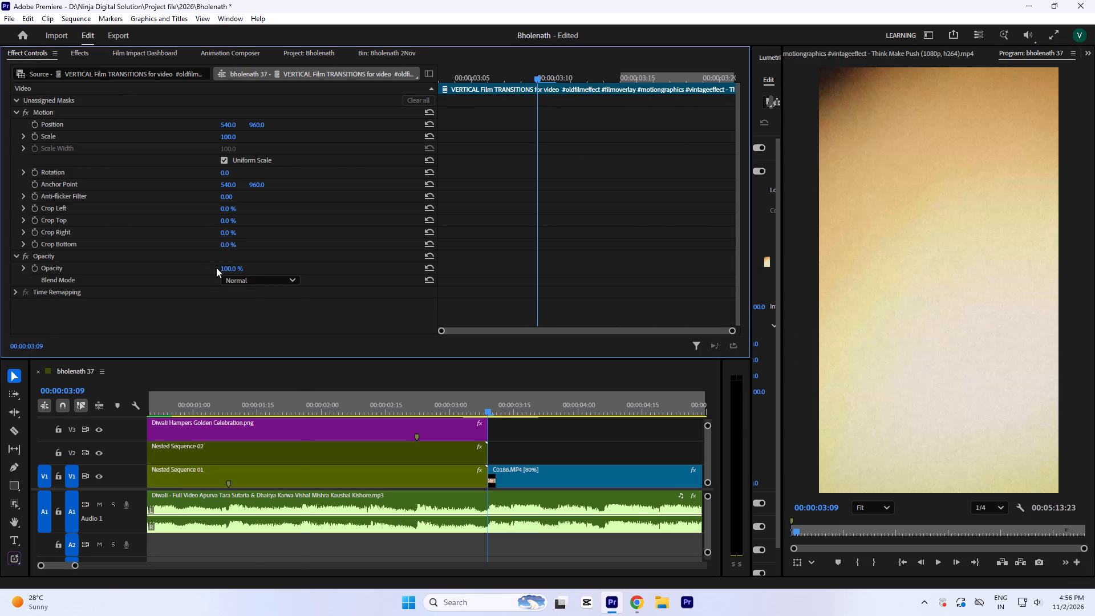
left_click(241, 277)
left_click(250, 423)
Play and scrub the film-burn transition over the cut into C0186.
left_click(362, 404)
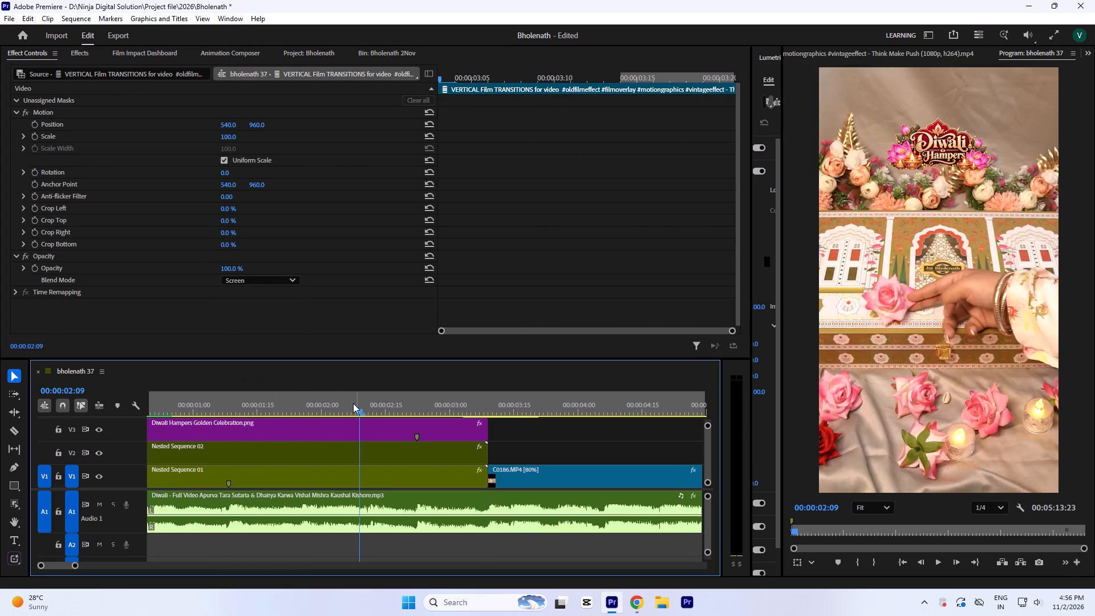
key("space")
key("space")
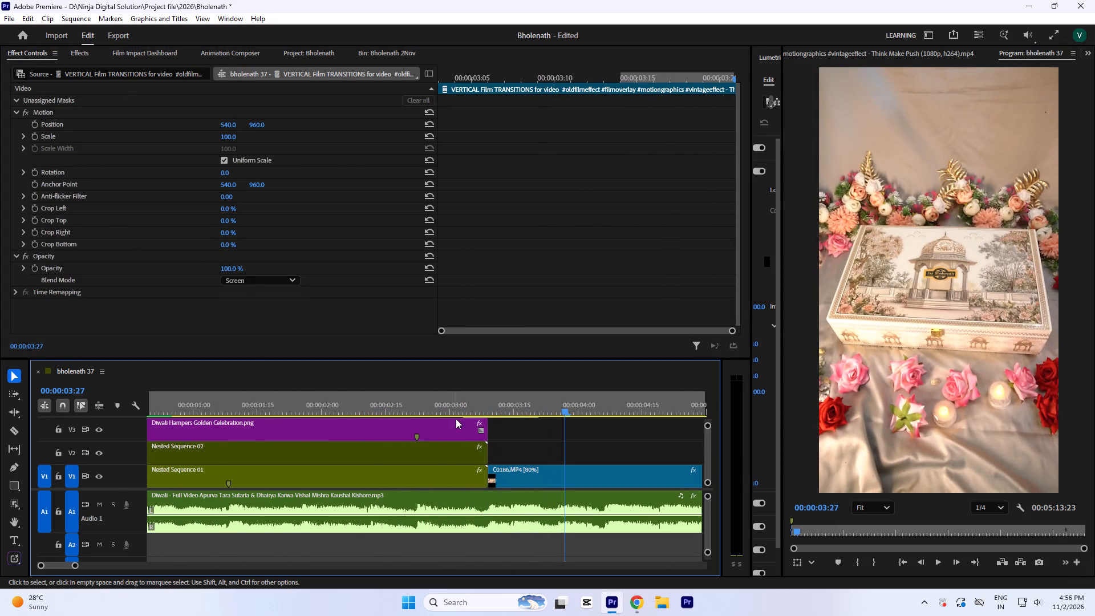
left_click_drag(455, 391, 510, 419)
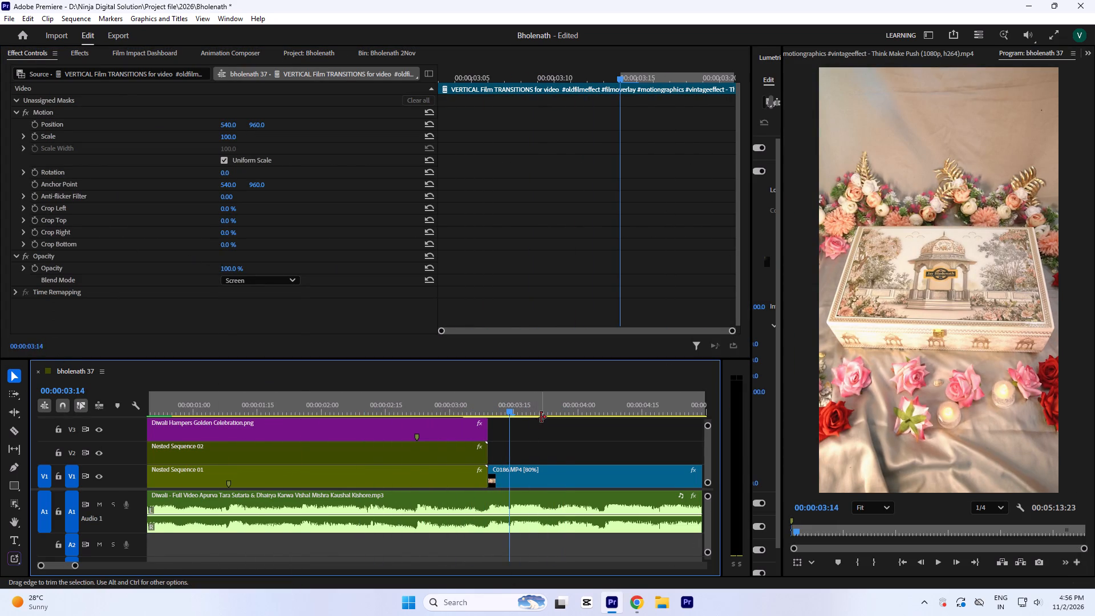
Extend the end of the film-burn clip on V4 to about 6:04, past the end of C0186.
left_click_drag(541, 417, 599, 417)
left_click(531, 404)
key("space")
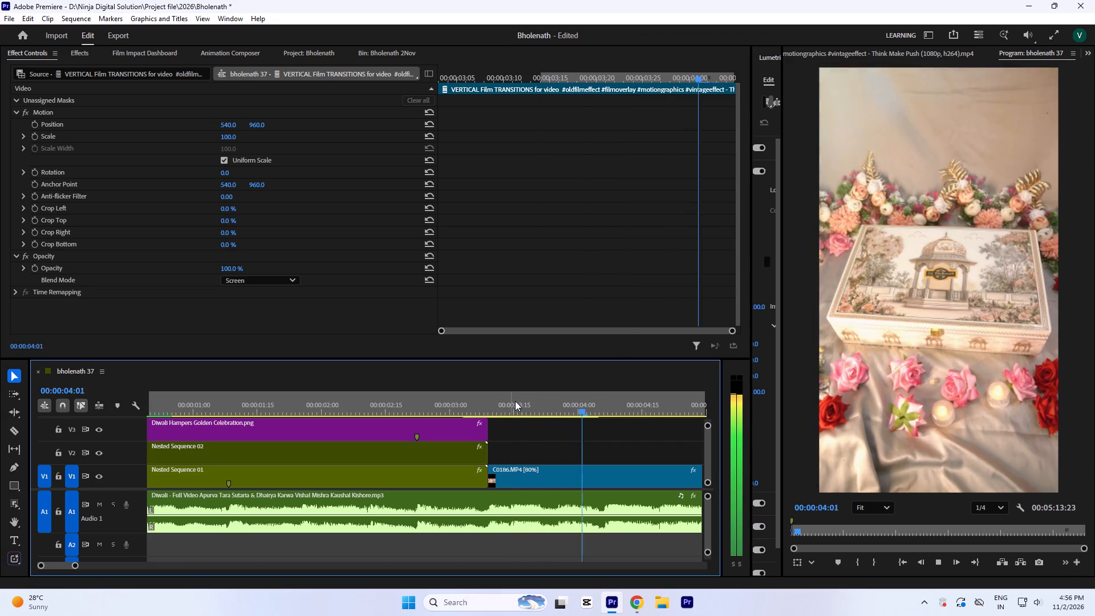
key("space")
key("minus")
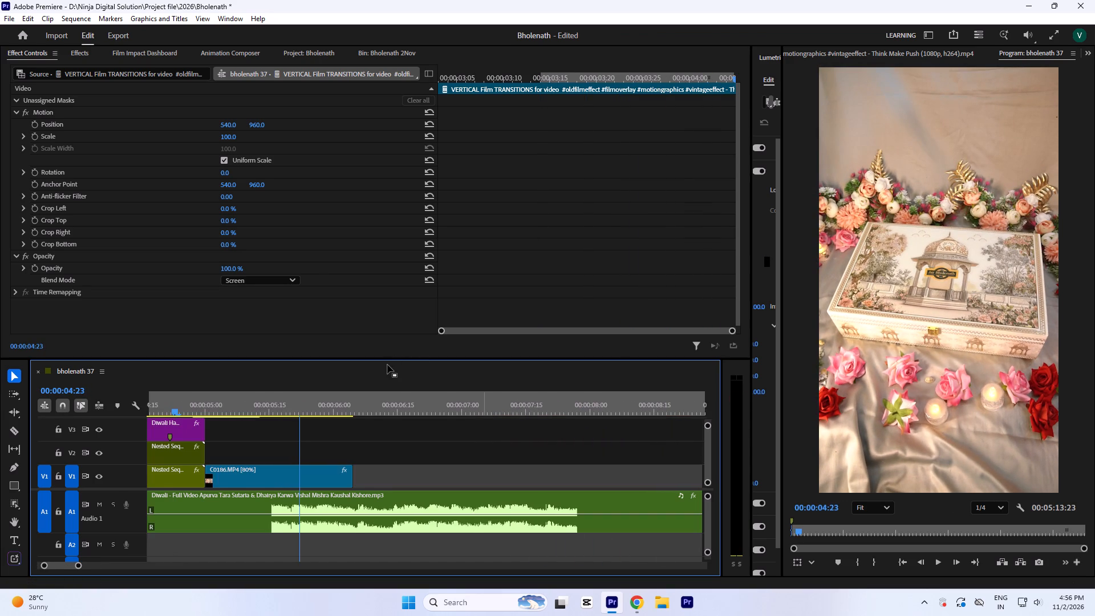
left_click_drag(384, 358, 366, 259)
left_click_drag(265, 363, 394, 379)
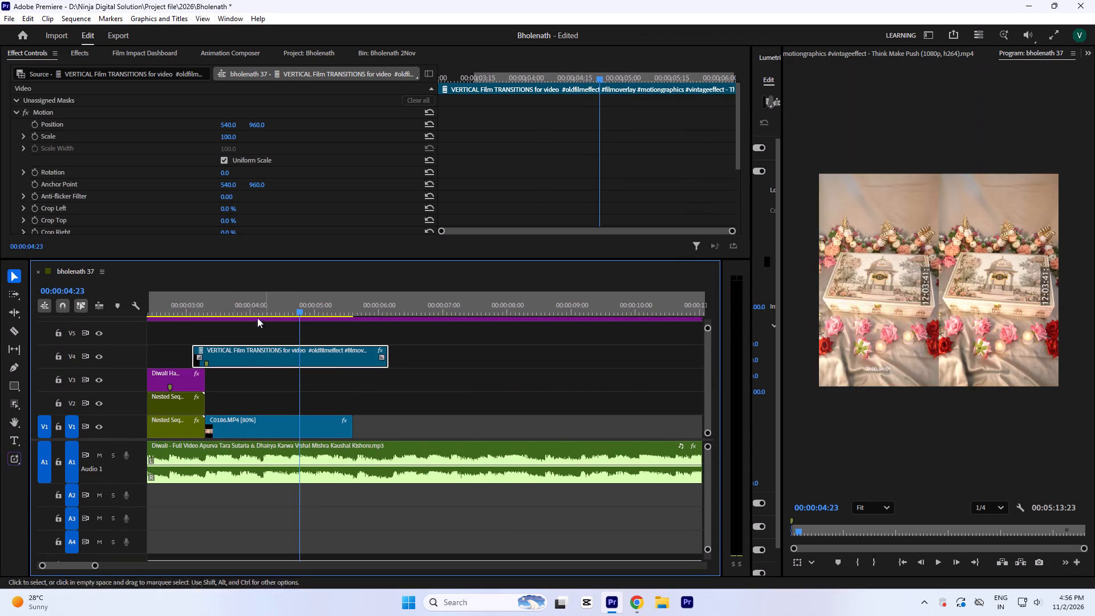
Extend the film-burn clip's end further to about 7:09, checking the burn over C0186 and beyond.
left_click_drag(225, 290, 239, 295)
left_click_drag(258, 304, 263, 322)
key("space")
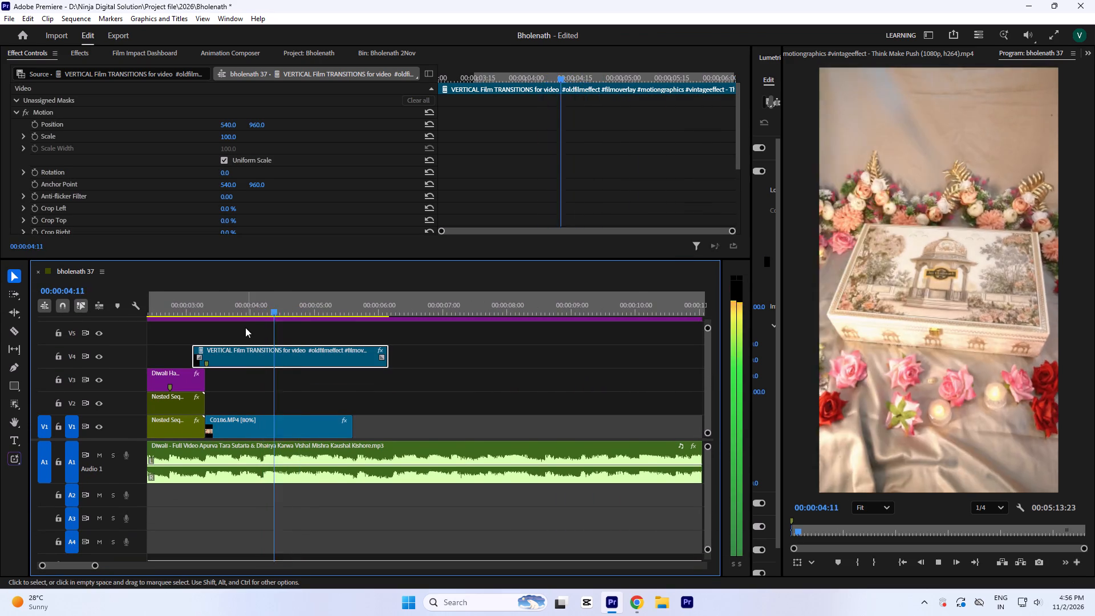
key("space")
left_click_drag(293, 303, 285, 317)
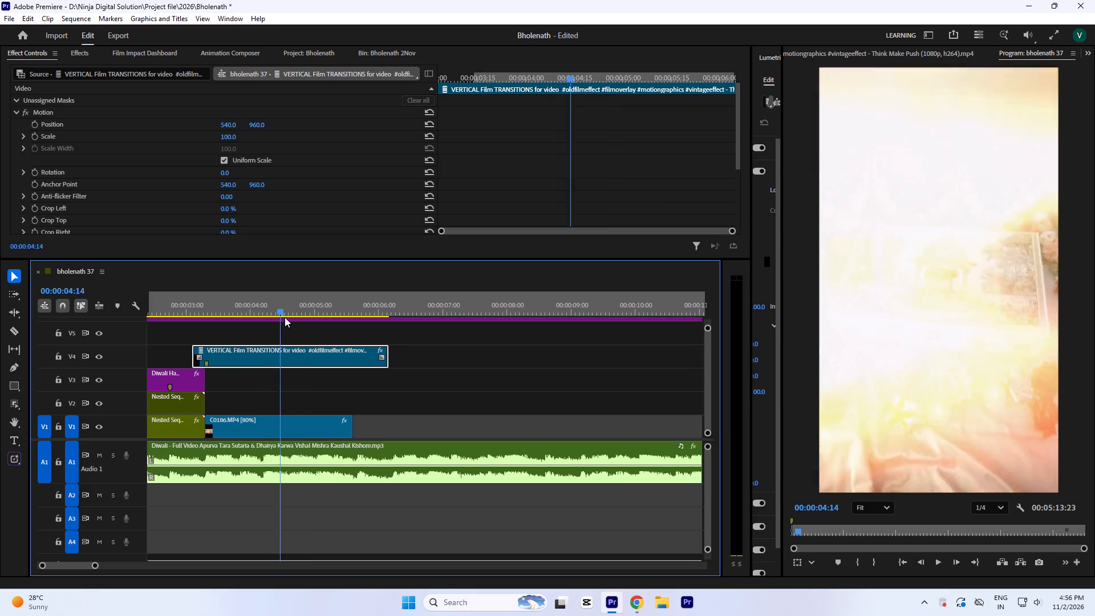
left_click_drag(285, 317, 349, 326)
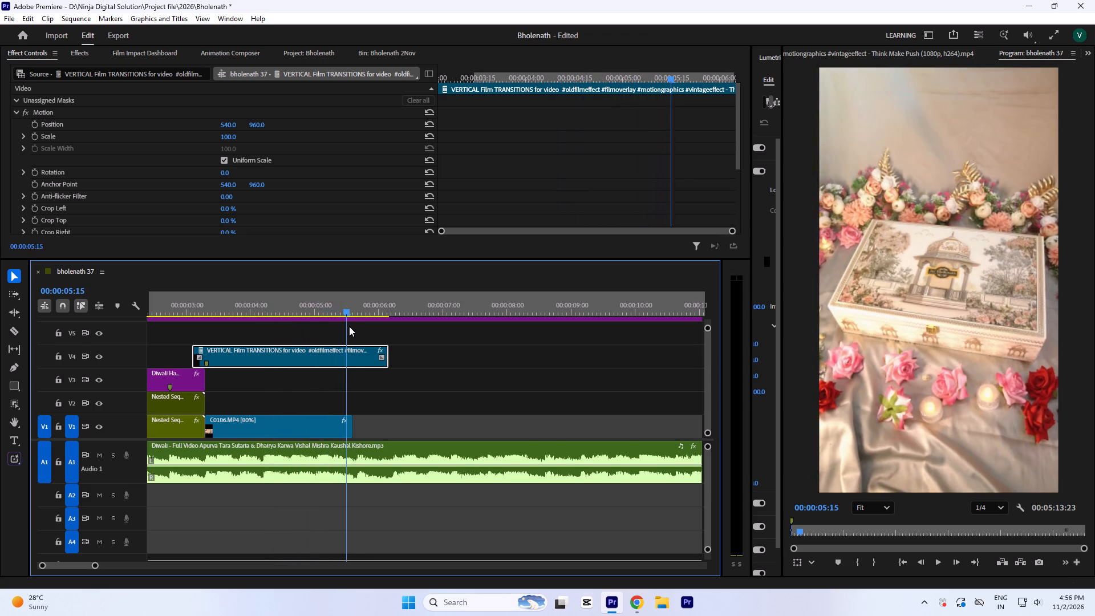
left_click_drag(349, 326, 356, 329)
left_click_drag(392, 358, 489, 360)
key("space")
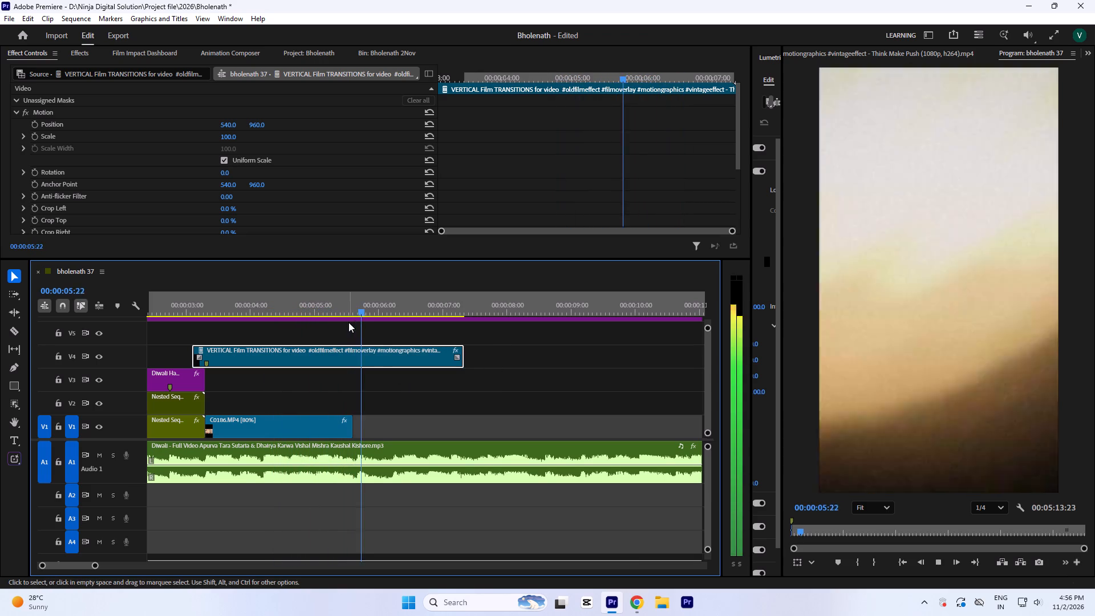
key("space")
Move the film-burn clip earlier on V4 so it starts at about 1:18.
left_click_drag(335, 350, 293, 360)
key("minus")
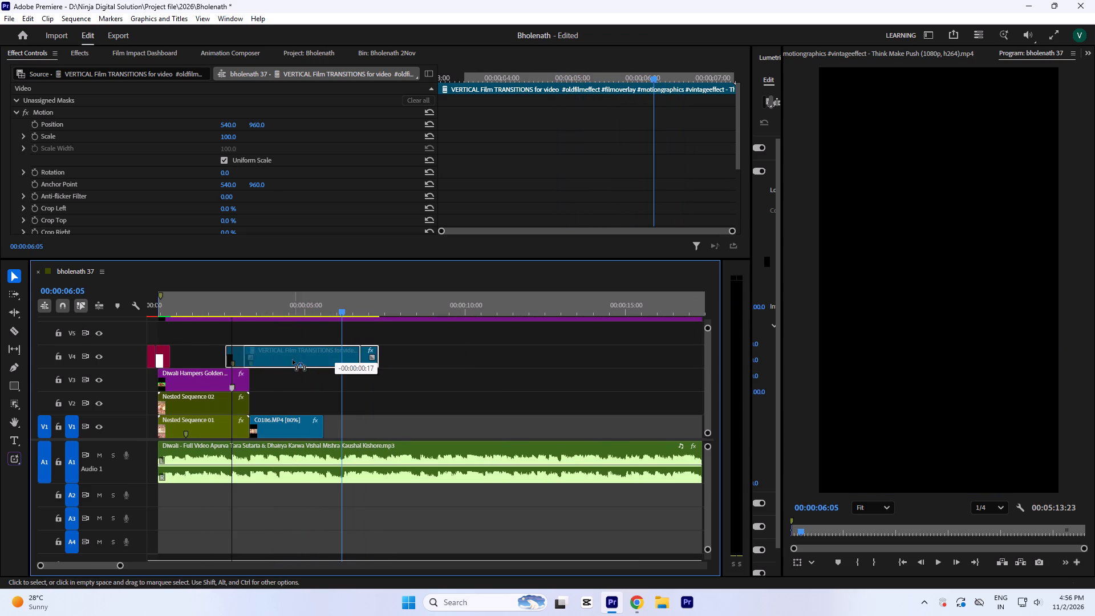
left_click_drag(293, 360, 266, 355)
Play the shifted film burn repeatedly from before its start through the cut into C0186.
left_click_drag(236, 305, 243, 306)
key("space")
key("space")
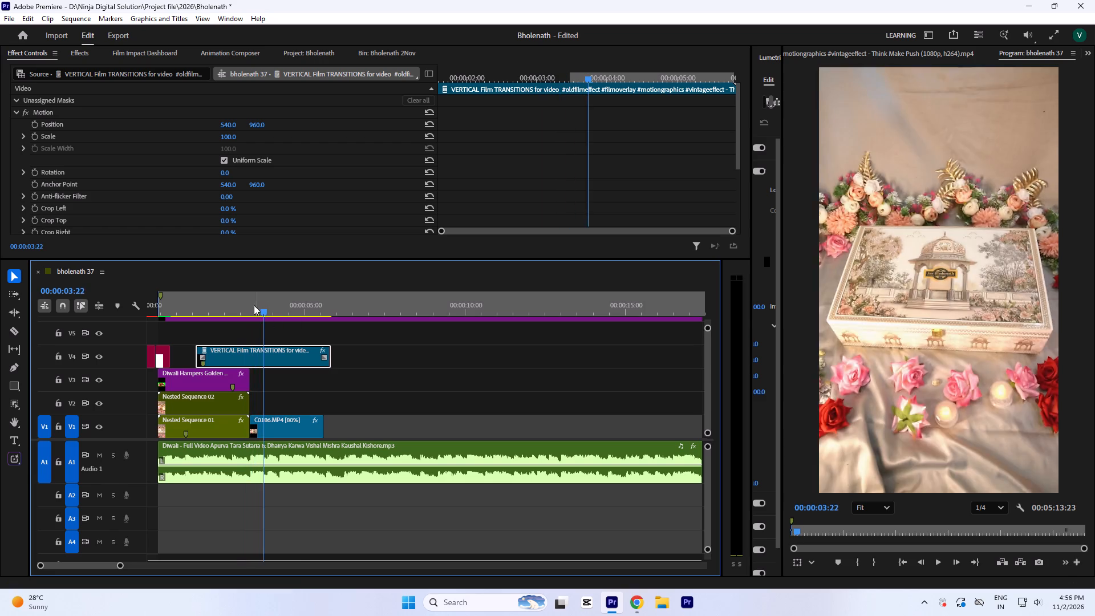
left_click(253, 305)
key("space")
left_click_drag(214, 302, 207, 311)
key("space")
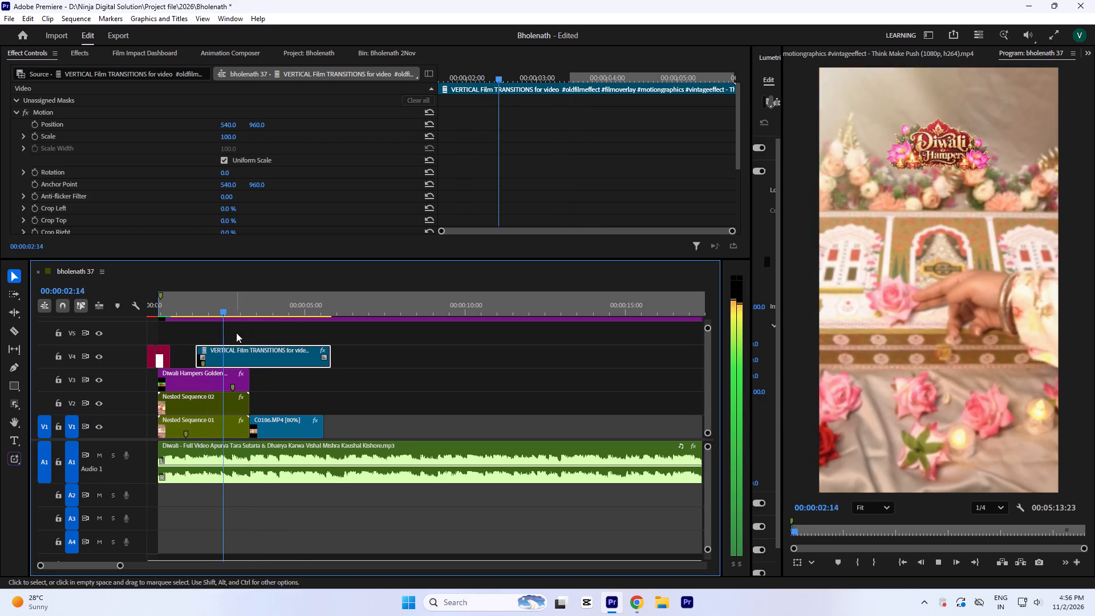
key("space")
key("equal")
left_click(244, 301)
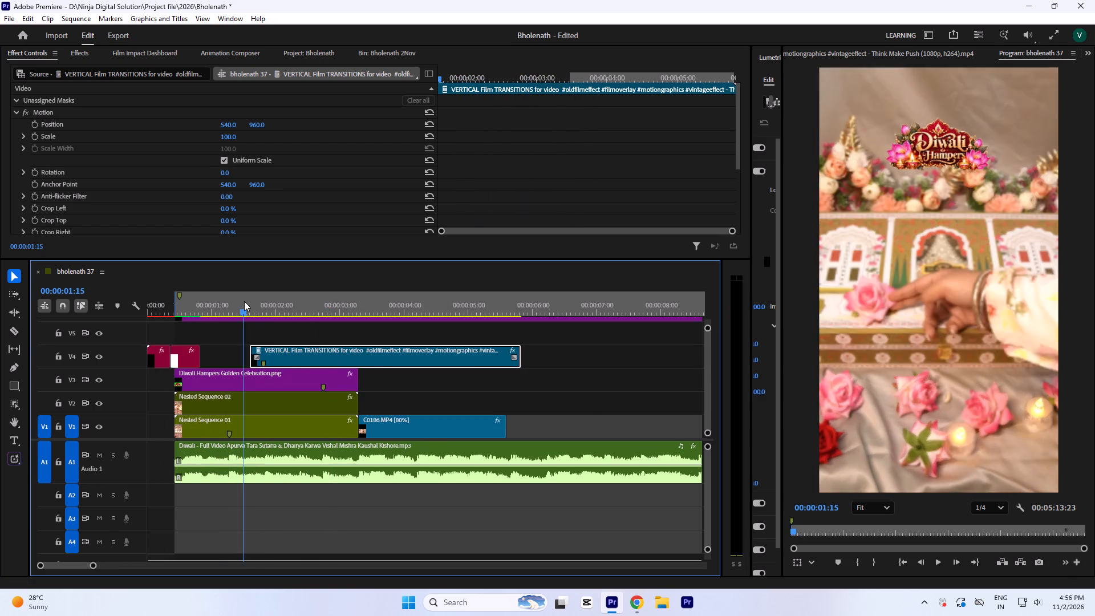
key("space")
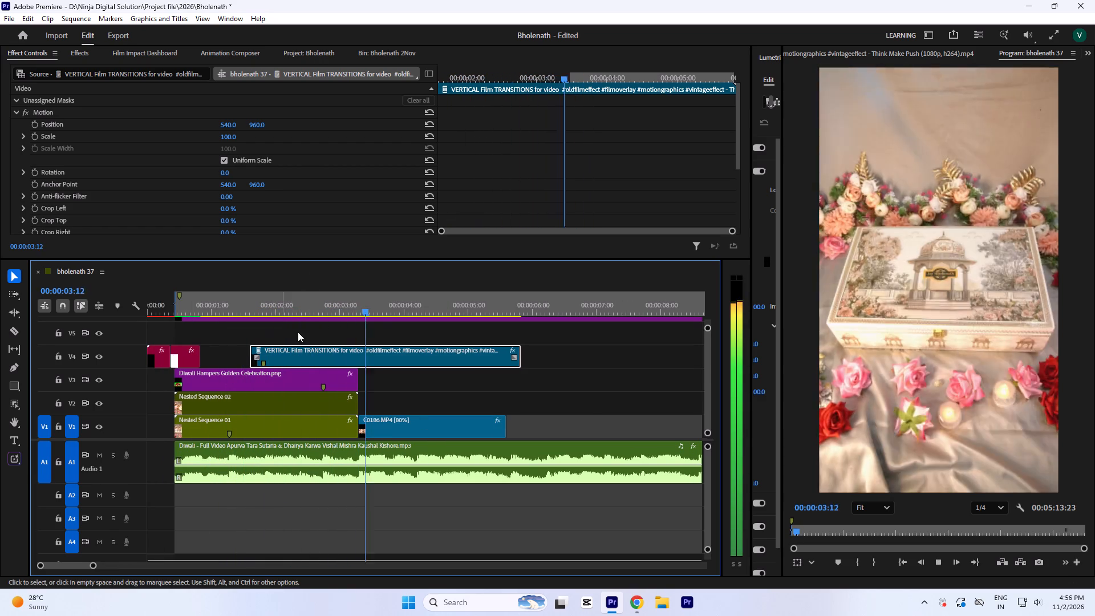
key("space")
left_click(331, 298)
key("space")
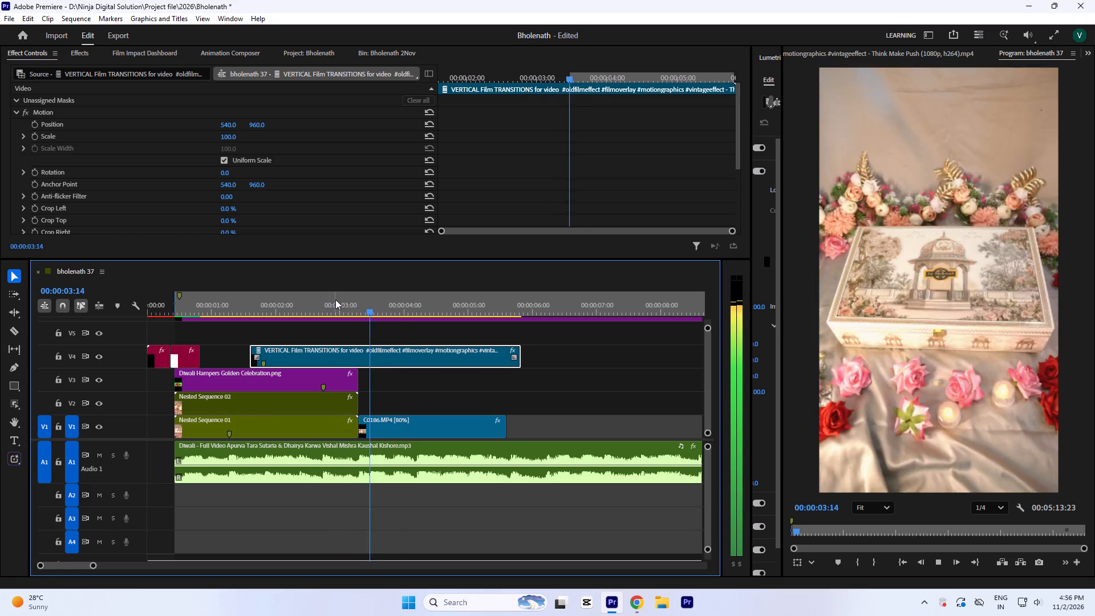
key("space")
Set the film-burn clip's speed to 50%.
key("ctrl+r")
type("50")
key("Return")
Play the slowed film burn over the opening and the cut into C0186 to check its timing.
left_click(332, 301)
key("space")
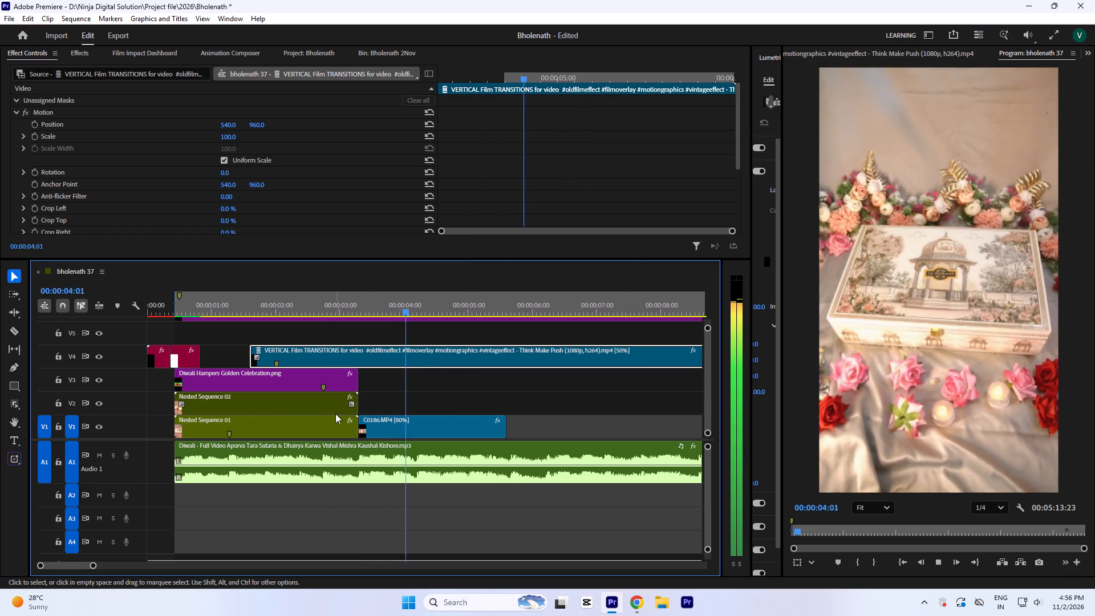
key("space")
left_click(336, 300)
key("space")
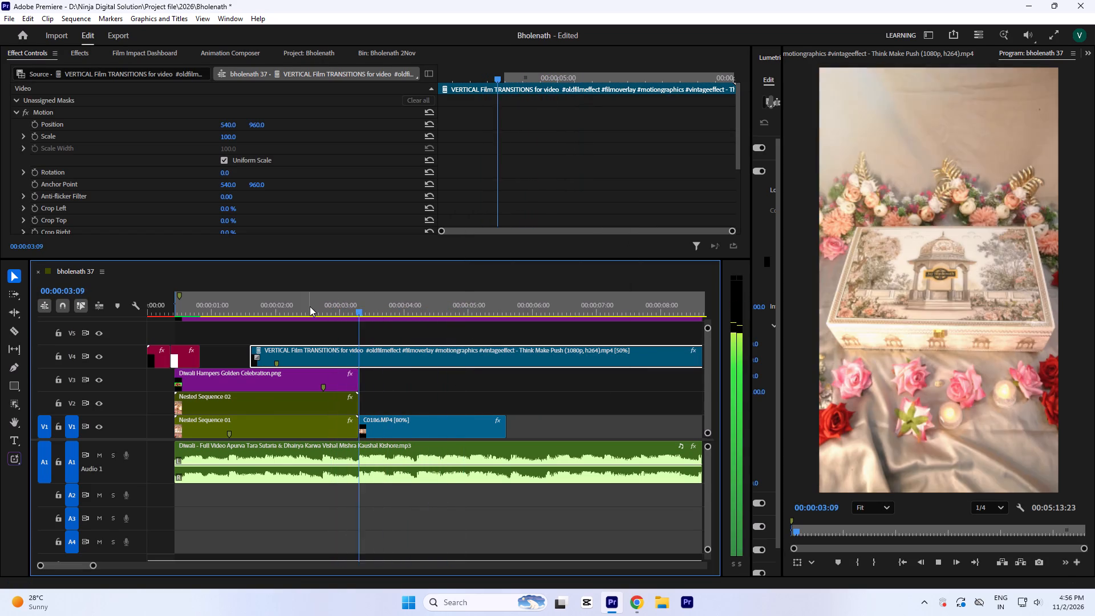
key("space")
key("space")
left_click(287, 303)
key("space")
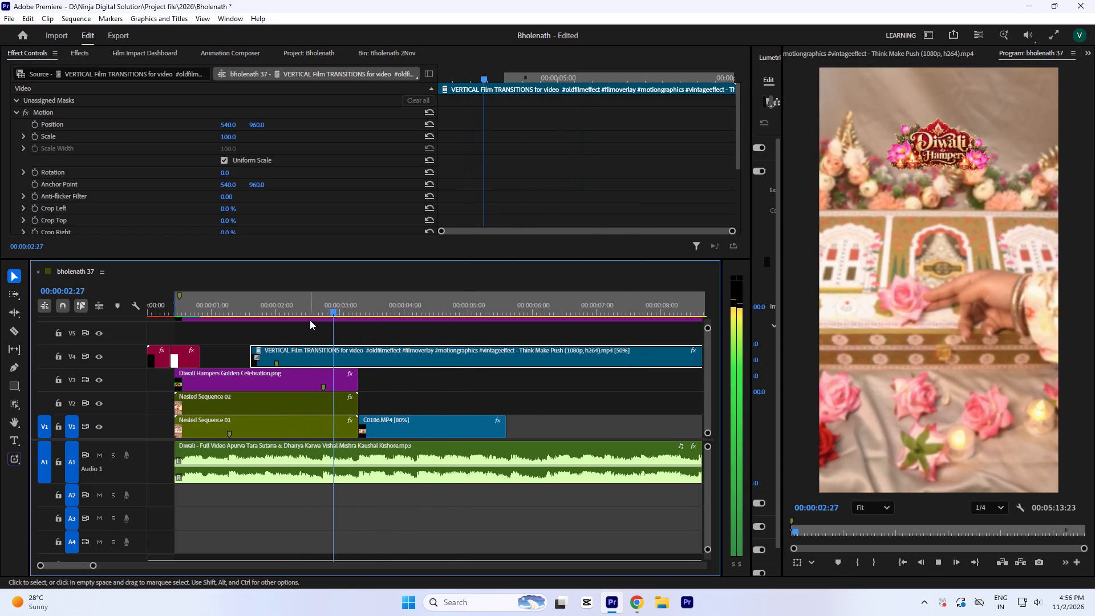
key("space")
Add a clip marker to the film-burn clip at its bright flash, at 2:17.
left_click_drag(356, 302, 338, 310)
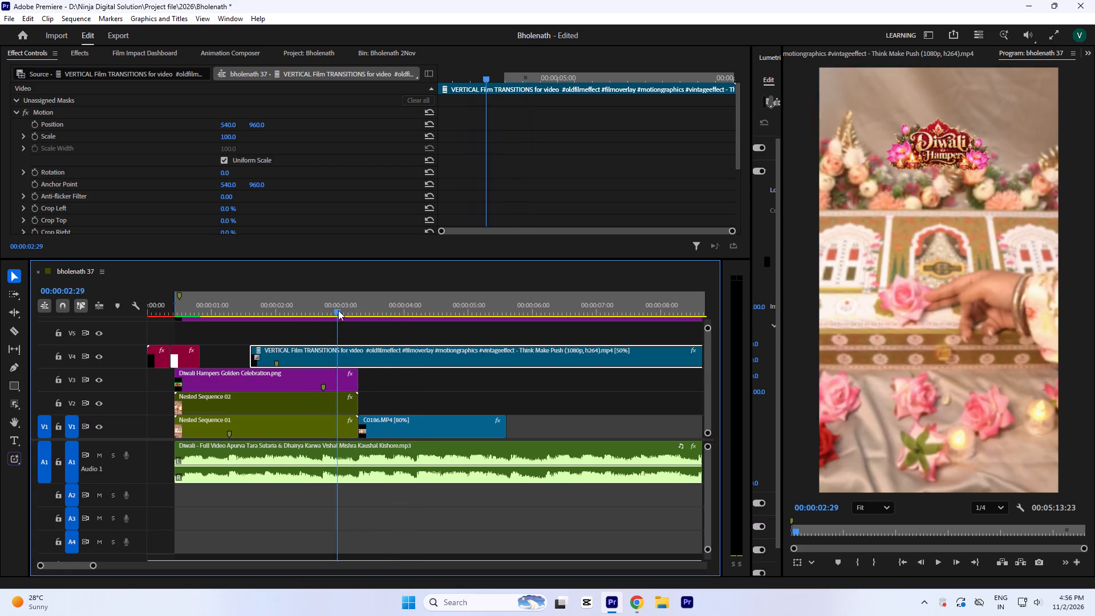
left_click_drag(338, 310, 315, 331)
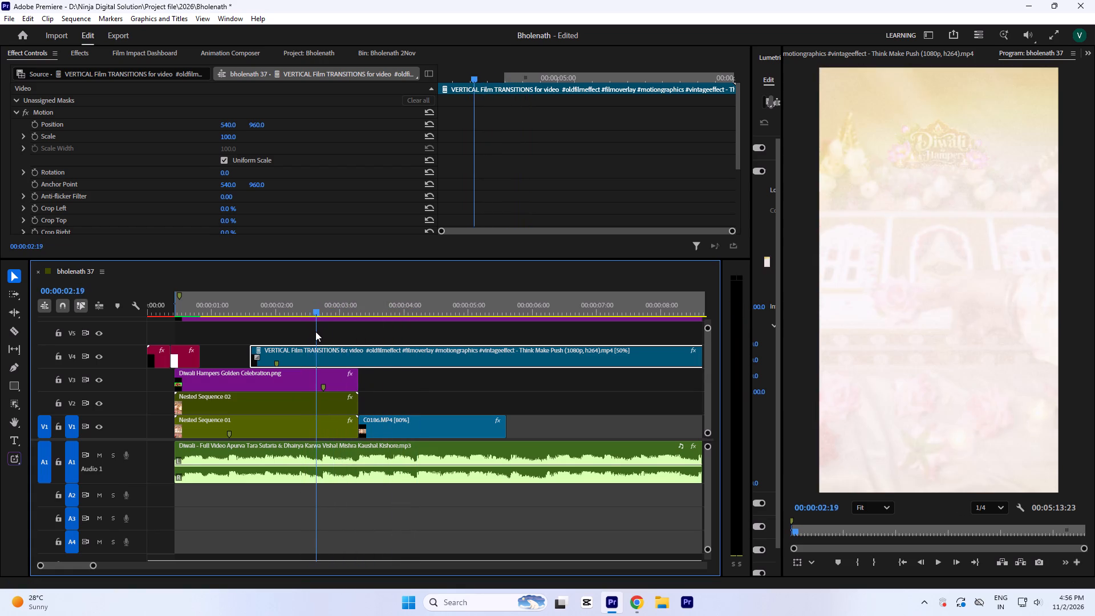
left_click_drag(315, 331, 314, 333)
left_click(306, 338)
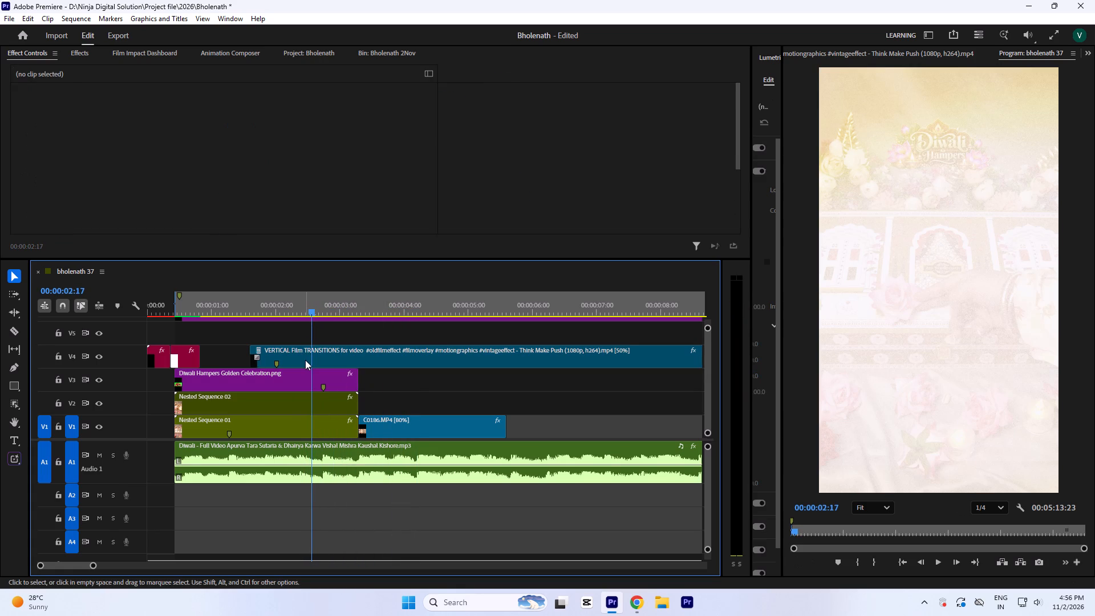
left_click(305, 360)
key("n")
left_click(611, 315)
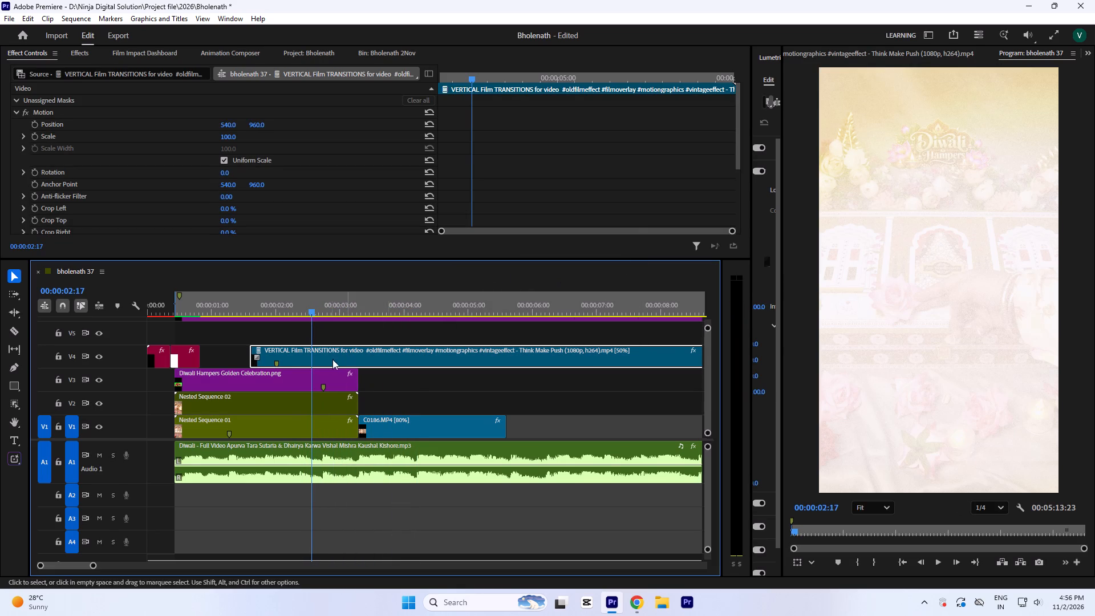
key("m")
Move the film-burn clip along V4 so its second marker lines up with the cut into C0186.
left_click_drag(350, 358, 430, 361)
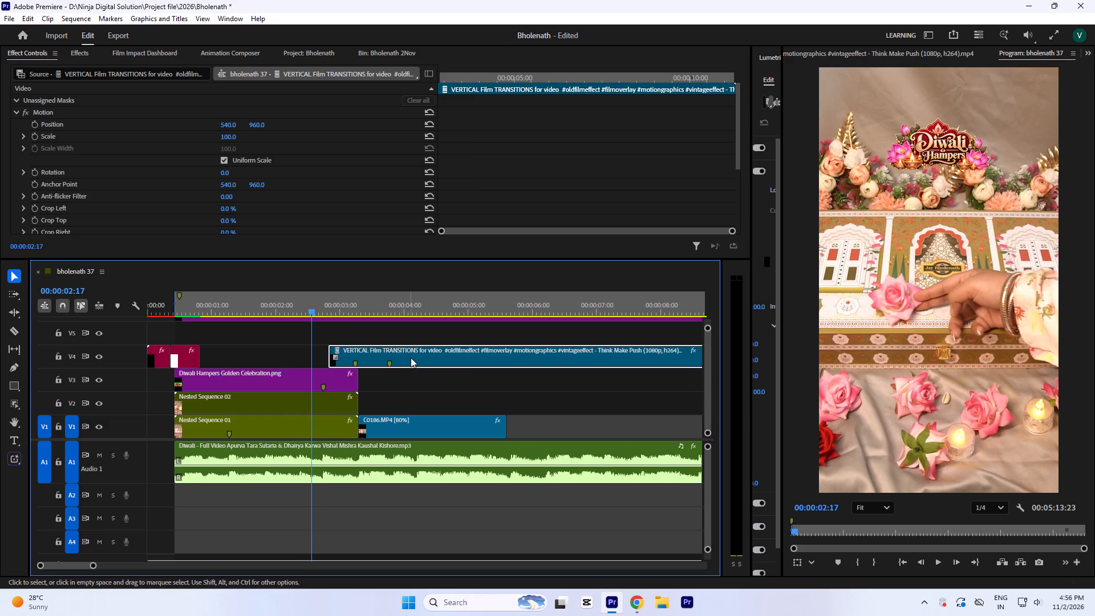
left_click_drag(412, 358, 382, 358)
left_click(356, 311)
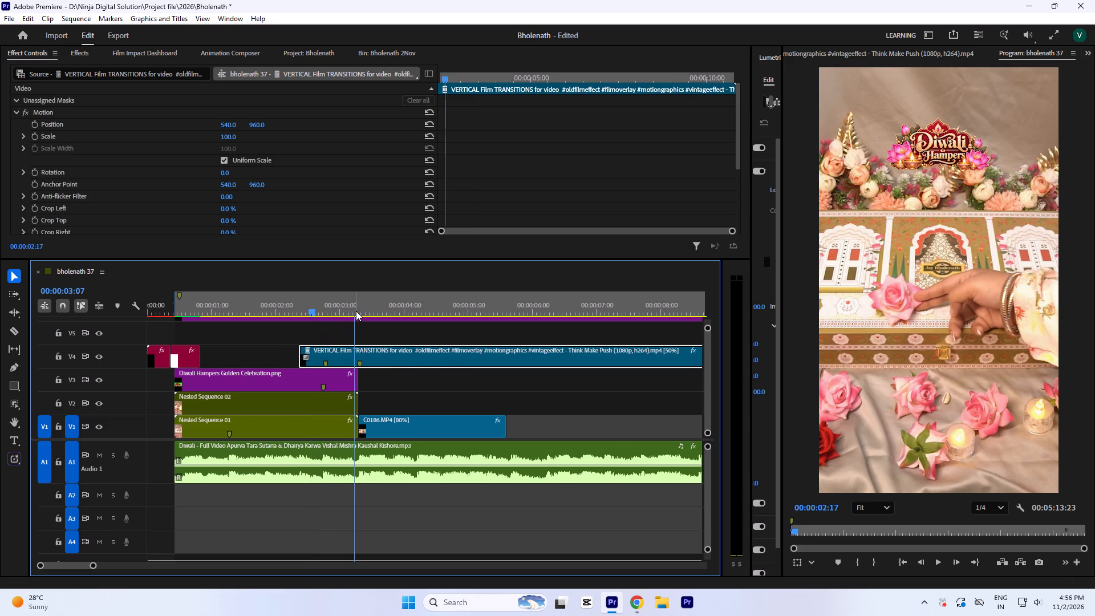
key("equal")
key("equal")
key("equal")
left_click(461, 301)
key("minus")
key("minus")
key("equal")
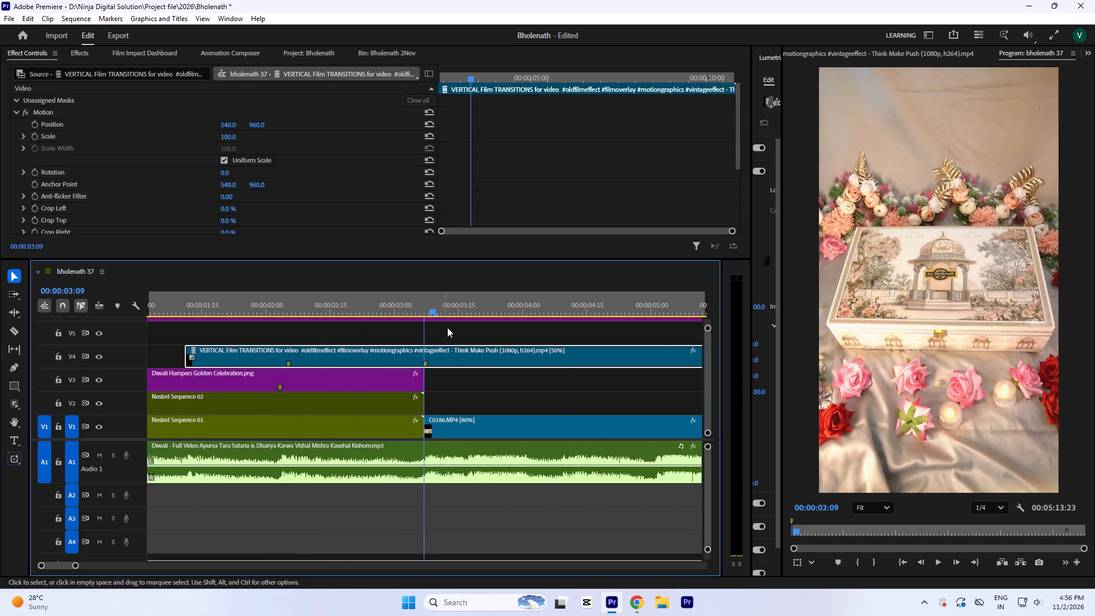
key("equal")
Replace the film-burn clip's marker at the cut with a new clip marker at the flash's brightest frame, at 3:10.
left_click_drag(432, 302, 452, 333)
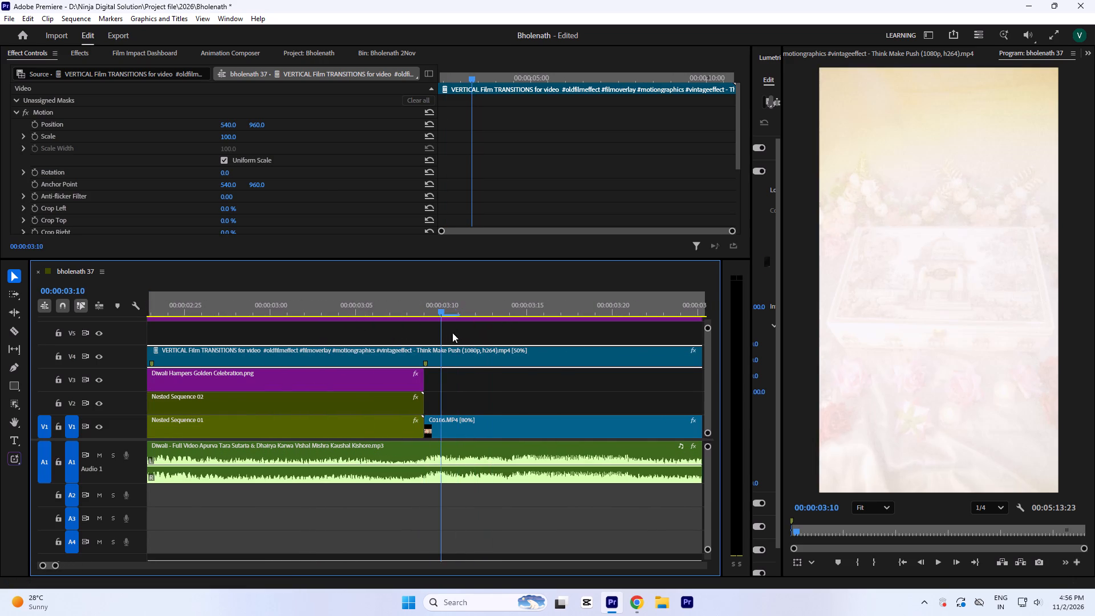
left_click_drag(452, 333, 457, 338)
left_click(423, 339)
left_click(443, 360)
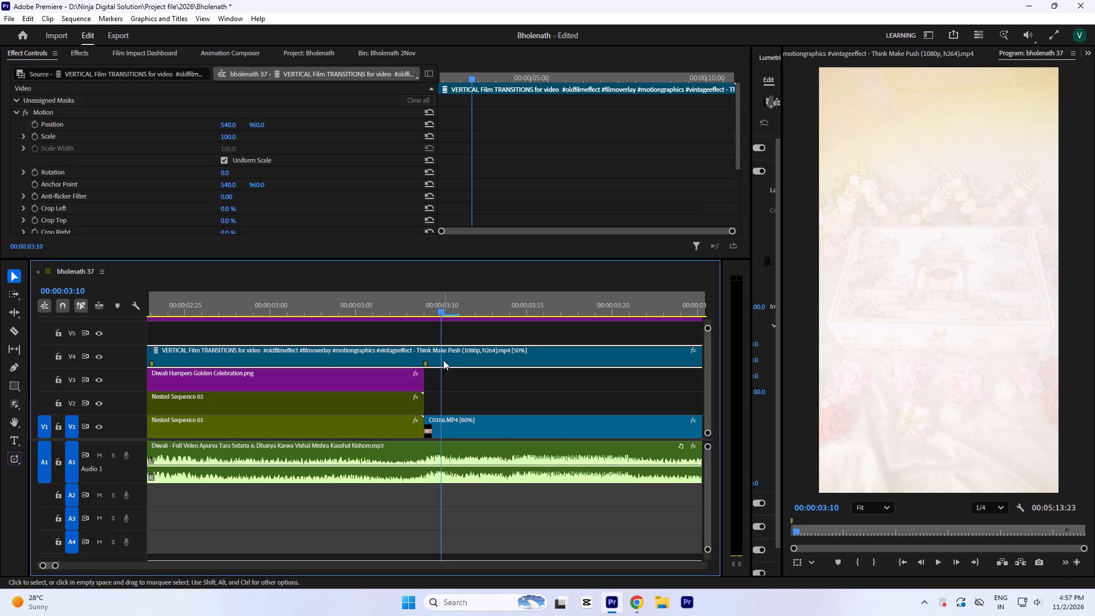
key("m")
left_click(681, 181)
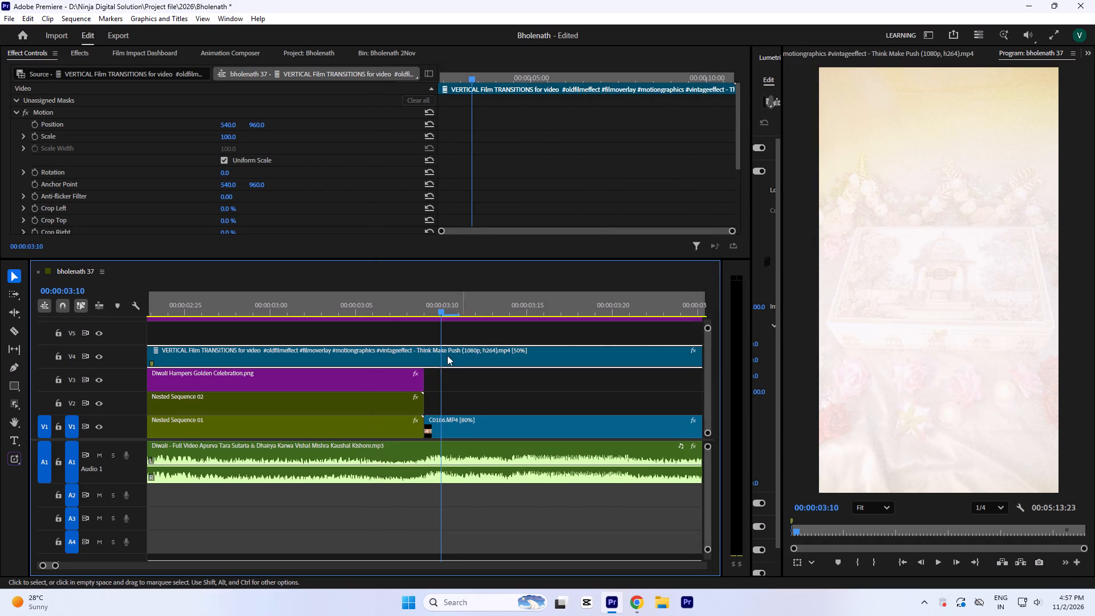
left_click(472, 323)
left_click(464, 352)
key("m")
Nudge the film-burn clip slightly earlier on V4 so its replacement marker sits near the cut into C0186.
left_click_drag(474, 360, 448, 358)
left_click(425, 299)
key("minus")
key("minus")
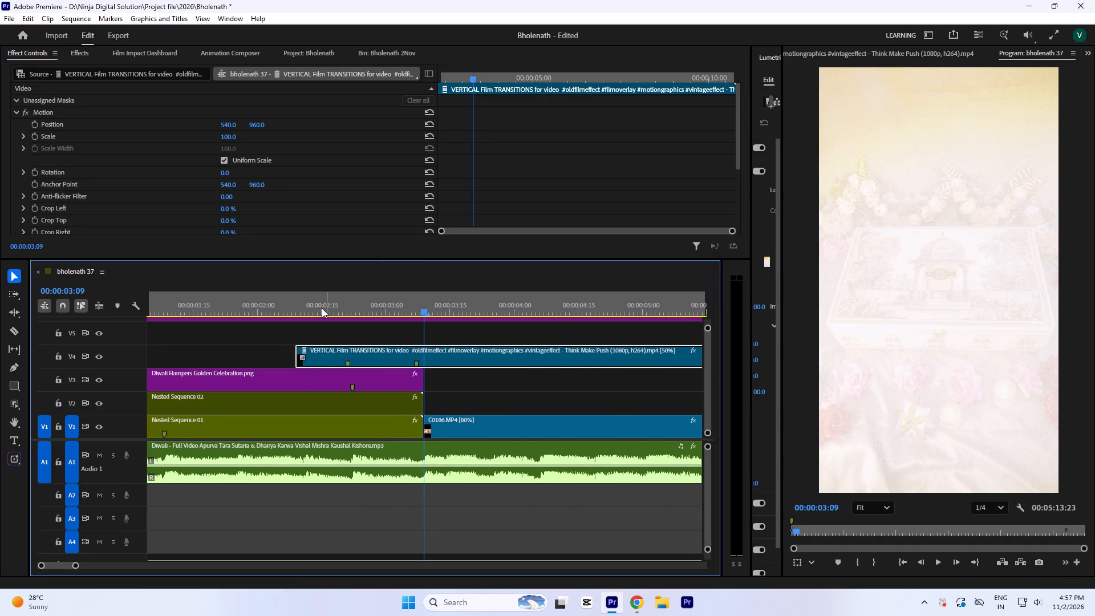
Trim the start of the film-burn clip to 2:25, removing its earlier flash, and play the transition.
left_click(318, 301)
key("minus")
key("space")
key("space")
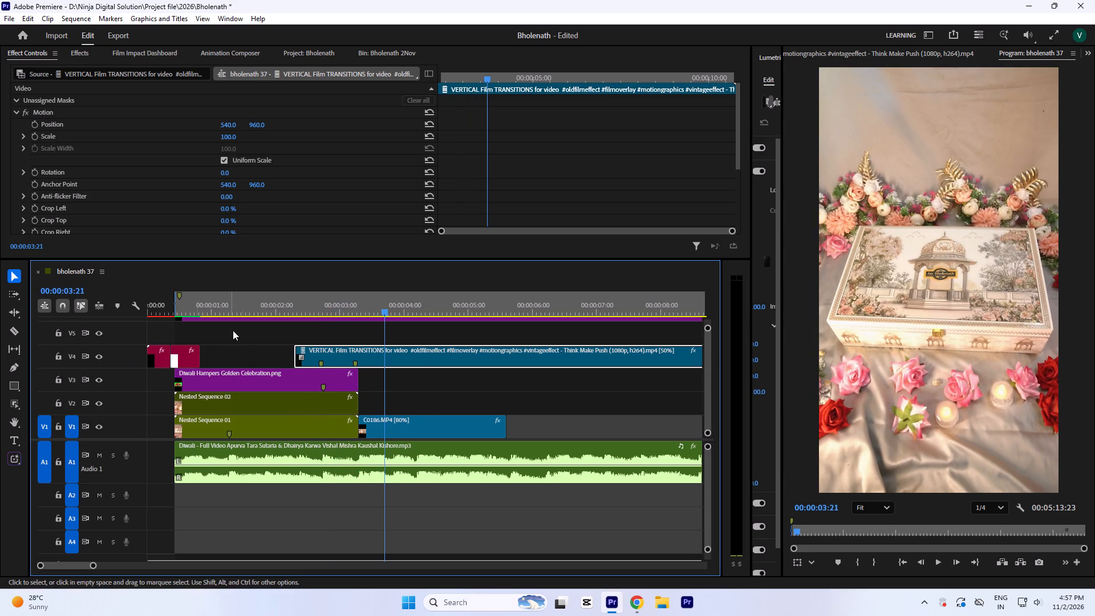
left_click(291, 299)
key("space")
key("space")
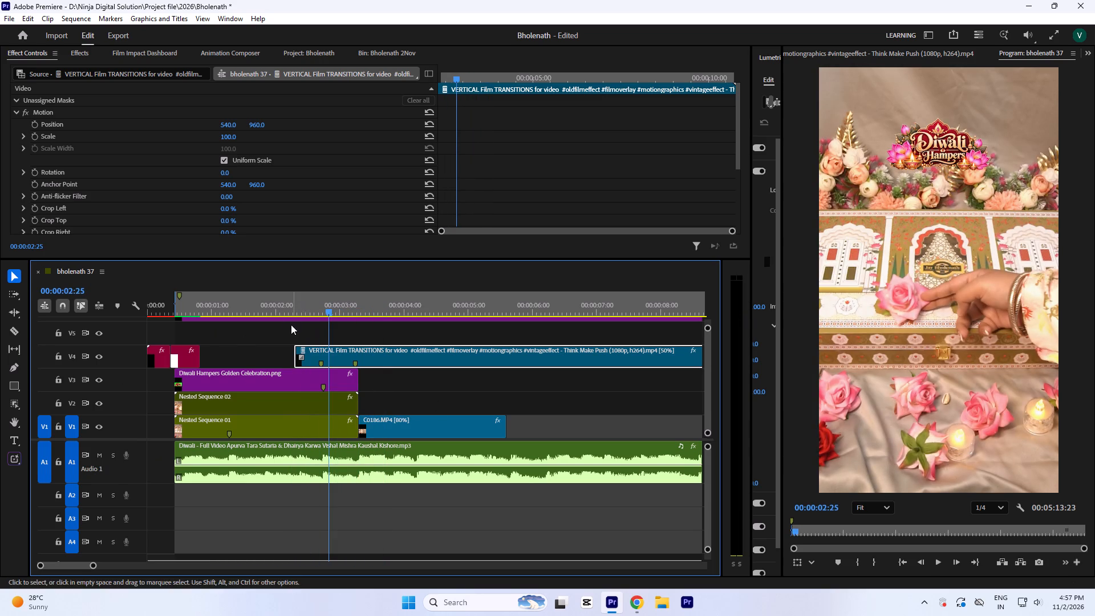
left_click_drag(287, 356, 325, 356)
key("space")
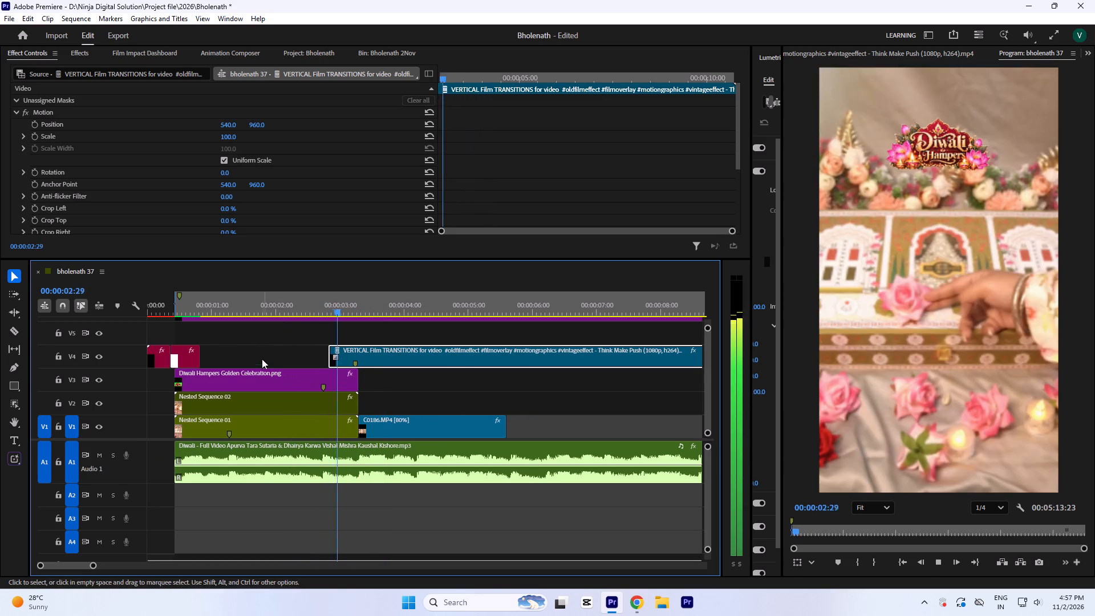
key("space")
left_click(301, 298)
key("space")
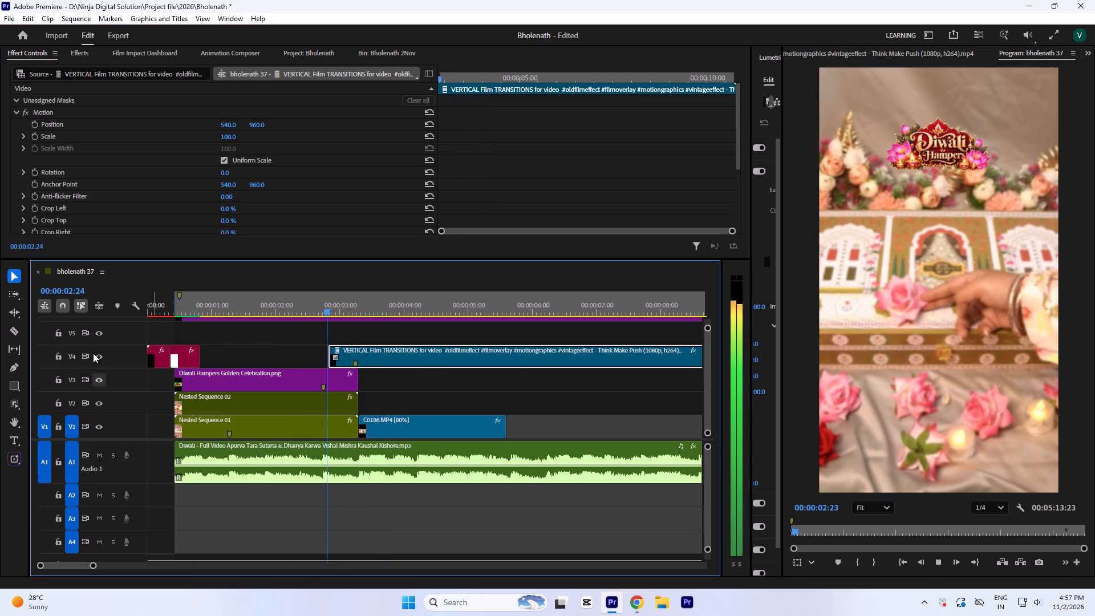
key("space")
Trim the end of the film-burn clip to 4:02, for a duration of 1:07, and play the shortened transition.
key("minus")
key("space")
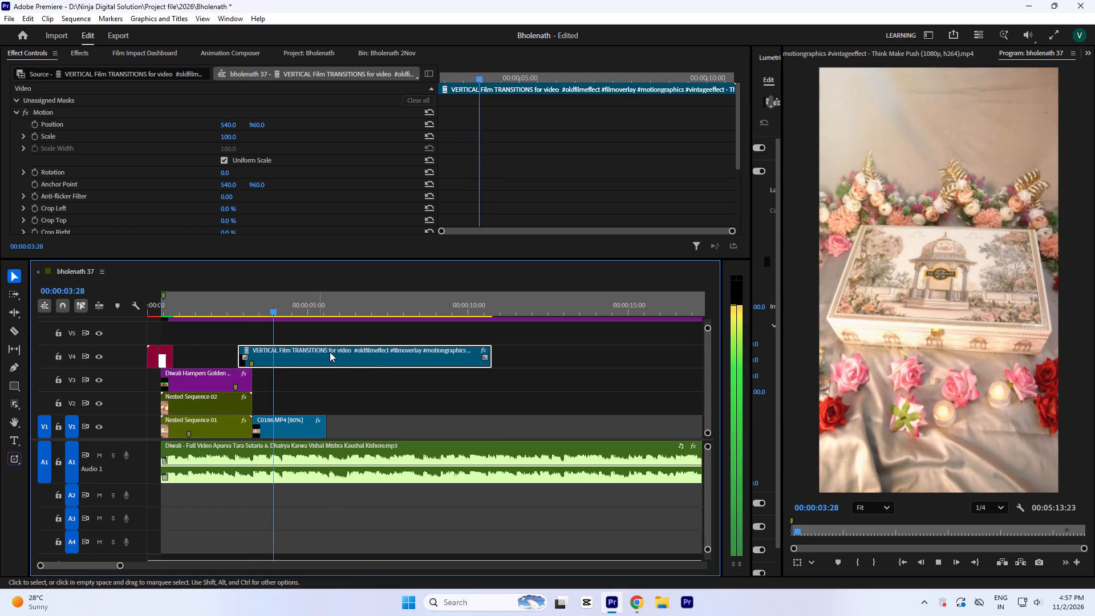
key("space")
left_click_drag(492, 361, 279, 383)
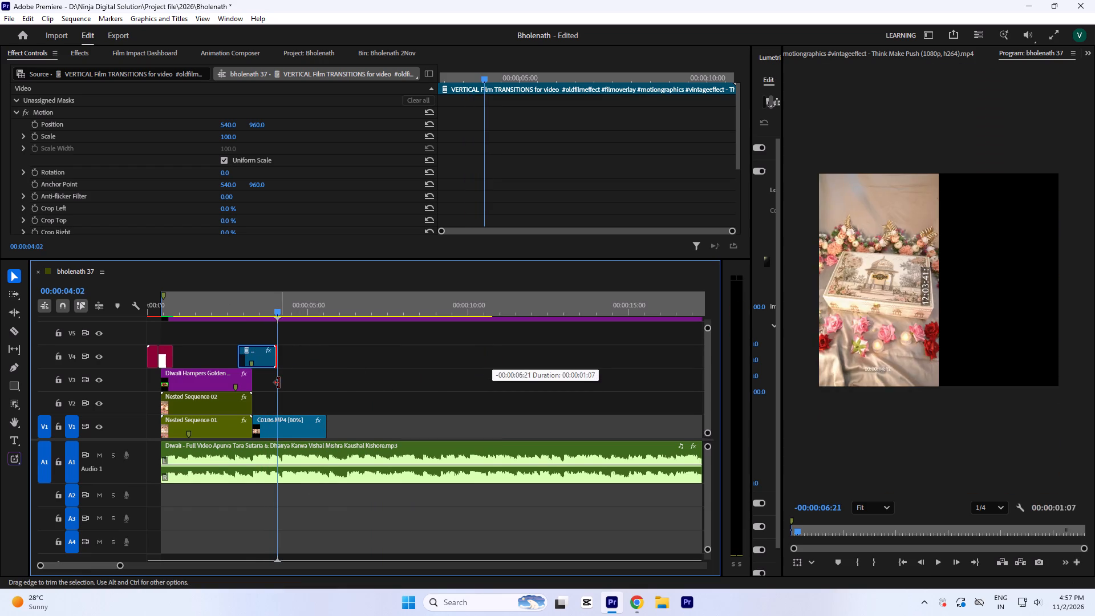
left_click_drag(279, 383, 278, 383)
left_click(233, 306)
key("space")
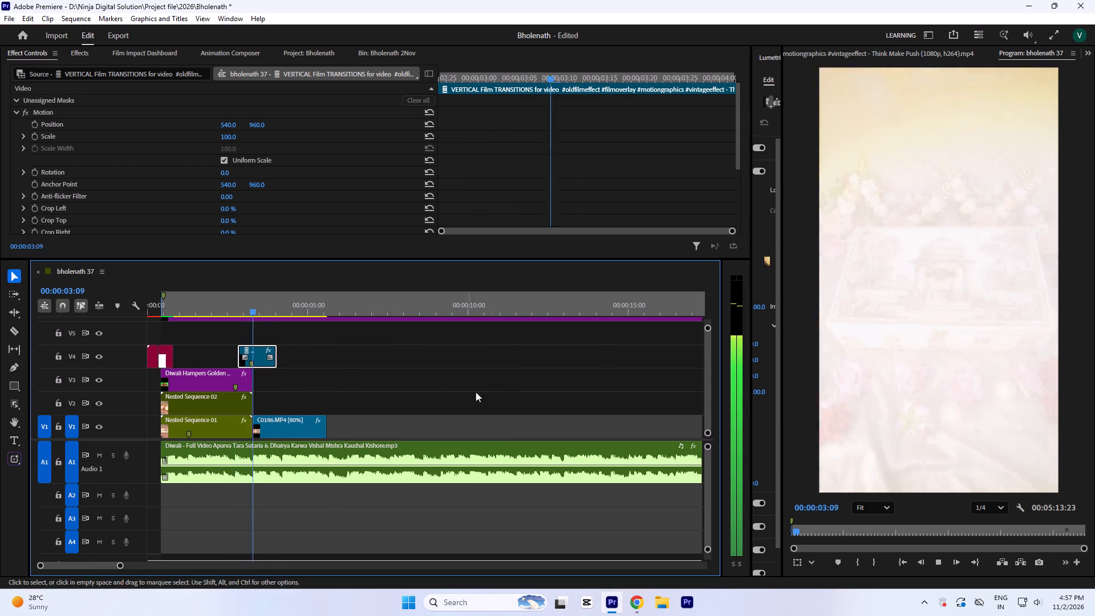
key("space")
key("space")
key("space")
Extend the film-burn clip's end back out to about 8:13 and check the burn over C0186.
left_click_drag(278, 360, 420, 373)
key("space")
key("space")
left_click_drag(303, 305, 291, 314)
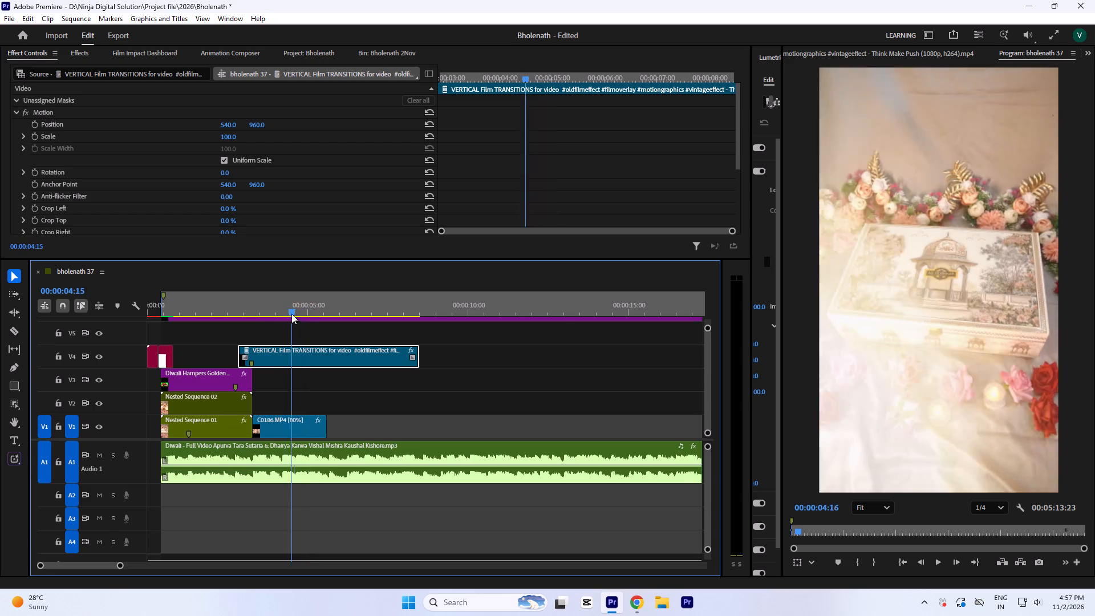
Trim the start of the film-burn clip on V4 to about 3:16, just after the cut into C0186, and play it.
left_click_drag(291, 314, 255, 330)
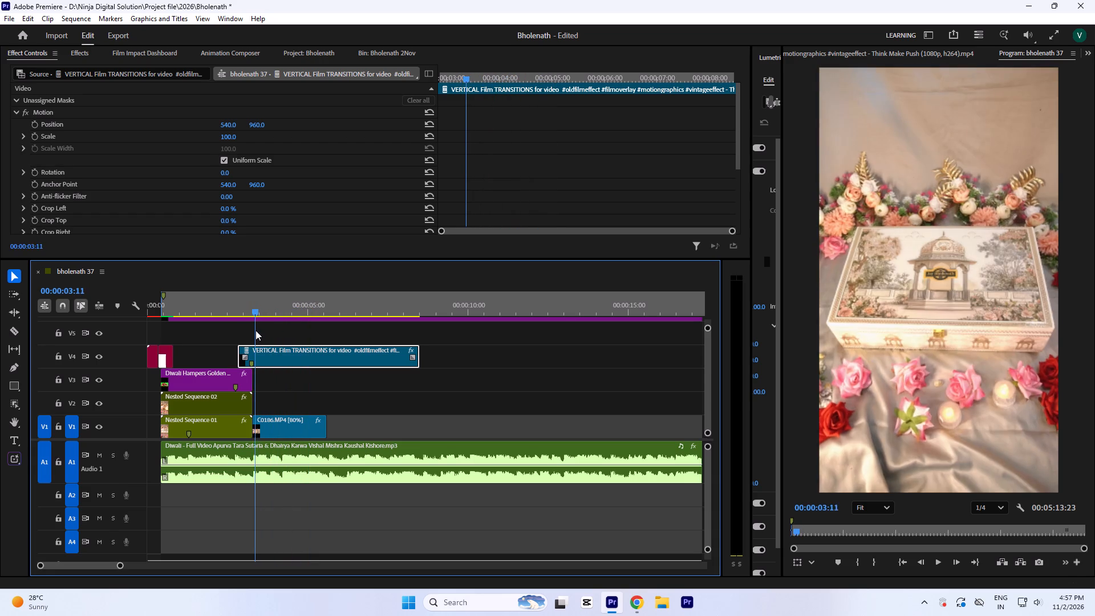
left_click_drag(255, 330, 263, 334)
left_click_drag(234, 359, 261, 360)
key("space")
key("space")
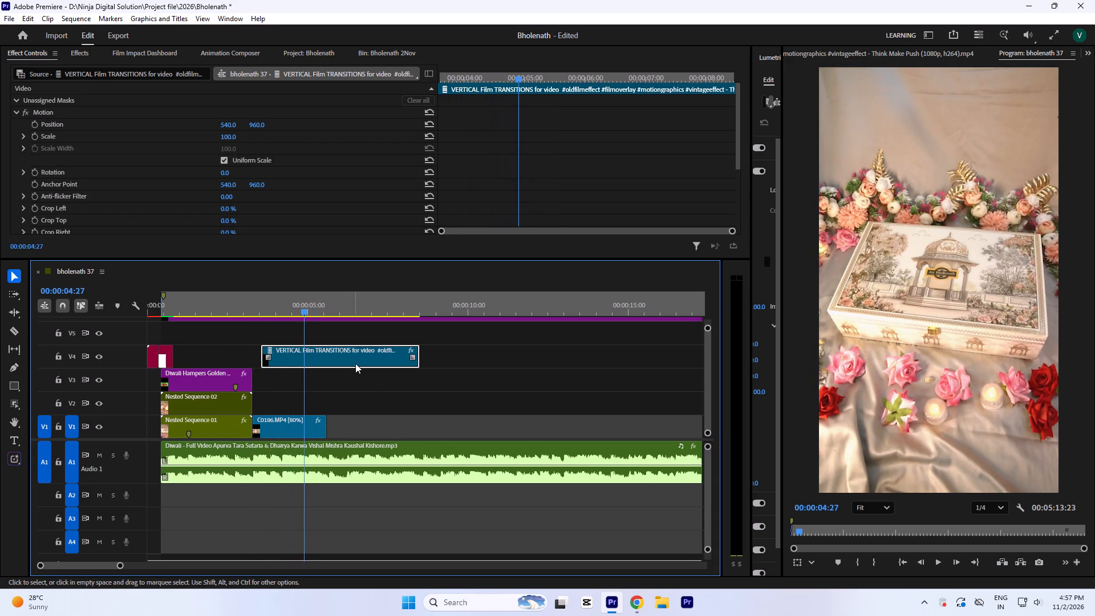
Move the trimmed film-burn clip earlier on V4 so it starts at about 2:21, and play it.
left_click_drag(321, 362, 296, 362)
left_click(234, 304)
key("space")
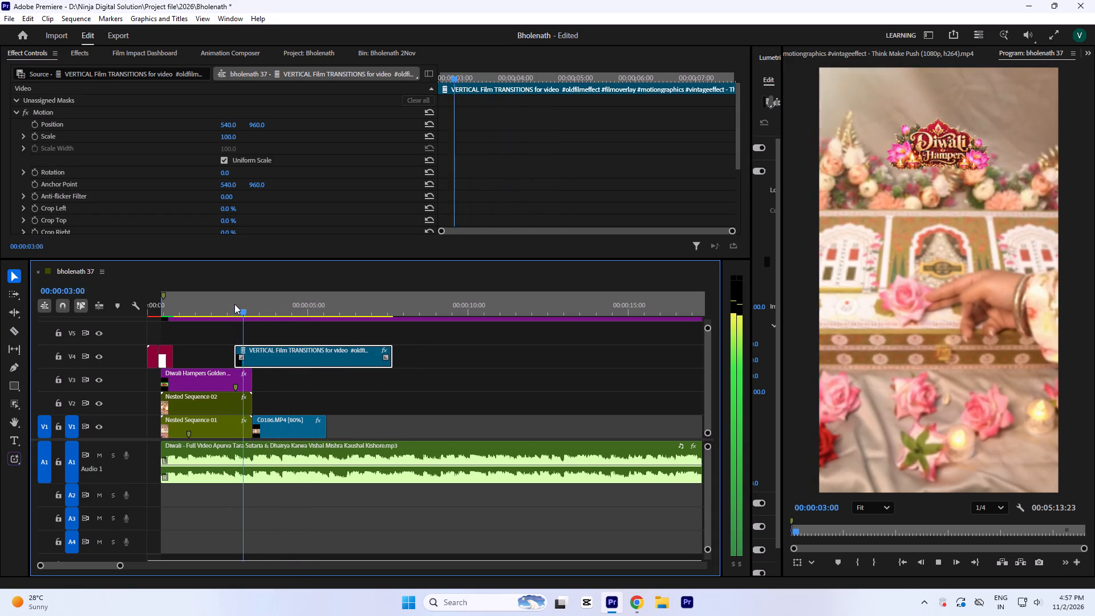
key("space")
Shift the film-burn clip earlier to start at about 2:14, putting its bright burn near the cut into C0186, and play the transition.
left_click_drag(238, 306, 251, 318)
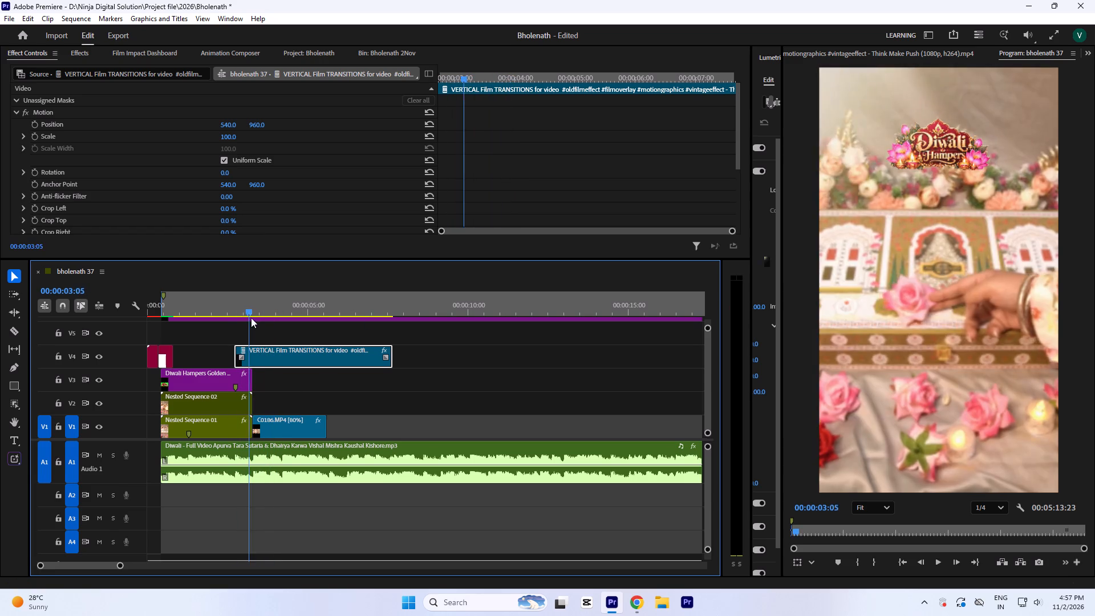
left_click_drag(251, 318, 267, 327)
key("equal")
key("equal")
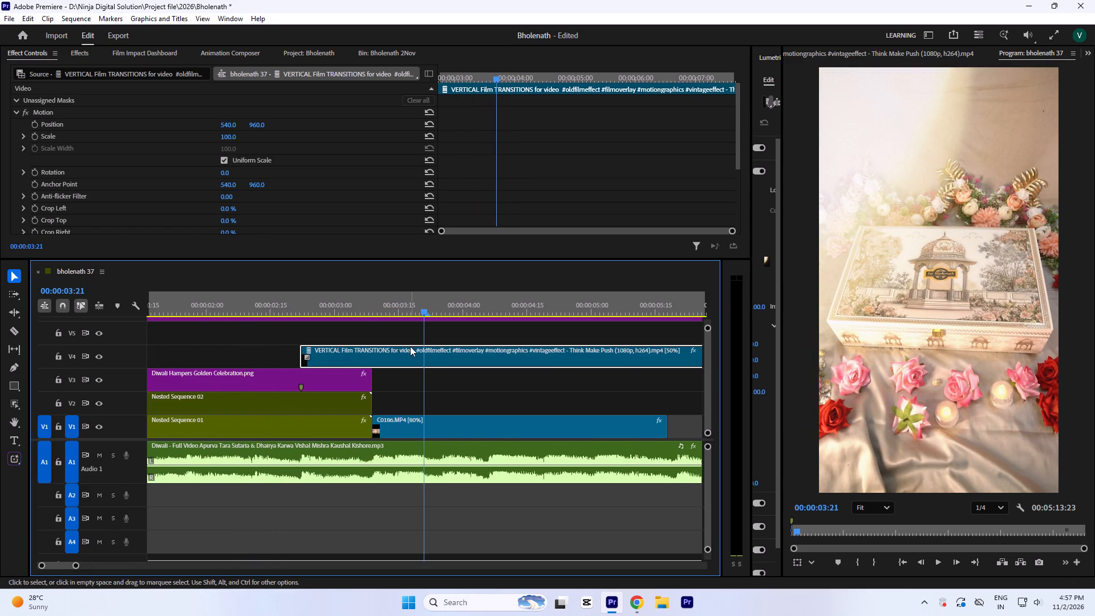
left_click_drag(420, 353, 384, 355)
left_click_drag(383, 291, 378, 301)
left_click(378, 301)
left_click_drag(377, 304, 376, 306)
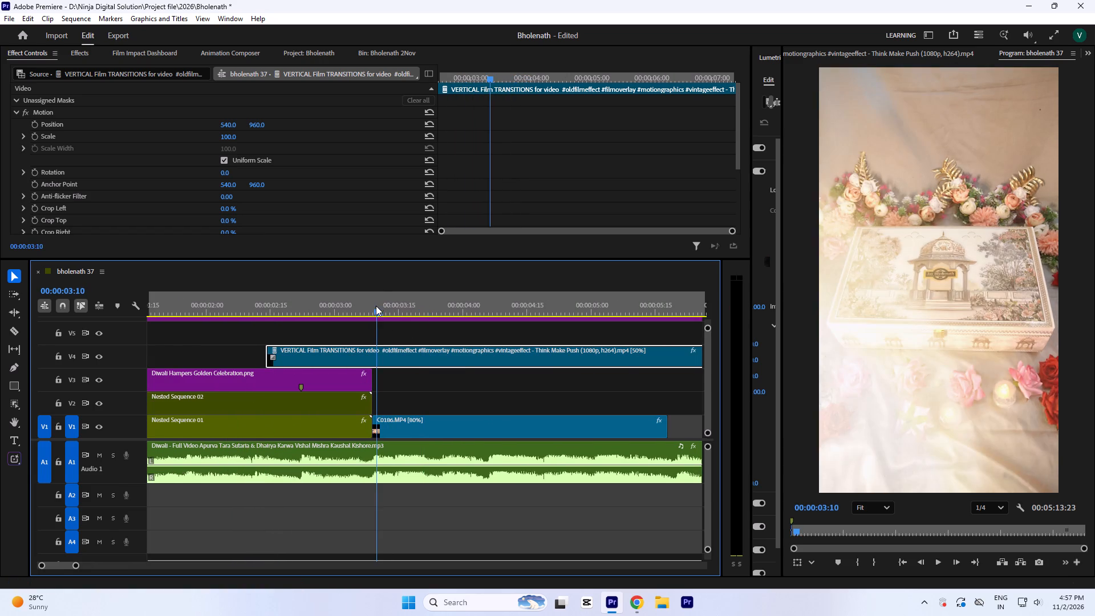
left_click_drag(376, 306, 261, 333)
key("minus")
key("space")
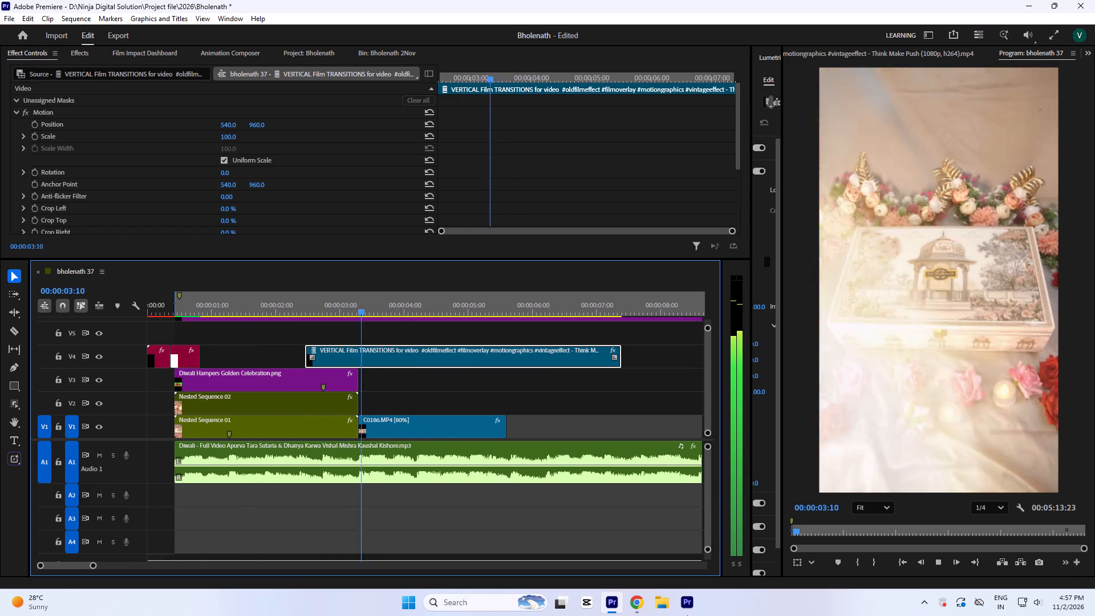
key("space")
left_click(282, 302)
key("space")
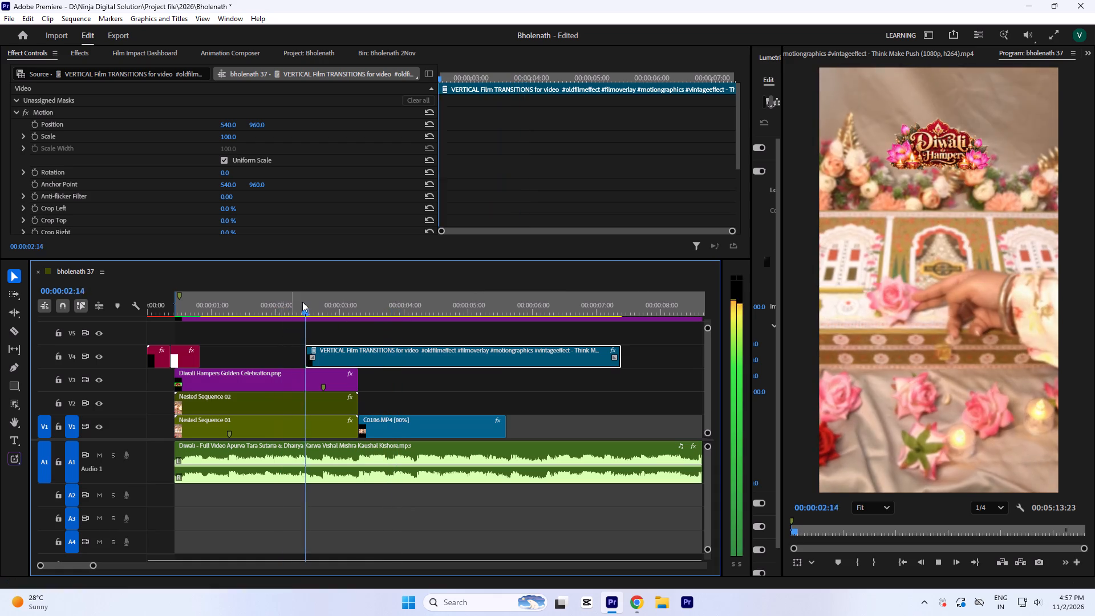
key("space")
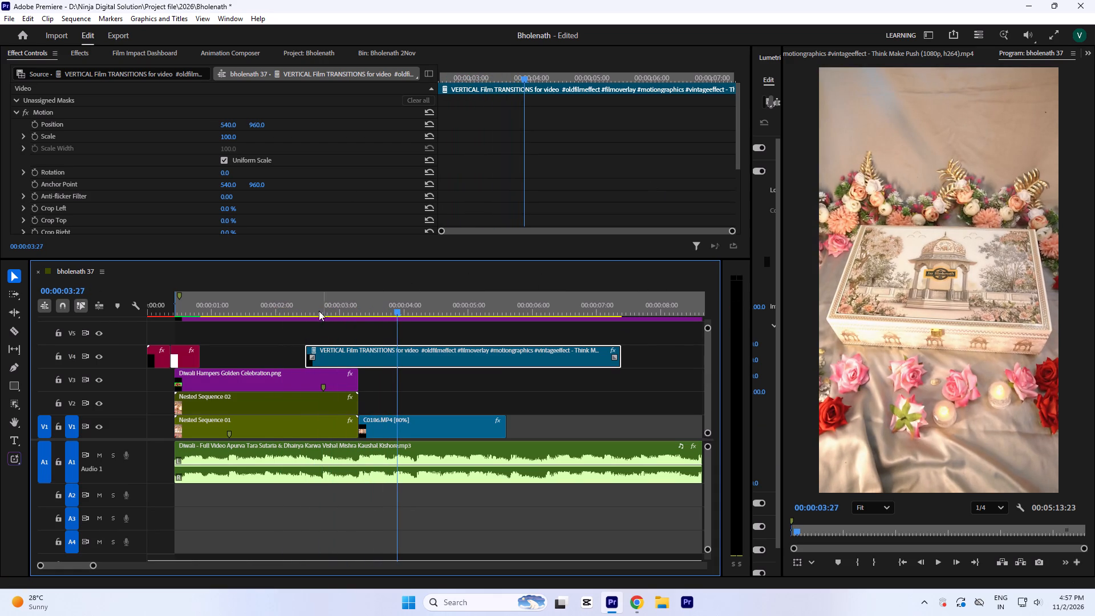
Nudge the film-burn clip a couple of frames earlier to start at about 2:12, and play the transition into C0186.
left_click_drag(301, 314, 370, 333)
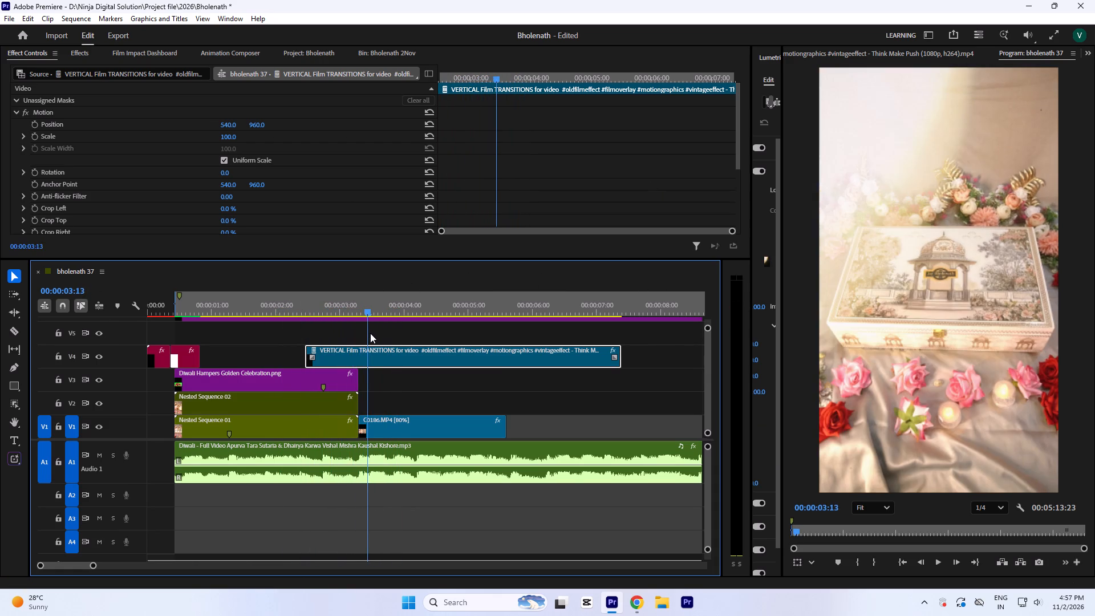
left_click_drag(370, 333, 363, 339)
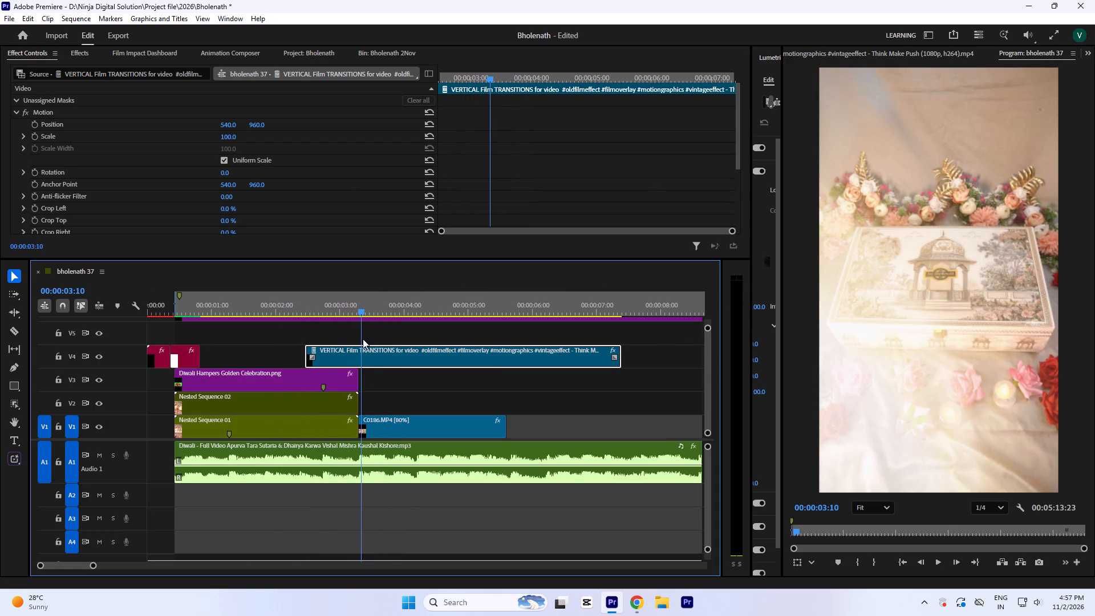
left_click_drag(363, 339, 363, 339)
key("equal")
key("equal")
left_click_drag(478, 362, 463, 363)
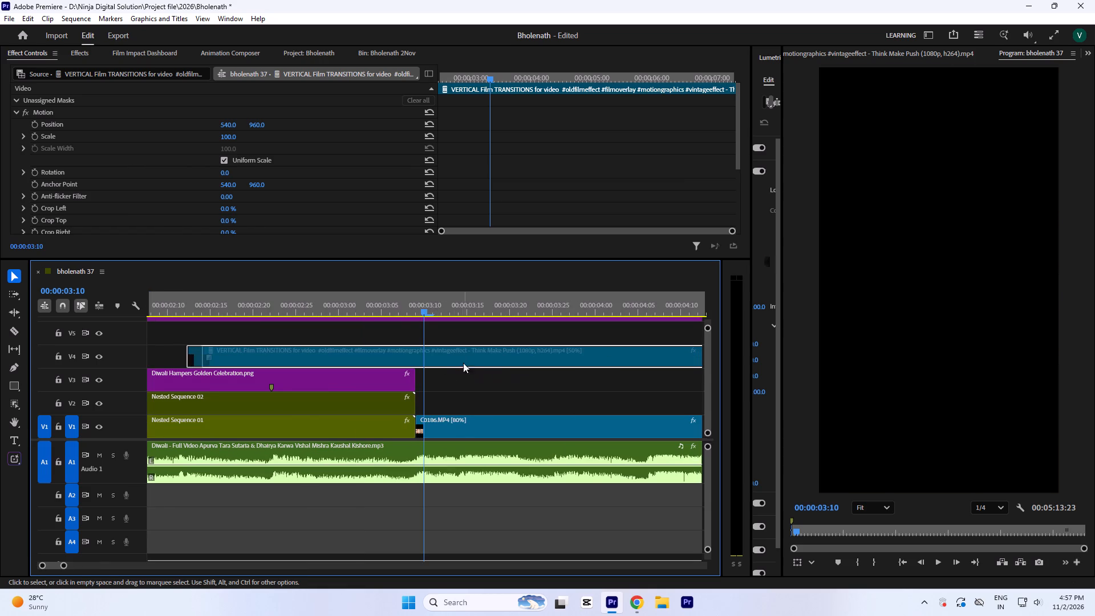
left_click(417, 295)
key("minus")
left_click(301, 302)
key("minus")
key("space")
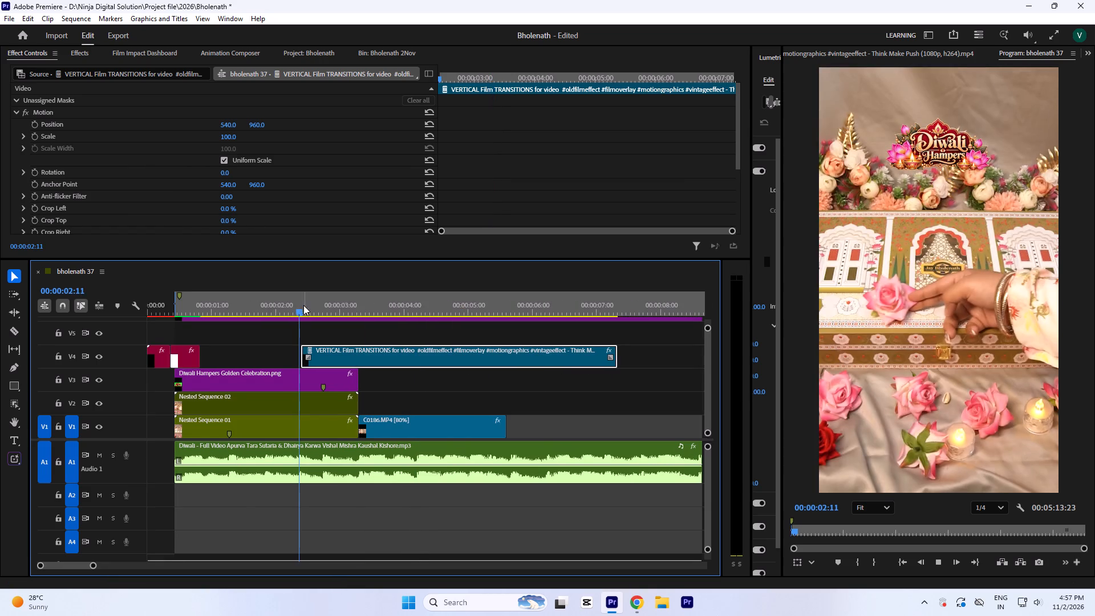
key("space")
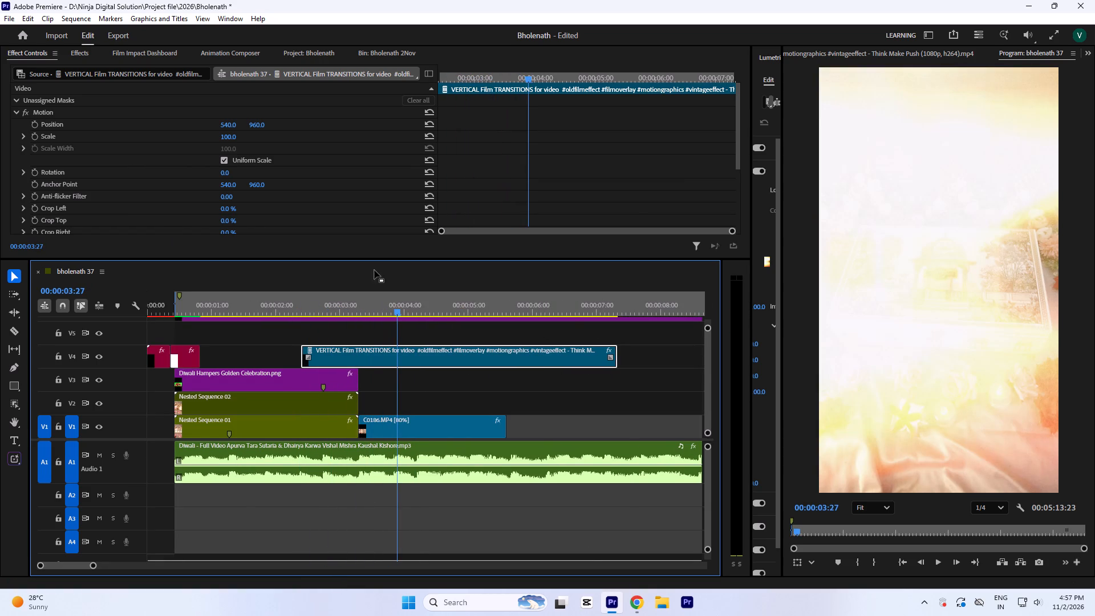
Trim the start of the film-burn clip to 3:23 and play the remaining burn over C0186.
left_click_drag(404, 299, 440, 321)
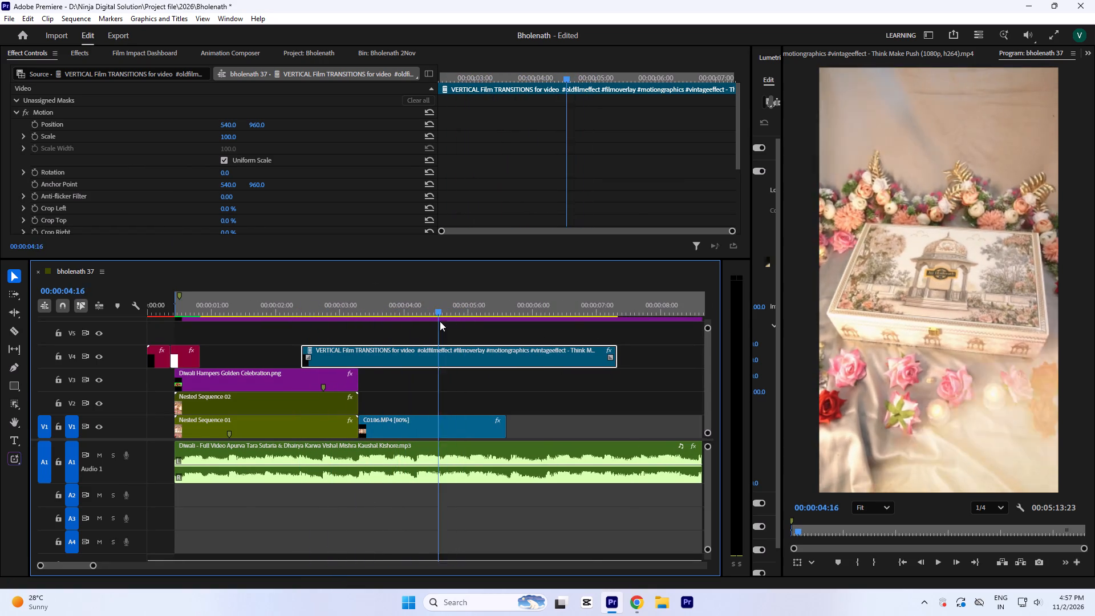
left_click_drag(440, 321, 391, 333)
left_click_drag(298, 360, 388, 351)
key("space")
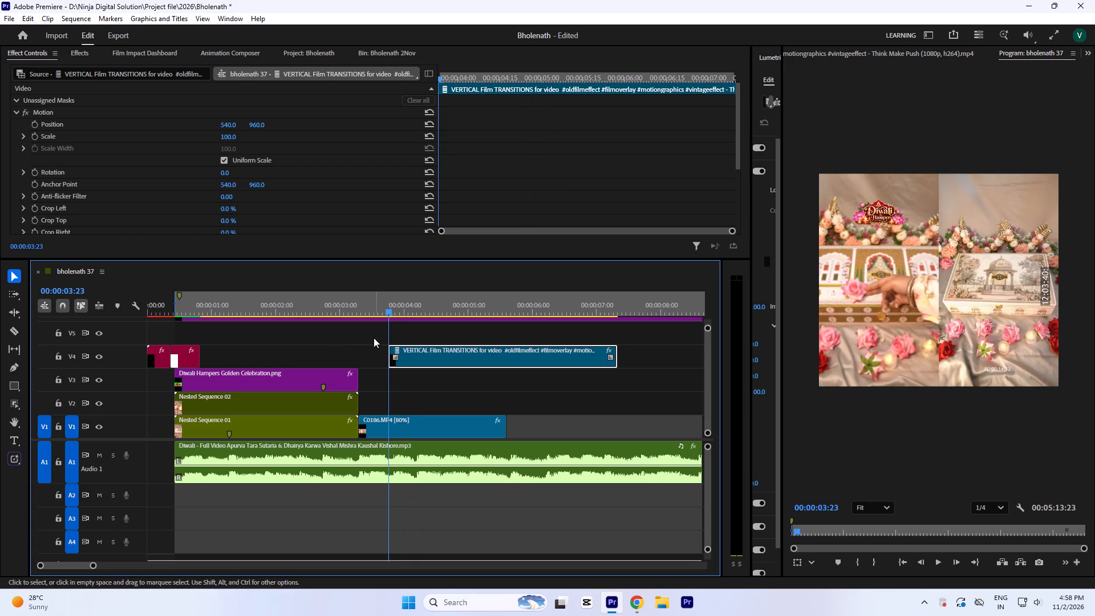
key("space")
key("space")
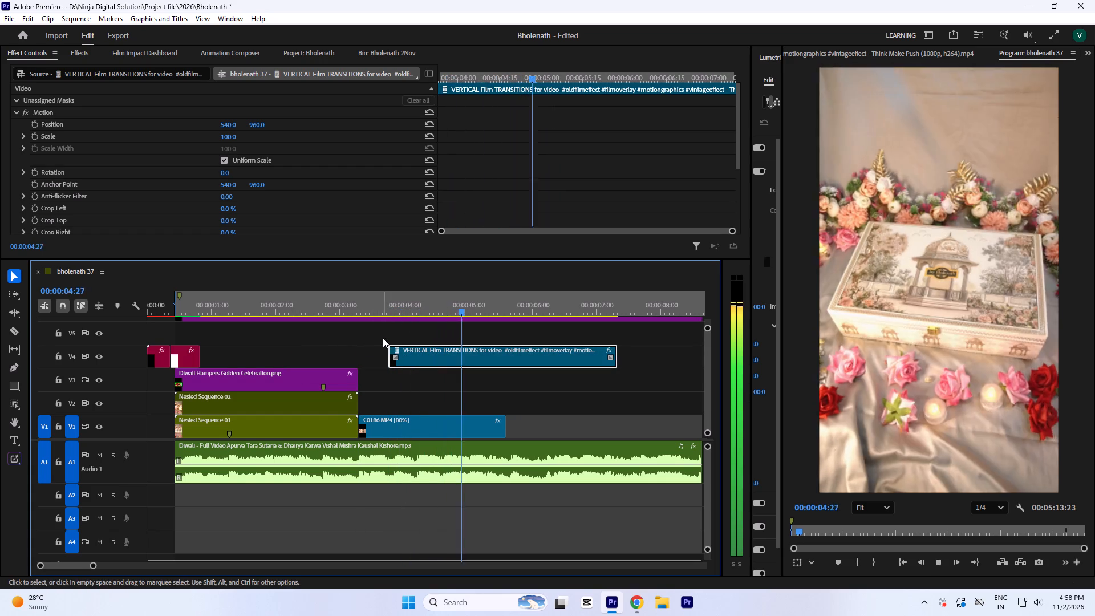
key("space")
Move the shortened film-burn clip earlier on V4 to start at about 2:15, spanning the cut, and play the transition.
left_click_drag(474, 356, 389, 362)
left_click(287, 290)
left_click(294, 303)
key("space")
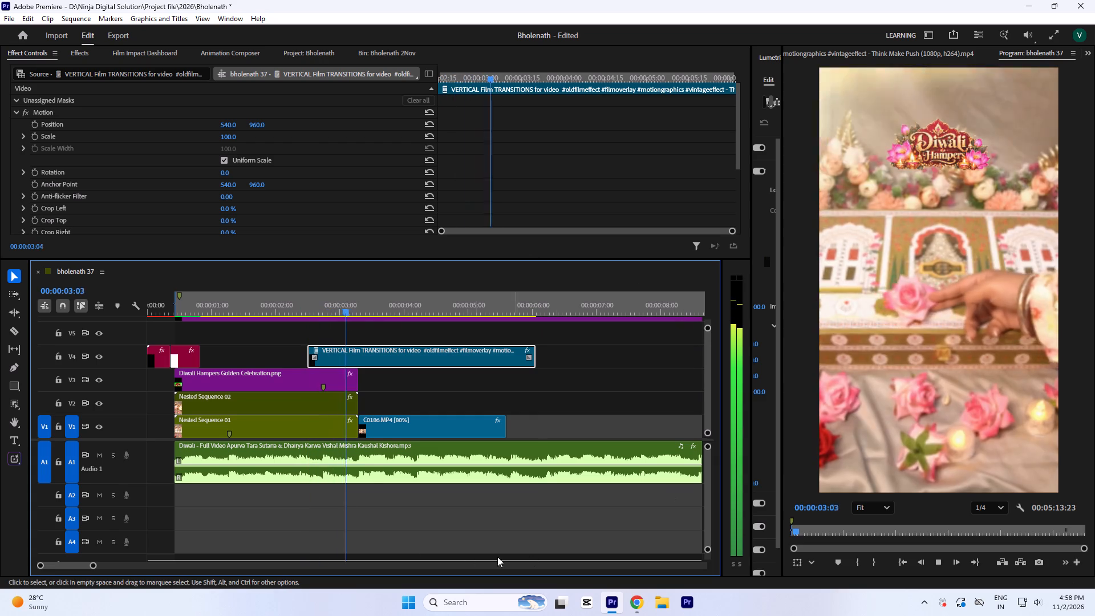
key("space")
key("space")
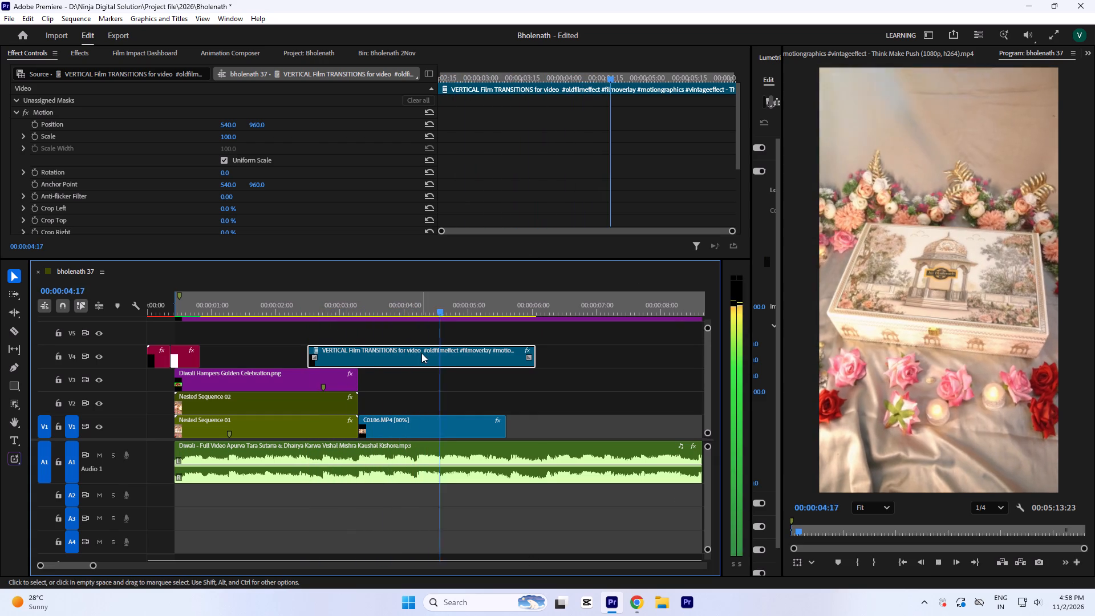
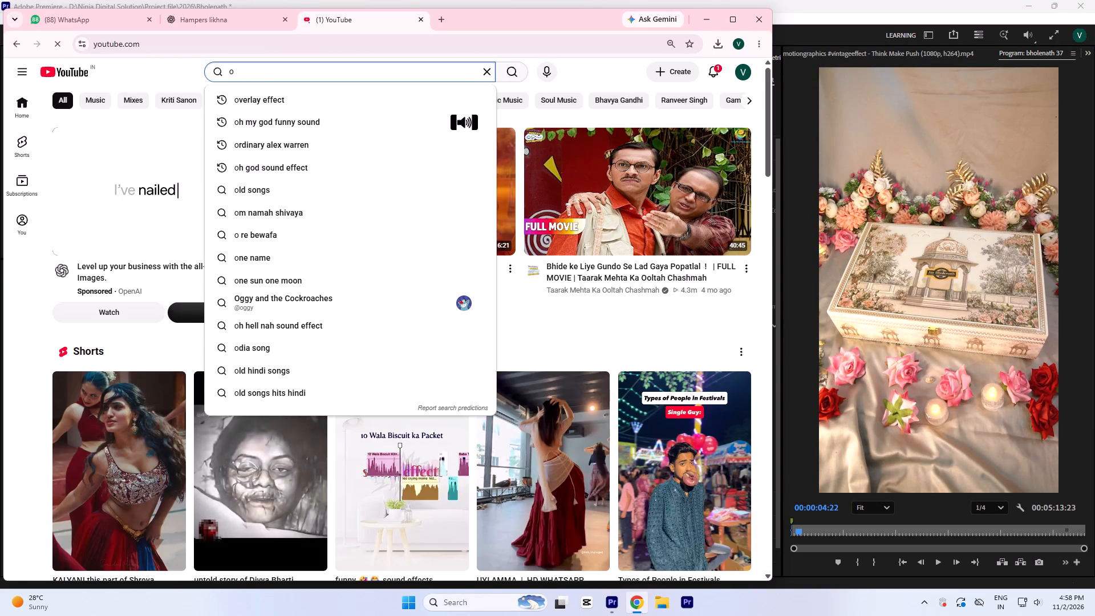
Search YouTube for "overlay effect" and open the Bokeh Lights Overlay Loop with Black Background short.
type("verlay")
key("space")
key("Down")
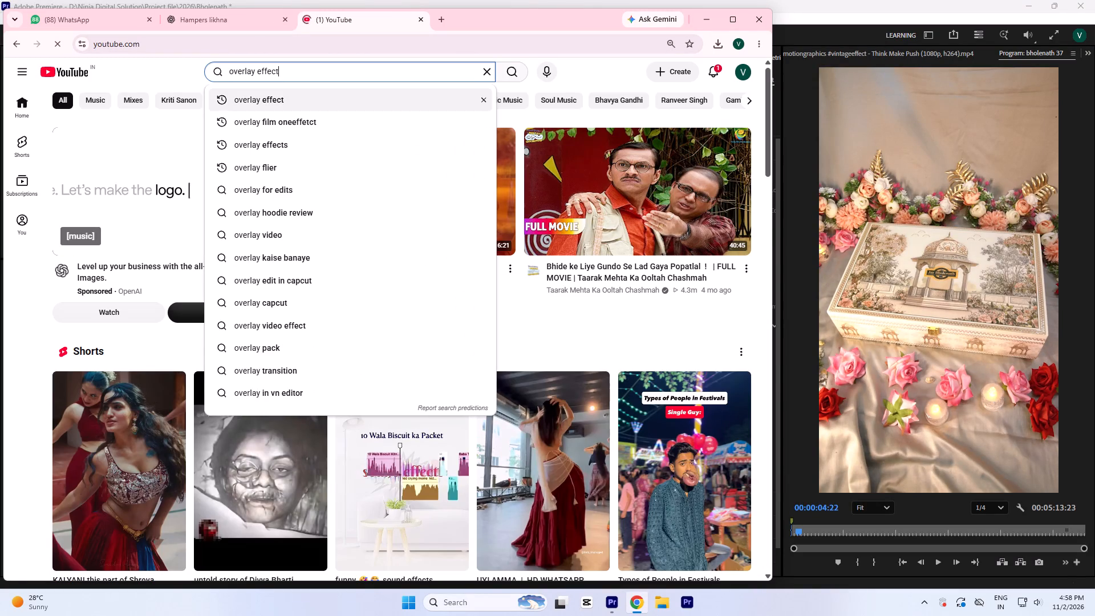
key("Return")
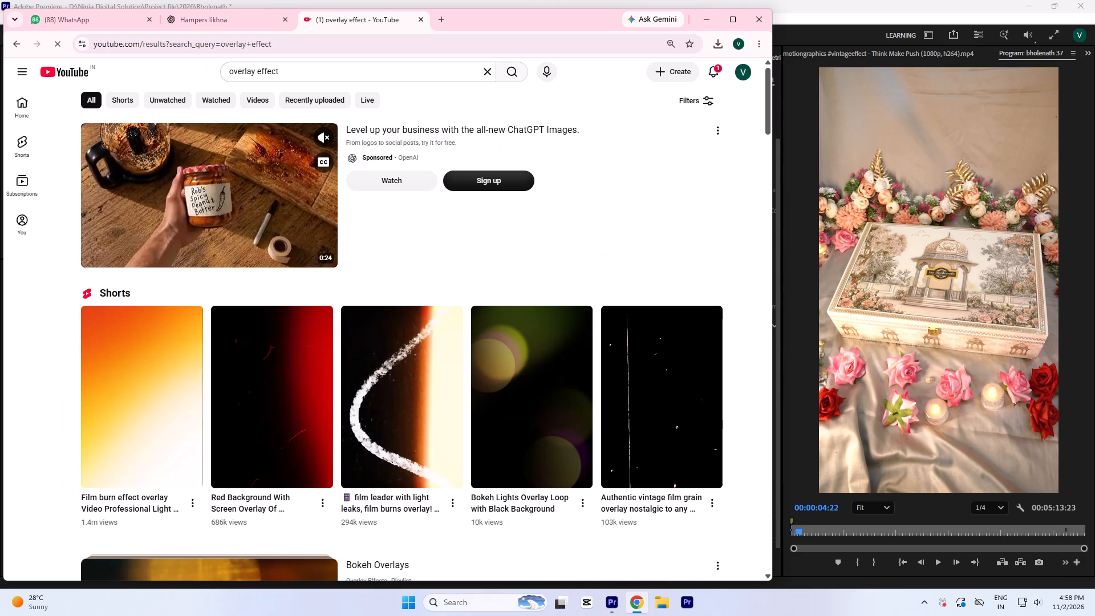
scroll(609, 379, "down", 2)
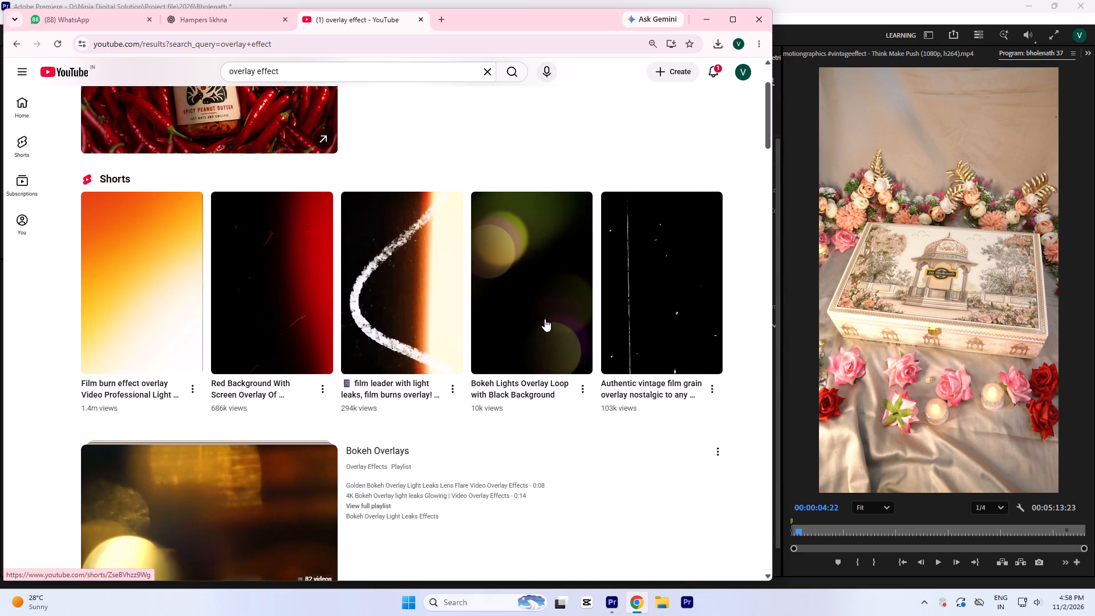
left_click(545, 319)
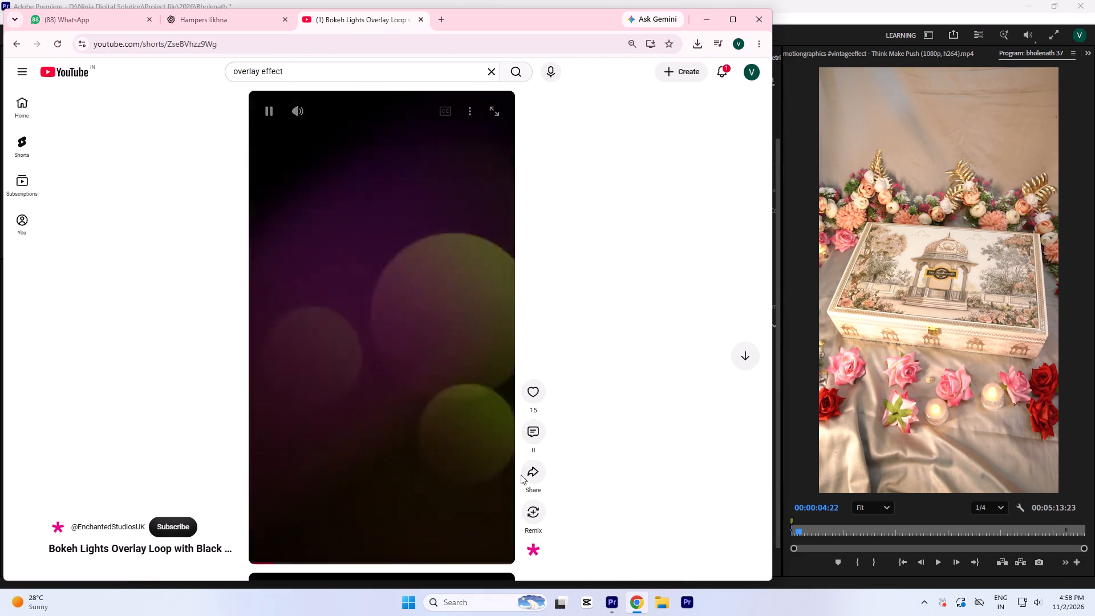
Copy the share link of the bokeh lights overlay short and close the sharing dialog.
left_click(529, 473)
left_click(477, 355)
left_click(498, 261)
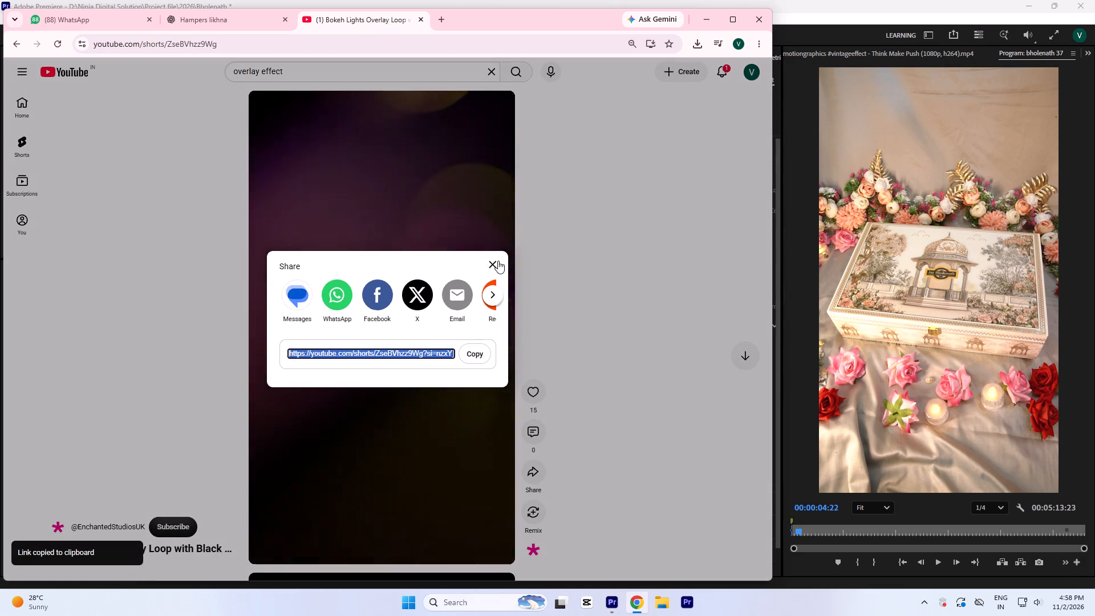
left_click(391, 272)
Search Google for "y2mate" in a new browser tab and open the Y2mate - Youtube Downloader result.
left_click(439, 24)
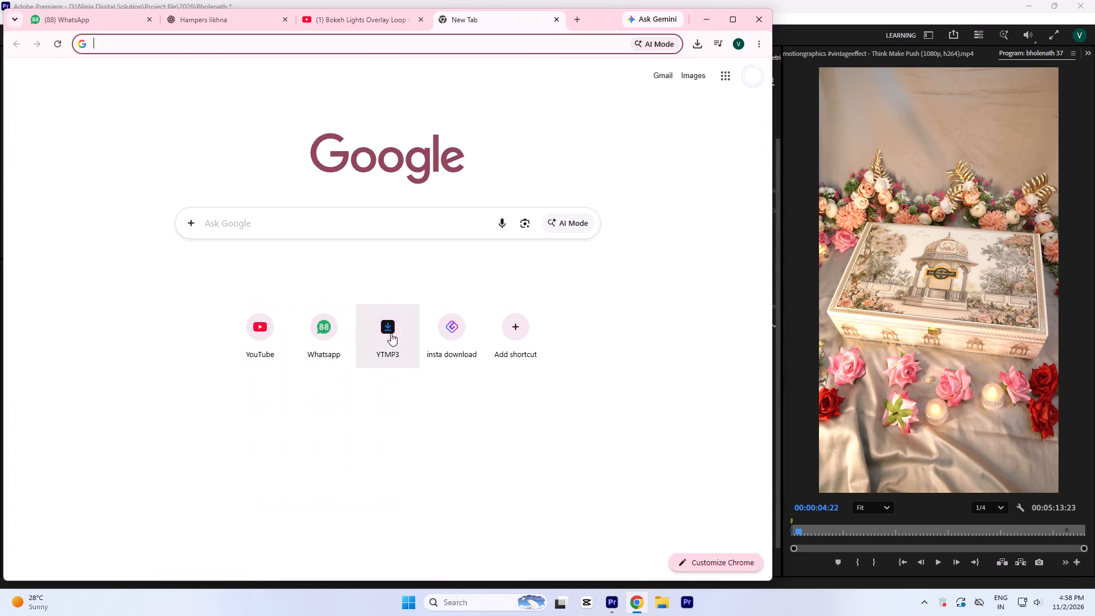
left_click(290, 216)
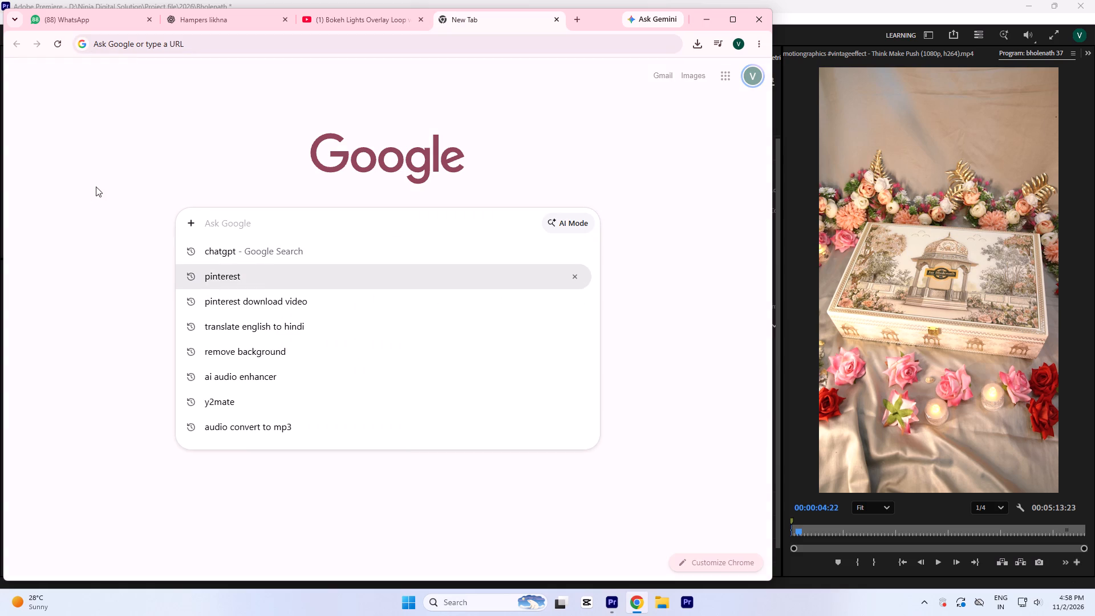
type("ty")
key("BackSpace")
key("BackSpace")
type("y2mate")
key("Return")
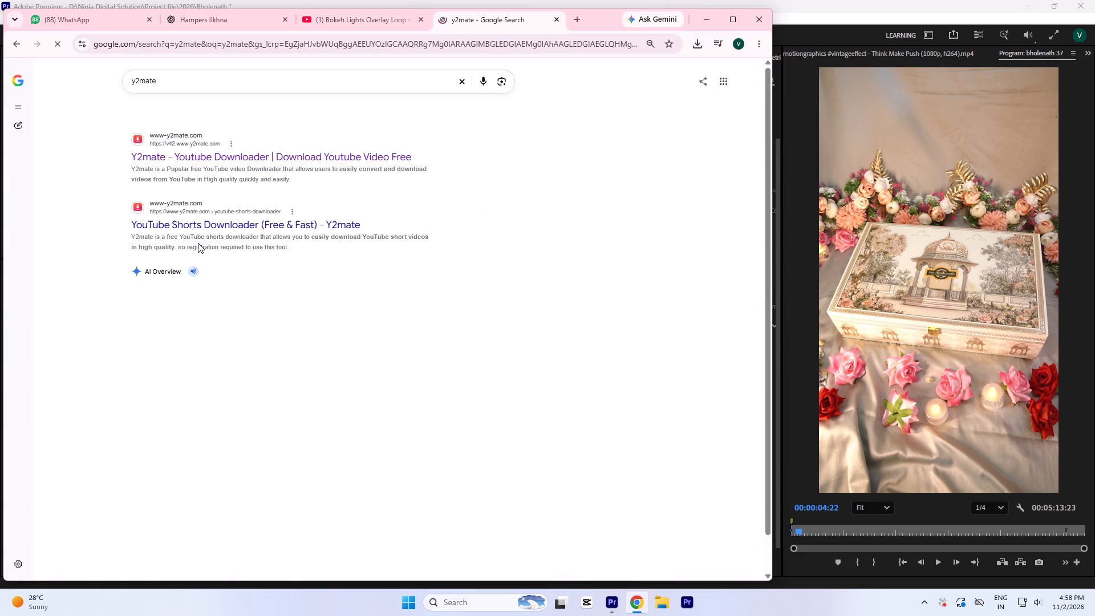
left_click(212, 158)
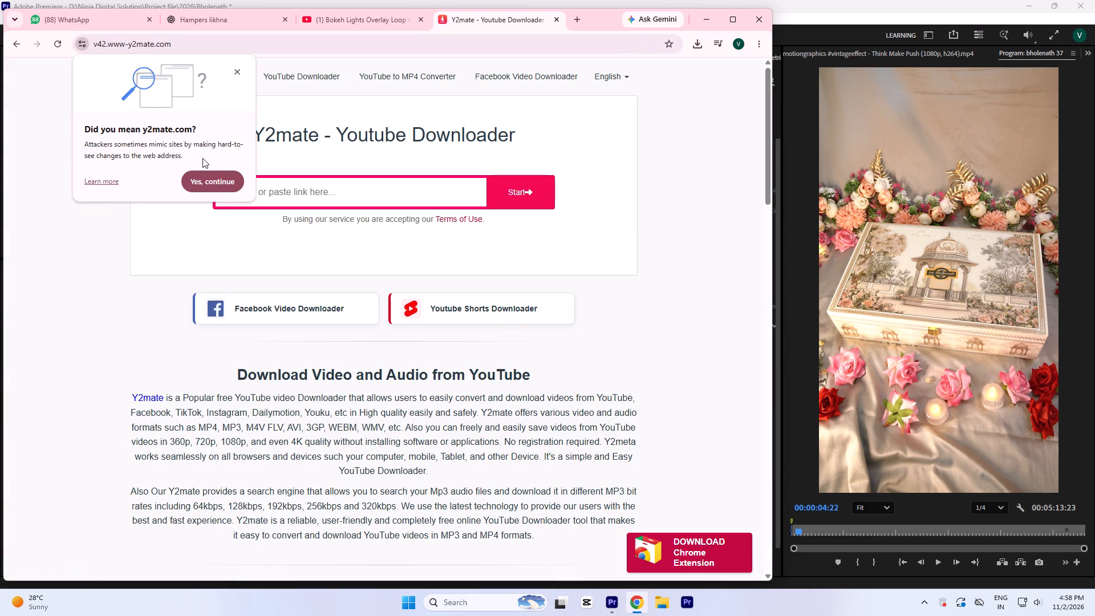
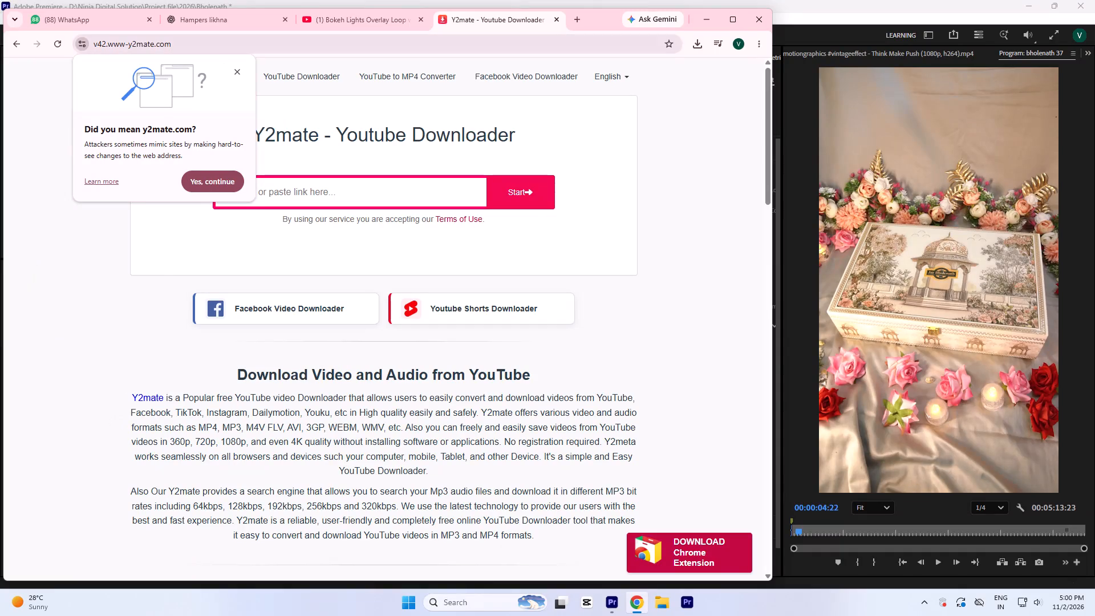
Download the bokeh lights overlay as a 1080p MP4 from the copied link on Y2mate, closing any ad pages.
left_click(236, 71)
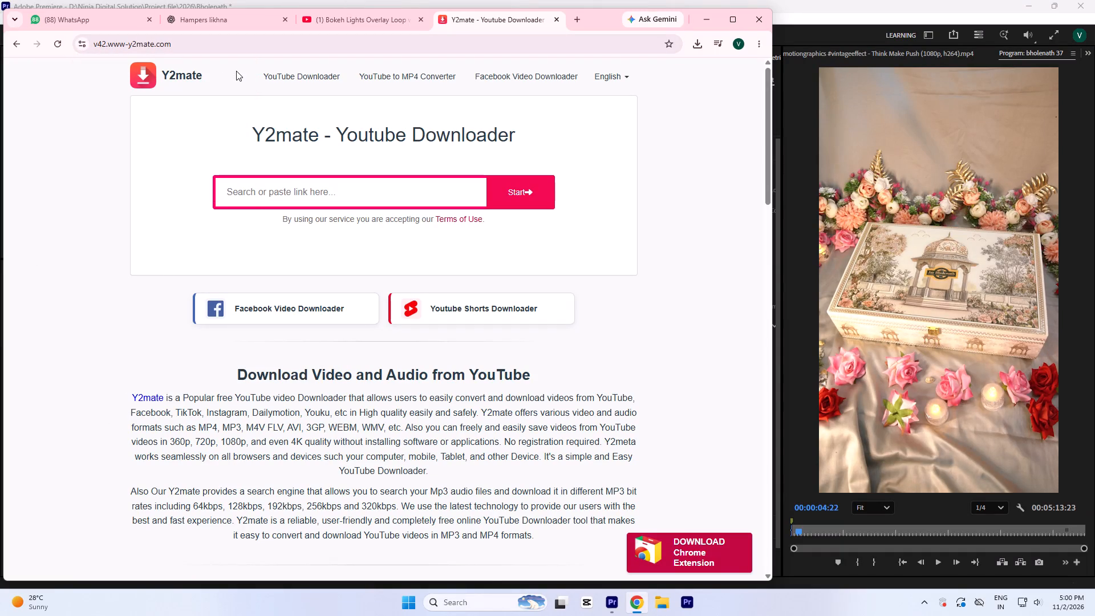
left_click(280, 204)
left_click(277, 198)
key("ctrl+v")
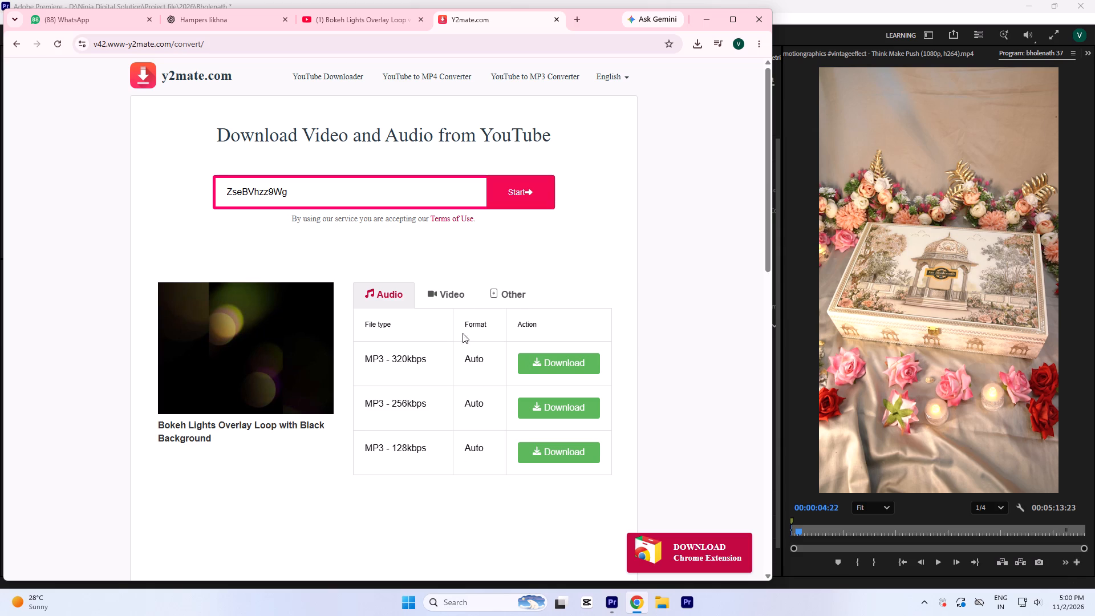
left_click(449, 299)
left_click(553, 364)
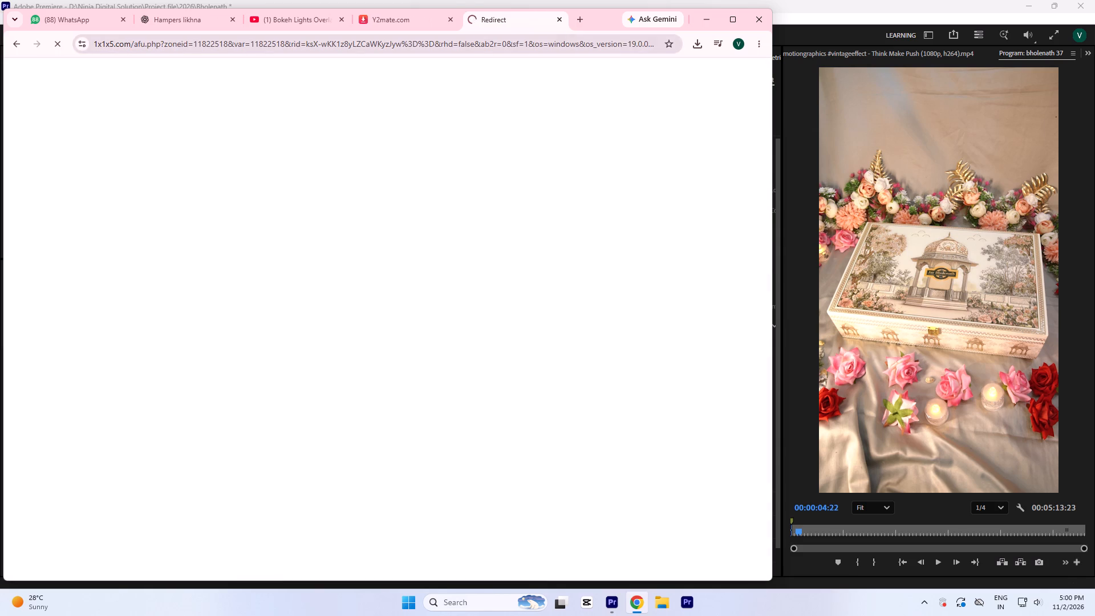
left_click(559, 22)
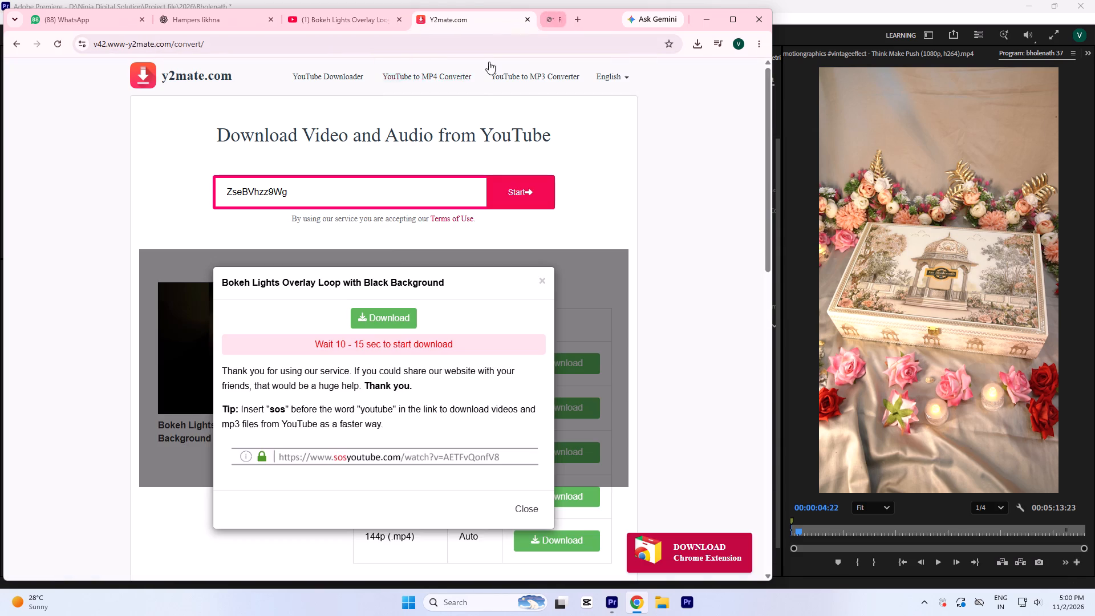
left_click(391, 318)
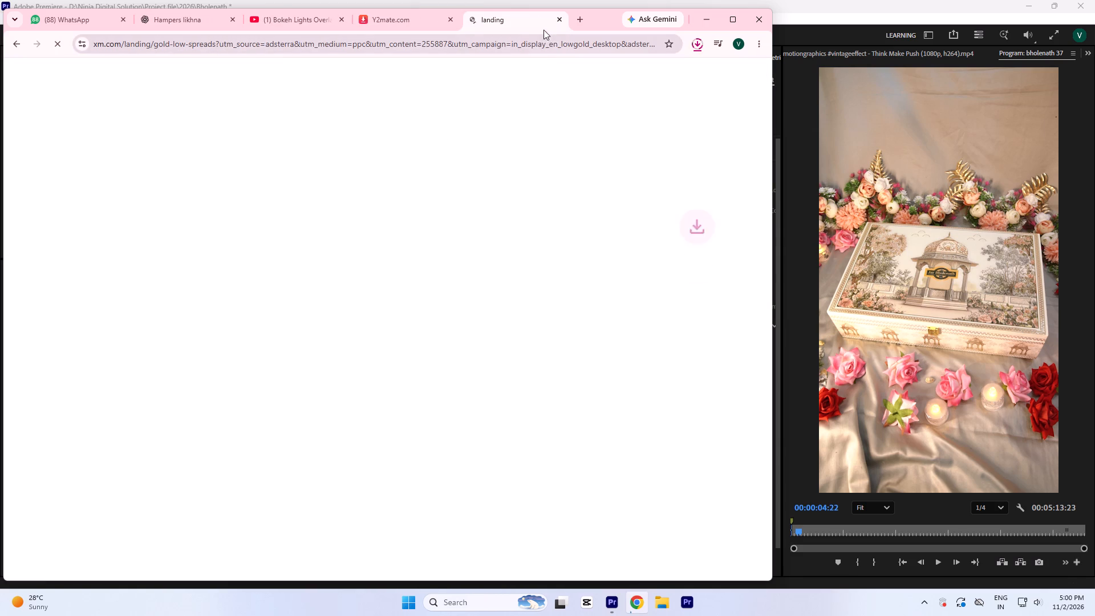
left_click(557, 21)
Import the downloaded Bokeh Lights Overlay MP4 into the Bholenath project in Premiere.
left_click_drag(609, 88, 603, 615)
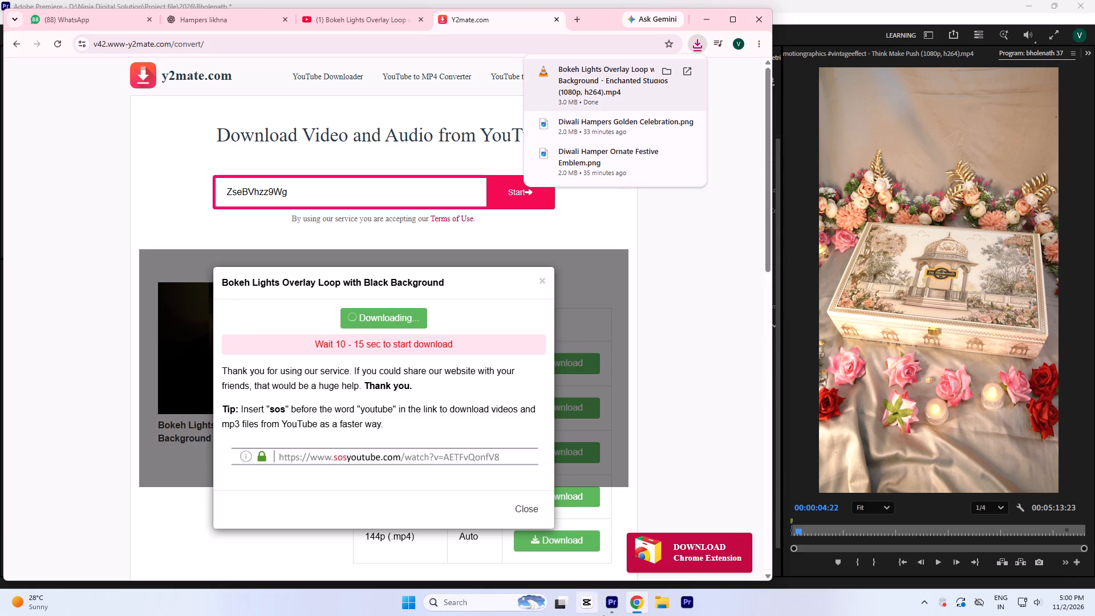
left_click_drag(603, 615, 306, 53)
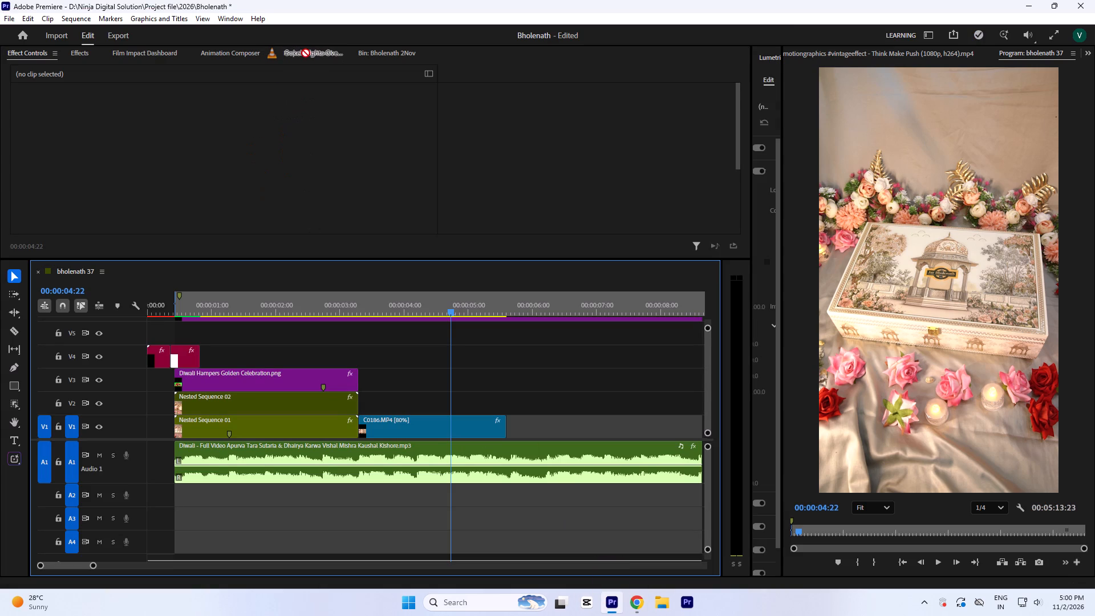
left_click_drag(306, 53, 713, 215)
Preview the bokeh overlay, mark its range up to 00:00:05:18, and place that range on V4 of bholenath 37.
scroll(413, 208, "down", 12)
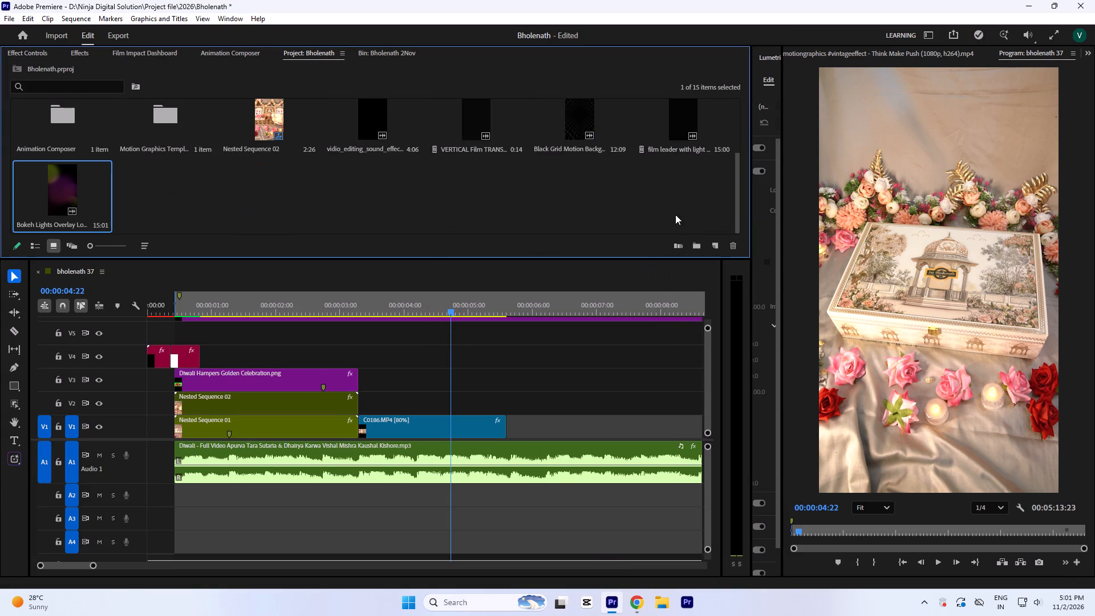
left_click(176, 204)
double_click(70, 188)
key("space")
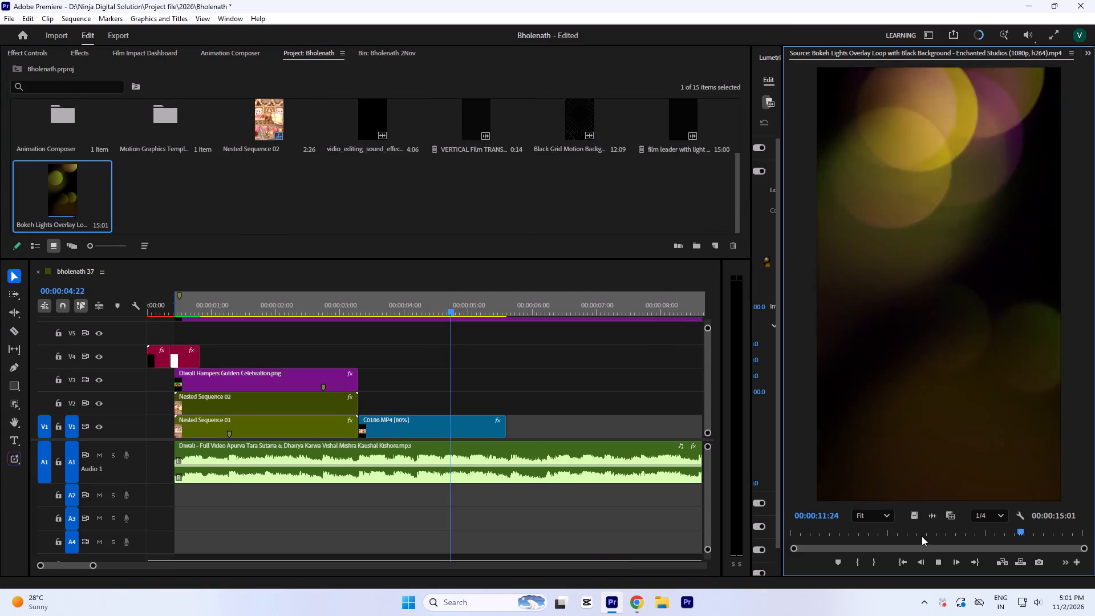
left_click_drag(928, 536, 901, 546)
key("i")
key("o")
left_click_drag(917, 514, 314, 348)
left_click(365, 354)
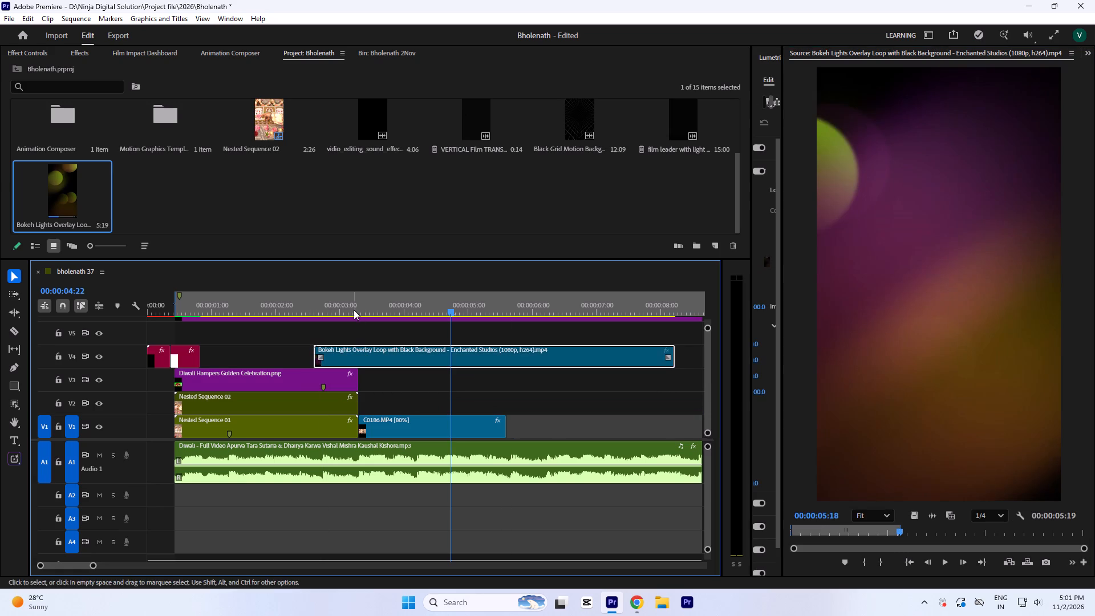
Set the bokeh overlay clip's blend mode to Screen and play back the blended result.
left_click(355, 302)
left_click(44, 51)
scroll(113, 161, "down", 6)
left_click(250, 215)
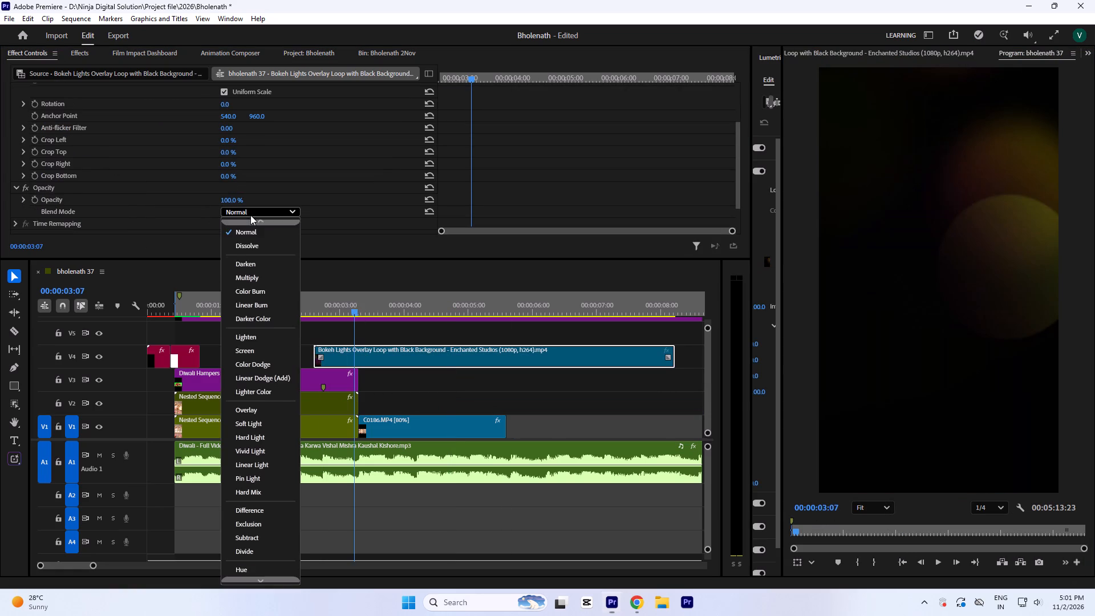
left_click(247, 355)
left_click(310, 301)
key("space")
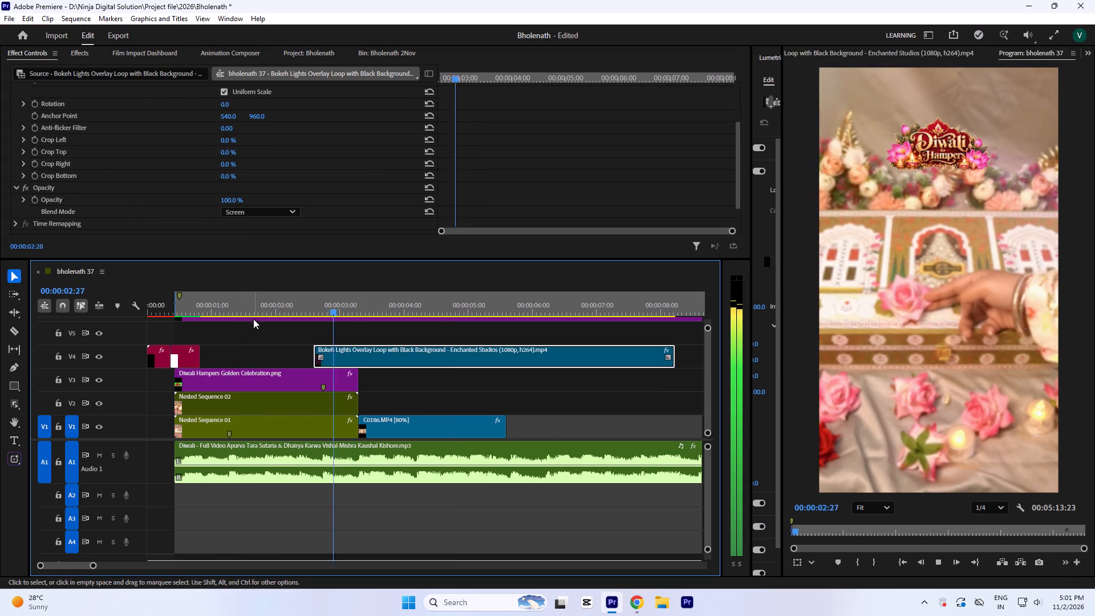
key("space")
Move both Generated Light Leak 9 clips from V4 up to V5.
type("`")
left_click(163, 88)
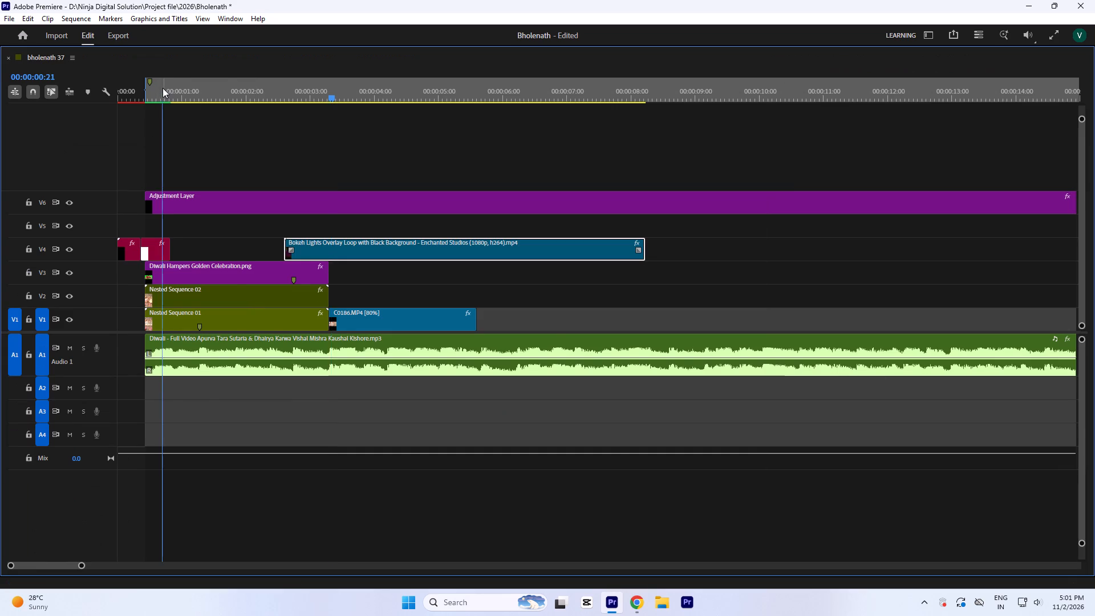
key("equal")
key("equal")
left_click_drag(173, 224, 222, 246)
left_click_drag(251, 256, 250, 252)
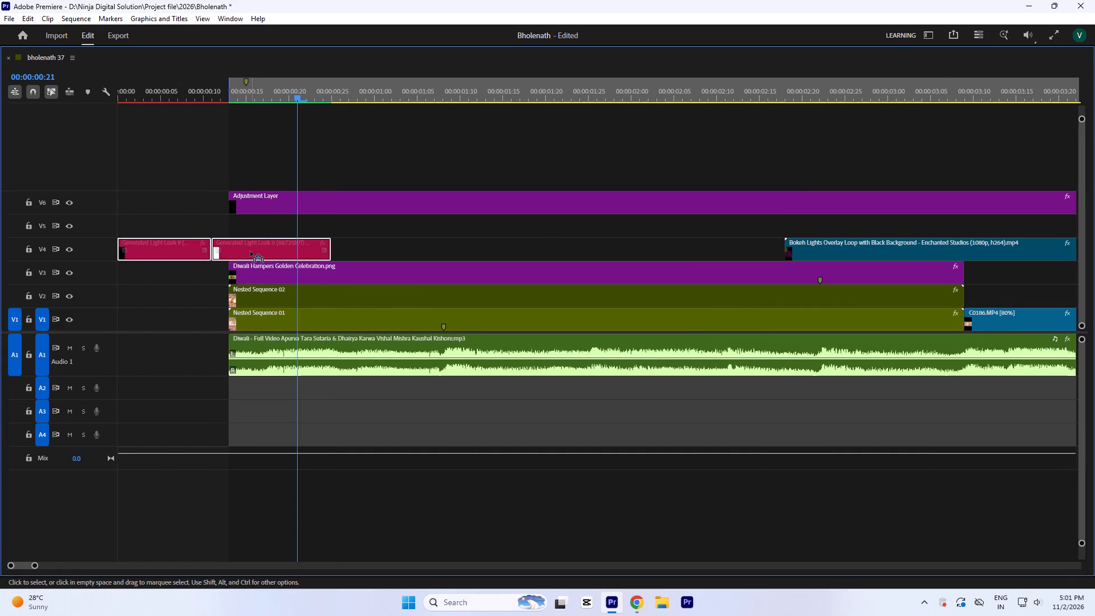
left_click_drag(250, 252, 249, 229)
Add a sequence marker at 00:00:00:13, where the nested sequences start.
left_click(232, 93)
key("equal")
key("equal")
key("equal")
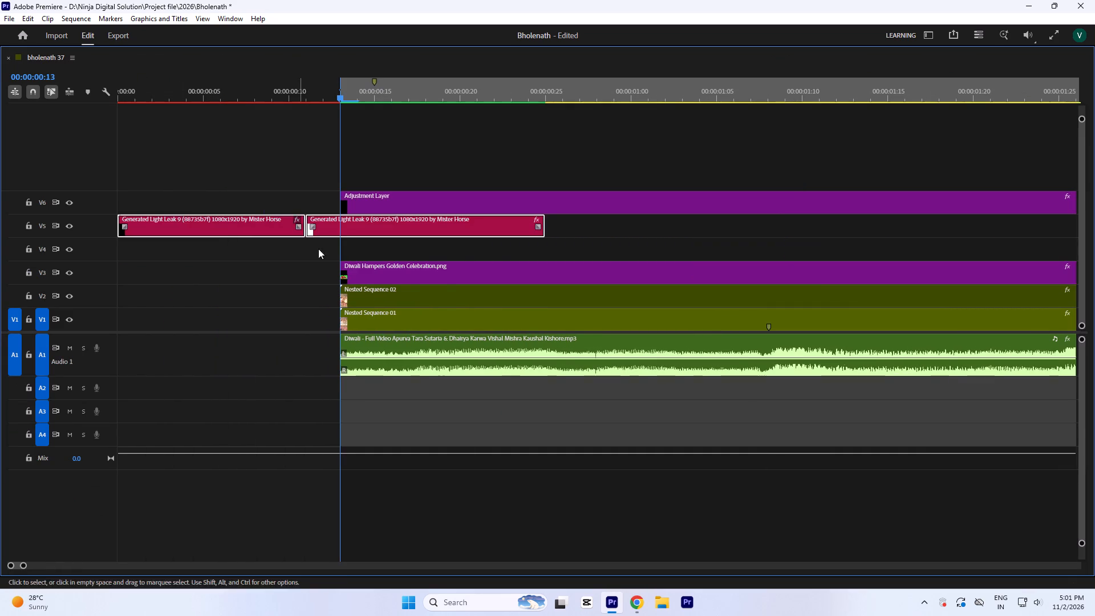
left_click(313, 321)
left_click(352, 229)
key("m")
Move the bokeh overlay on V4 to start at 00:00:00:13 and play back the opening.
key("minus")
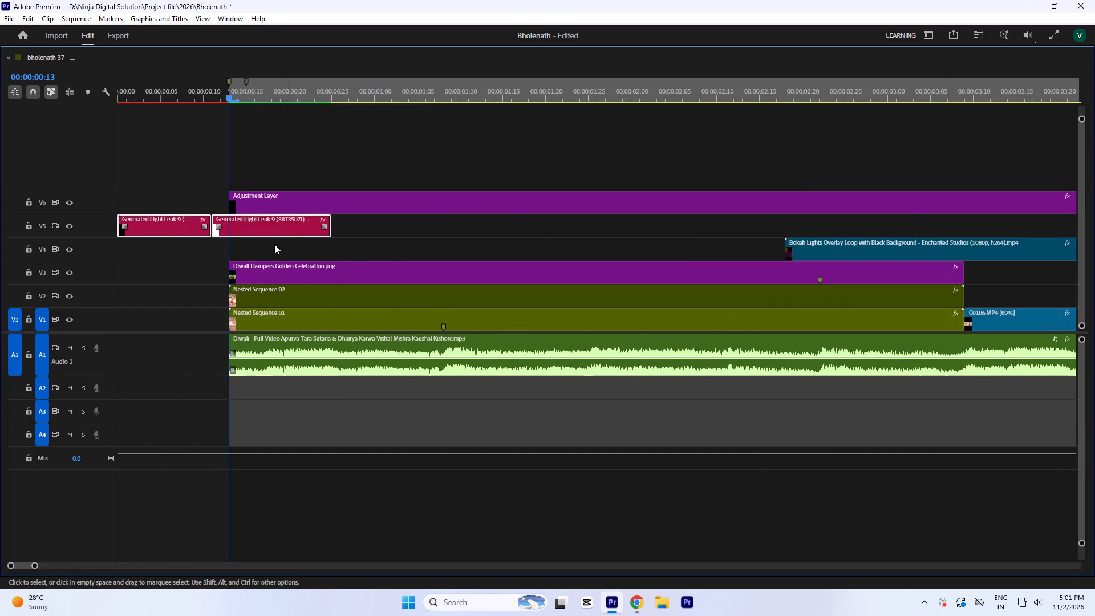
key("minus")
left_click_drag(545, 254, 267, 247)
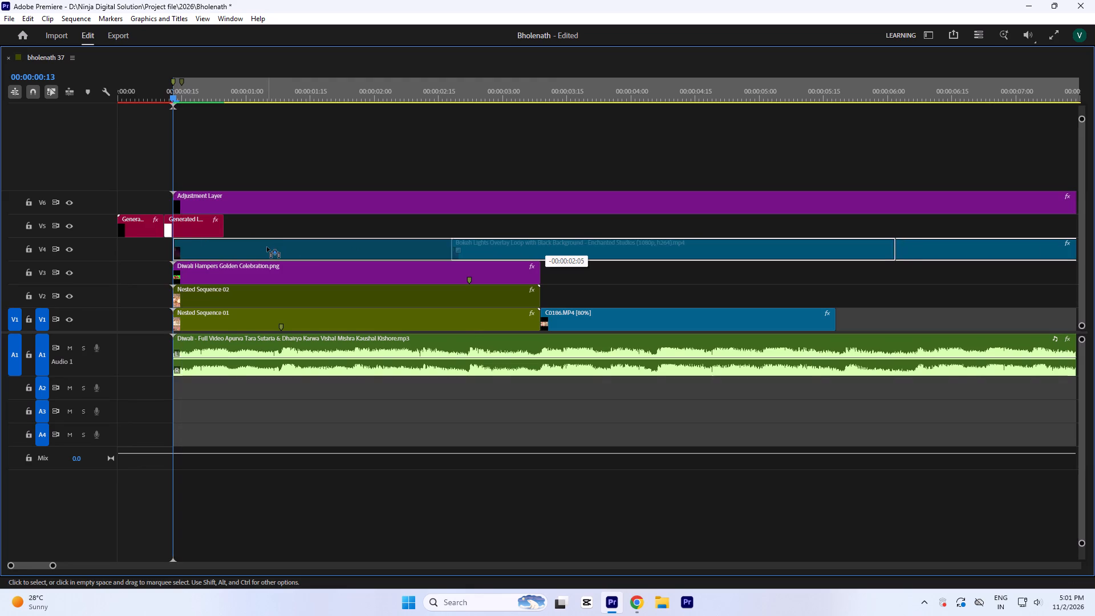
left_click_drag(267, 247, 267, 246)
type("===`-")
key("space")
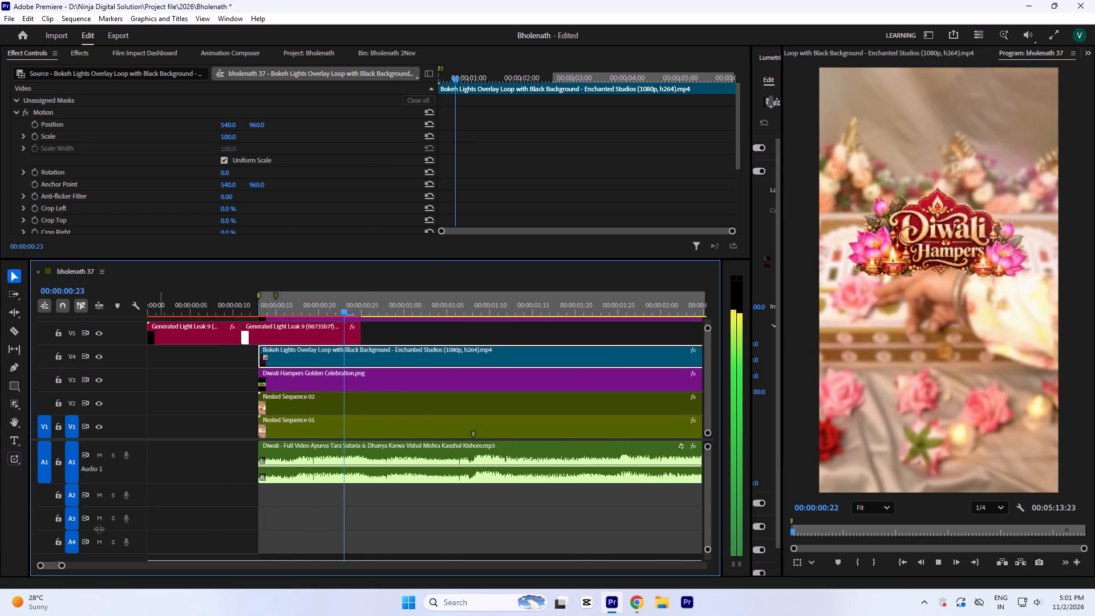
key("minus")
key("minus")
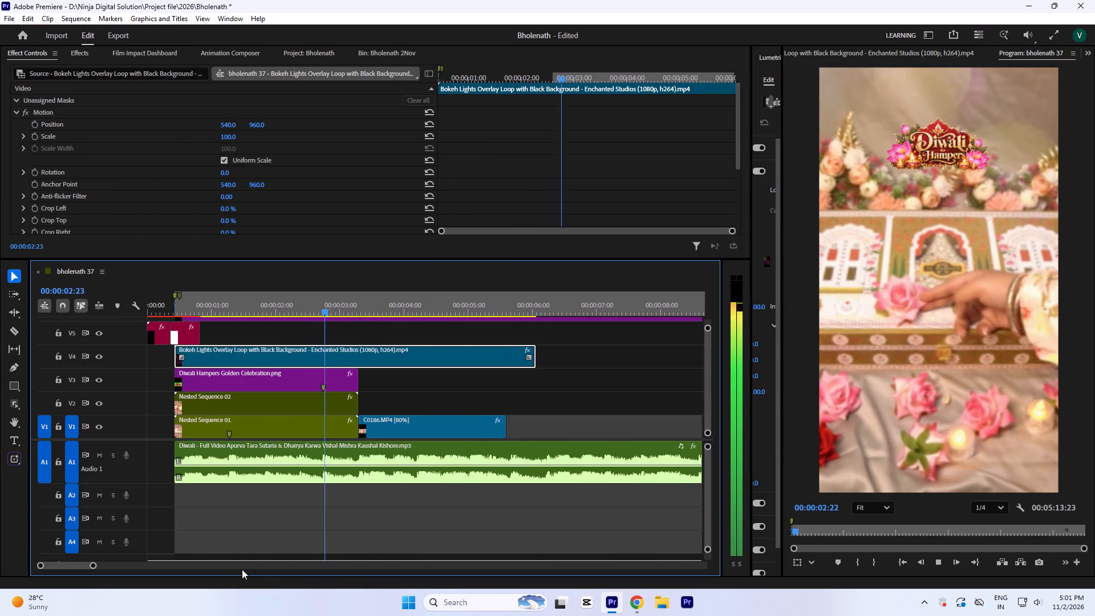
key("space")
Extend the end of the bokeh overlay on V4 to about 10.5 seconds and save the project.
key("minus")
left_click_drag(346, 364, 490, 374)
key("space")
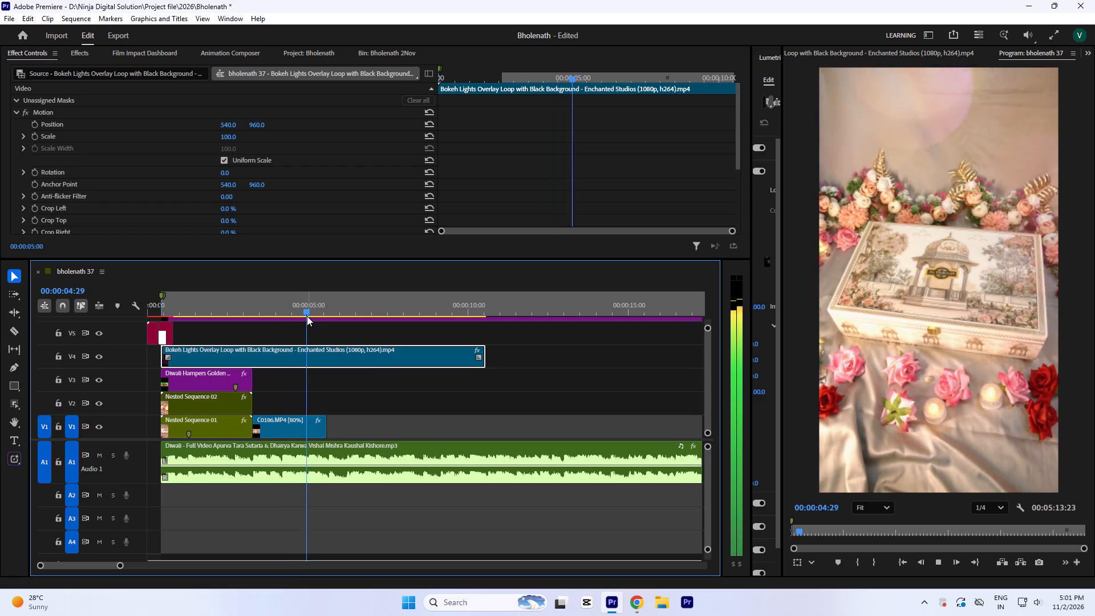
key("space")
key("ctrl+s")
key("space")
key("space")
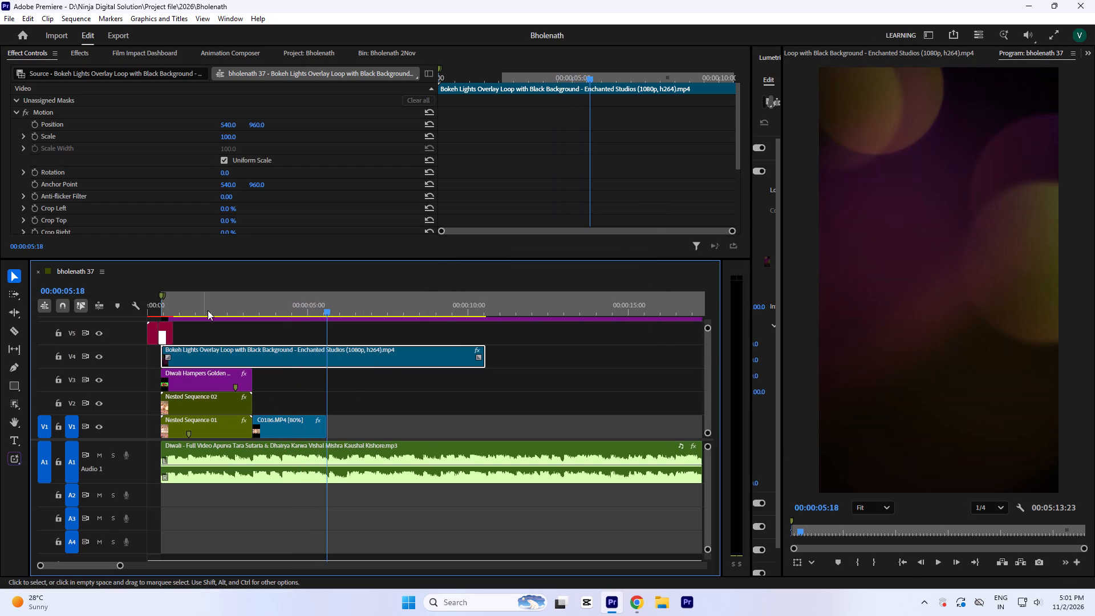
Set the bokeh overlay's opacity to 50% and play back the section around the box shot to check it.
left_click(221, 305)
key("space")
key("space")
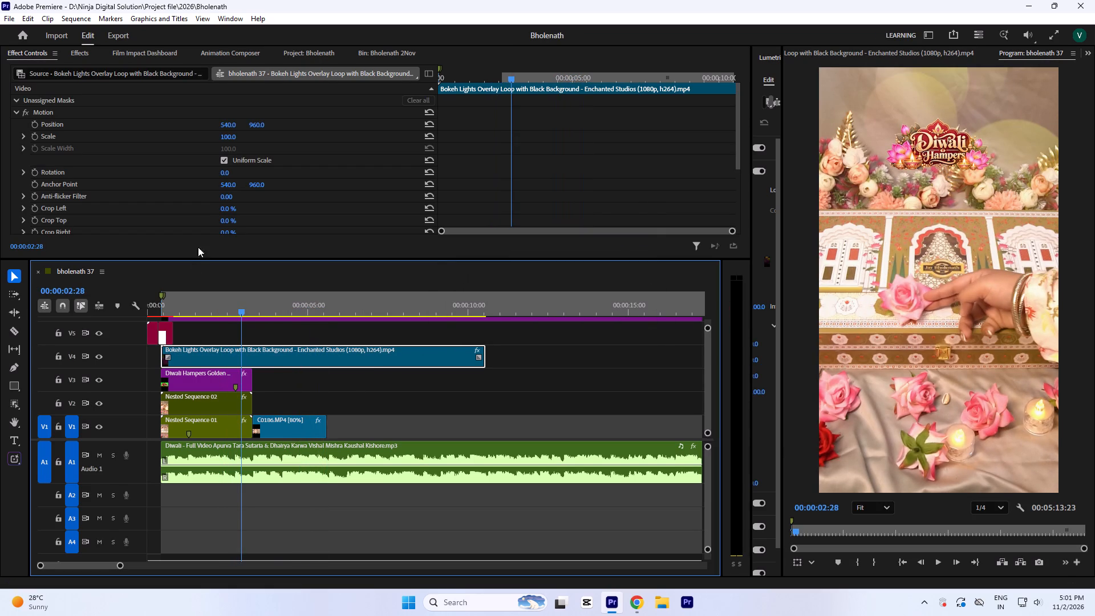
scroll(364, 196, "down", 6)
left_click(230, 200)
key("5")
key("0")
left_click(467, 156)
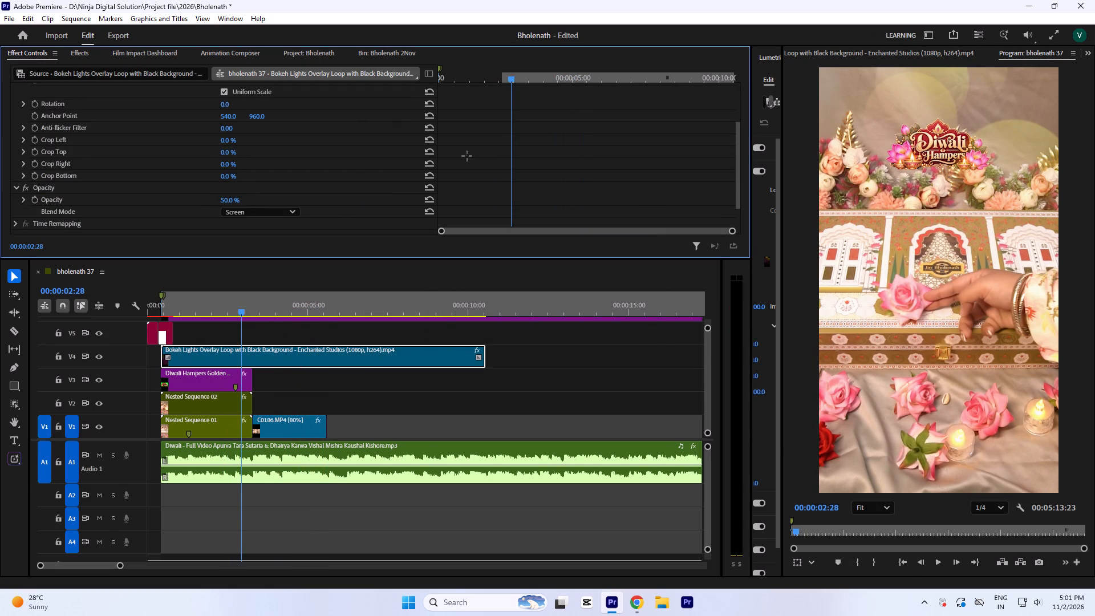
left_click(218, 306)
key("space")
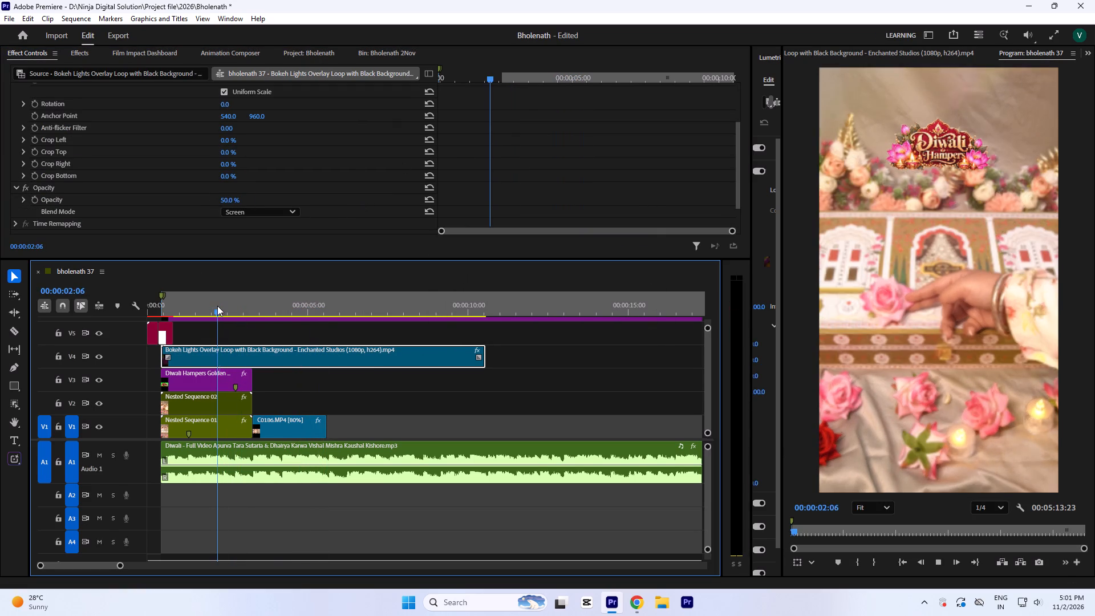
key("space")
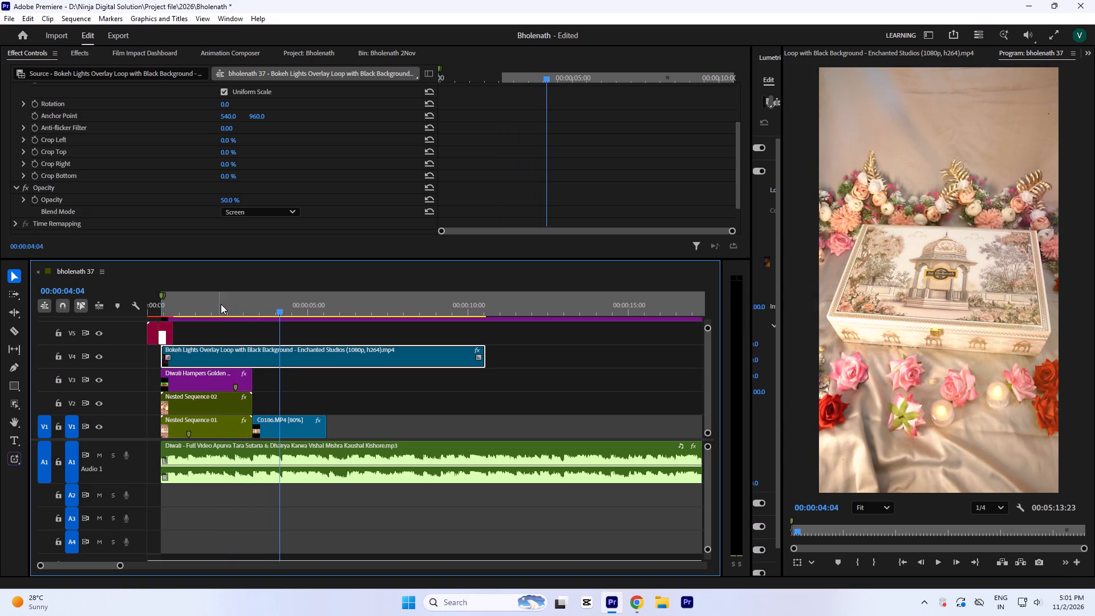
left_click(220, 304)
key("space")
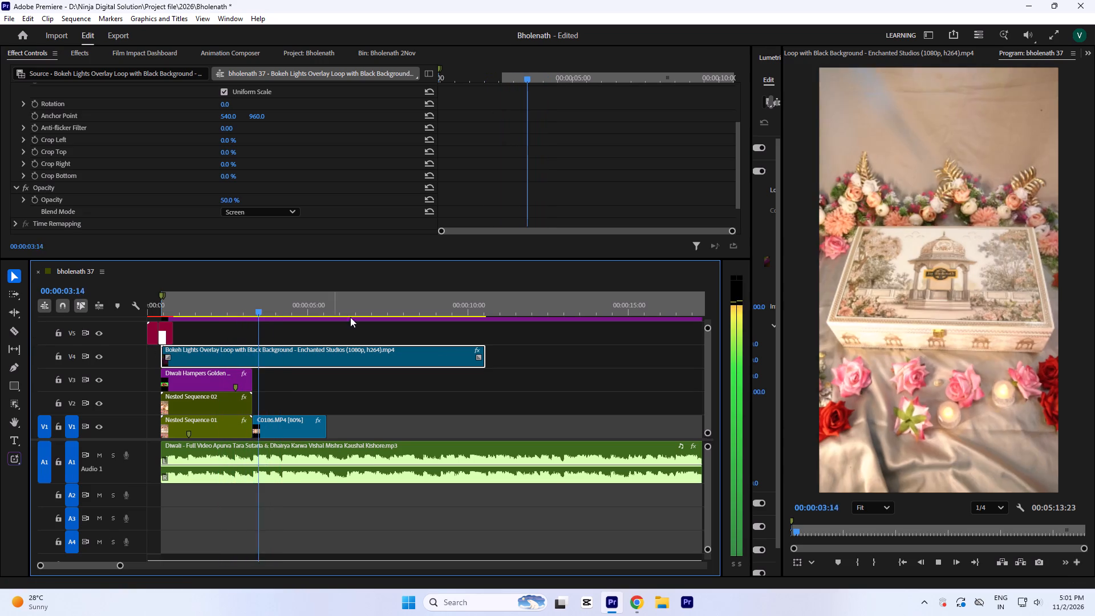
key("space")
Add the Animation Composer "Fade to" transition at the 00:00:03:09 cut between the nested sequences and C0186.MP4.
left_click(254, 298)
left_click(263, 312)
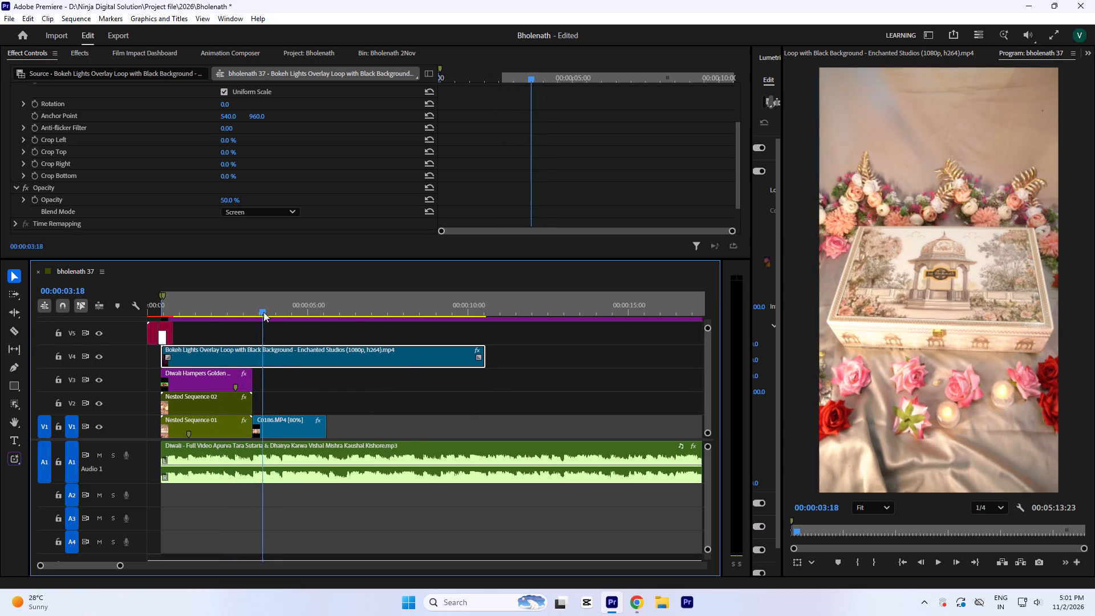
type("==")
key("equal")
left_click(349, 303)
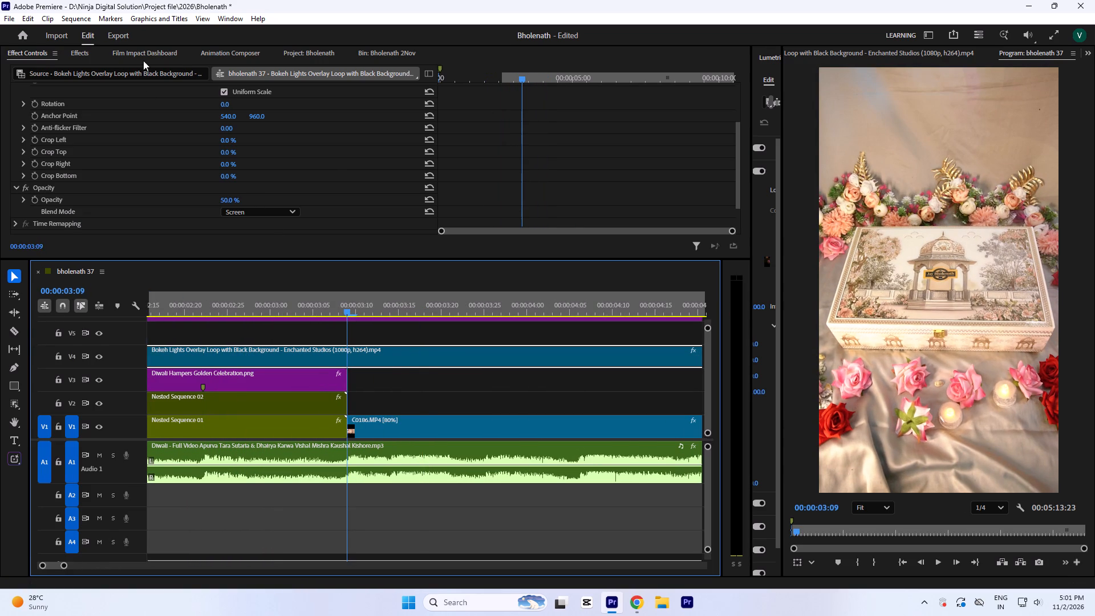
left_click(143, 59)
left_click(211, 57)
double_click(240, 133)
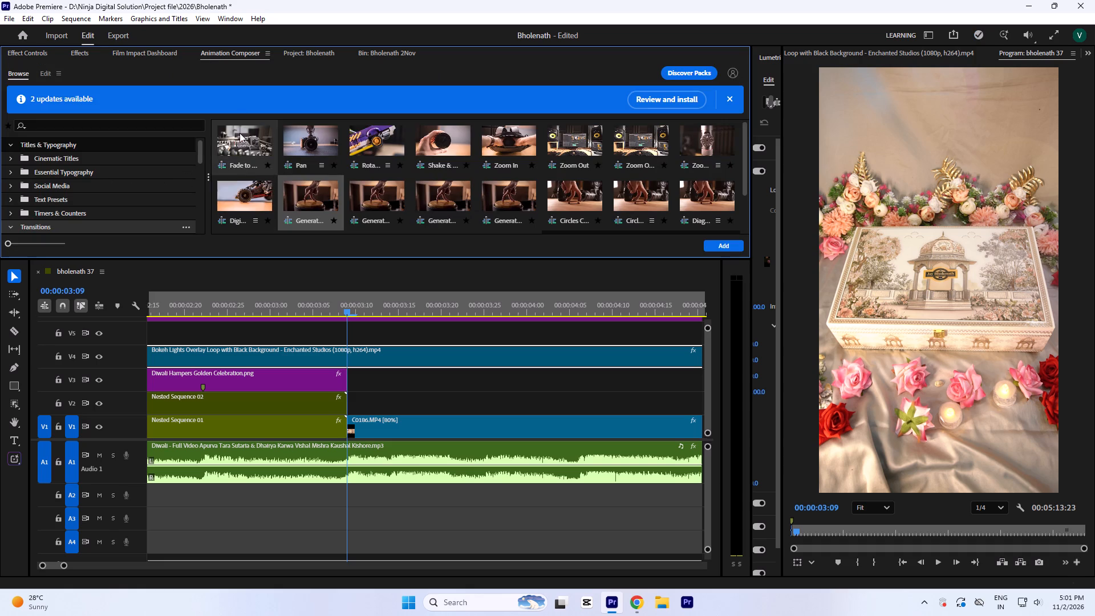
left_click(348, 301)
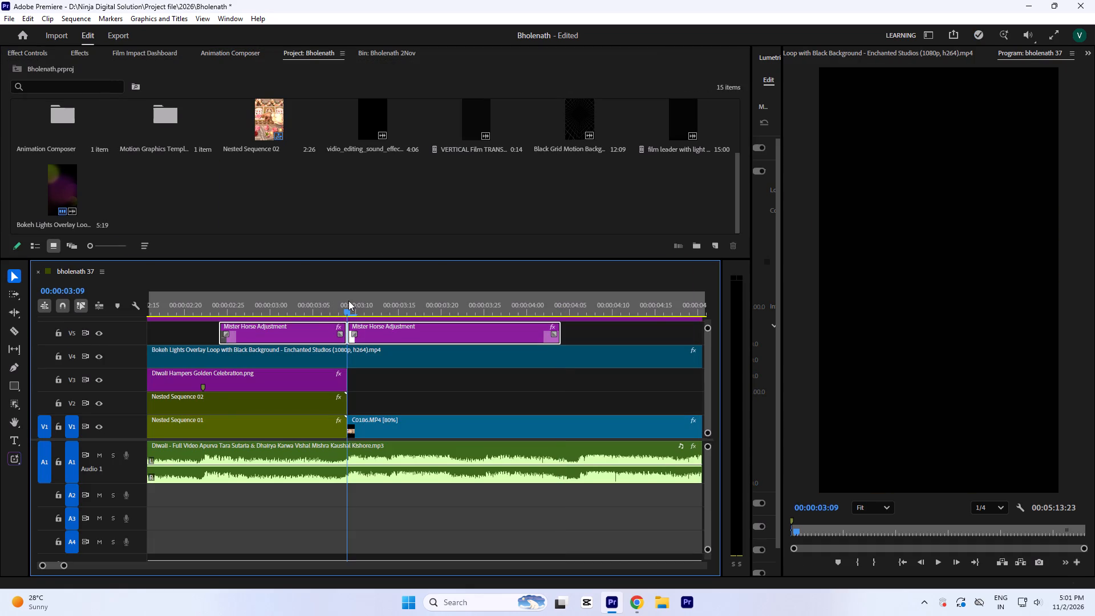
Play back the transition into C0186.MP4 and continue through the end of that clip.
key("grave")
key("equal")
key("equal")
key("minus")
left_click(397, 88)
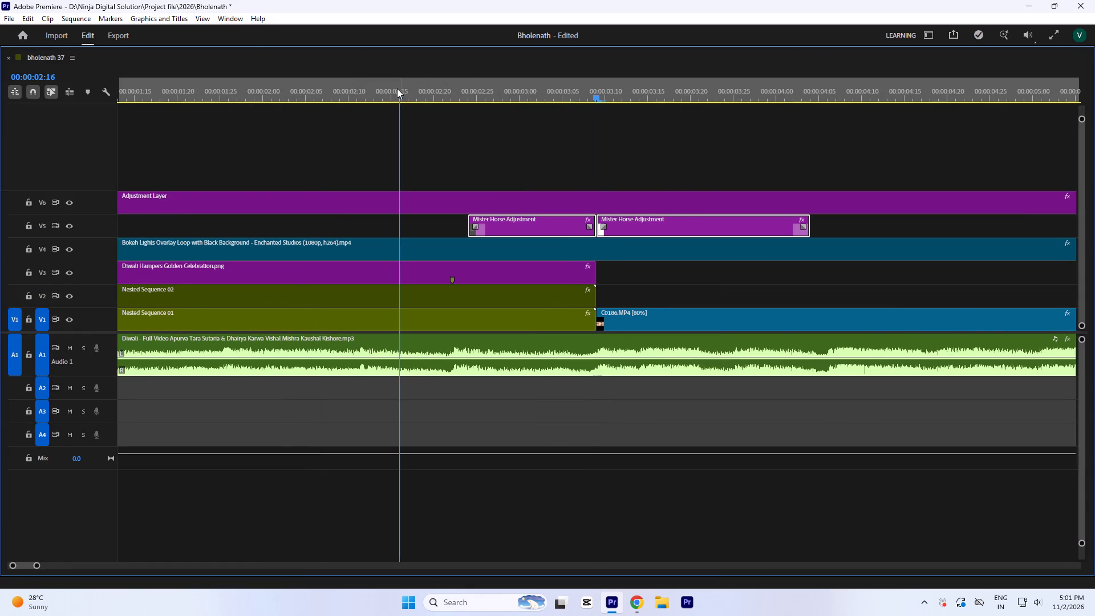
type("`-")
key("space")
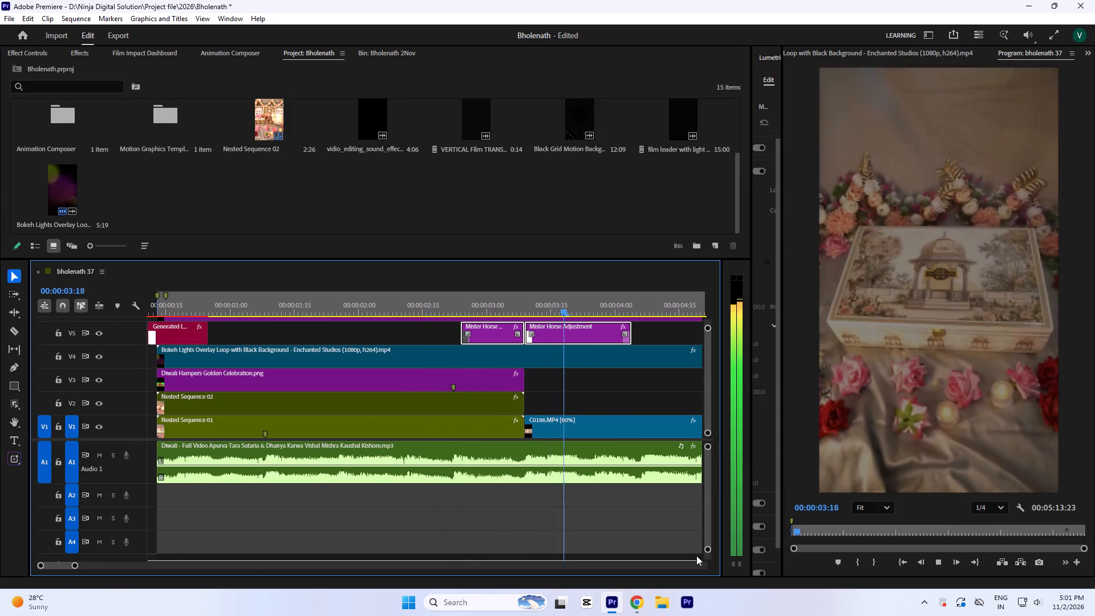
key("minus")
key("equal")
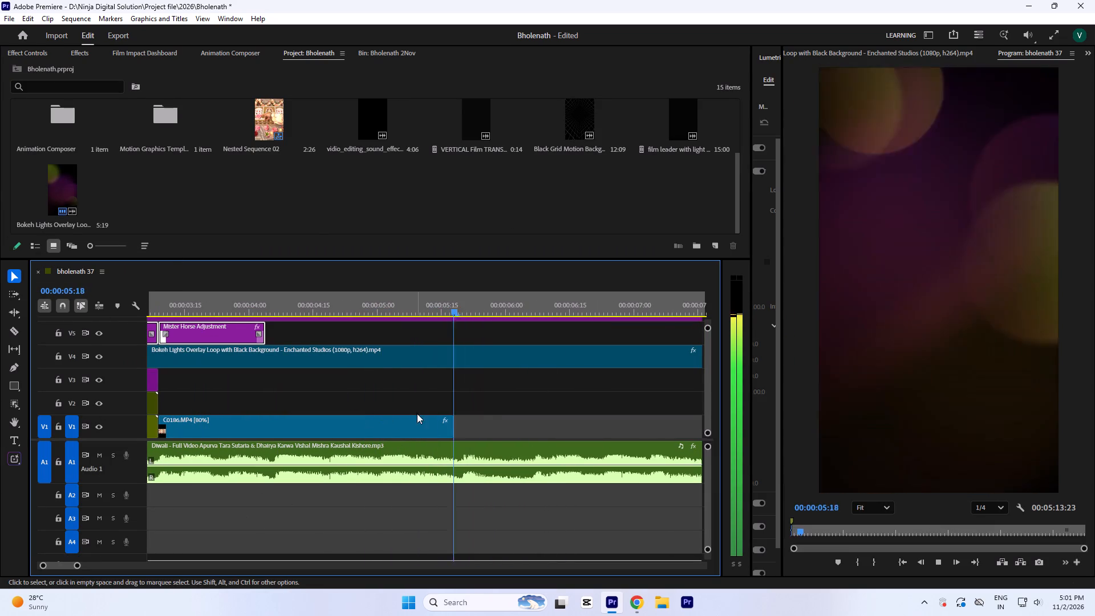
key("space")
Extend the end of C0186.MP4 on V1 to the music beat at 00:00:05:20 and save the project.
left_click(464, 309)
type("==")
key("equal")
key("equal")
left_click_drag(392, 427, 406, 430)
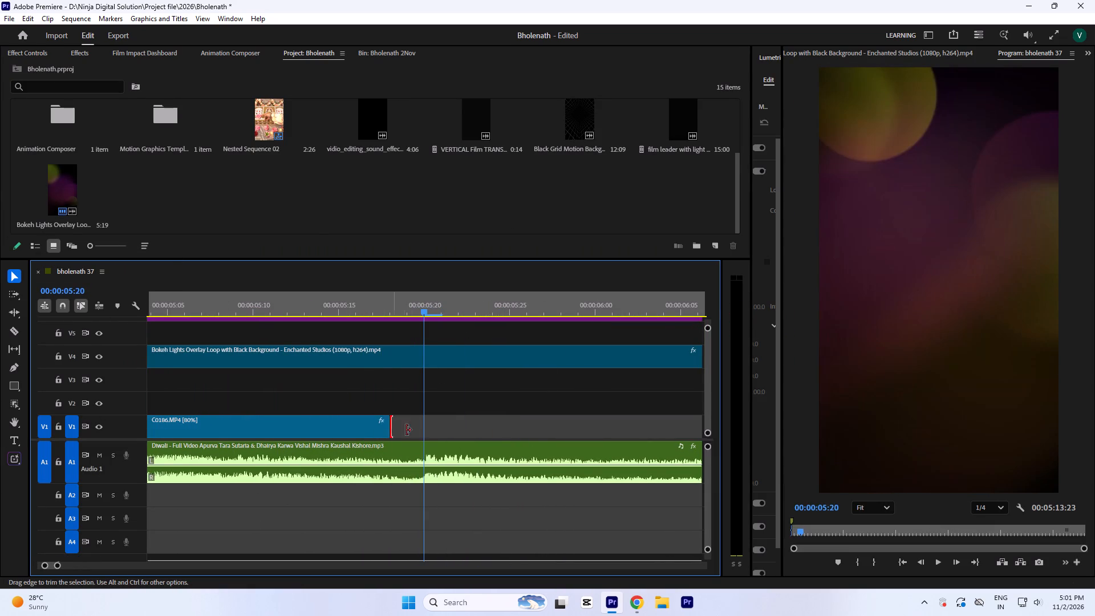
left_click_drag(406, 430, 428, 436)
key("minus")
left_click(391, 309)
key("ctrl+s")
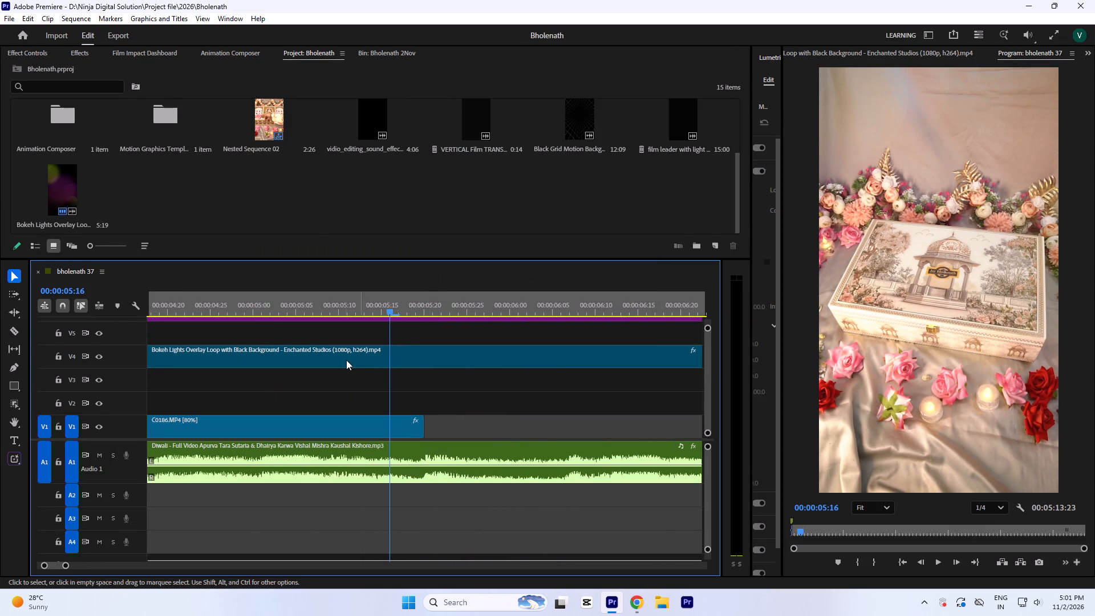
Reposition C0186.MP4 in the frame to 548, 938 and save the project along the way.
left_click(368, 425)
left_click(356, 302)
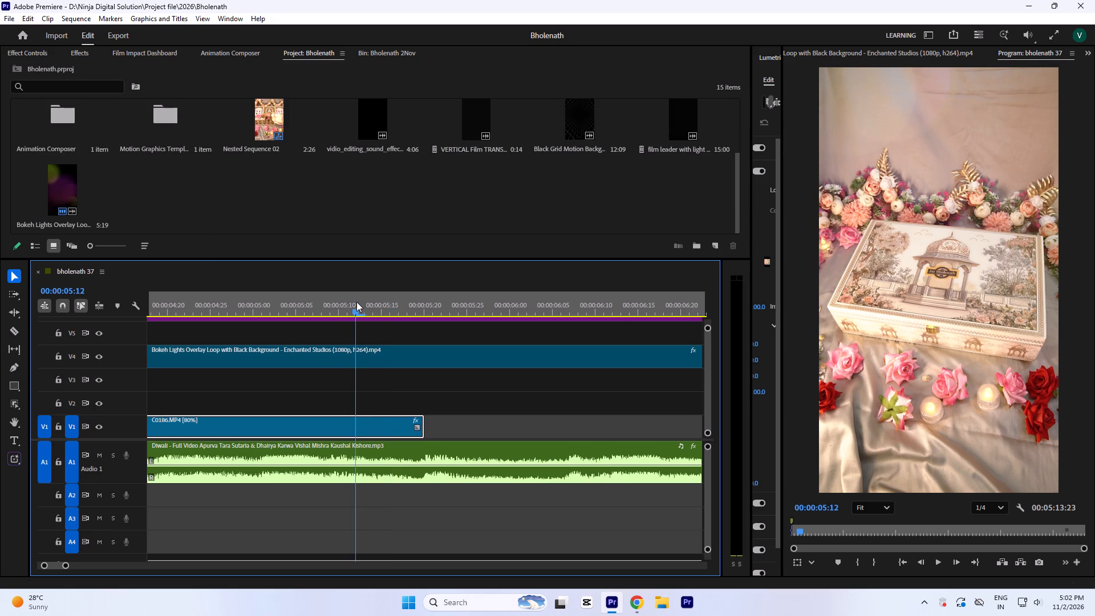
key("ctrl+r")
left_click(609, 358)
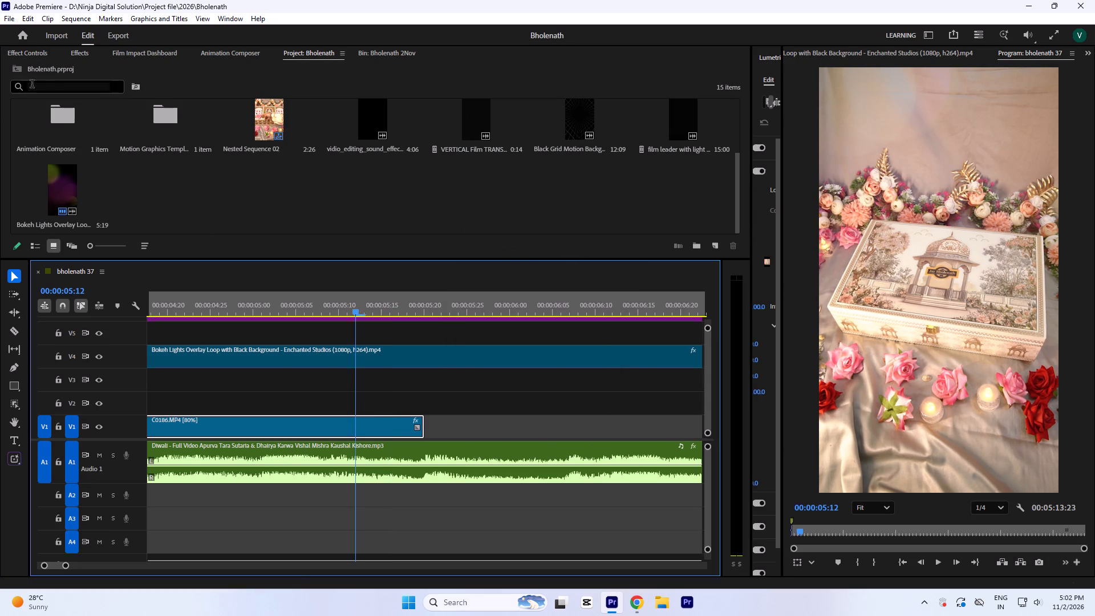
left_click(37, 58)
left_click(225, 139)
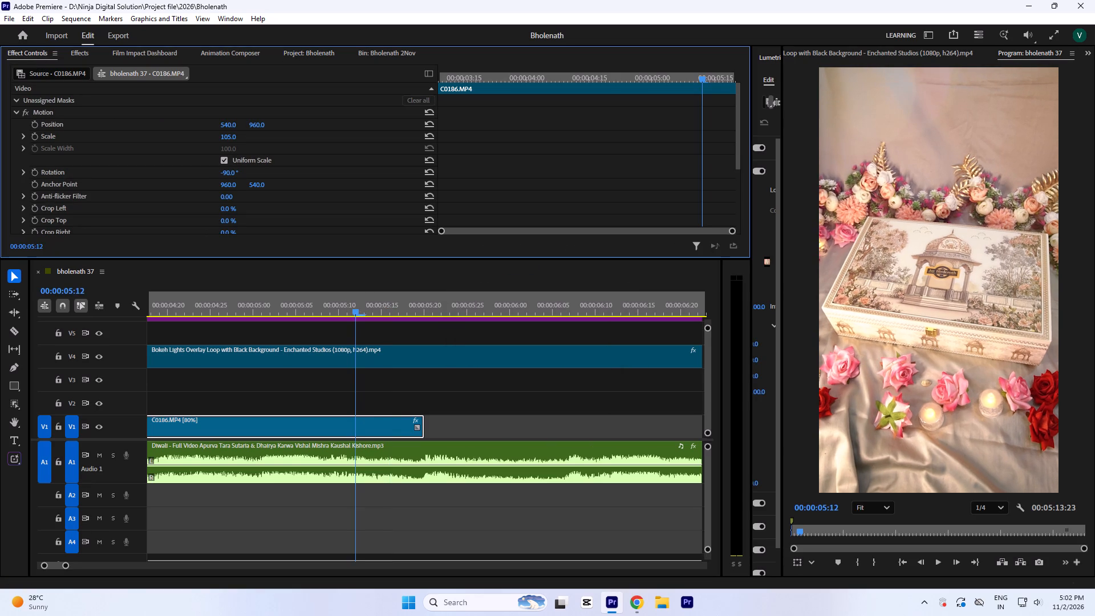
left_click(229, 122)
left_click(373, 313)
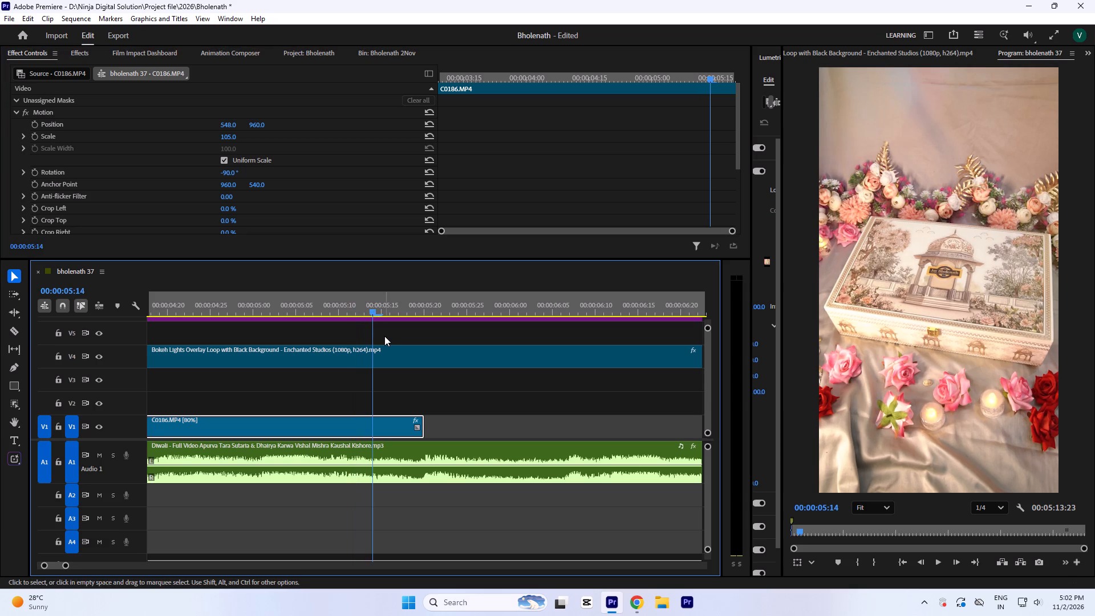
key("ctrl+s")
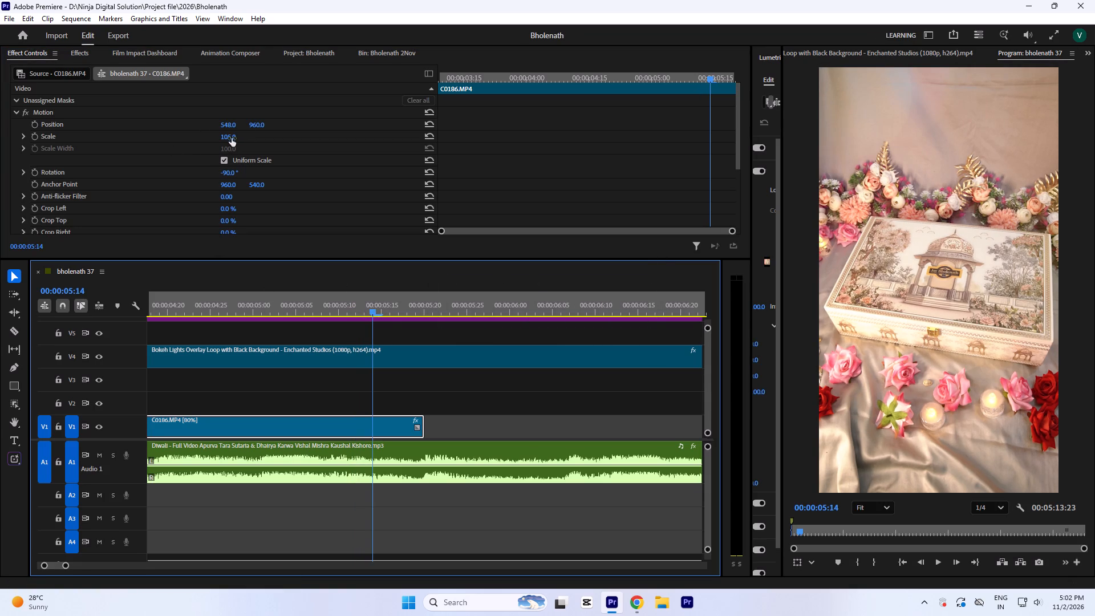
left_click_drag(259, 125, 259, 139)
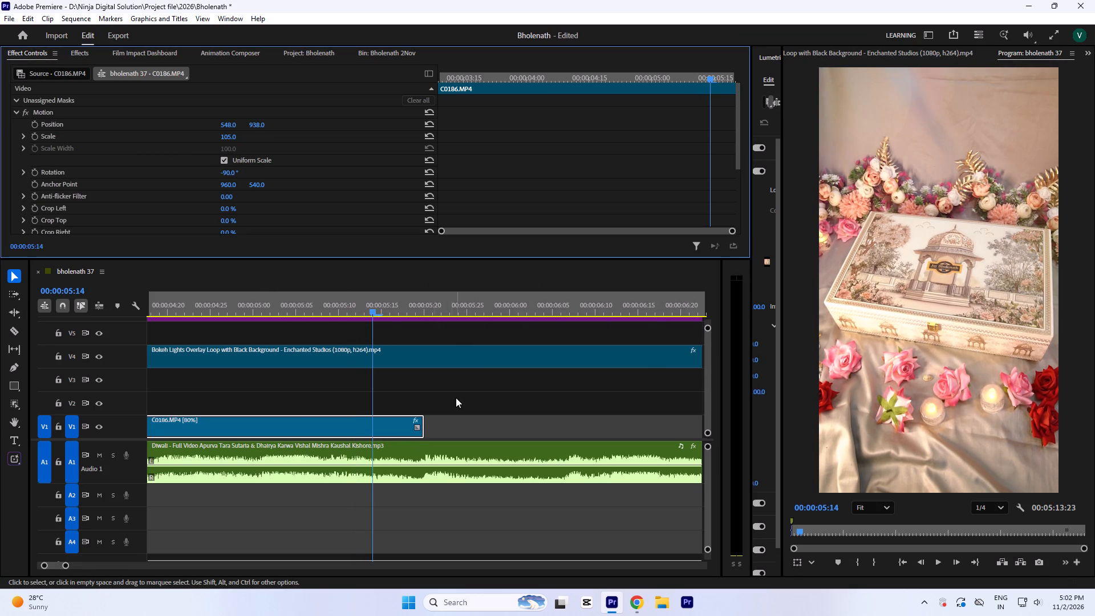
Nest C0186.MP4 on V1, keeping the default nested sequence name.
left_click(456, 398)
left_click(377, 439)
left_click(368, 432)
key("n")
key("Return")
Find the Warp Stabilizer effect and apply it to the nested box clip on V1.
left_click(365, 431)
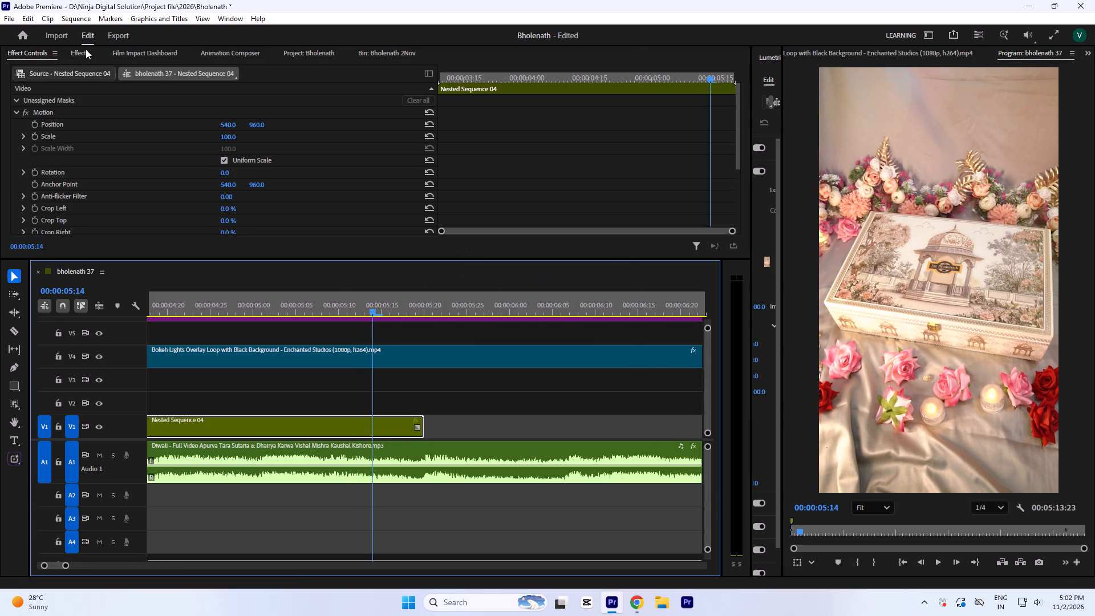
left_click(82, 54)
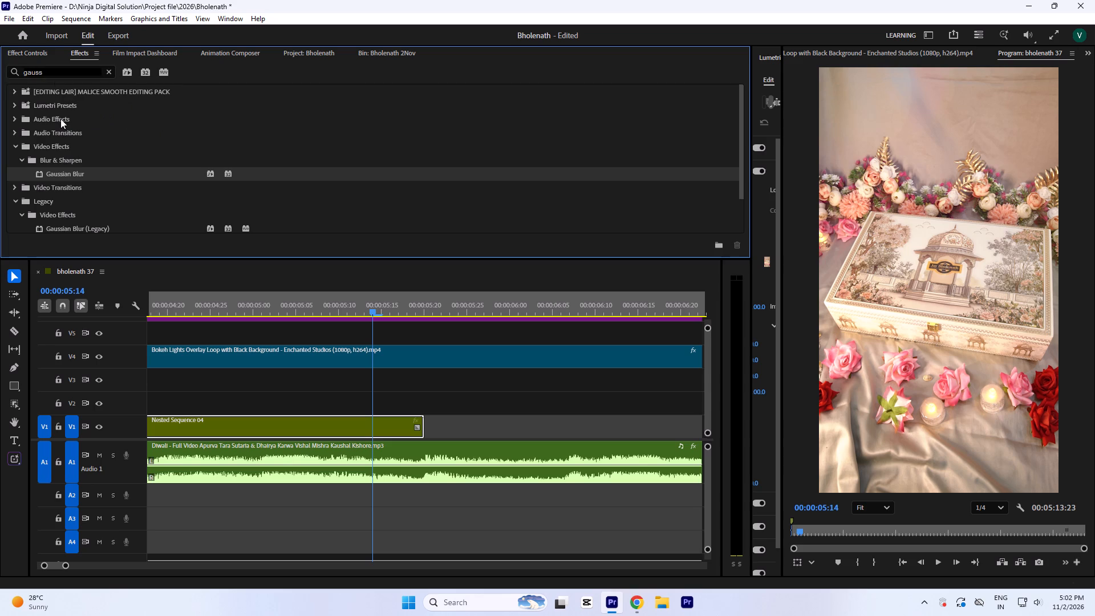
left_click_drag(51, 74, 0, 84)
type("warp")
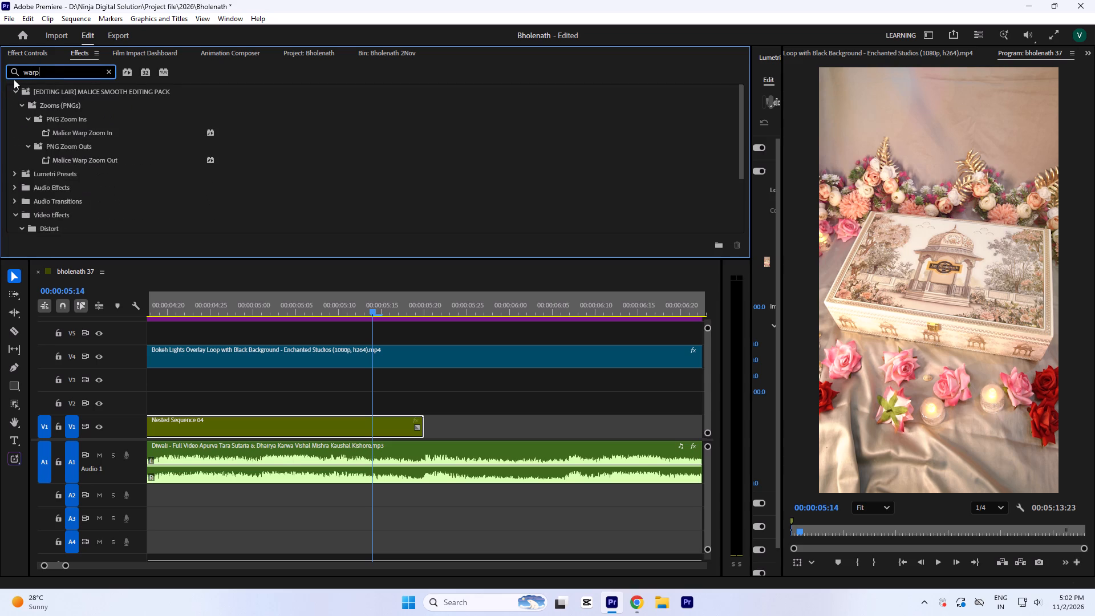
scroll(76, 158, "down", 6)
double_click(71, 174)
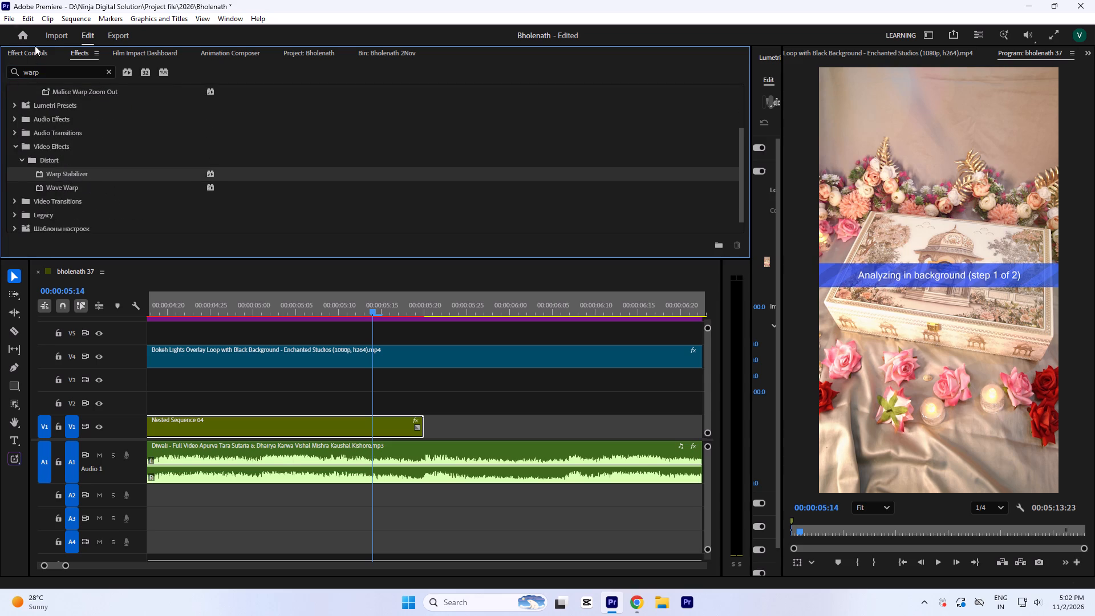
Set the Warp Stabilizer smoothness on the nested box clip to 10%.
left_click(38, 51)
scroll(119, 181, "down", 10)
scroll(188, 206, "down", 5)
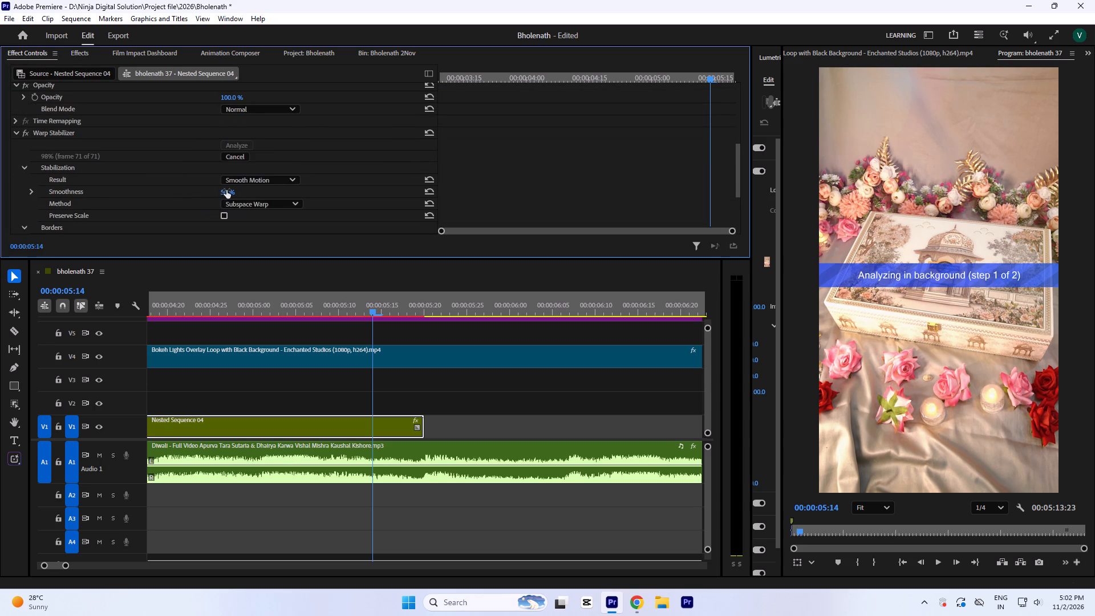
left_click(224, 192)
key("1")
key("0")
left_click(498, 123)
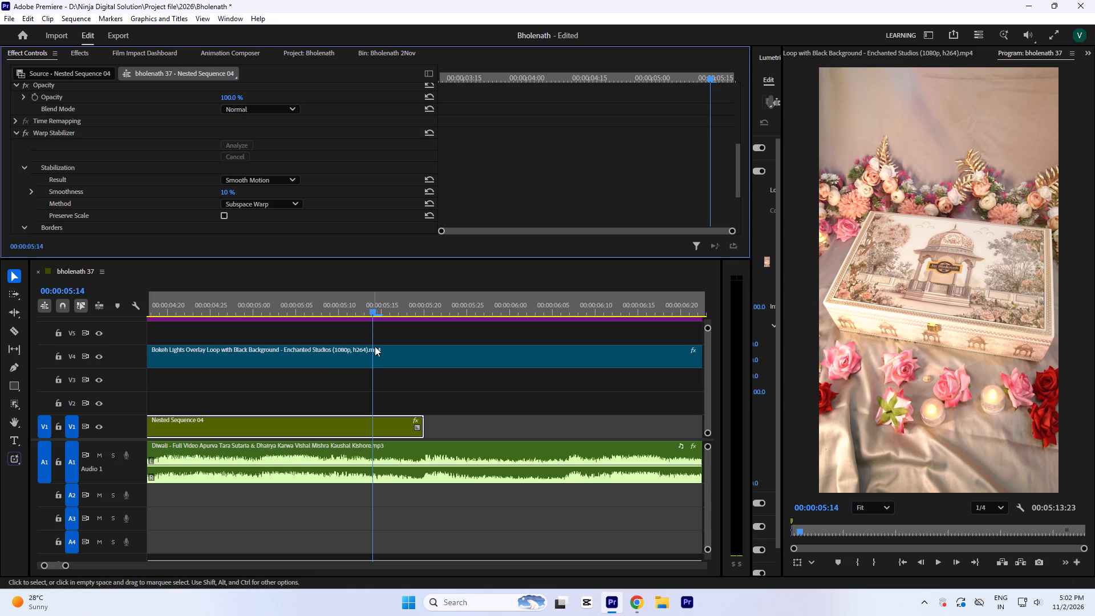
Play back the sequence from the start, then replay the stabilized box clip to check its motion.
left_click(371, 316)
key("Return")
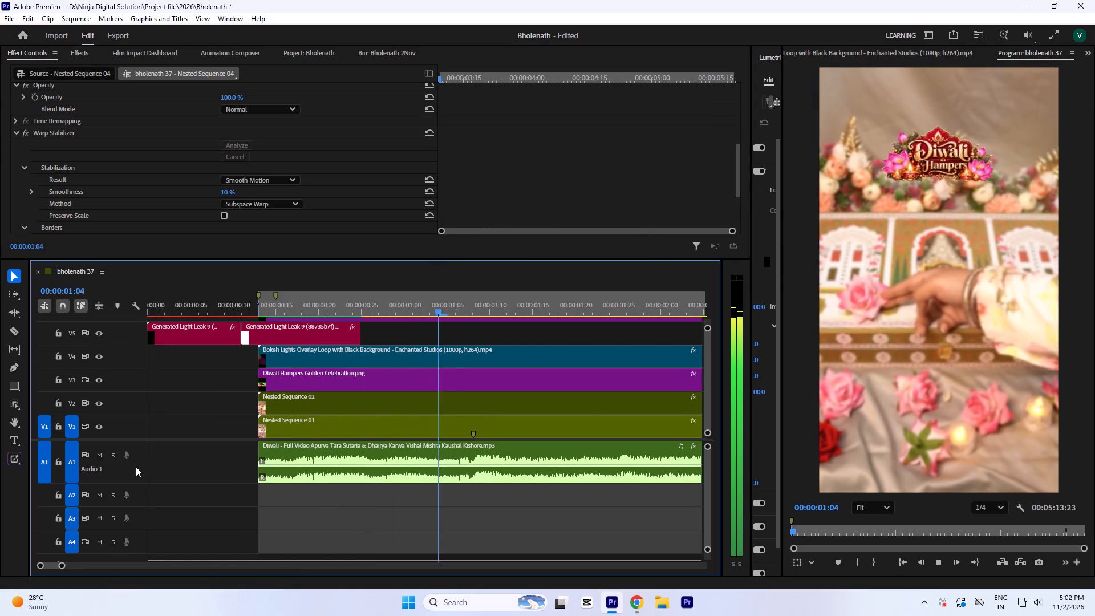
key("minus")
key("minus")
key("Return")
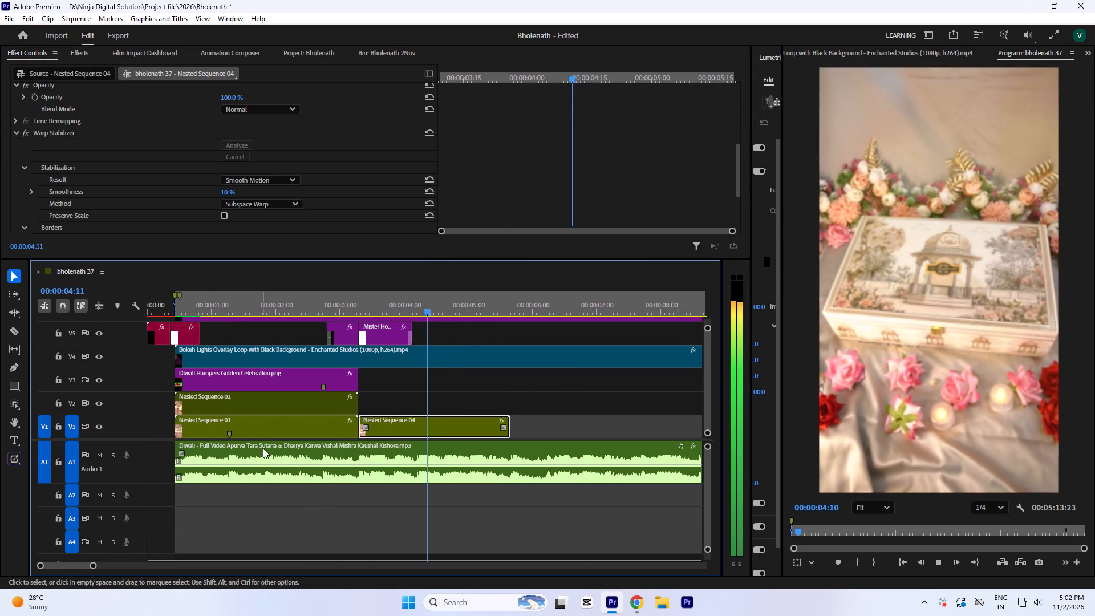
key("space")
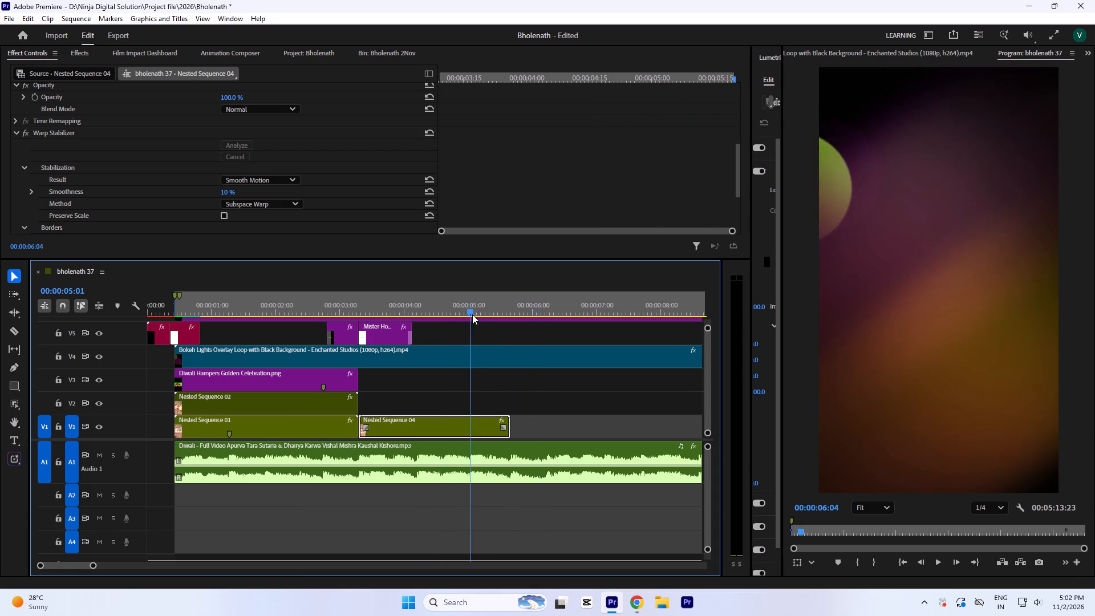
left_click(472, 314)
left_click(437, 306)
key("space")
key("space")
left_click(356, 303)
key("space")
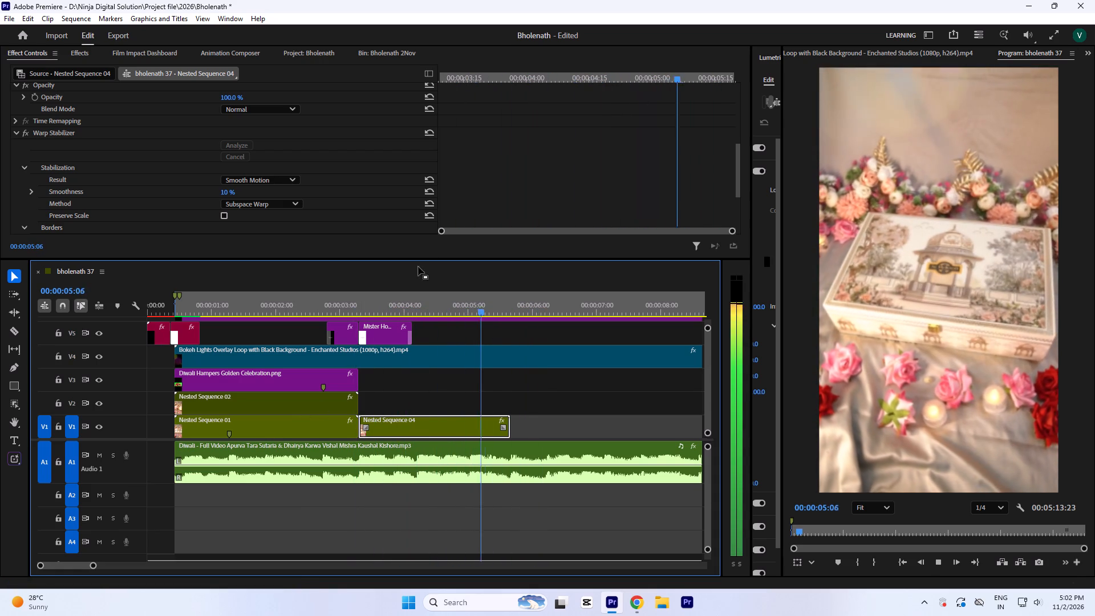
key("space")
Set the speed of C0186.MP4 inside Nested Sequence 04 to 70% and return to the bholenath 37 sequence.
double_click(467, 427)
left_click(331, 433)
key("ctrl+r")
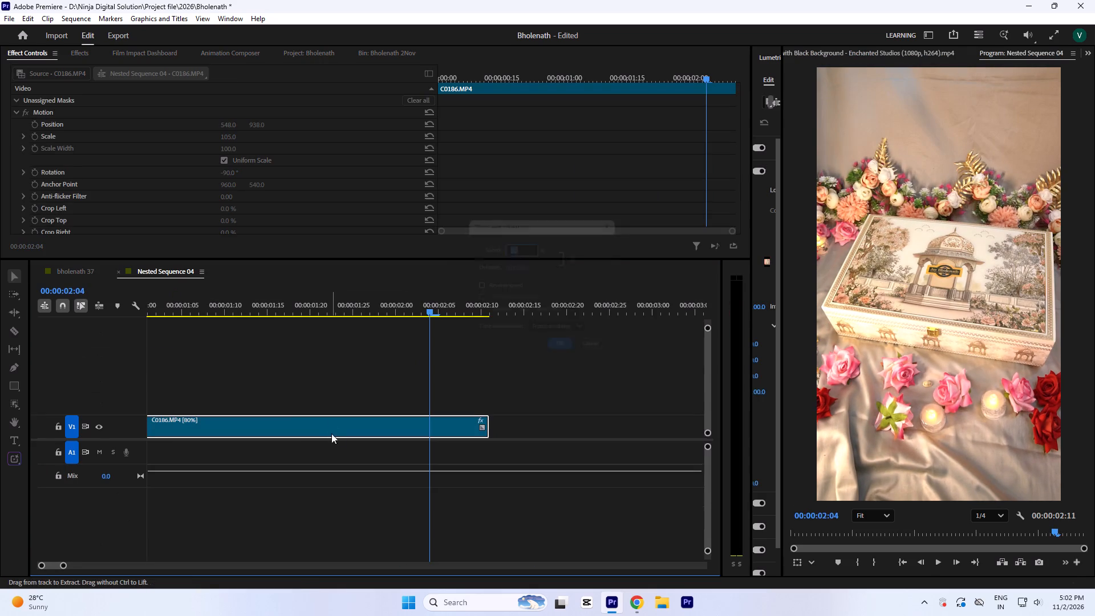
type("70")
key("Return")
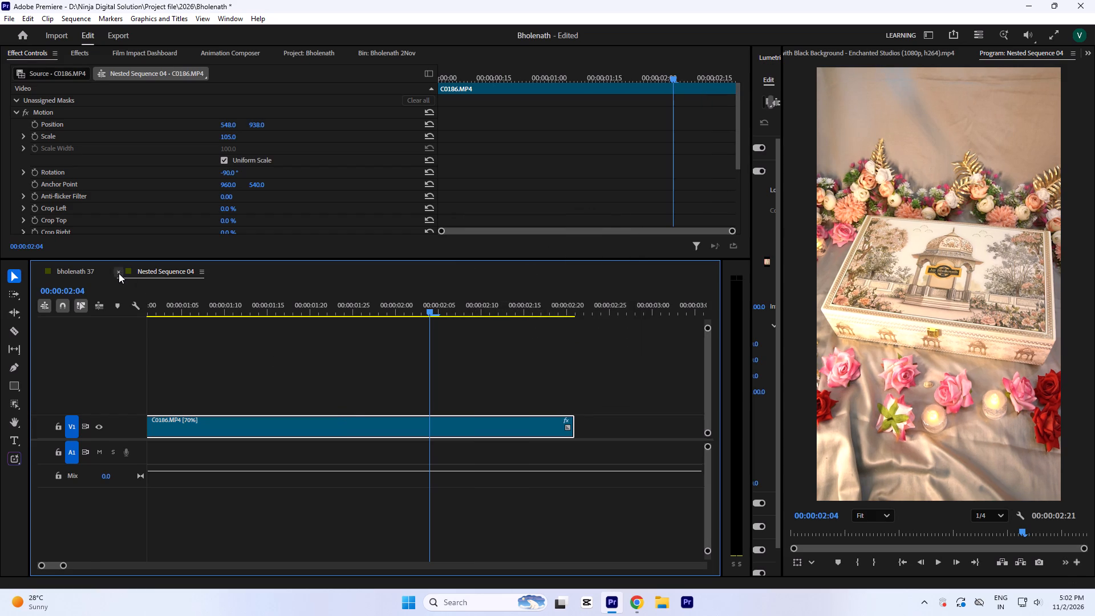
left_click(119, 273)
Re-analyze the nested box clip with Warp Stabilizer and play it back from its start.
scroll(590, 188, "down", 6)
scroll(107, 180, "down", 5)
left_click(240, 188)
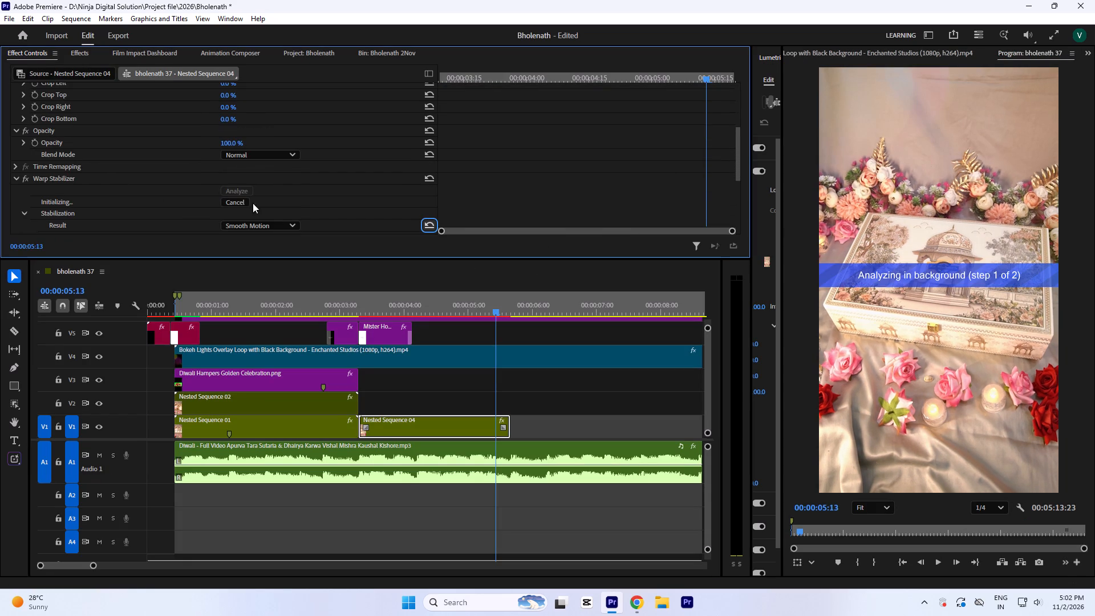
left_click(411, 302)
left_click(366, 303)
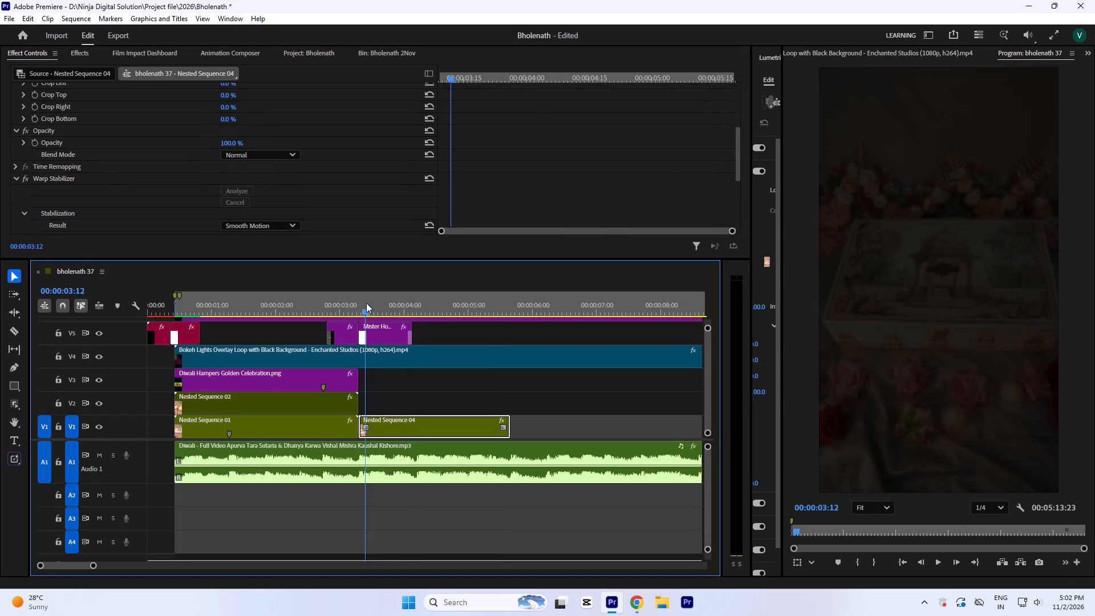
key("space")
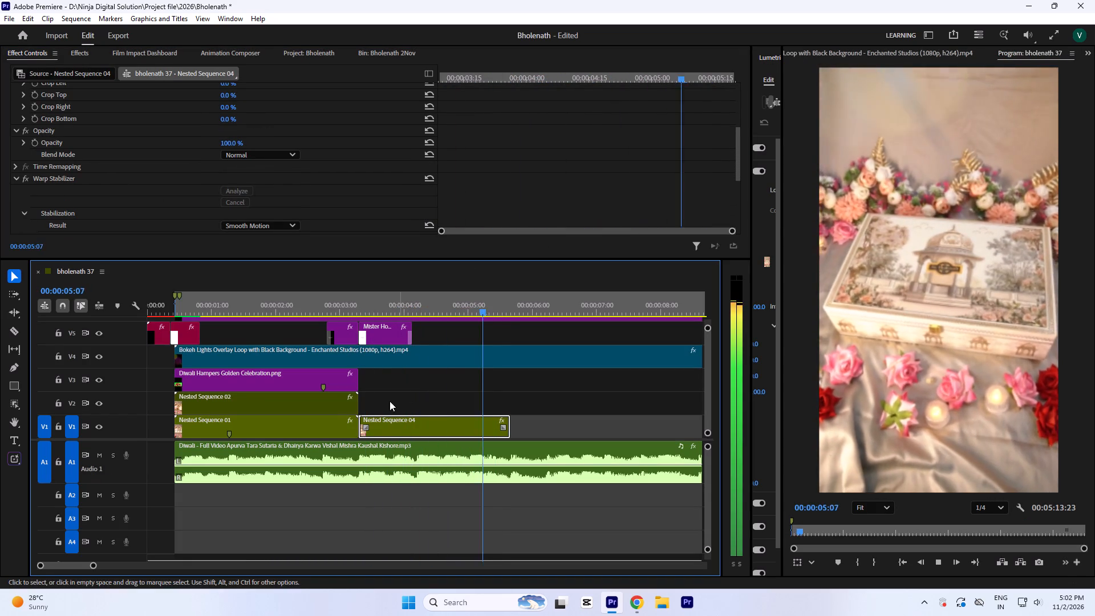
key("space")
Set the Warp Stabilizer smoothness on the nested box clip to 1%.
left_click(457, 299)
scroll(460, 167, "down", 5)
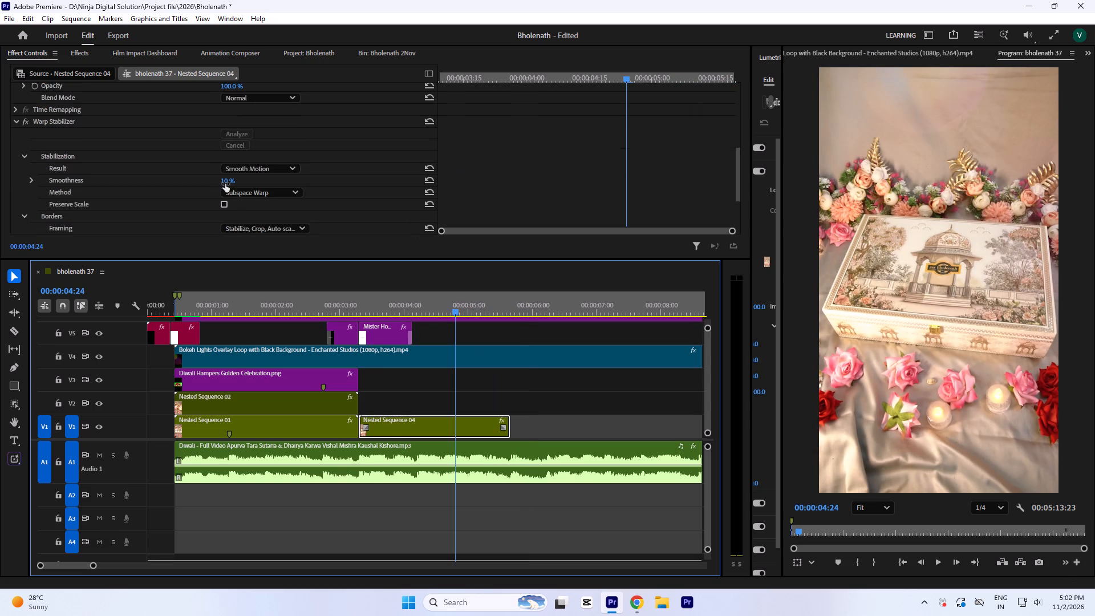
left_click(225, 183)
key("1")
left_click(440, 138)
Play back the stabilized box clip, compare it with the V4 bokeh overlay hidden and shown, and listen past the clip's end.
left_click(360, 306)
key("space")
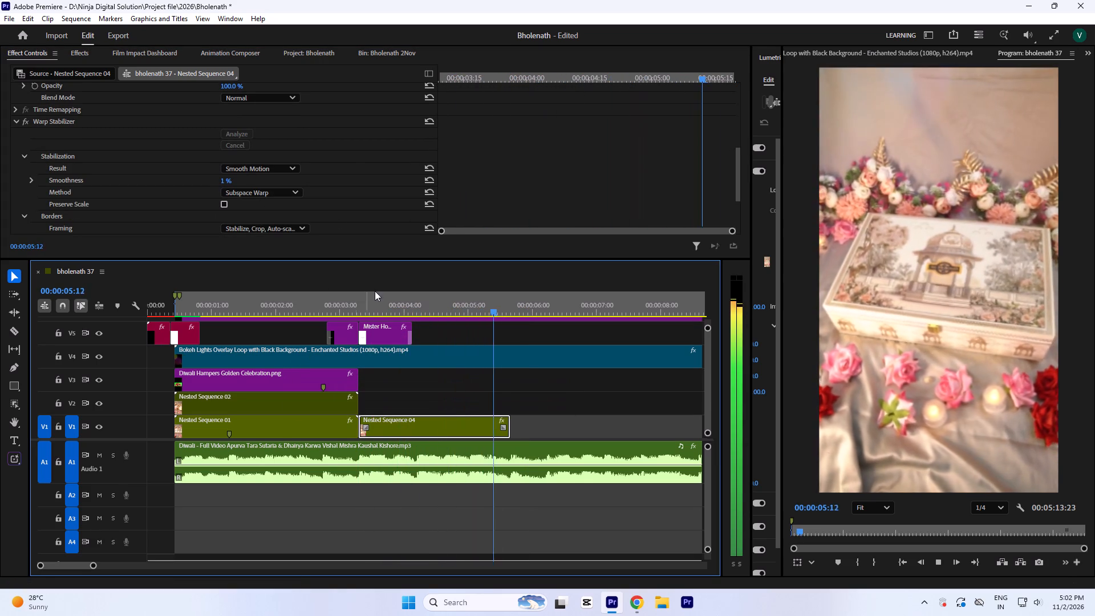
key("space")
left_click_drag(486, 308, 502, 325)
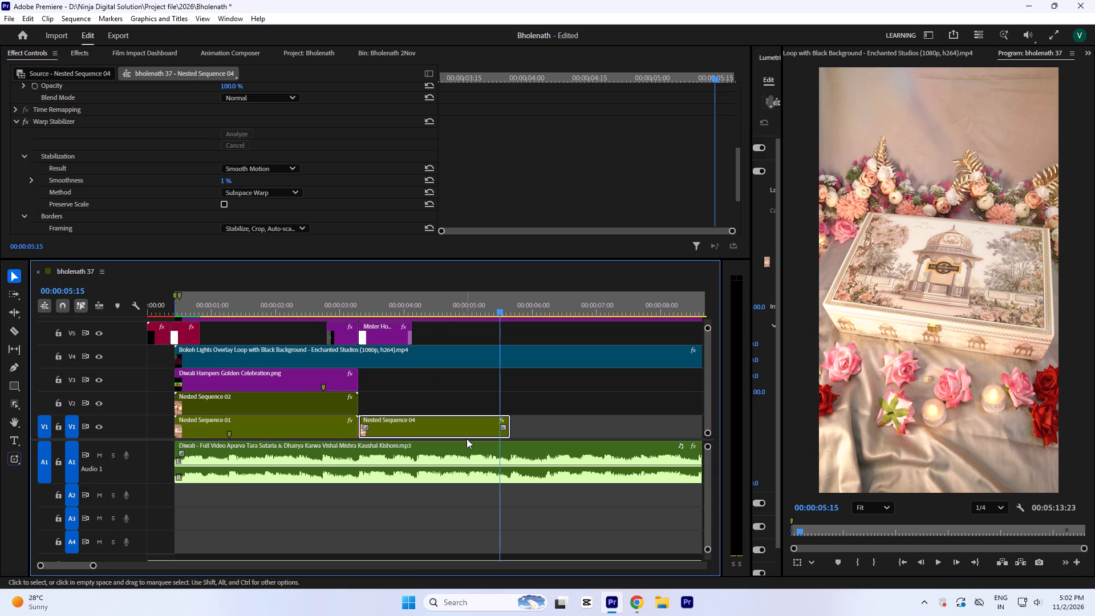
left_click(465, 305)
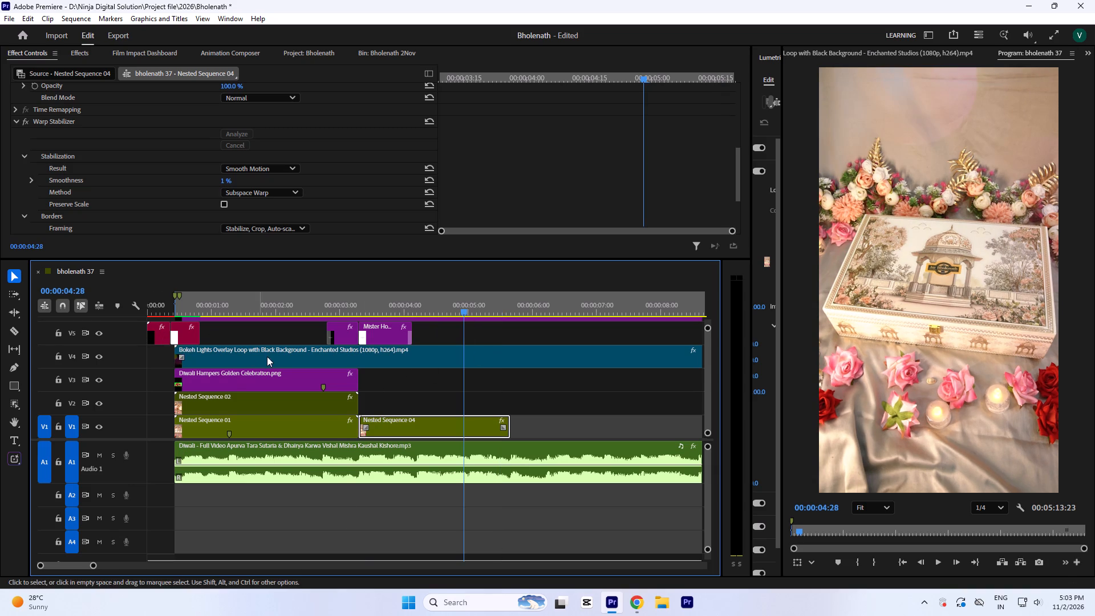
left_click(98, 358)
left_click(98, 358)
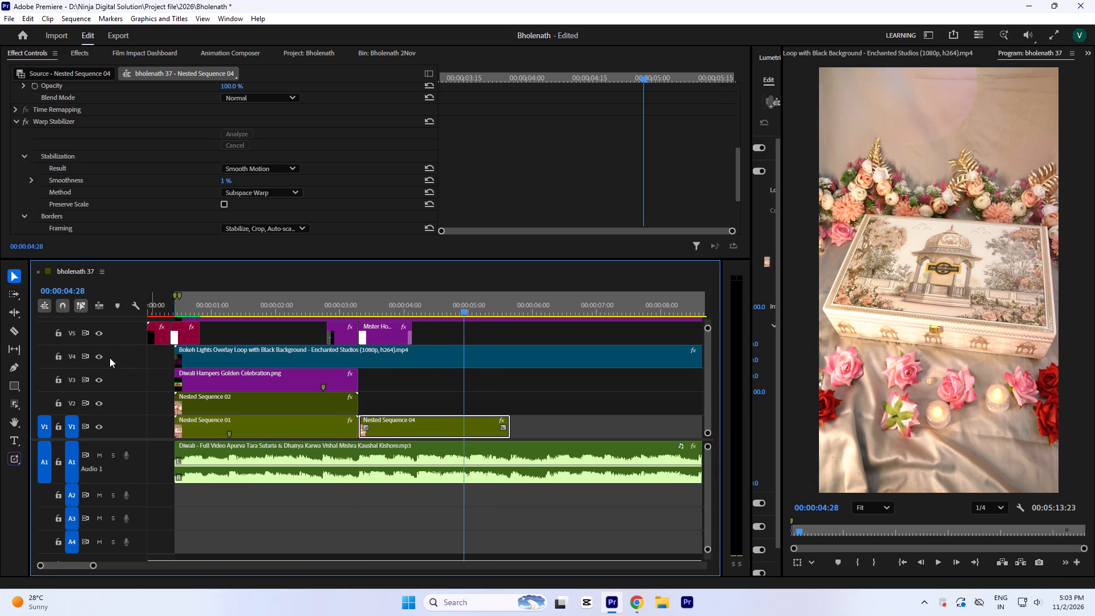
key("space")
key("space")
key("minus")
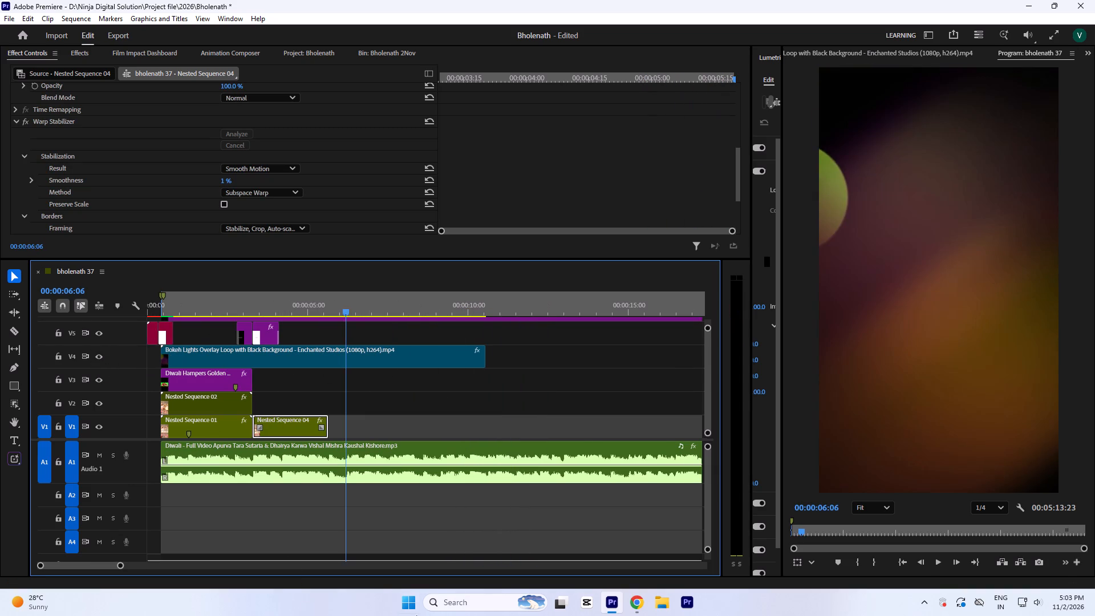
key("space")
key("space")
Browse the enlarged Bholenath 2Nov bin and preview the red hamper box clips C0133.MP4 and C0134.MP4.
left_click(389, 54)
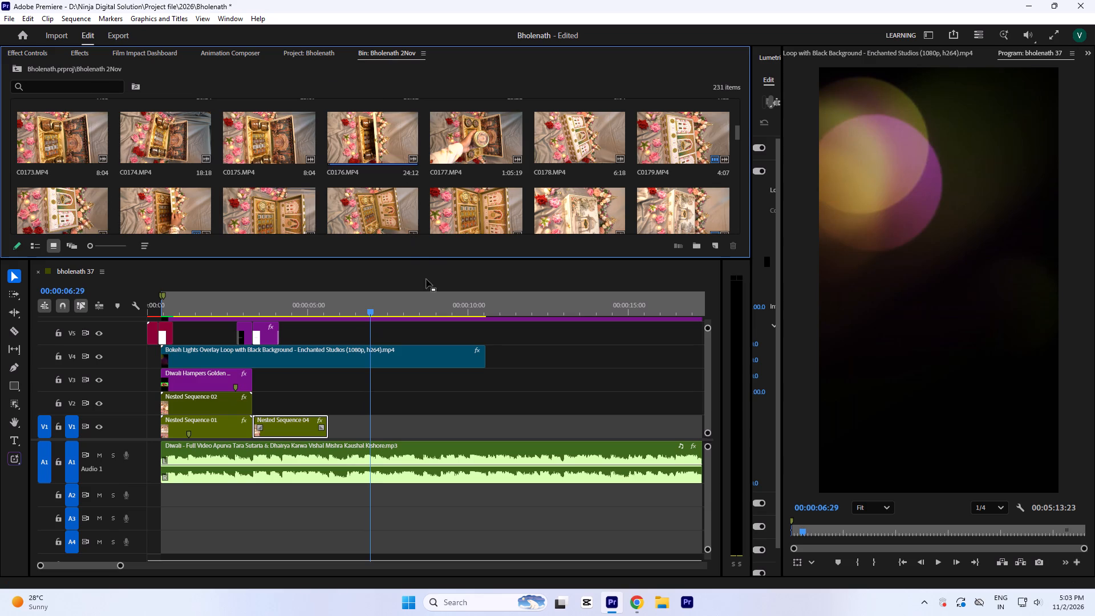
left_click_drag(420, 258, 422, 348)
scroll(373, 220, "up", 3)
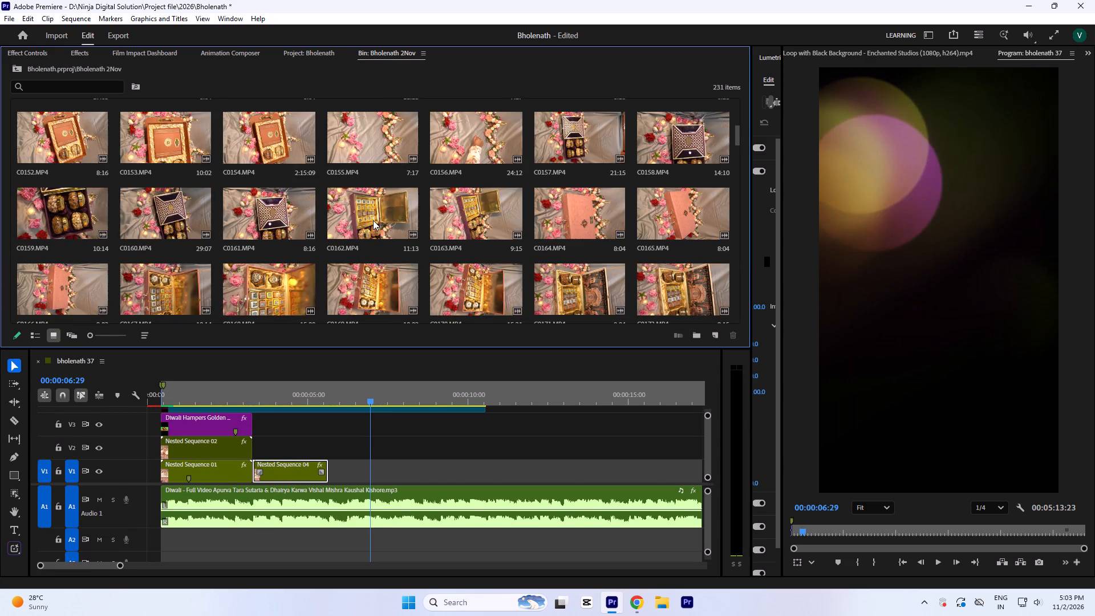
scroll(373, 220, "up", 17)
double_click(252, 198)
key("space")
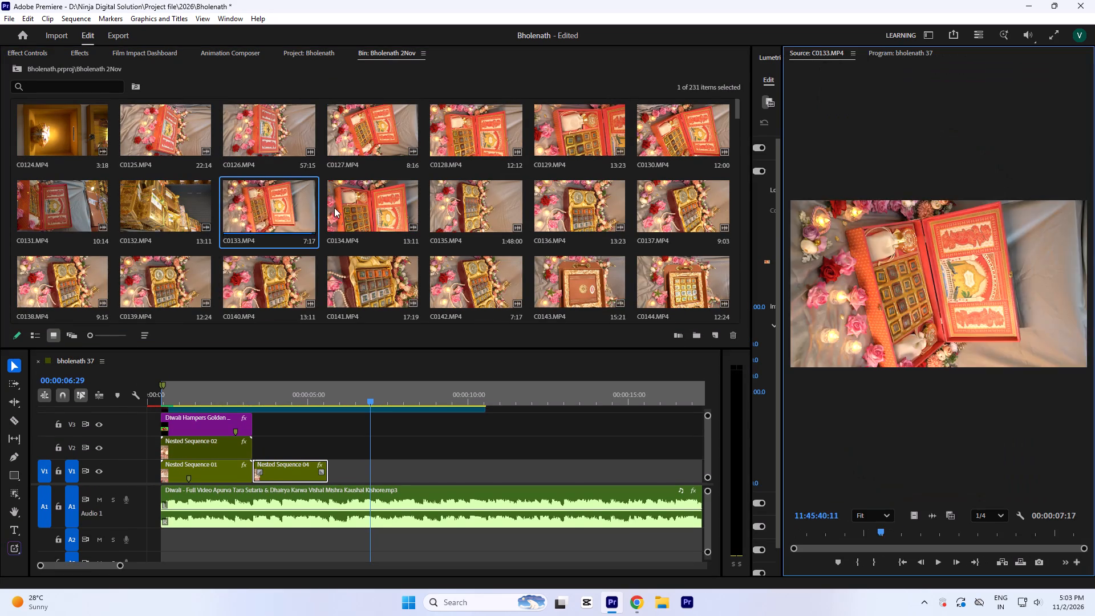
double_click(340, 206)
key("space")
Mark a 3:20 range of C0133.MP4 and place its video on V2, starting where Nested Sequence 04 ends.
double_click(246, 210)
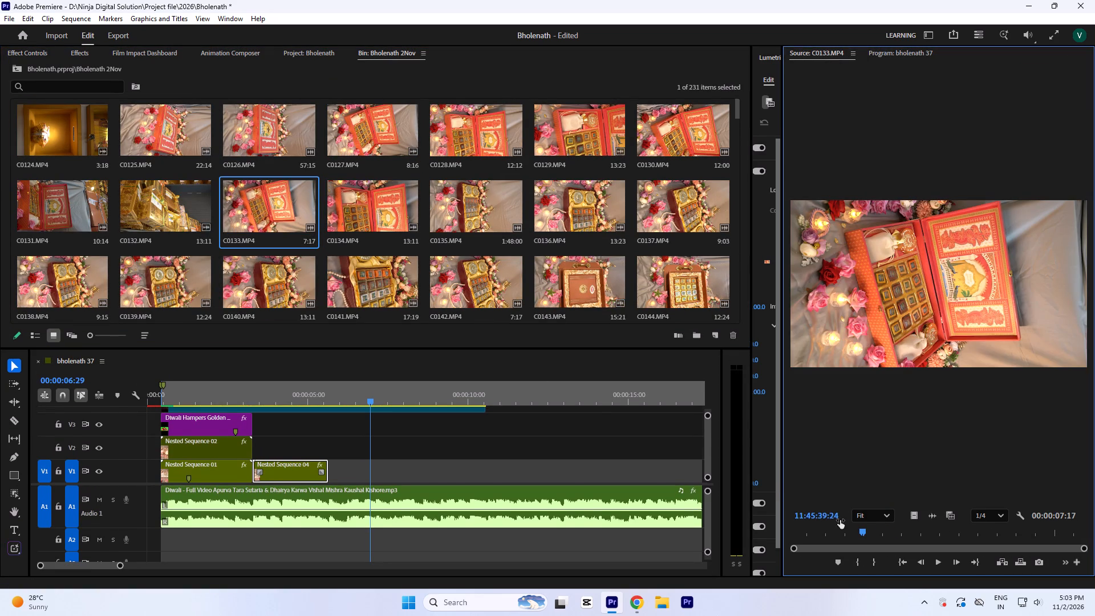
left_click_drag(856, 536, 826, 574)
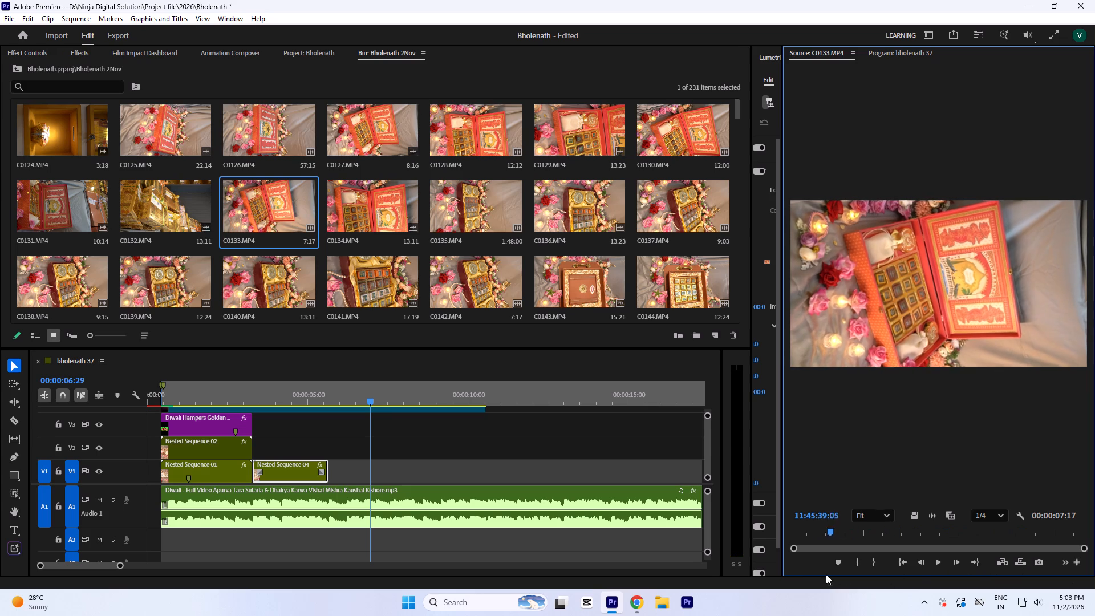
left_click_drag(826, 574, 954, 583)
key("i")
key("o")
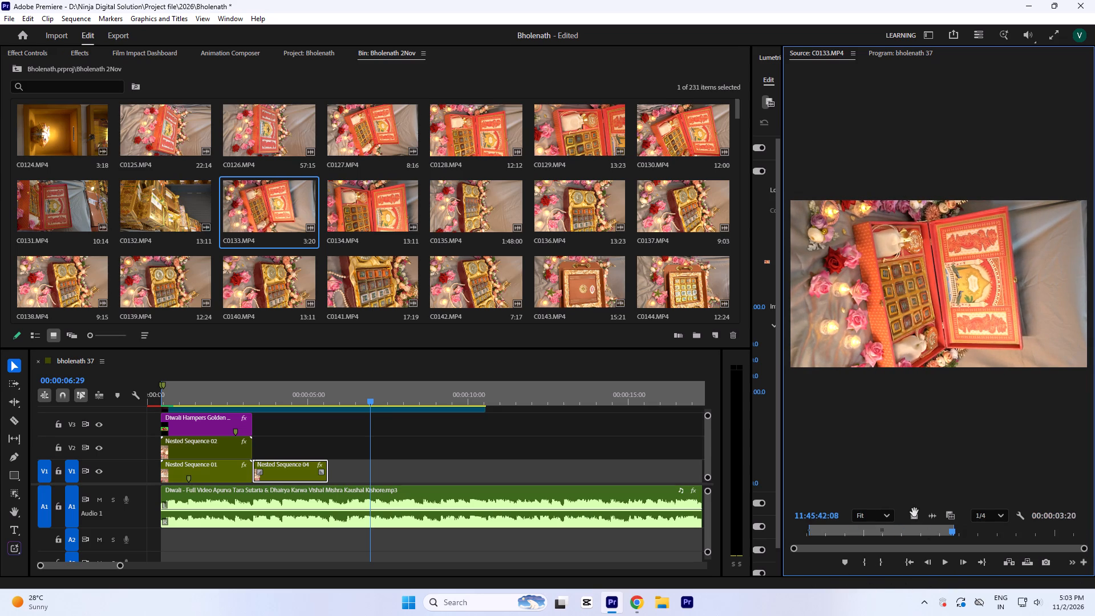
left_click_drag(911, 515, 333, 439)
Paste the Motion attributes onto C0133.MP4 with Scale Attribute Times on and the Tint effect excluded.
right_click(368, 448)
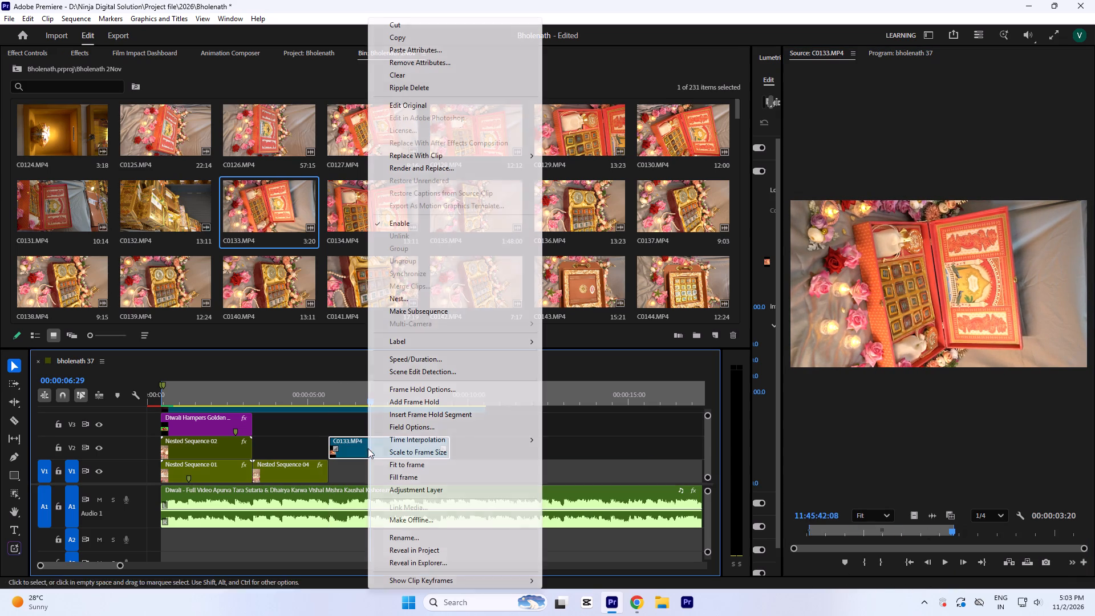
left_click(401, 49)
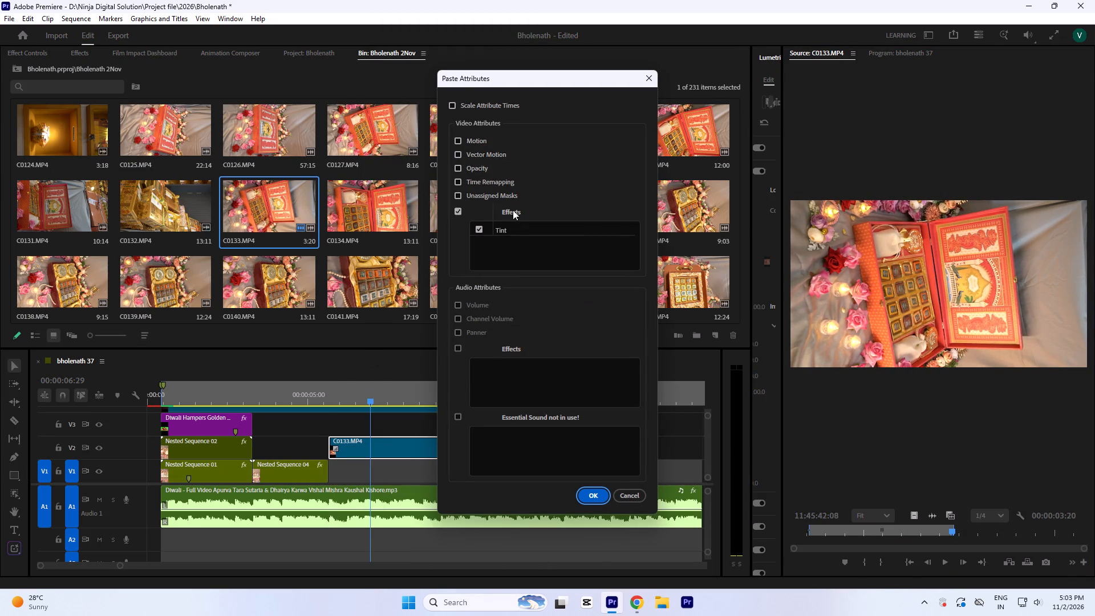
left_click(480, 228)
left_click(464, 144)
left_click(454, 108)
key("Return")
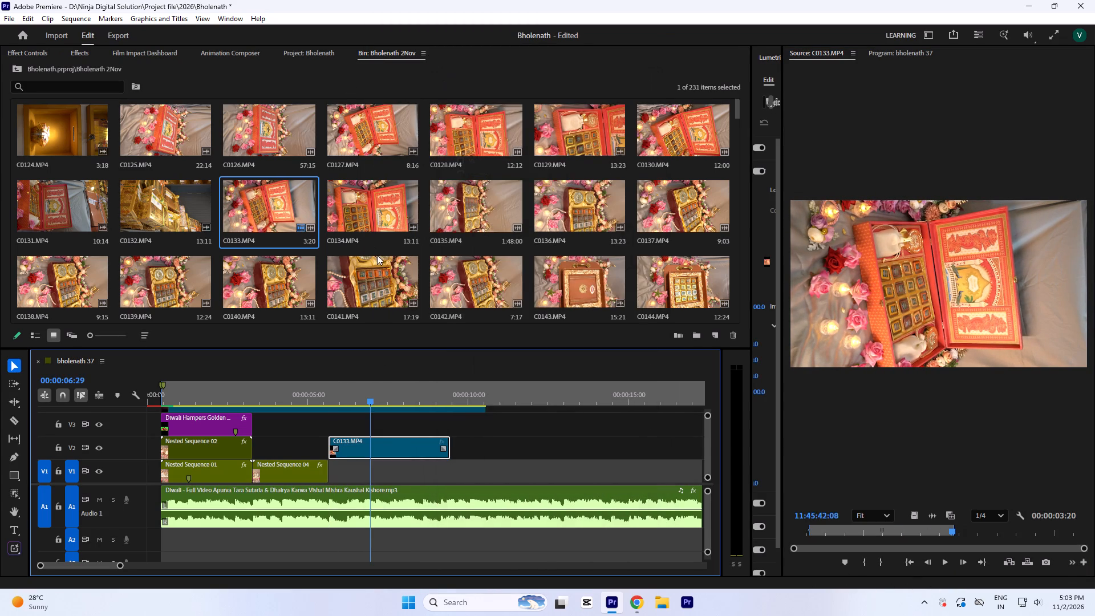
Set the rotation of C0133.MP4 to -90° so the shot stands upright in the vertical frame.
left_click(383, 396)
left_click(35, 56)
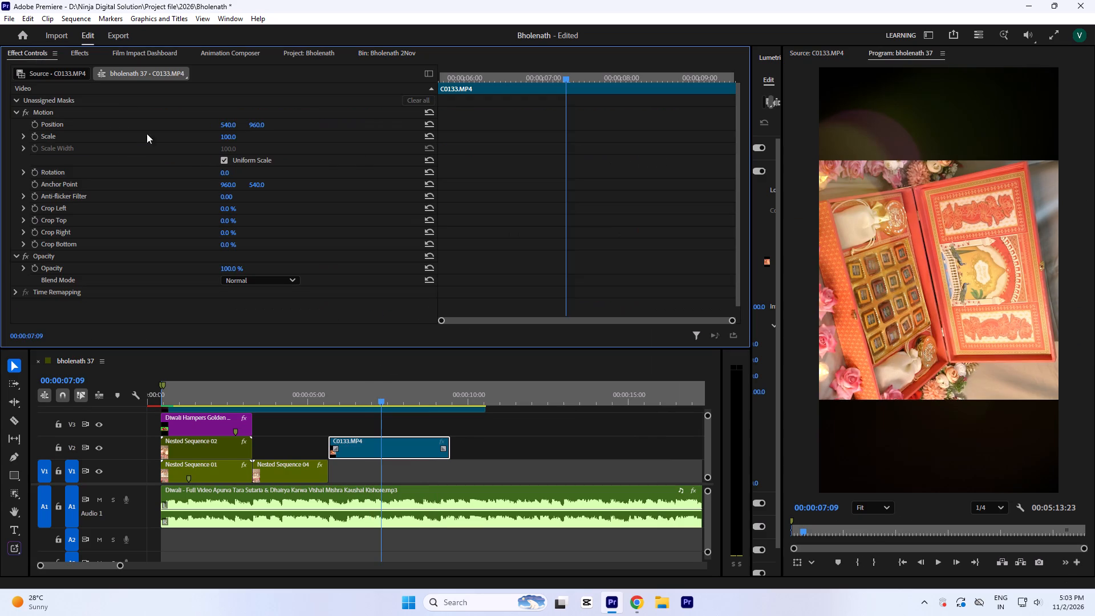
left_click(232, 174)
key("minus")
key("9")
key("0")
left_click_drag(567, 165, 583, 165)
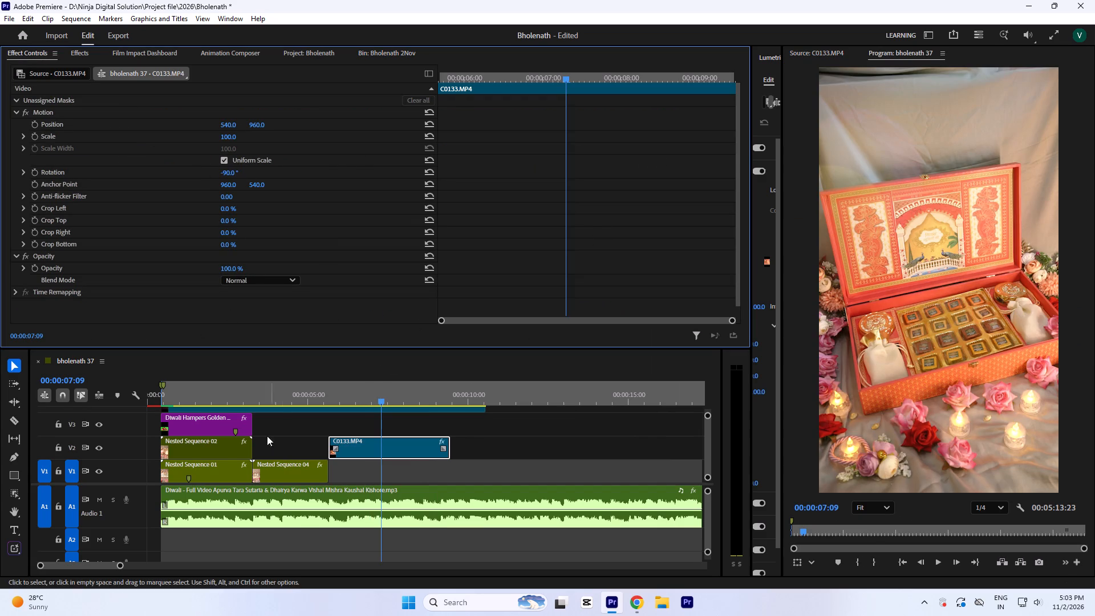
Play the cut from Nested Sequence 04 into the rotated C0133.MP4 clip.
left_click(281, 392)
key("space")
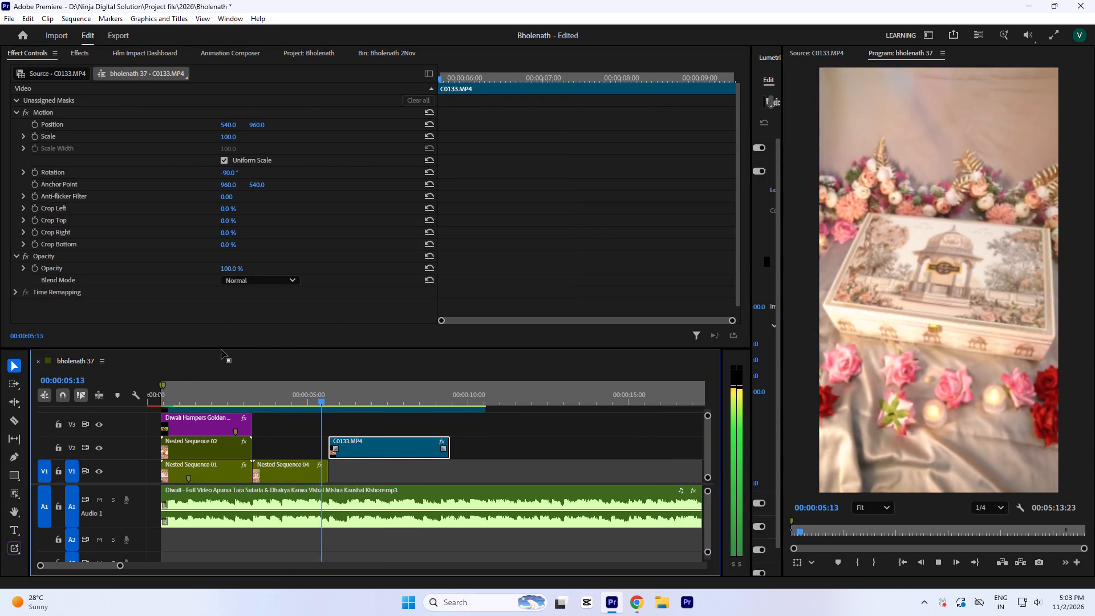
key("space")
key("space")
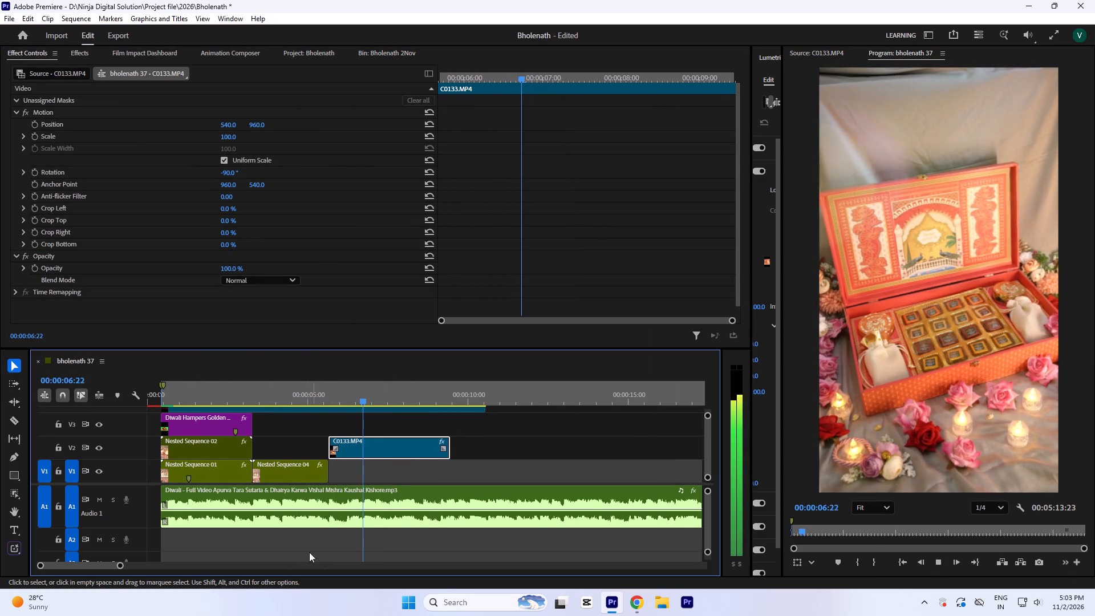
key("space")
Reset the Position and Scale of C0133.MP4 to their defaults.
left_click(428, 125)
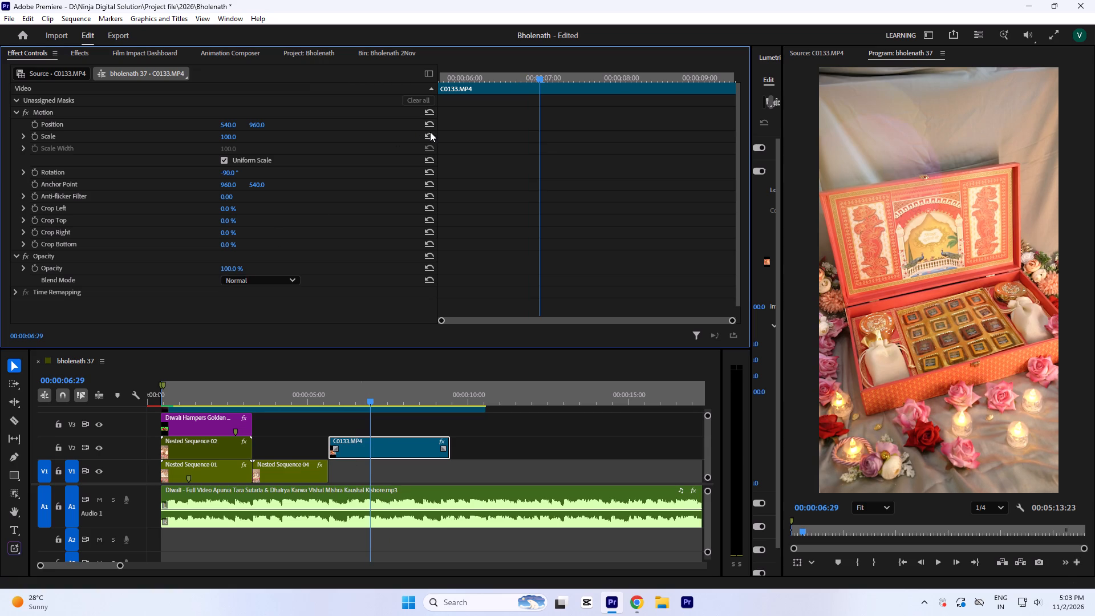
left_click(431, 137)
Play the C0133.MP4 clip and replay the cut into it from Nested Sequence 04 to judge the shot against the music.
key("space")
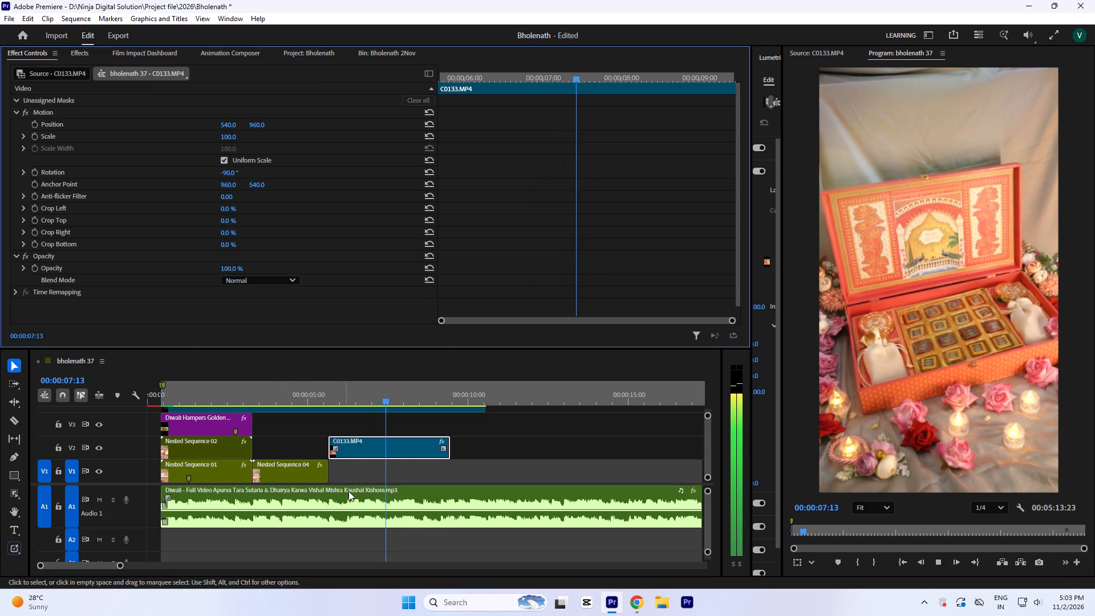
key("space")
left_click(406, 449)
left_click(306, 395)
key("space")
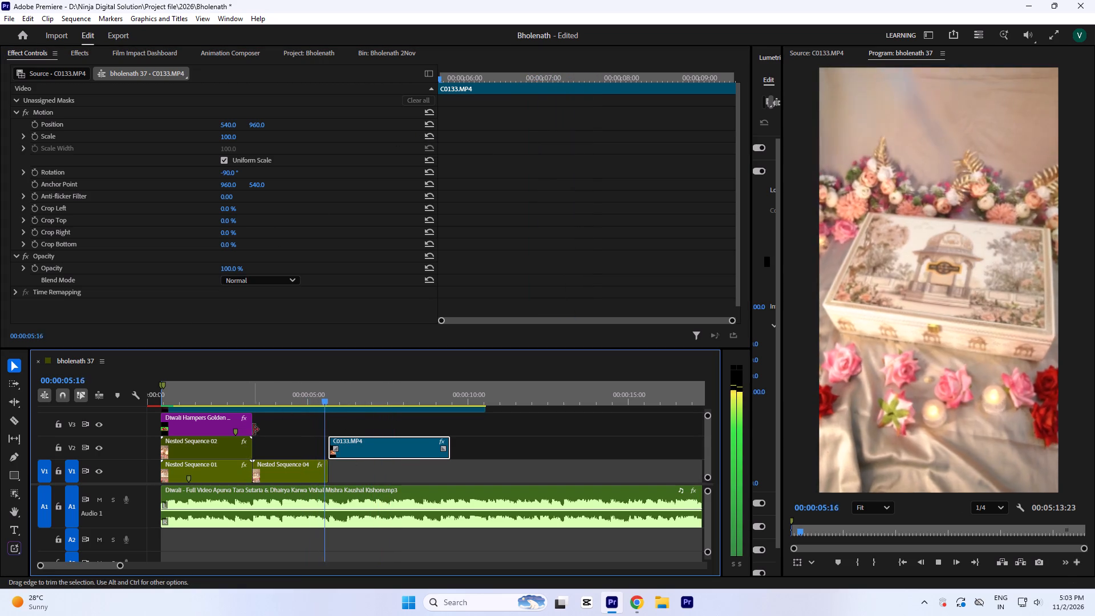
key("space")
left_click_drag(335, 401, 328, 409)
key("space")
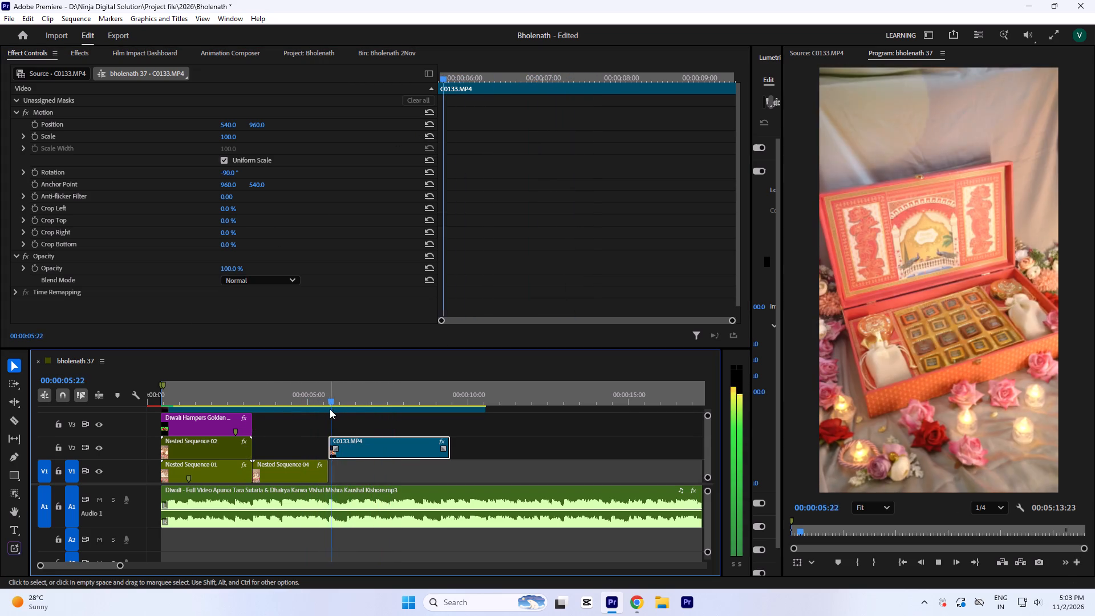
key("space")
key("space")
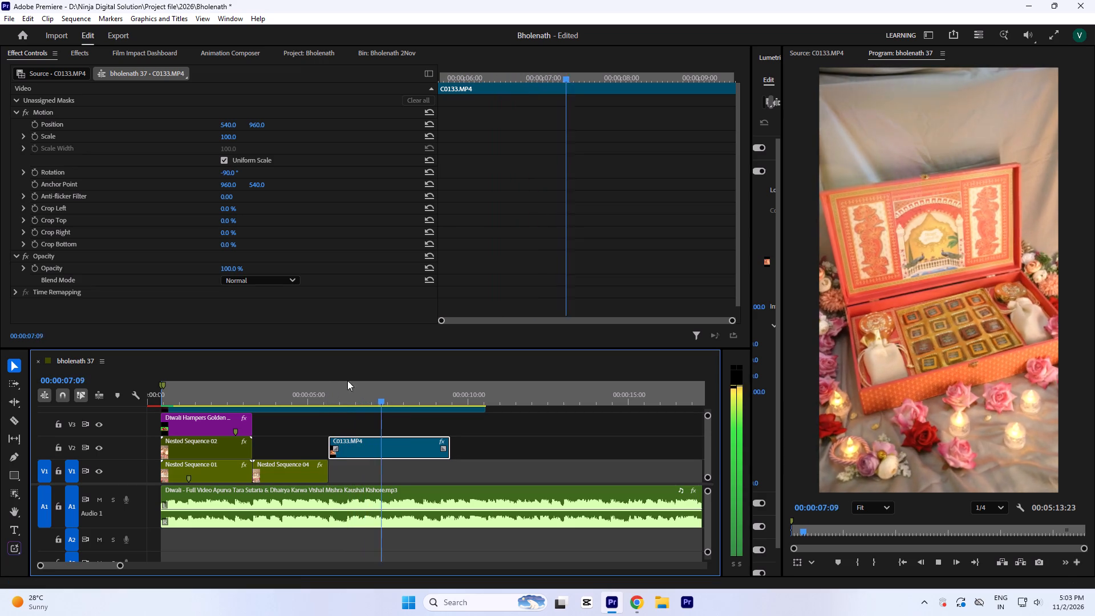
key("space")
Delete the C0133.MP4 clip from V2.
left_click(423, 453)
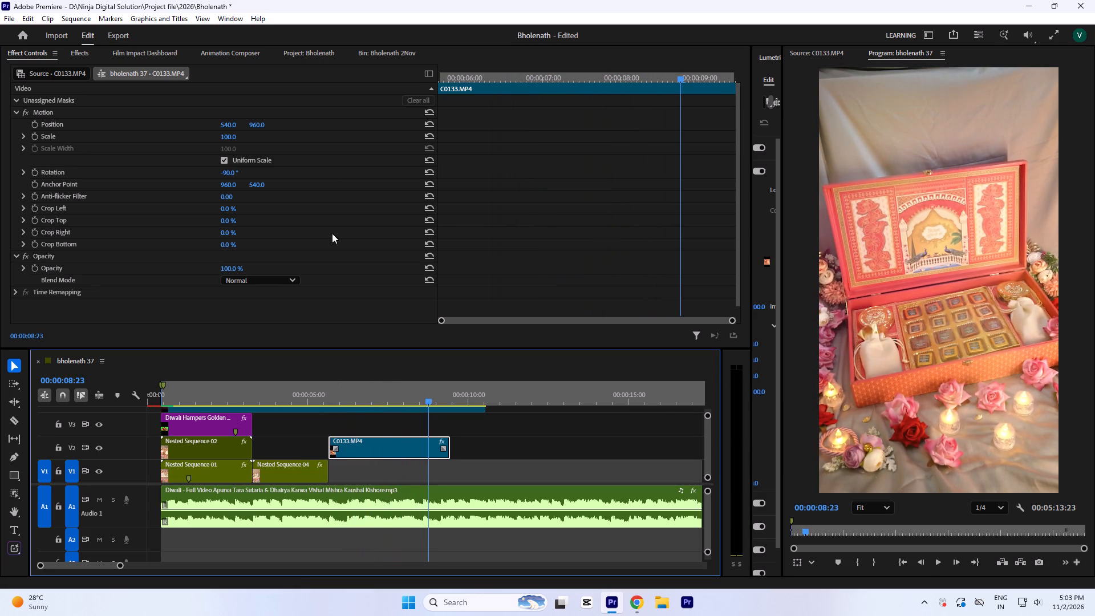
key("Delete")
Preview C0134.MP4, C0129.MP4 and C0130.MP4 from the Bholenath 2Nov bin as candidates for the next box shot.
left_click(407, 51)
double_click(370, 193)
key("space")
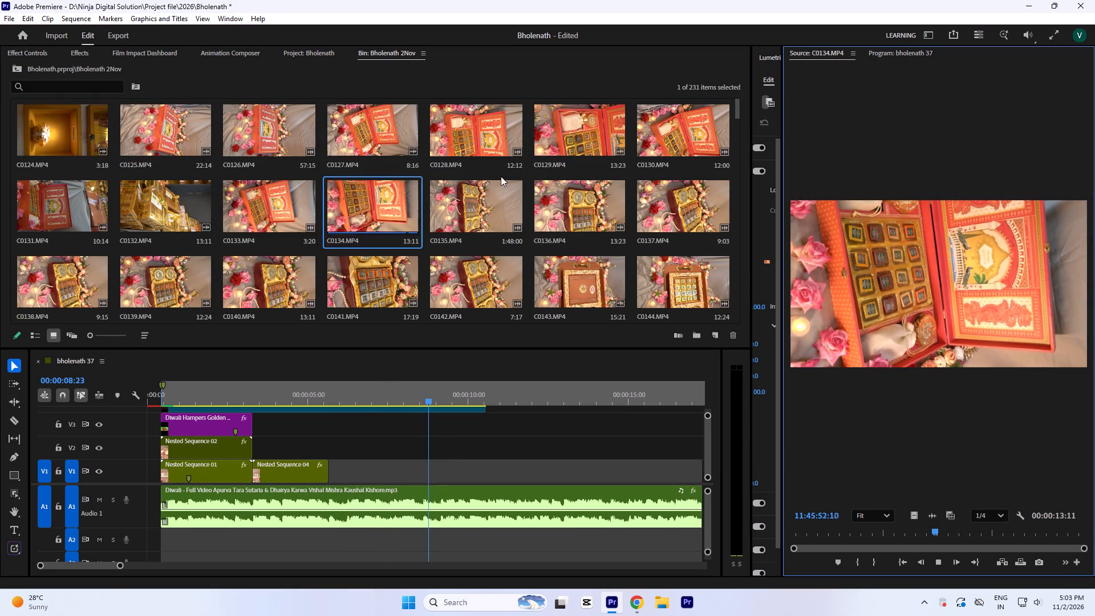
double_click(551, 135)
key("space")
double_click(658, 131)
key("space")
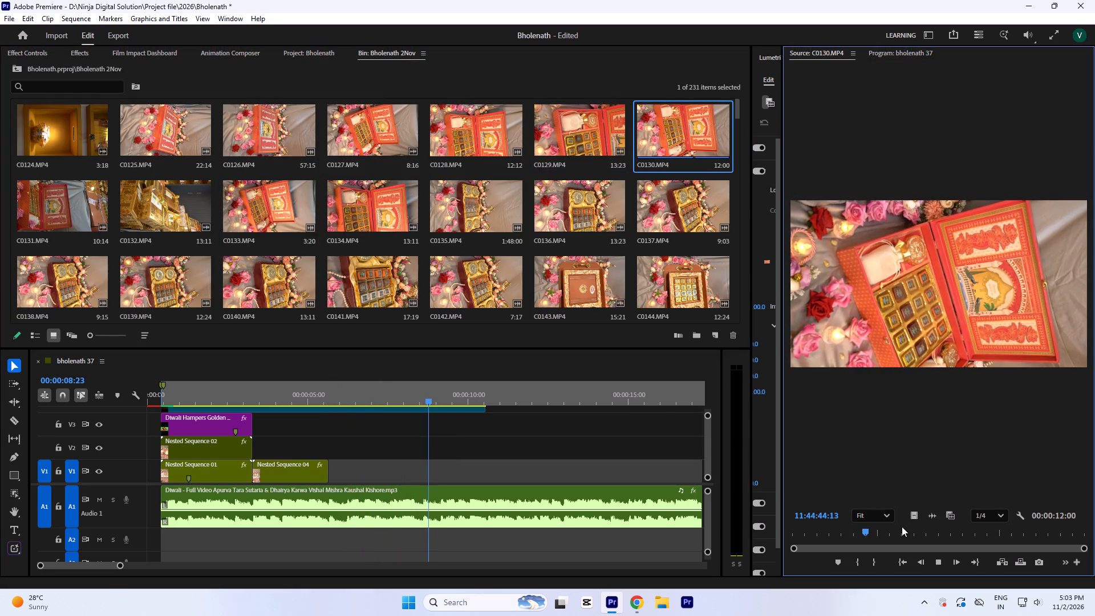
left_click_drag(911, 531, 903, 570)
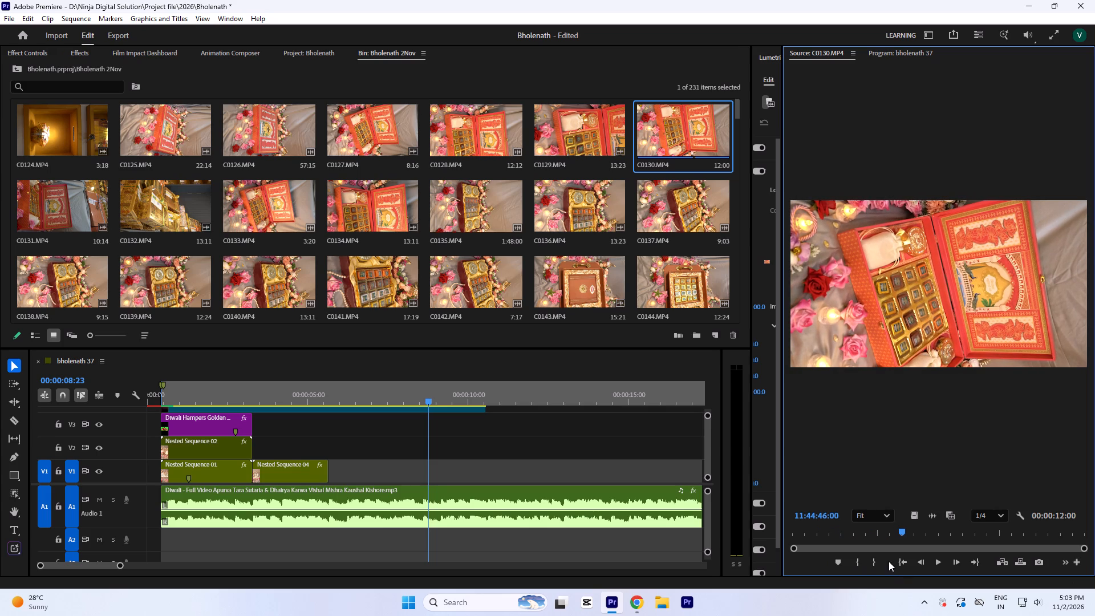
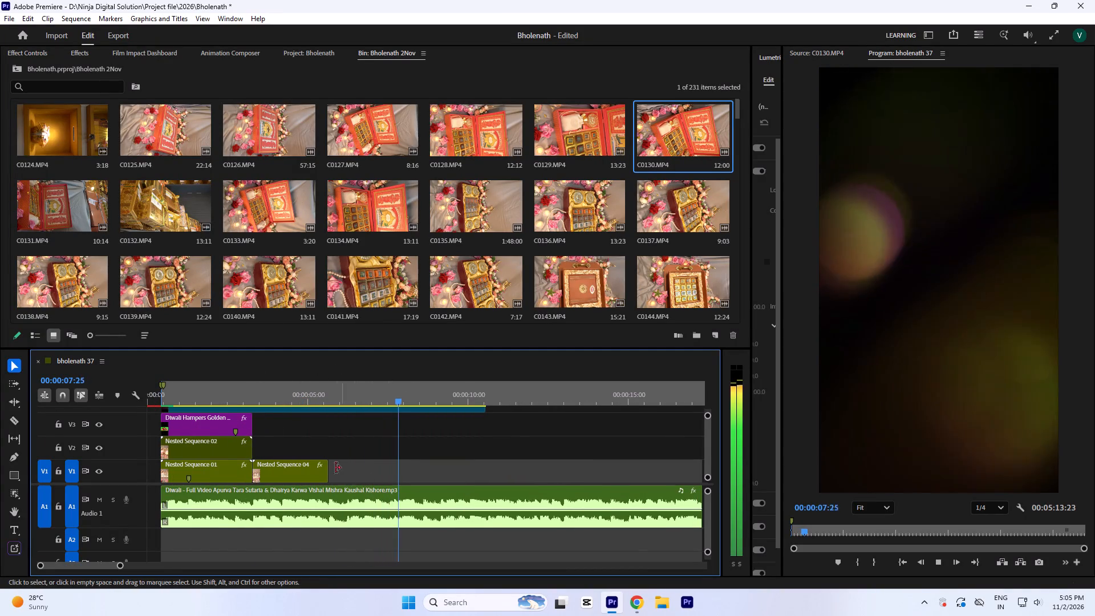
Play the sequence around the end of Nested Sequence 04 and examine the music waveform there to judge the cut timing.
key("space")
key("space")
key("space")
left_click(290, 388)
key("space")
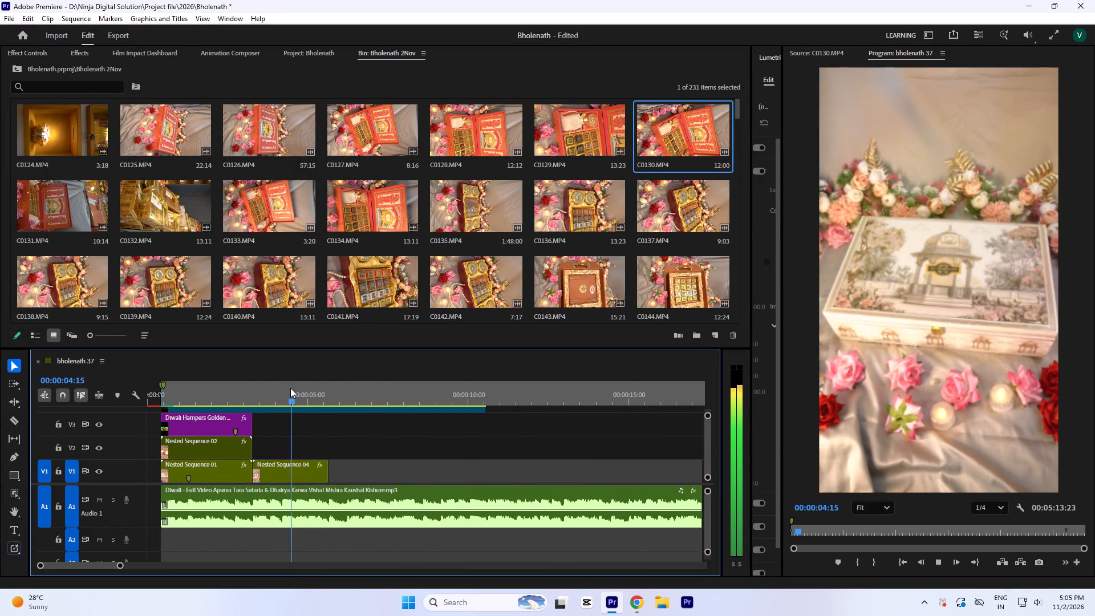
key("space")
key("space")
key("space")
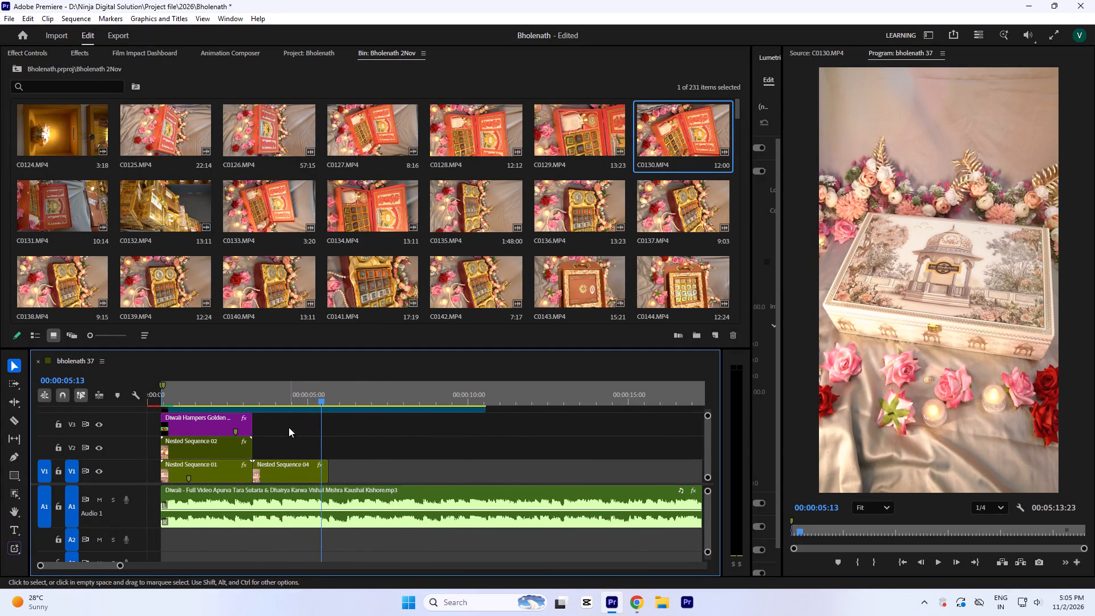
key("equal")
key("equal")
key("space")
key("space")
left_click(459, 394)
key("equal")
key("equal")
key("equal")
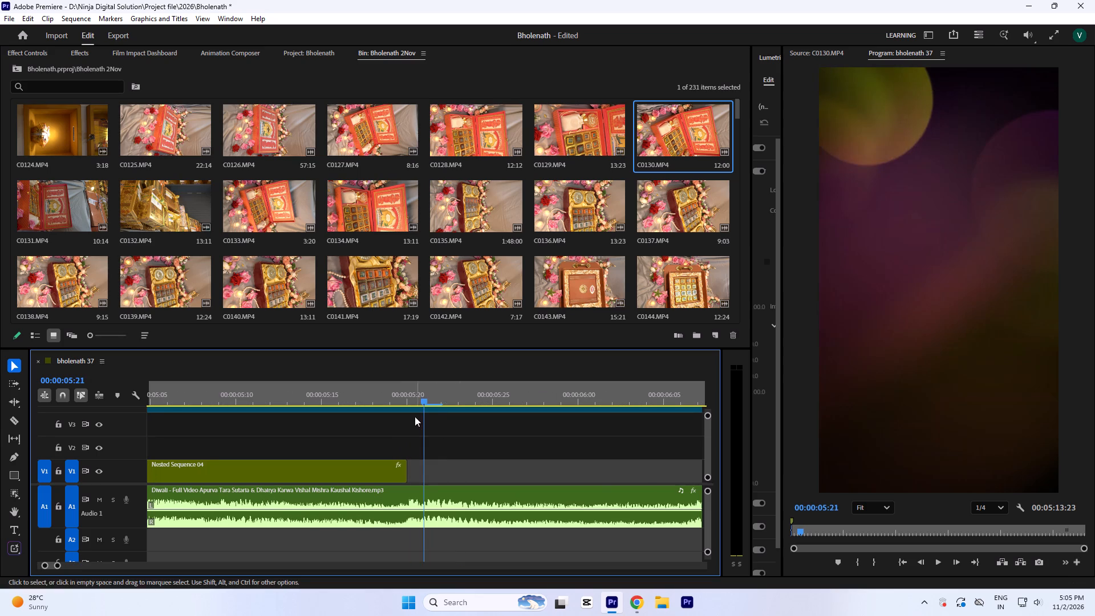
left_click(407, 396)
type("---")
left_click(314, 396)
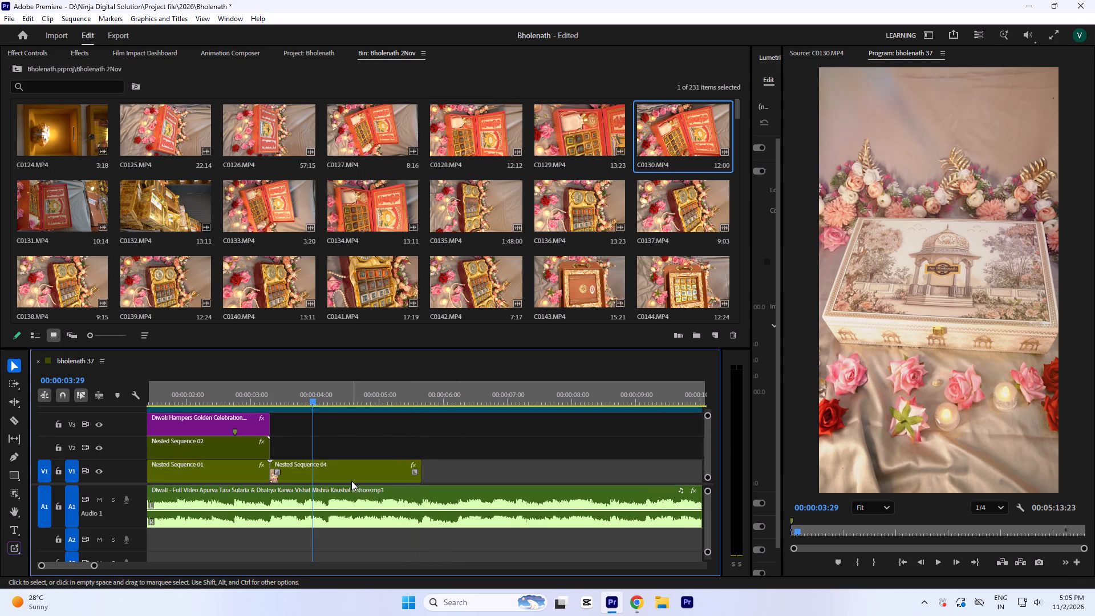
Review the Warp Stabilizer settings applied to Nested Sequence 04.
left_click(351, 480)
left_click(24, 55)
scroll(208, 238, "down", 6)
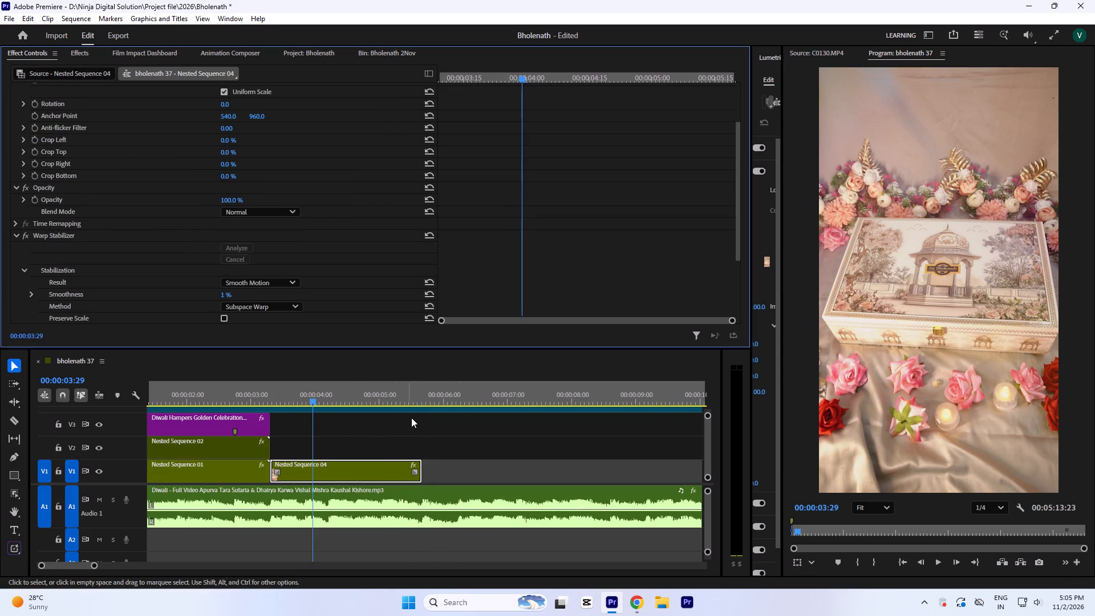
Play the music past the end of Nested Sequence 04 and inspect the waveform near 00:00:07:21 for the next beat.
left_click(419, 394)
key("space")
key("minus")
key("equal")
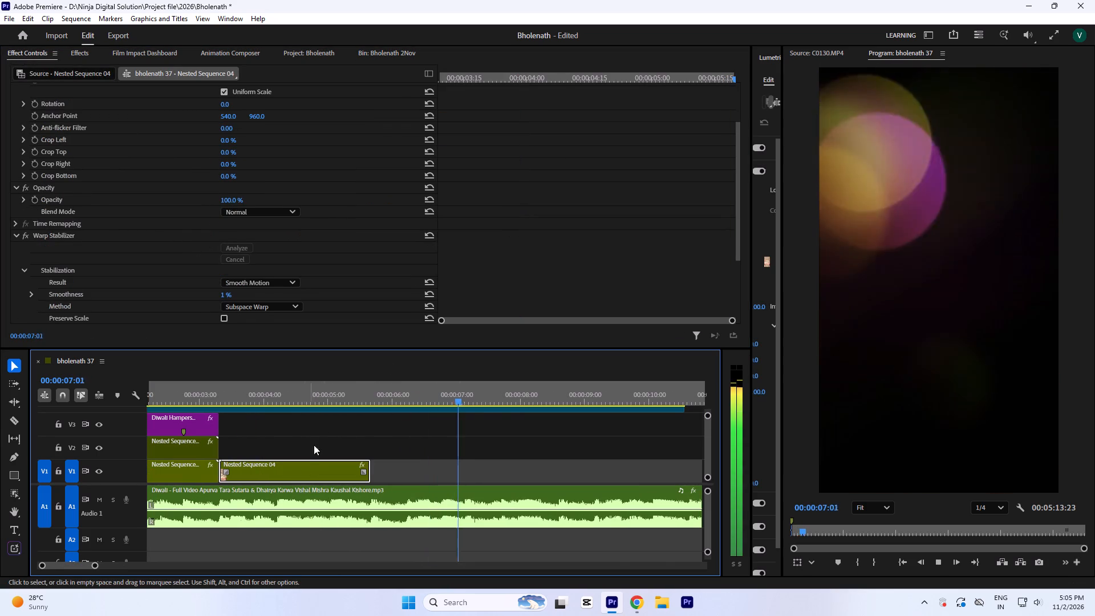
key("space")
left_click_drag(505, 386, 503, 399)
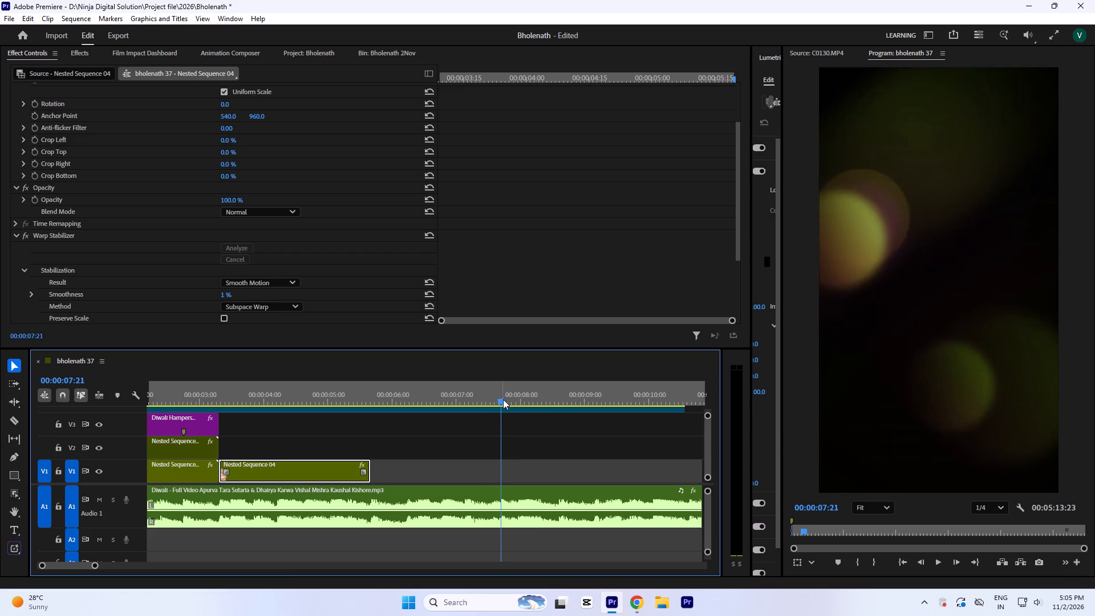
key("space")
key("space")
left_click(499, 390)
key("equal")
key("equal")
key("equal")
key("equal")
left_click(440, 398)
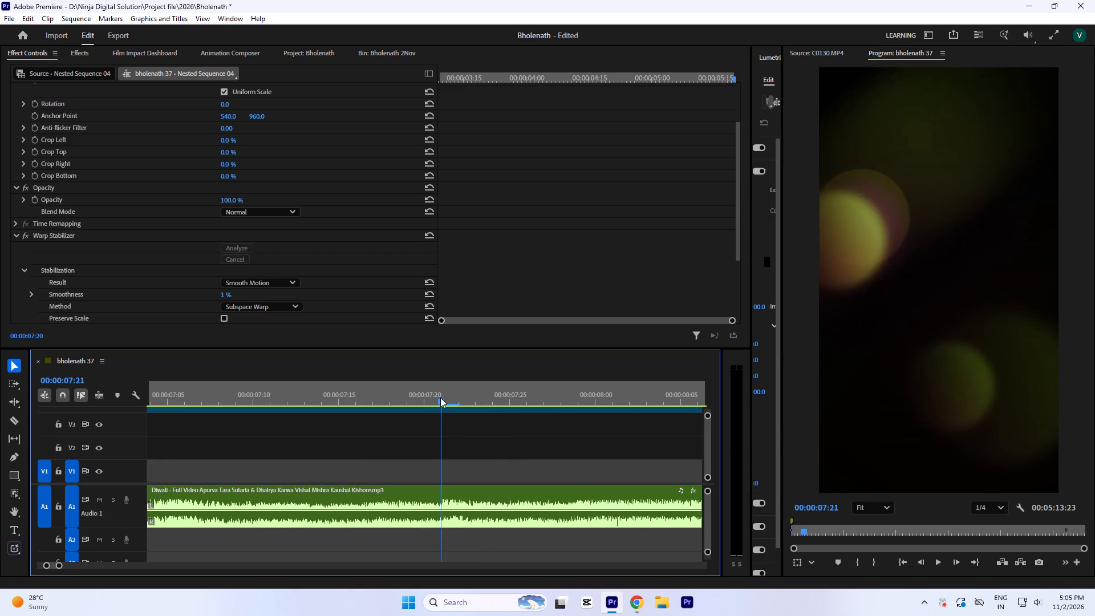
key("minus")
key("minus")
key("minus")
key("minus")
Replay Nested Sequence 04 from its opening cut and across its ending to judge the shot against the music.
left_click(300, 395)
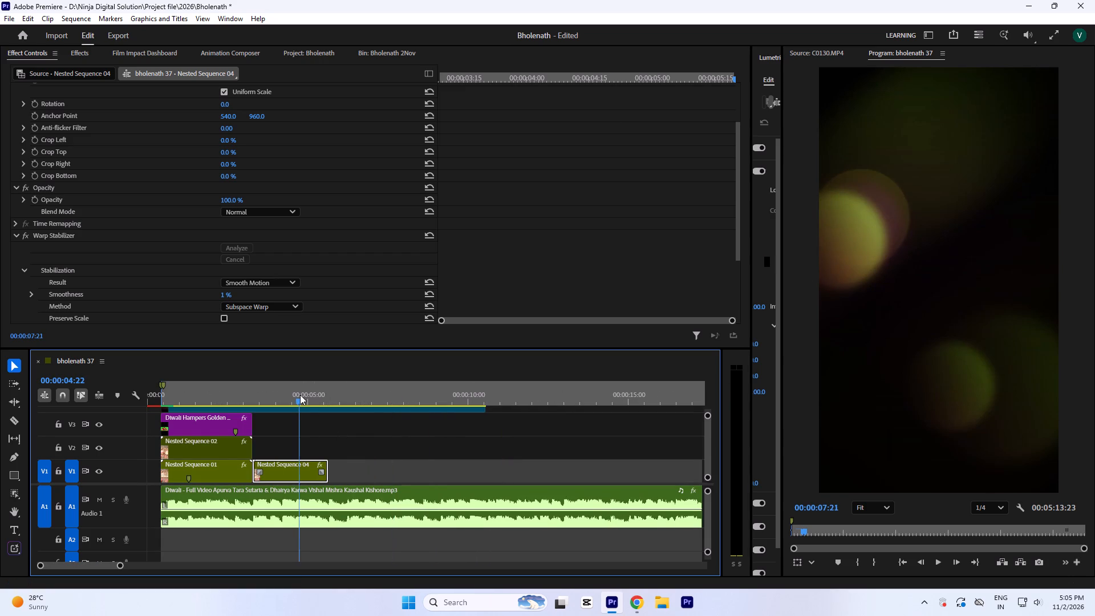
key("space")
key("space")
left_click(250, 393)
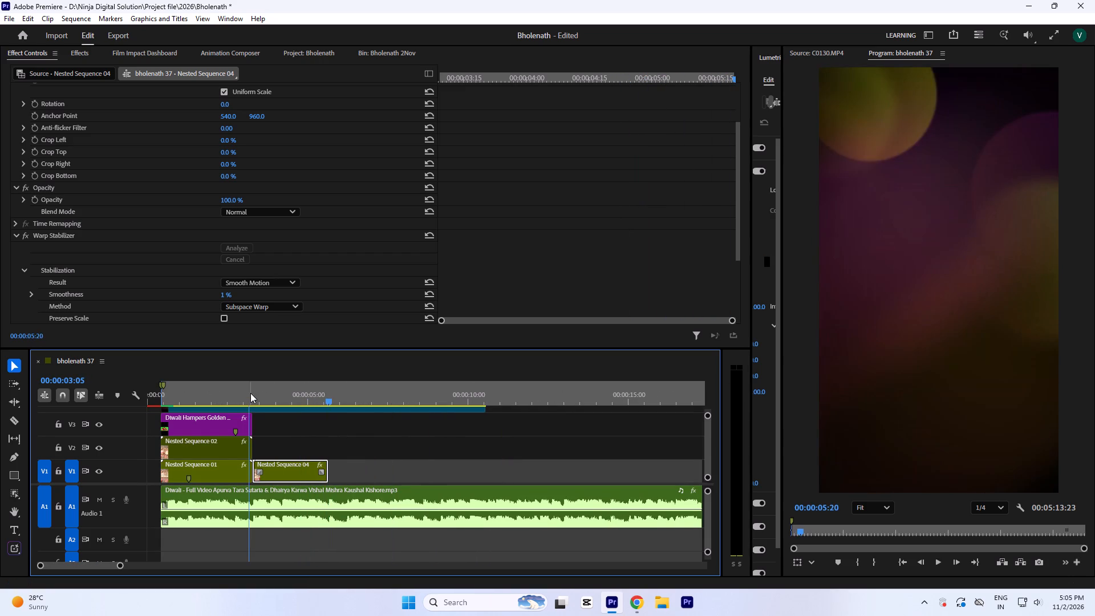
key("space")
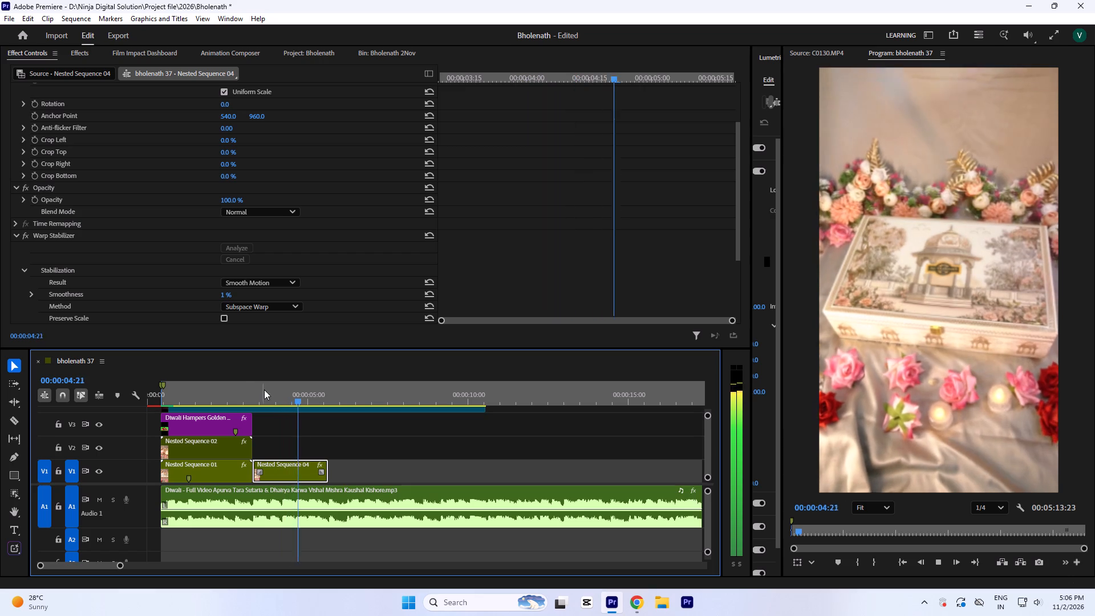
key("space")
left_click(315, 390)
key("space")
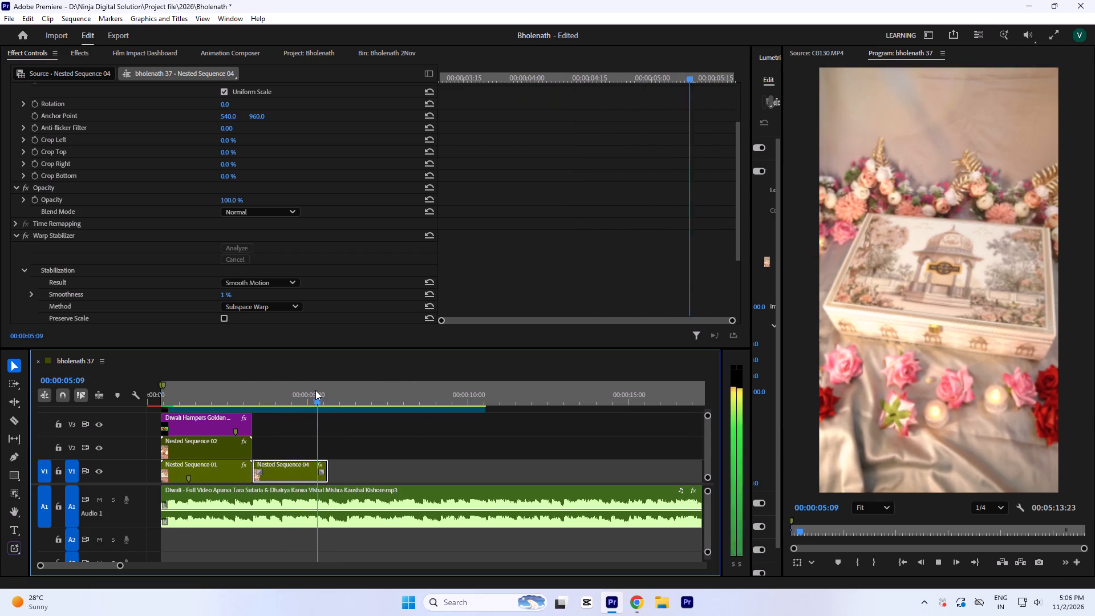
key("space")
key("space")
key("space")
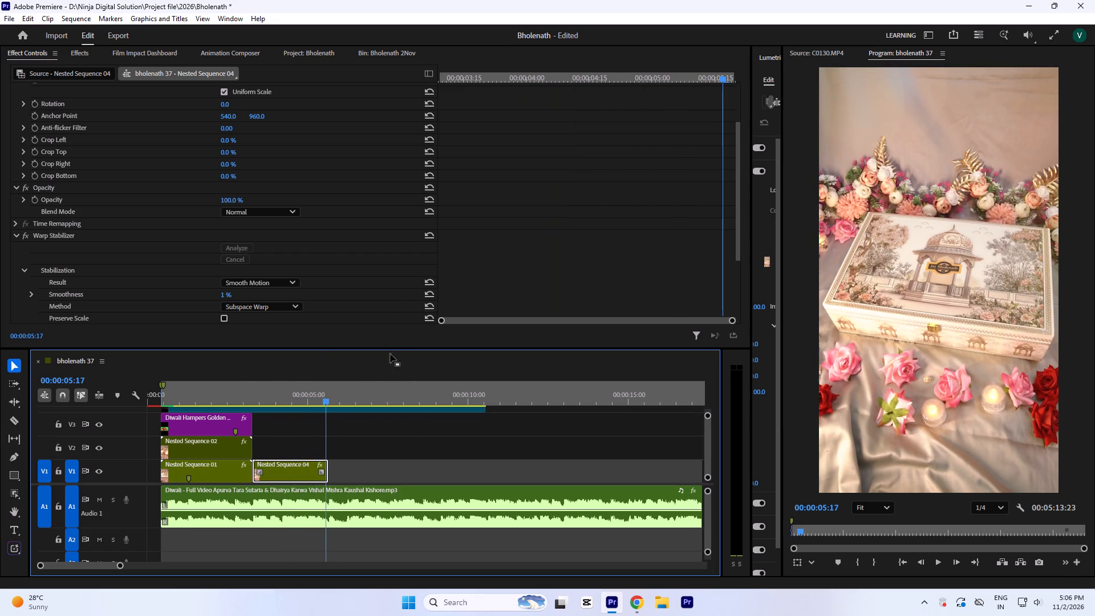
key("space")
key("space")
Preview C0128.MP4 and C0130.MP4 from the Bholenath 2Nov bin as candidates for the next red box shot.
left_click(379, 48)
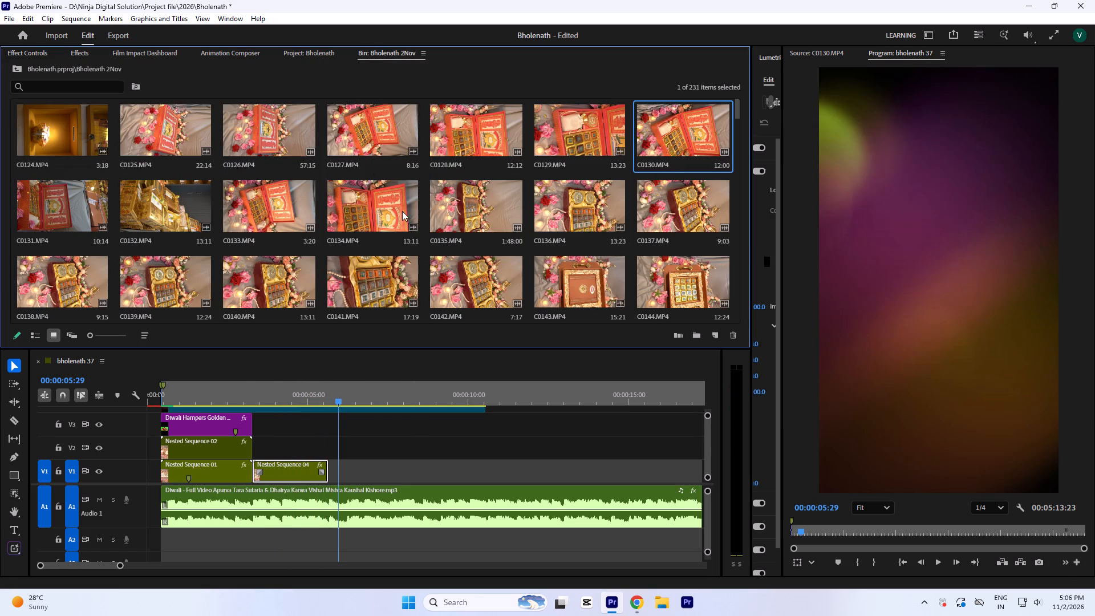
scroll(404, 214, "up", 1)
double_click(477, 137)
key("space")
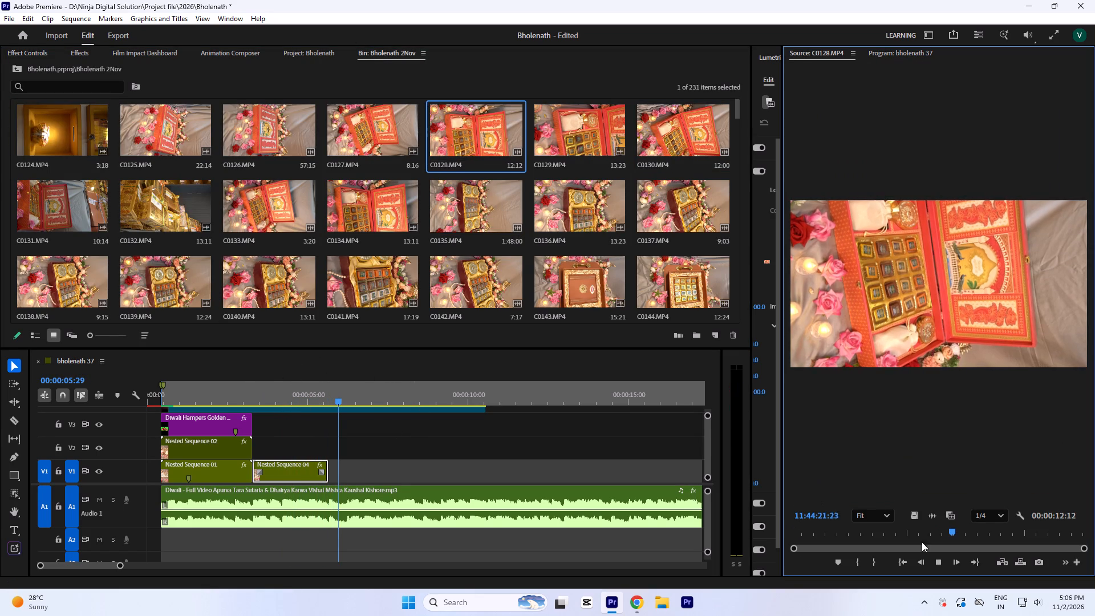
left_click_drag(960, 535, 928, 553)
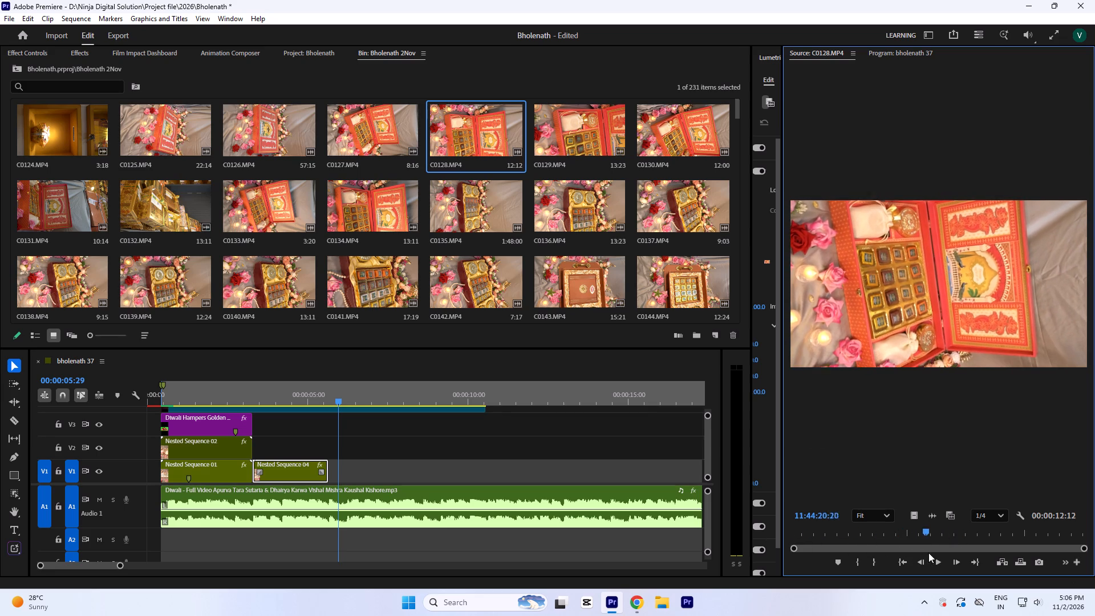
left_click_drag(928, 553, 932, 551)
double_click(662, 135)
key("space")
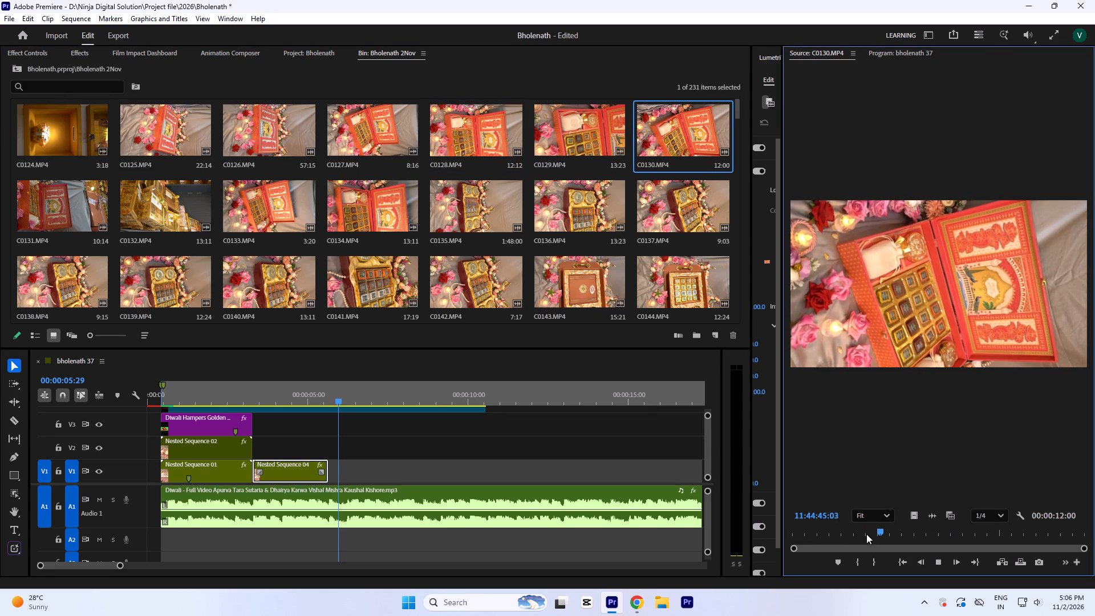
Skim the rest of C0130.MP4, recheck C0128.MP4 and scrub through C0134.MP4 to compare the open red box shots.
left_click_drag(879, 537, 959, 581)
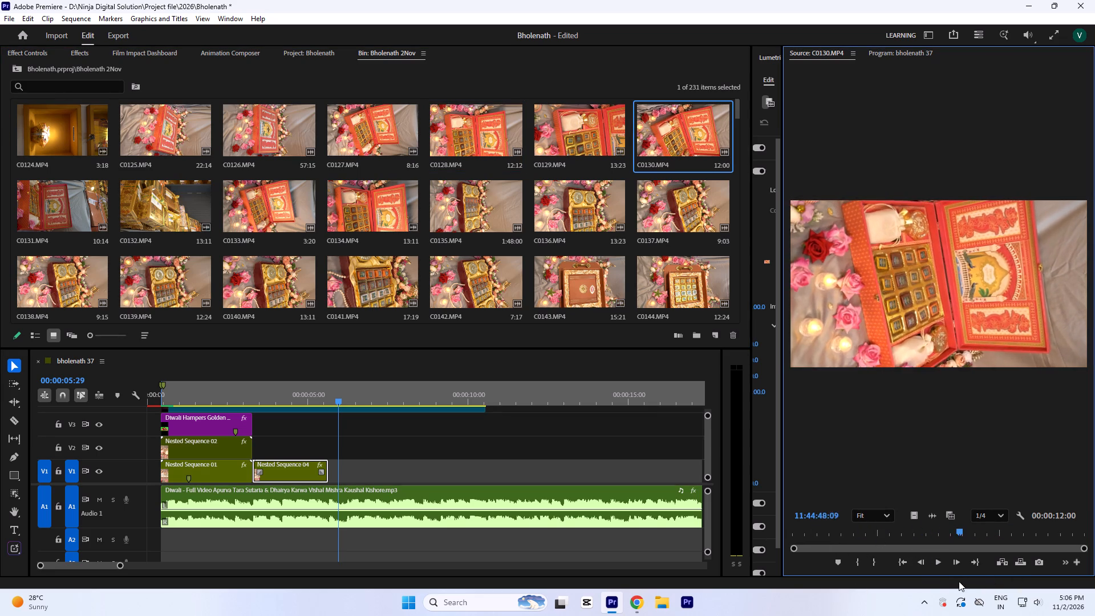
left_click_drag(959, 581, 1019, 576)
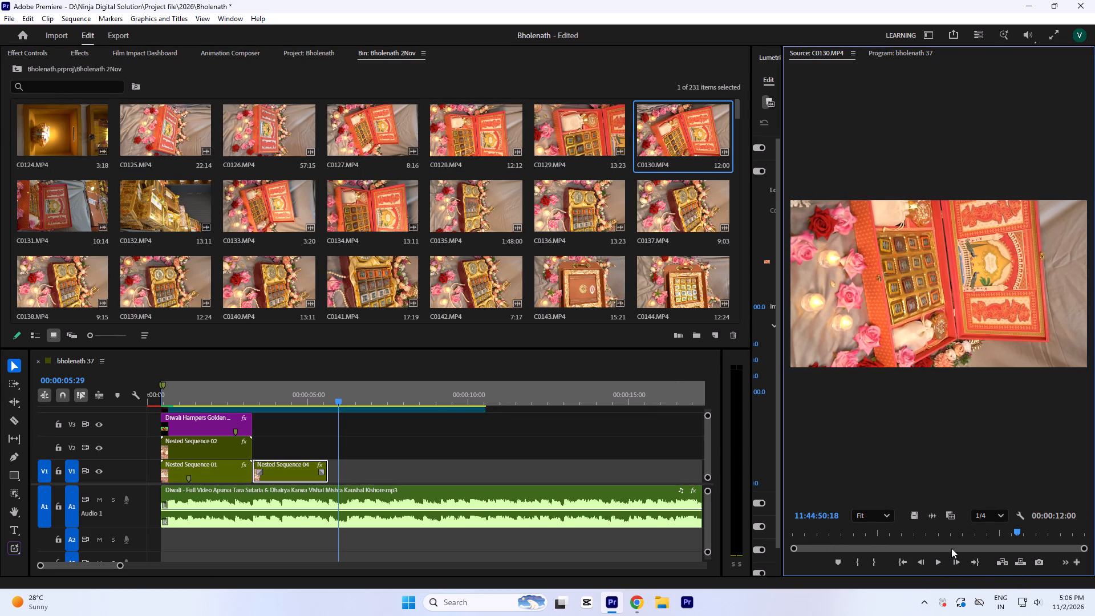
double_click(456, 135)
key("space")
double_click(361, 209)
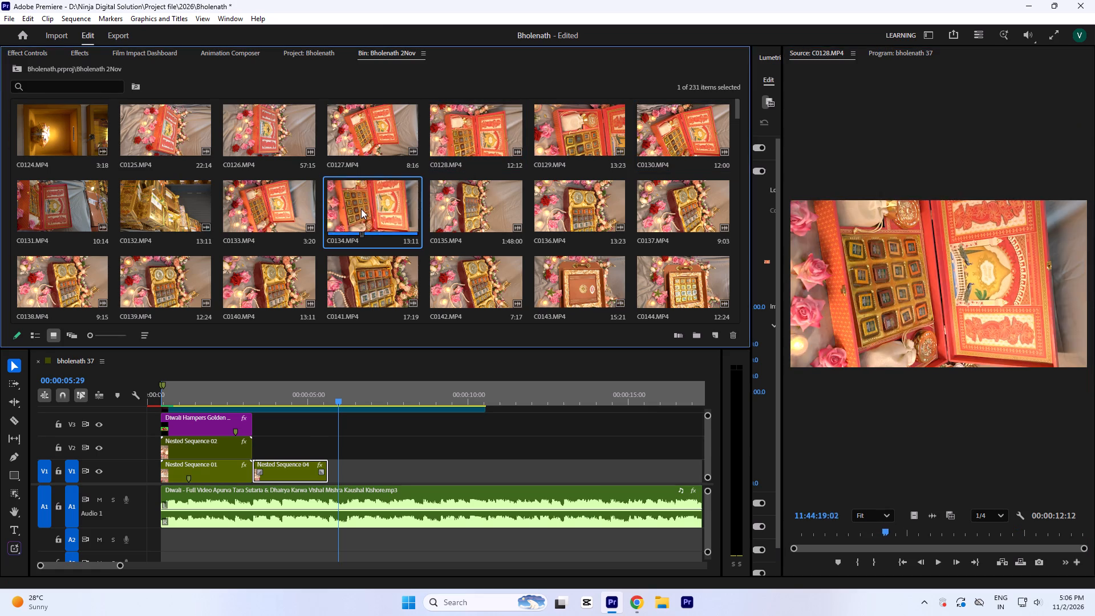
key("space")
left_click_drag(932, 538, 867, 558)
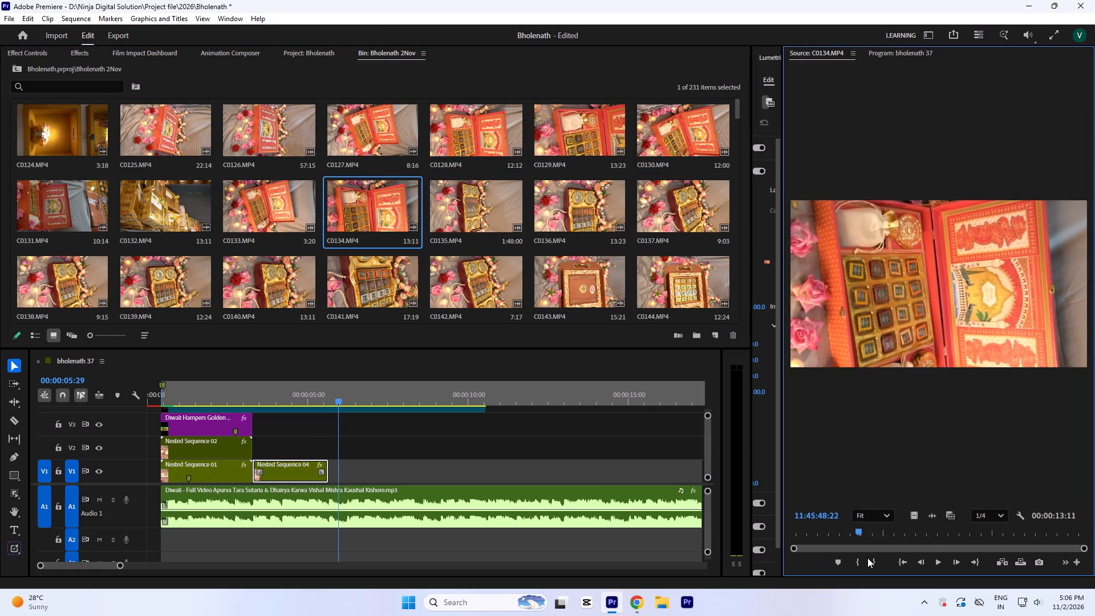
left_click_drag(867, 558, 908, 550)
scroll(325, 189, "up", 2)
Preview C0126.MP4 and C0133.MP4 from the Bholenath 2Nov bin as further candidates for the red box shot.
double_click(247, 127)
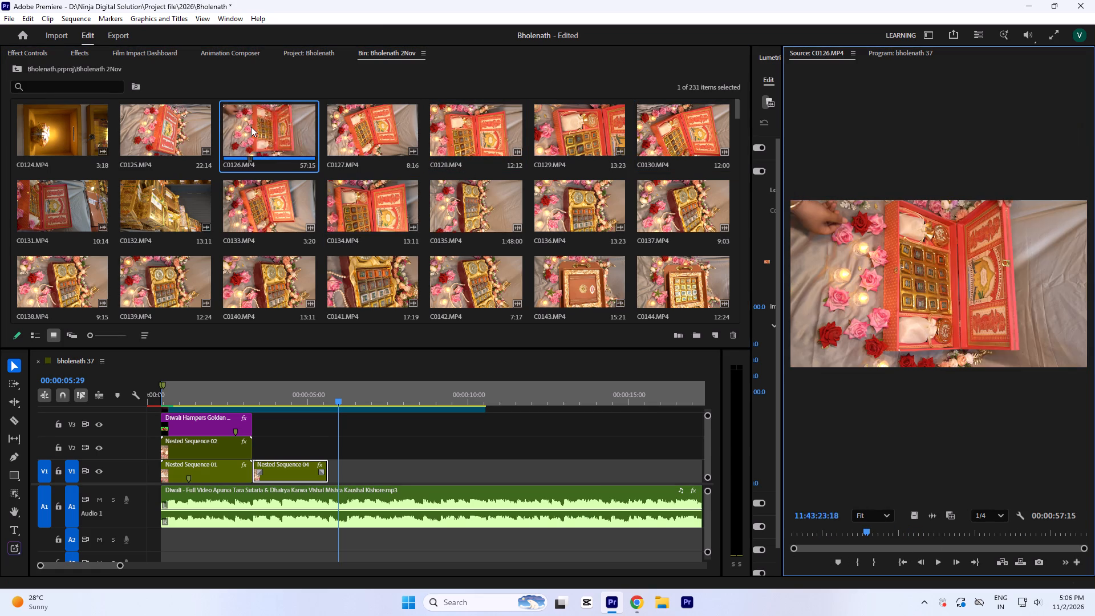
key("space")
left_click_drag(880, 538, 881, 566)
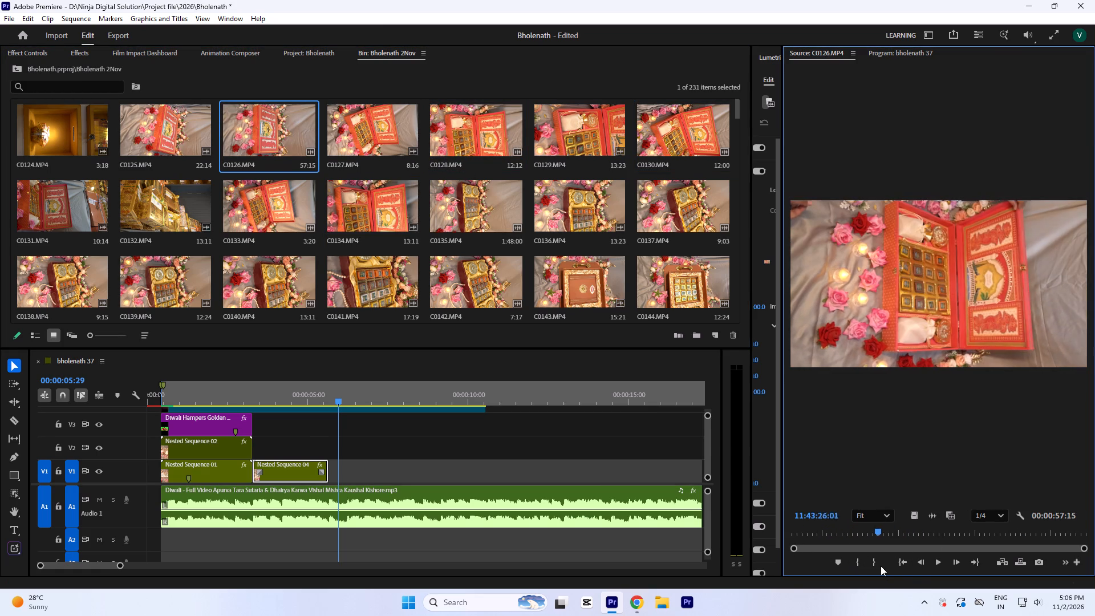
left_click_drag(881, 566, 1002, 551)
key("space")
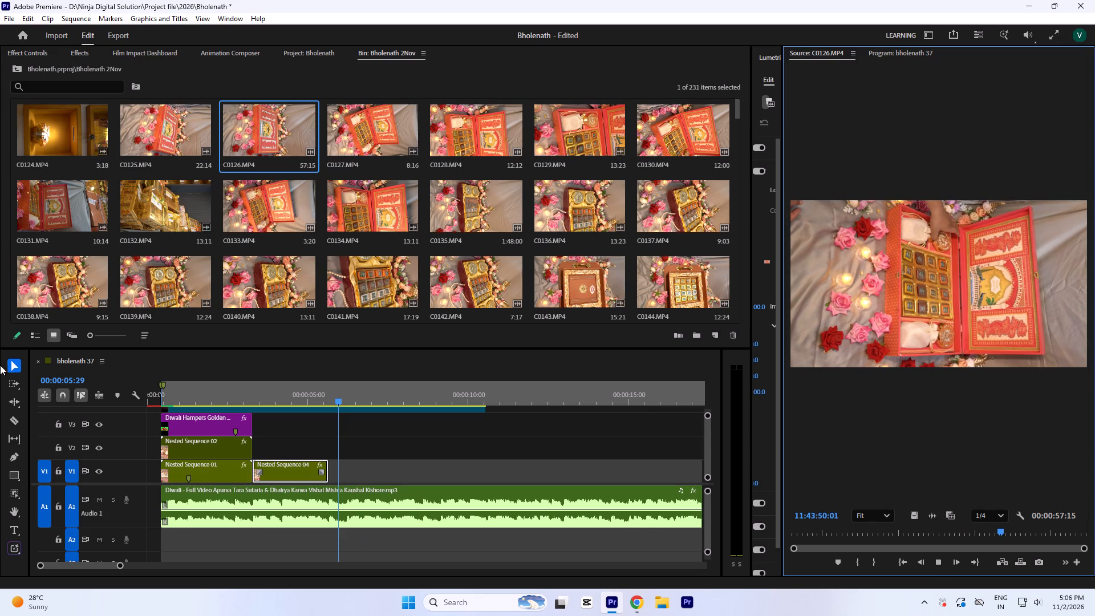
double_click(244, 213)
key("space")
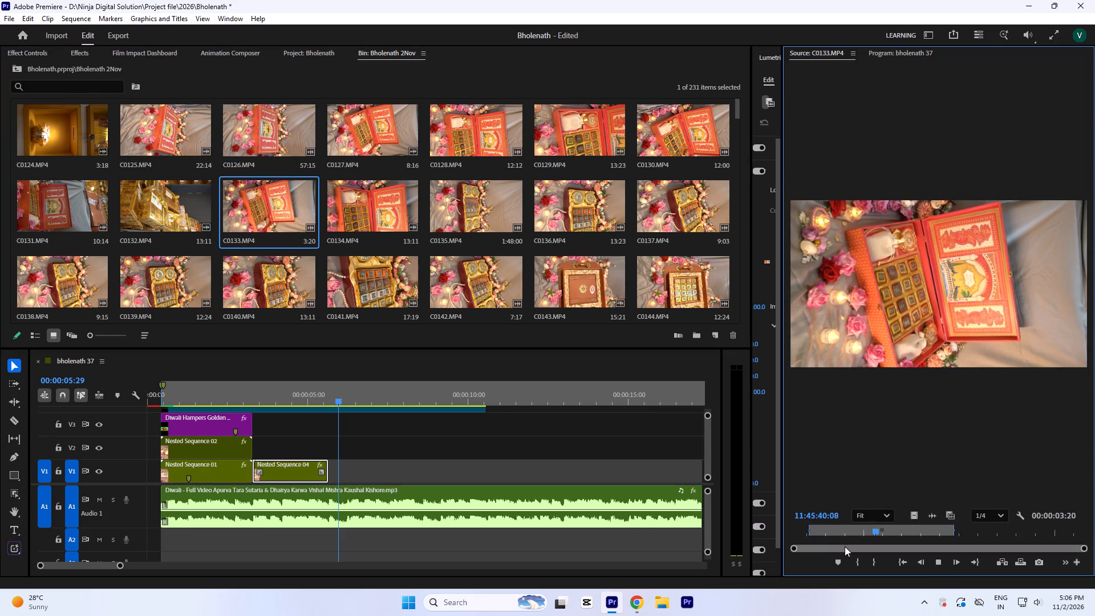
left_click_drag(877, 531, 1058, 537)
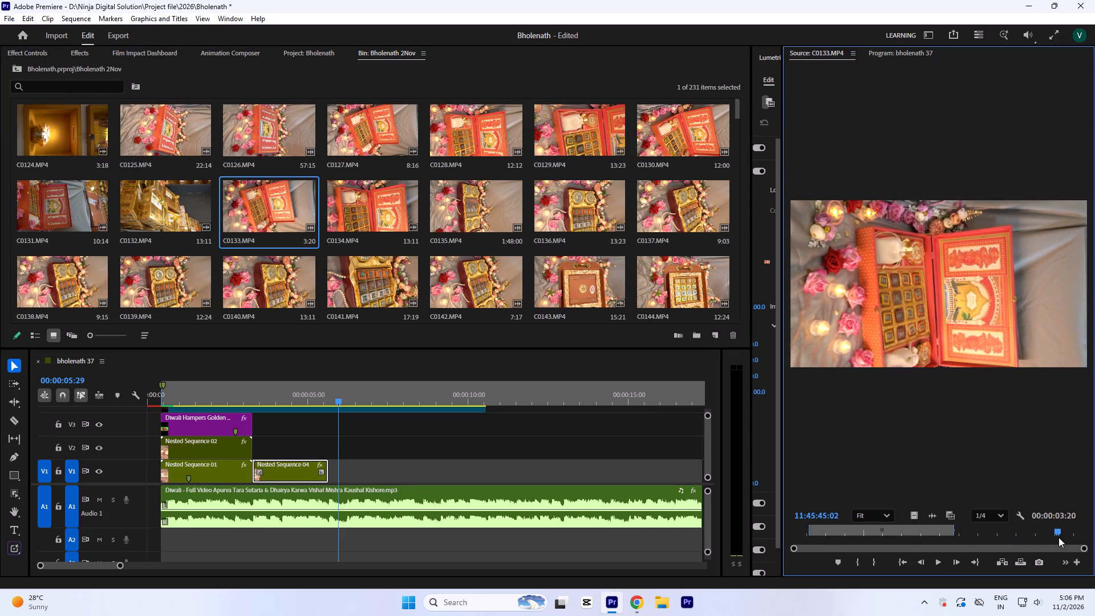
left_click_drag(1058, 537, 1045, 530)
Reopen C0134.MP4, scrub to the start of the usable box movement and mark an In point at about 11:45:49.
double_click(357, 199)
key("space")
left_click_drag(898, 536, 895, 536)
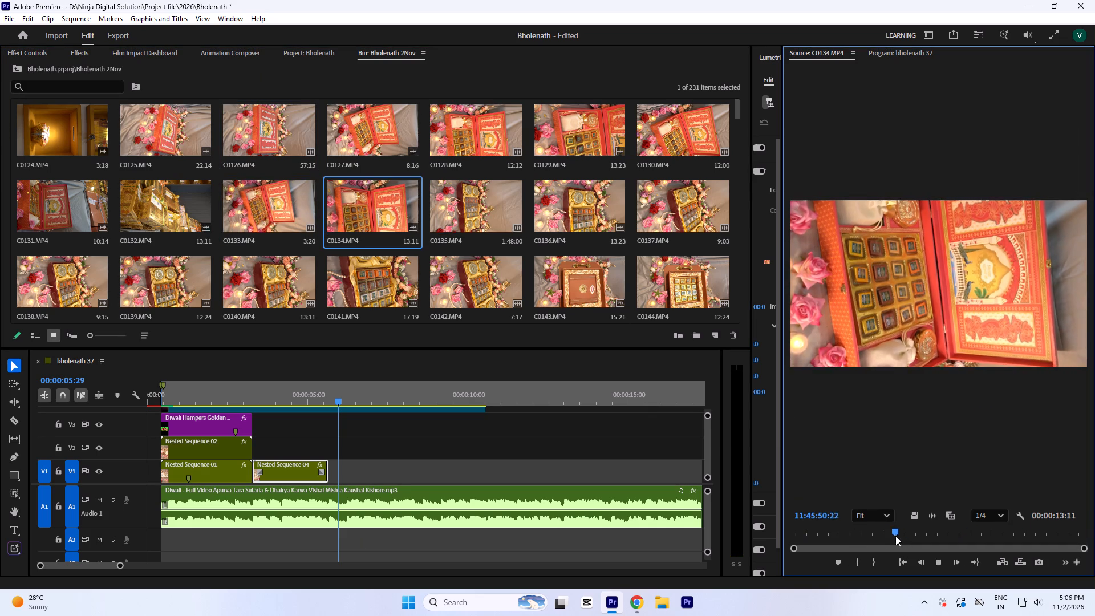
left_click_drag(895, 536, 919, 552)
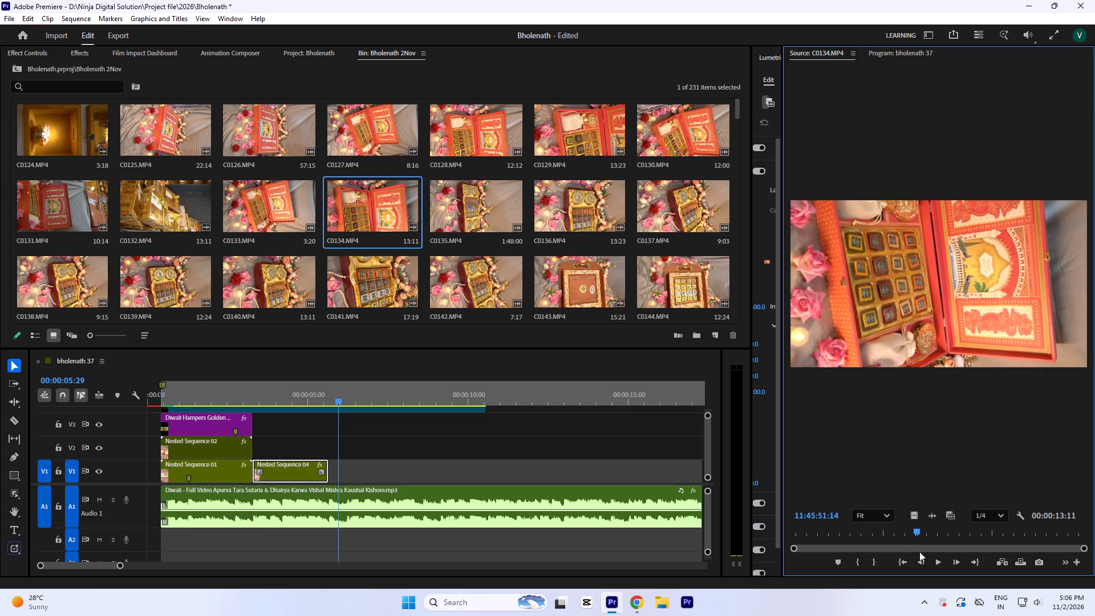
left_click_drag(919, 552, 871, 566)
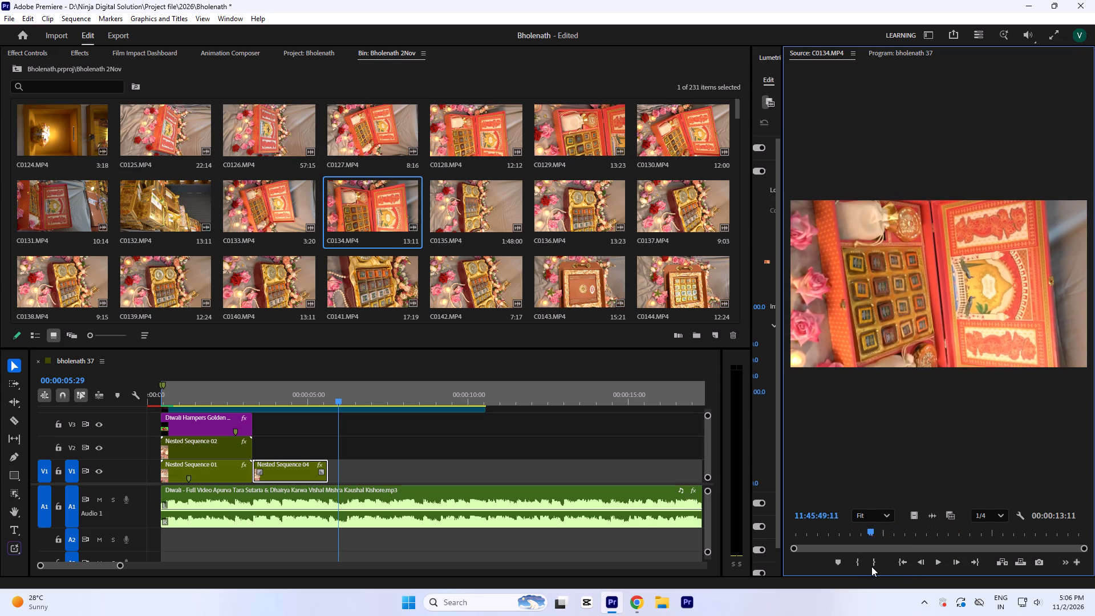
left_click_drag(871, 566, 890, 581)
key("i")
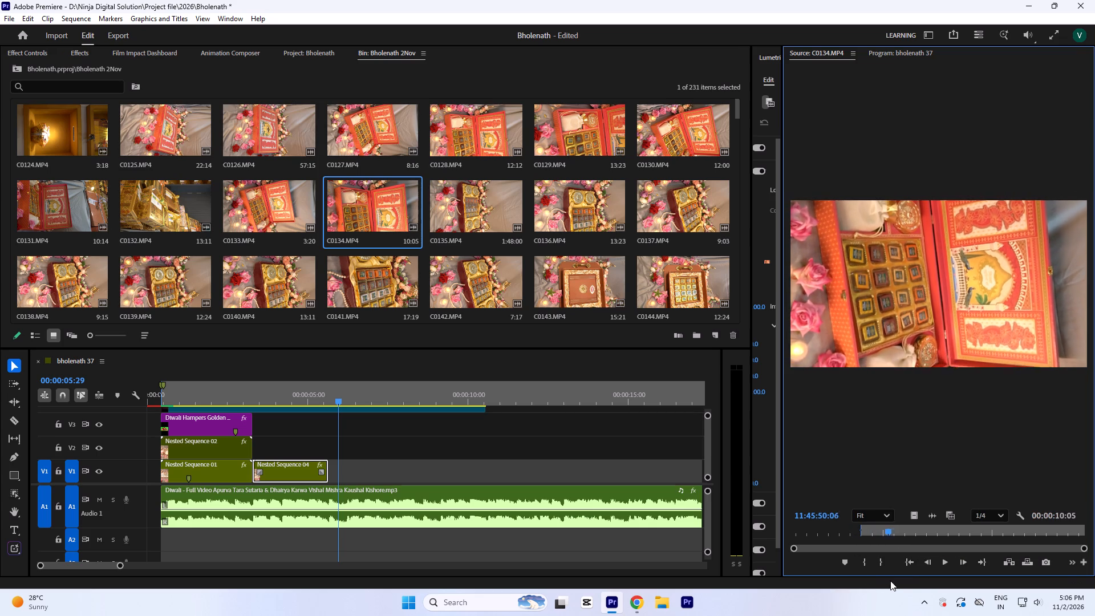
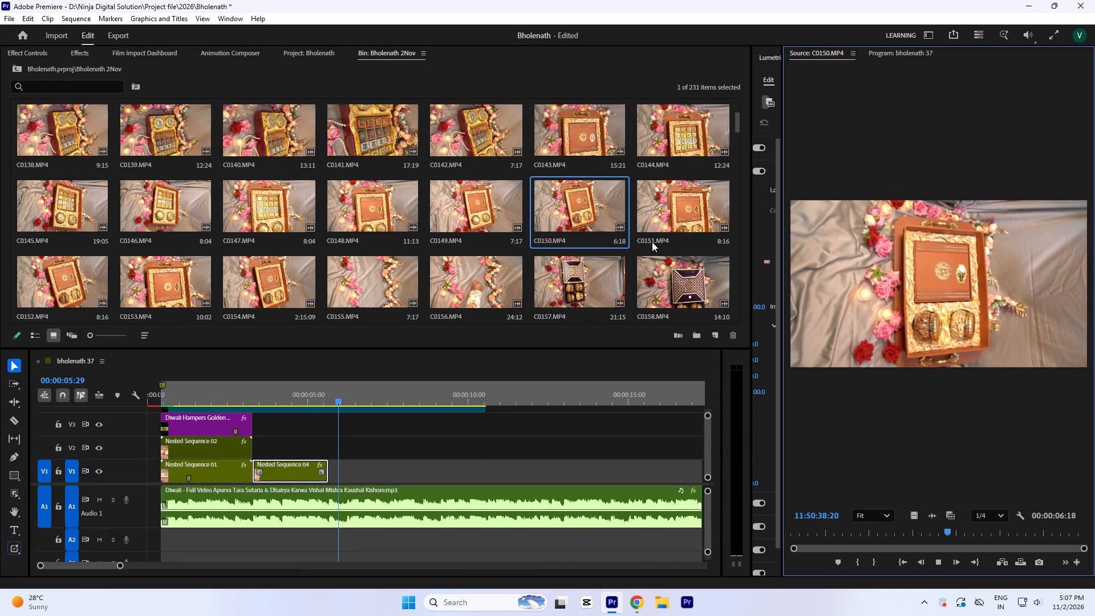
Preview C0151.MP4, C0133.MP4 and C0131.MP4 from the Bholenath 2Nov bin as candidates for the next box shot.
double_click(671, 214)
scroll(515, 225, "up", 2)
scroll(292, 200, "up", 3)
scroll(294, 203, "down", 1)
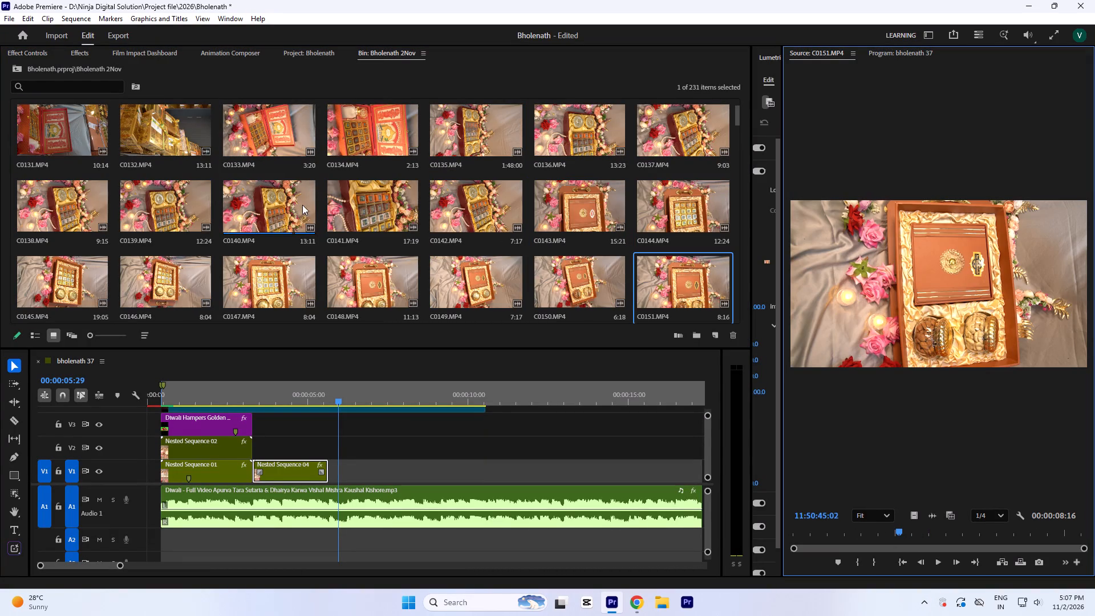
double_click(253, 140)
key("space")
double_click(66, 123)
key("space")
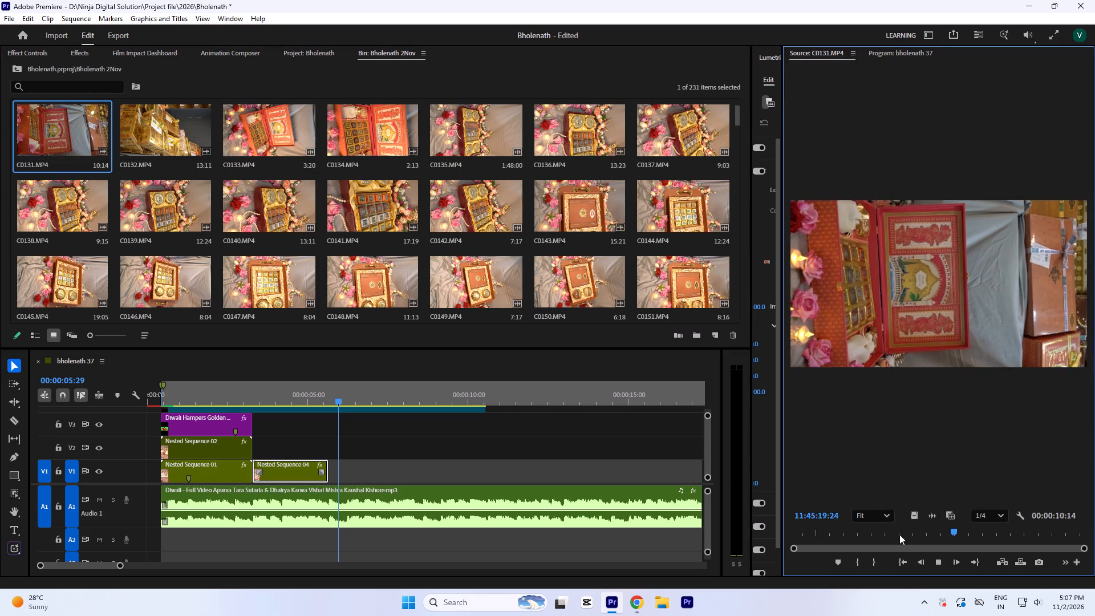
left_click_drag(931, 528, 1024, 561)
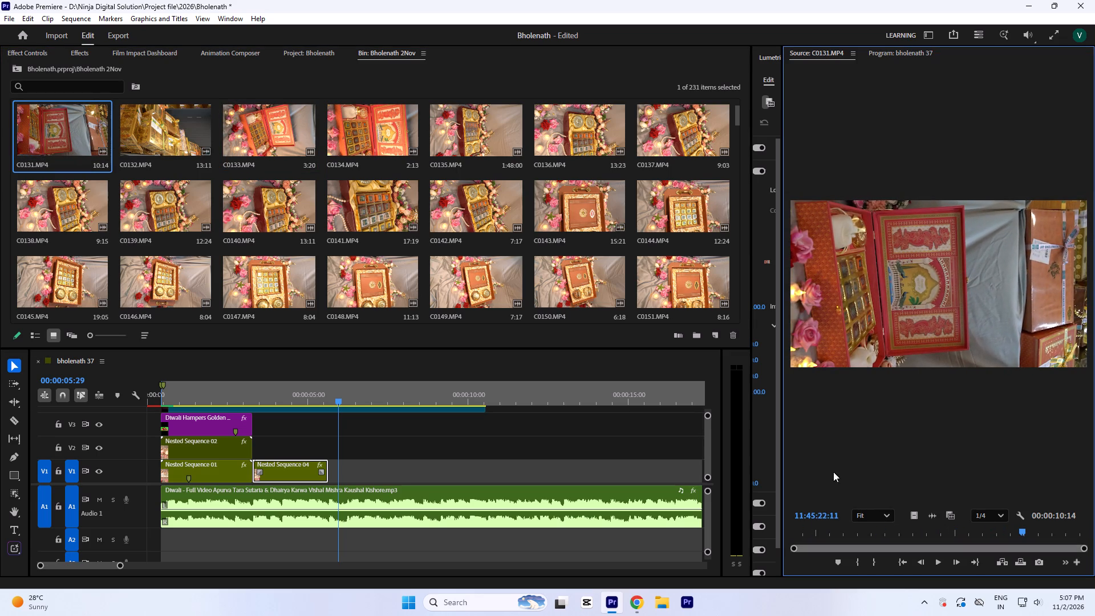
Preview C0134.MP4 and place its marked section on V2, starting where Nested Sequence 04 ends.
scroll(302, 220, "up", 1)
double_click(351, 194)
key("space")
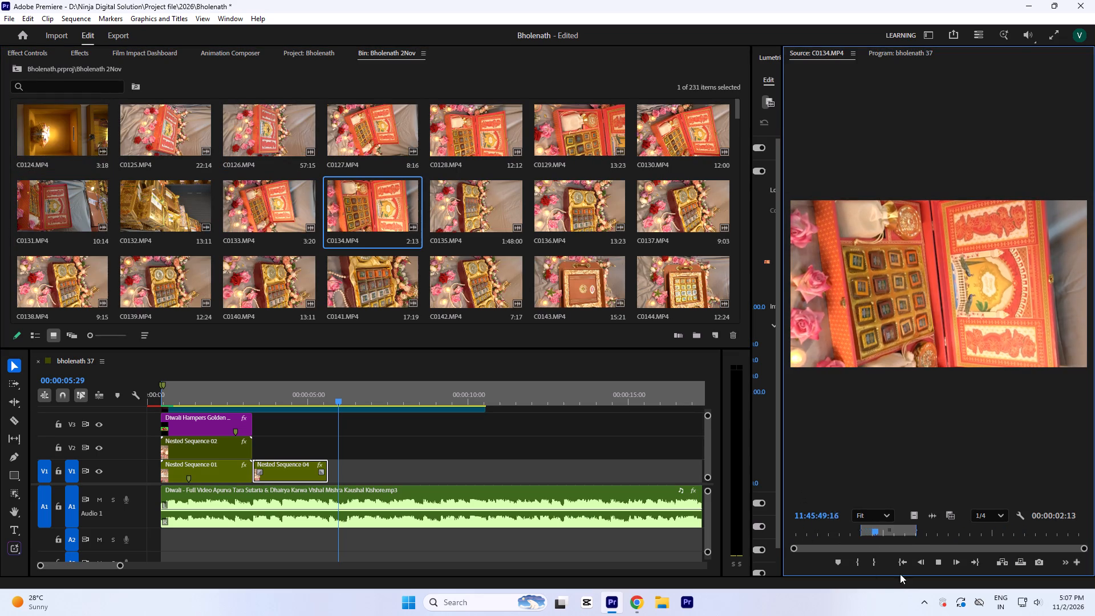
key("space")
left_click_drag(898, 536, 877, 544)
left_click_drag(911, 518, 334, 447)
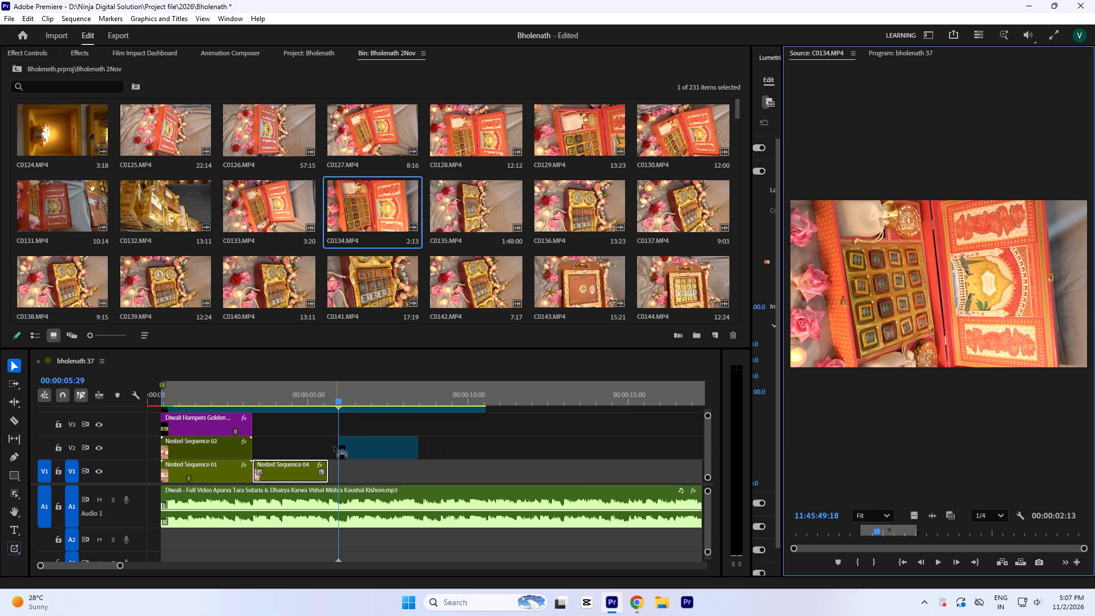
left_click_drag(334, 447, 331, 447)
Set the rotation of C0134.MP4 on V2 to -90° and copy the clip for reuse of its attributes.
left_click(367, 449)
left_click(379, 395)
left_click(35, 55)
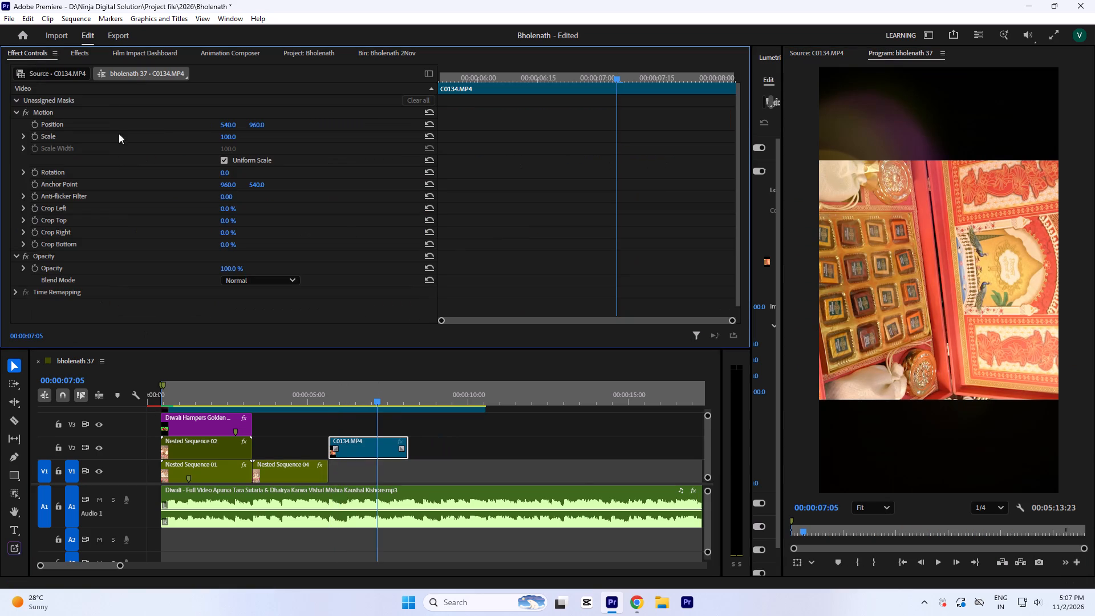
left_click(228, 175)
key("minus")
key("9")
key("0")
left_click(484, 173)
right_click(370, 442)
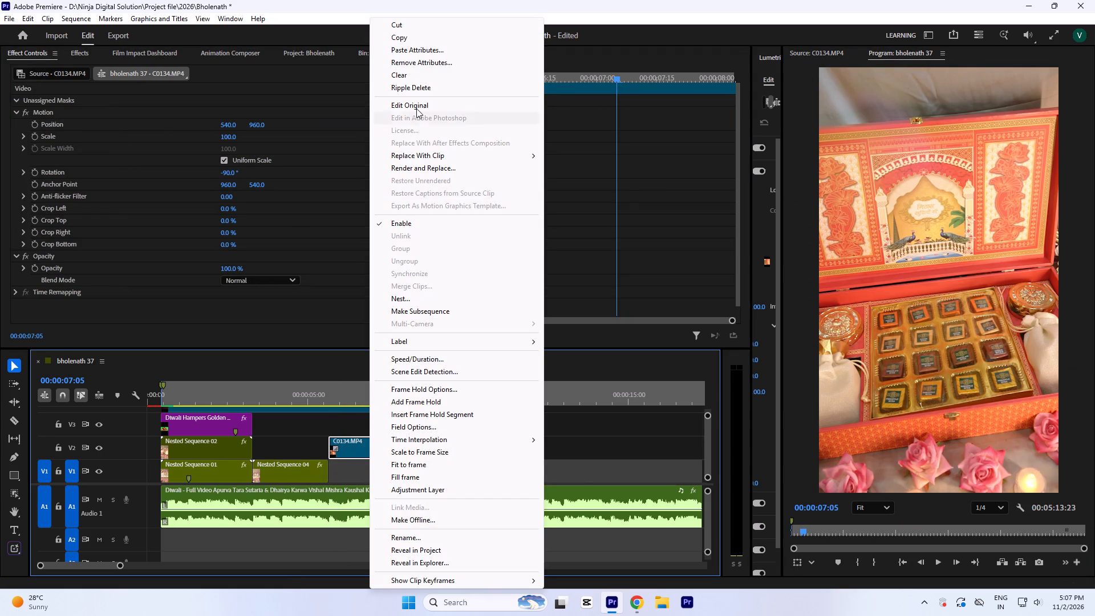
left_click(403, 37)
Replay the cut from Nested Sequence 04 into C0134.MP4 against the music and delete C0134.MP4 from V2.
left_click(276, 392)
key("space")
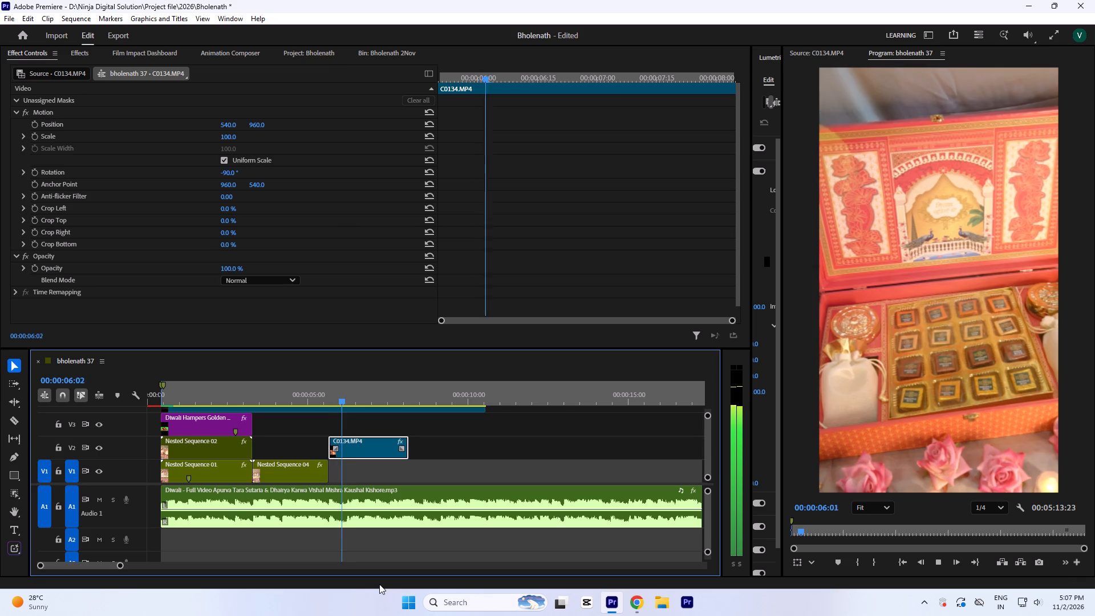
key("space")
left_click(322, 392)
key("space")
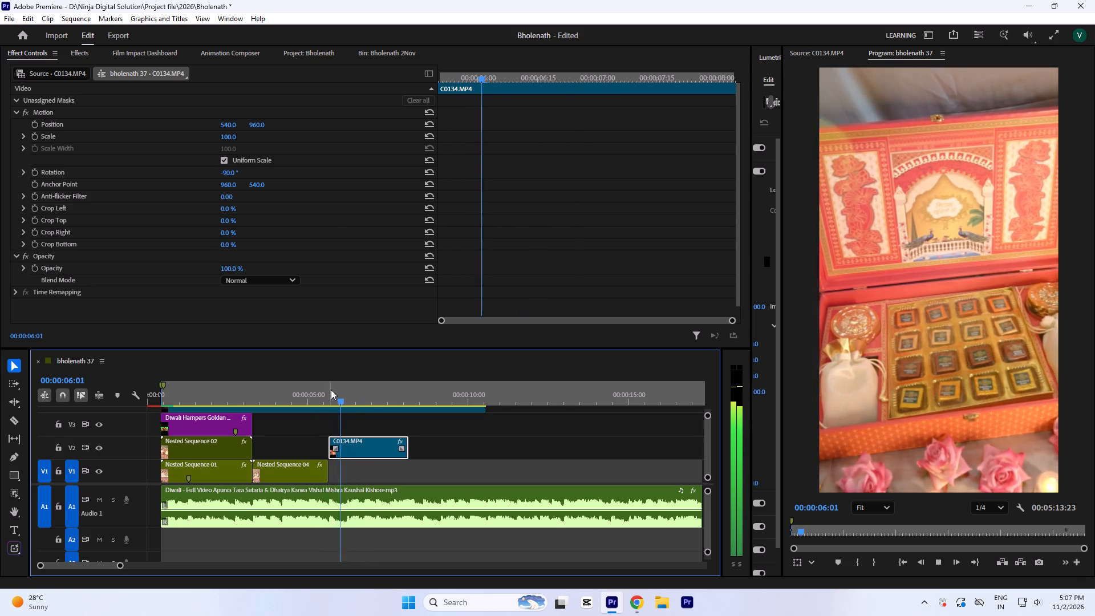
key("space")
key("Delete")
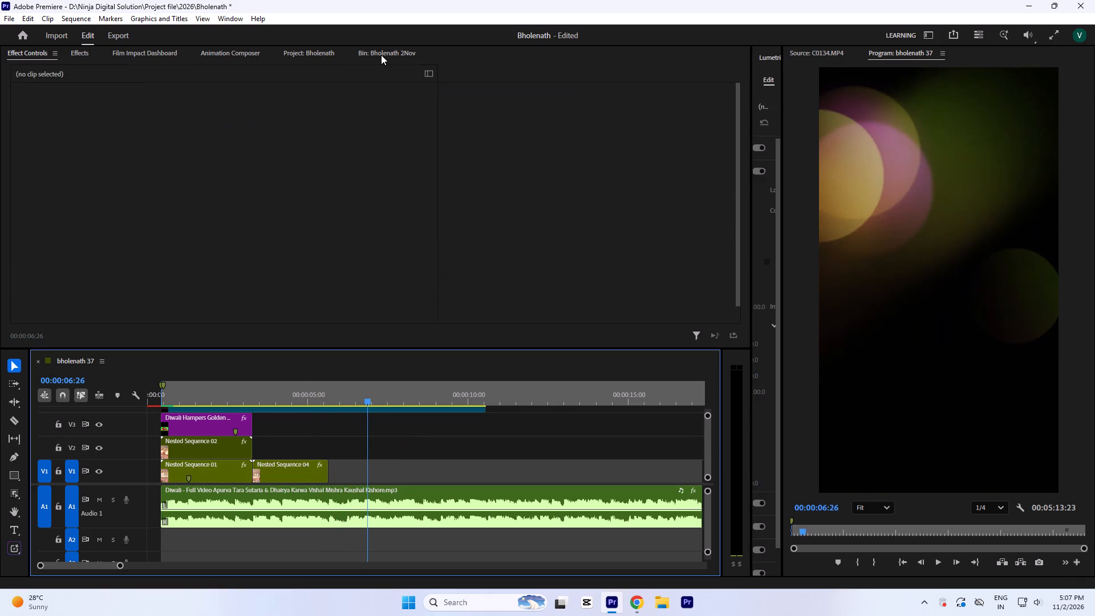
Preview C0135.MP4, C0137.MP4, C0147.MP4 and C0142.MP4 from the Bholenath 2Nov bin as candidates for the next shot.
left_click(381, 55)
double_click(442, 210)
key("space")
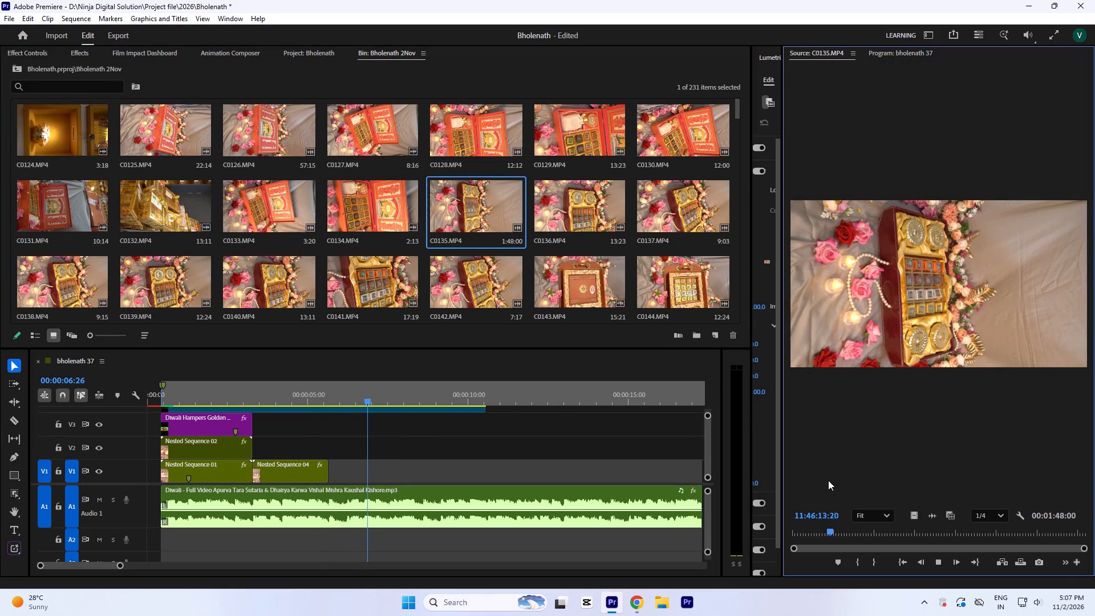
left_click_drag(845, 539, 964, 524)
scroll(623, 252, "down", 1)
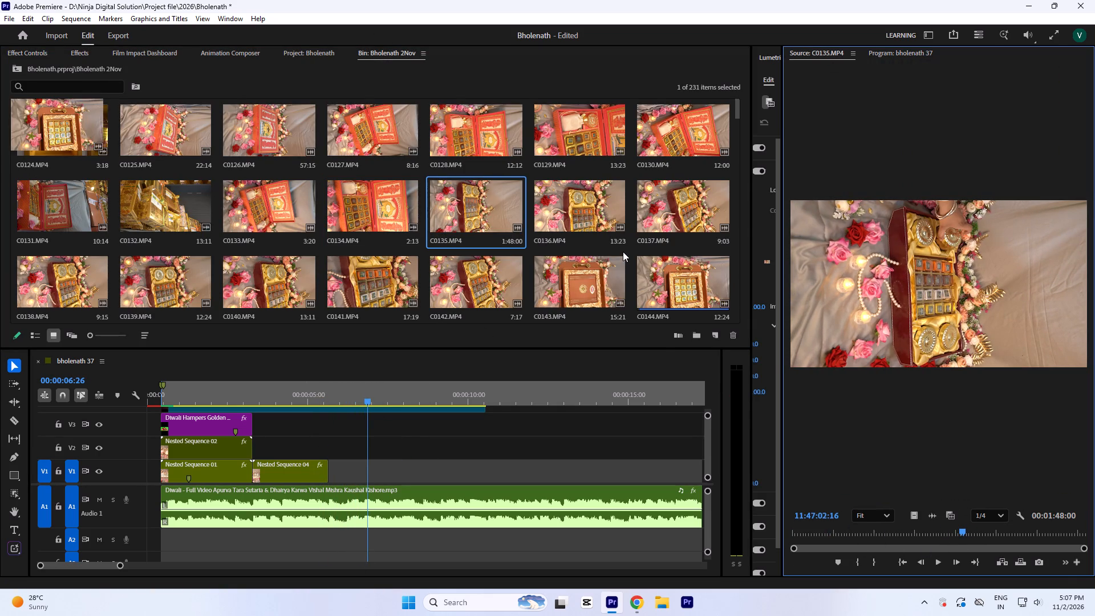
double_click(665, 208)
key("space")
double_click(667, 143)
key("space")
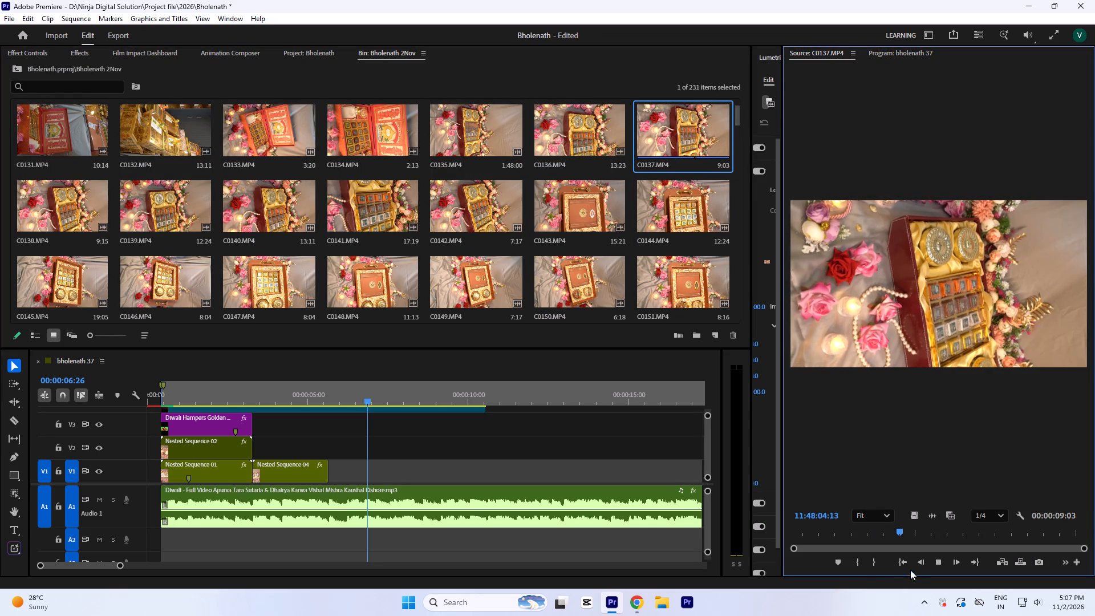
left_click_drag(904, 537, 798, 546)
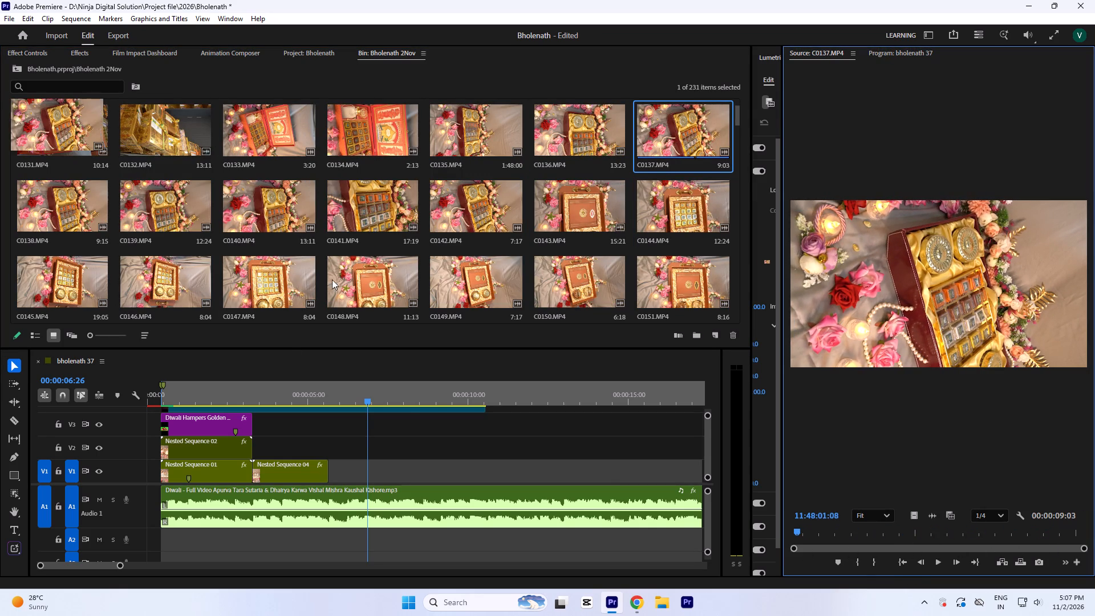
scroll(238, 239, "down", 1)
double_click(254, 188)
key("space")
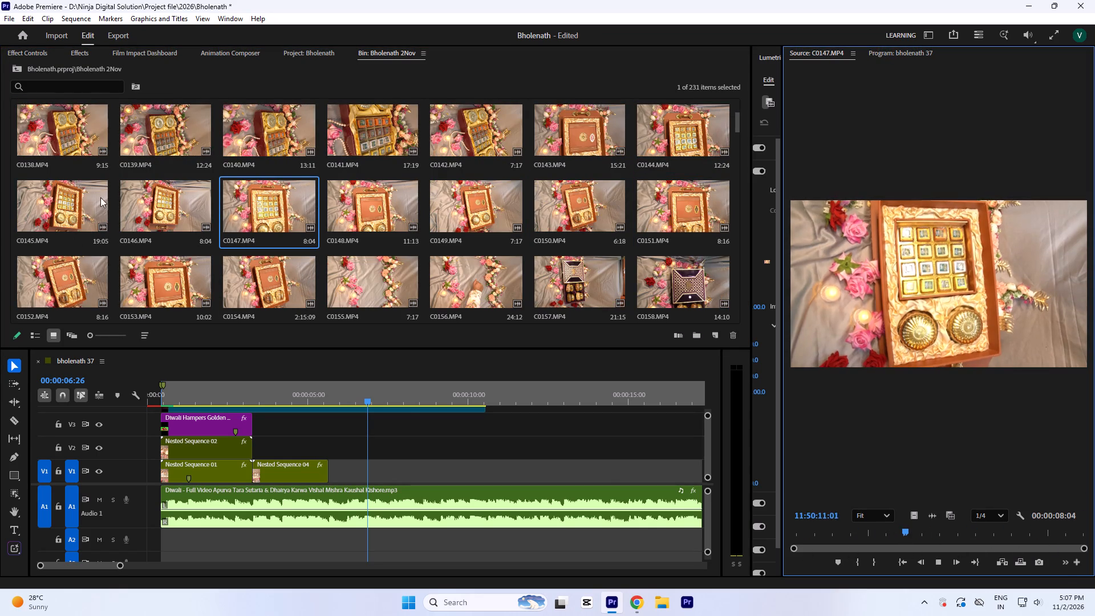
double_click(456, 140)
key("space")
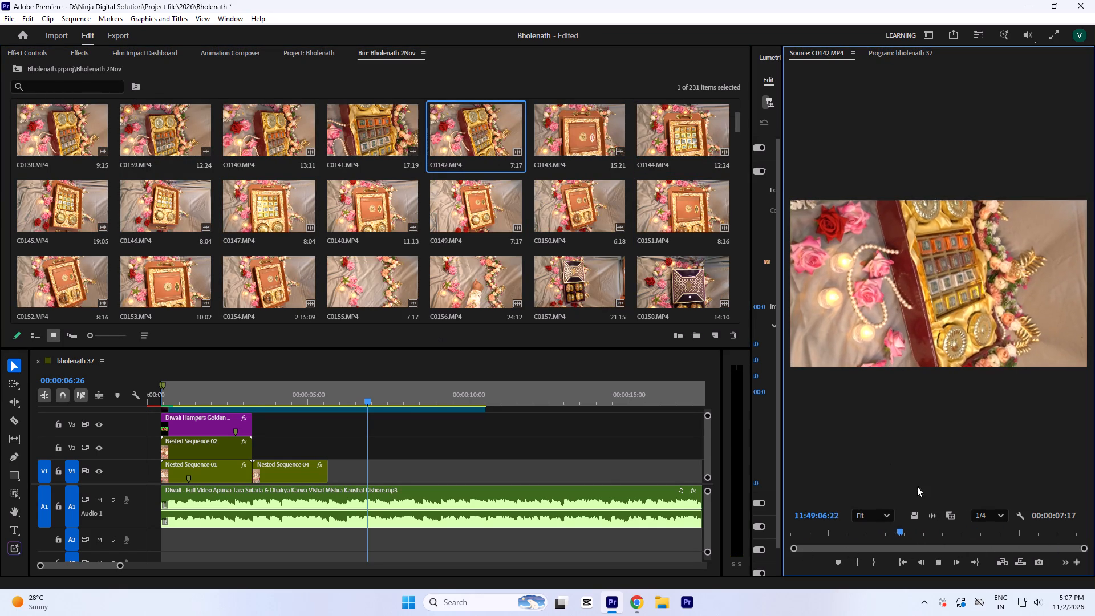
left_click_drag(938, 540, 928, 538)
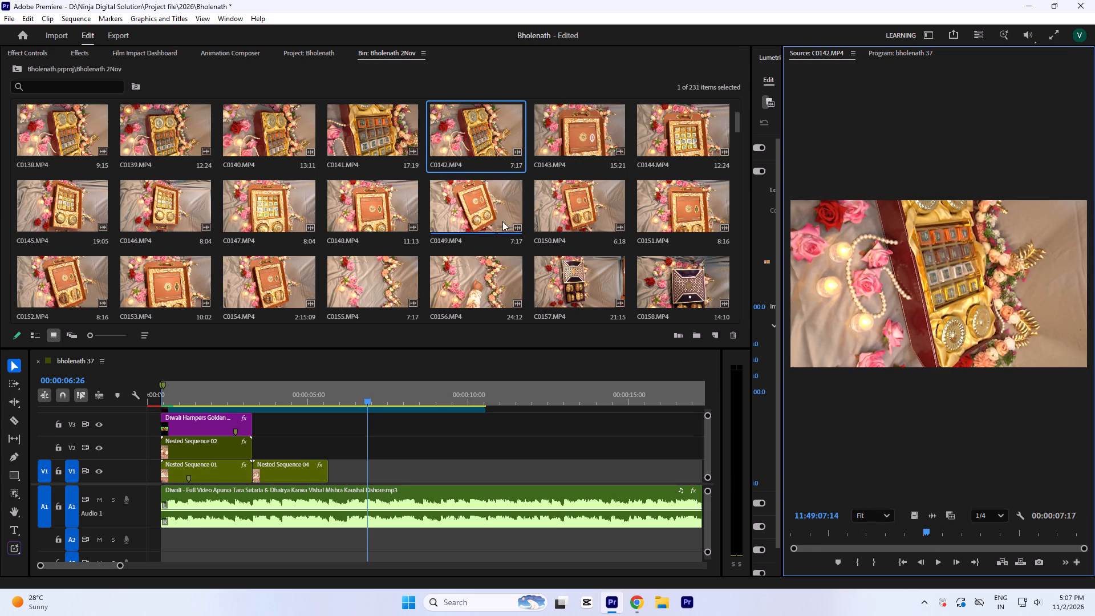
Mark a section of C0158.MP4 about 1:12 long and place it on V2 at the end of Nested Sequence 04.
scroll(510, 226, "down", 1)
left_click(666, 212)
left_click_drag(666, 212, 660, 213)
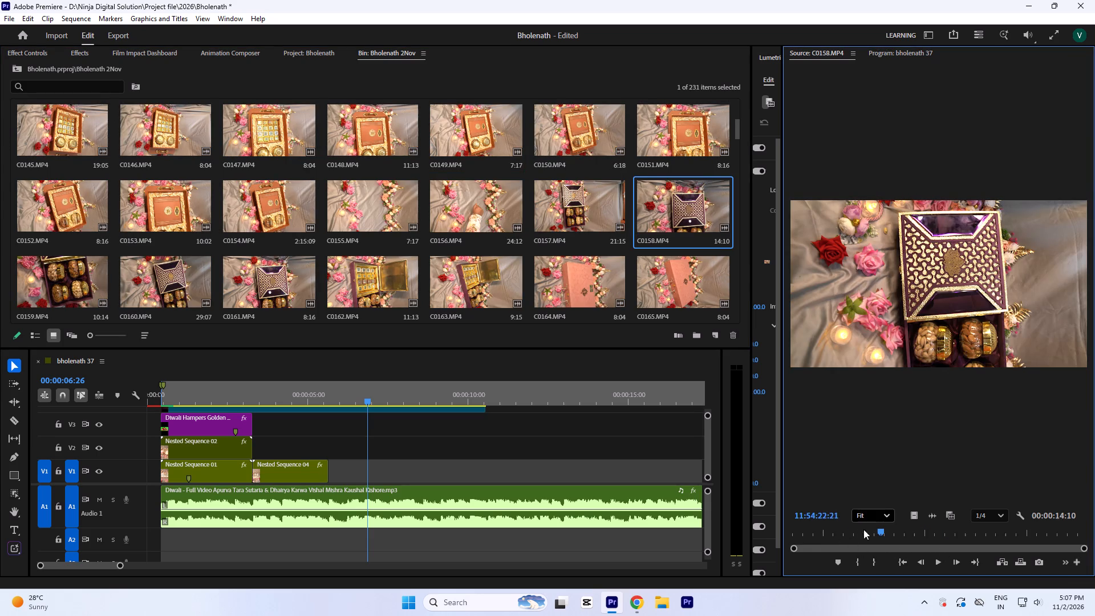
left_click_drag(858, 534, 988, 576)
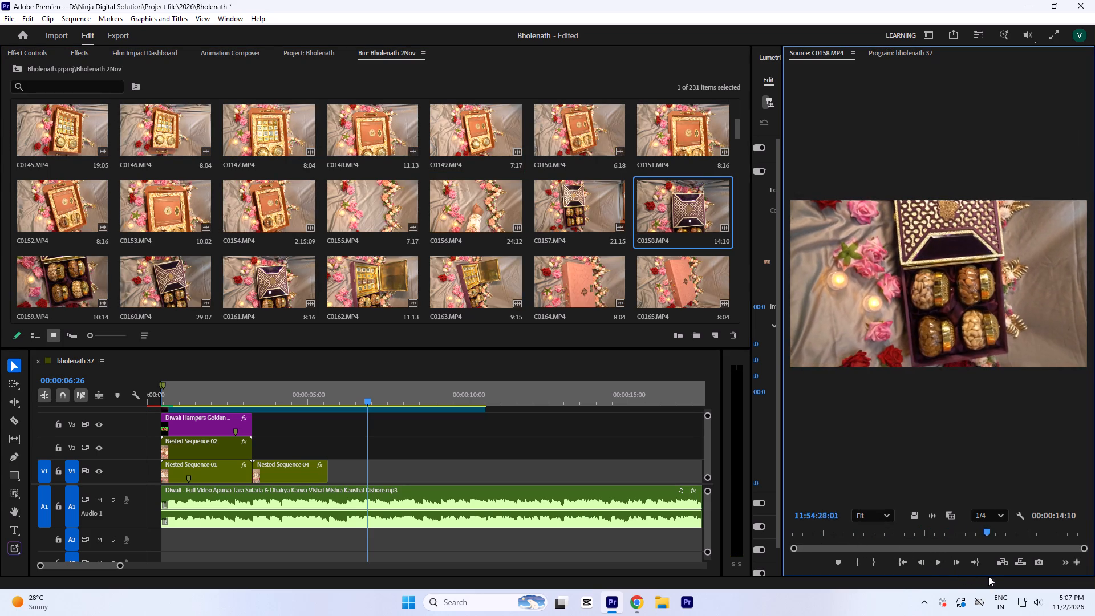
left_click_drag(988, 576, 907, 589)
key("i")
key("space")
key("o")
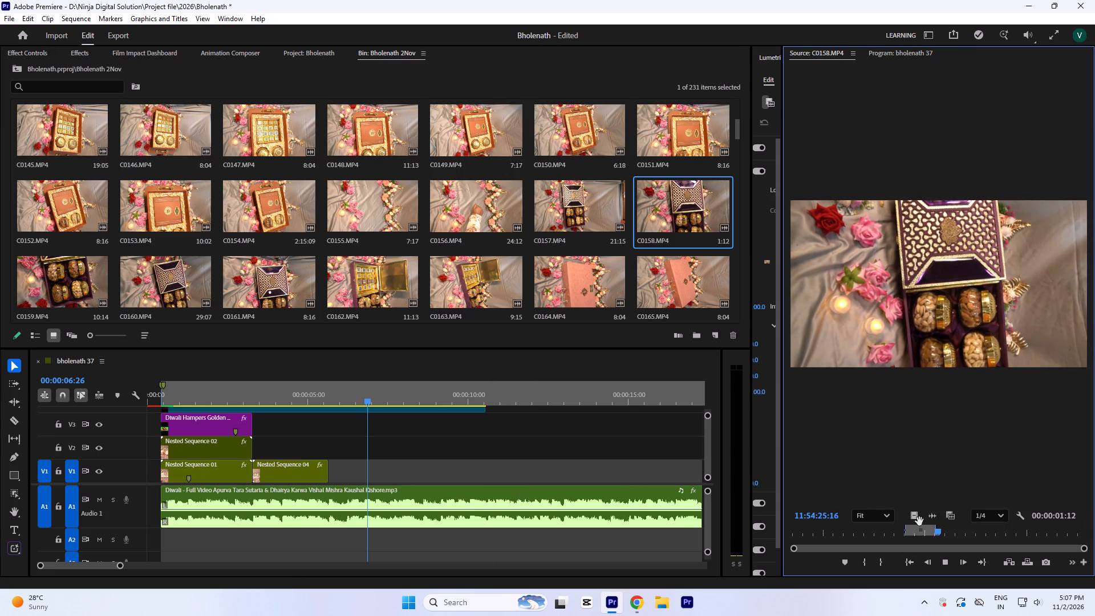
key("space")
left_click_drag(914, 512, 330, 446)
Paste the attributes copied from C0134.MP4 onto C0158.MP4 on V2.
right_click(348, 449)
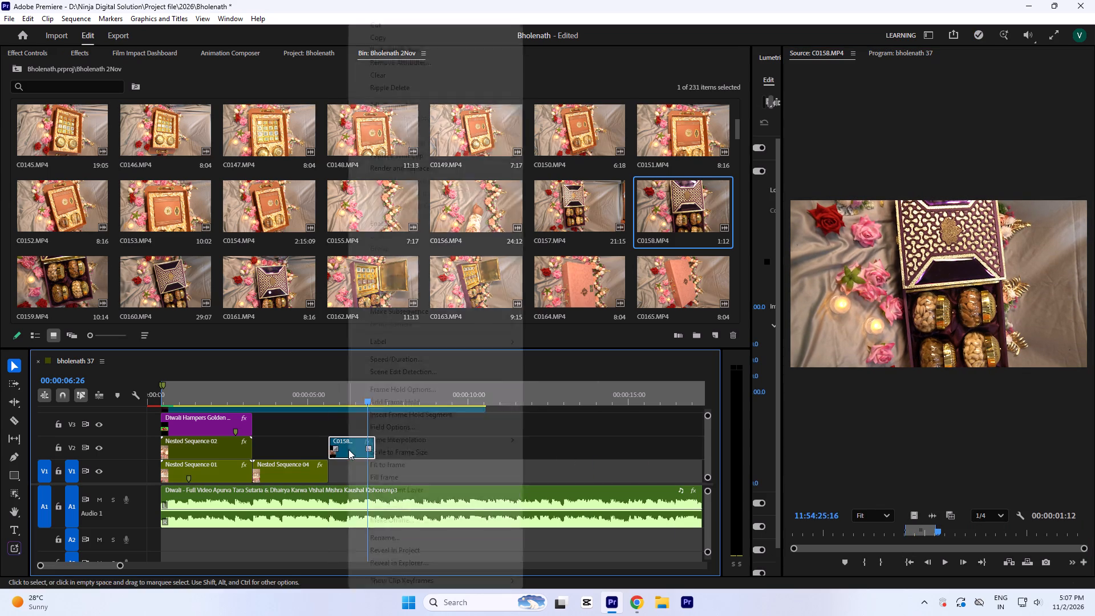
left_click(382, 48)
key("Return")
left_click(353, 407)
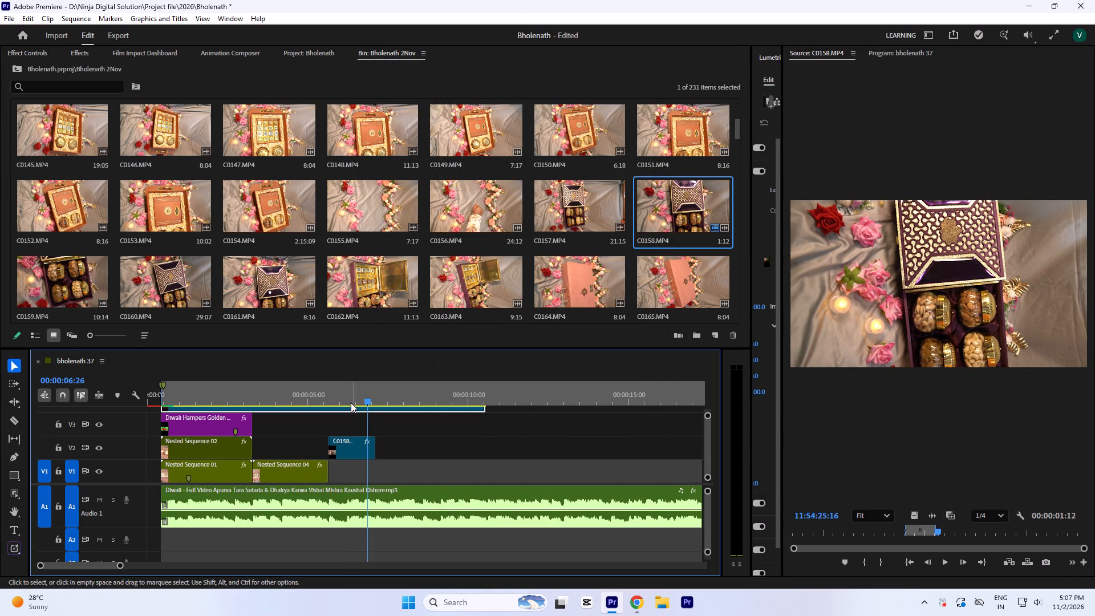
left_click(349, 397)
Set the speed of C0158.MP4 on V2 to 80%.
left_click(360, 452)
left_click(366, 389)
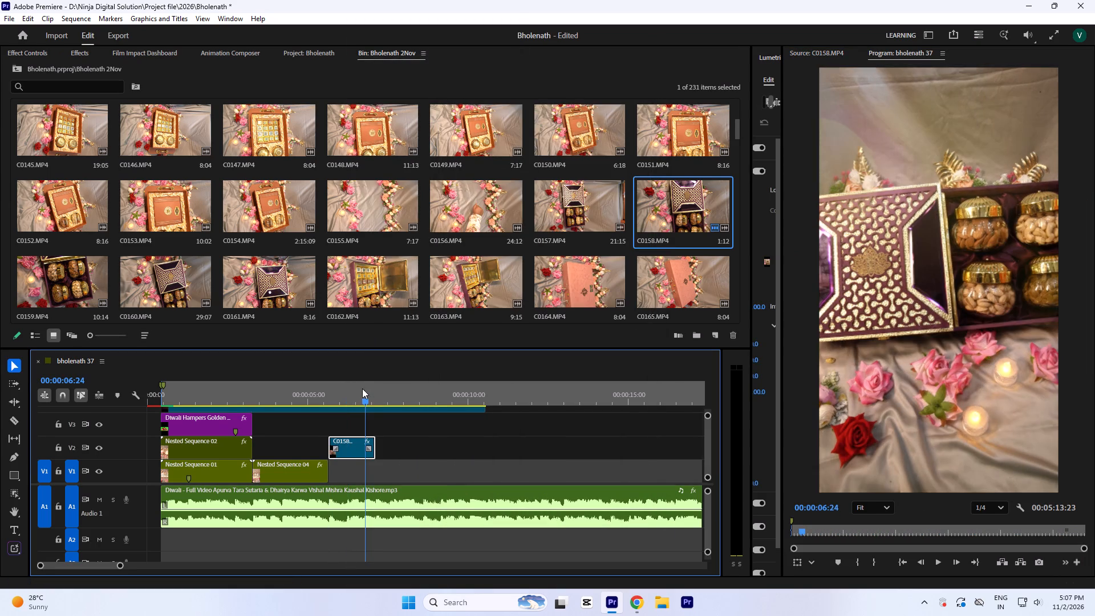
key("ctrl+r")
type("80")
key("Return")
Straighten C0158.MP4 and fill the vertical frame by setting its rotation to -85° and scale to 116.
left_click(348, 389)
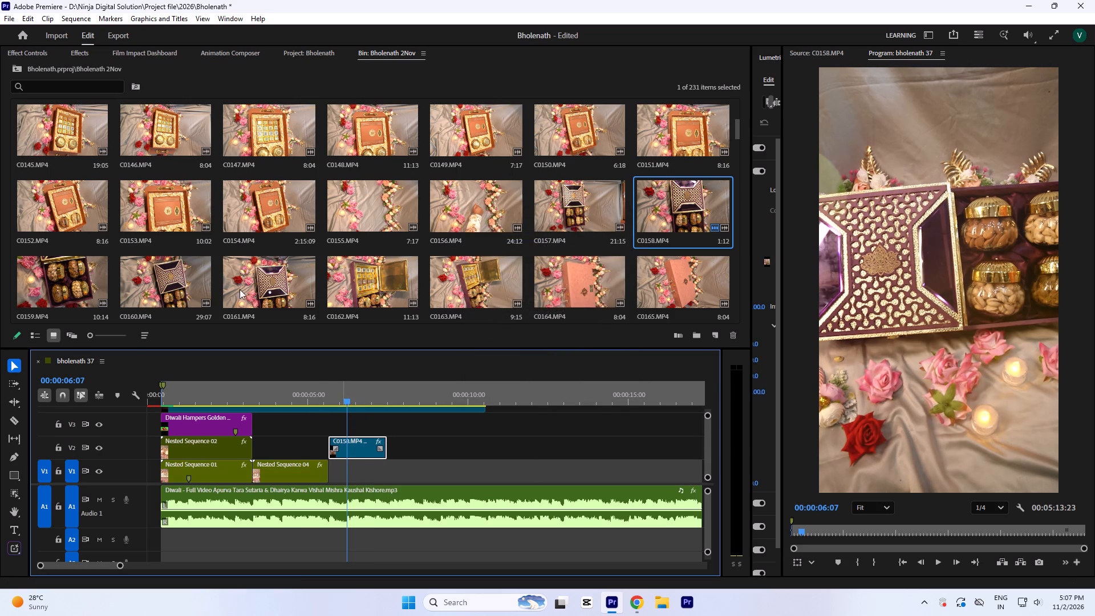
left_click(41, 57)
left_click(236, 175)
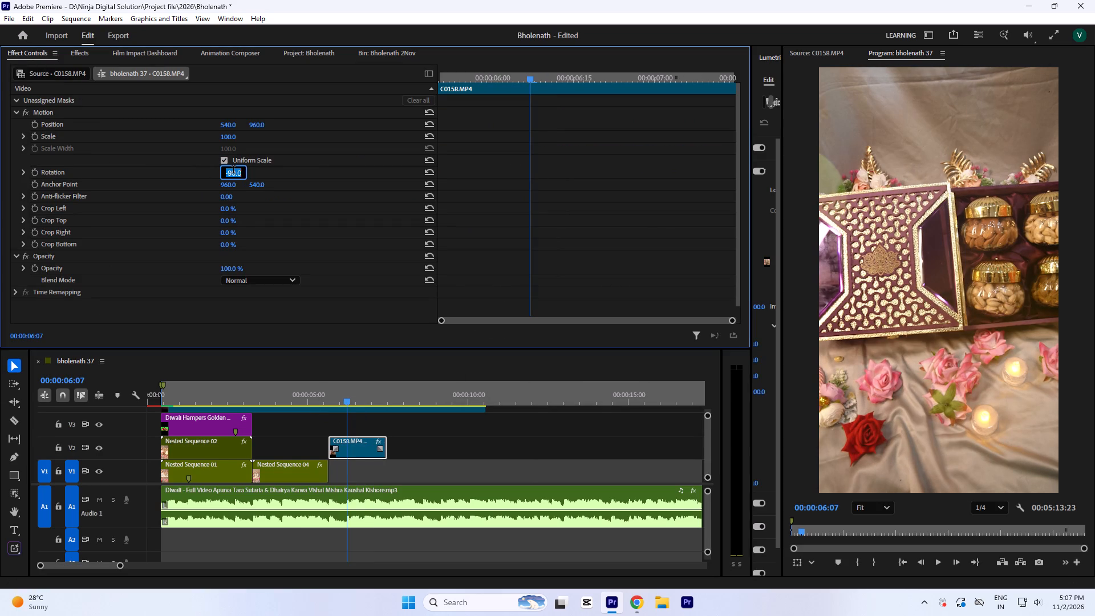
key("Up")
key("Up")
key("Up")
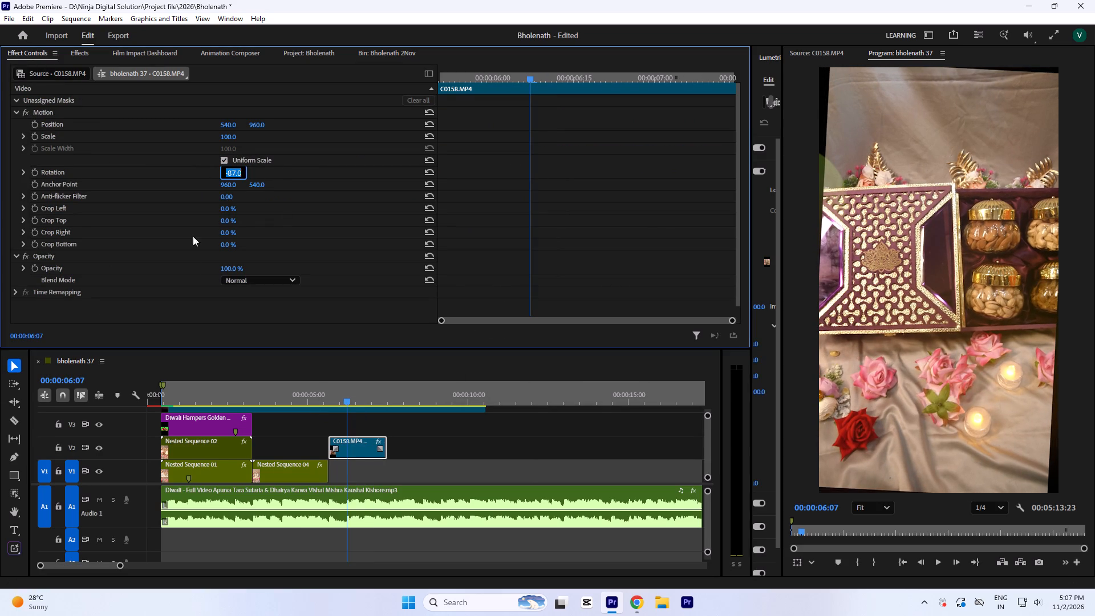
key("Up")
key("Up")
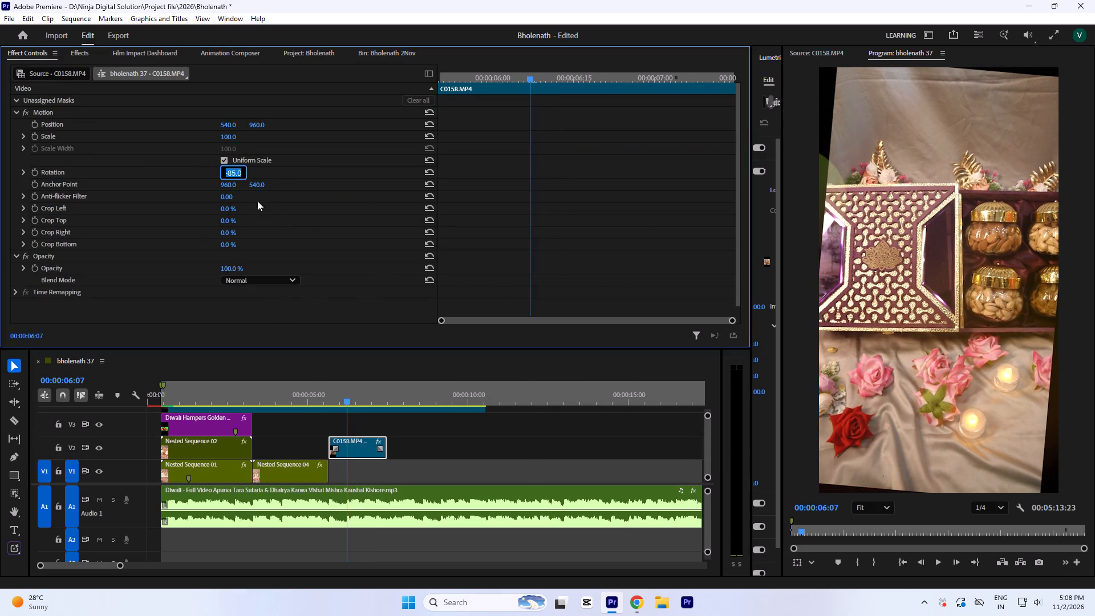
left_click_drag(228, 136, 228, 132)
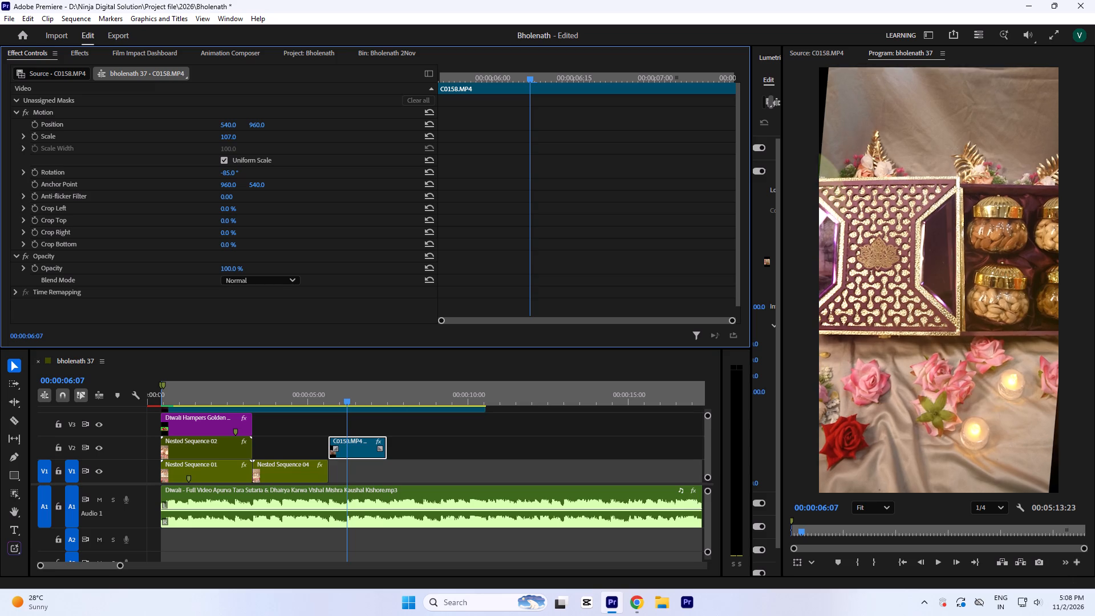
left_click_drag(228, 132, 228, 128)
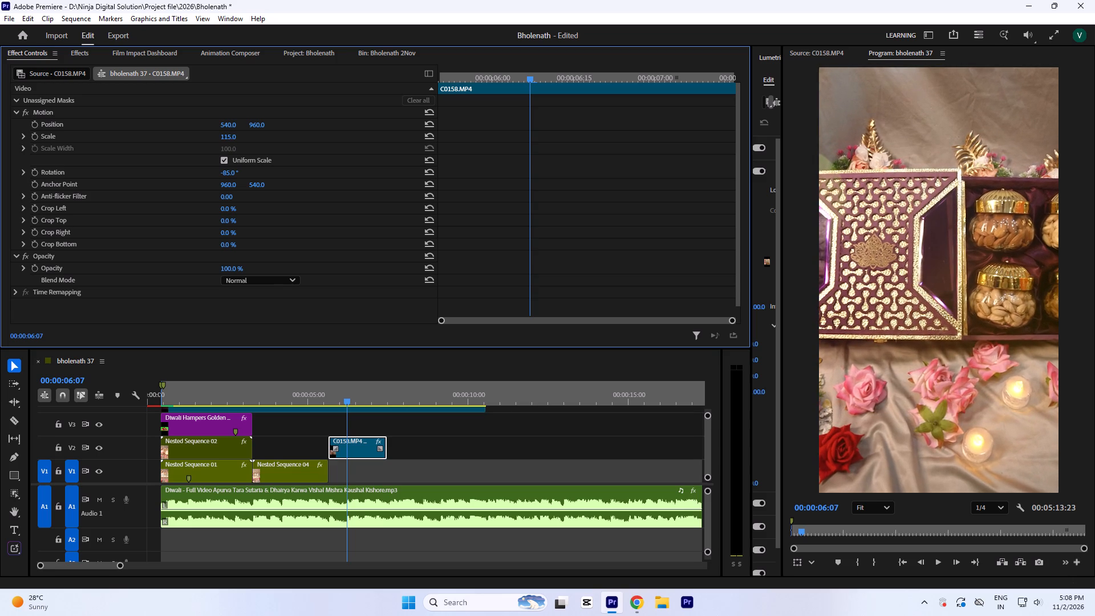
left_click_drag(228, 128, 228, 127)
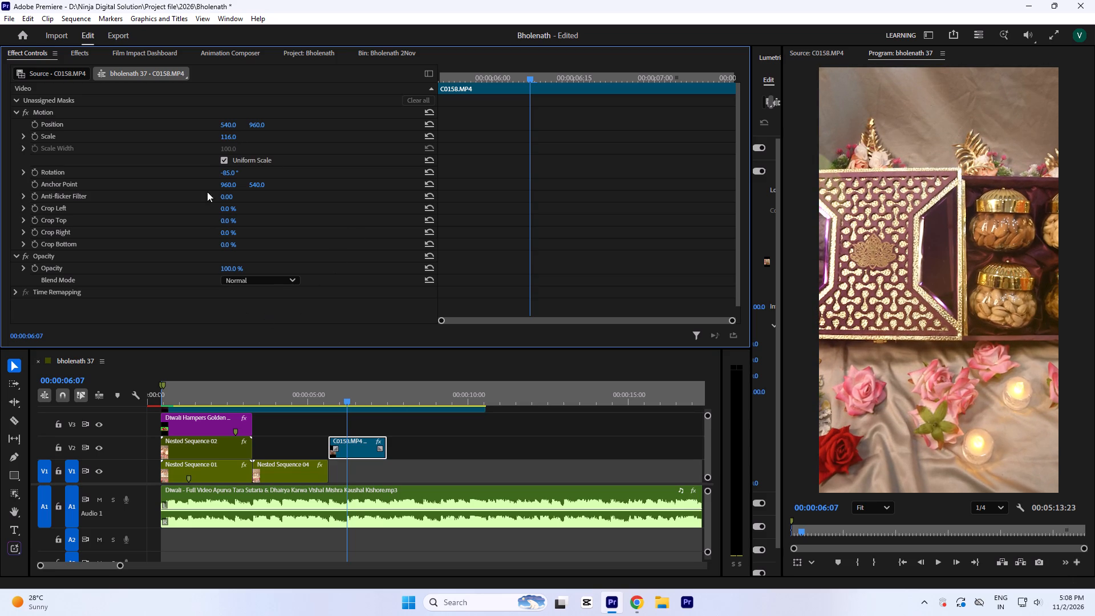
Set the rotation of C0158.MP4 to -86° and save the project.
left_click(233, 169)
key("Down")
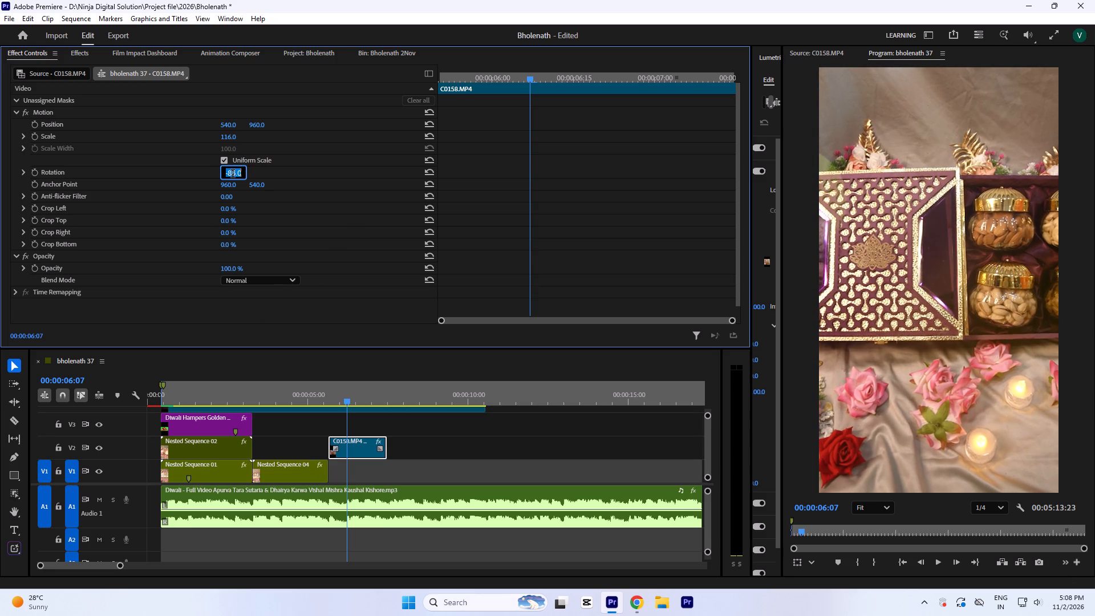
left_click(553, 208)
left_click(456, 460)
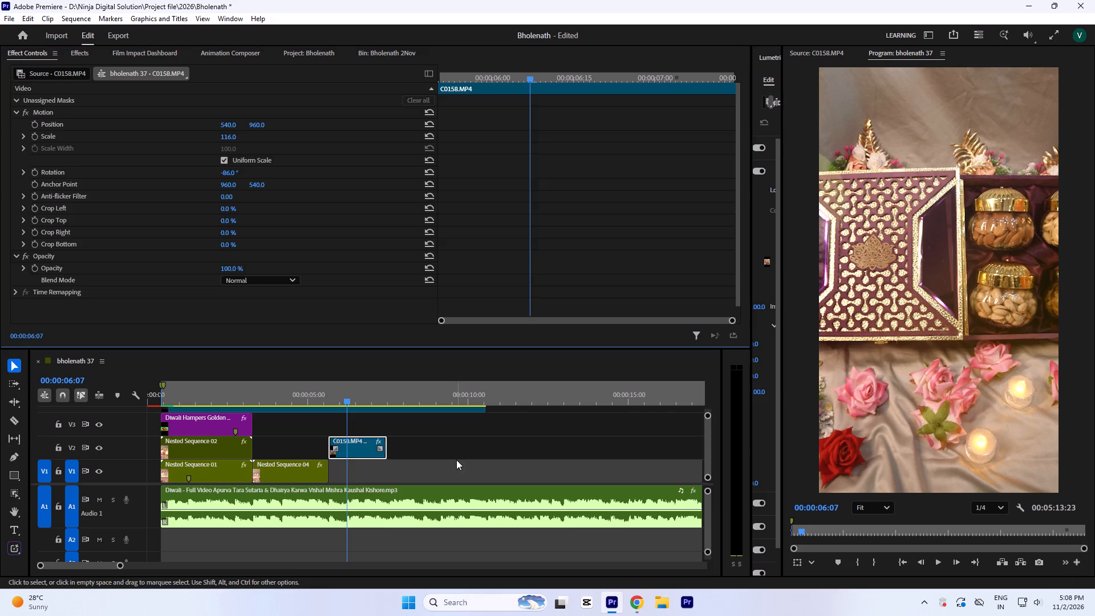
left_click(358, 458)
key("ctrl+s")
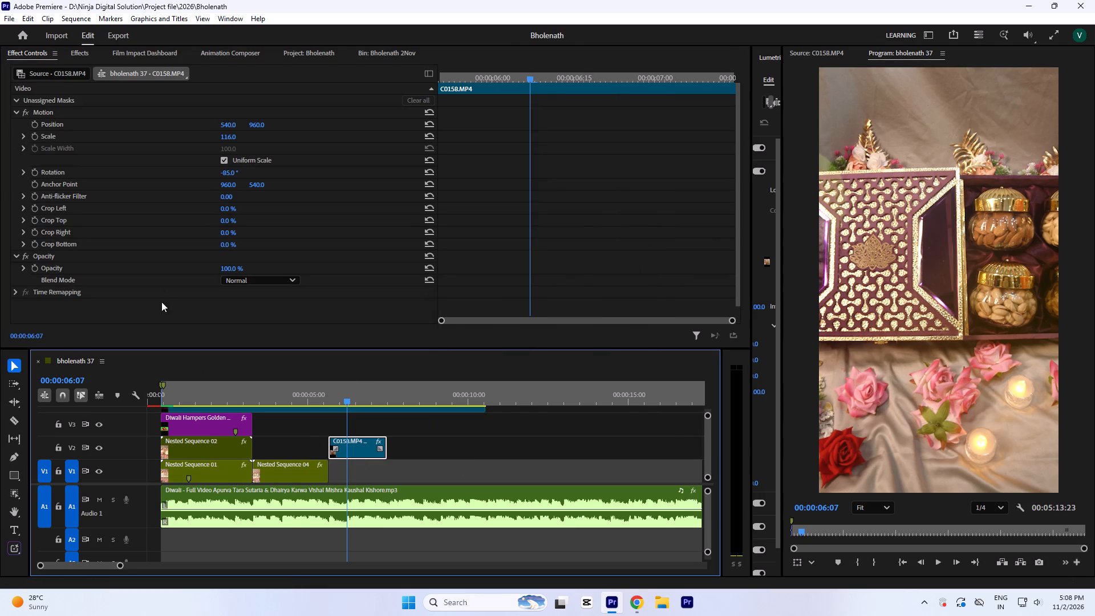
Refine the framing of C0158.MP4 with scale 119 and rotation -86°.
left_click(226, 139)
key("Up")
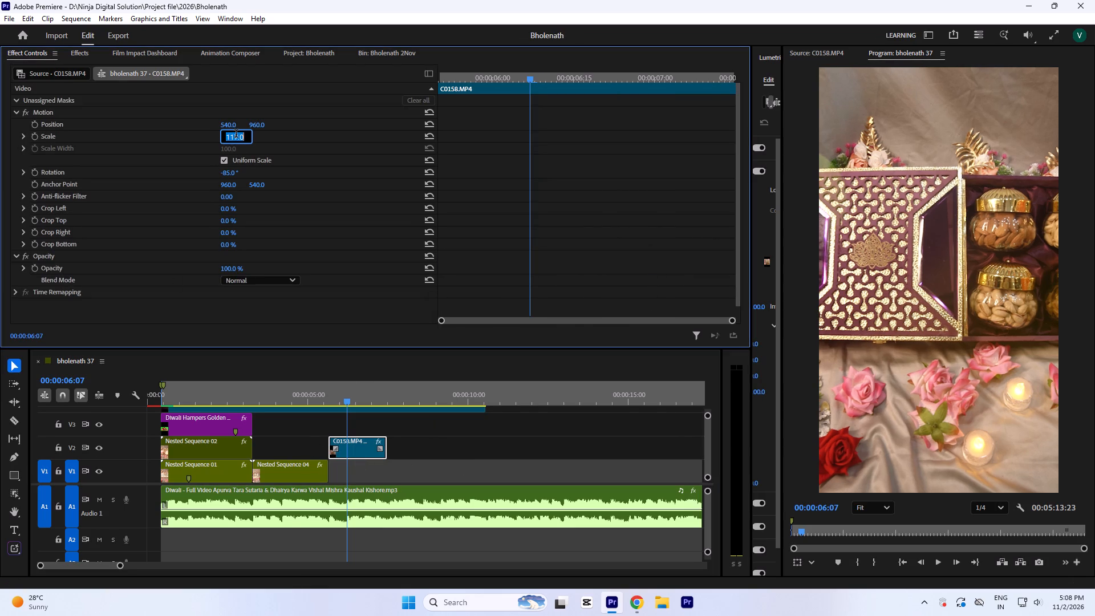
left_click(232, 173)
key("Down")
left_click(229, 136)
key("Up")
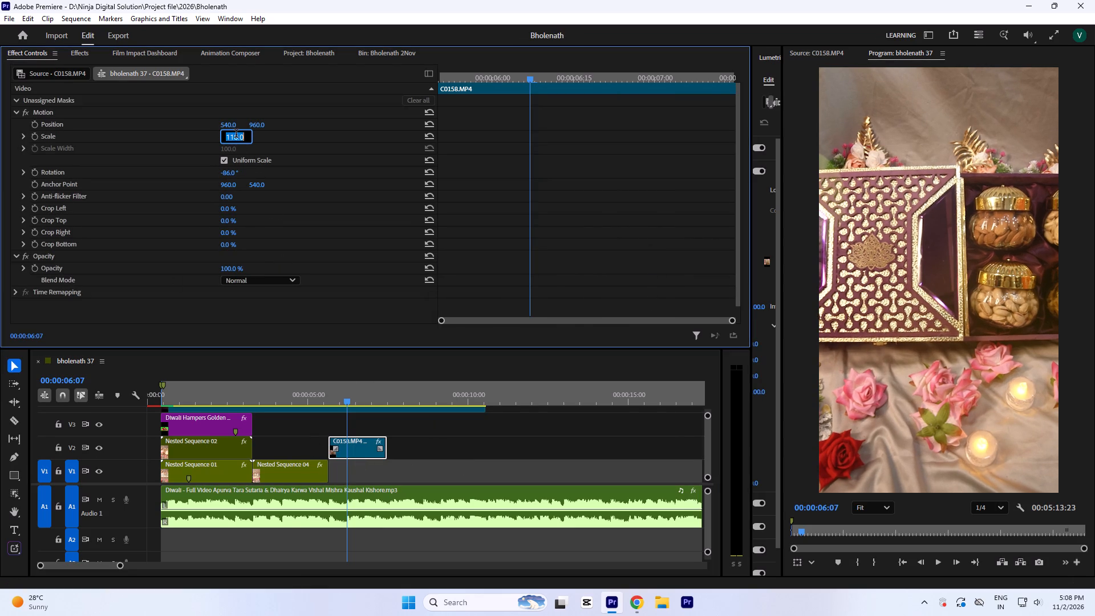
key("Up")
left_click(522, 139)
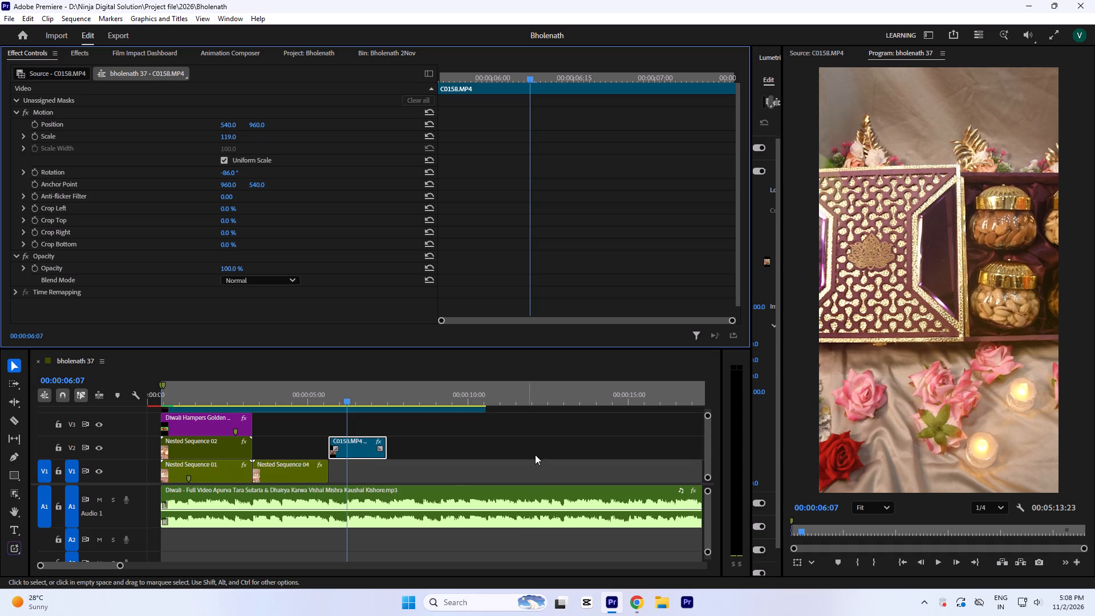
left_click(455, 428)
left_click(366, 454)
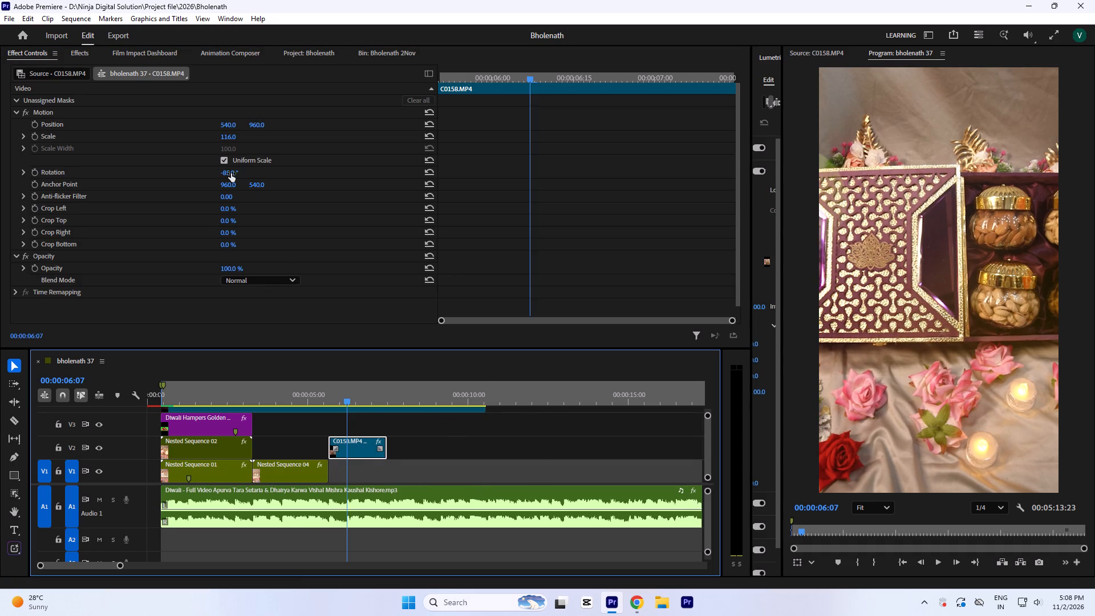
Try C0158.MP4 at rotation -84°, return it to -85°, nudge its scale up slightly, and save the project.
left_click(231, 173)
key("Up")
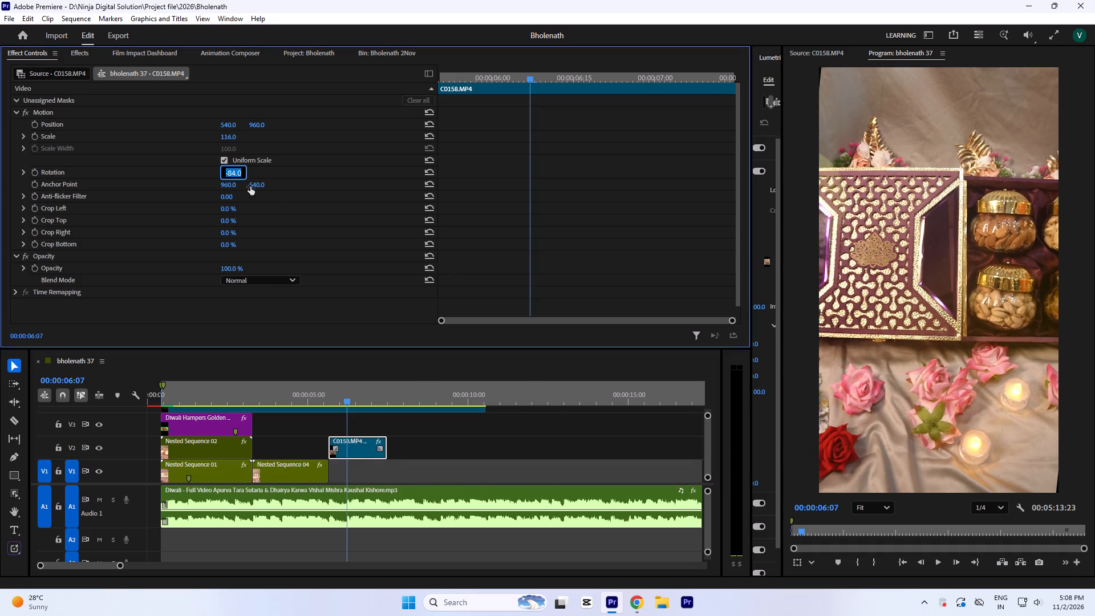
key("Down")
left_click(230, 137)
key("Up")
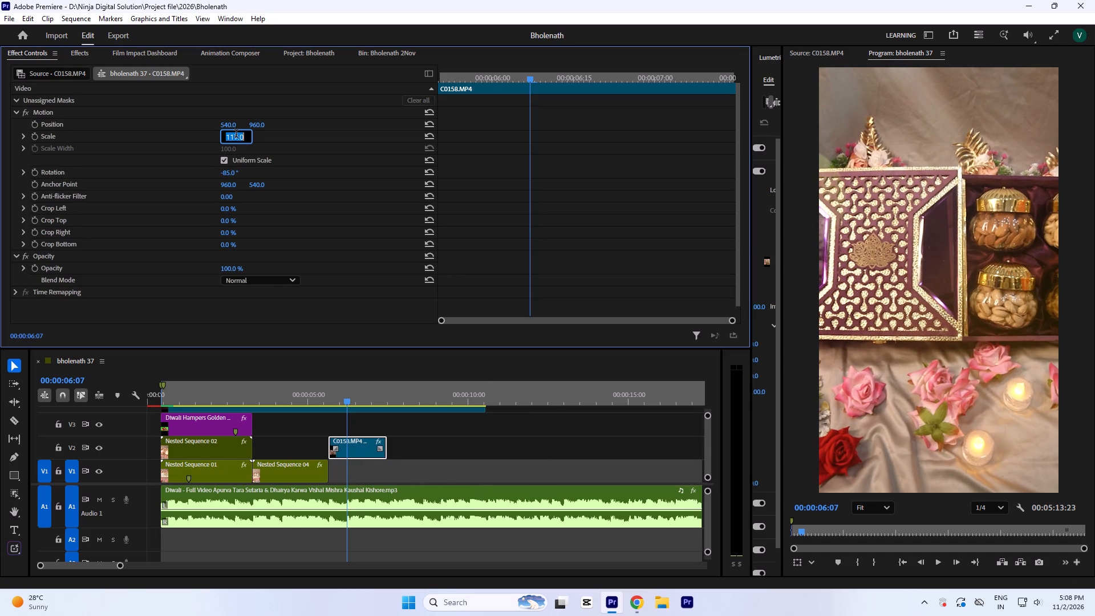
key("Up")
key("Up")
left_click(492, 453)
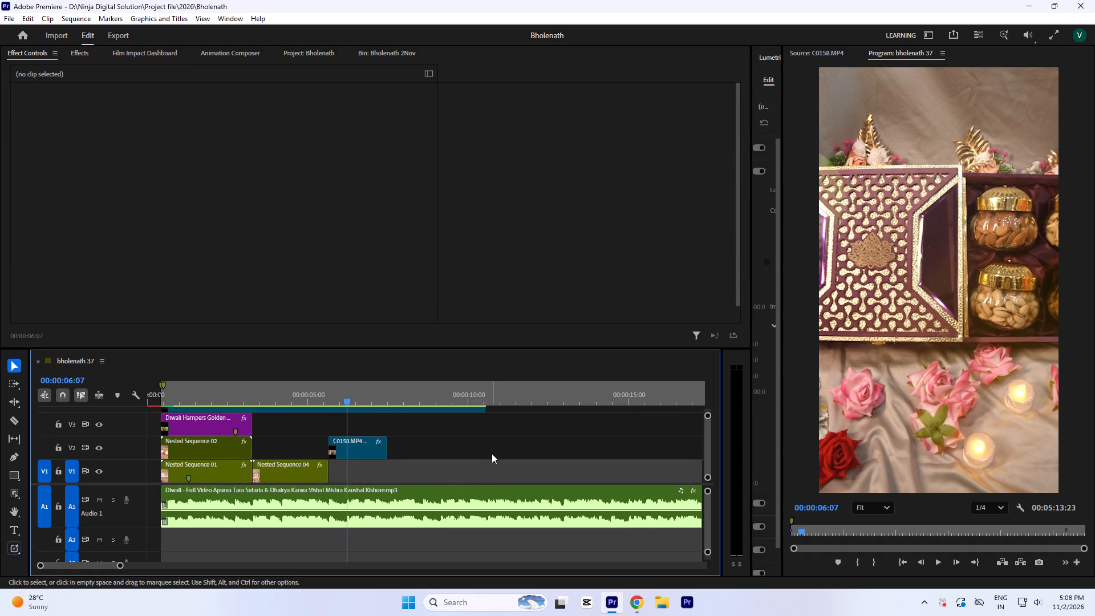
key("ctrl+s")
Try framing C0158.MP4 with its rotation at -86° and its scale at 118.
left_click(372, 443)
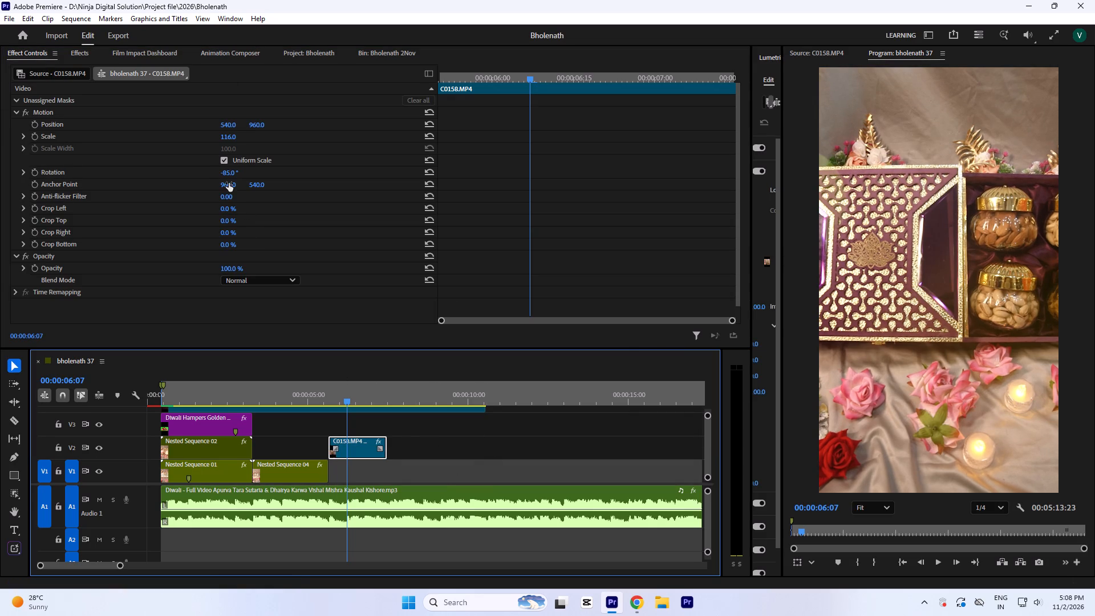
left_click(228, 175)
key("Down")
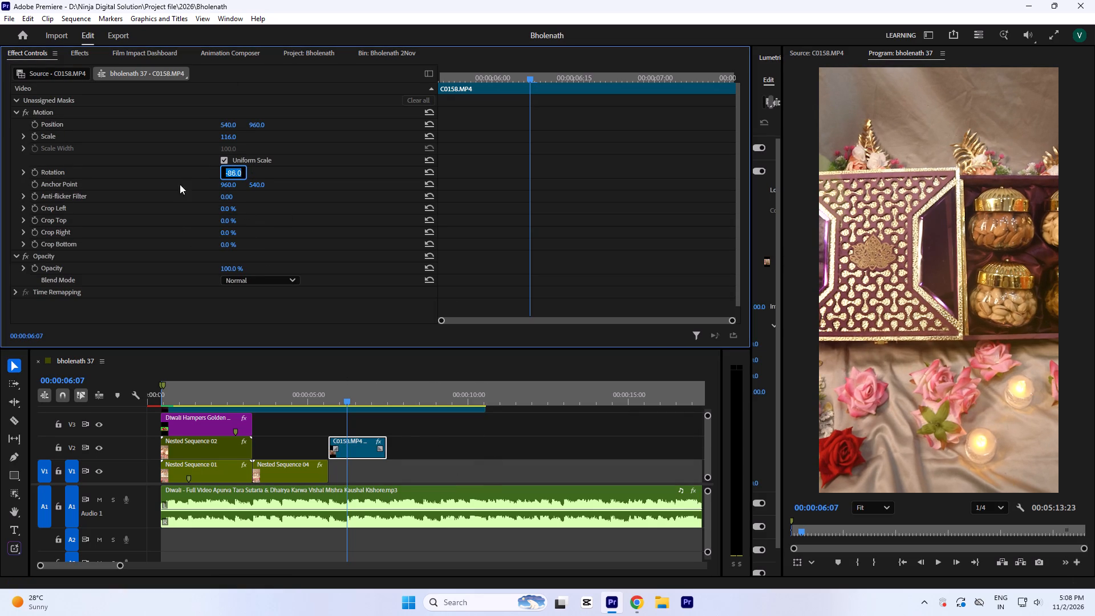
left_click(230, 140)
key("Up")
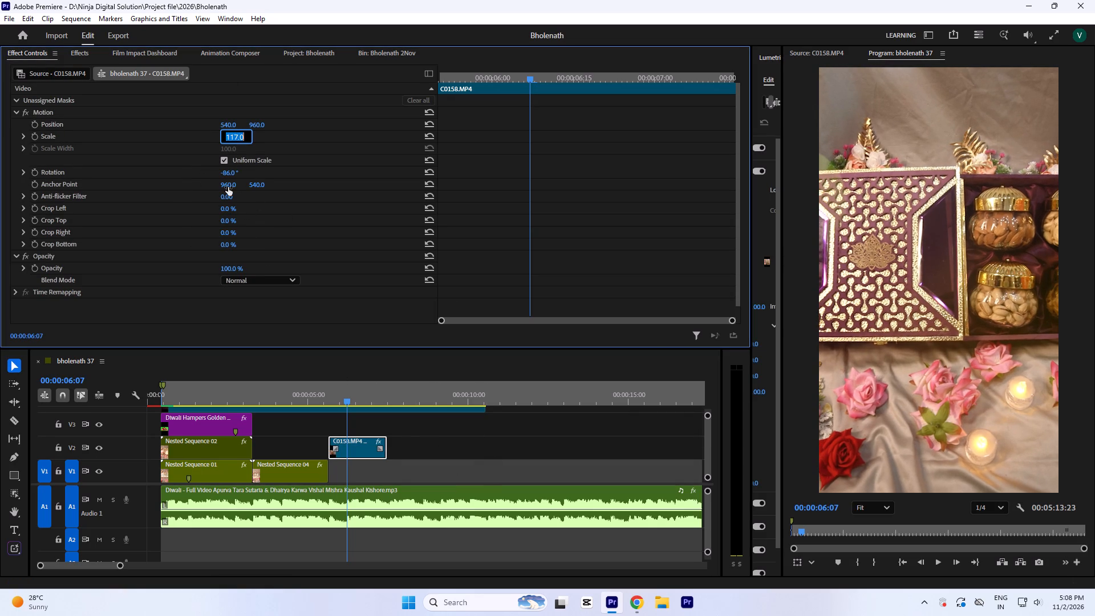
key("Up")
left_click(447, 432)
Set the rotation of C0158.MP4 to -85° and its scale to 118, and save the project.
left_click(354, 444)
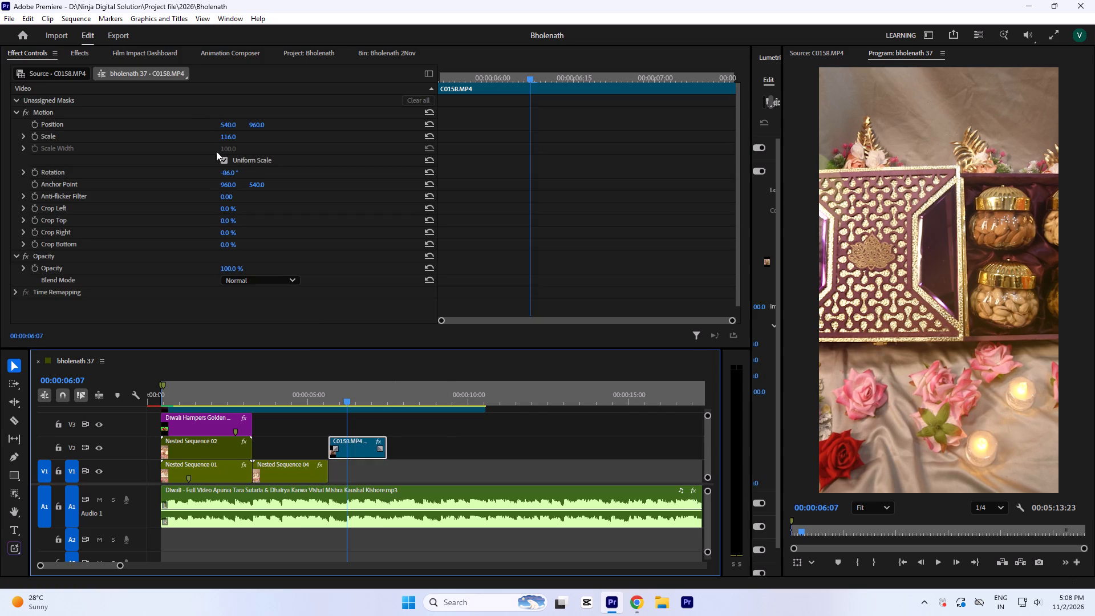
left_click(230, 173)
key("Up")
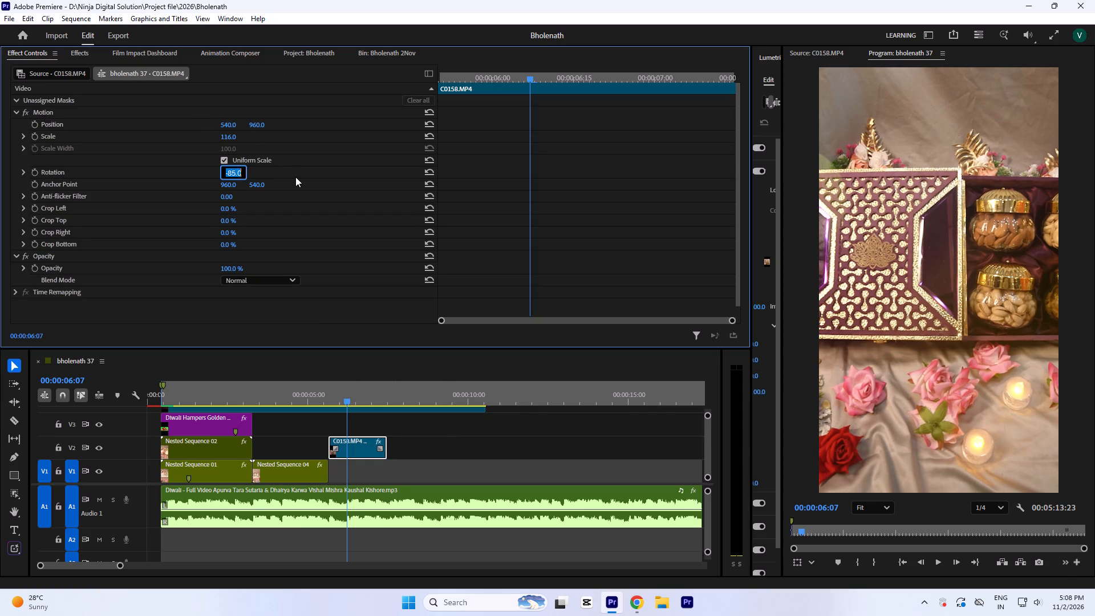
left_click(236, 135)
key("Up")
key("Up")
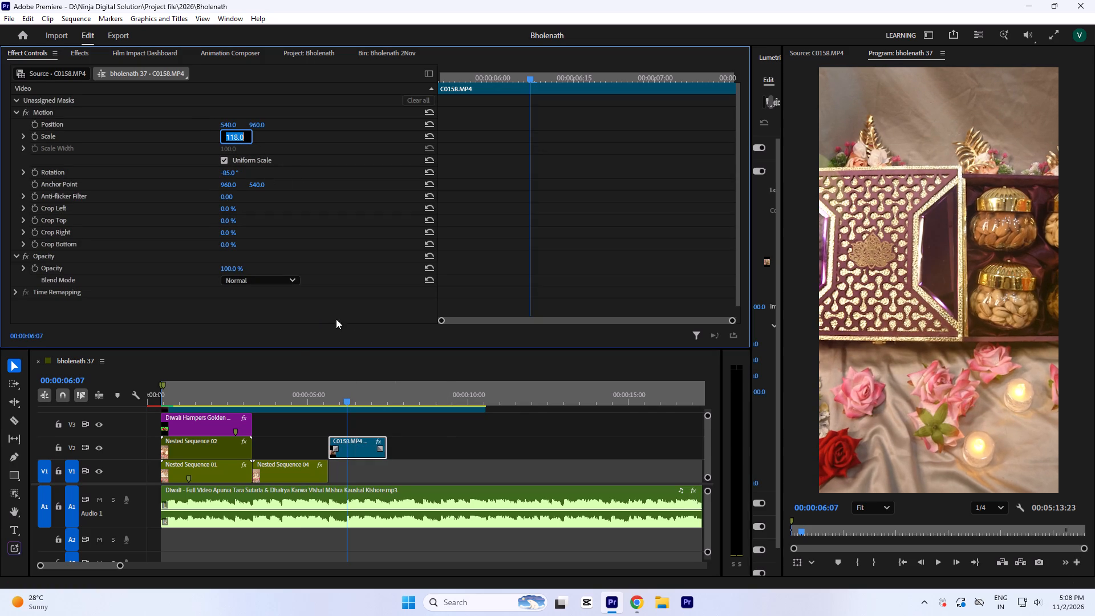
left_click(433, 428)
key("ctrl+s")
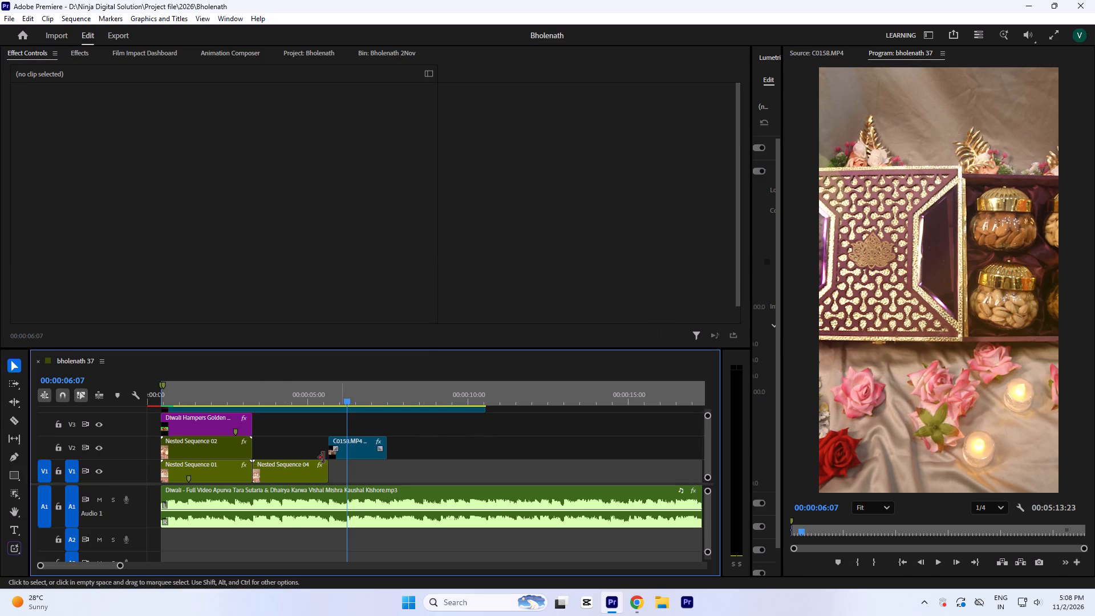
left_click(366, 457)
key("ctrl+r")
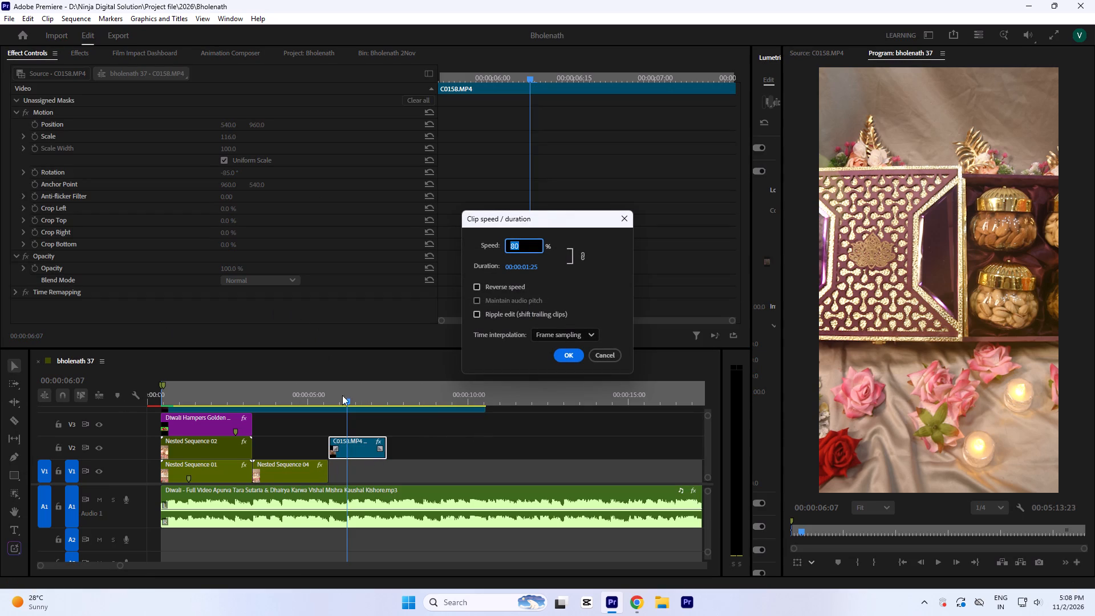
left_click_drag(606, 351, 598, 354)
Play the cut from Nested Sequence 04 into C0158.MP4 to judge its timing and length against the music.
left_click(290, 395)
key("space")
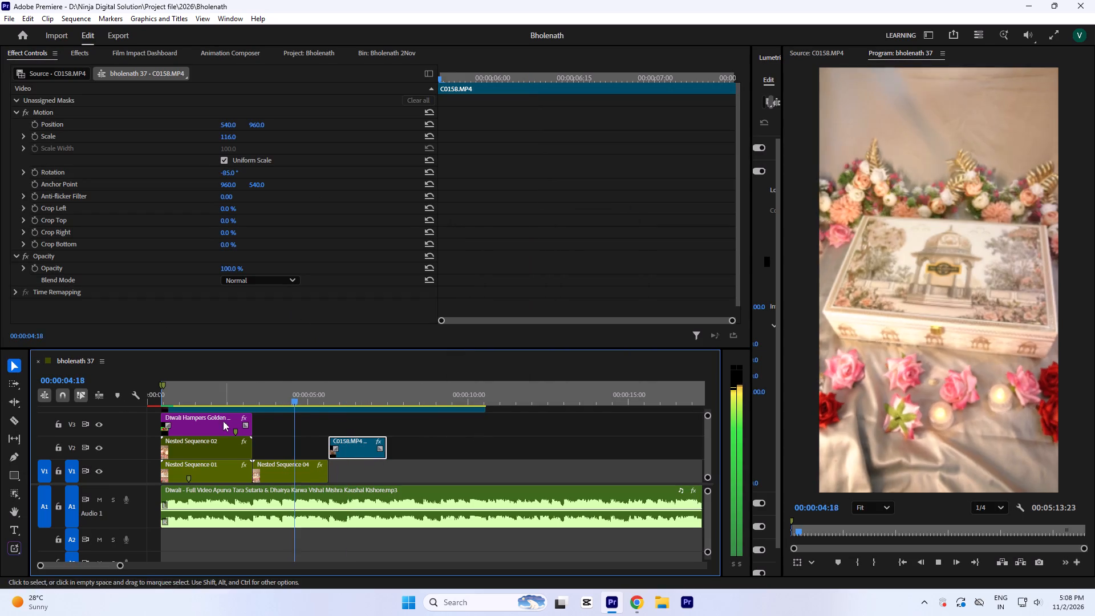
key("space")
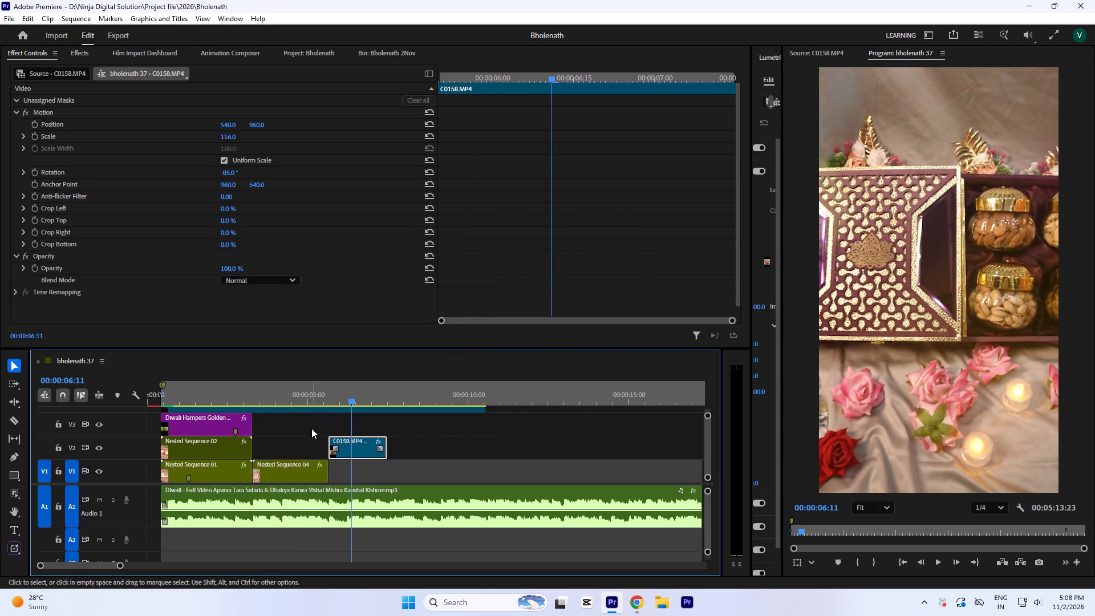
left_click(280, 388)
key("space")
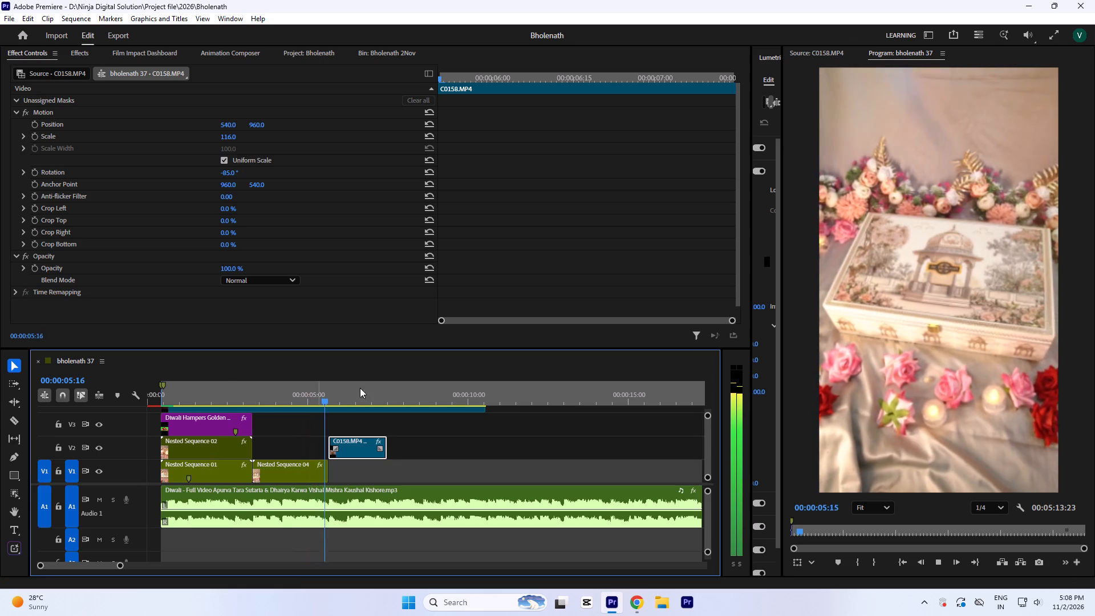
key("space")
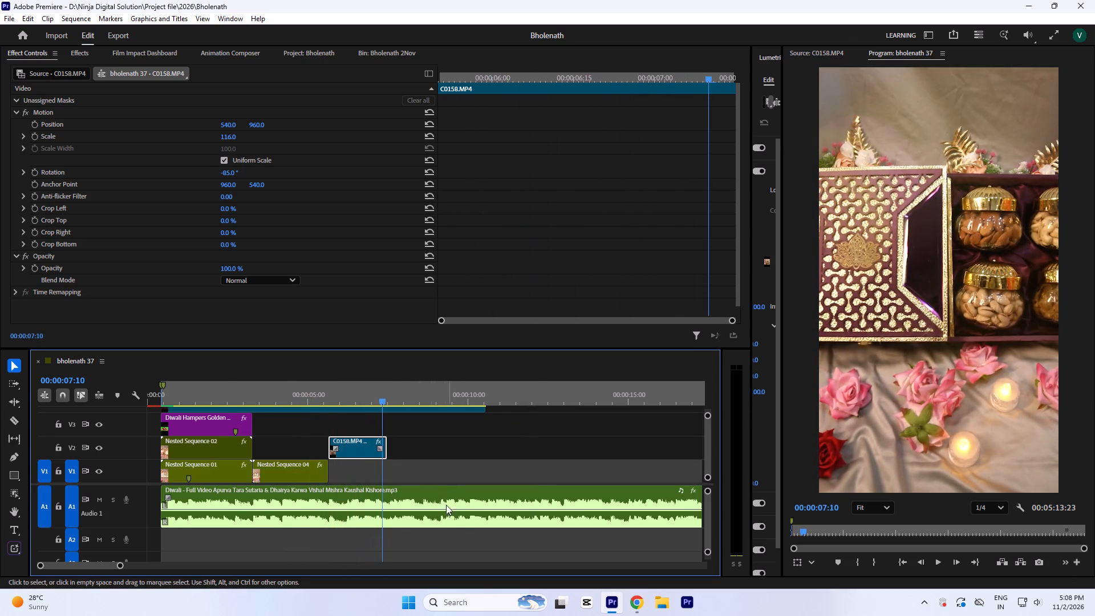
key("equal")
key("space")
key("space")
Extend the end of C0158.MP4 on V2 to the music beat at 00:00:07:21.
left_click_drag(440, 455, 451, 455)
left_click(424, 398)
key("space")
key("space")
key("equal")
key("equal")
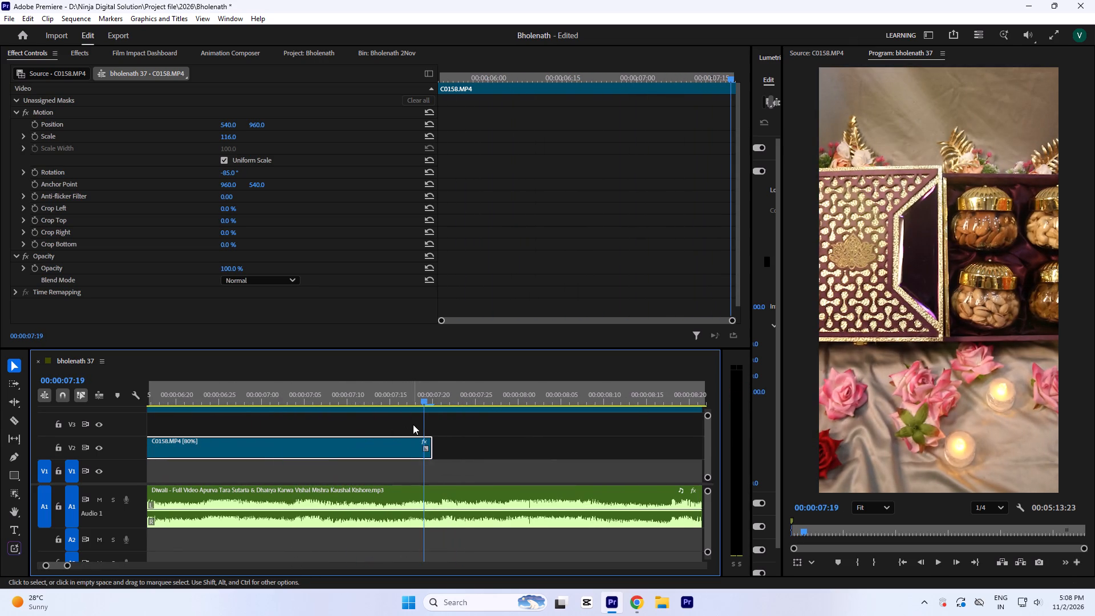
key("space")
key("space")
left_click(445, 381)
key("equal")
key("equal")
left_click_drag(417, 454, 424, 455)
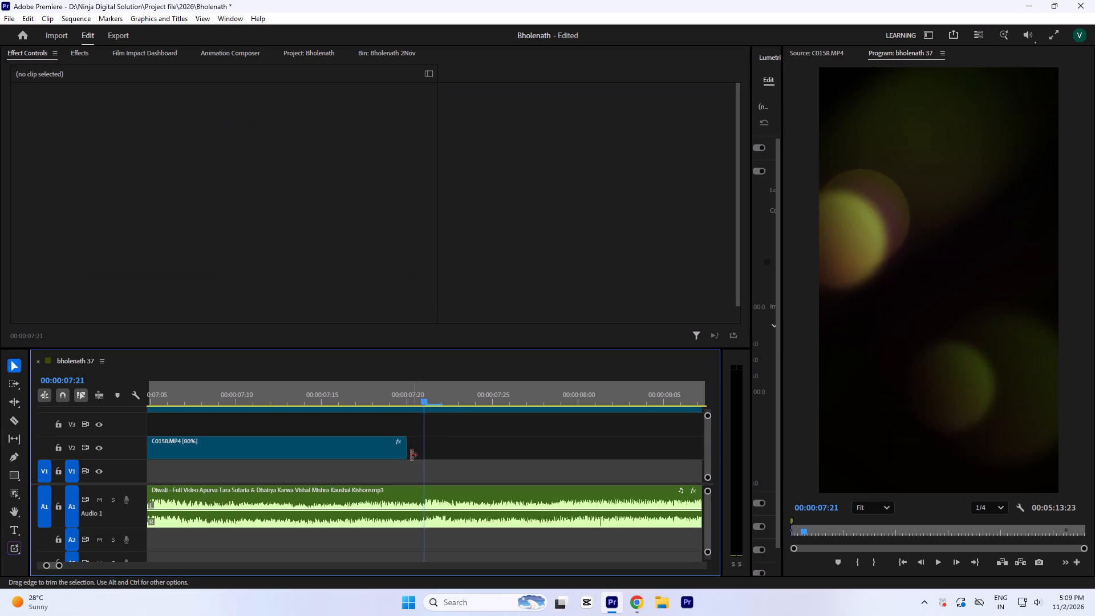
left_click_drag(409, 455, 428, 460)
Move C0158.MP4 from V2 down to V1, directly after Nested Sequence 04, and check the join.
key("minus")
key("minus")
key("minus")
left_click_drag(342, 454, 343, 476)
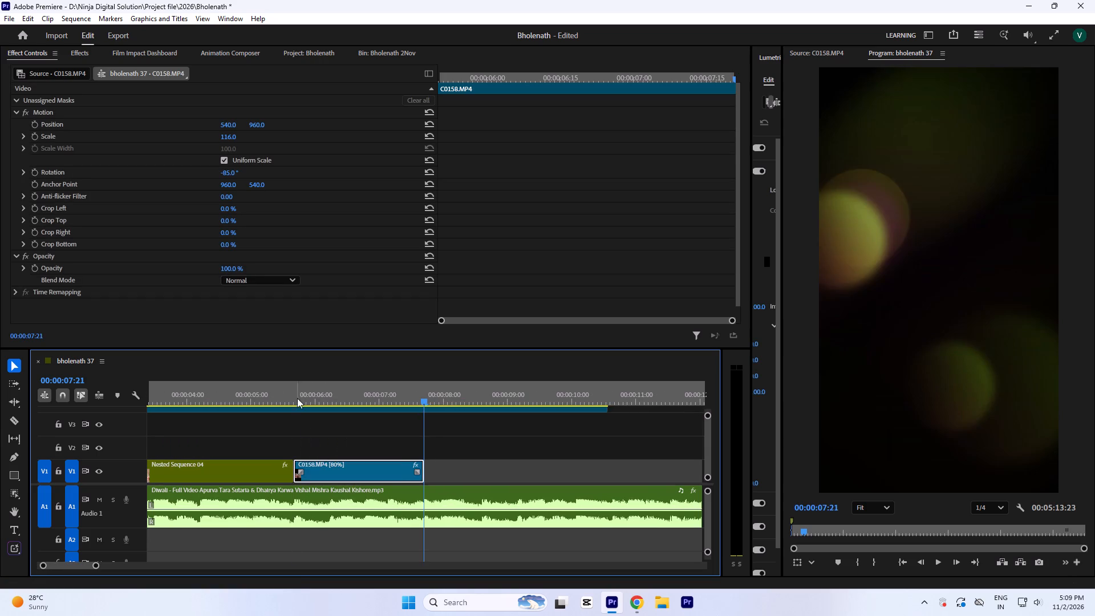
left_click(297, 397)
key("equal")
key("equal")
key("equal")
key("equal")
left_click(415, 394)
key("minus")
key("minus")
key("minus")
Play back Nested Sequence 04 into C0158.MP4 and through the clip's end to check the timing against the music.
left_click(306, 383)
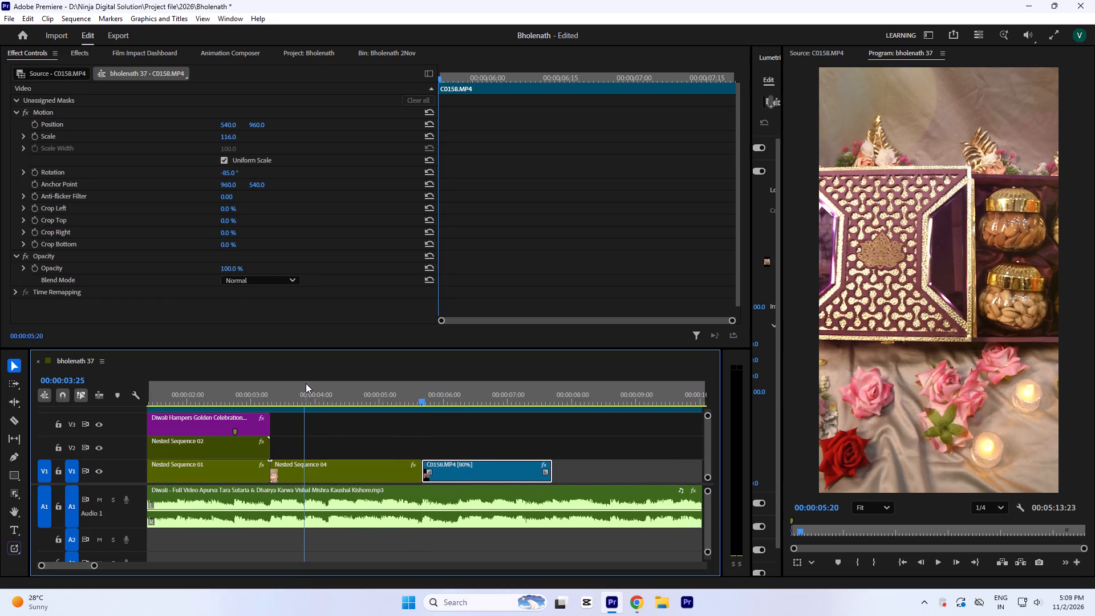
key("space")
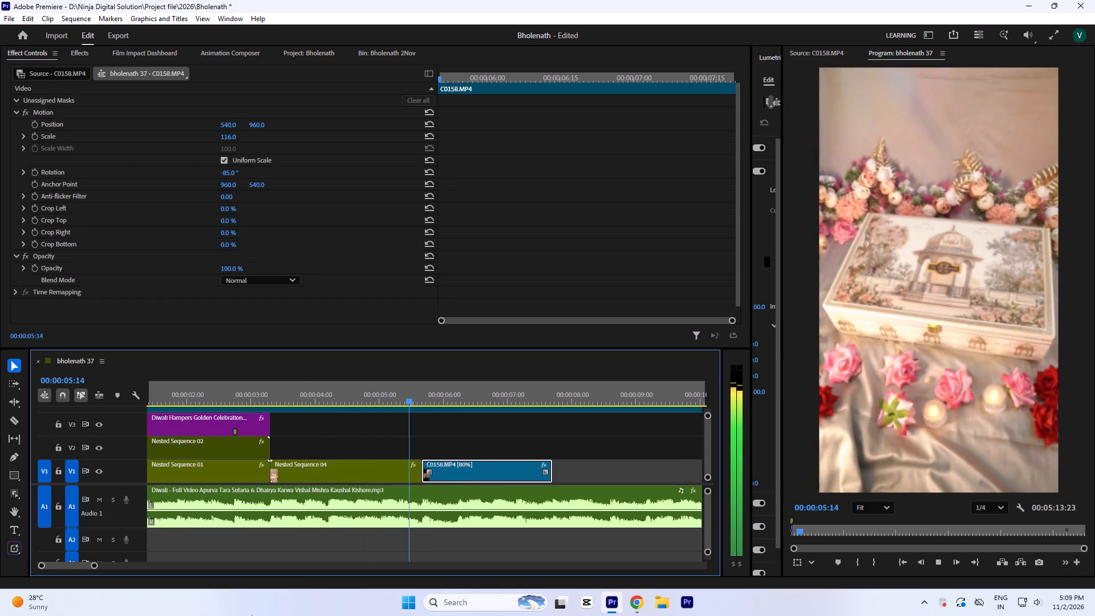
key("space")
left_click(308, 387)
key("space")
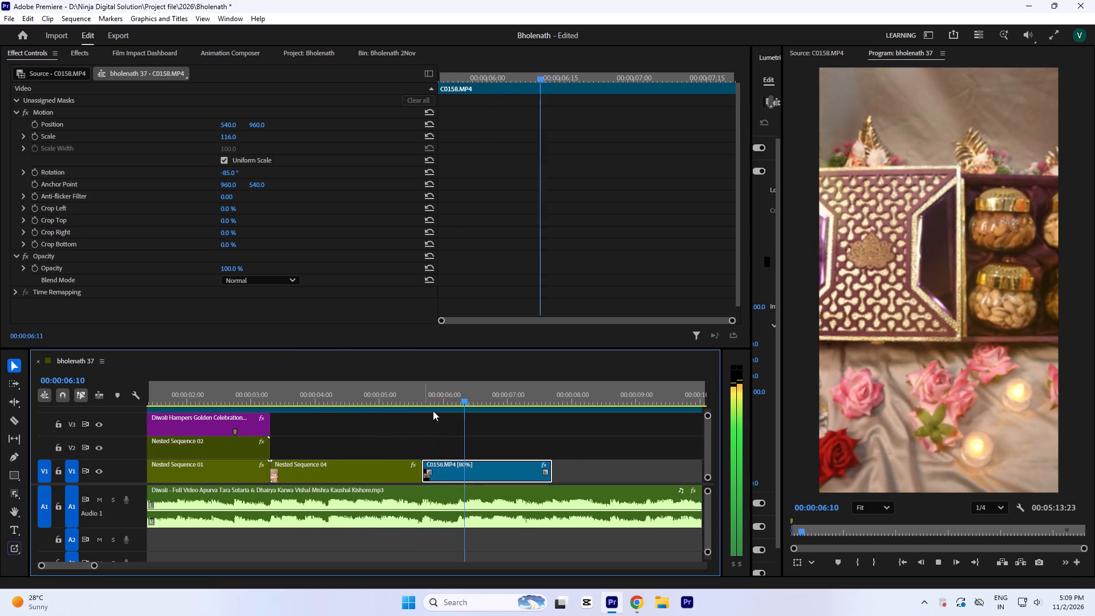
key("space")
key("space")
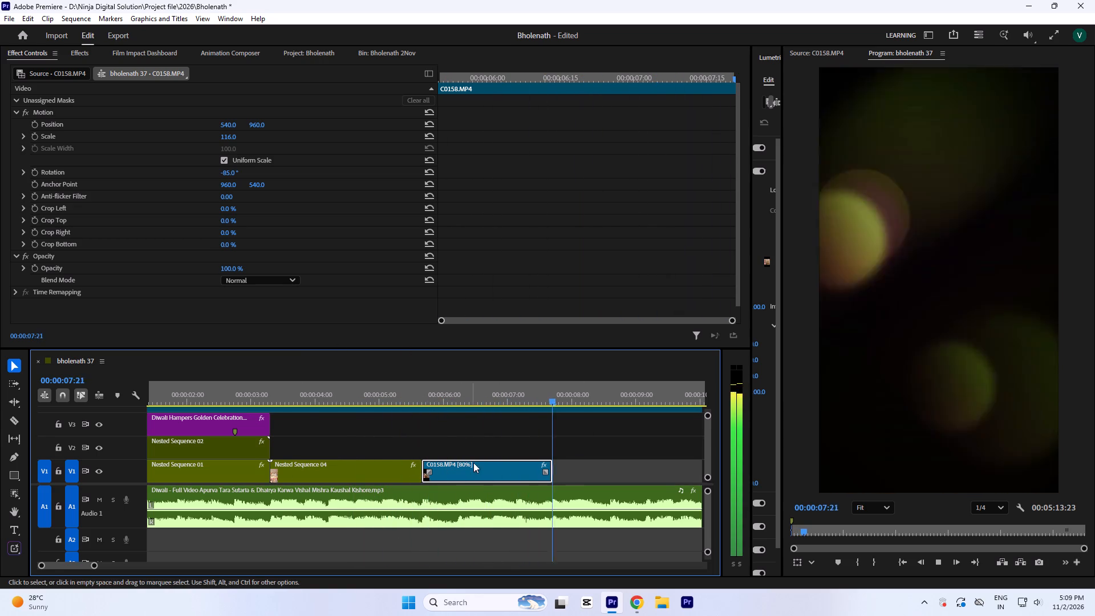
key("space")
left_click(518, 390)
key("space")
key("space")
key("space")
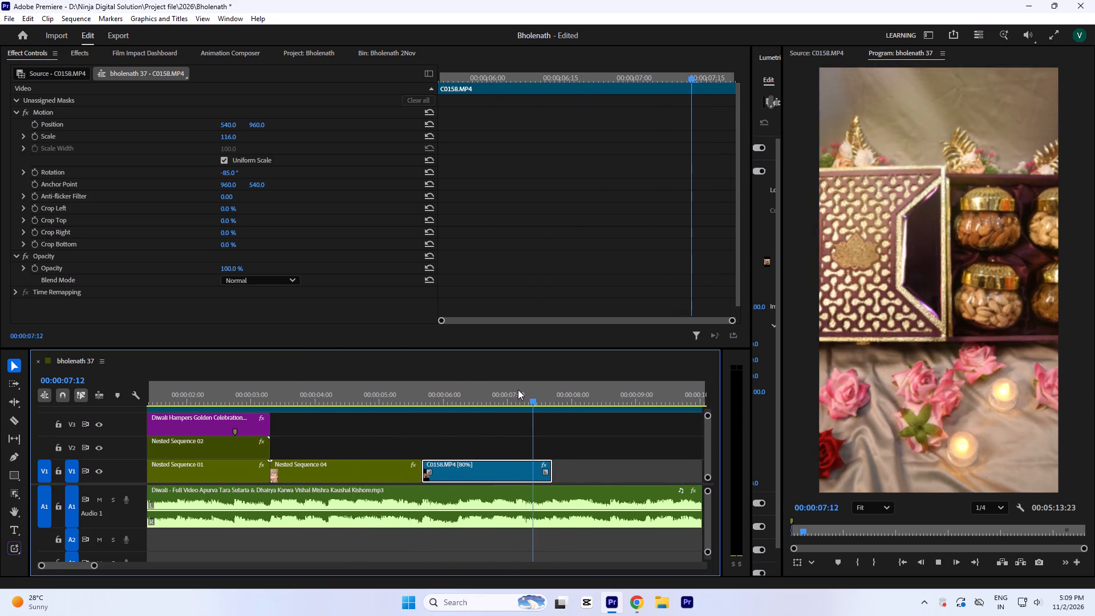
key("space")
Nest C0158.MP4 on V1 under the default sequence name.
left_click(518, 390)
key("n")
key("Return")
Apply Warp Stabilizer to the newly nested clip with Smoothness at 10%, check it in playback, and save the project.
left_click(465, 474)
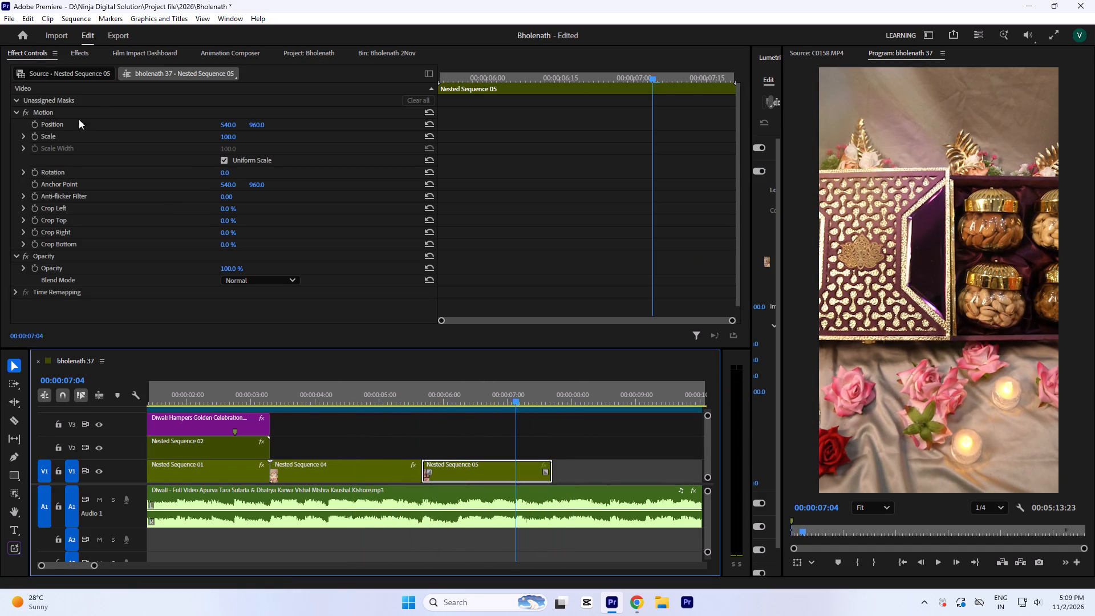
left_click(85, 56)
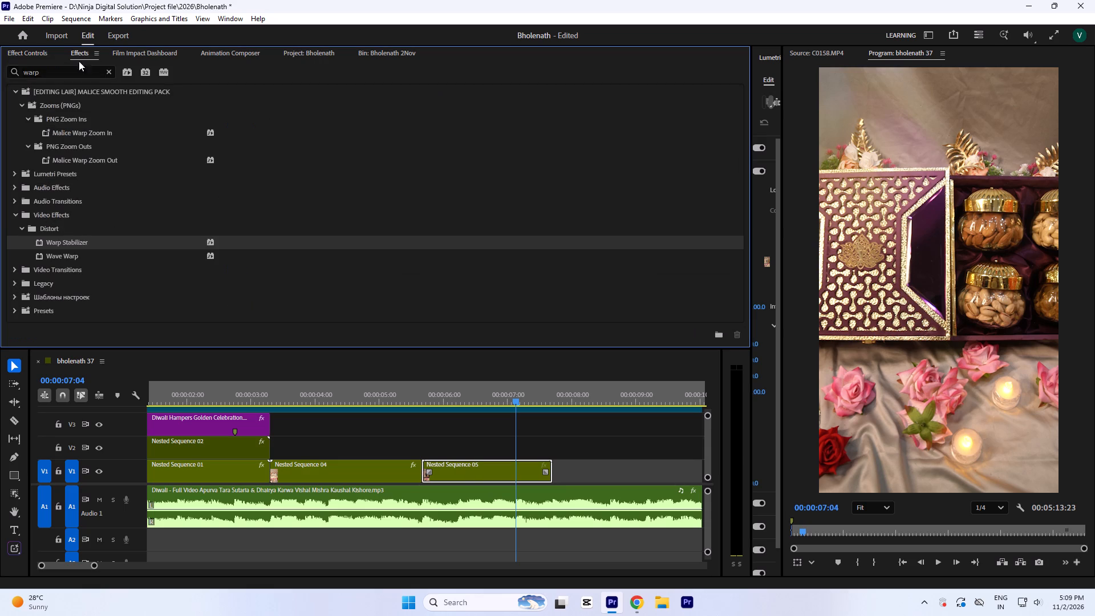
double_click(95, 242)
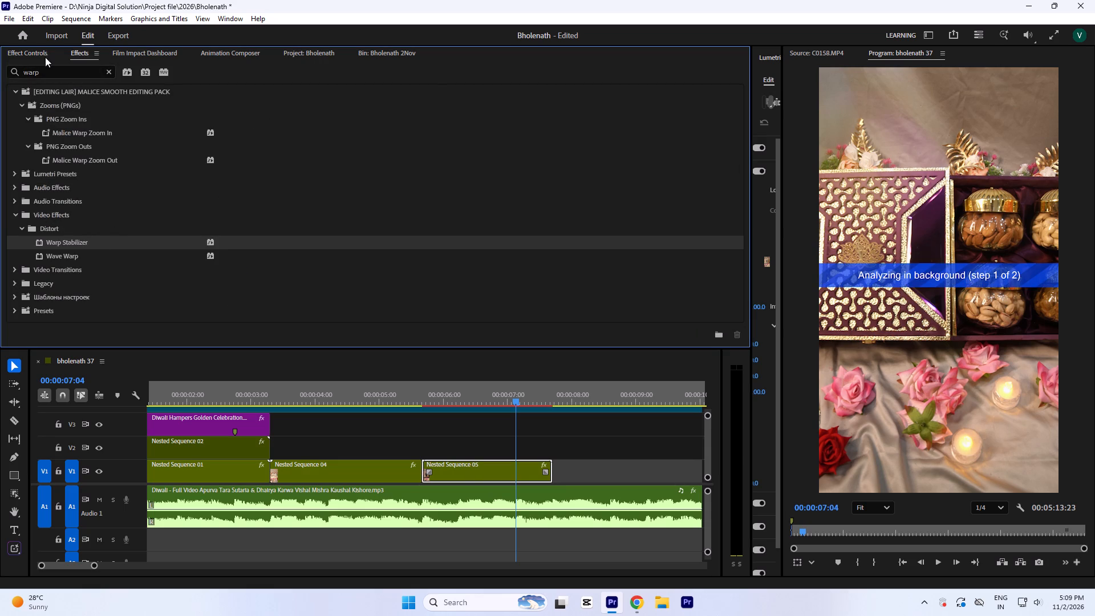
left_click(42, 53)
scroll(143, 301, "down", 9)
left_click(228, 258)
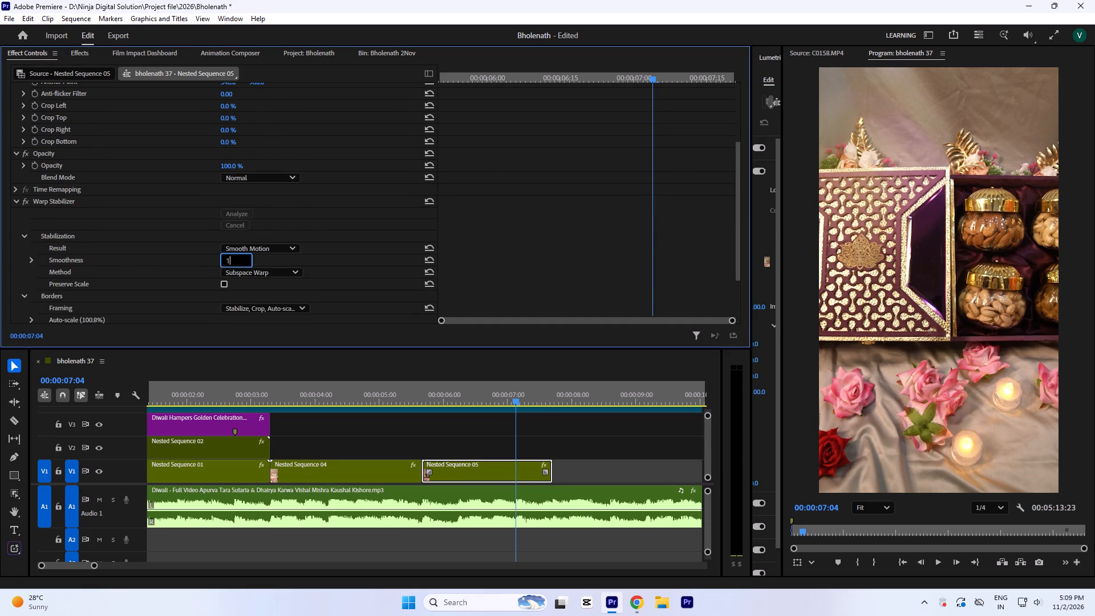
key("1")
key("0")
left_click(532, 175)
left_click(371, 388)
key("space")
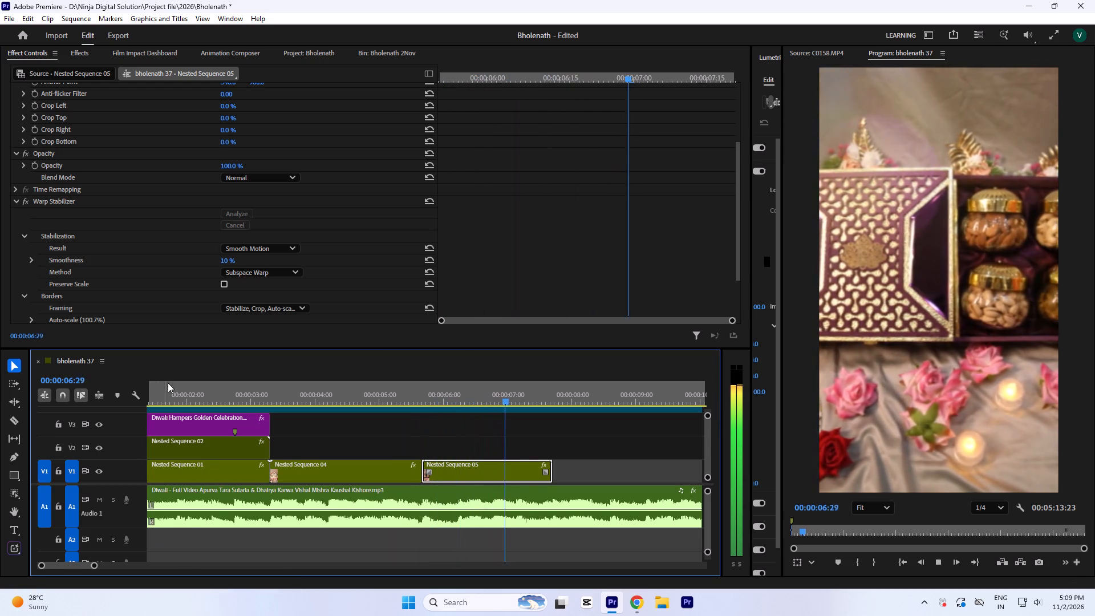
key("space")
left_click(550, 397)
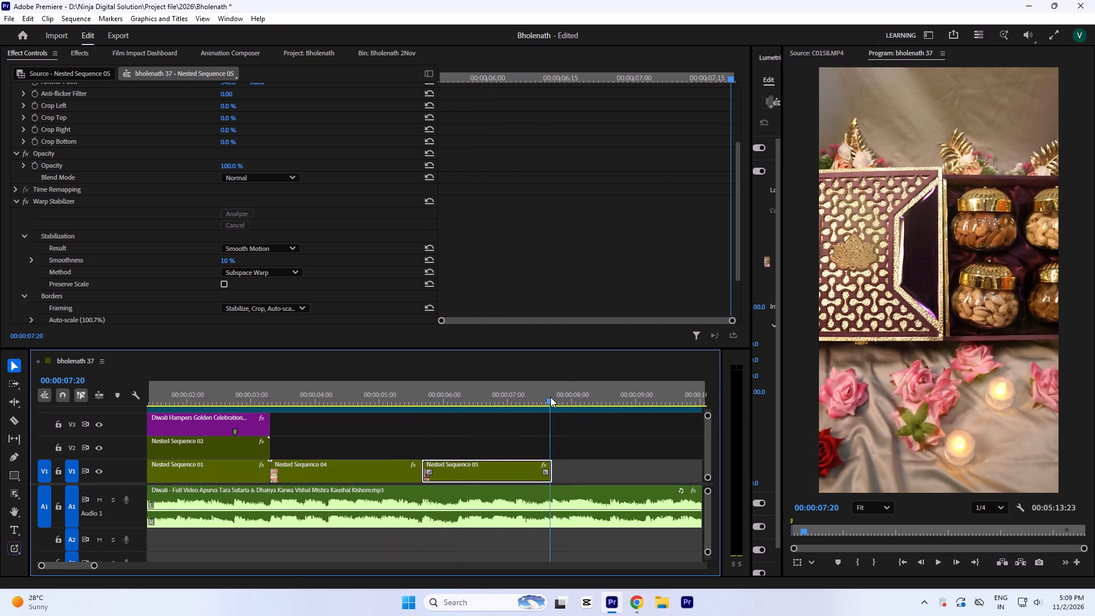
key("ctrl+s")
Play the music past the end of the stabilized nested clip to find the timing for another shot.
key("space")
key("minus")
key("minus")
key("equal")
key("equal")
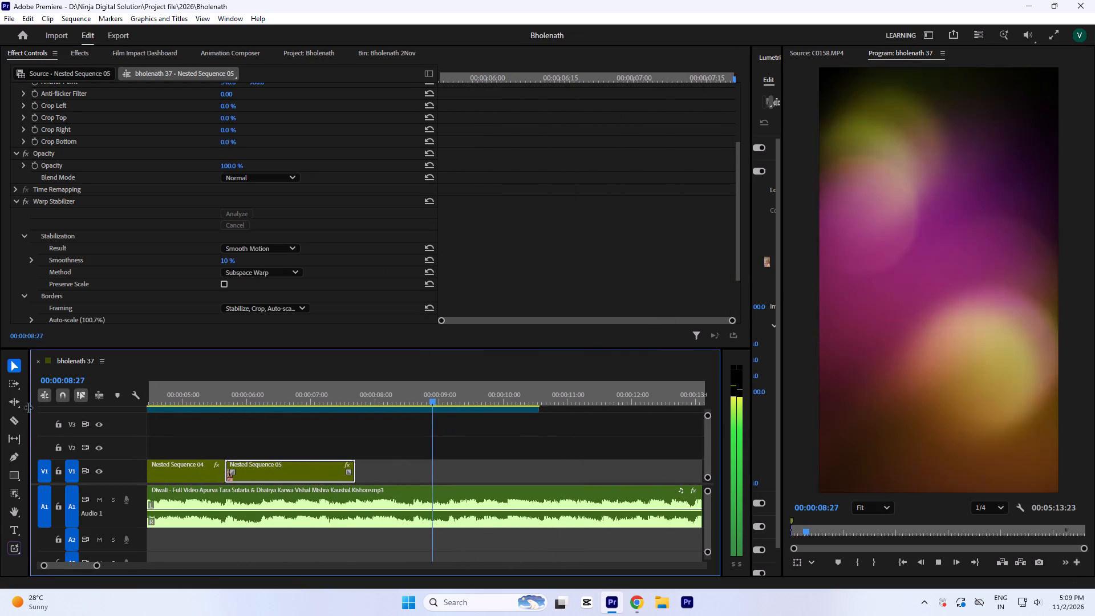
key("space")
Preview C0156.MP4 from the Bholenath 2Nov bin as a candidate shot.
left_click(385, 53)
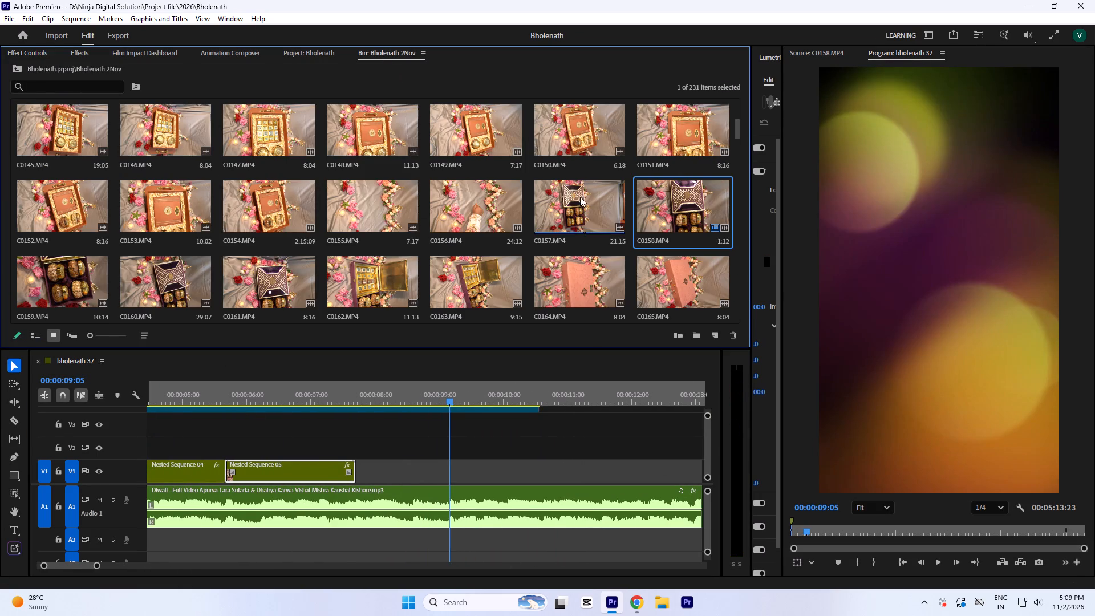
left_click(580, 197)
left_click_drag(580, 197, 574, 197)
double_click(455, 210)
key("space")
Open C0169.MP4 from the bin and mark a 2:04 range from 11:56:35:09 to 11:56:37:12.
scroll(345, 211, "down", 1)
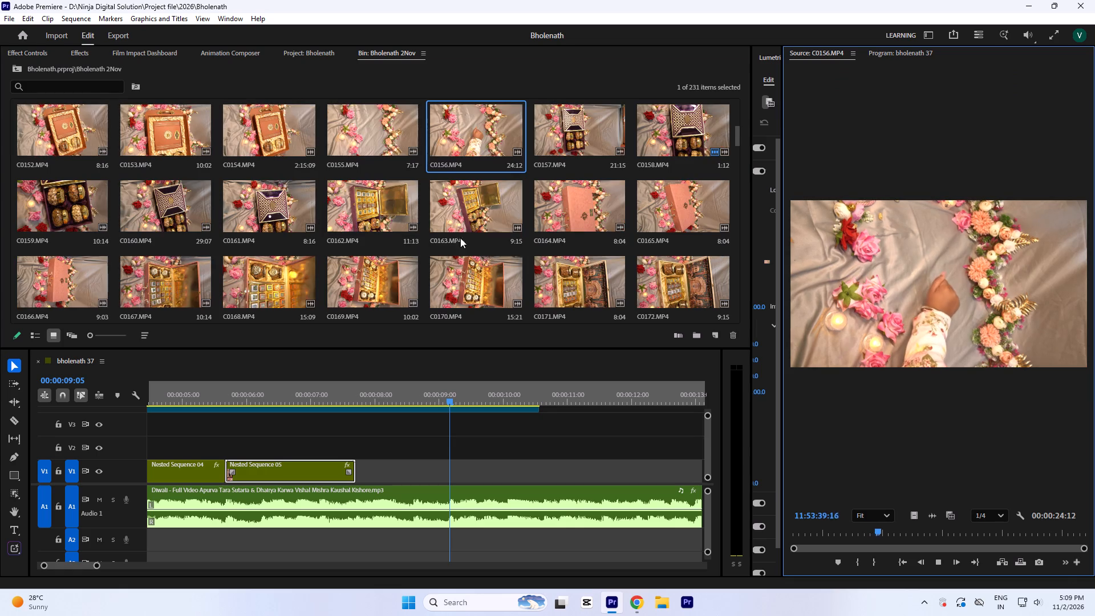
scroll(428, 243, "down", 1)
double_click(353, 206)
key("space")
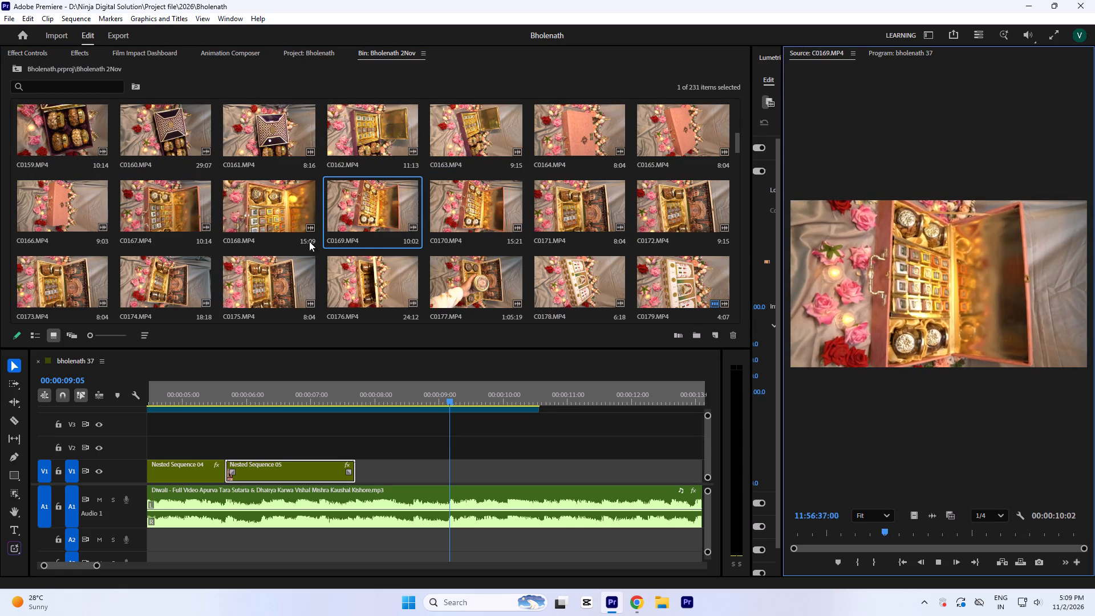
left_click_drag(909, 537, 838, 551)
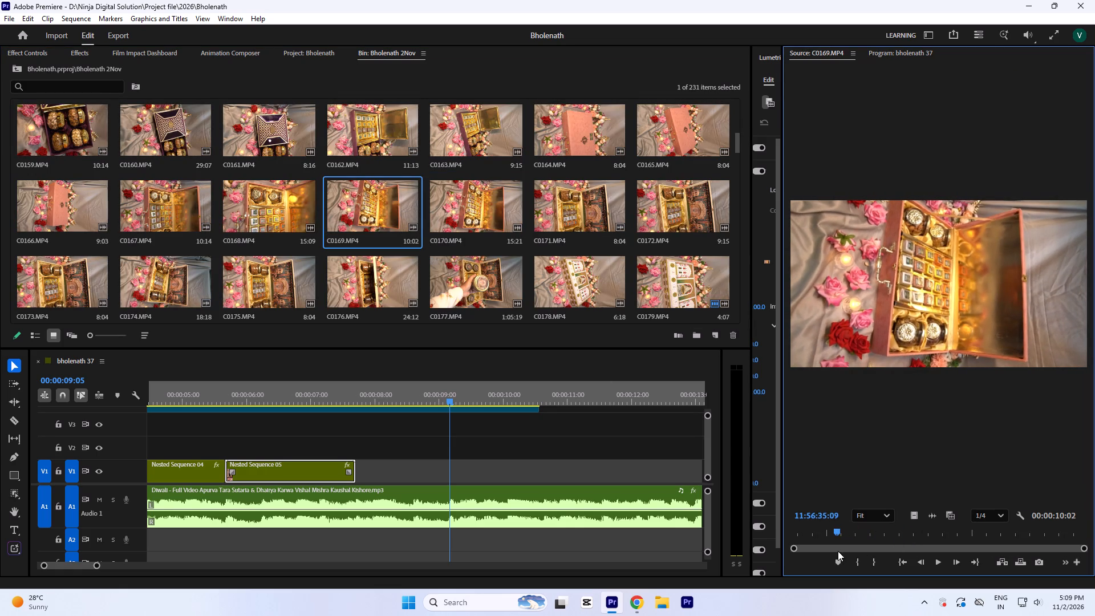
left_click_drag(838, 551, 900, 552)
key("i")
key("o")
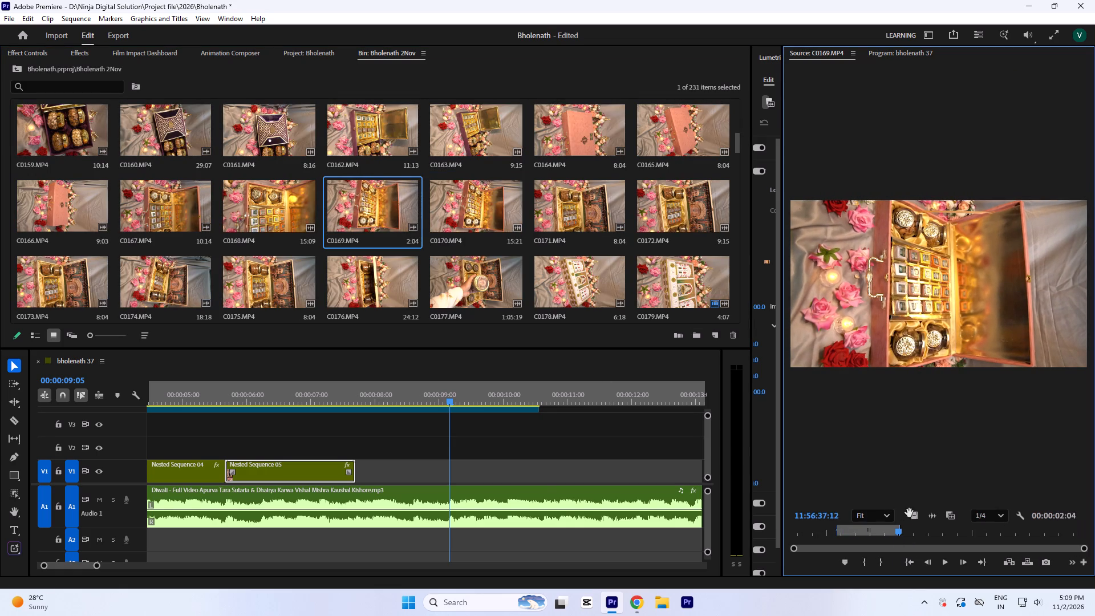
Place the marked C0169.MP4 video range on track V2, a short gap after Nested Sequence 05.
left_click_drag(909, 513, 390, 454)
Preview C0172.MP4, C0171.MP4 and C0177.MP4 from the bin as further candidate shots.
double_click(655, 221)
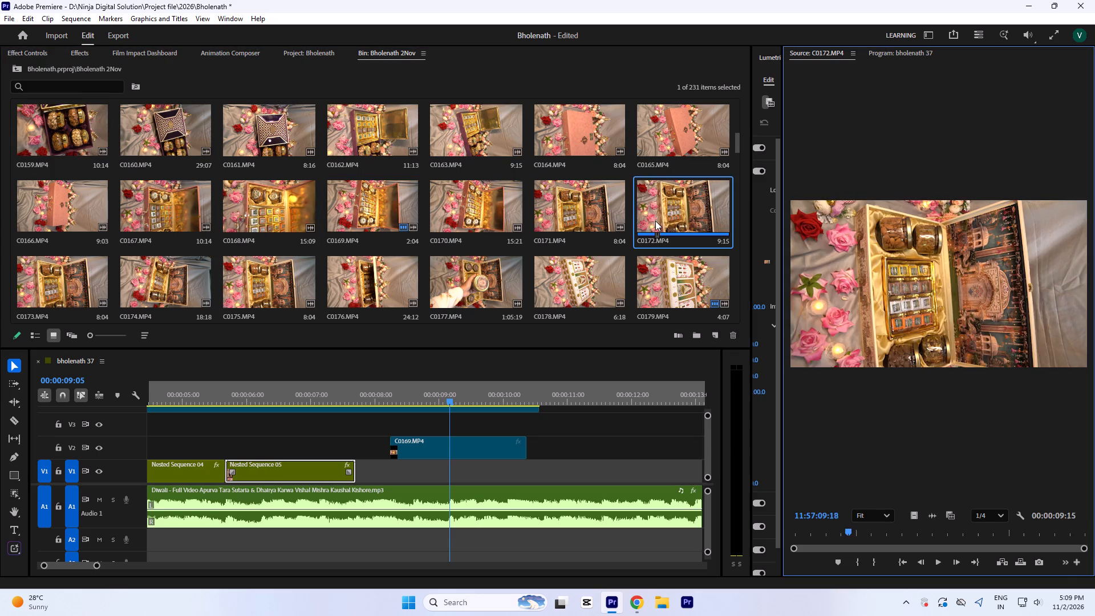
key("space")
double_click(572, 208)
key("space")
scroll(544, 258, "down", 1)
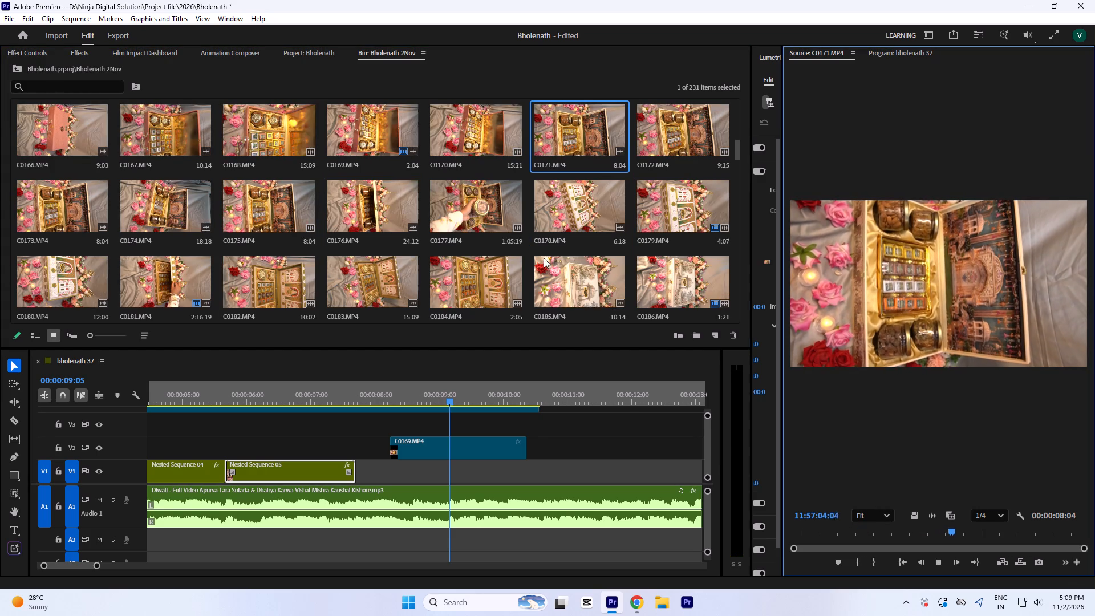
double_click(457, 202)
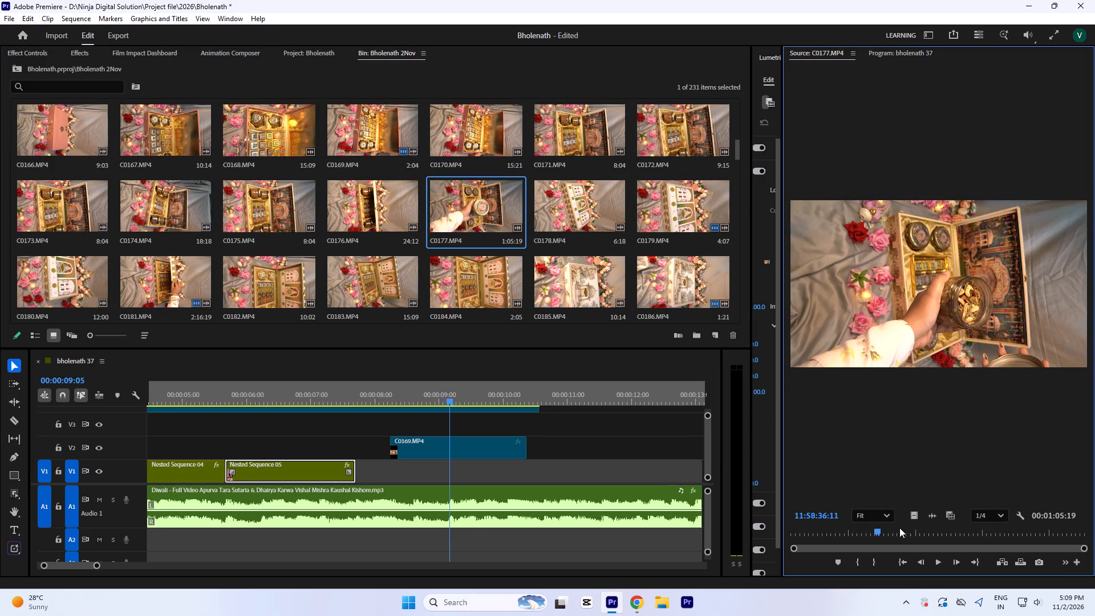
left_click_drag(893, 541, 976, 524)
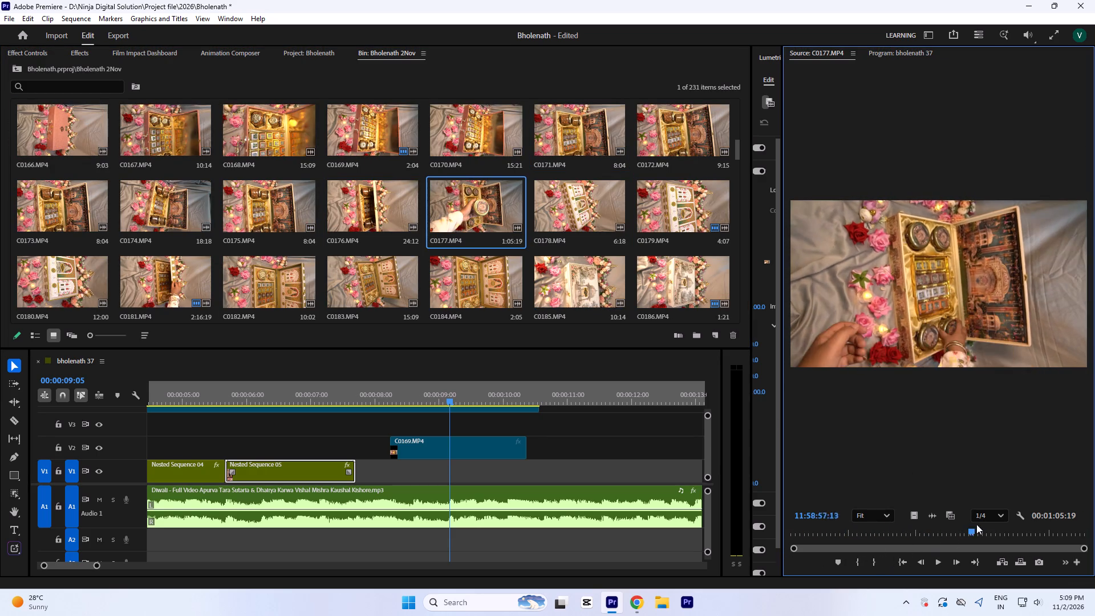
left_click_drag(976, 524, 991, 518)
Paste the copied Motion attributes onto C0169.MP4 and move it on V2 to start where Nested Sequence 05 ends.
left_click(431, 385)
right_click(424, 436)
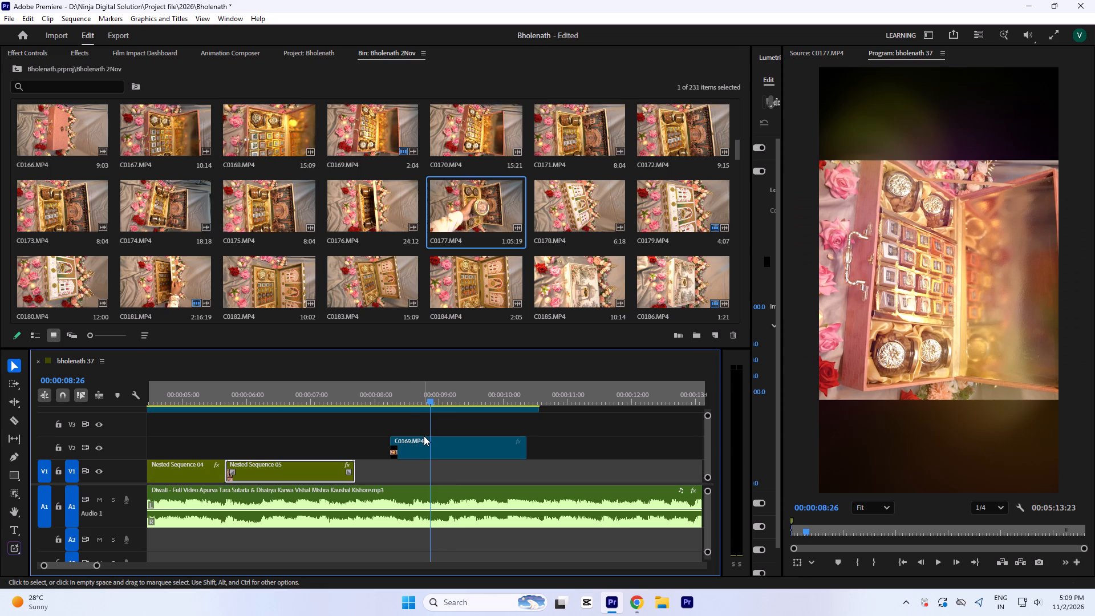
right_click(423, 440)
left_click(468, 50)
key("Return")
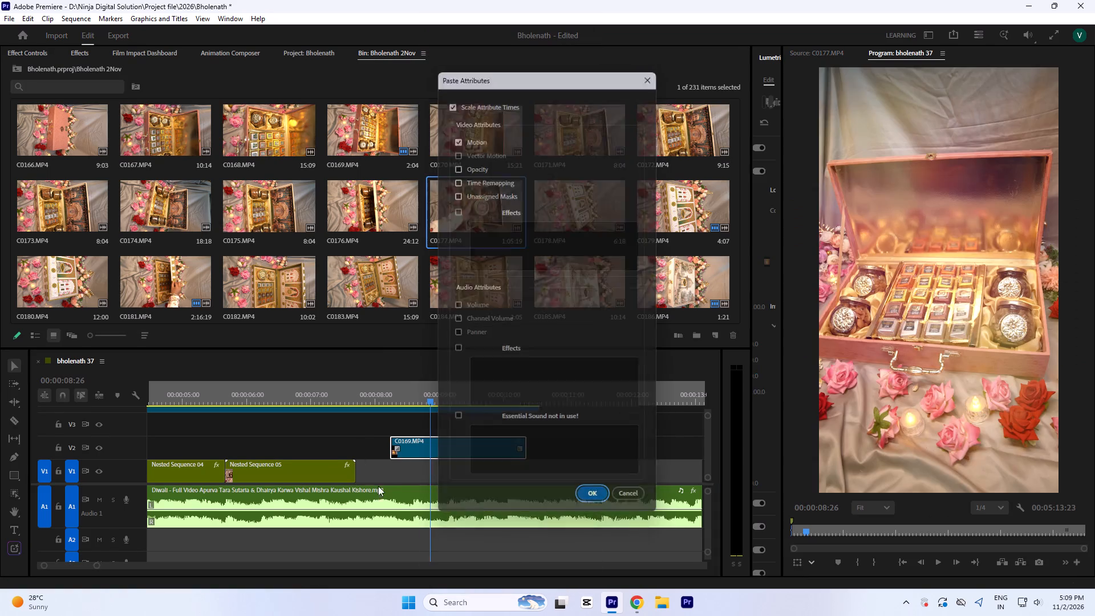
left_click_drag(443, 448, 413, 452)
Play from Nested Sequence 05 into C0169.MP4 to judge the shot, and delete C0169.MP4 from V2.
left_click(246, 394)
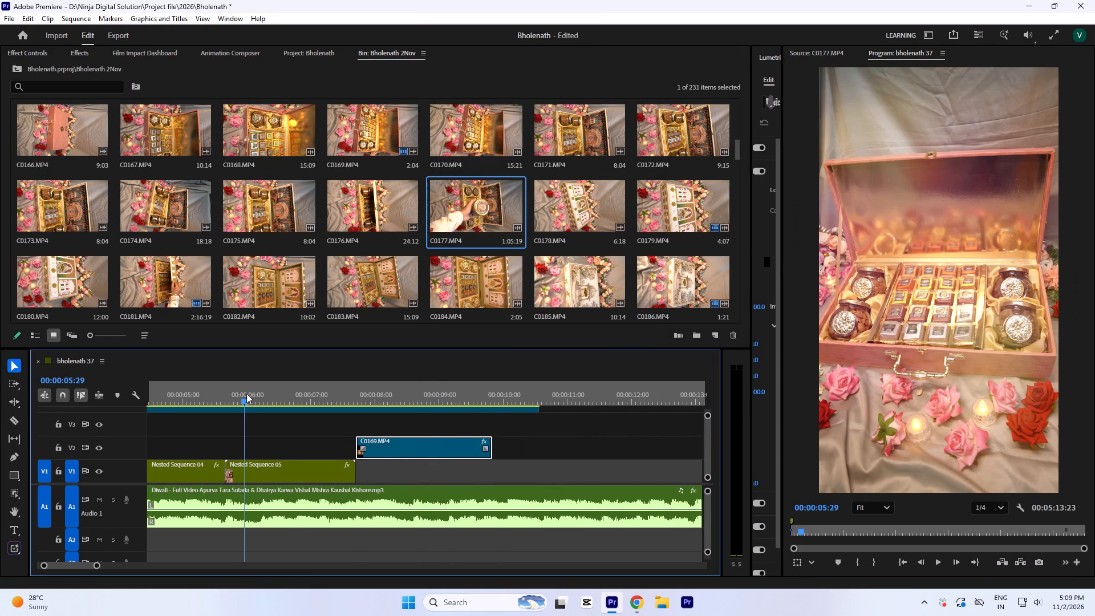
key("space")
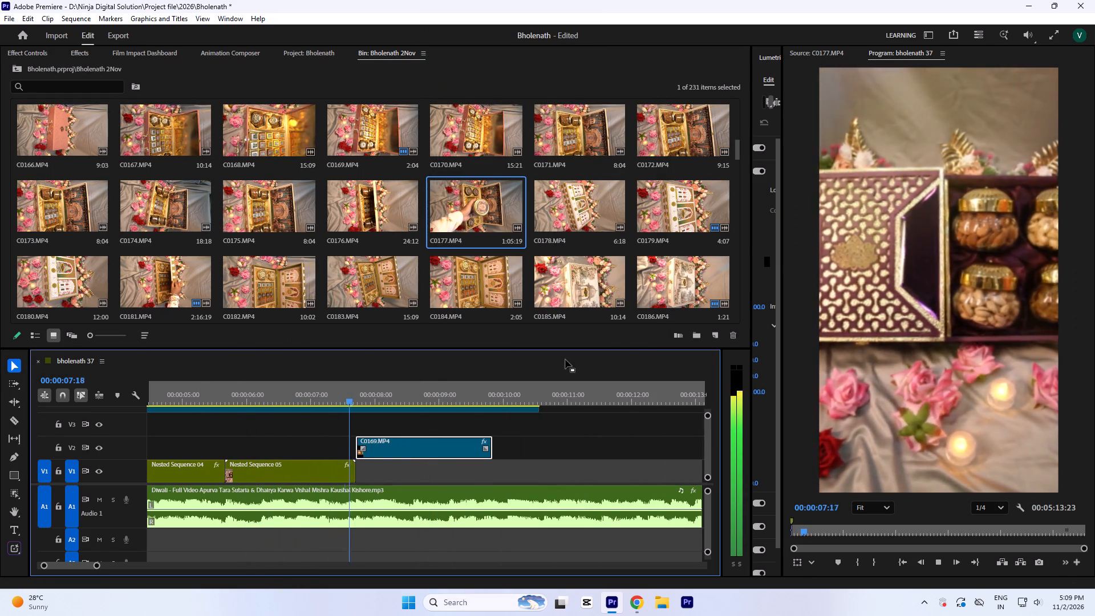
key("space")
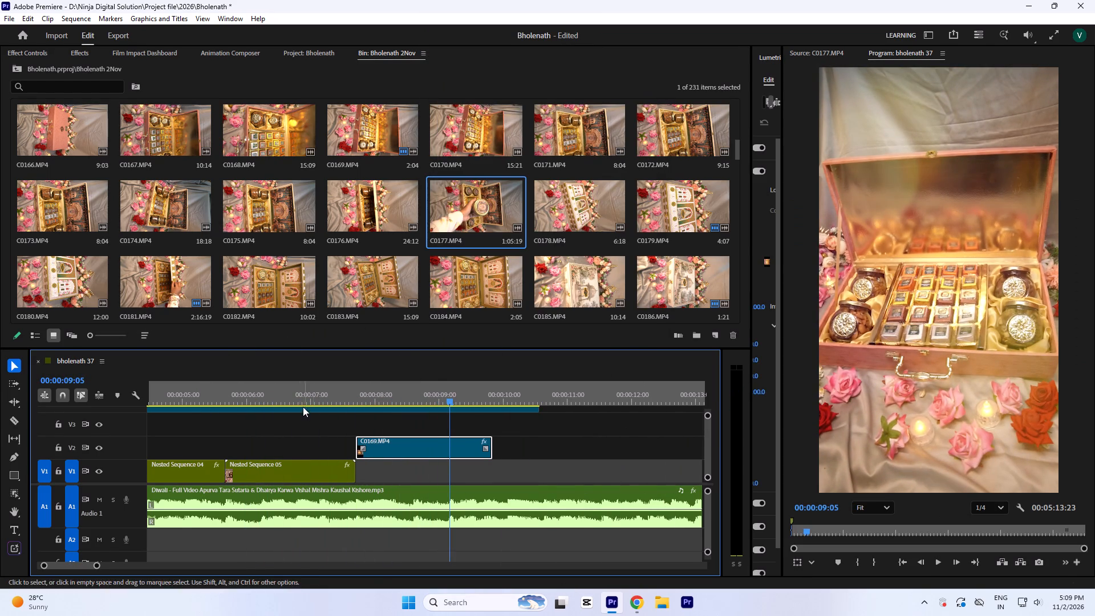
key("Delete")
Preview C0176.MP4, C0185.MP4 and C0184.MP4 from the bin as replacement shots.
double_click(356, 210)
key("space")
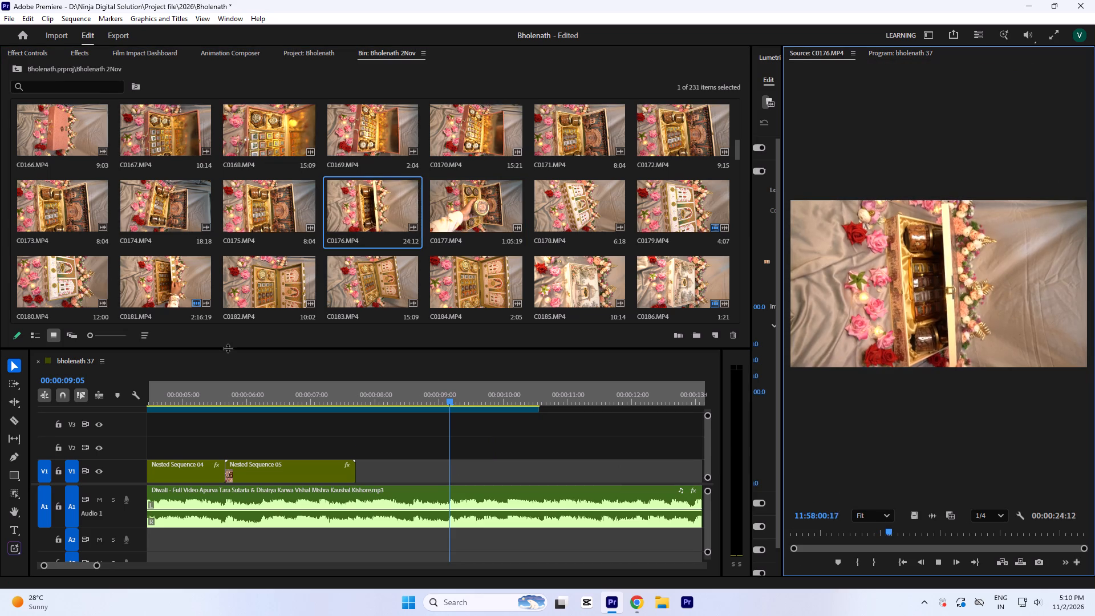
scroll(457, 256, "down", 1)
double_click(547, 214)
key("space")
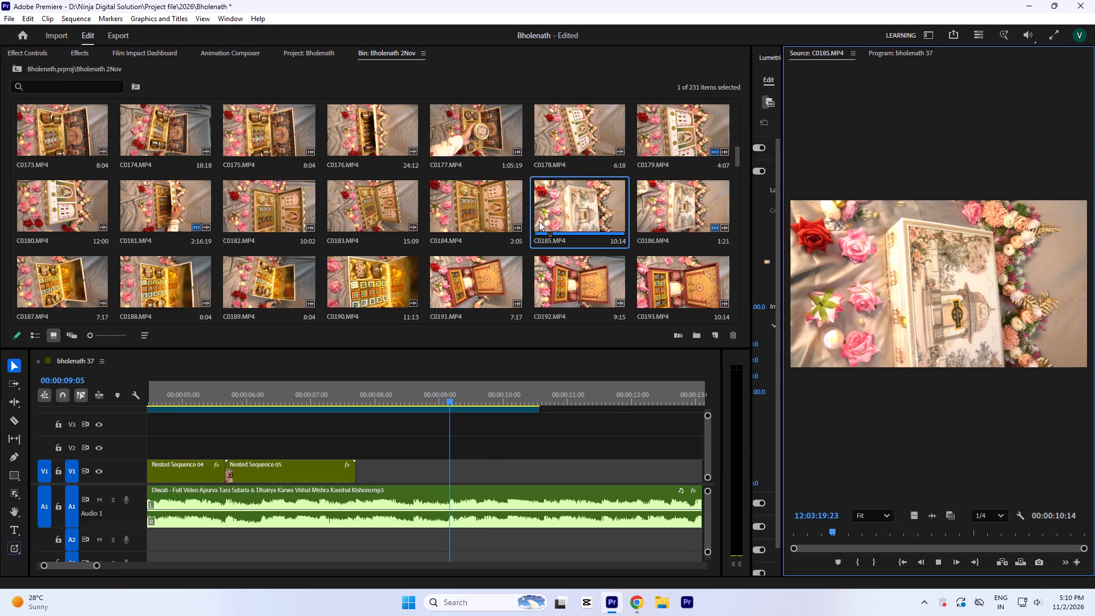
double_click(451, 206)
key("space")
scroll(433, 214, "down", 1)
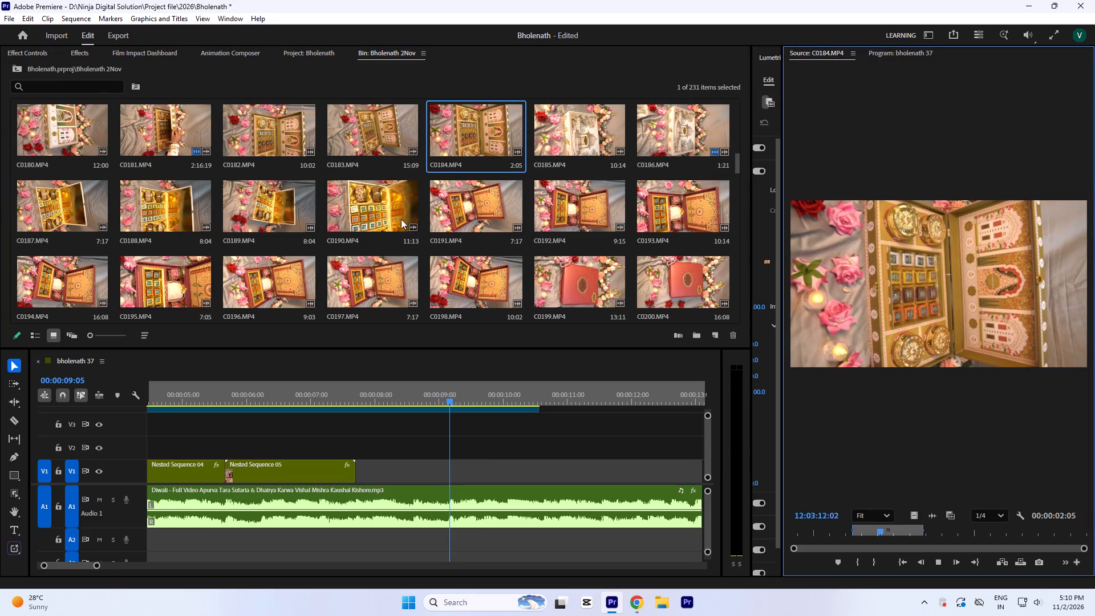
Open C0190.MP4 from the bin and mark a 2:03 range from 12:04:13:01 to 12:04:15:03.
double_click(375, 202)
key("space")
left_click_drag(922, 543, 867, 541)
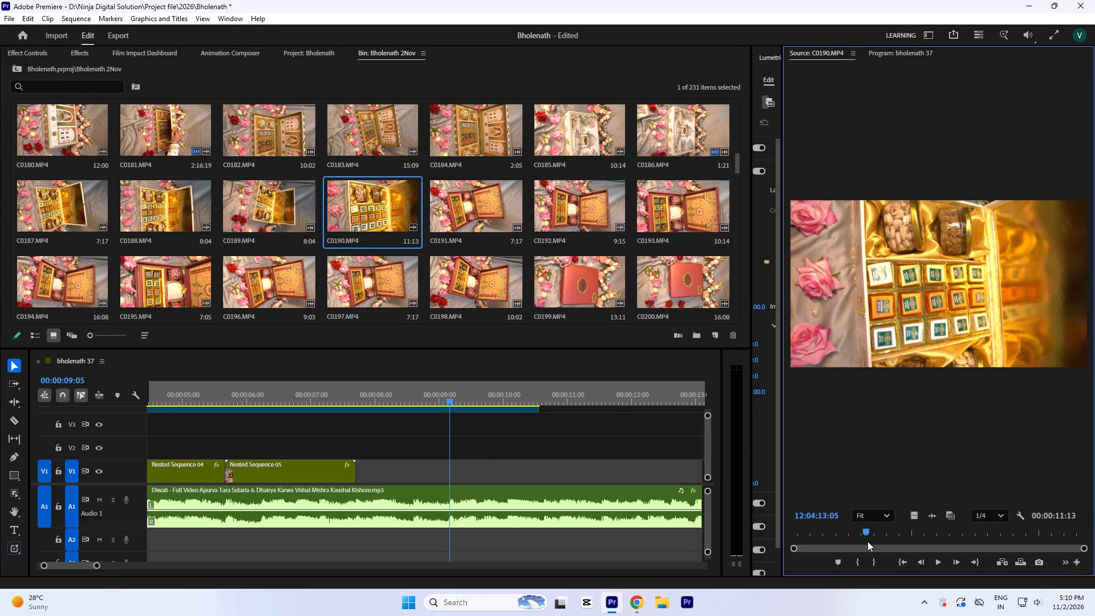
left_click_drag(867, 541, 900, 549)
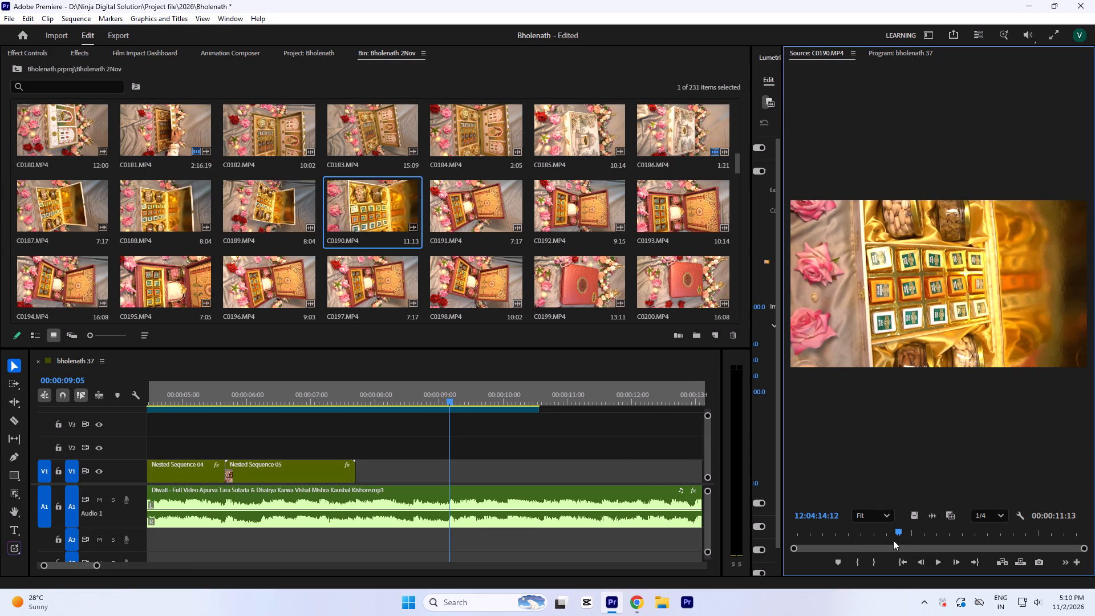
left_click_drag(893, 540, 863, 558)
key("i")
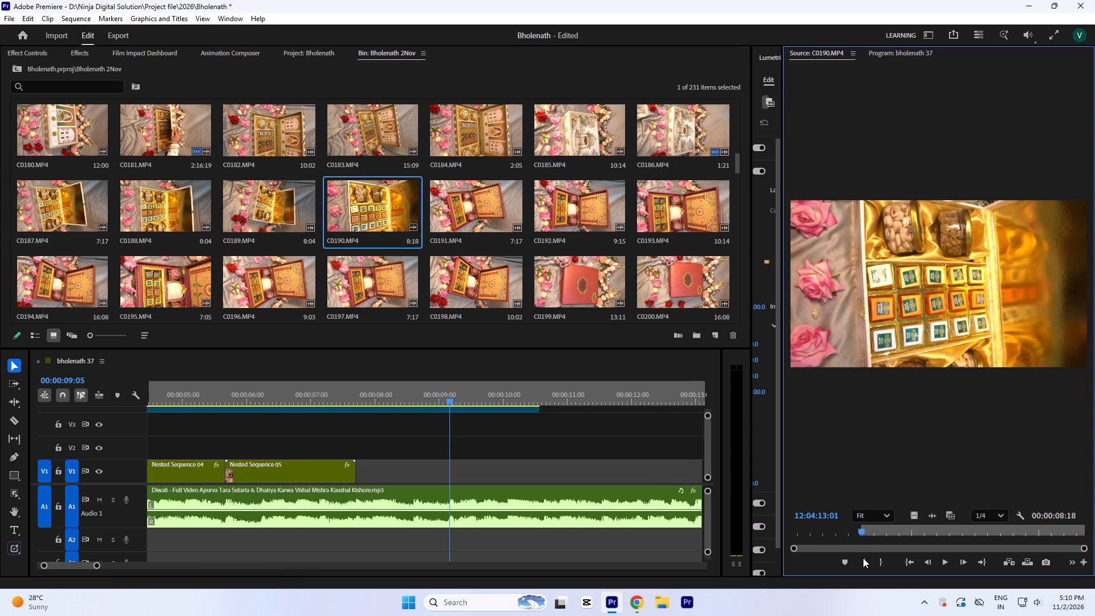
left_click_drag(863, 558, 916, 569)
key("o")
Place the marked C0190.MP4 video on V2 at the end of Nested Sequence 05, paste the copied Motion attributes onto it, and save.
left_click_drag(915, 514, 414, 465)
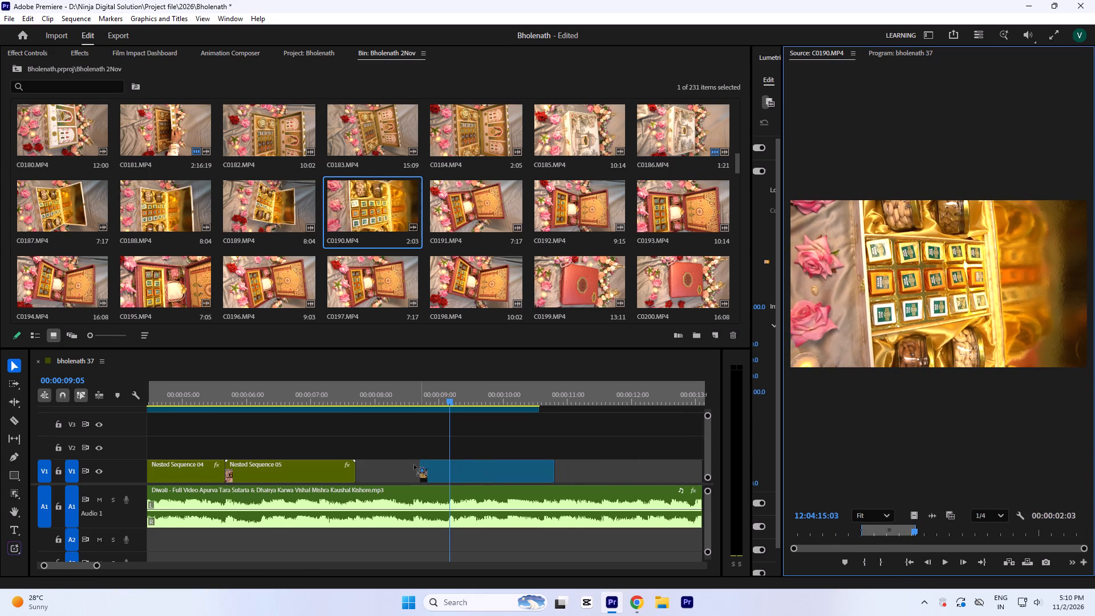
left_click_drag(414, 465, 359, 445)
left_click(387, 447)
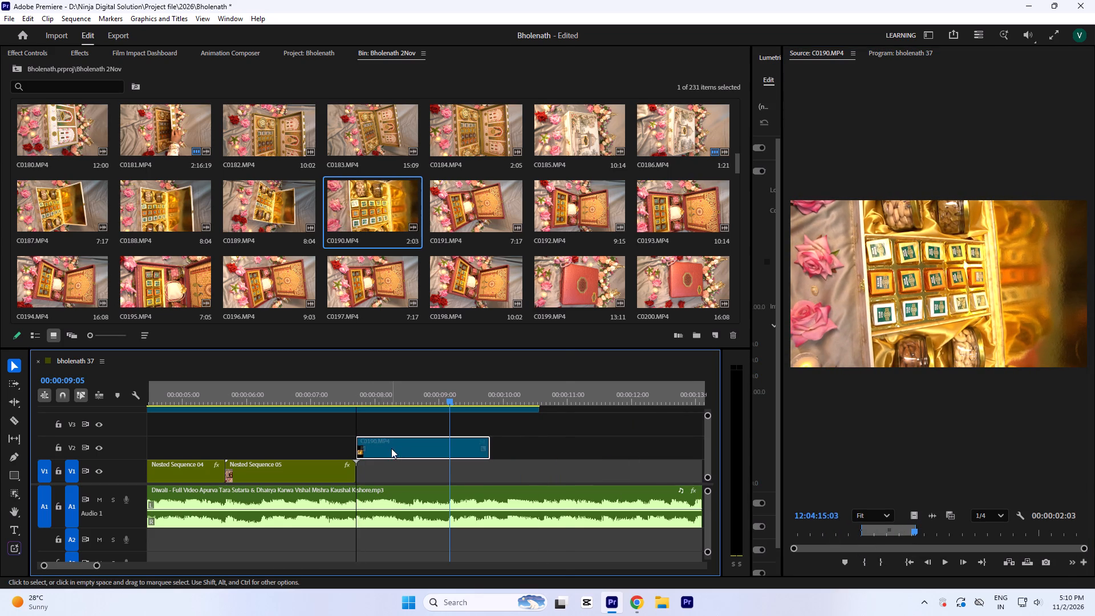
right_click(391, 448)
left_click(457, 52)
key("Return")
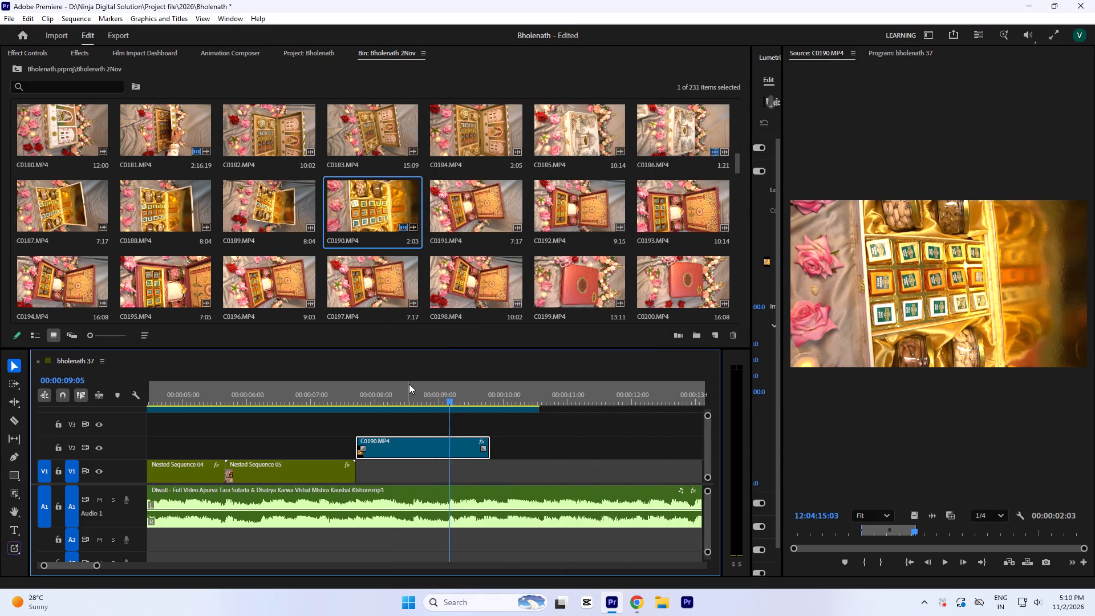
left_click(408, 386)
key("ctrl+s")
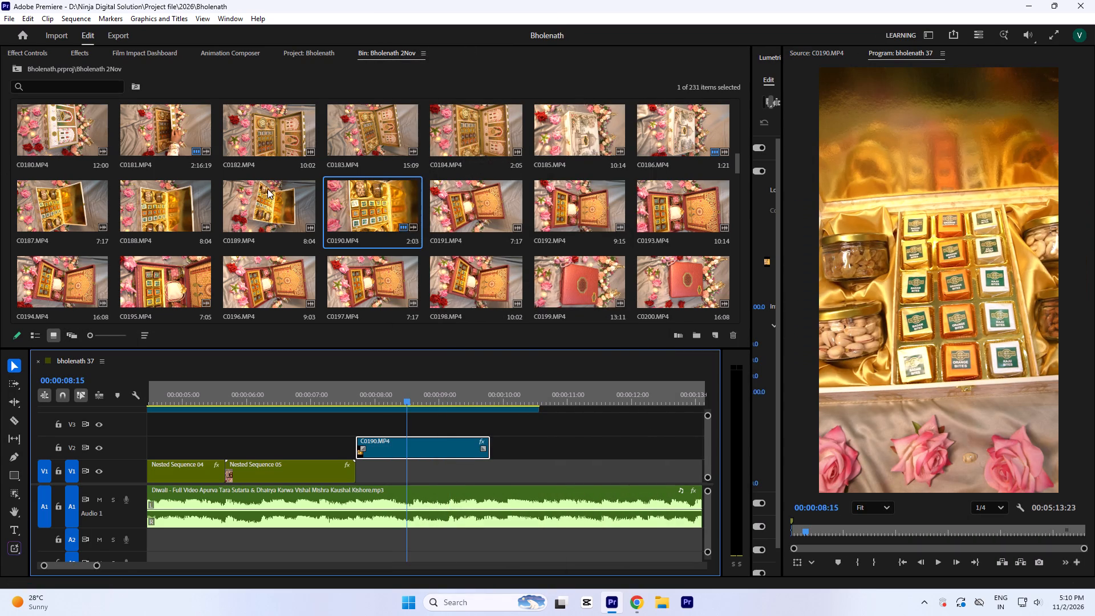
Set the rotation of C0190.MP4 to -86° to straighten the box.
left_click(15, 52)
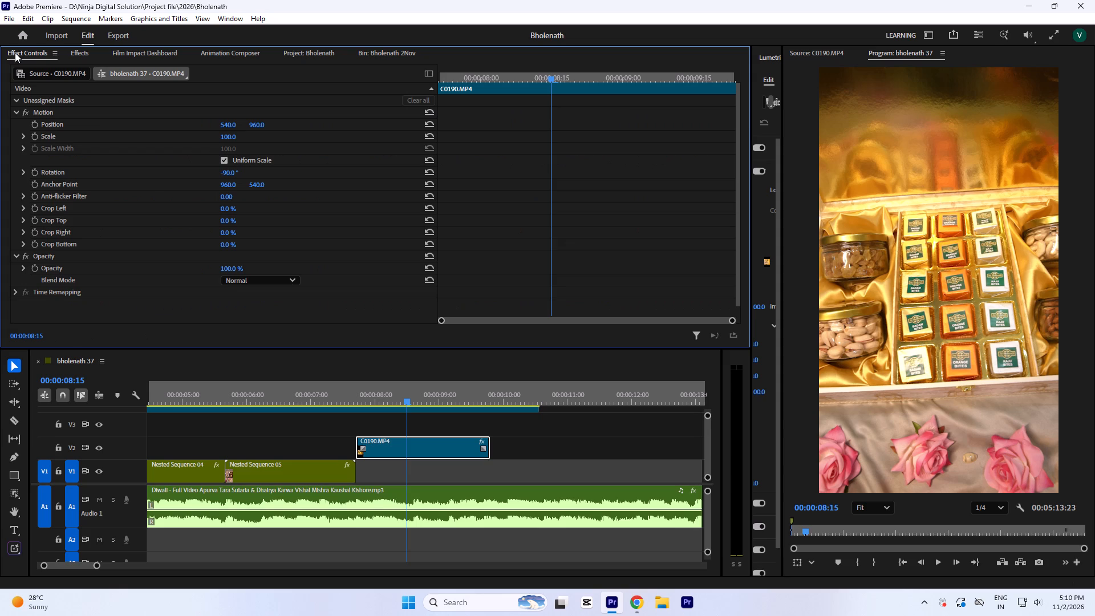
left_click(239, 174)
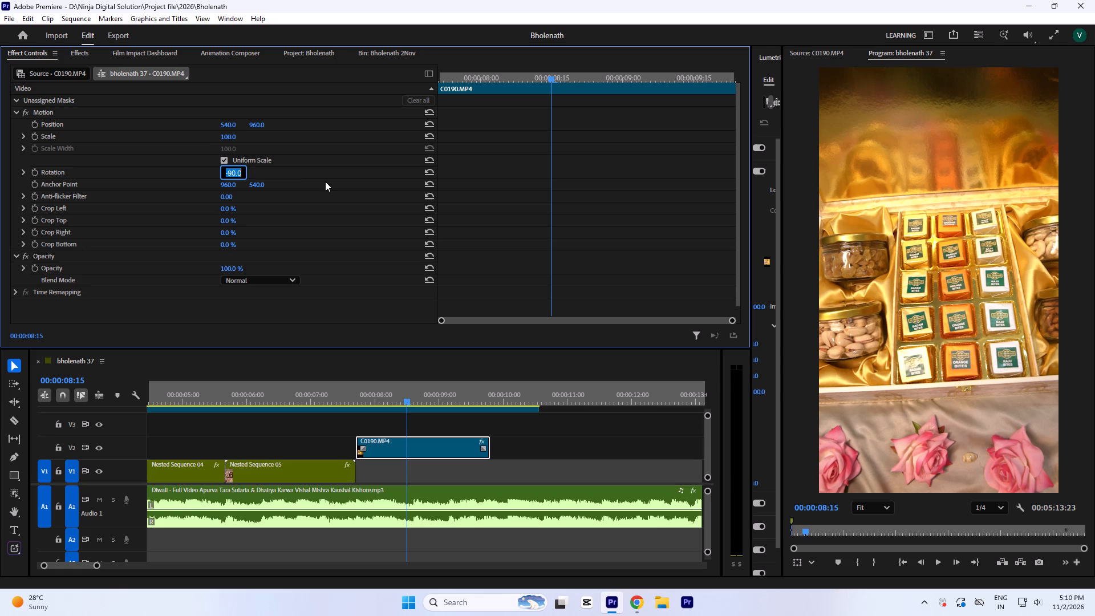
key("Up")
key("Up")
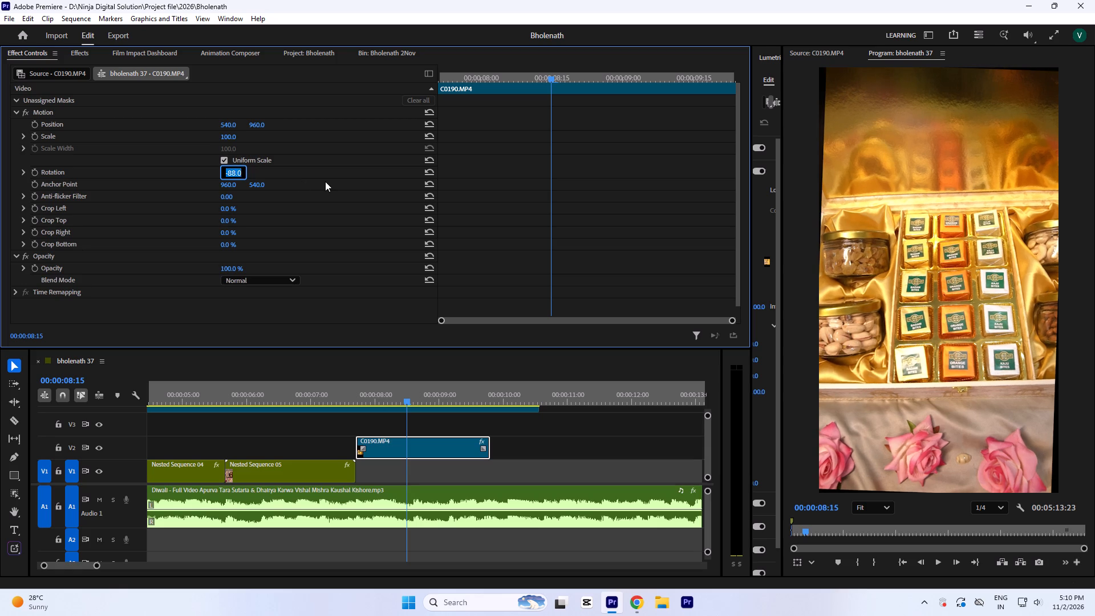
key("Up")
key("Up")
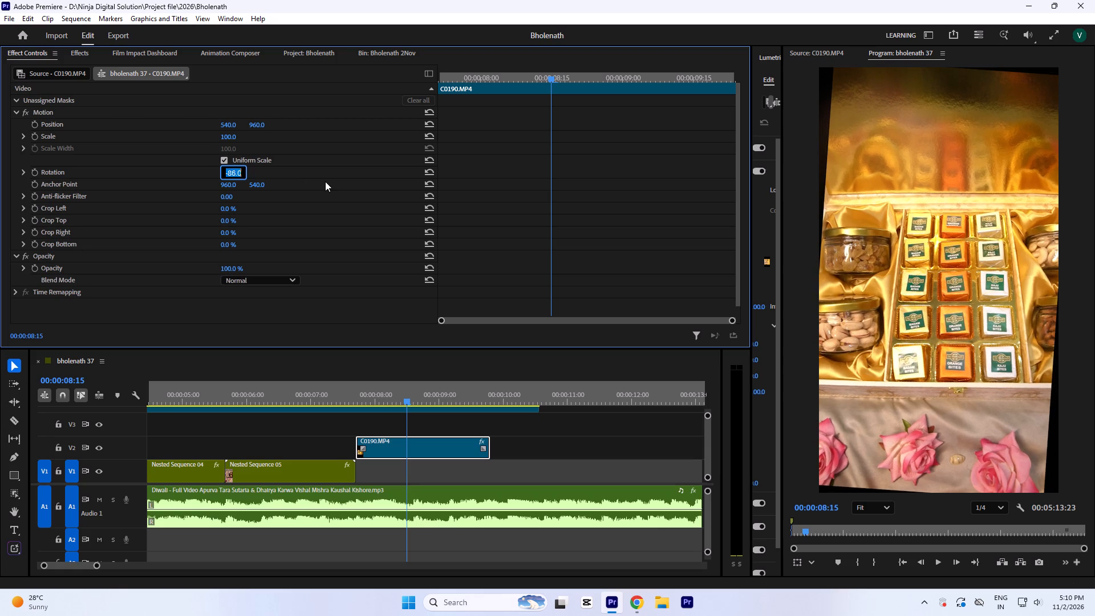
Set the scale of C0190.MP4 to 113 so it fills the frame, and save the project.
left_click(230, 136)
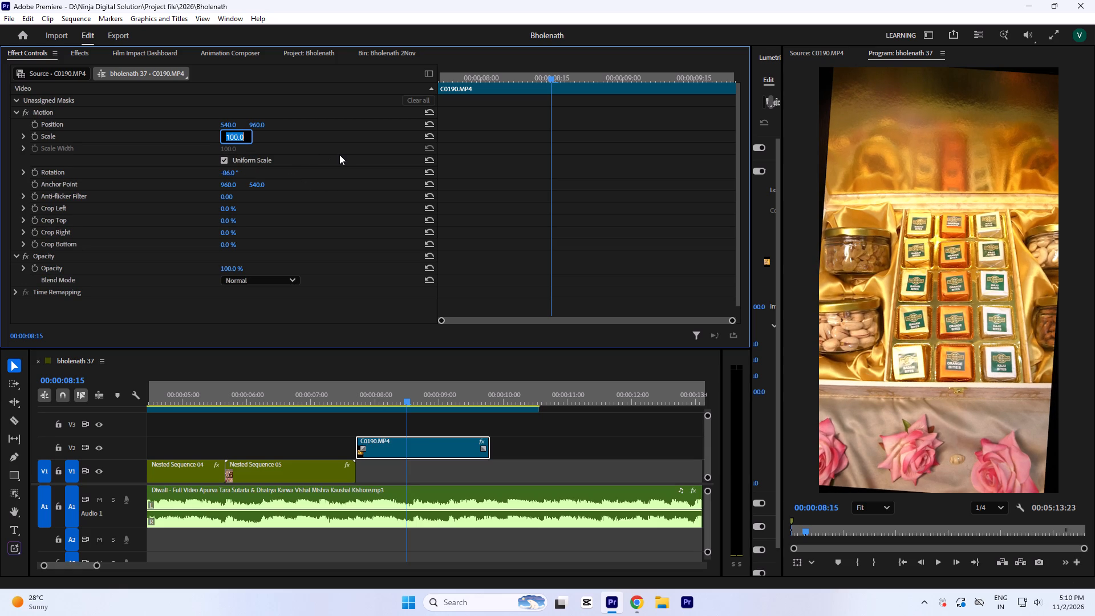
key("Up")
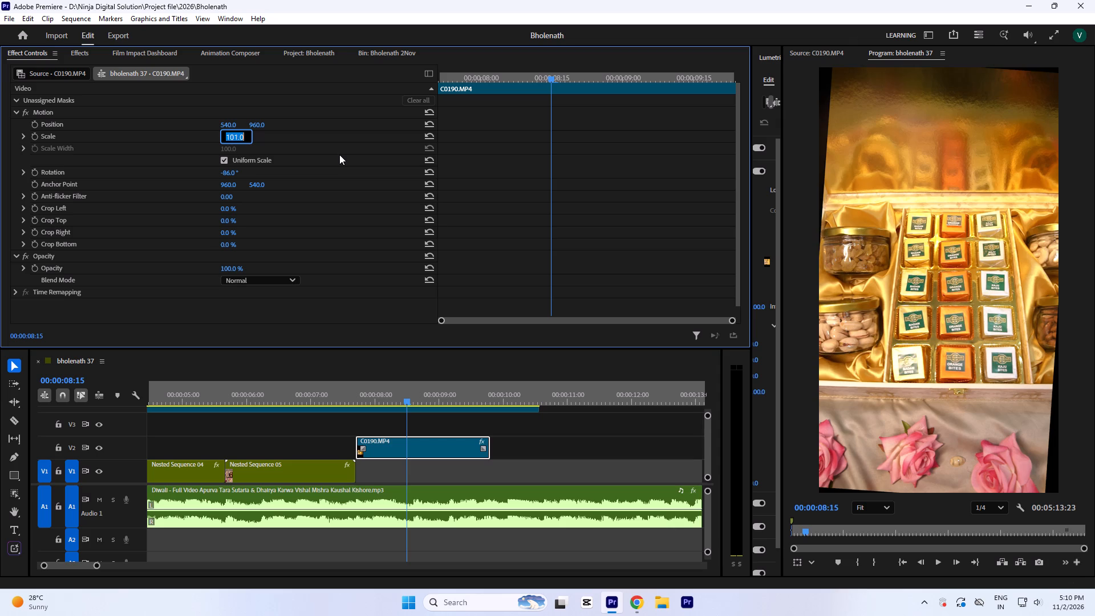
key("Up")
key("Up")
key("Up")
key("Up")
key("Up")
key("Up")
key("Up")
key("Up")
key("Up")
key("Up")
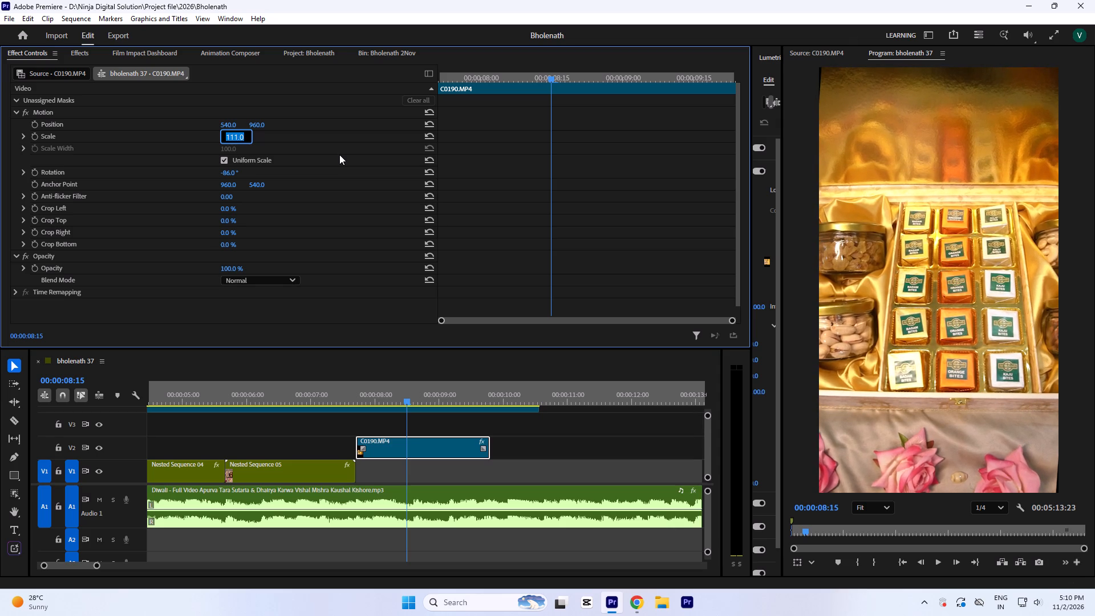
key("Up")
key("Up")
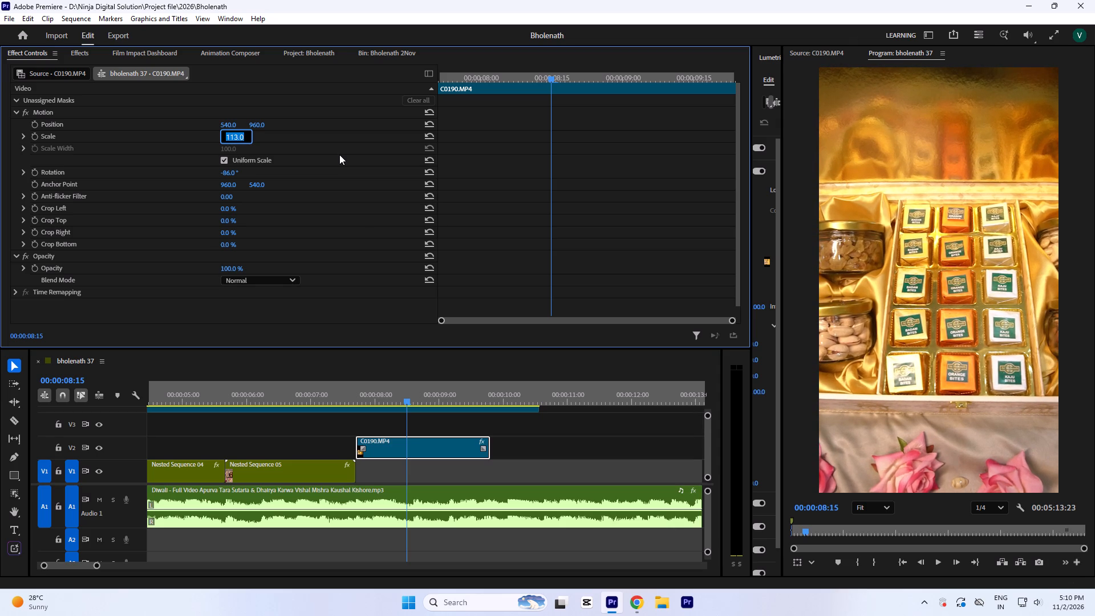
left_click(540, 444)
key("ctrl+s")
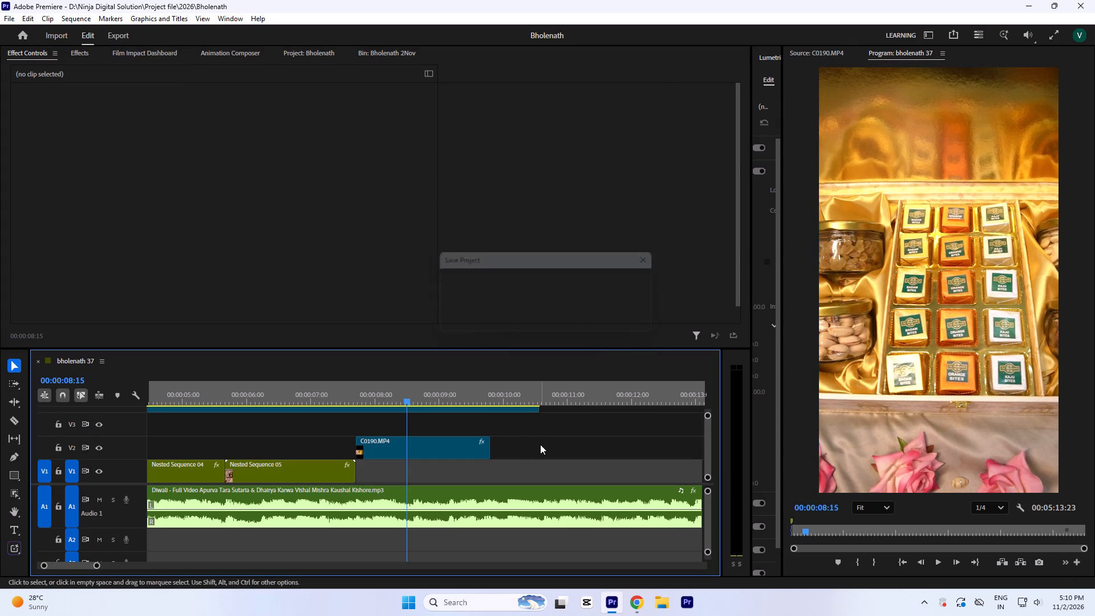
Save the project and move C0190.MP4 from V2 down to V1, directly after Nested Sequence 05 at 00:00:07:21.
left_click(407, 456)
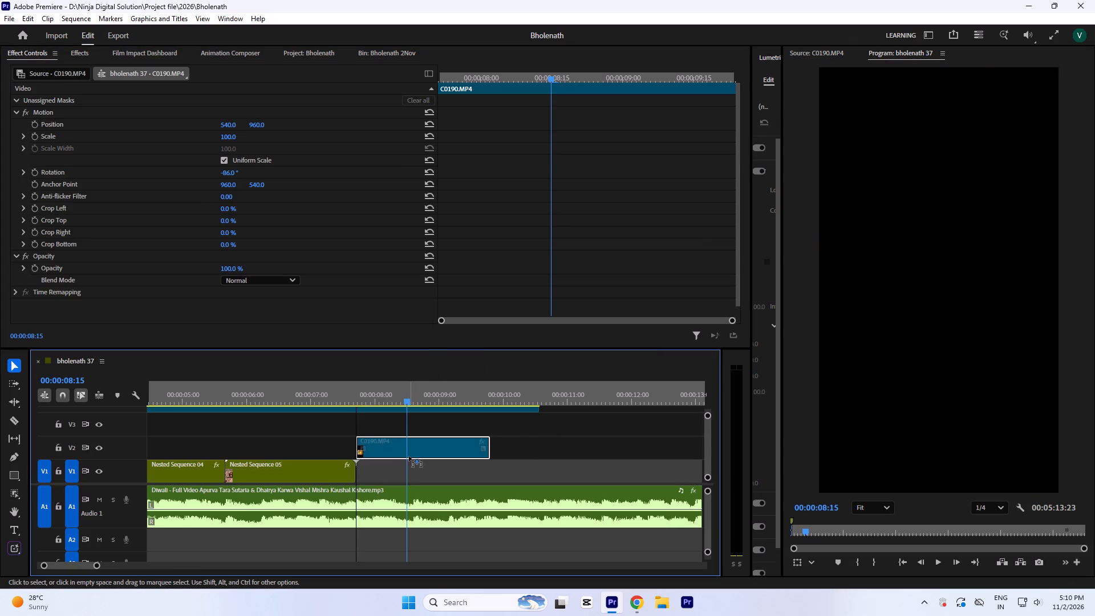
left_click(321, 395)
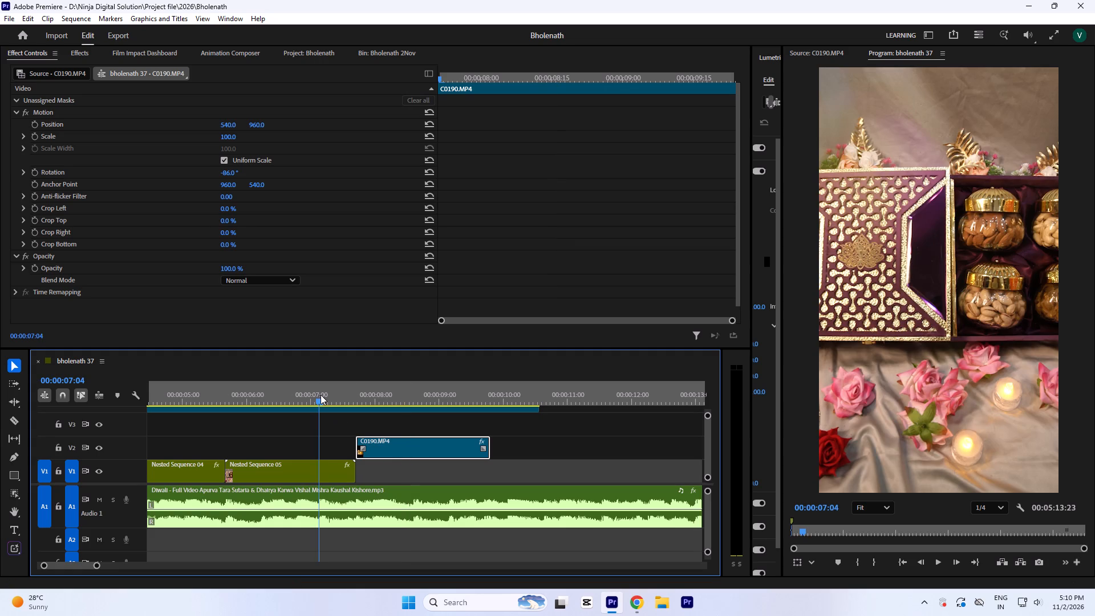
key("ctrl+s")
left_click_drag(332, 396, 341, 404)
left_click(348, 395)
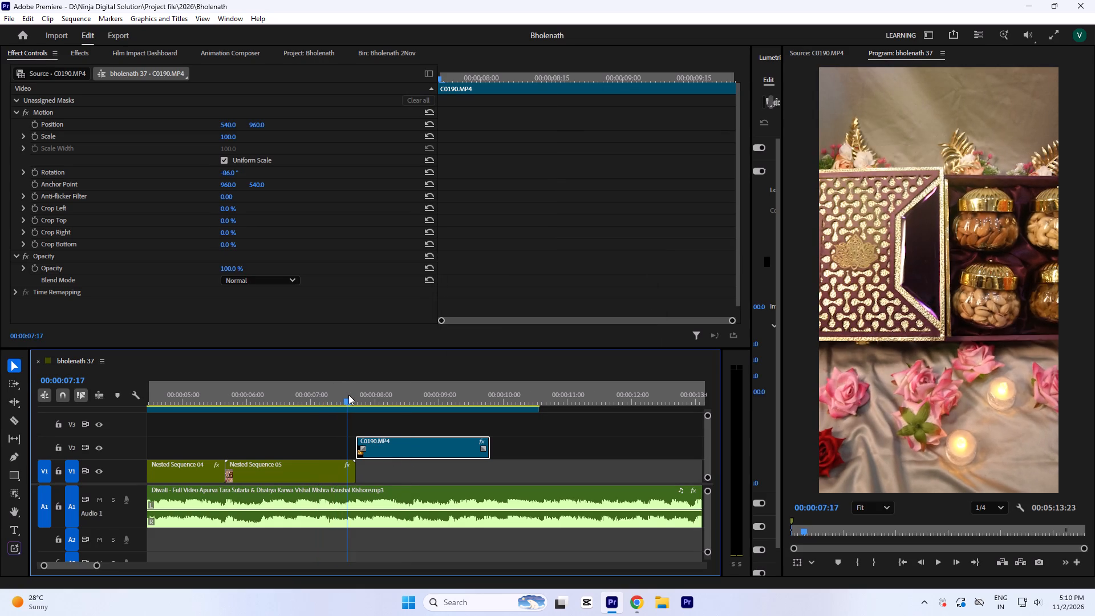
key("ctrl+s")
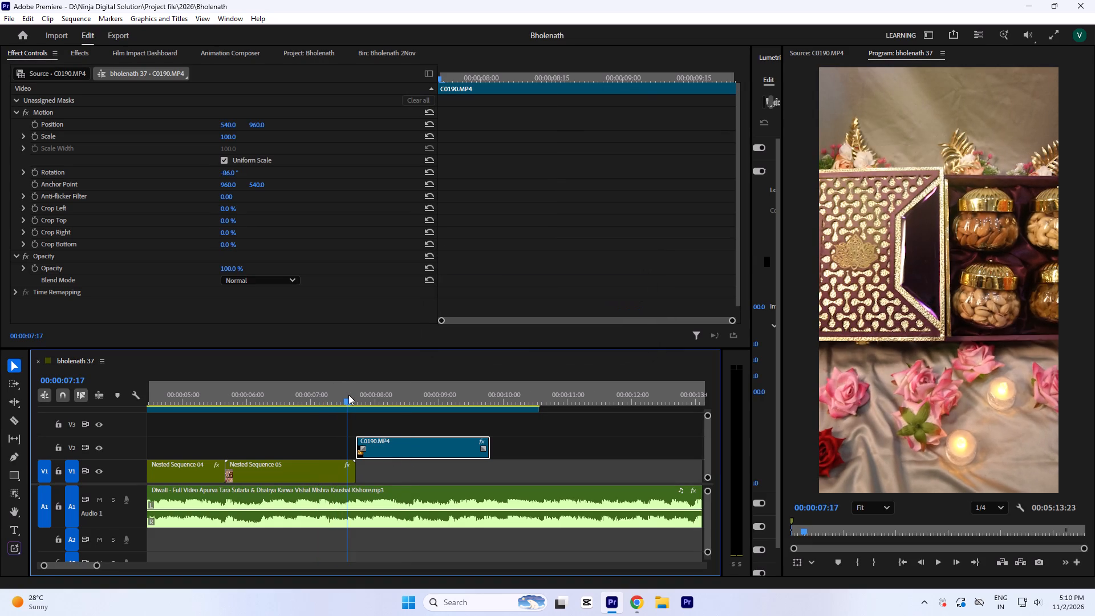
left_click(355, 388)
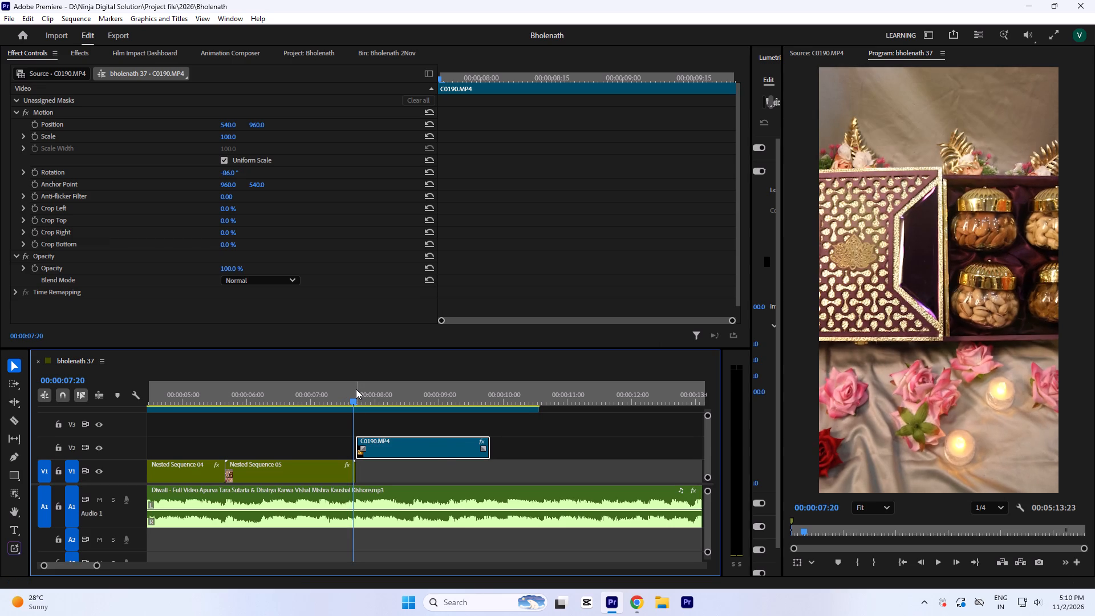
type("===")
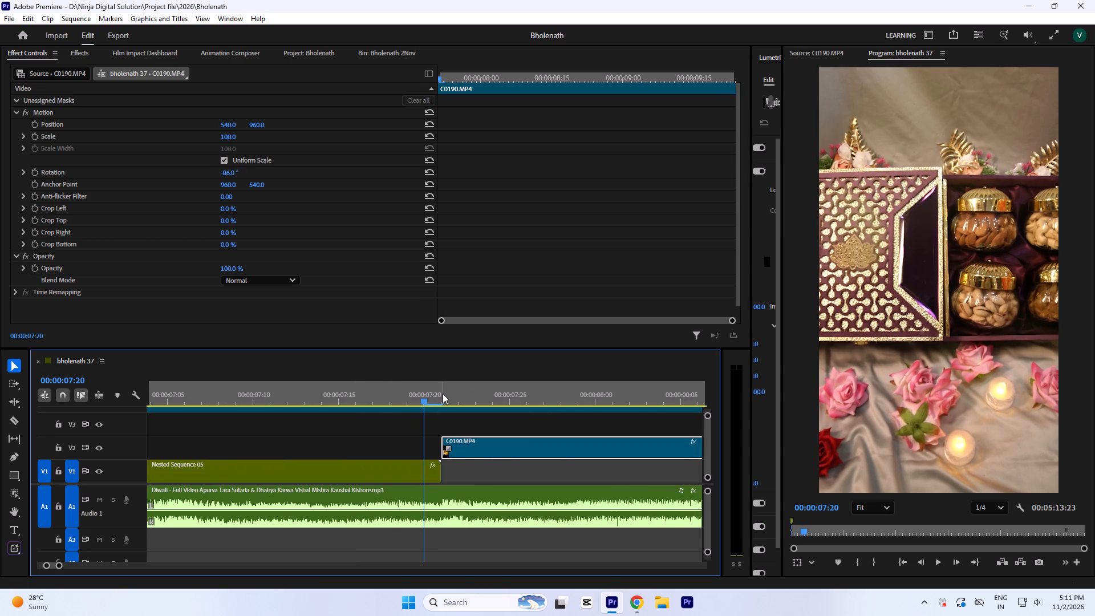
left_click(443, 394)
type("----=")
left_click_drag(478, 458, 478, 468)
type("===---")
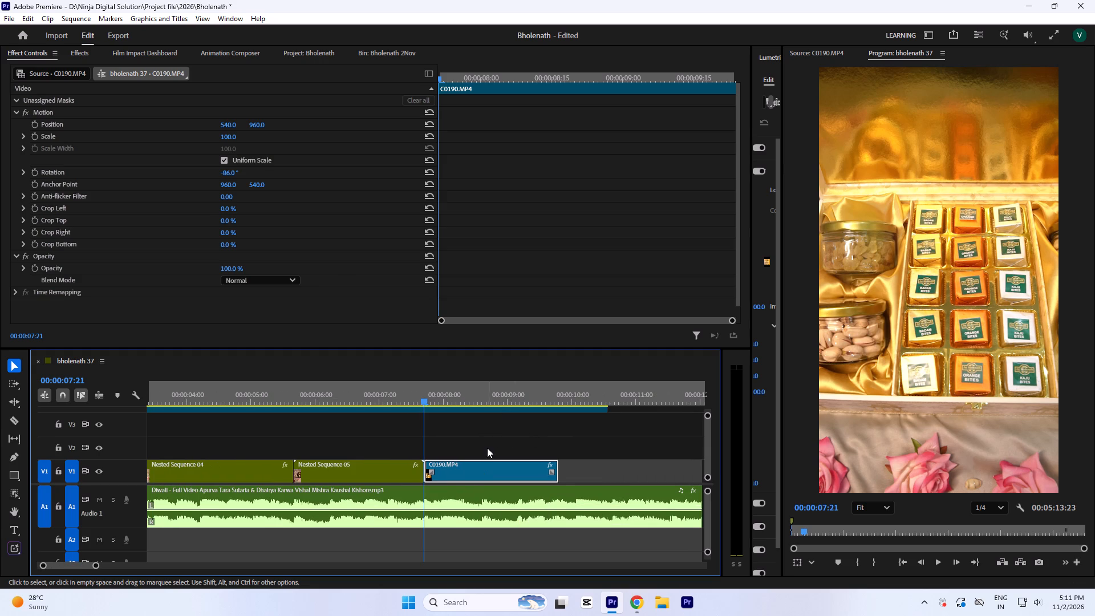
Save the project with C0190.MP4 placed after Nested Sequence 05.
left_click(486, 447)
left_click(476, 470)
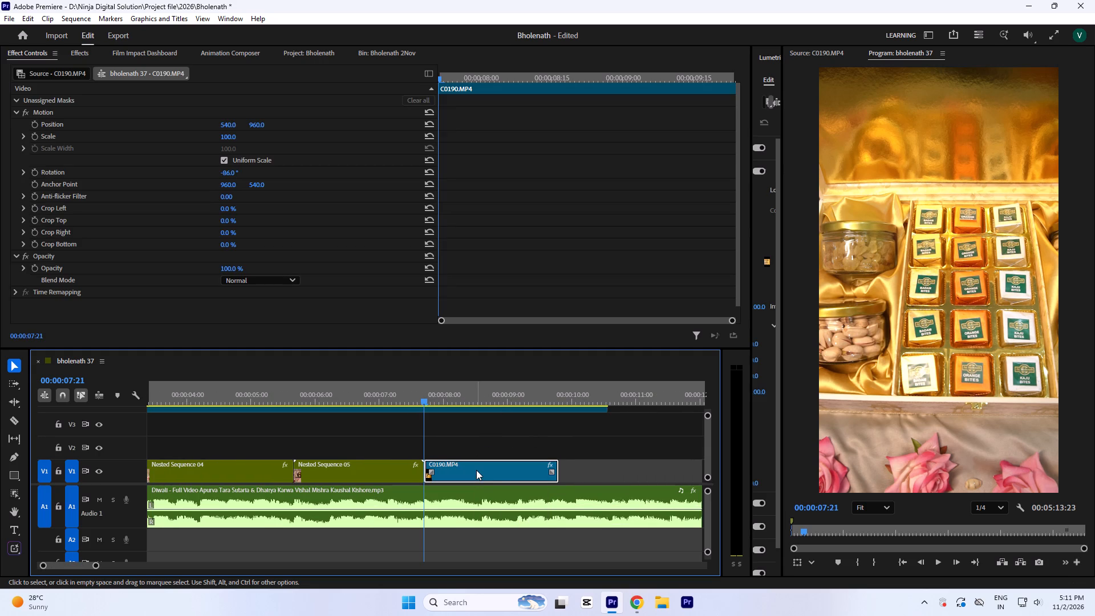
key("ctrl+s")
type("==---")
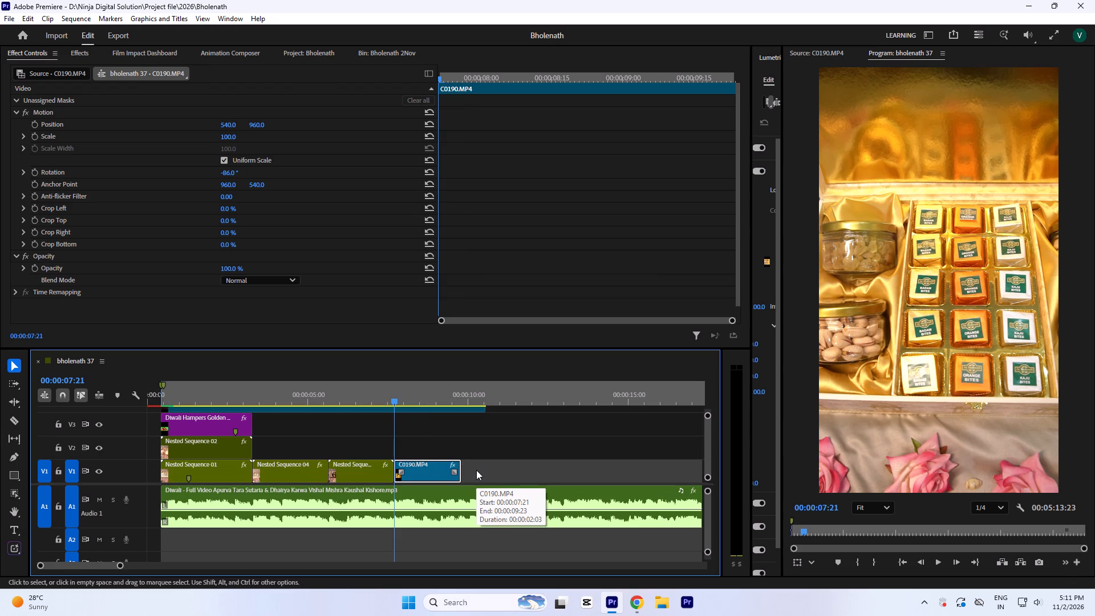
key("ctrl+s")
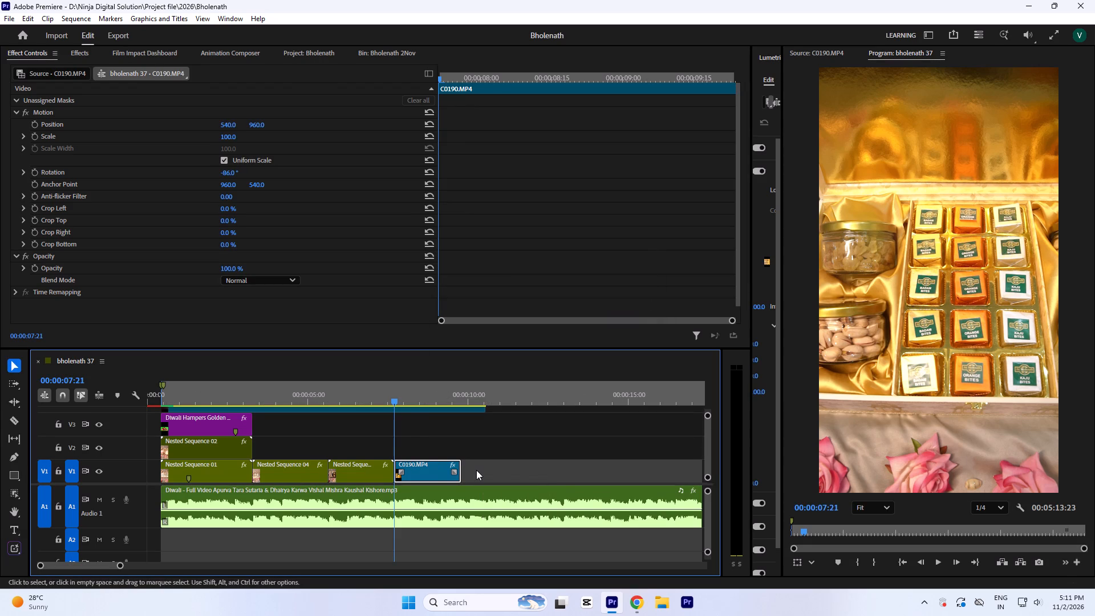
key("ctrl+s")
type("-=")
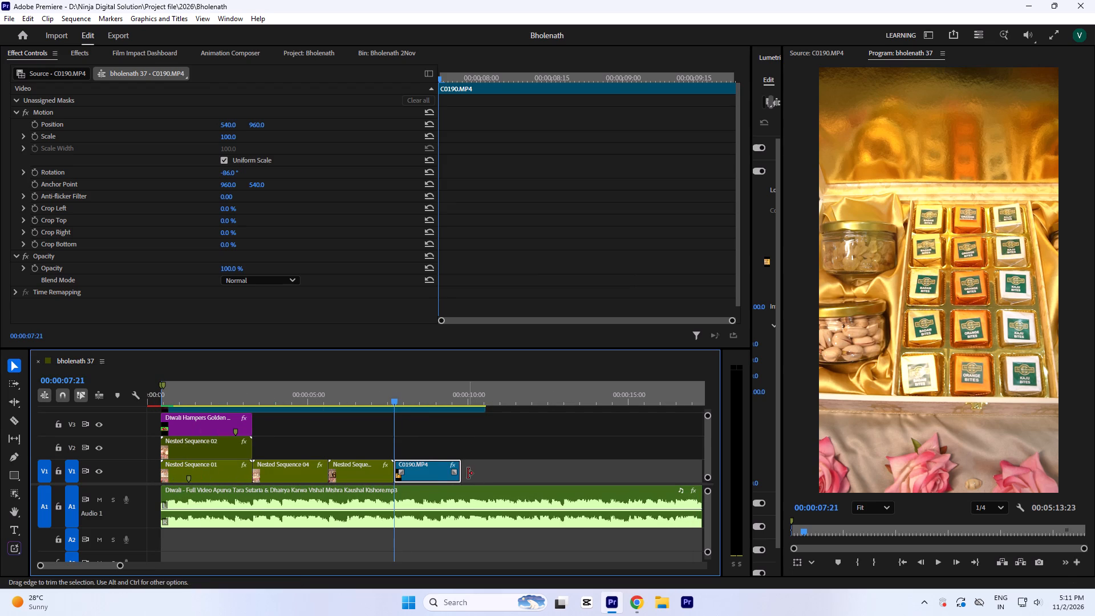
left_click(425, 436)
key("ctrl+s")
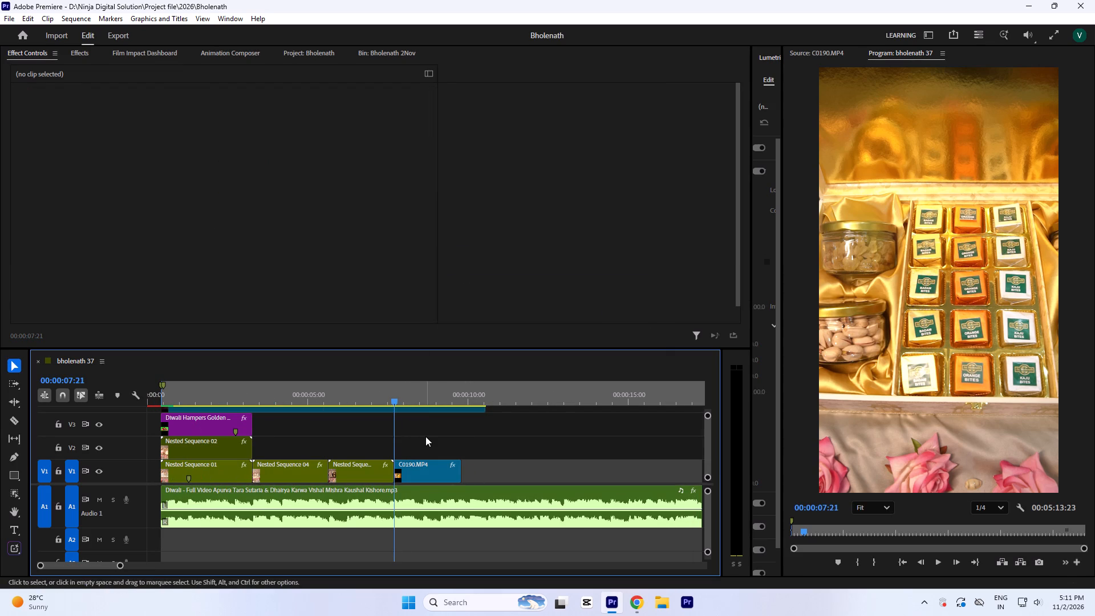
Scrub to the last frames of C0190.MP4 and examine where the clip ends against the music waveform.
left_click(424, 442)
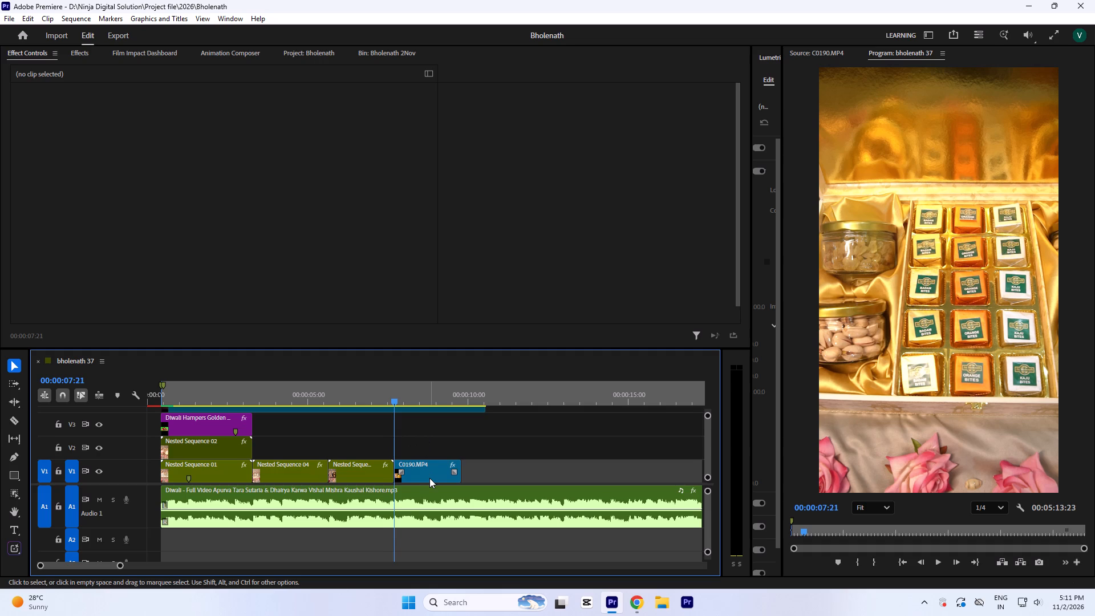
left_click(429, 478)
type("===--")
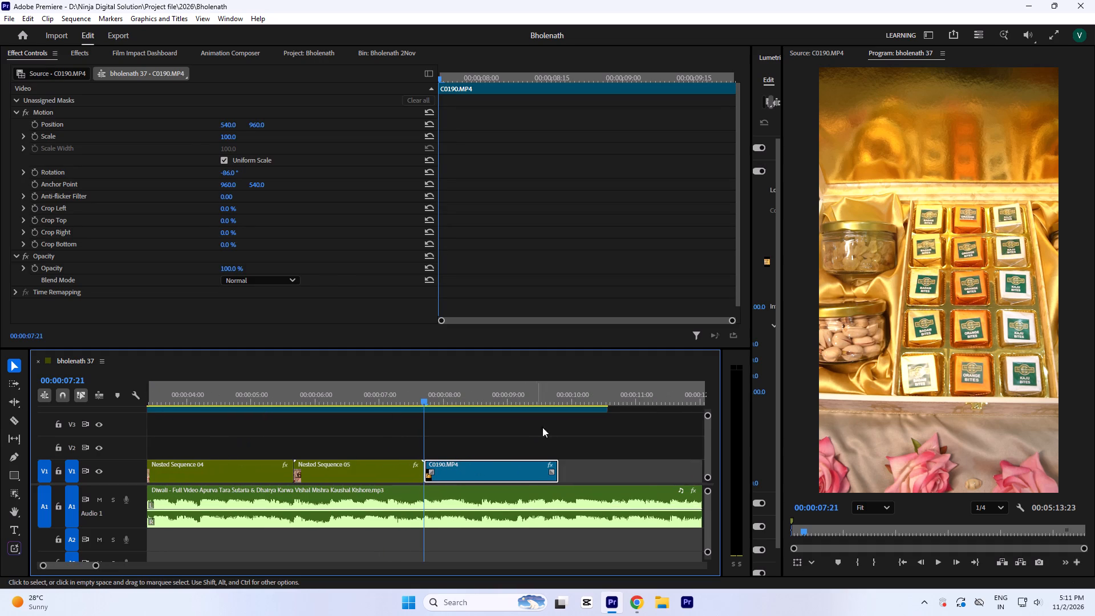
left_click_drag(551, 389, 556, 395)
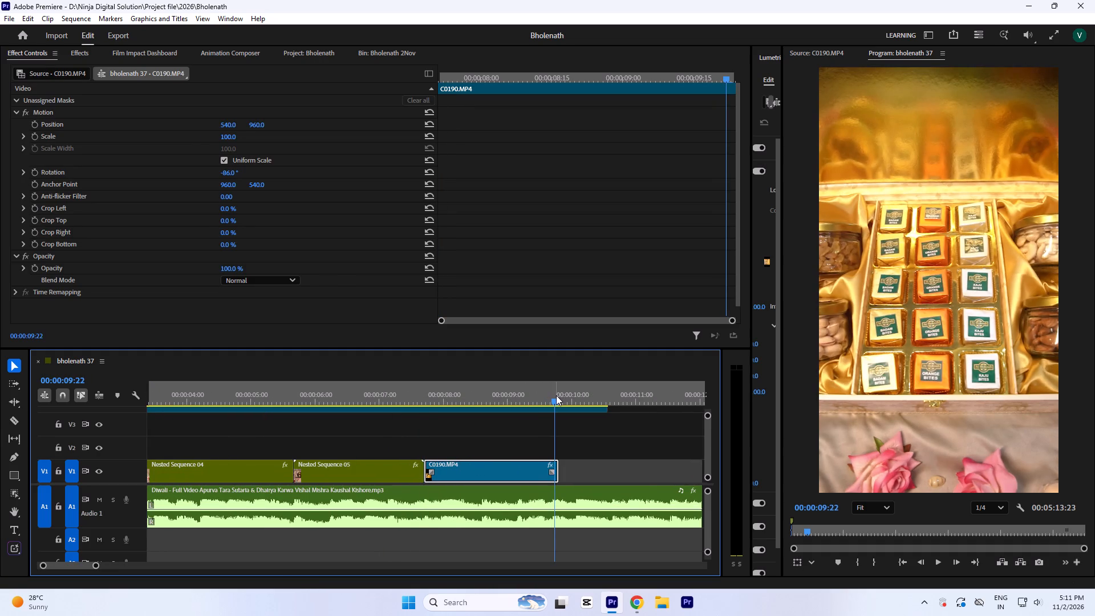
type("===--")
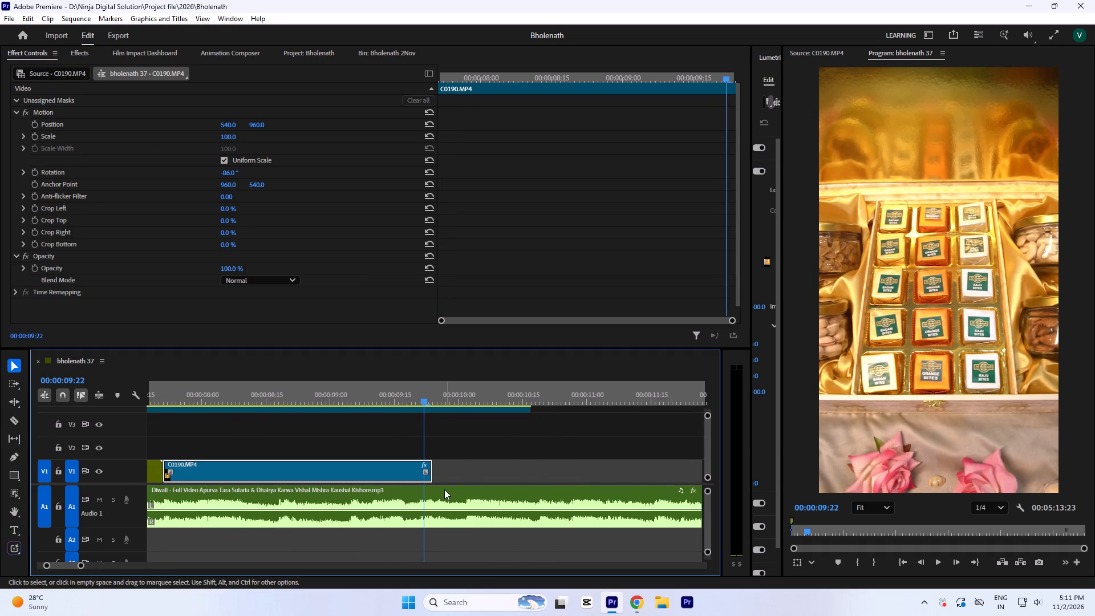
left_click_drag(415, 395, 419, 400)
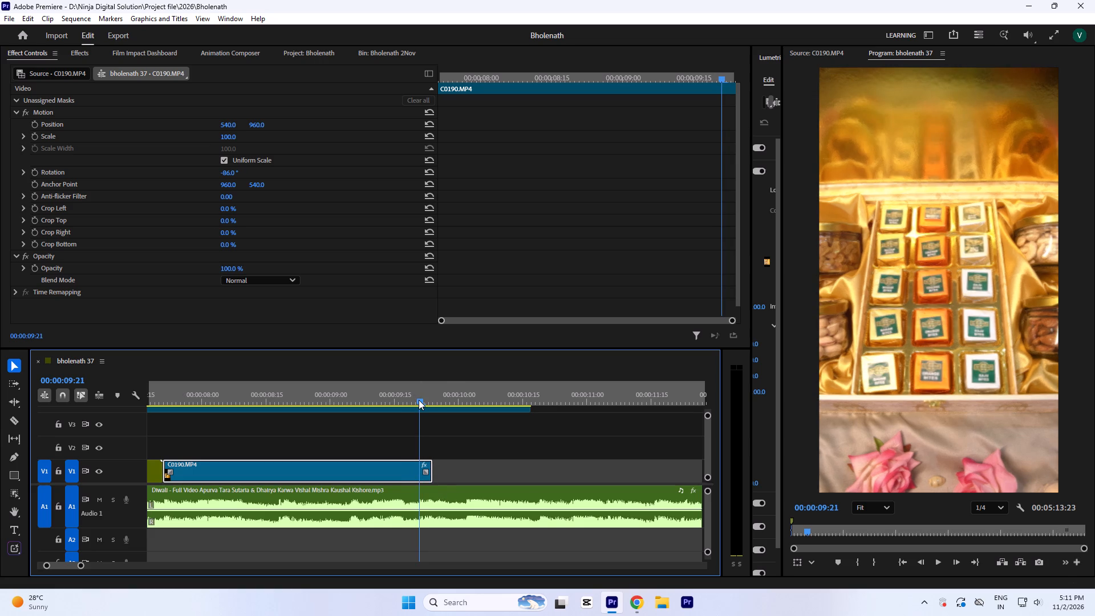
left_click_drag(419, 400, 421, 403)
left_click(448, 451)
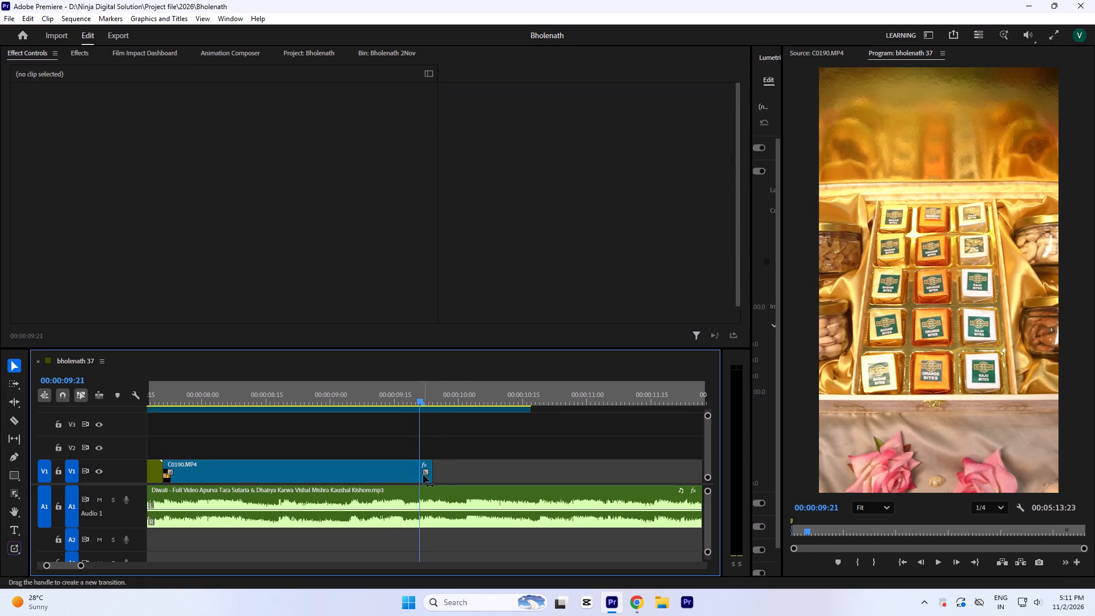
left_click(421, 477)
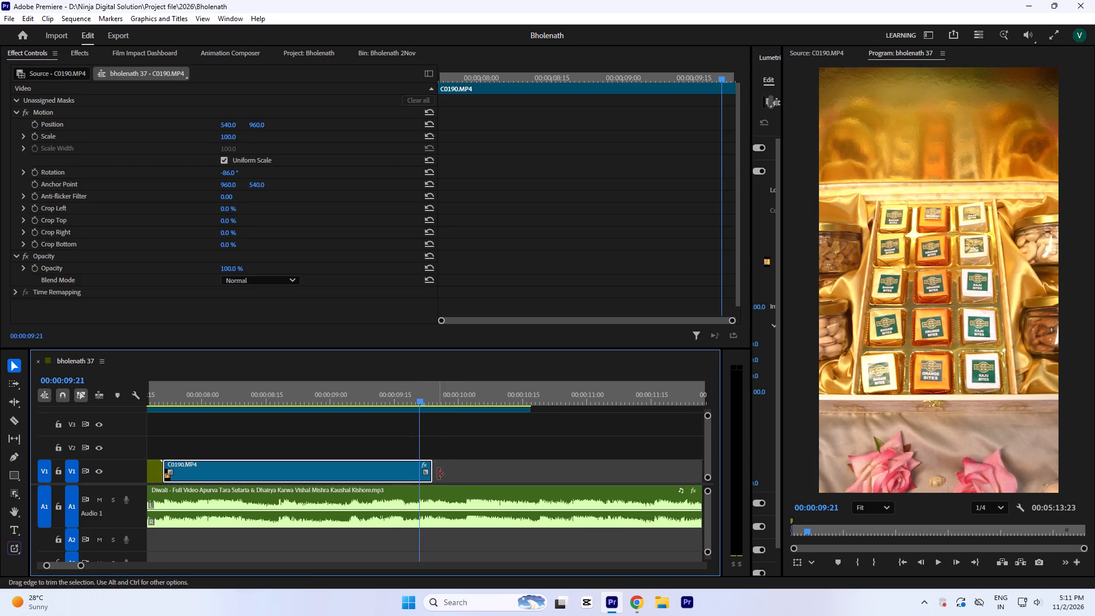
type("===")
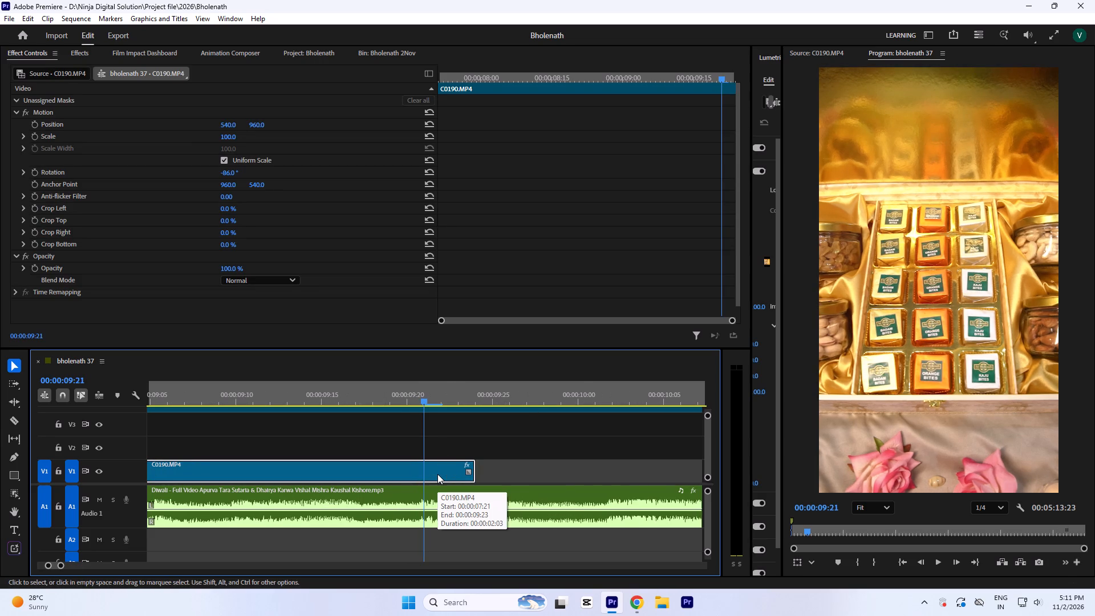
type("---")
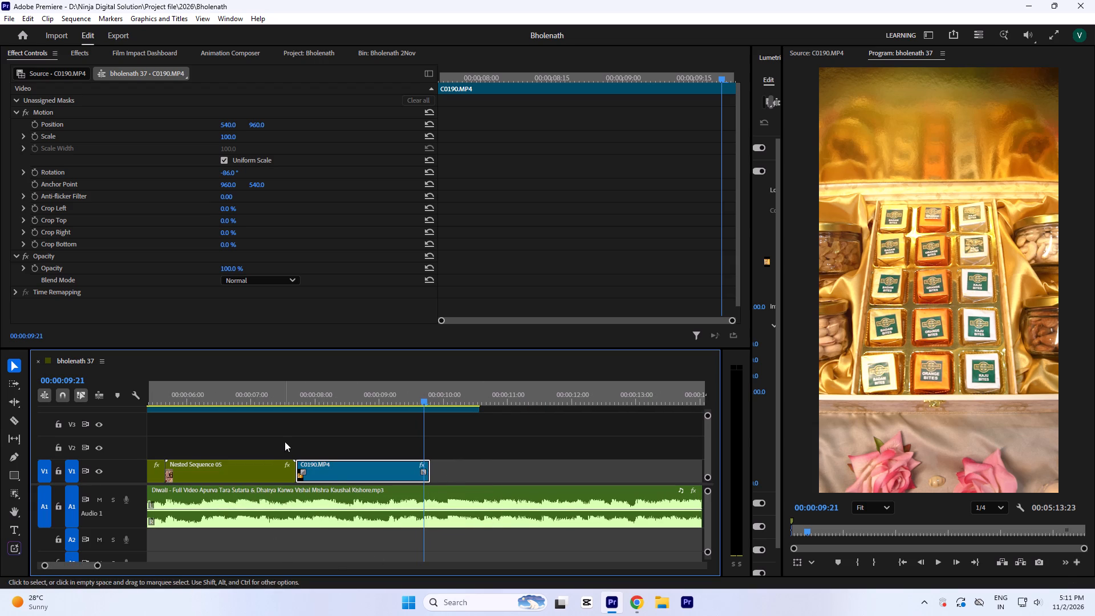
Play the cut from Nested Sequence 05 into C0190.MP4 and scrub past the clip's end to locate the music beat.
left_click(249, 399)
key("space")
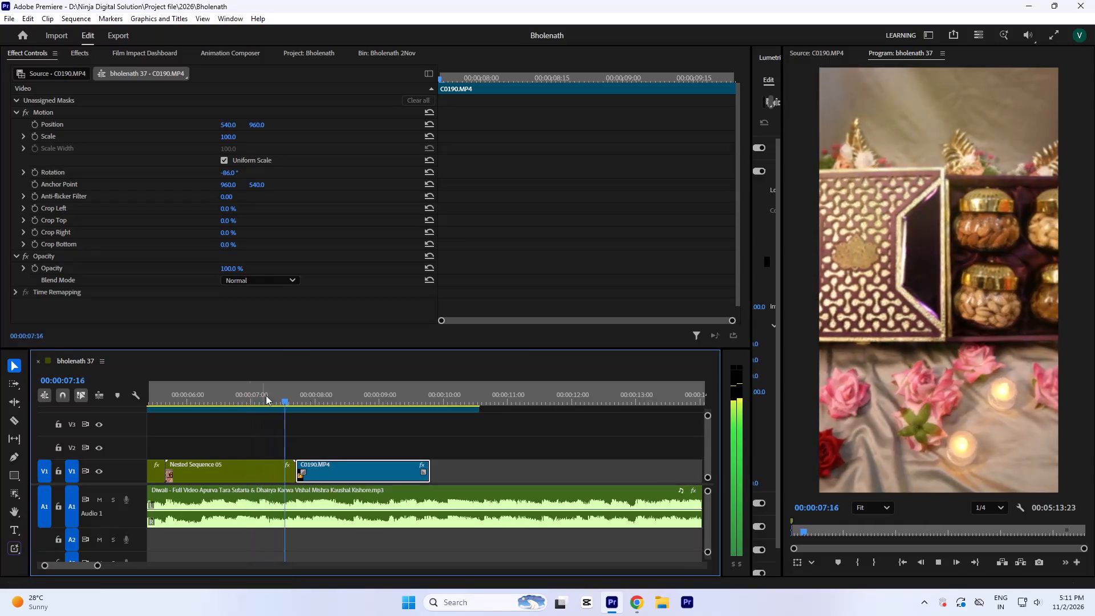
key("space")
left_click(261, 398)
key("space")
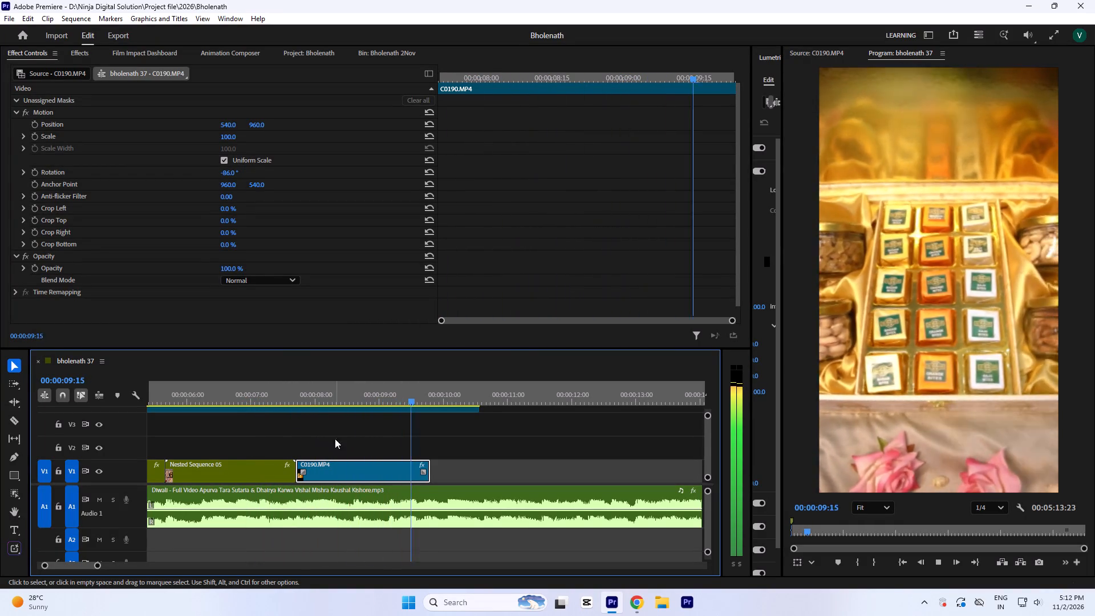
key("space")
left_click_drag(409, 395, 421, 406)
key("space")
key("space")
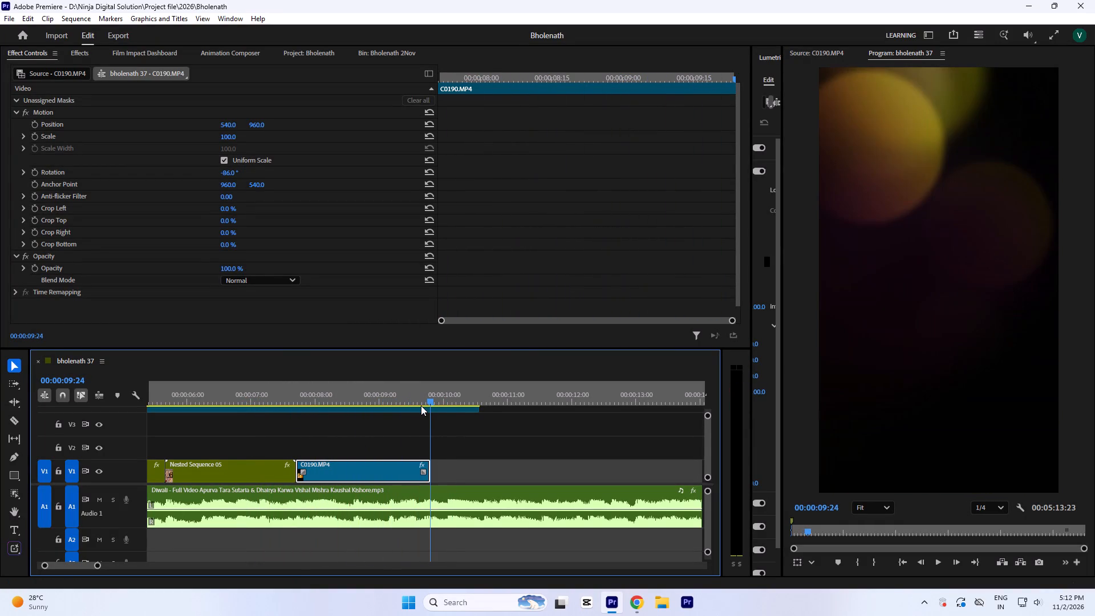
type("==")
key("space")
key("space")
left_click_drag(485, 386, 490, 394)
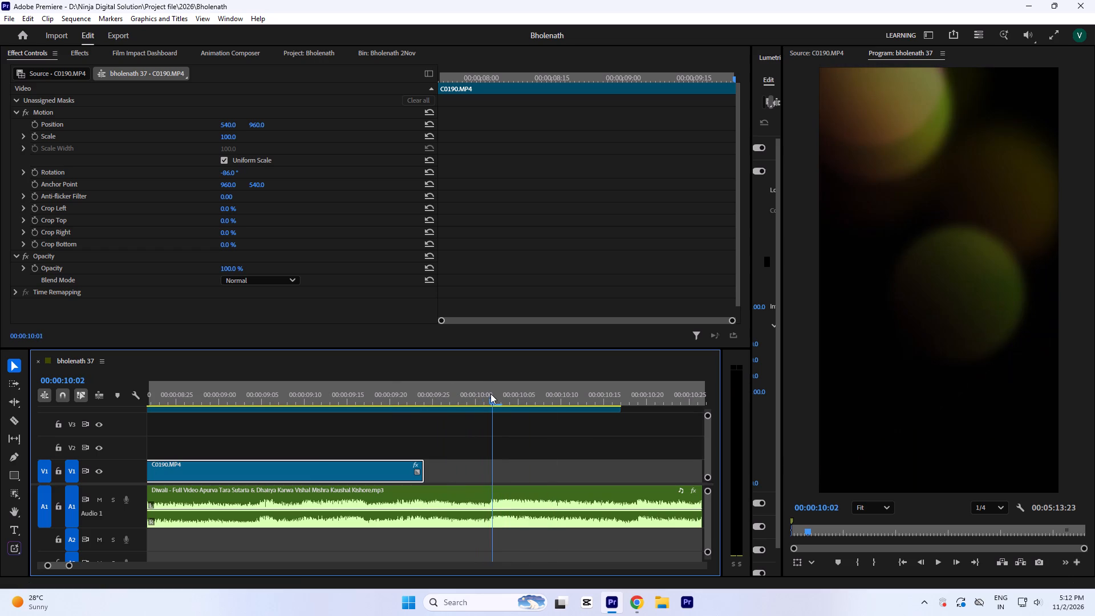
left_click_drag(490, 394, 492, 396)
key("equal")
key("equal")
key("equal")
key("equal")
key("minus")
key("minus")
key("minus")
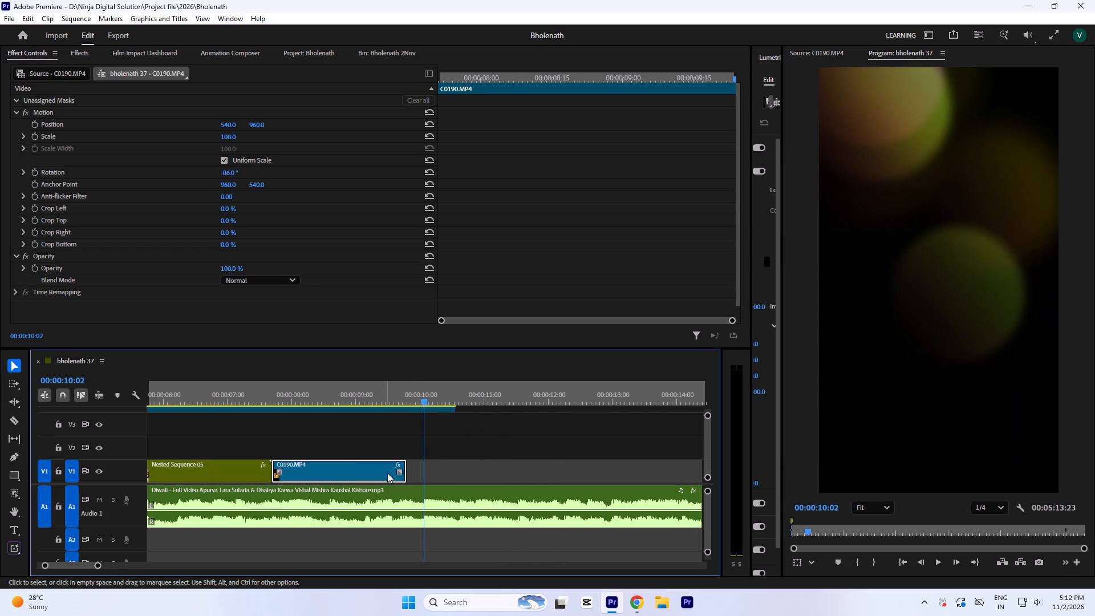
key("minus")
Extend the end of C0190.MP4 on V1 to the music beat at 00:00:10:01.
left_click(405, 388)
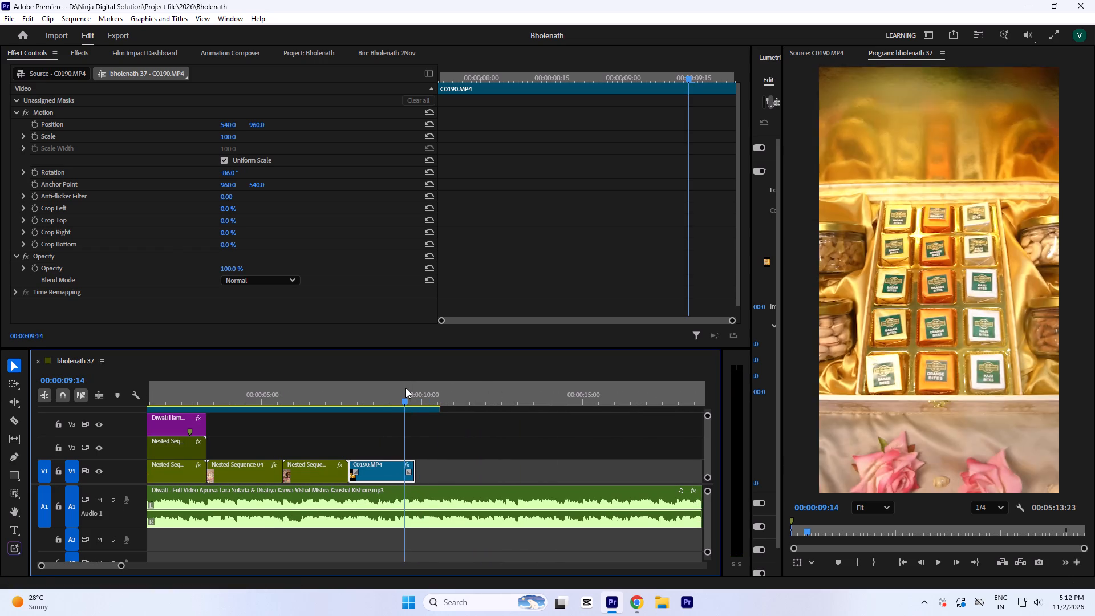
key("space")
key("space")
key("equal")
key("equal")
key("equal")
key("space")
key("space")
left_click_drag(445, 395, 541, 452)
key("equal")
key("equal")
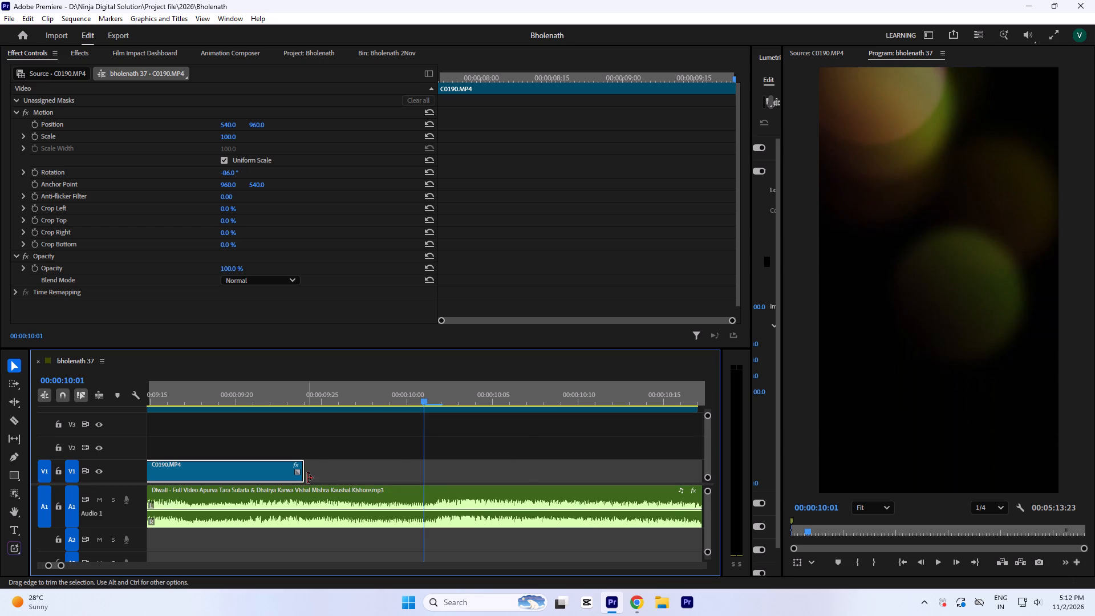
left_click_drag(307, 478, 429, 493)
key("minus")
key("minus")
key("minus")
key("minus")
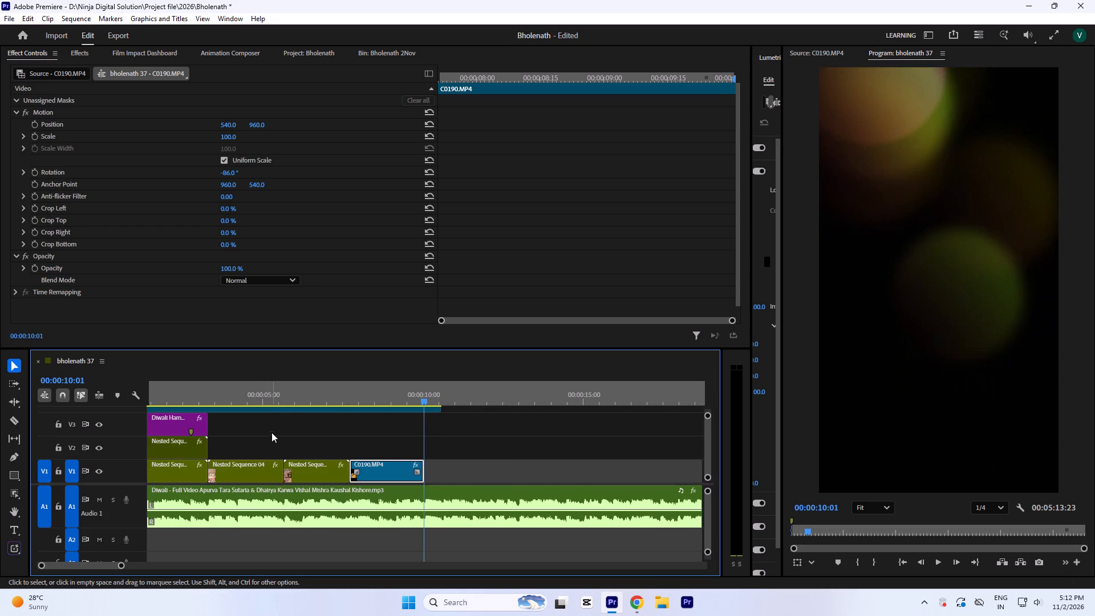
Play the sequence from Nested Sequence 05 through C0190.MP4 and check the clip's end against the beat.
left_click(293, 387)
key("space")
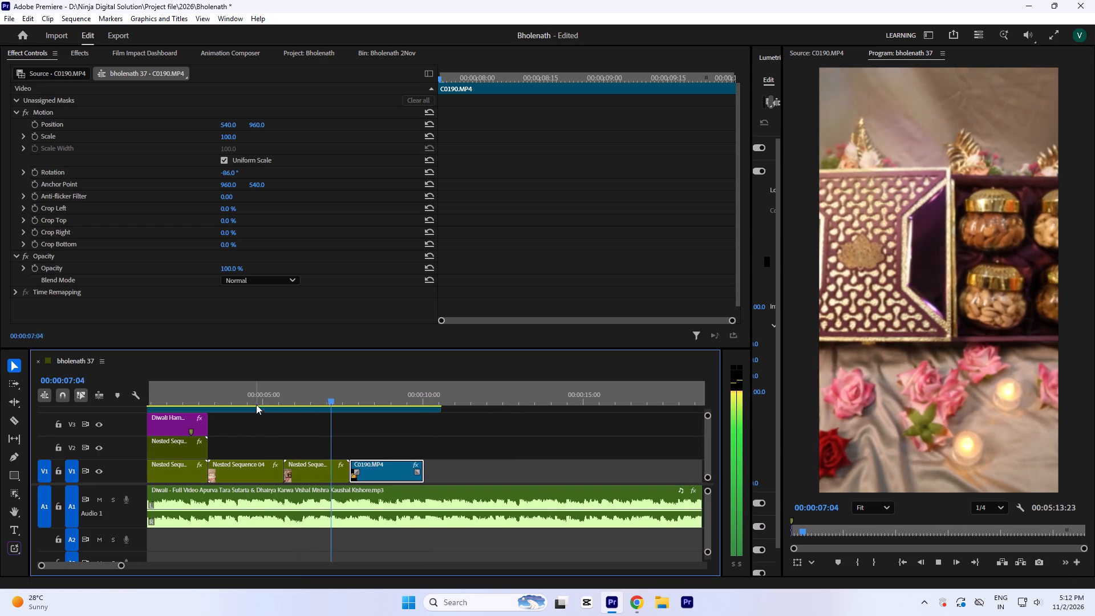
key("space")
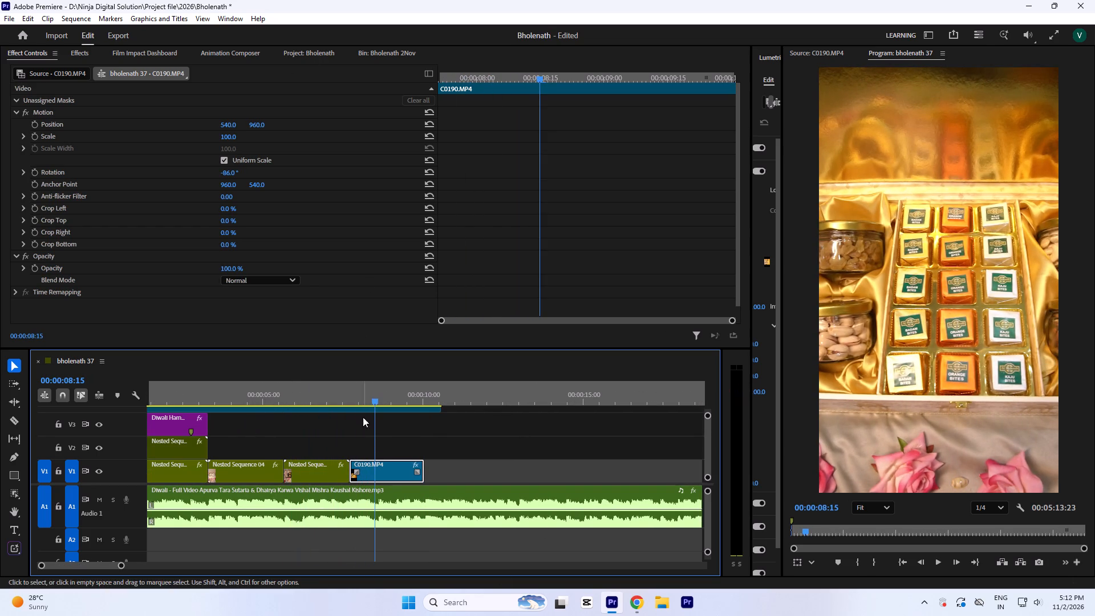
left_click(325, 383)
key("space")
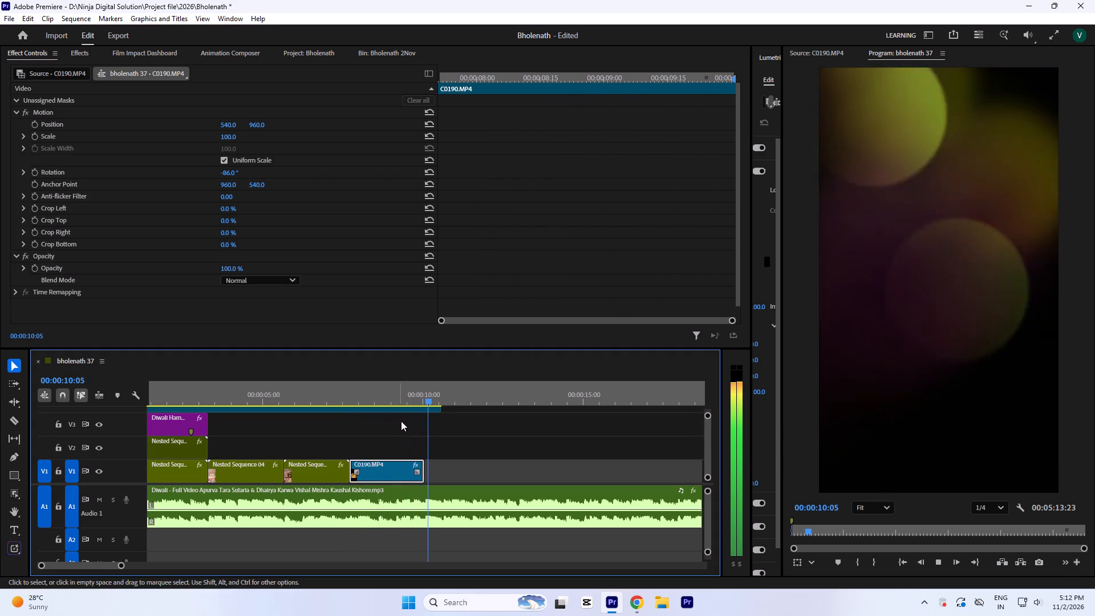
key("space")
left_click(428, 386)
key("equal")
key("equal")
key("equal")
key("equal")
left_click(386, 388)
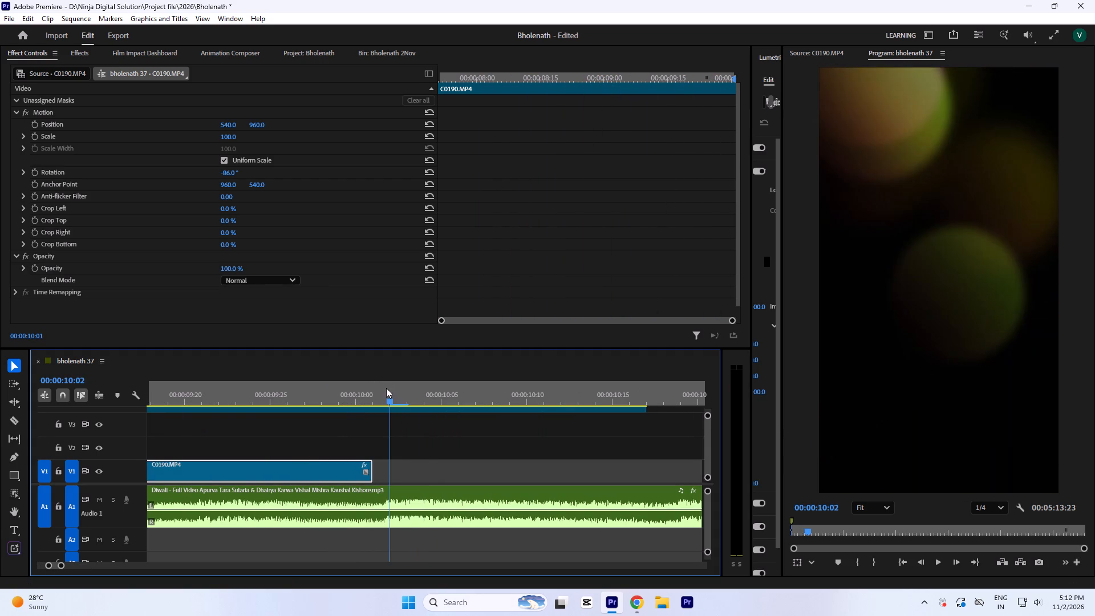
left_click(375, 392)
Nest the C0190.MP4 clip on V1 into its own sequence, keeping the default name.
key("minus")
left_click(358, 392)
key("n")
key("Return")
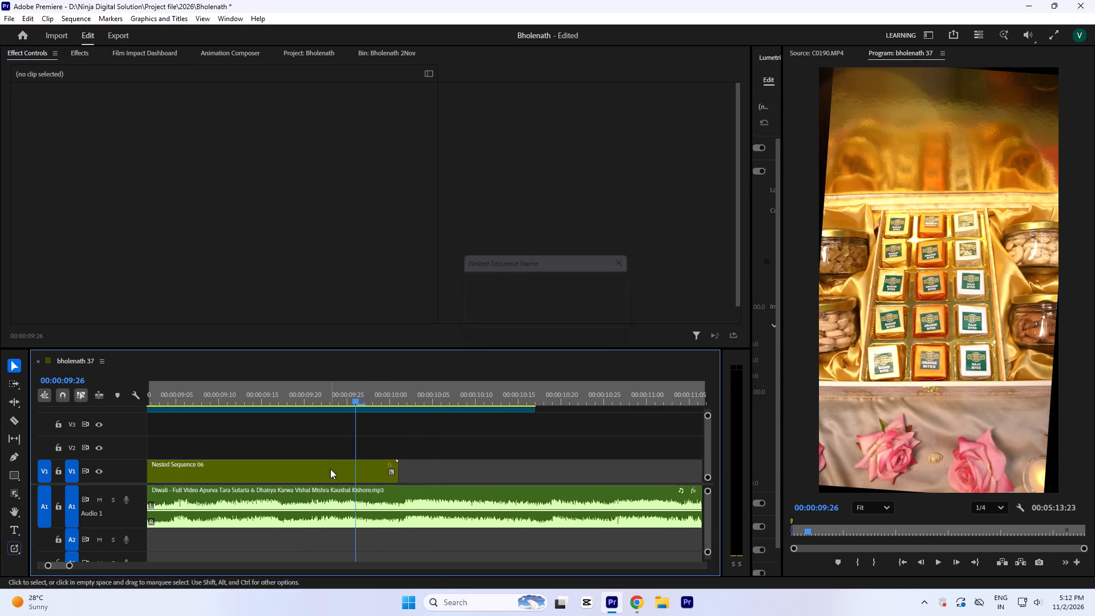
Set the scale of Nested Sequence 06 to 115 so it fills the frame, and save the project.
left_click(330, 469)
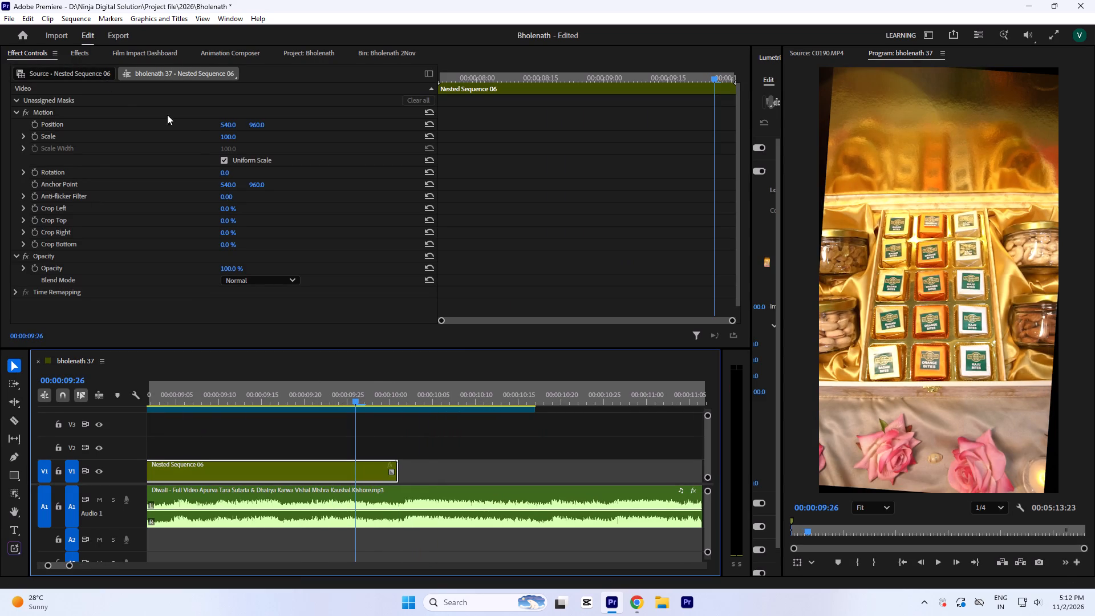
left_click(230, 140)
key("Up")
key("Up")
key("Up")
key("Up")
key("Up")
key("Up")
key("Up")
key("Up")
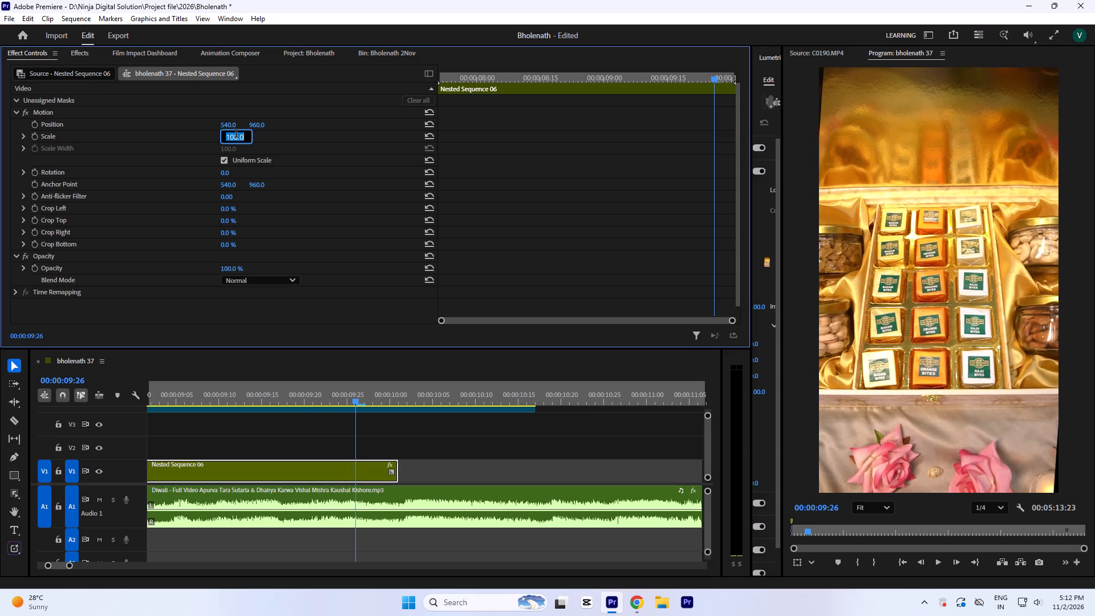
key("Up")
key("Up")
key("Up")
key("Up")
key("Up")
key("Up")
key("Up")
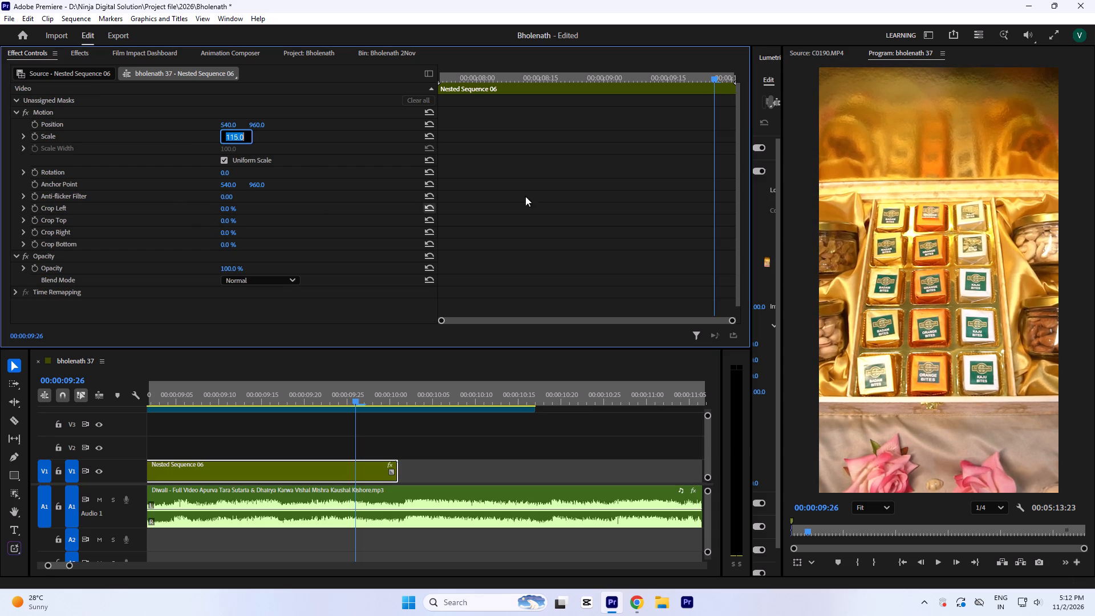
left_click(555, 185)
left_click(440, 464)
key("ctrl+s")
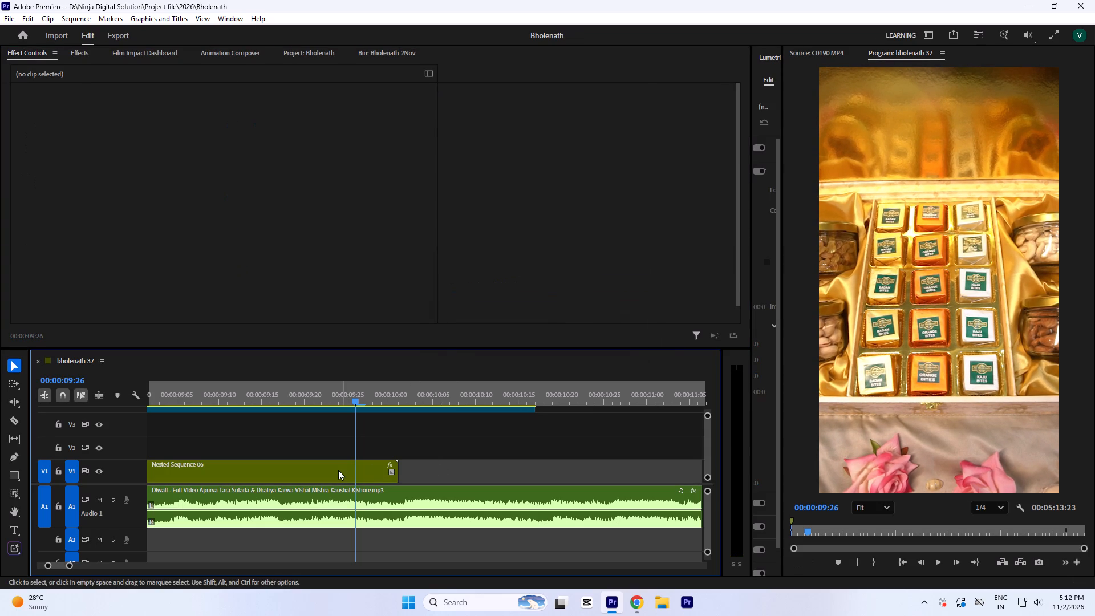
Search the effects for "warp" and apply Warp Stabilizer to Nested Sequence 06.
left_click(338, 470)
left_click(82, 52)
left_click_drag(66, 72, 0, 100)
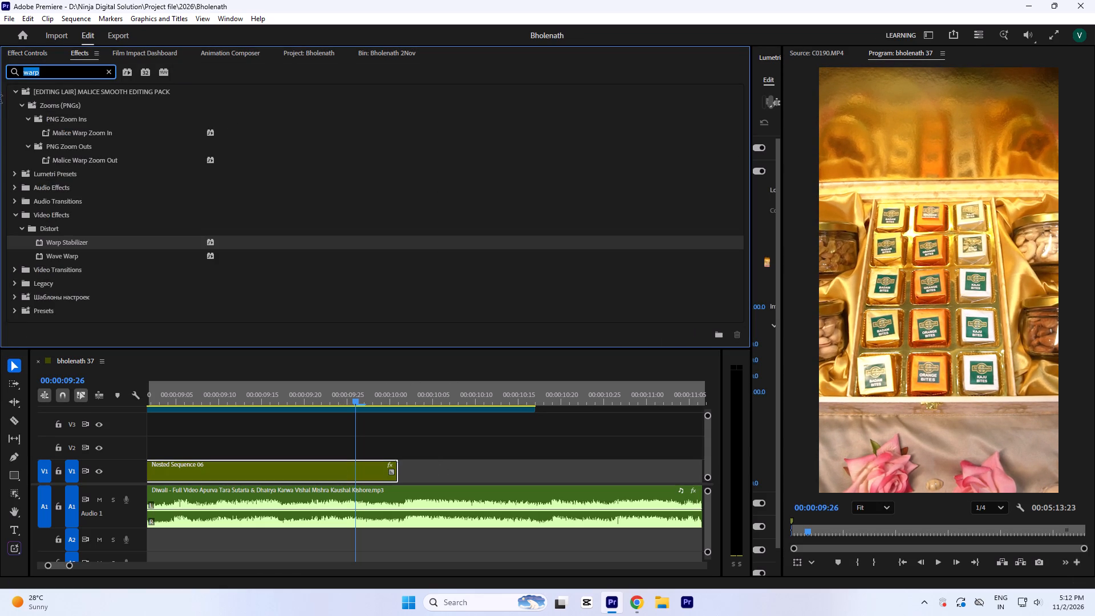
left_click_drag(0, 100, 0, 100)
type("warp")
double_click(91, 241)
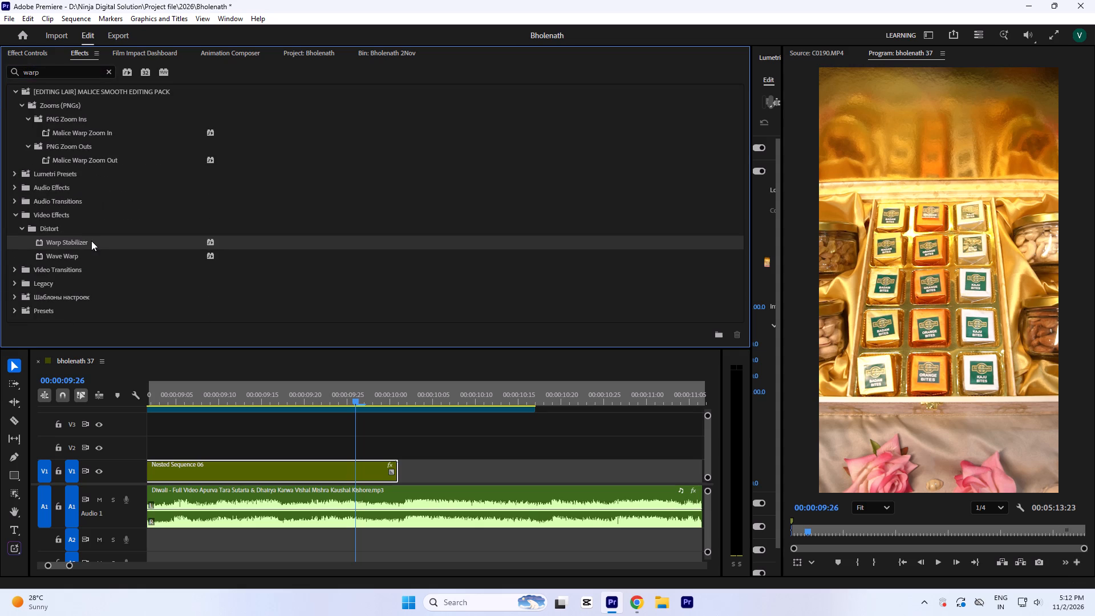
Set the Warp Stabilizer smoothness on Nested Sequence 06 to 10% and save the project.
left_click(40, 58)
scroll(72, 156, "down", 10)
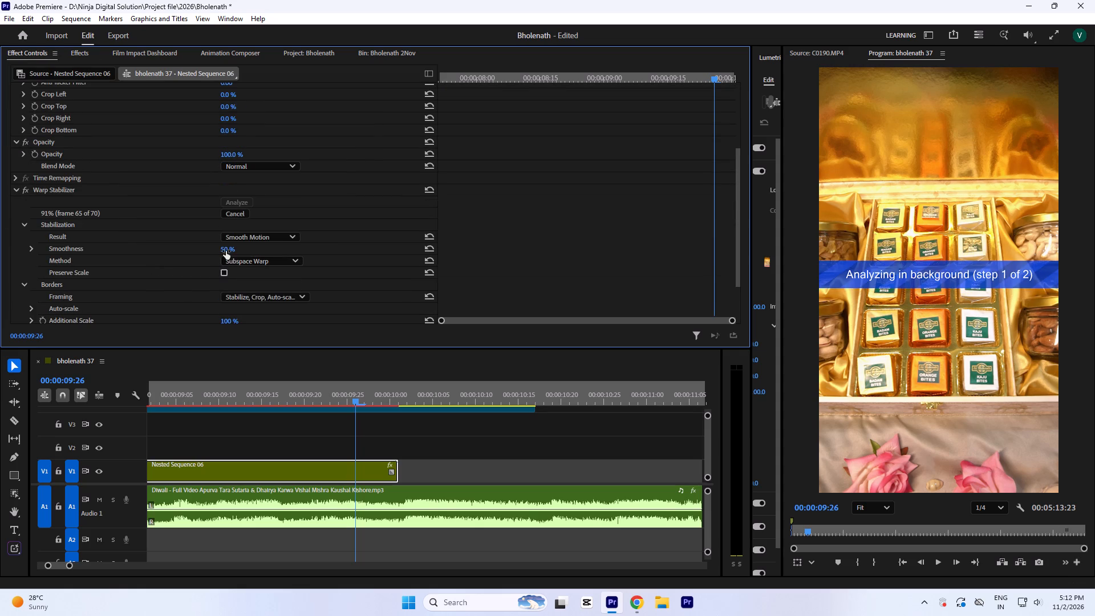
left_click(226, 251)
key("1")
key("0")
left_click(549, 201)
left_click(385, 389)
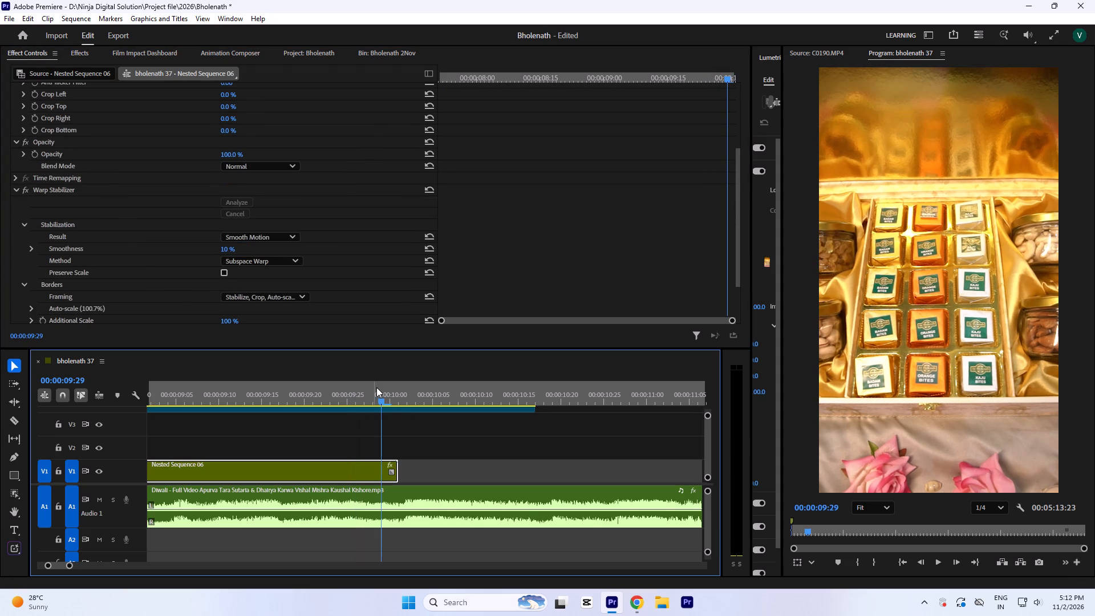
key("ctrl+s")
Extend the Diwali Hampers Golden Celebration.png title on V3 past the last shot to about 14 seconds.
key("grave")
key("minus")
key("minus")
key("minus")
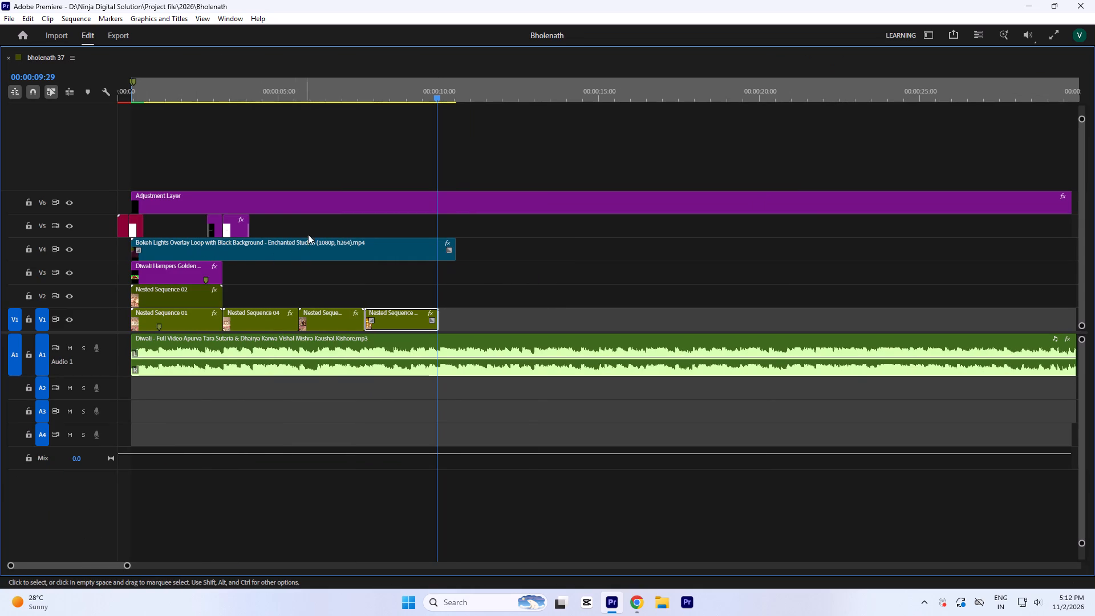
left_click_drag(231, 277, 578, 287)
key("grave")
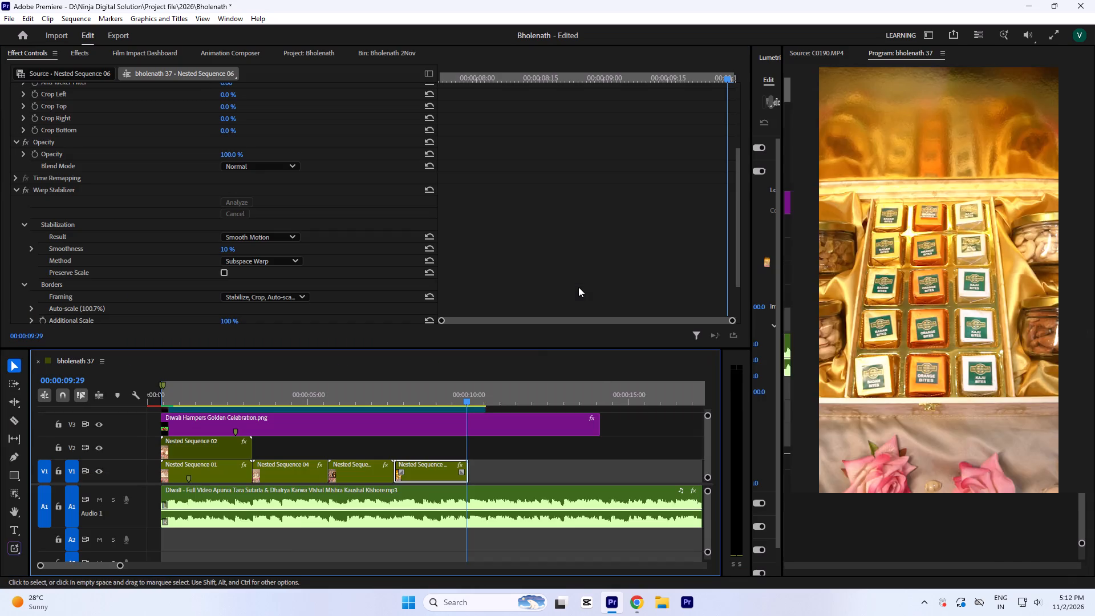
Play the sequence from its start and review the change from Nested Sequence 04 to Nested Sequence 05.
left_click(421, 404)
key("Return")
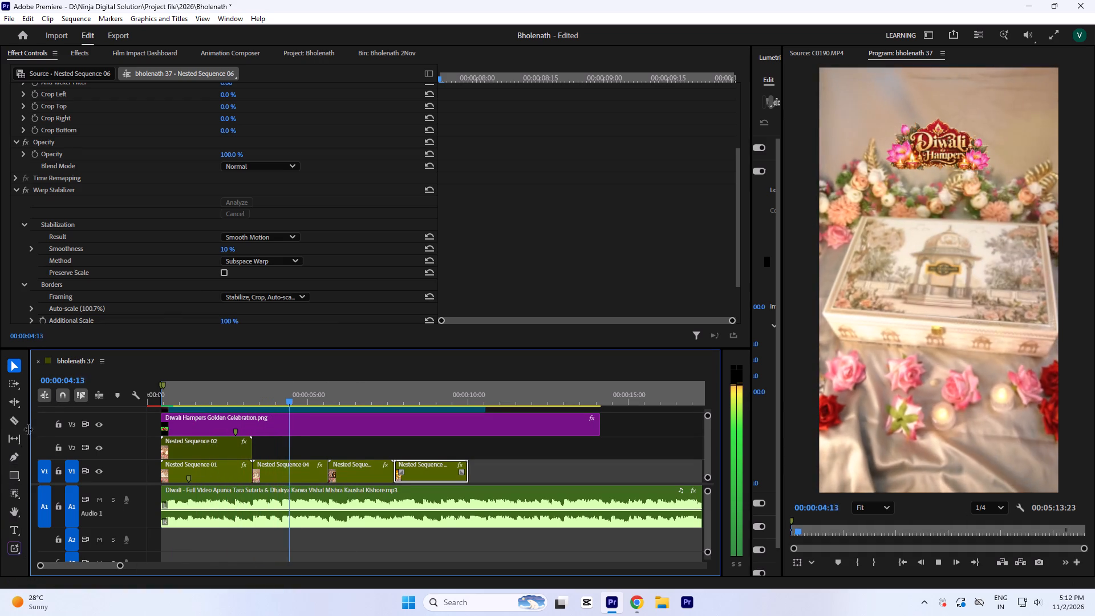
key("space")
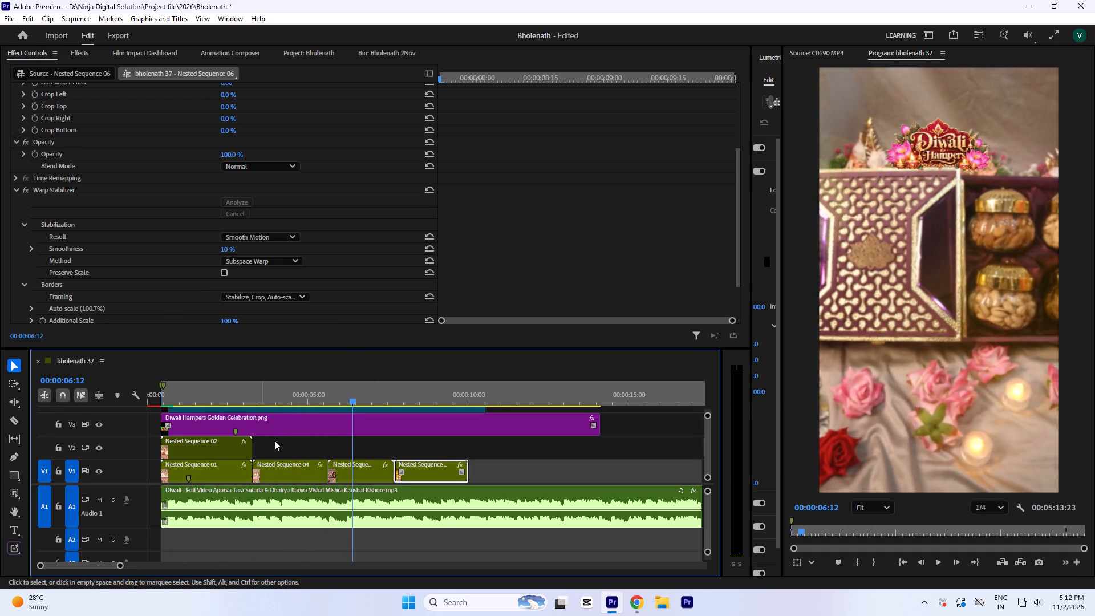
left_click(293, 393)
key("space")
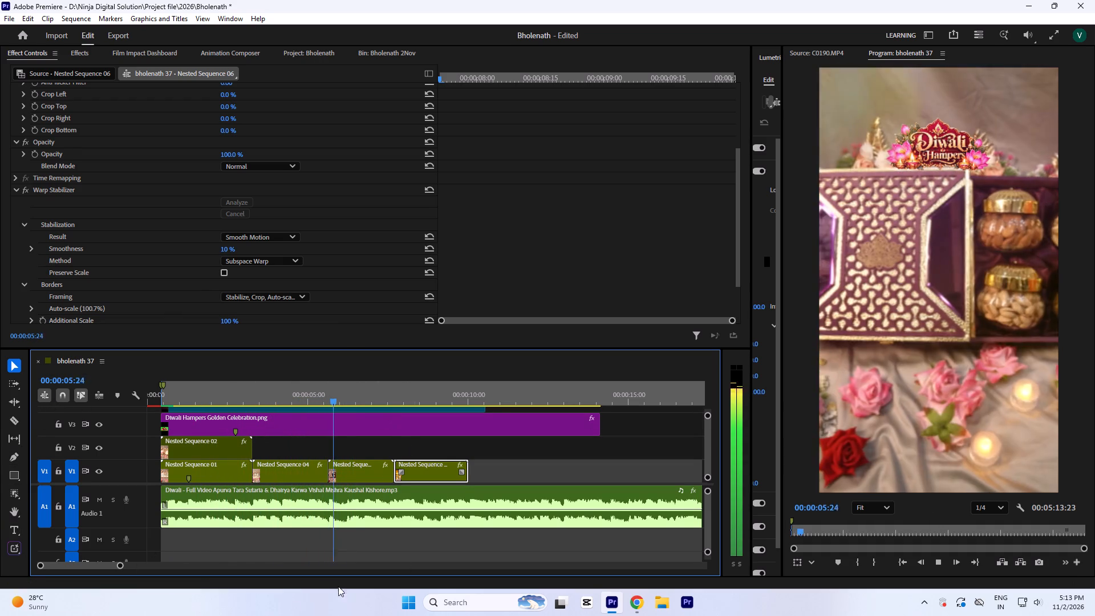
key("space")
left_click(307, 394)
key("space")
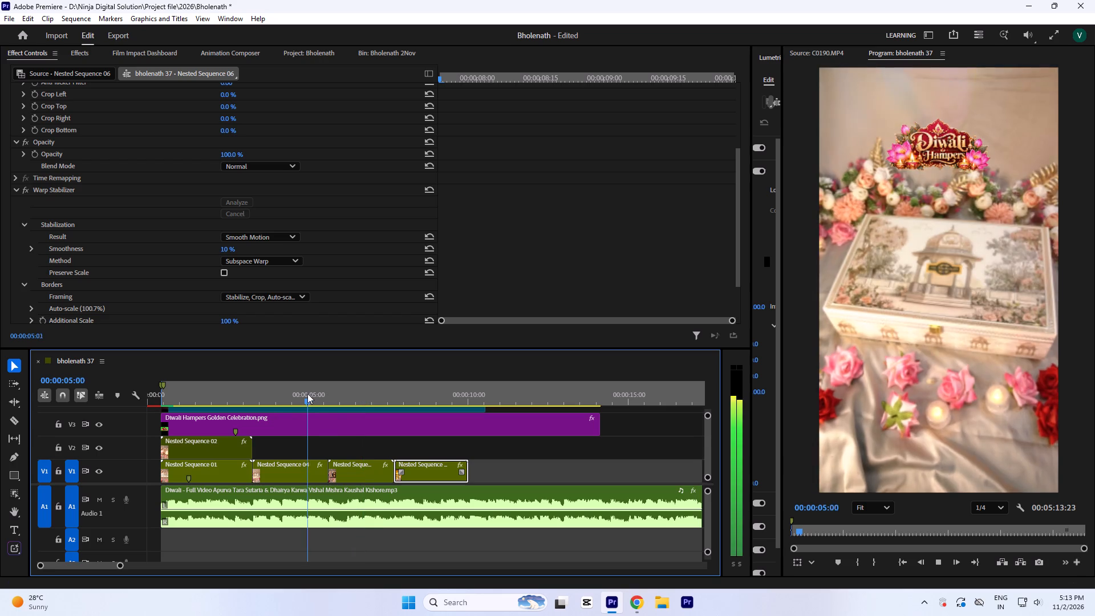
key("space")
Copy the pair of Mister Horse adjustment transition clips on V5 to the cut between Nested Sequence 04 and Nested Sequence 05.
type("`=")
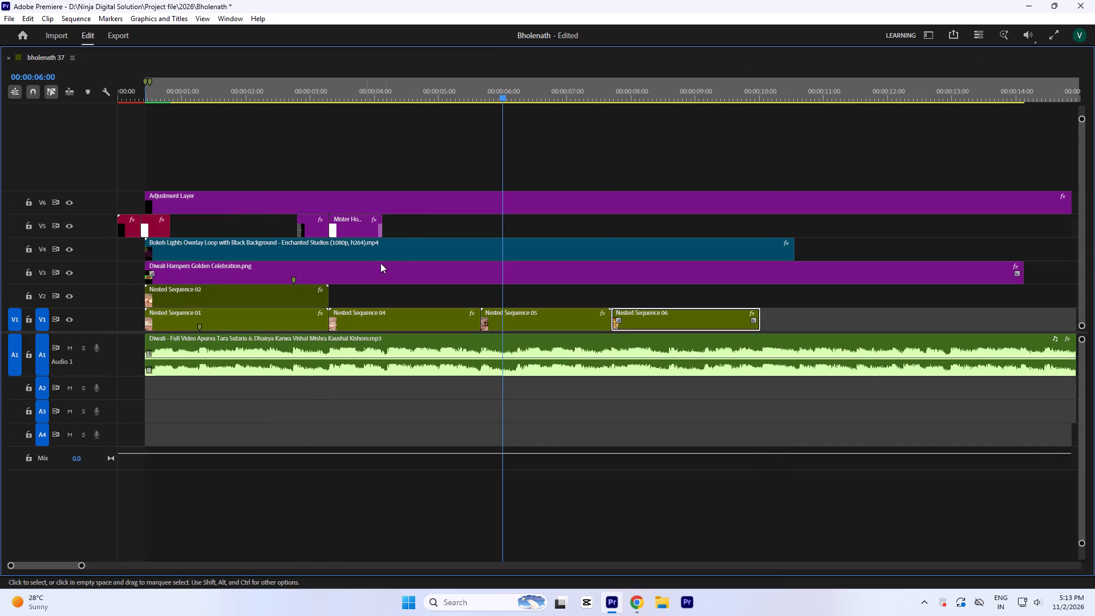
left_click_drag(411, 227, 339, 229)
left_click_drag(351, 229, 500, 233, "alt")
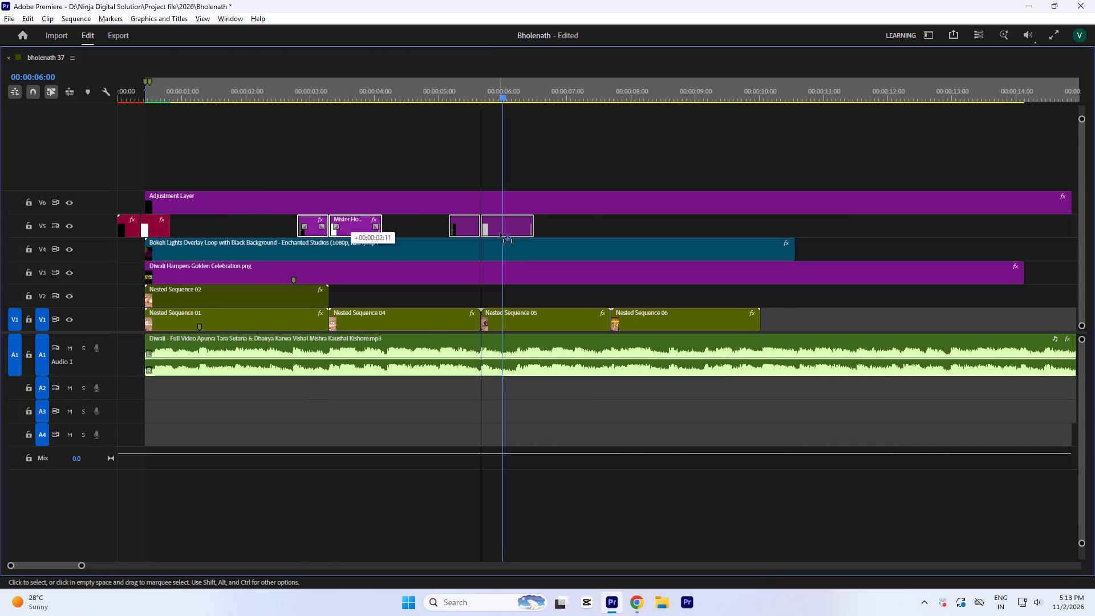
left_click_drag(500, 233, 504, 233, "alt")
left_click(428, 88)
Play the copied transition and the following shots through the end of Nested Sequence 06 to check them against the music.
type("`")
key("space")
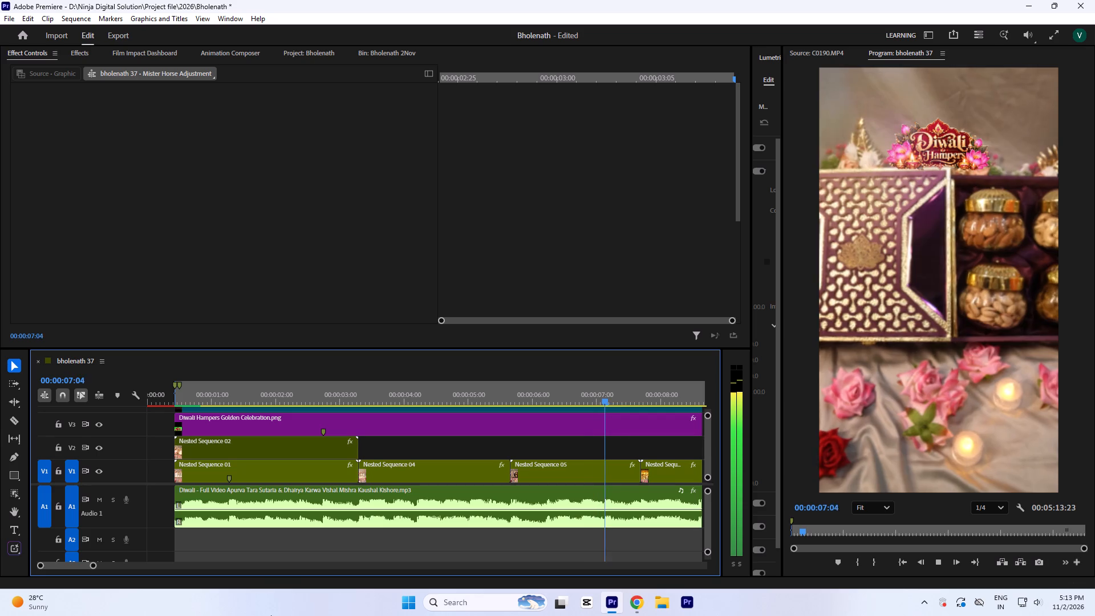
key("space")
key("minus")
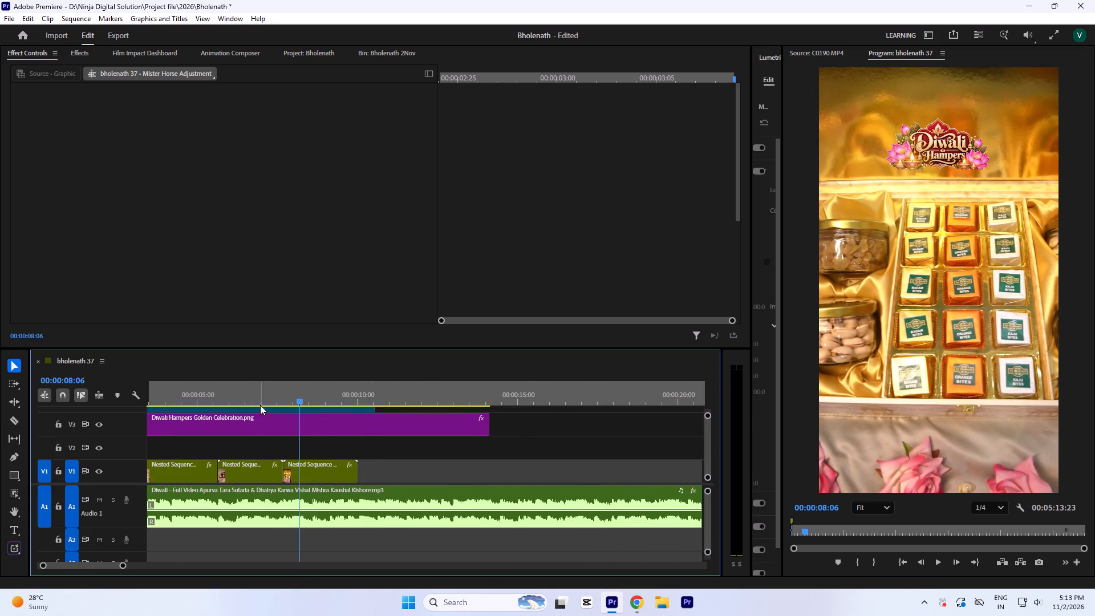
left_click(250, 386)
key("space")
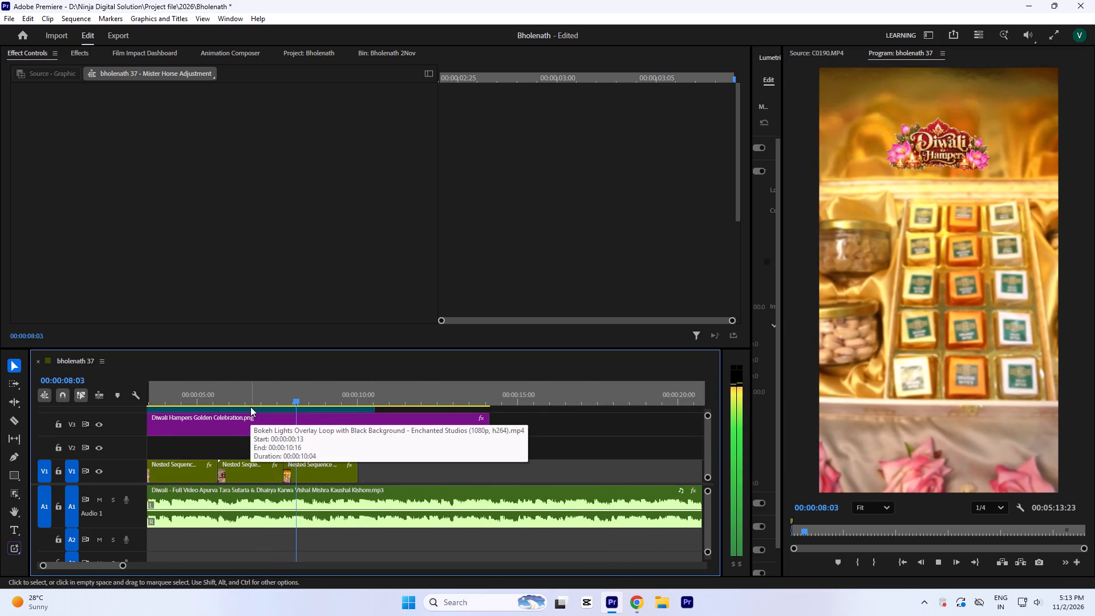
key("minus")
key("equal")
key("equal")
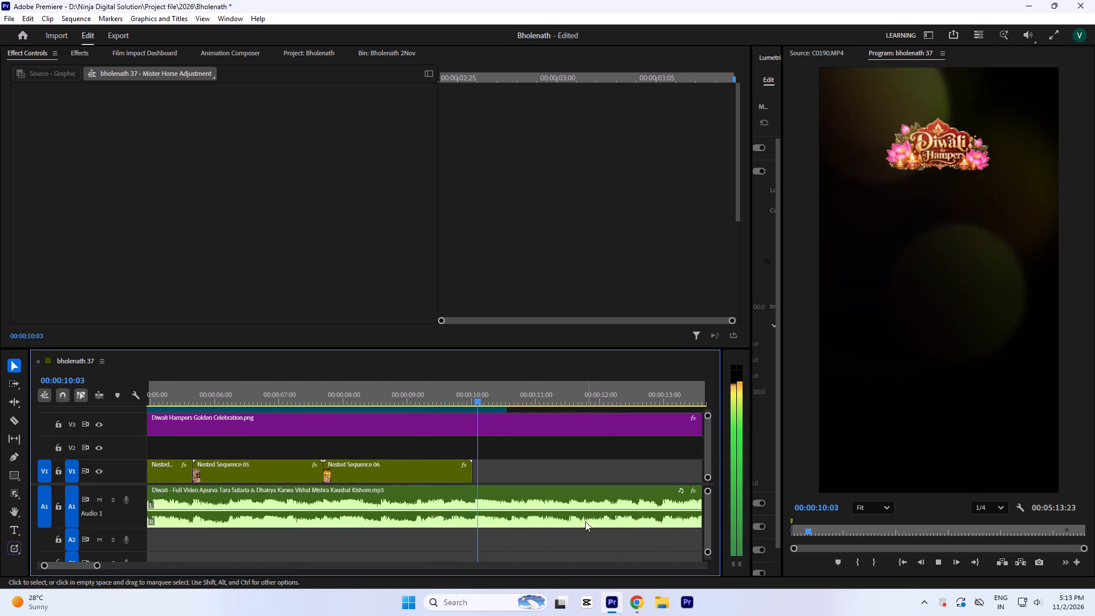
key("minus")
key("space")
left_click(342, 396)
key("space")
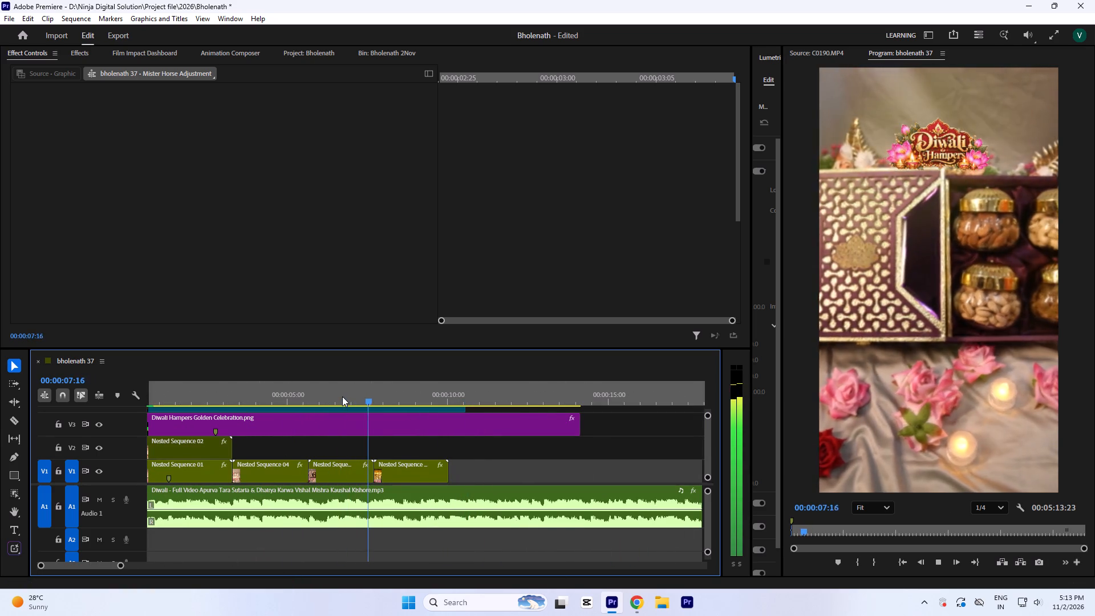
key("minus")
key("equal")
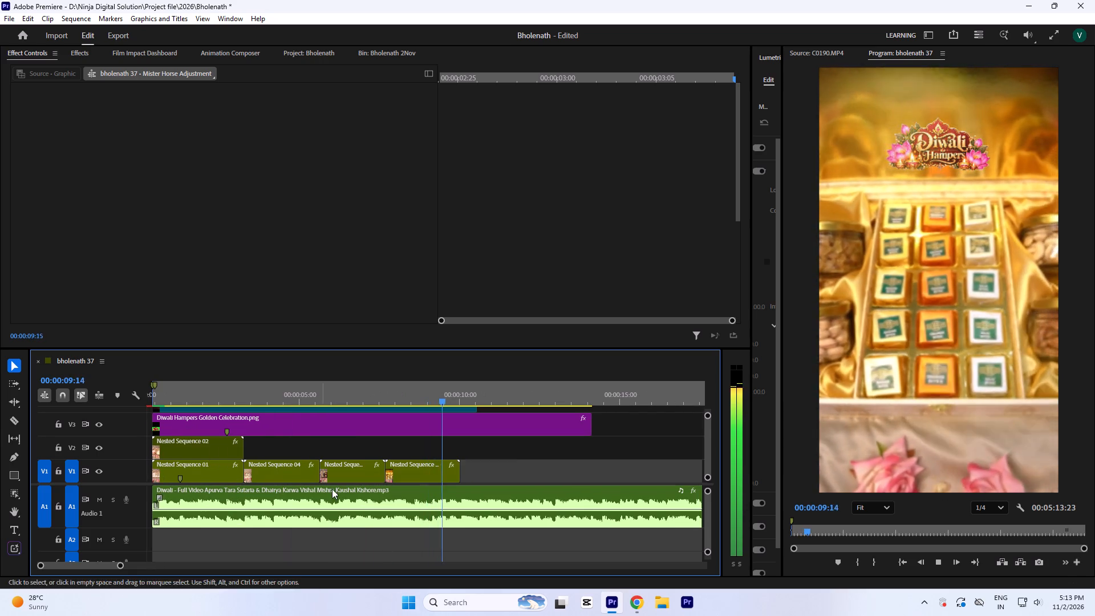
Extend the bokeh lights overlay on V4 and the Diwali Hampers title on V3 to a duration of 00:00:15:01, and save the project.
key("minus")
type("`")
key("space")
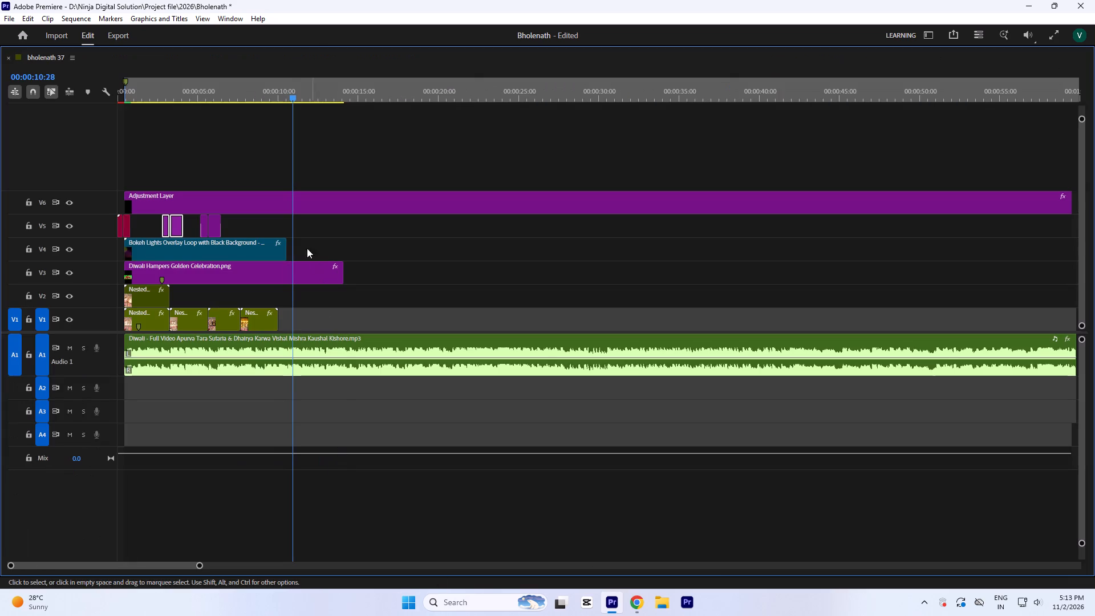
left_click_drag(289, 239, 351, 257)
left_click_drag(350, 249, 350, 248)
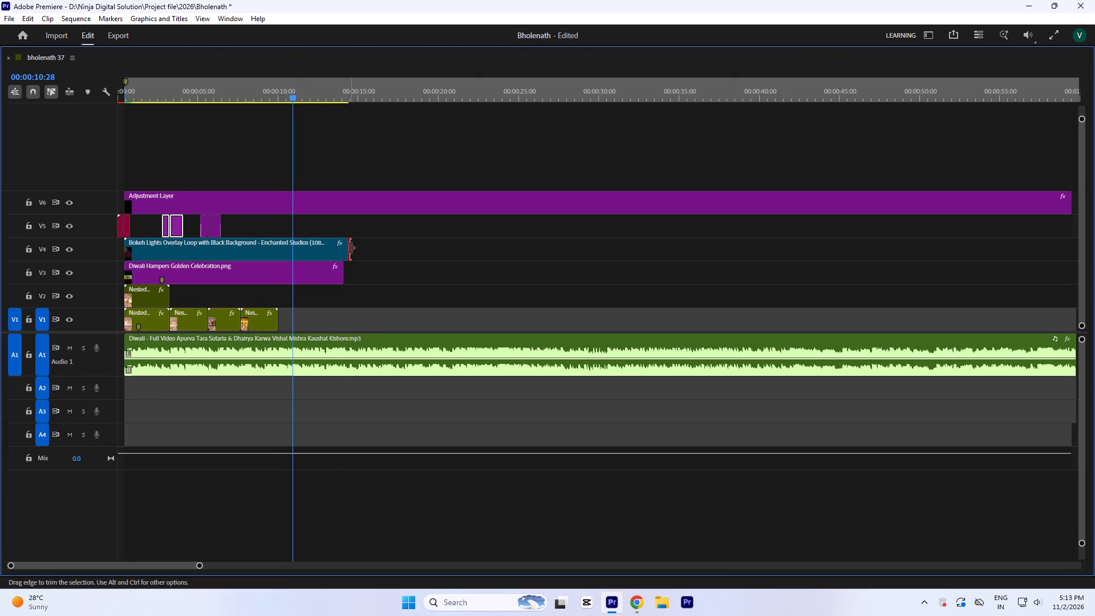
left_click_drag(350, 248, 345, 252)
left_click_drag(407, 288, 339, 244)
left_click_drag(347, 251, 773, 297)
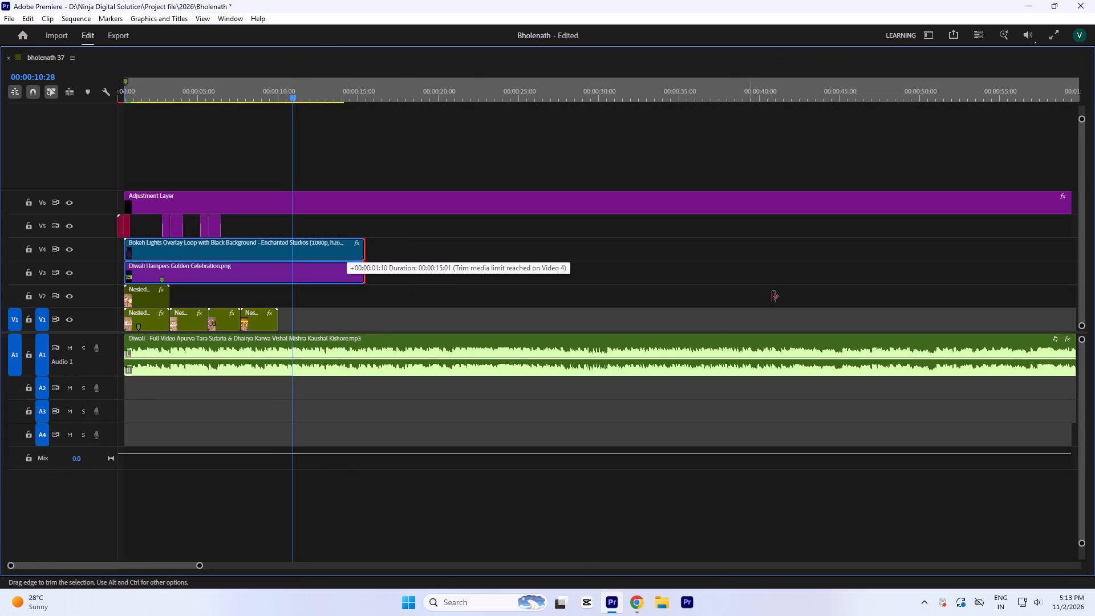
left_click_drag(773, 297, 811, 298)
key("grave")
key("Return")
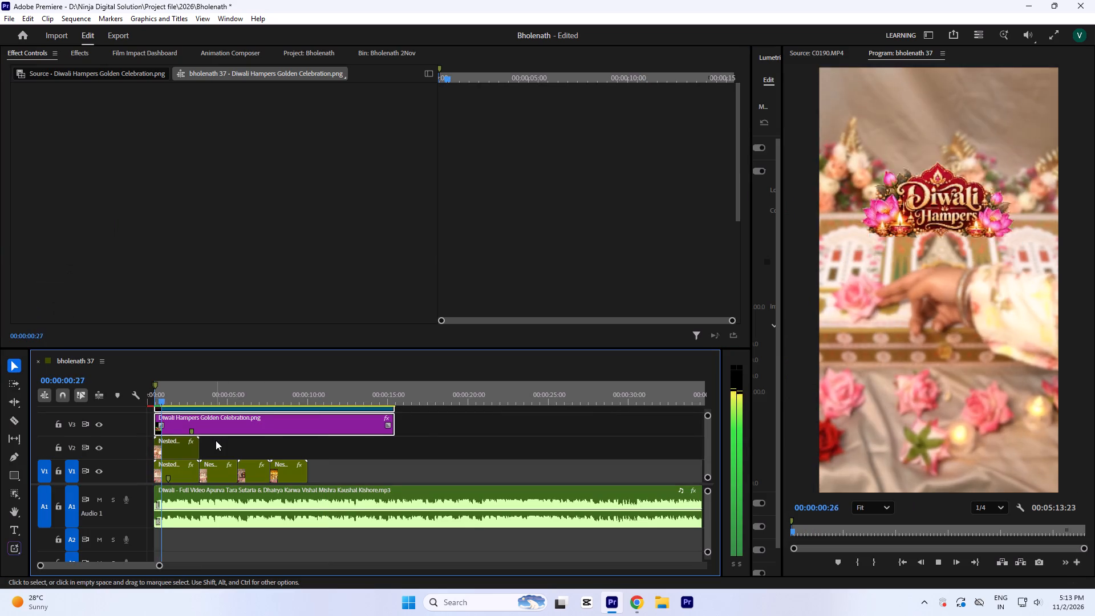
key("ctrl+s")
Play the sequence from the start past Nested Sequence 06, replaying the Nested Sequence 05 cut to check the timing.
key("Return")
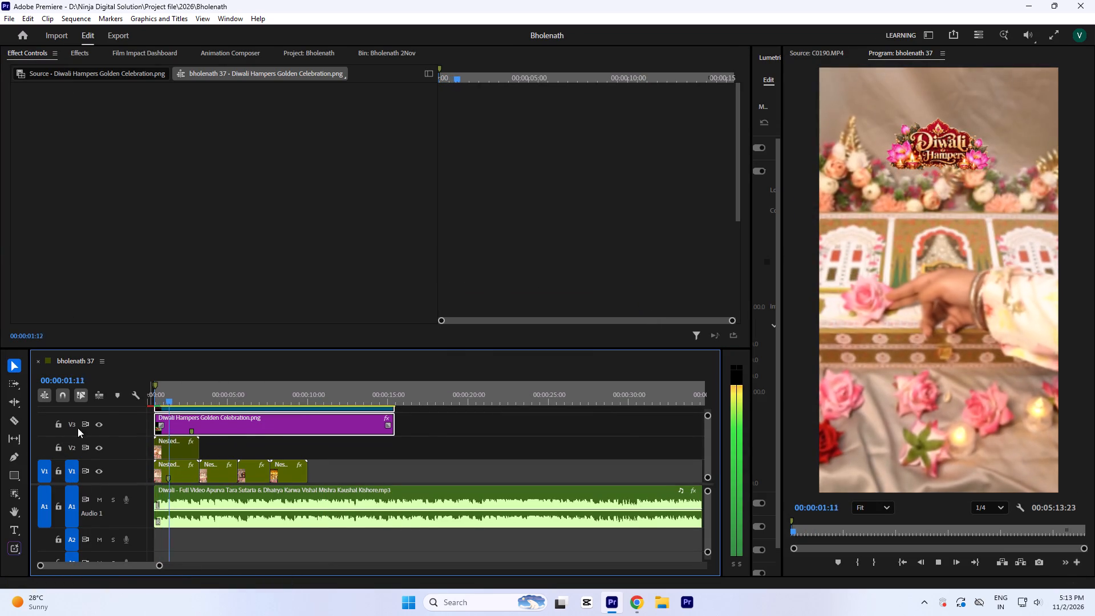
key("minus")
key("equal")
key("equal")
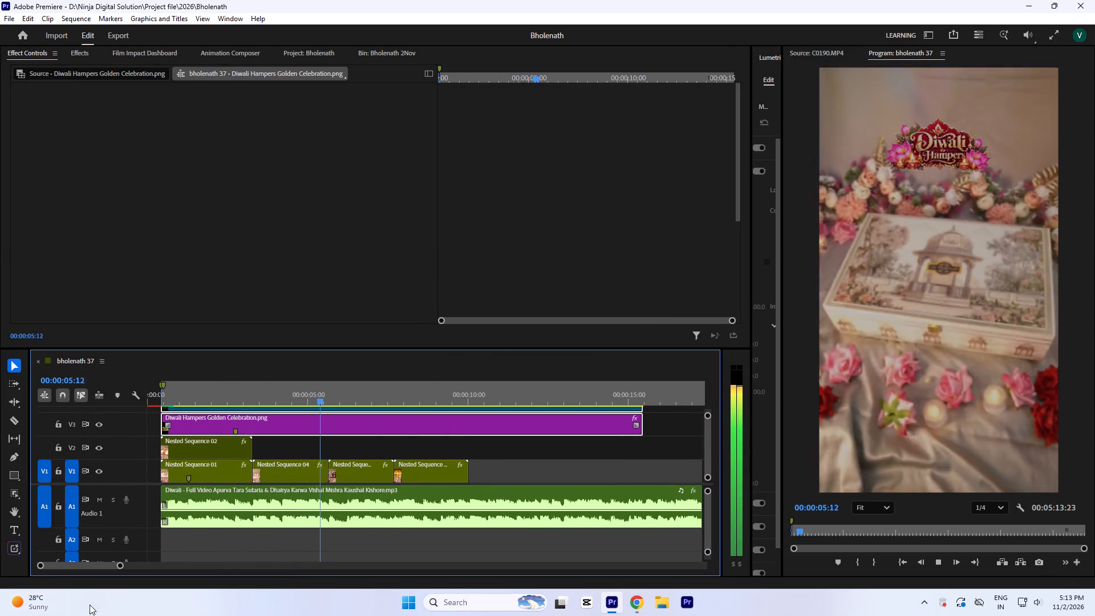
key("minus")
key("equal")
key("equal")
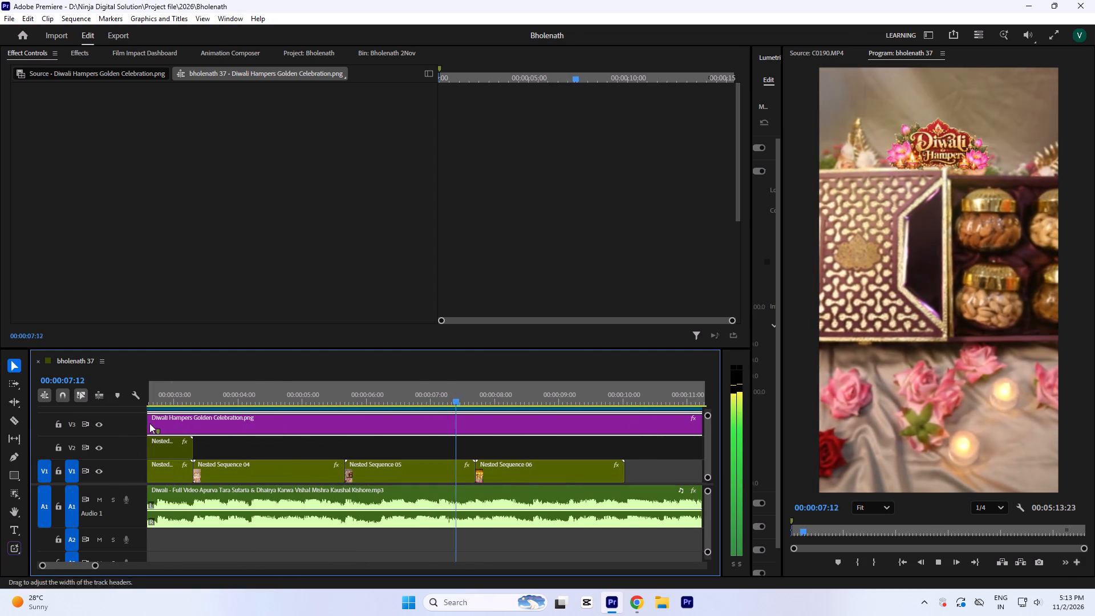
key("space")
left_click(402, 394)
key("space")
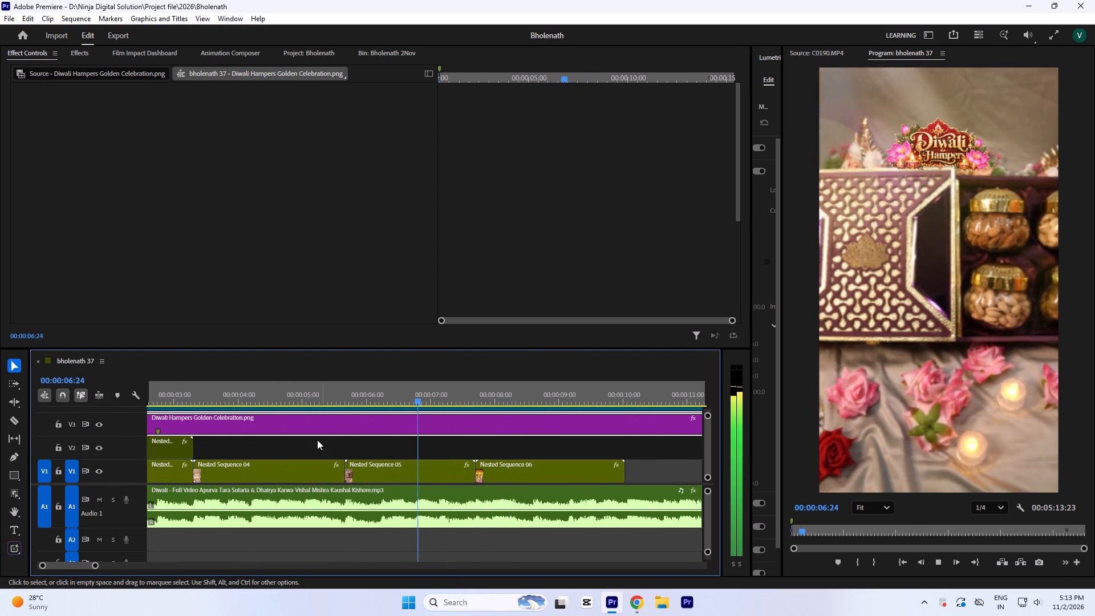
key("minus")
key("minus")
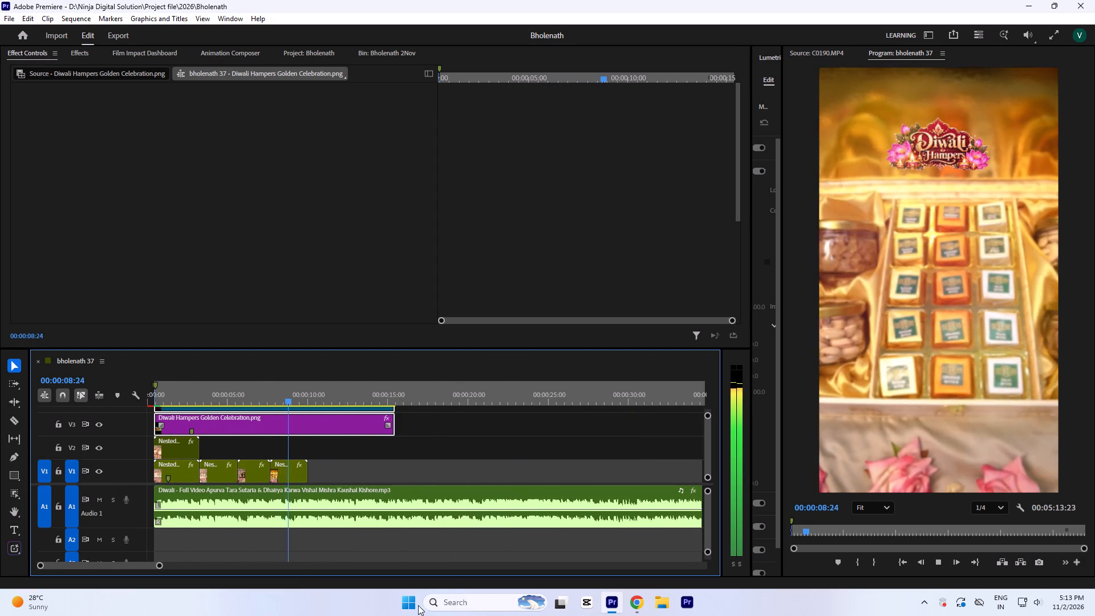
key("equal")
key("equal")
key("space")
key("space")
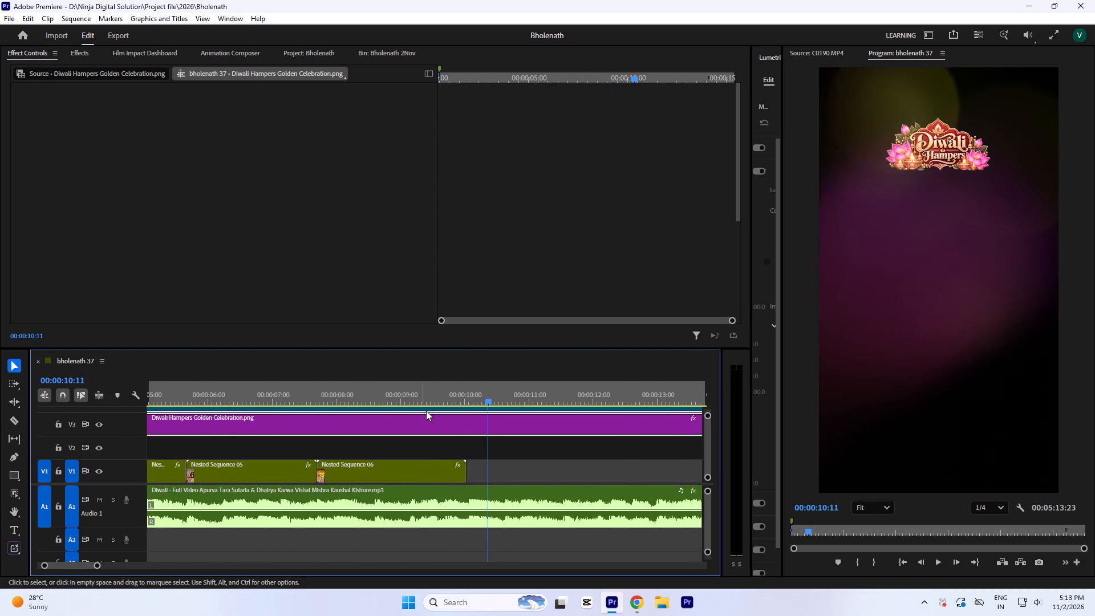
key("minus")
key("space")
Open C0198.MP4 from the Bholenath 2Nov bin and mark a section 2:12 long, ending at 12:05:35:18.
left_click(383, 50)
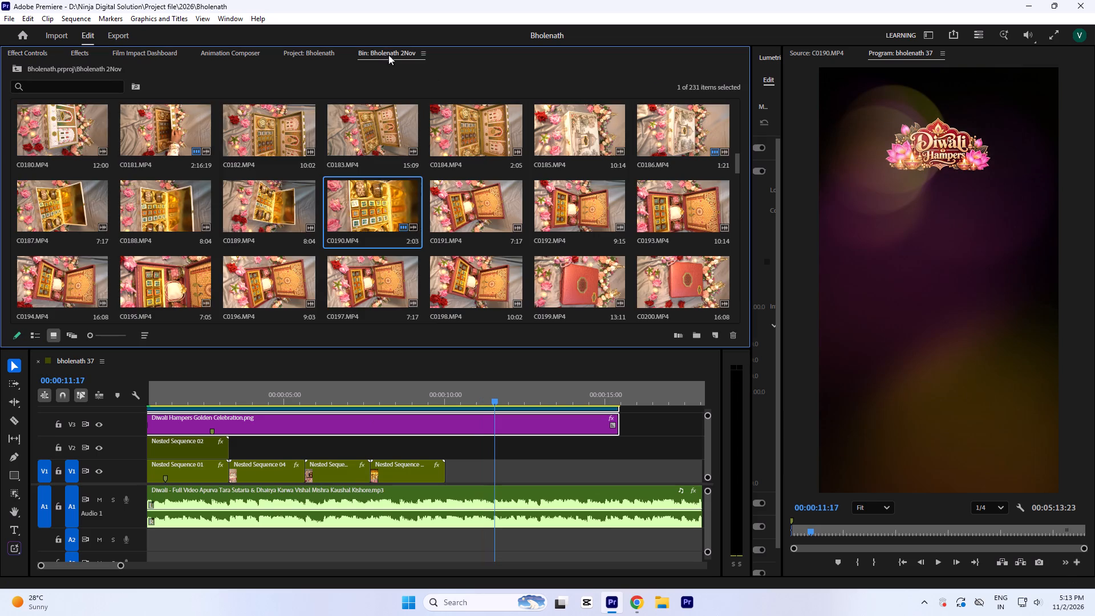
scroll(394, 247, "down", 1)
double_click(464, 201)
key("space")
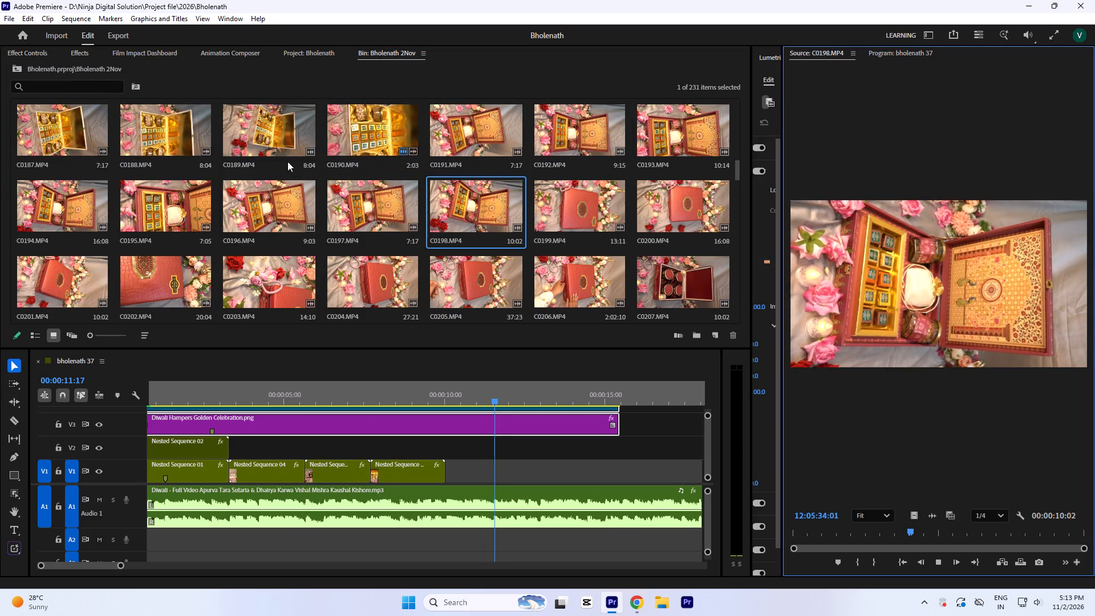
key("space")
left_click_drag(932, 530, 877, 546)
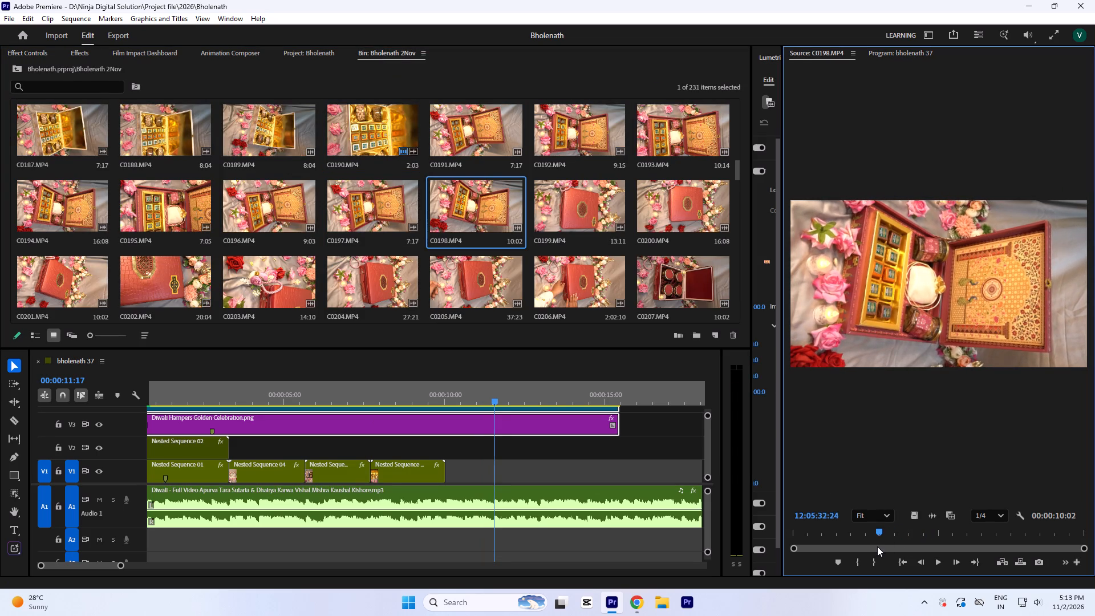
left_click_drag(877, 546, 958, 534)
key("i")
key("o")
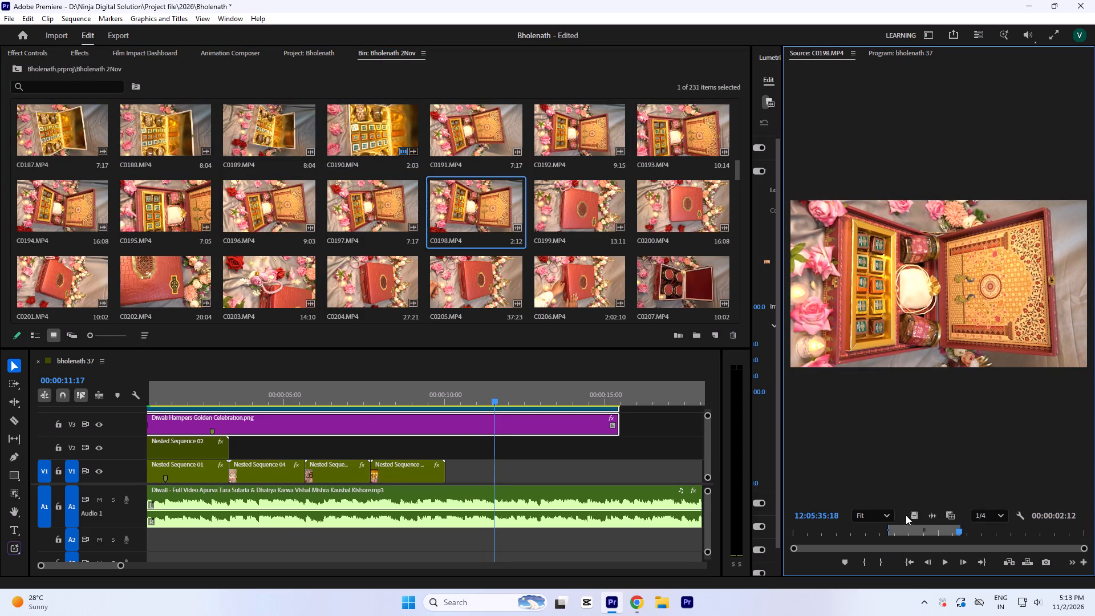
Place the marked C0198.MP4 video on V2 just after Nested Sequence 06 and paste the copied clip attributes onto it.
left_click_drag(911, 516, 455, 451)
right_click(472, 452)
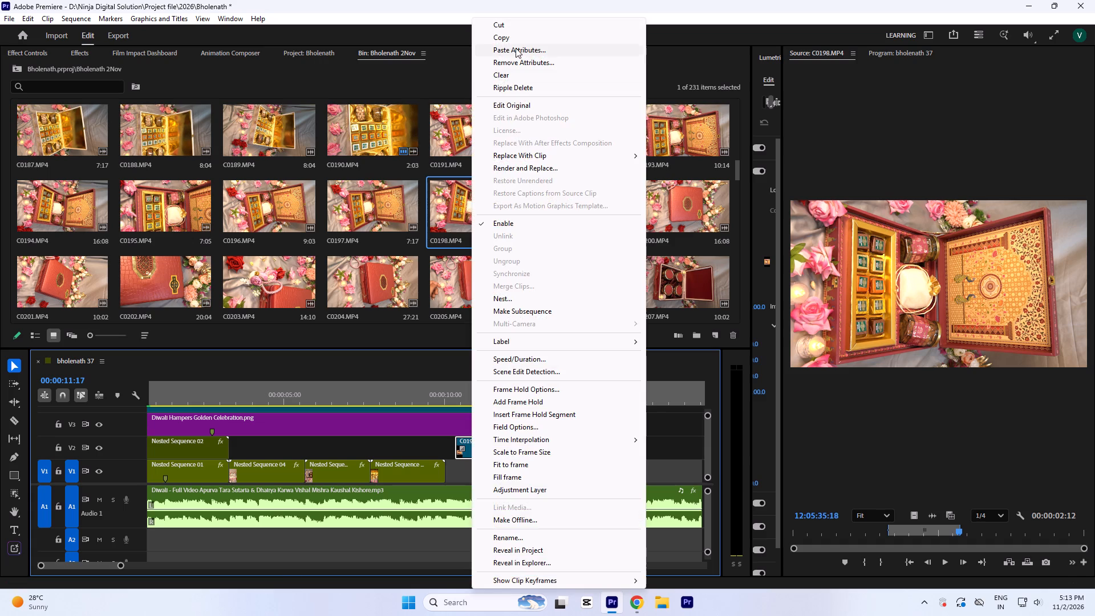
left_click(517, 47)
key("Return")
left_click(485, 377)
left_click(494, 397)
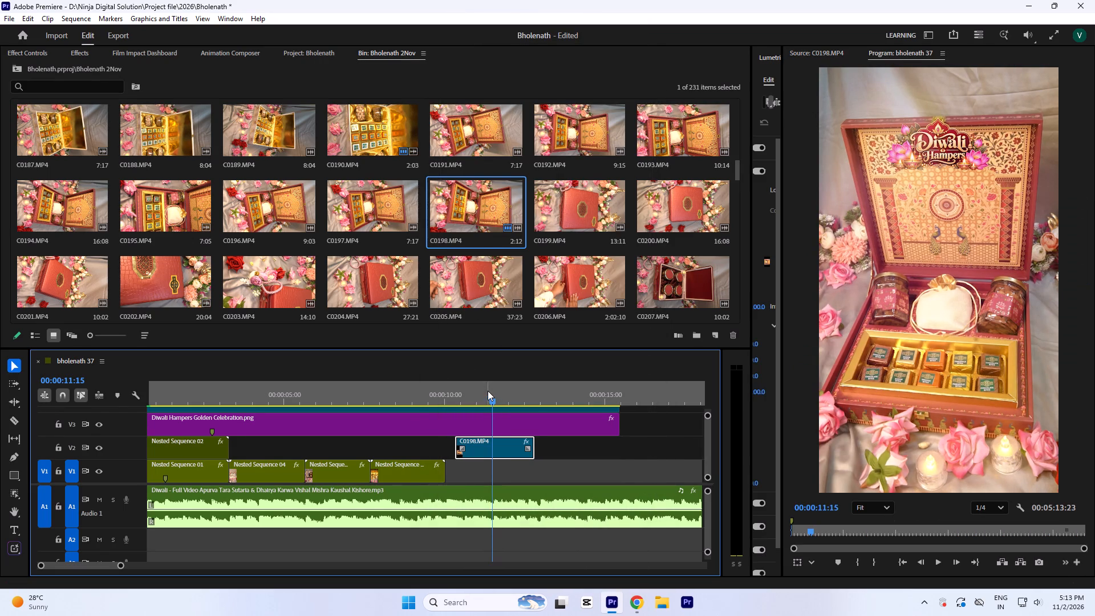
Set the speed of the C0198.MP4 clip to 80%.
key("ctrl+r")
type("80")
key("Return")
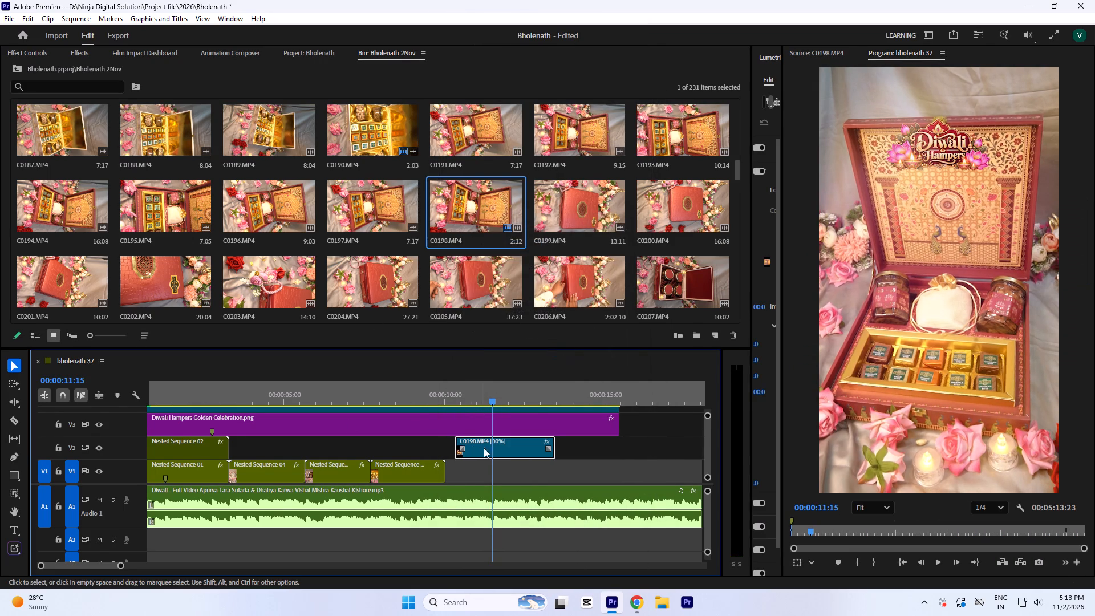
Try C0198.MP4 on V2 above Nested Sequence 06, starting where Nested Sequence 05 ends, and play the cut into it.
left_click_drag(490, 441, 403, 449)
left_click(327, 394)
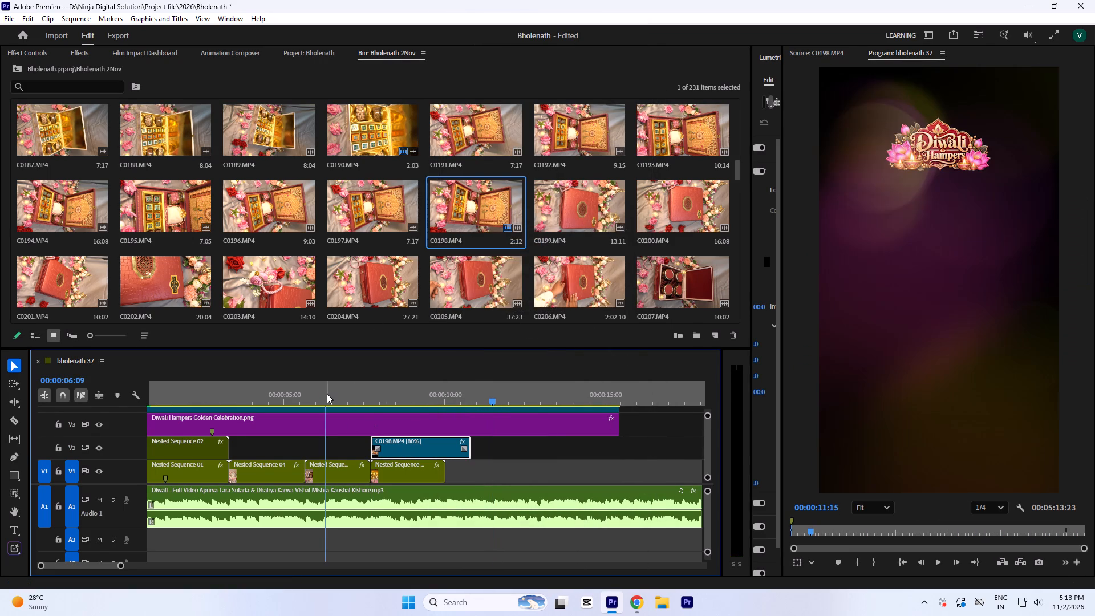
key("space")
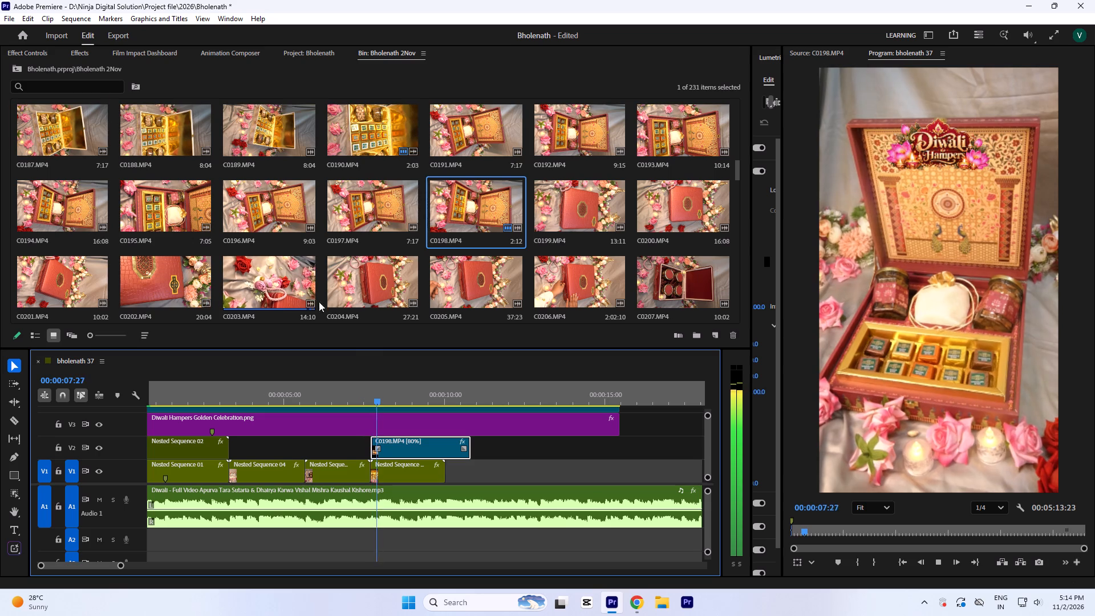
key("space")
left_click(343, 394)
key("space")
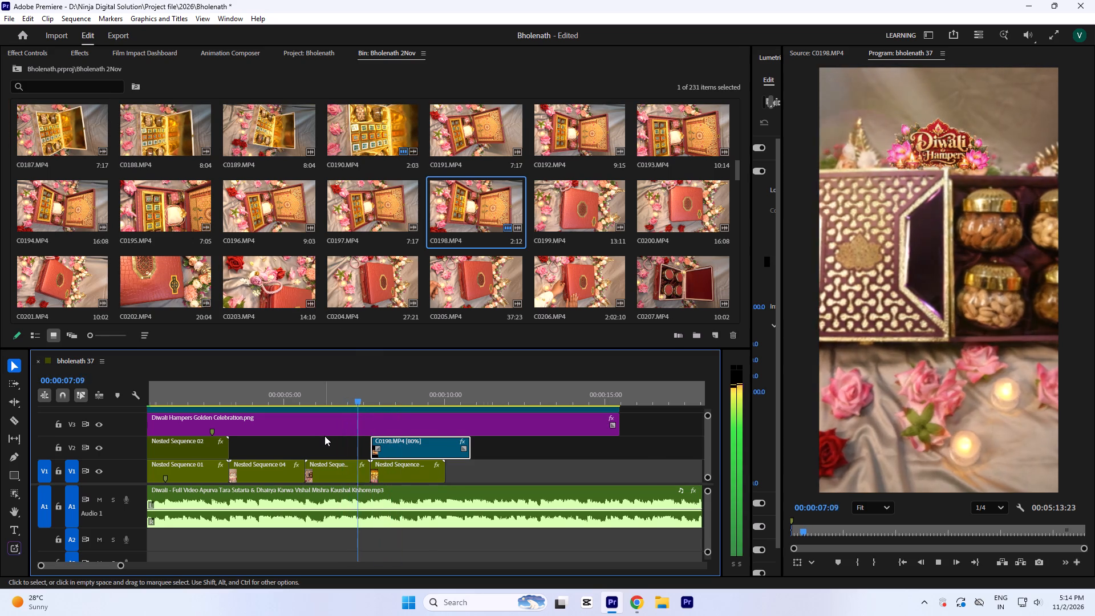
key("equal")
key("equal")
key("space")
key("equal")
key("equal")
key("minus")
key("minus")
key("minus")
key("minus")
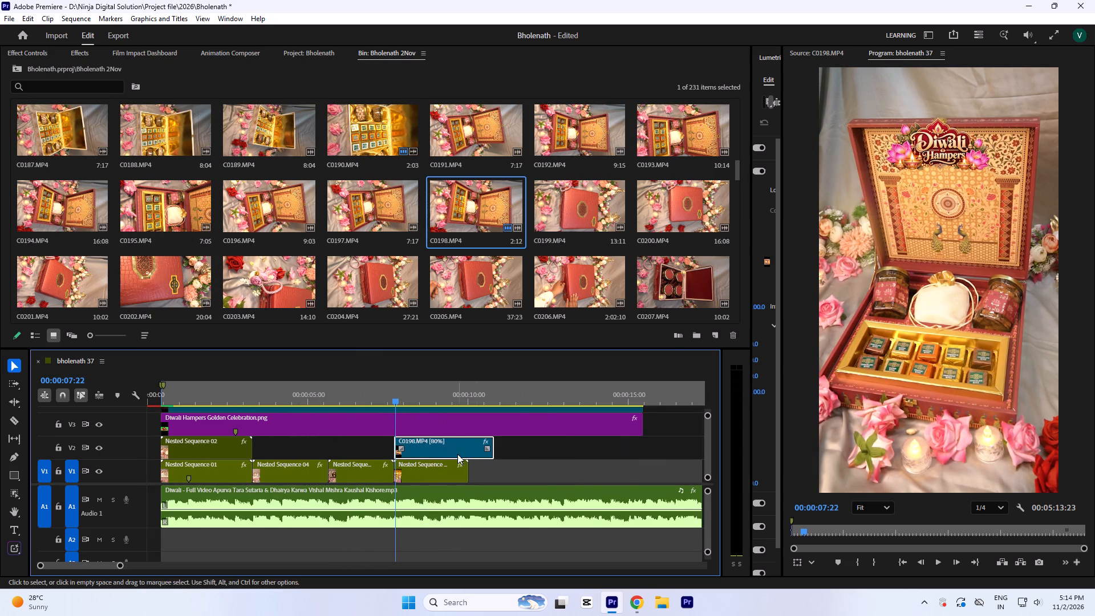
Move C0198.MP4 to V1 directly after Nested Sequence 06 and play across the cut between them.
left_click_drag(454, 454, 531, 456)
key("equal")
left_click_drag(593, 451, 596, 466)
left_click(445, 383)
key("minus")
key("space")
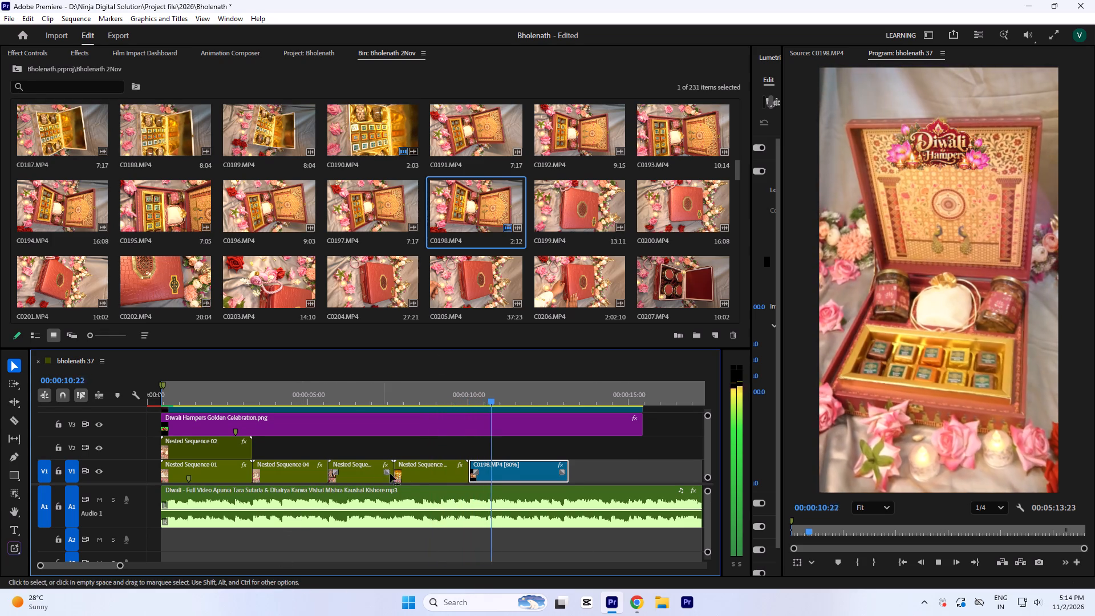
key("space")
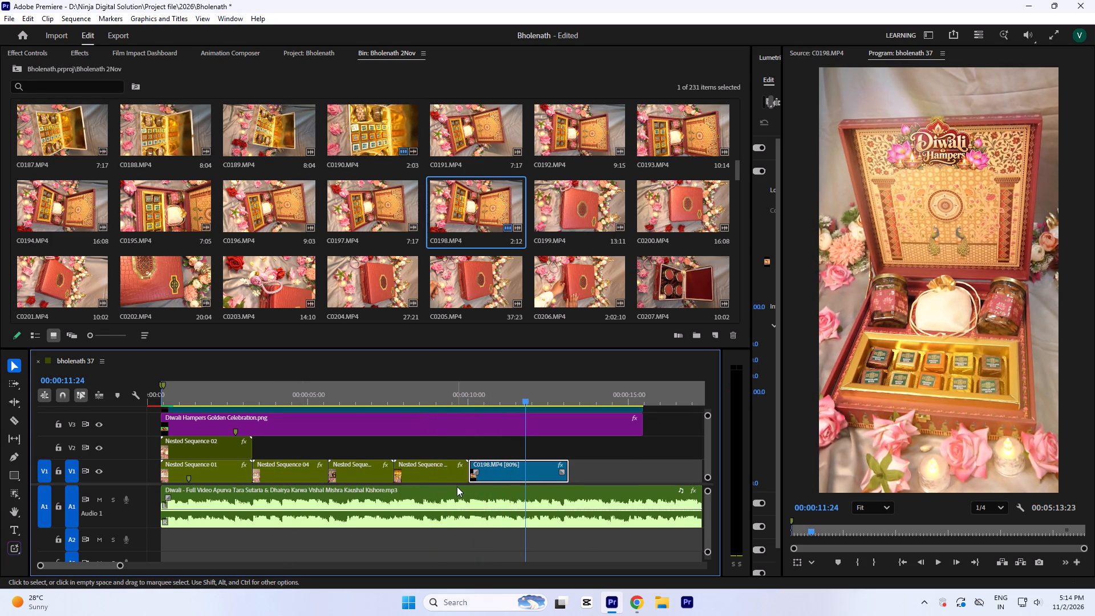
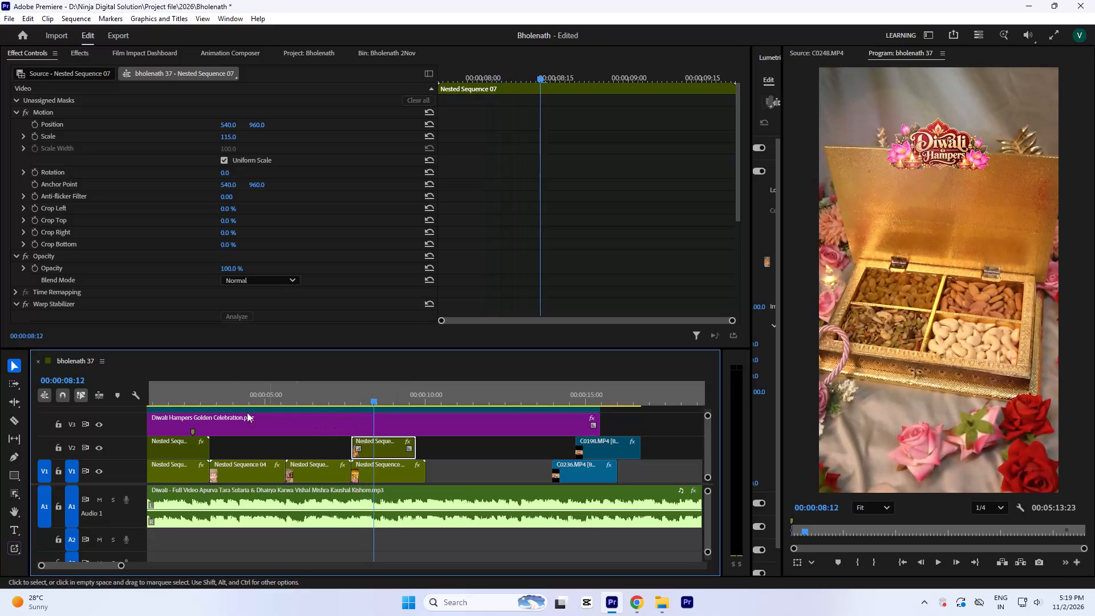
Move Nested Sequence 07 on V2 directly above Nested Sequence 05, starting where Nested Sequence 04 ends, and play it from its start.
left_click_drag(395, 452, 327, 449)
left_click(255, 396)
key("space")
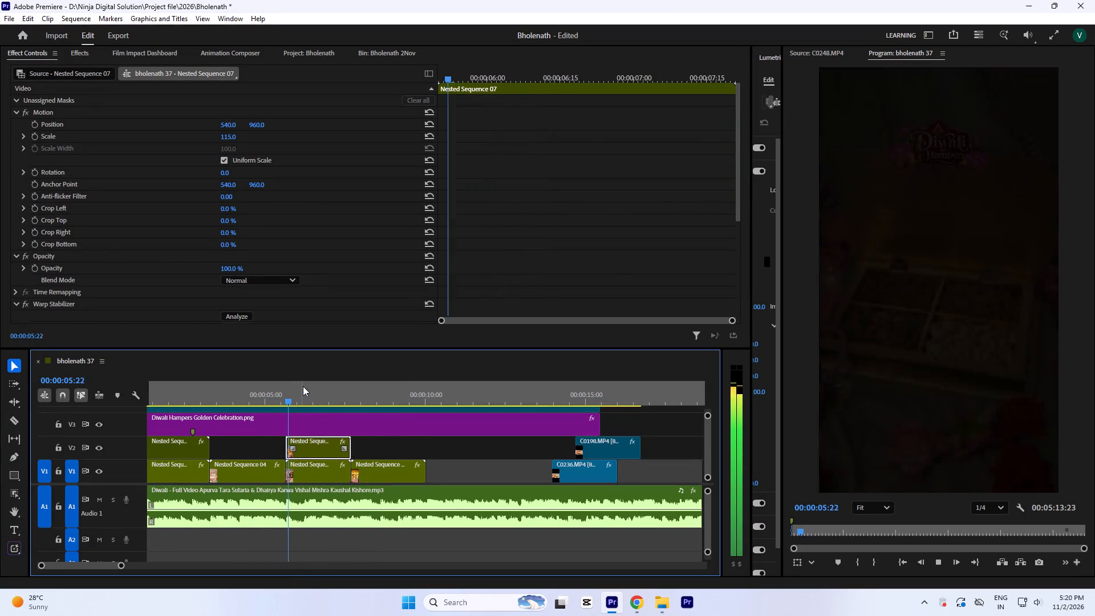
key("space")
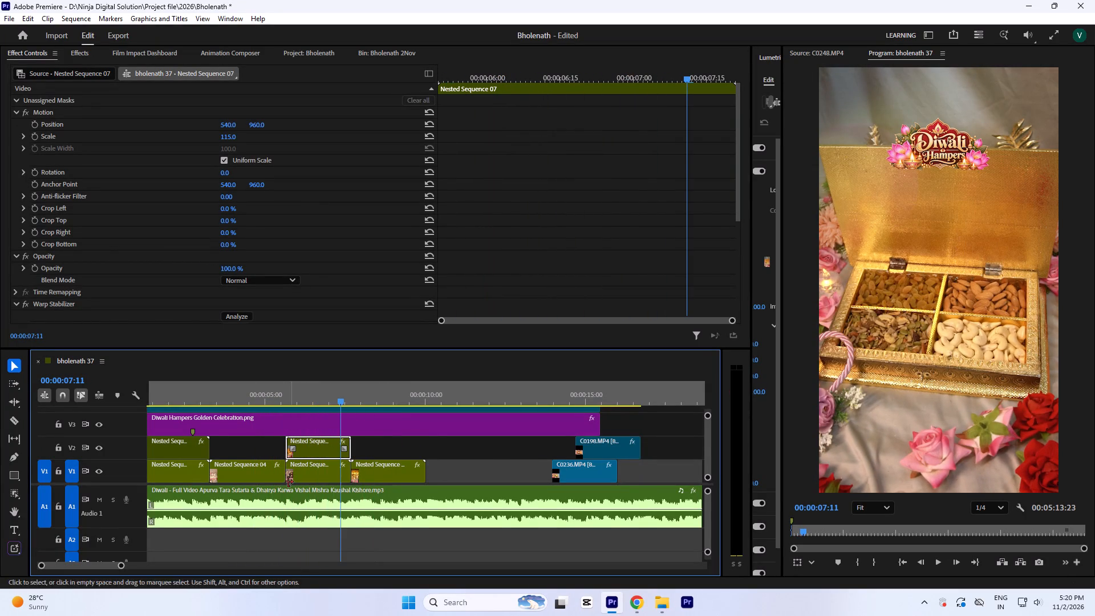
Save the project with the repositioned Nested Sequence 07.
key("equal")
key("ctrl+s")
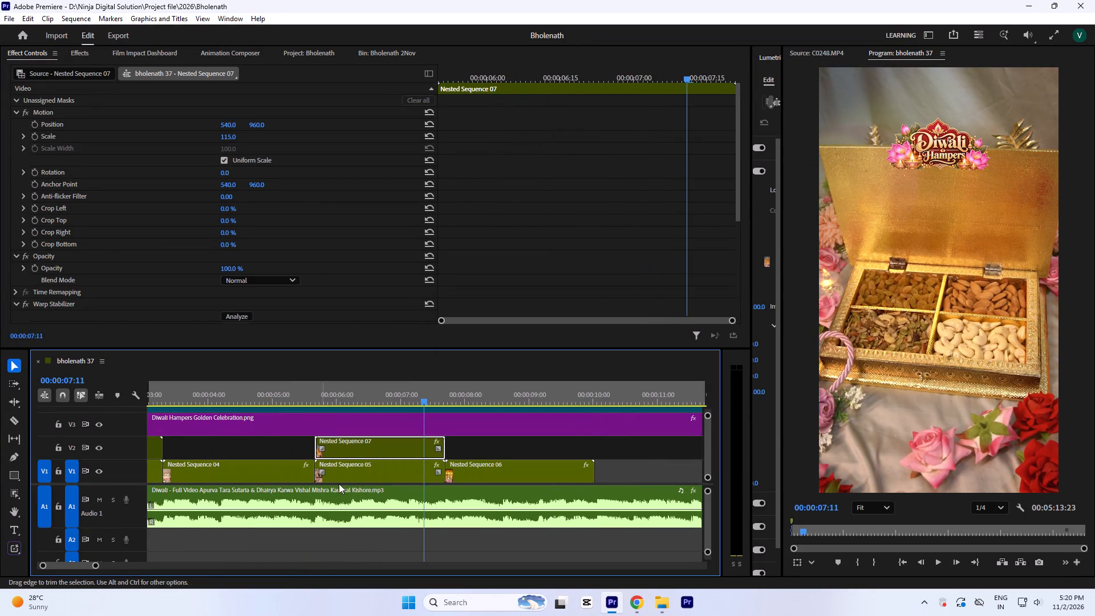
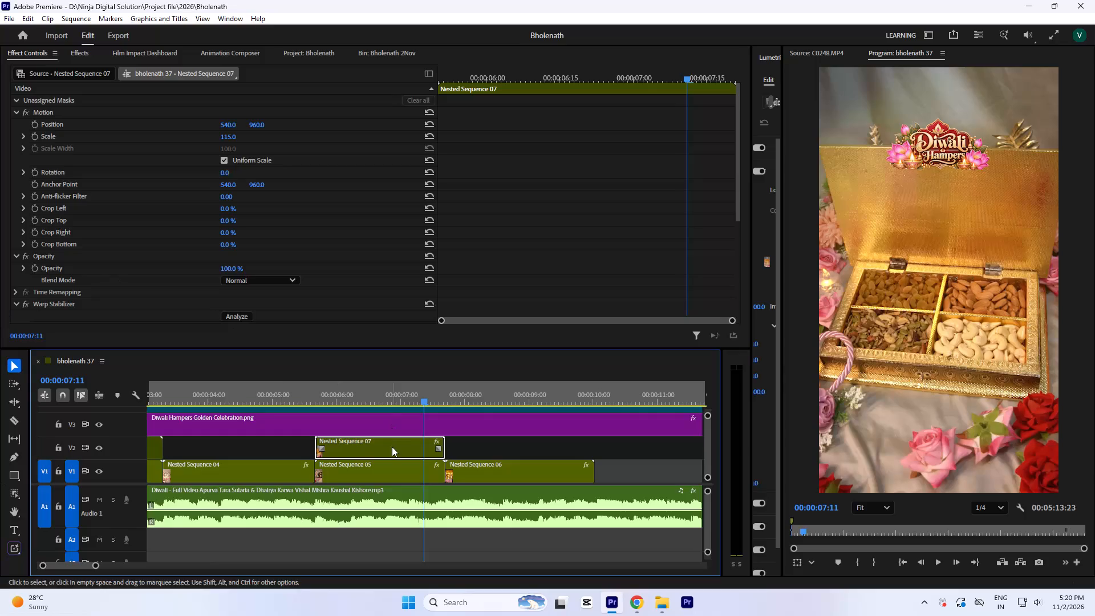
Play the edit from Nested Sequence 04 through Nested Sequence 06 repeatedly to judge the cuts and find the next music beat.
left_click(246, 386)
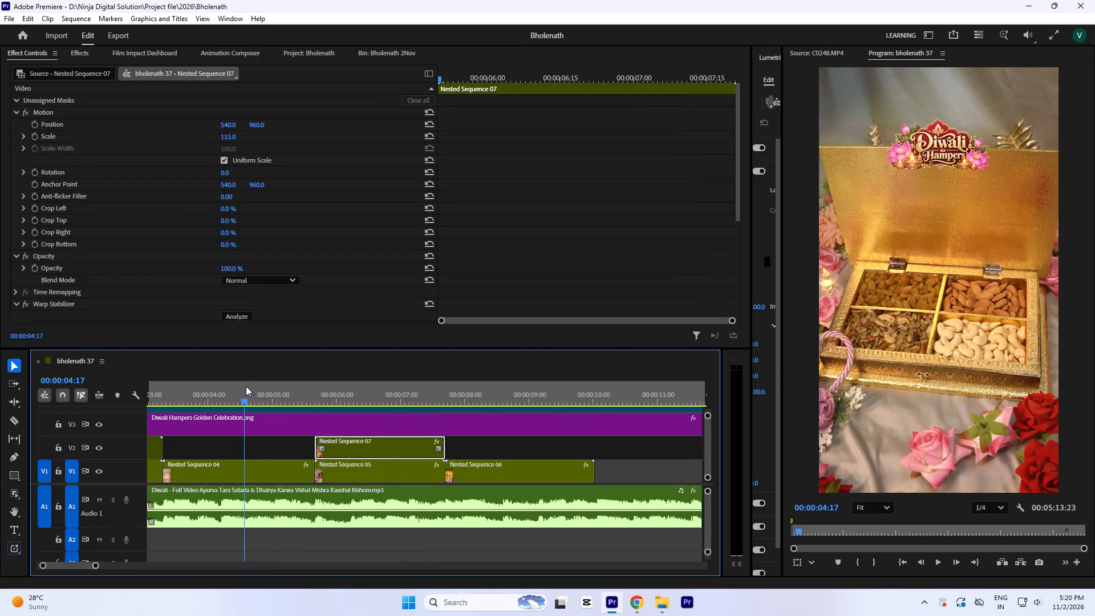
key("minus")
key("space")
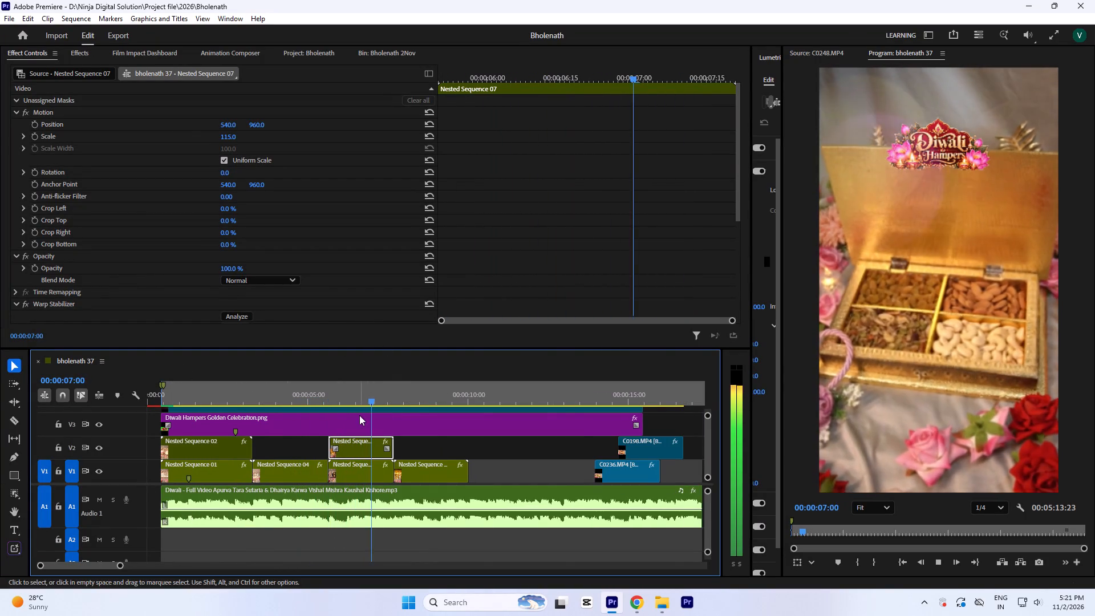
key("space")
key("equal")
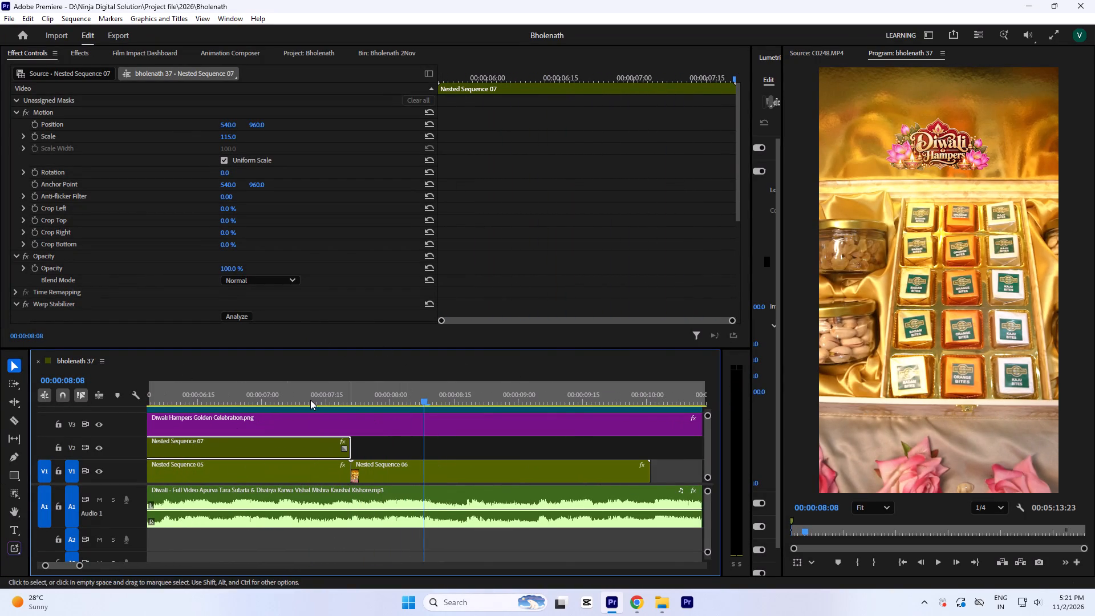
key("equal")
left_click(356, 389)
key("equal")
key("equal")
left_click(403, 391)
type("---")
key("space")
key("minus")
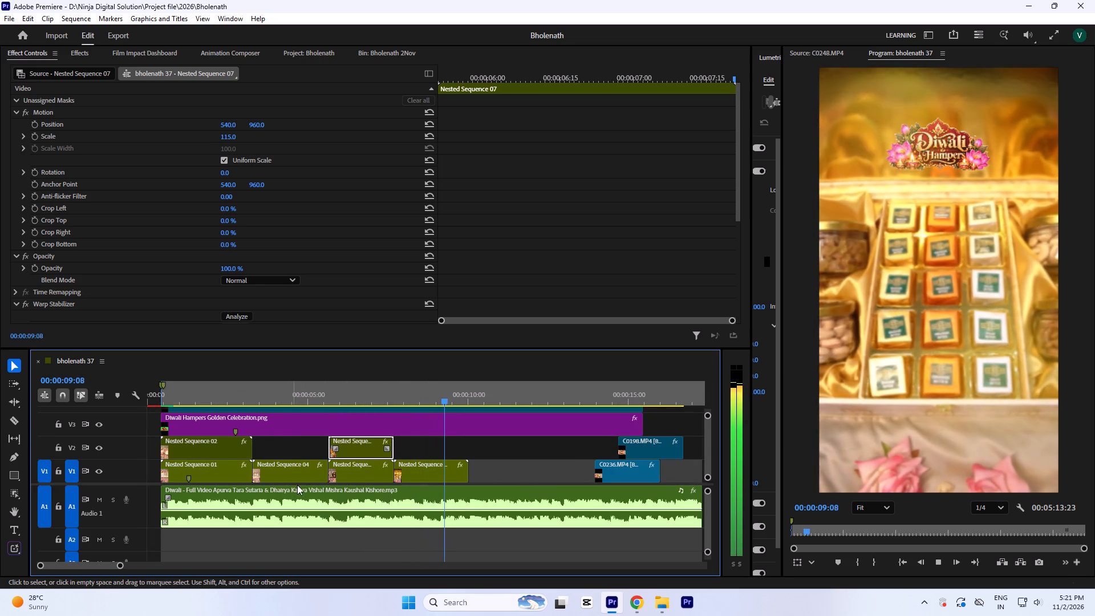
key("space")
left_click(413, 386)
key("space")
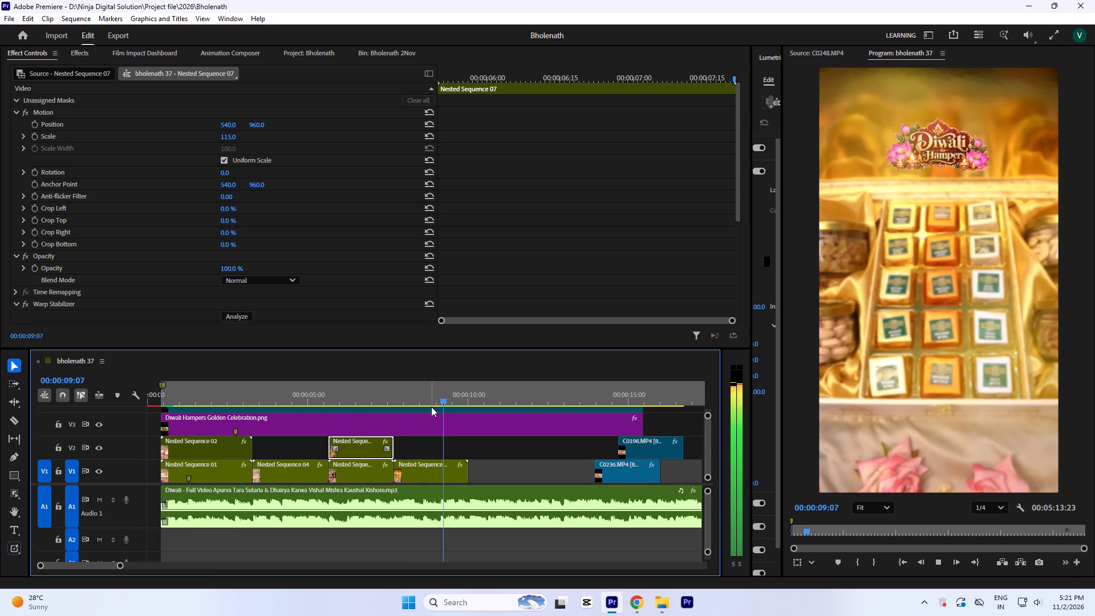
key("space")
left_click_drag(428, 387, 398, 427)
left_click(375, 394)
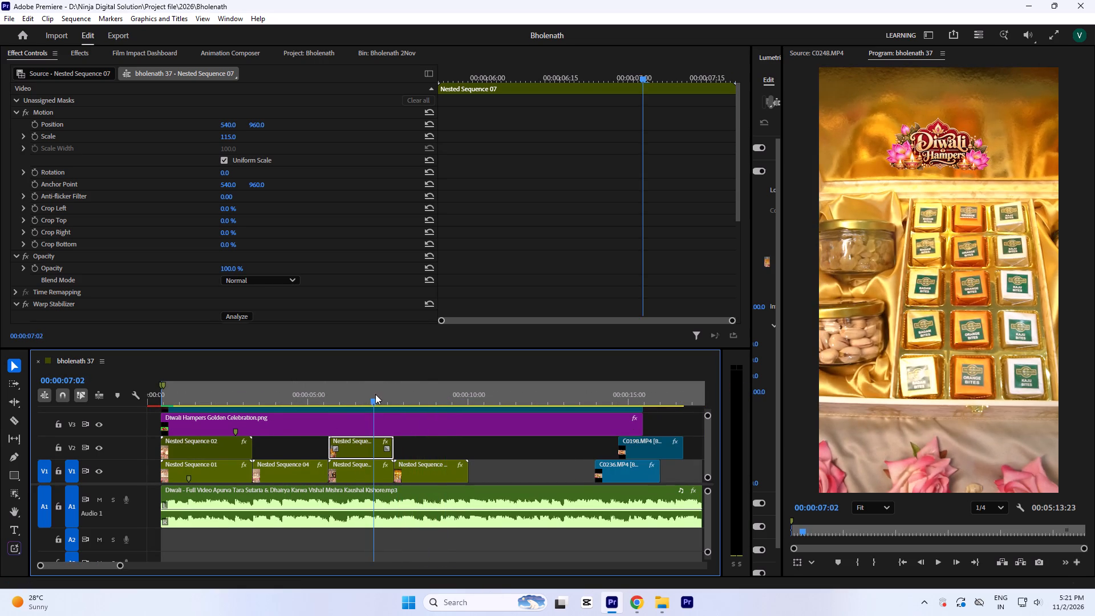
key("space")
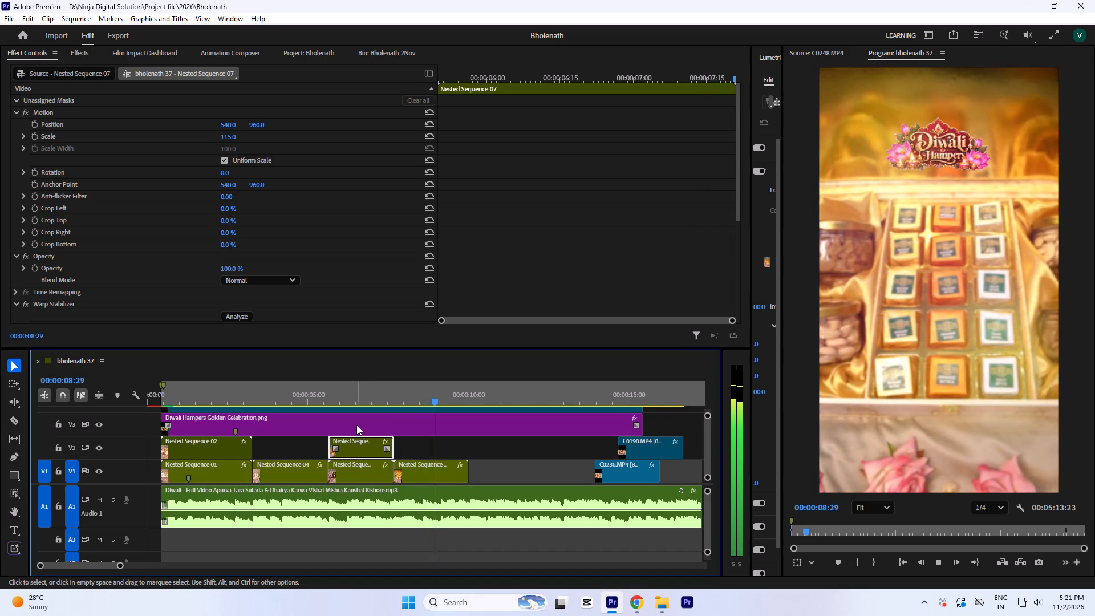
key("space")
Move Nested Sequence 05 from V1 to V2, over the end of Nested Sequence 06, starting at 00:00:09:05.
left_click_drag(358, 471, 481, 447)
key("equal")
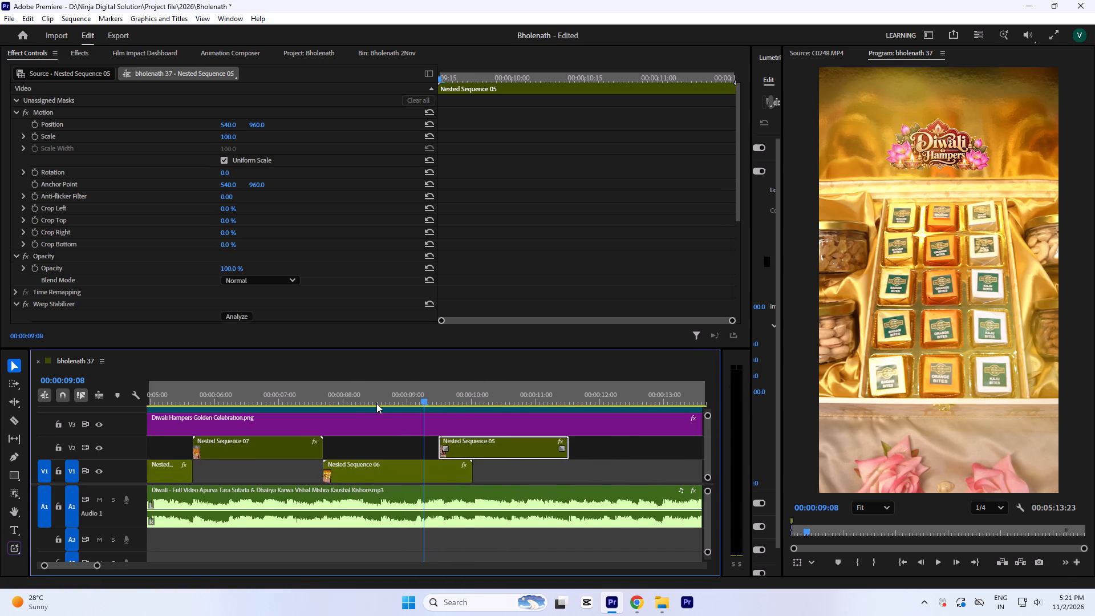
key("equal")
left_click(416, 380)
left_click(412, 391)
key("equal")
key("equal")
key("equal")
key("minus")
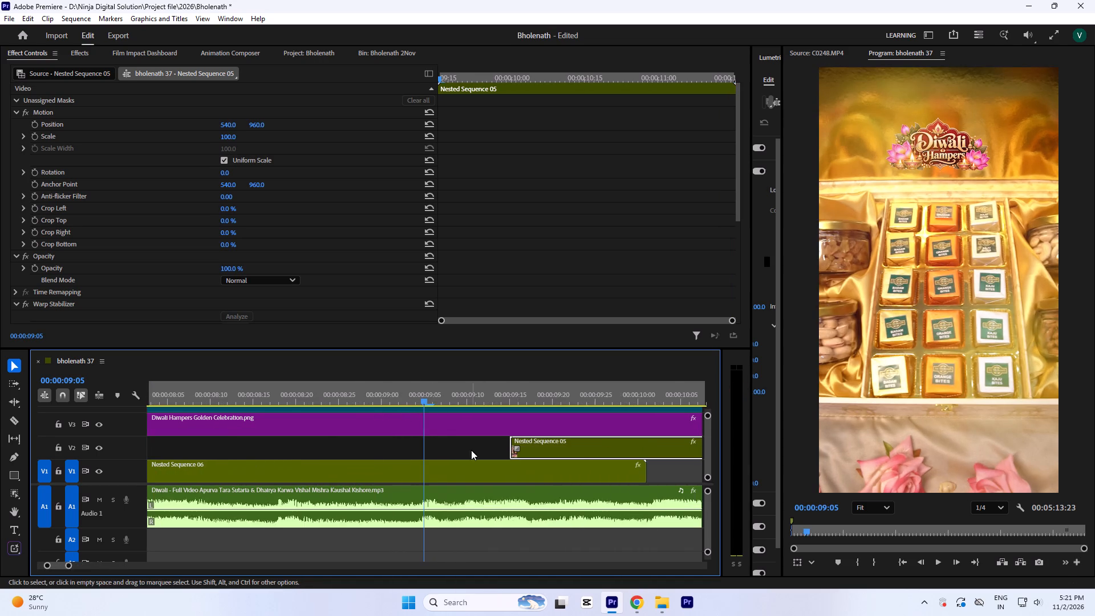
key("minus")
left_click_drag(515, 448, 474, 447)
key("minus")
Play the cut from Nested Sequence 07 to Nested Sequence 06 and save the project.
left_click(256, 382)
key("space")
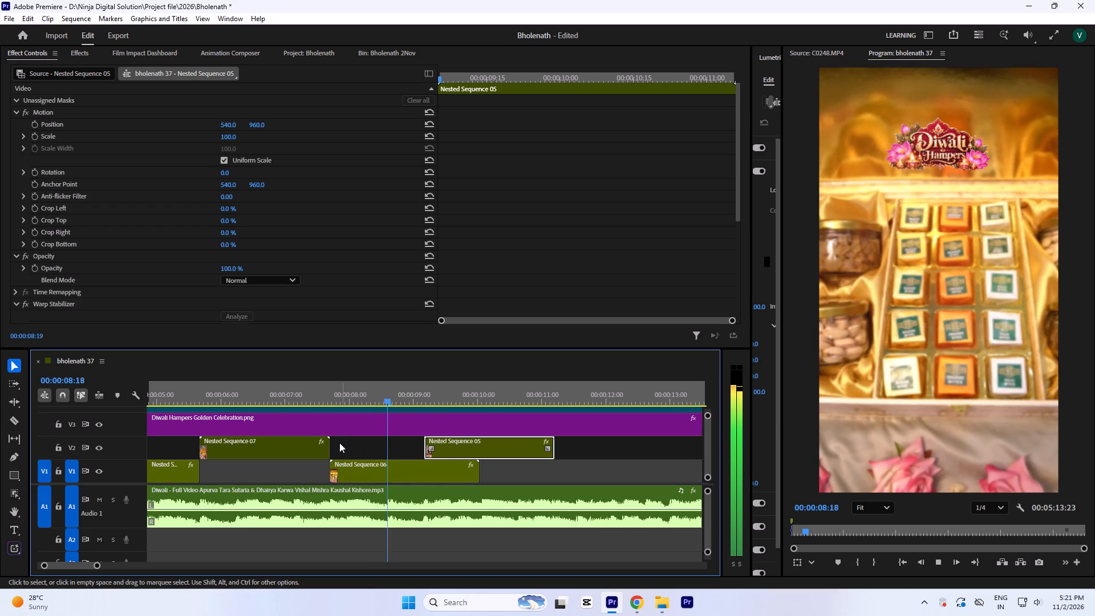
key("space")
left_click_drag(332, 391, 326, 399)
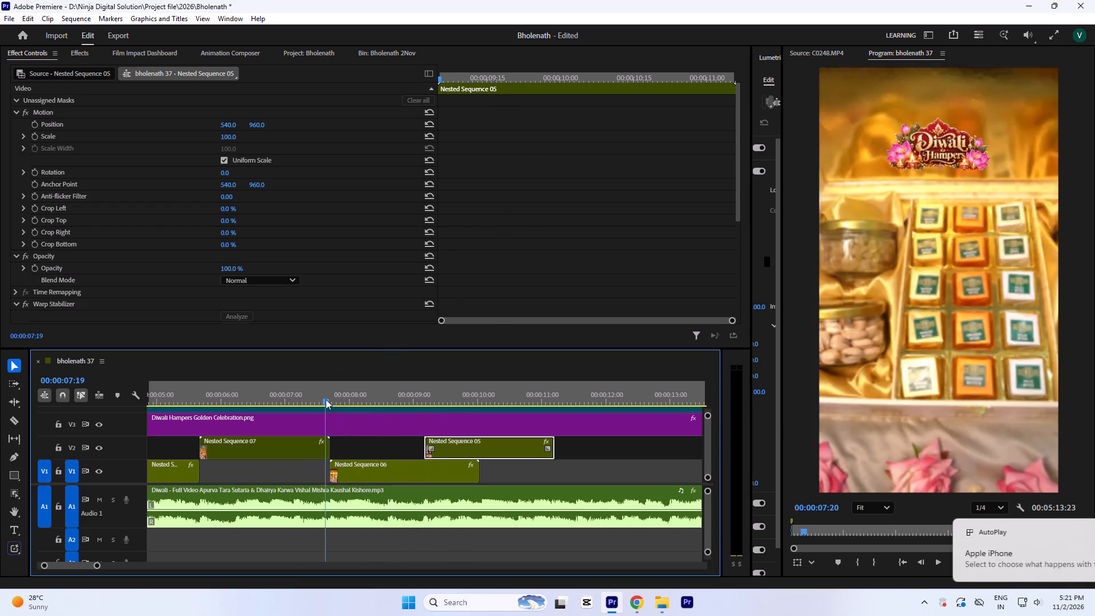
left_click_drag(326, 399, 262, 427)
key("space")
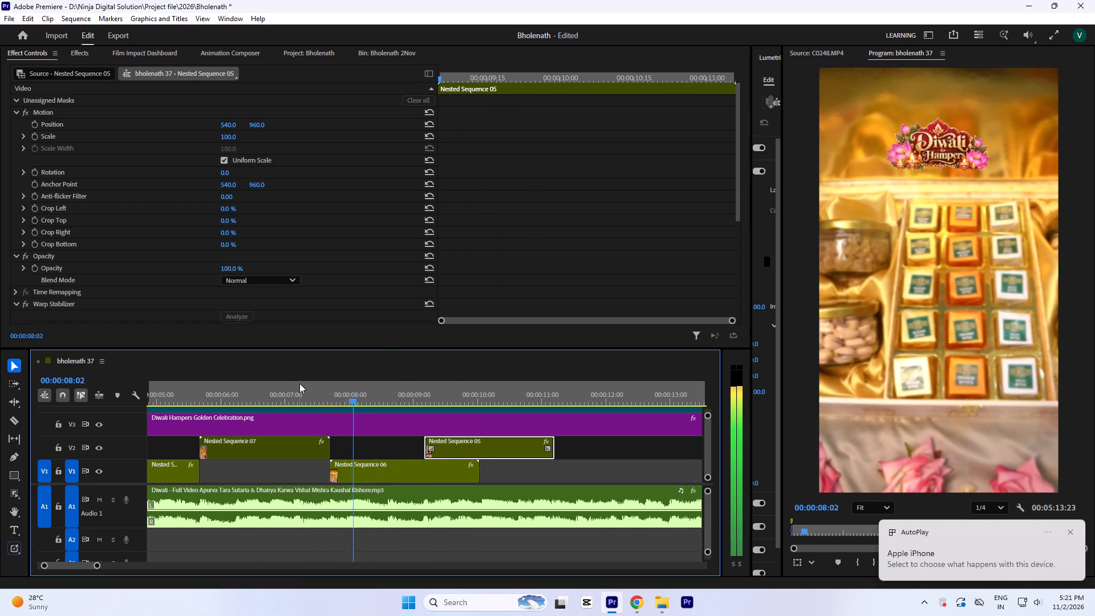
key("space")
key("ctrl+s")
Play from the end of Nested Sequence 07 through Nested Sequence 05 to look for the beat of the next cut.
left_click(300, 388)
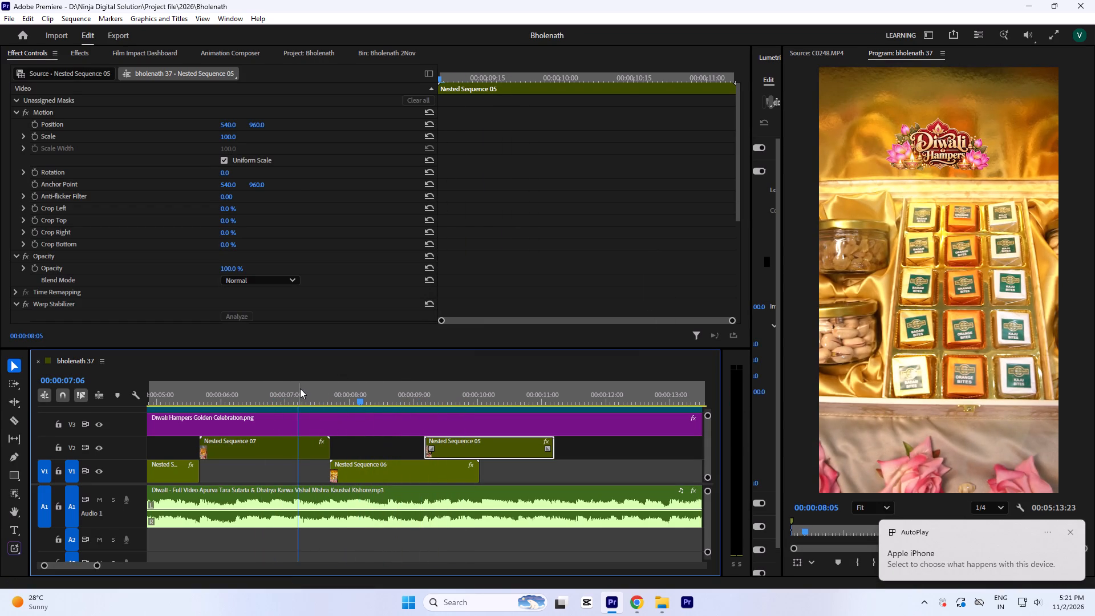
key("space")
key("space")
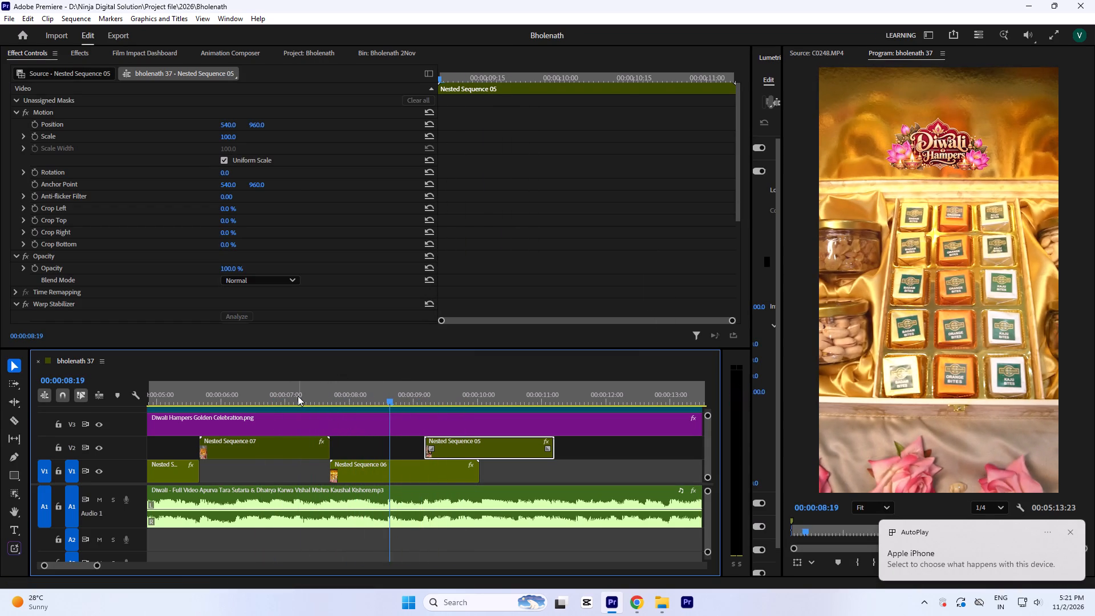
key("space")
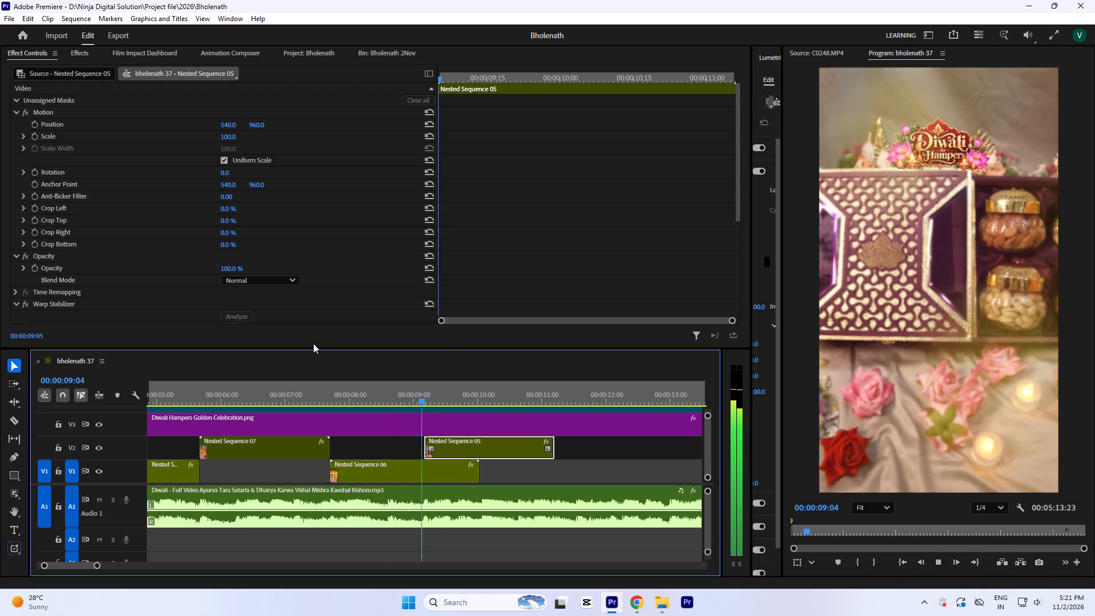
key("space")
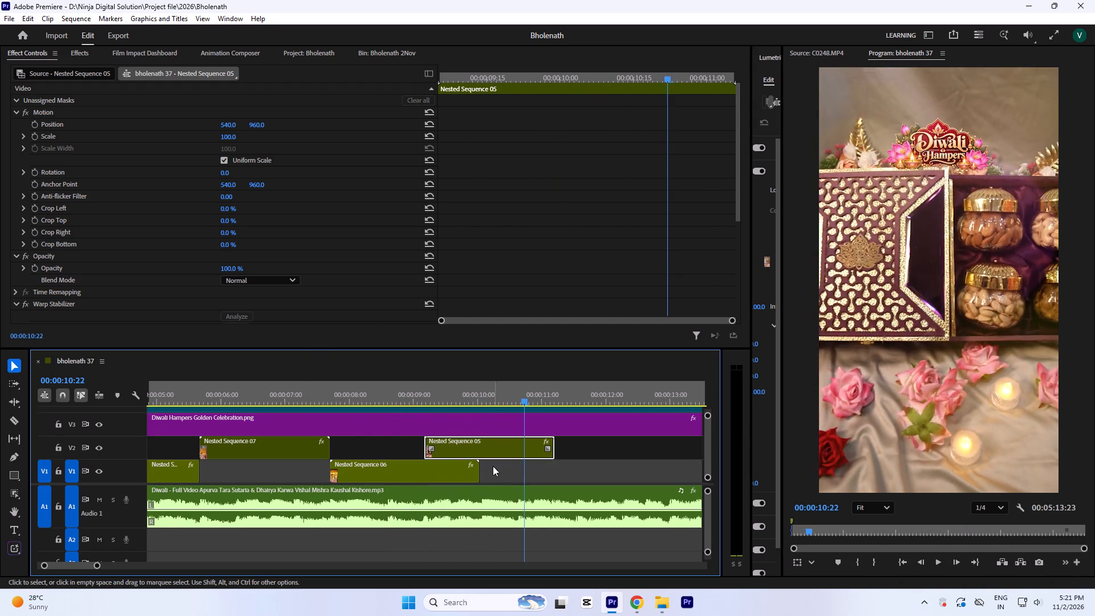
key("space")
key("space")
left_click(498, 395)
key("space")
key("space")
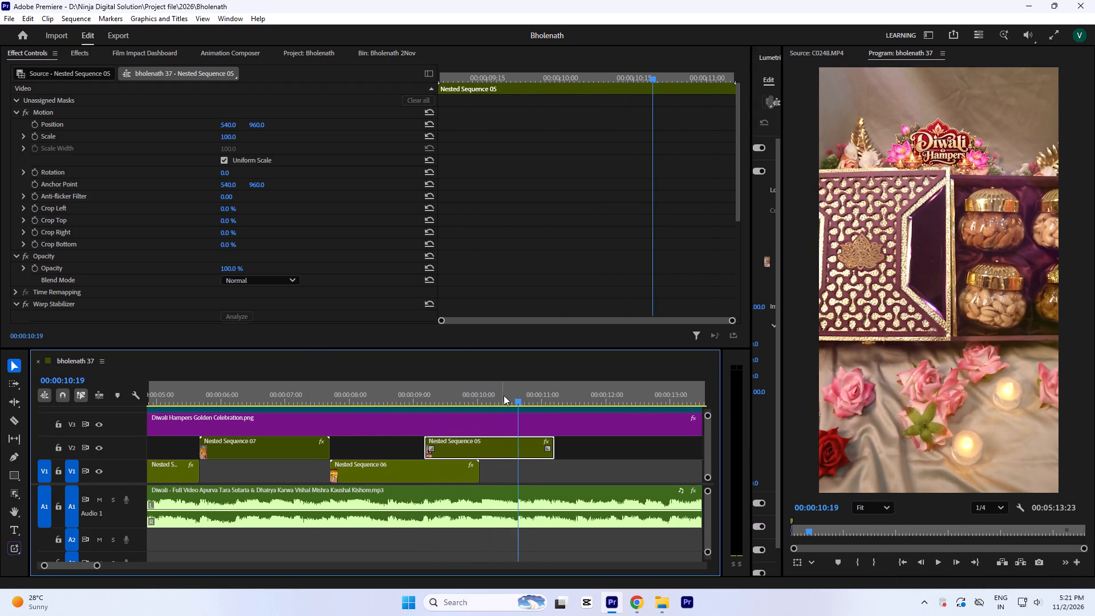
key("space")
key("space")
key("space")
key("space")
key("equal")
key("equal")
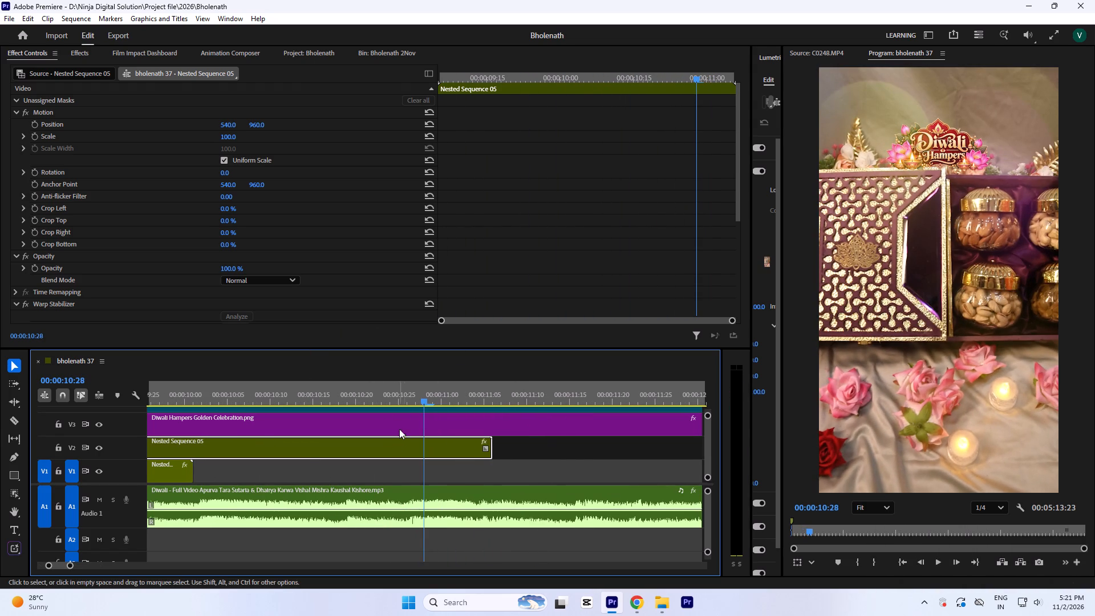
left_click(404, 391)
type("==")
key("minus")
Move the Diwali Hampers title, bokeh overlay, light leaks, transition clips and adjustment layer up one track, freeing V3.
type("`---")
key("minus")
left_click_drag(433, 269, 92, 171)
key("equal")
left_click(137, 86)
key("equal")
key("equal")
key("equal")
key("equal")
key("equal")
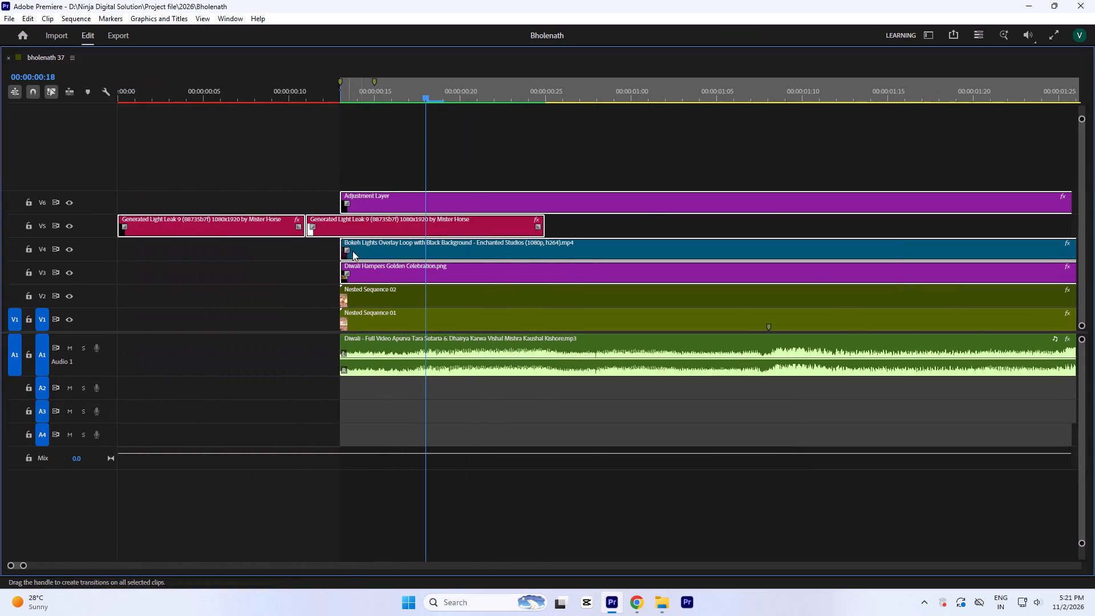
key("equal")
left_click_drag(385, 273, 386, 259)
key("minus")
key("minus")
key("minus")
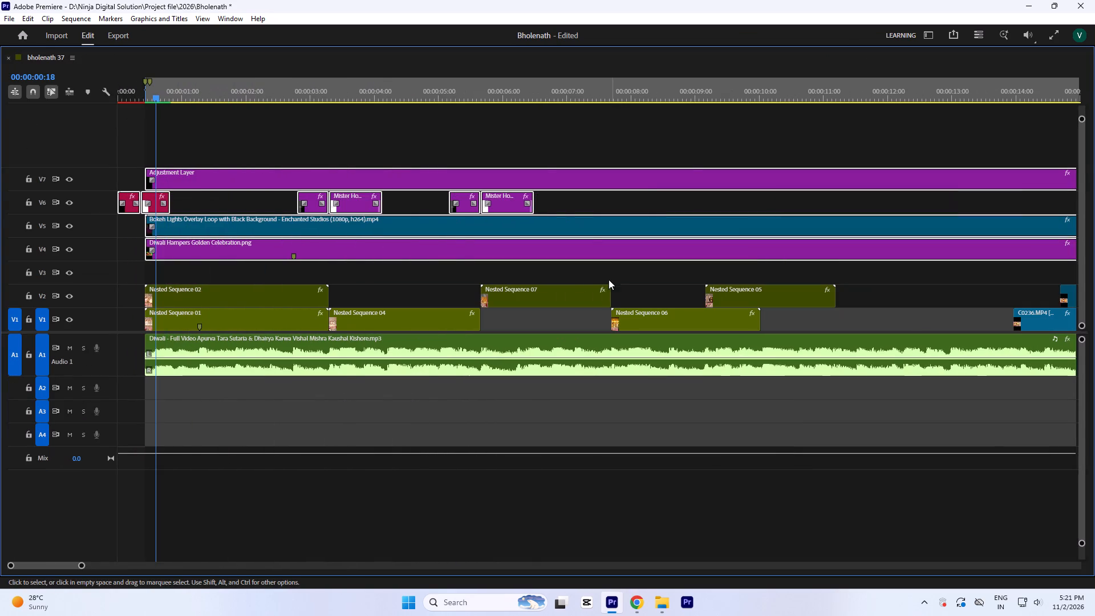
Play Nested Sequence 05 in short passes to pinpoint the music beat for the next cut.
left_click(717, 85)
type("`-")
key("space")
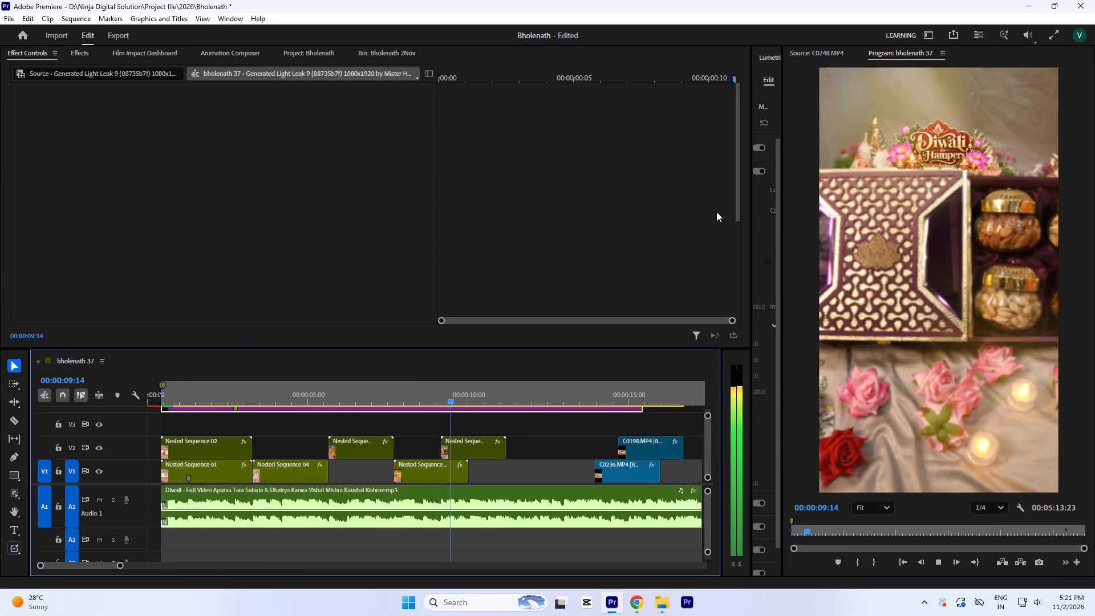
key("equal")
key("space")
key("space")
key("space")
key("equal")
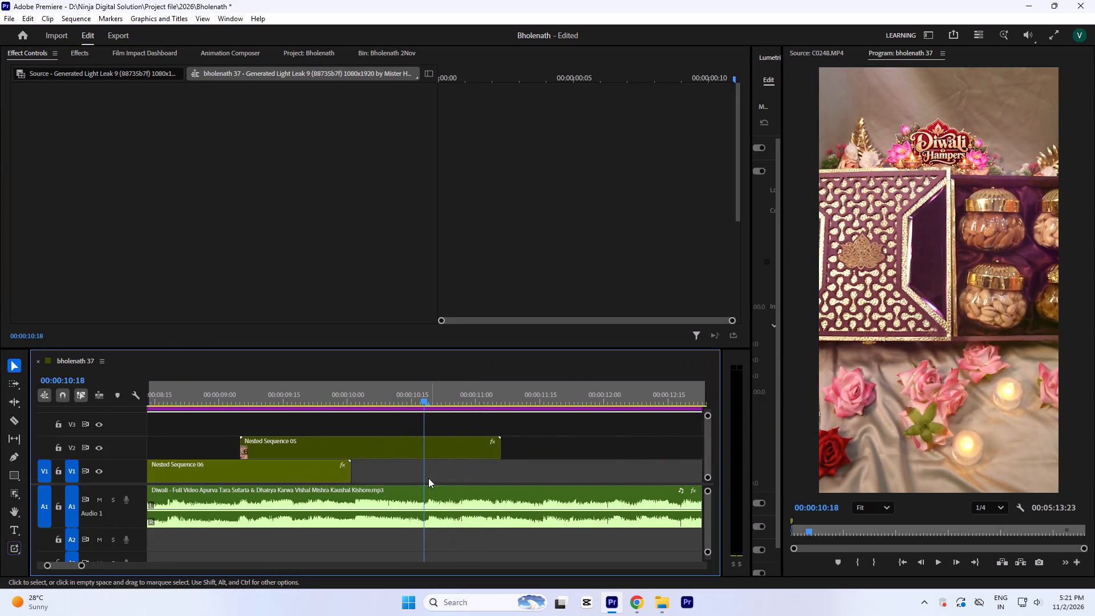
key("space")
key("space")
left_click_drag(428, 397, 428, 407)
key("space")
key("space")
Save the project and add a clip marker to Nested Sequence 05 at 00:00:10:19.
left_click(428, 403)
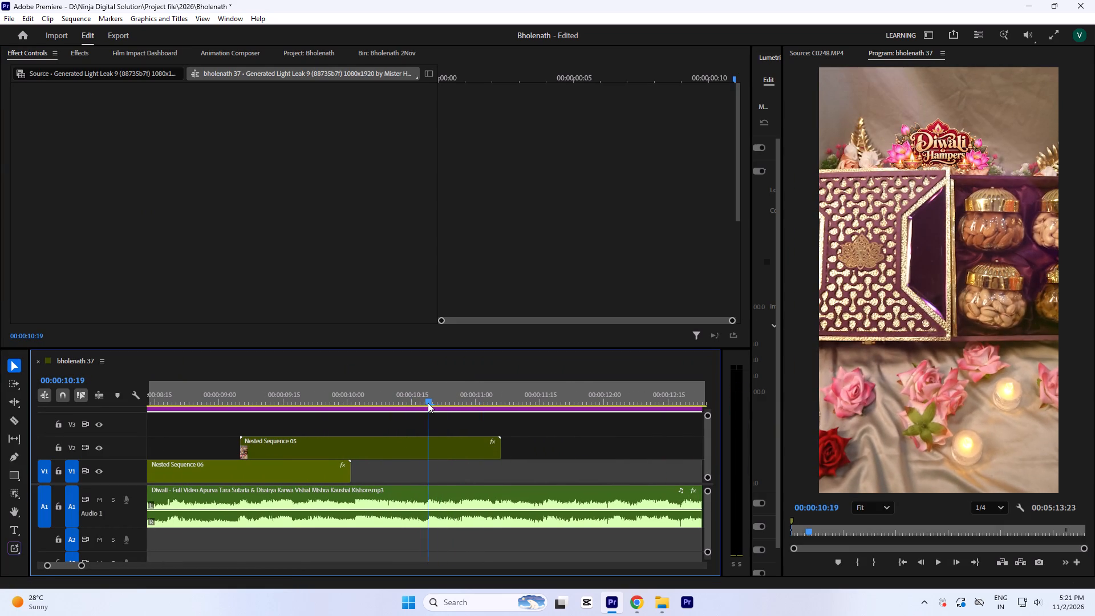
key("equal")
key("equal")
key("equal")
left_click(494, 479)
key("minus")
key("minus")
left_click(429, 449)
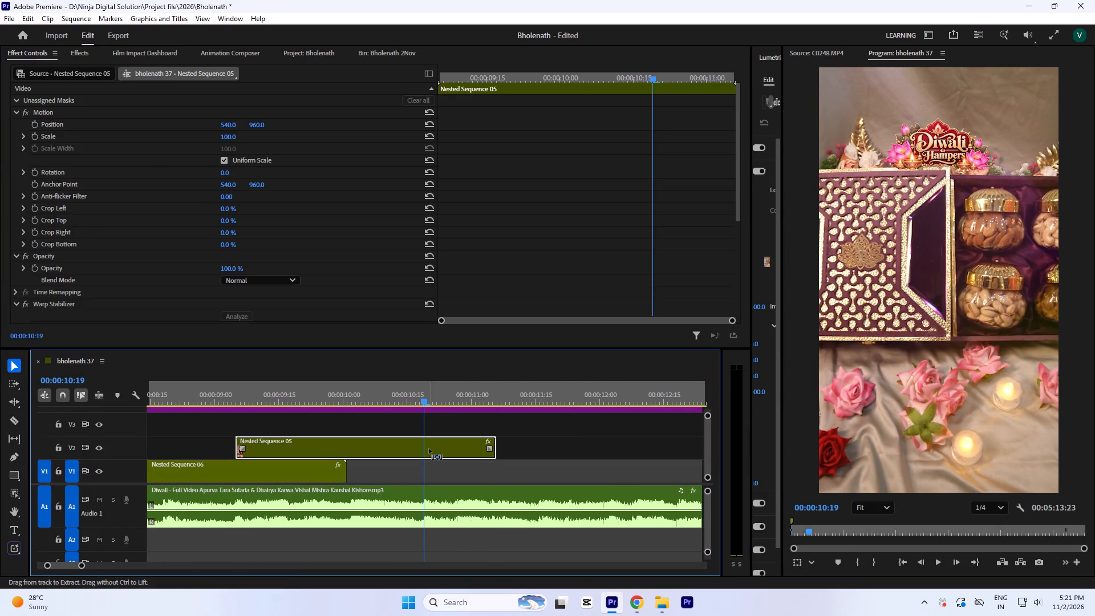
key("ctrl+s")
key("m")
left_click(375, 423)
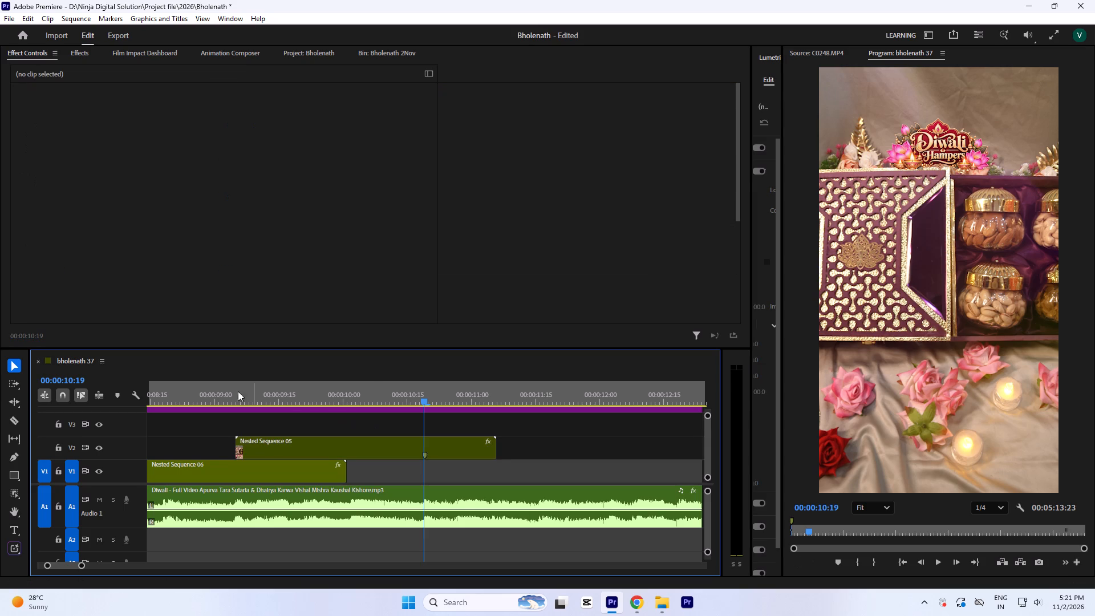
Play Nested Sequence 05 from its start and examine the marked beat.
left_click(234, 388)
key("space")
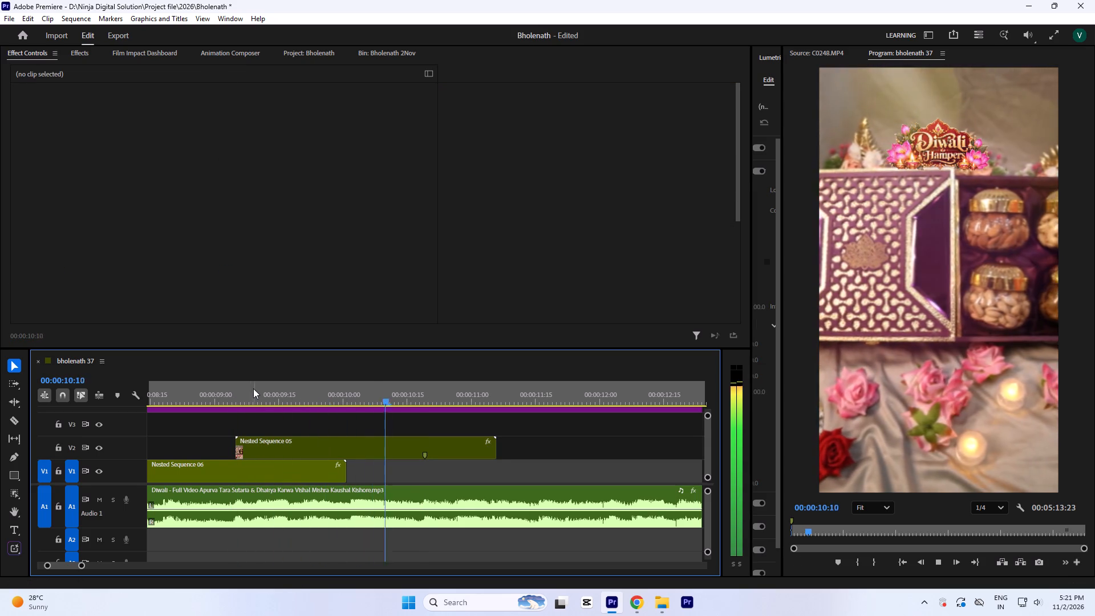
key("space")
left_click(425, 392)
key("equal")
key("equal")
key("minus")
key("minus")
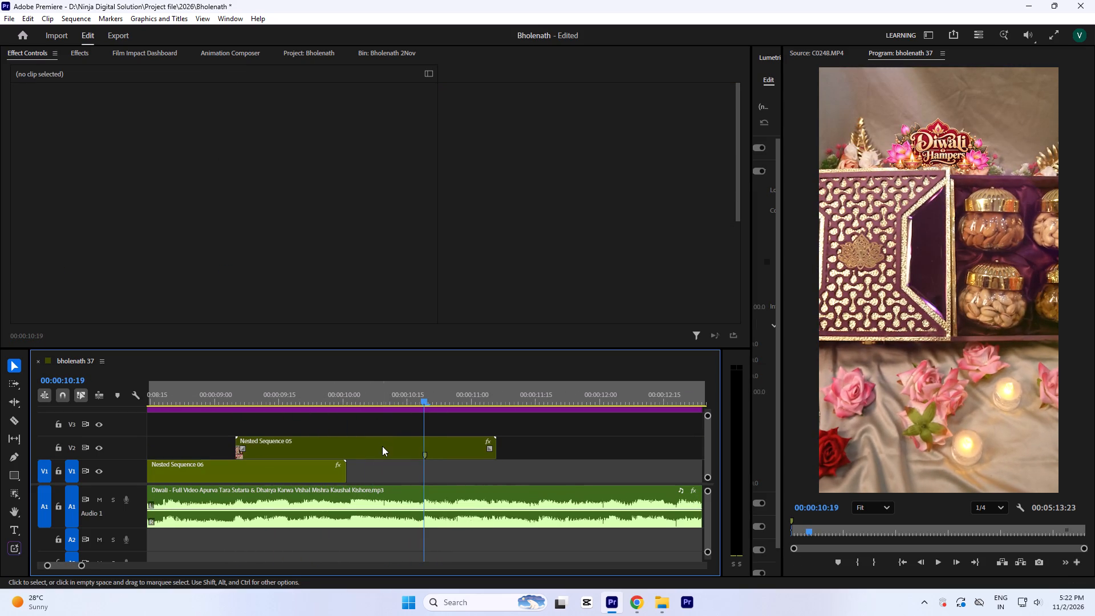
Place a 00:00:01:08 section of C0256.MP4 from the Bholenath 2Nov bin on V3, starting at the 00:00:10:19 marker.
left_click(390, 53)
double_click(659, 208)
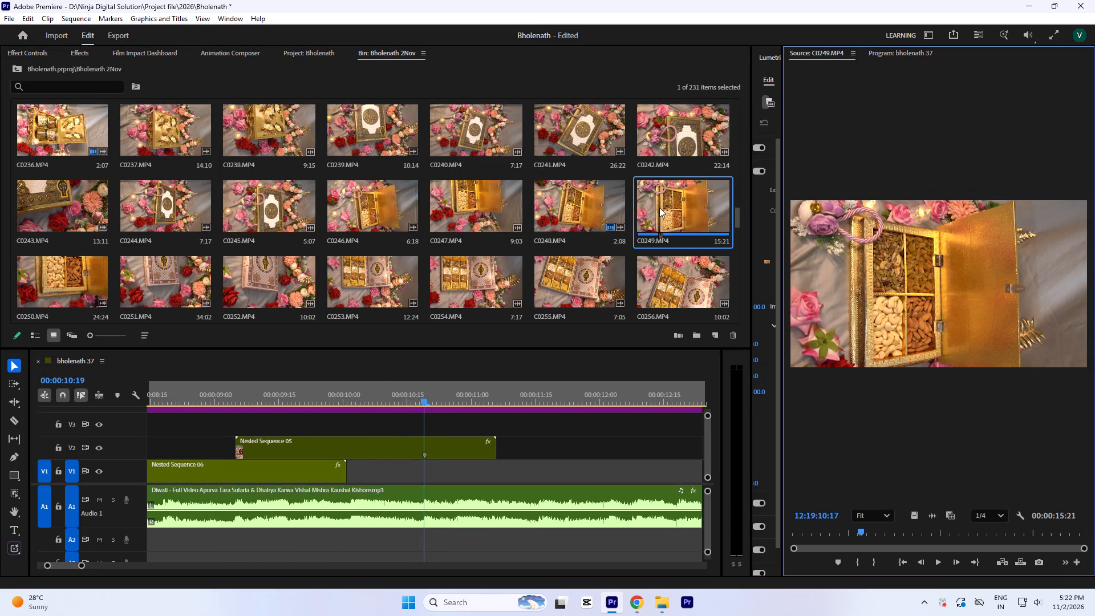
scroll(659, 208, "down", 1)
double_click(660, 213)
key("space")
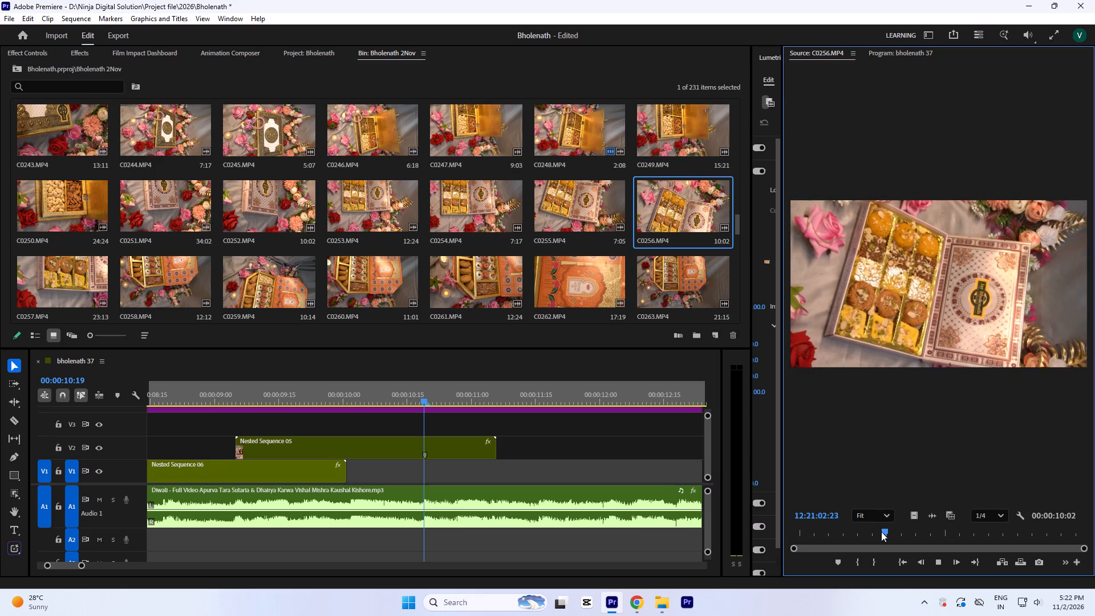
left_click_drag(882, 532, 881, 555)
key("i")
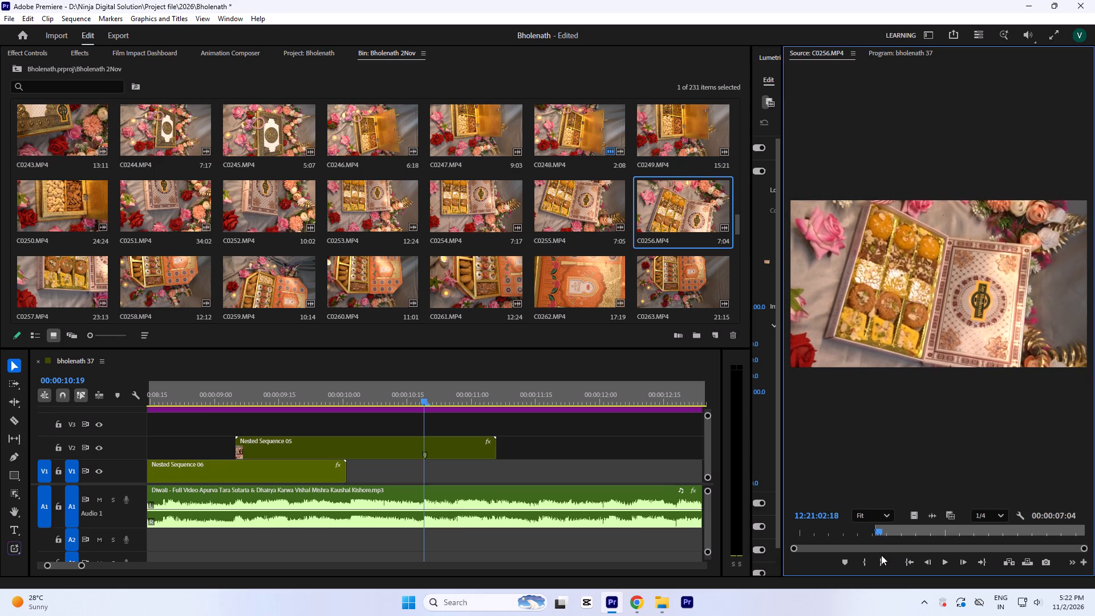
left_click_drag(881, 555, 915, 562)
key("o")
left_click_drag(915, 516, 431, 428)
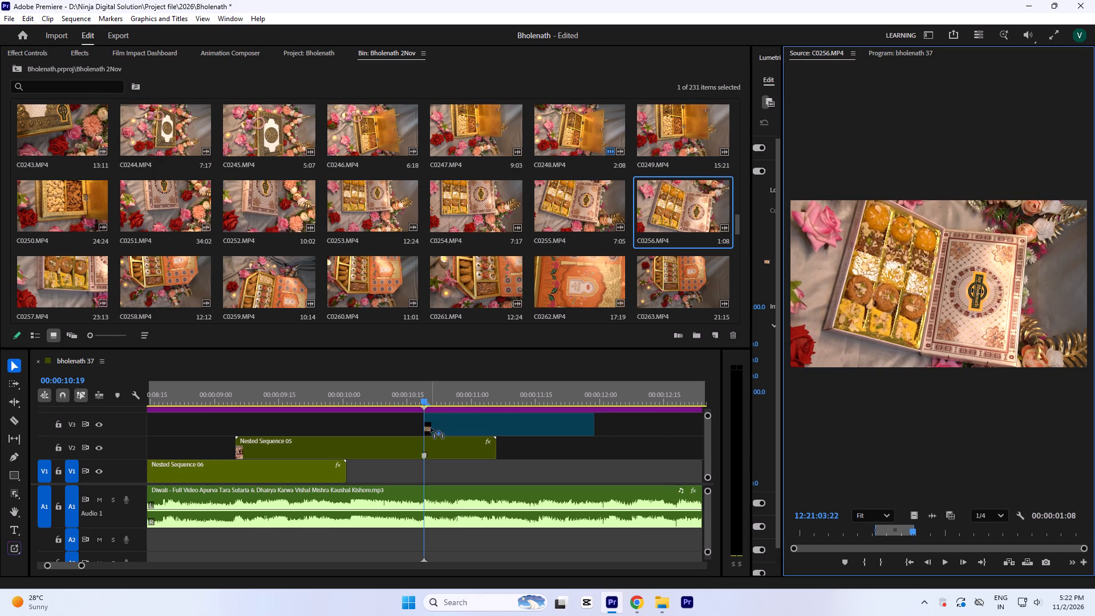
left_click_drag(431, 428, 426, 428)
left_click(444, 430)
Set the rotation of the C0256.MP4 clip on V3 to -90°.
left_click(445, 394)
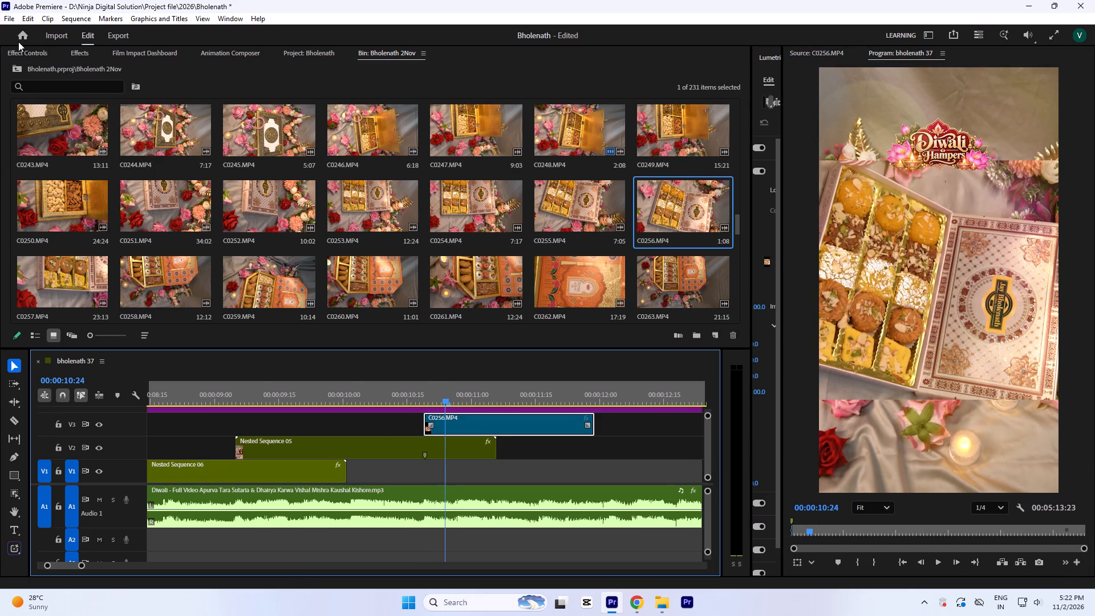
left_click(37, 52)
left_click(229, 176)
key("minus")
key("9")
key("0")
left_click(692, 168)
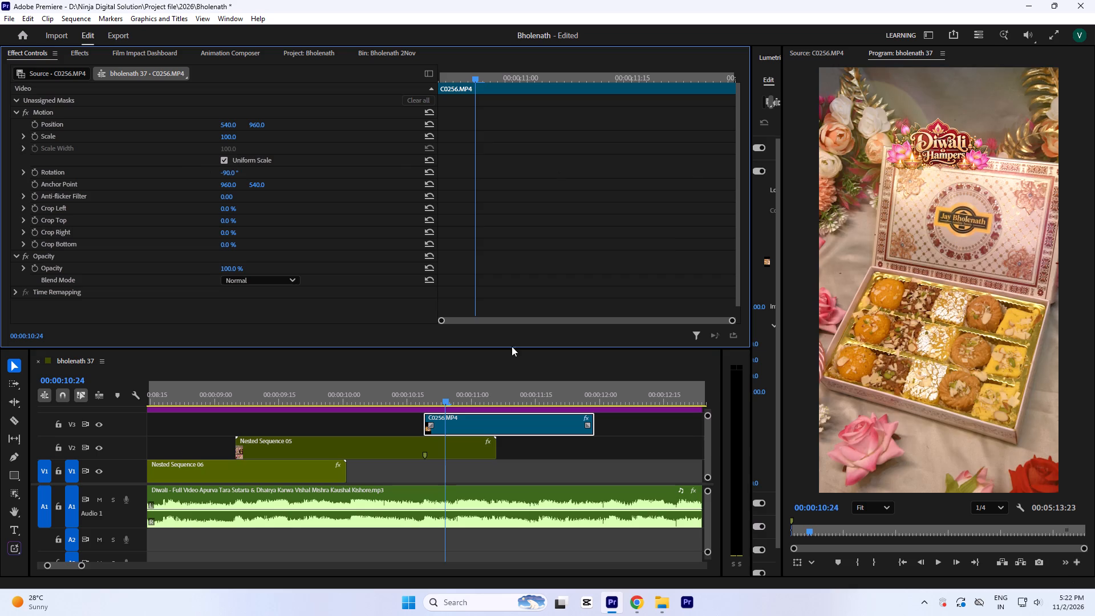
Play the C0256.MP4 clip on V3 from its start and examine where the music beat falls near its end.
left_click(425, 393)
key("equal")
key("equal")
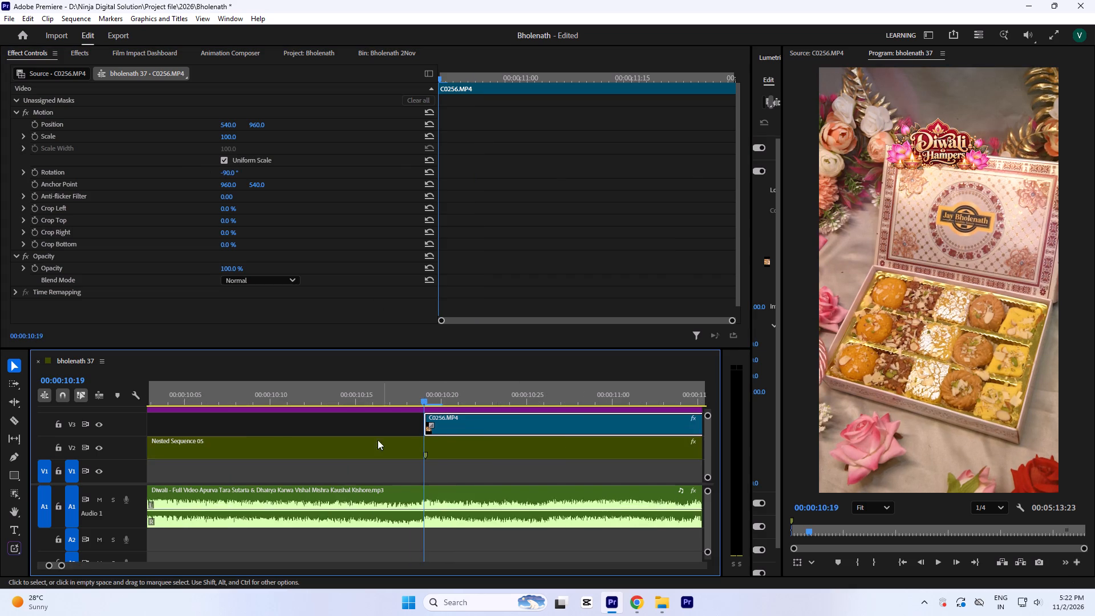
key("minus")
key("minus")
key("minus")
key("space")
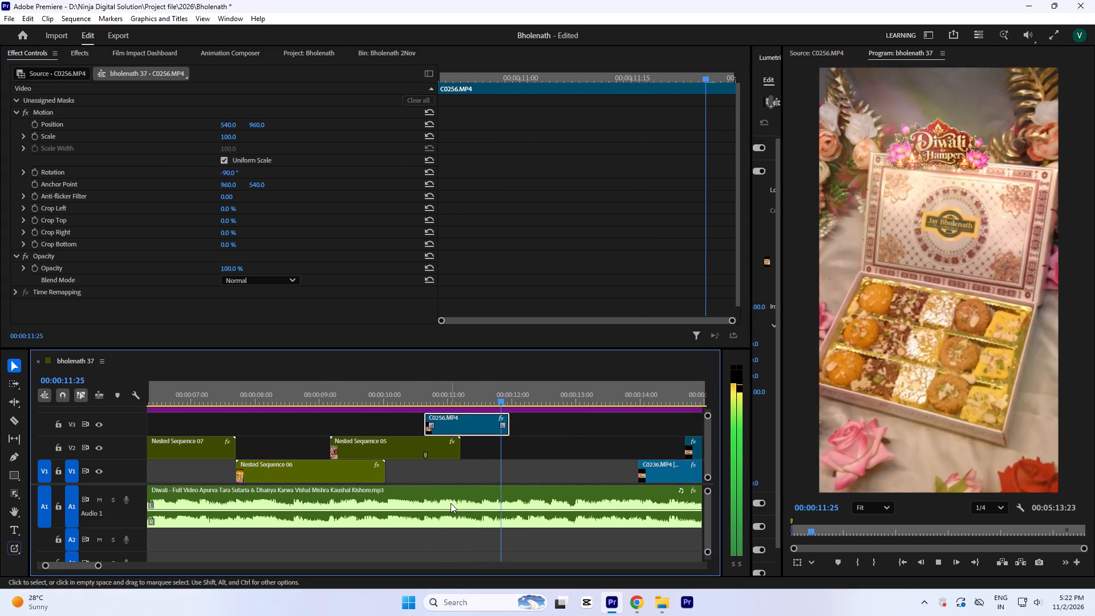
key("space")
left_click(513, 388)
key("space")
key("space")
Extend the end of the C0256.MP4 clip on V3 to 00:00:12:02.
key("equal")
key("equal")
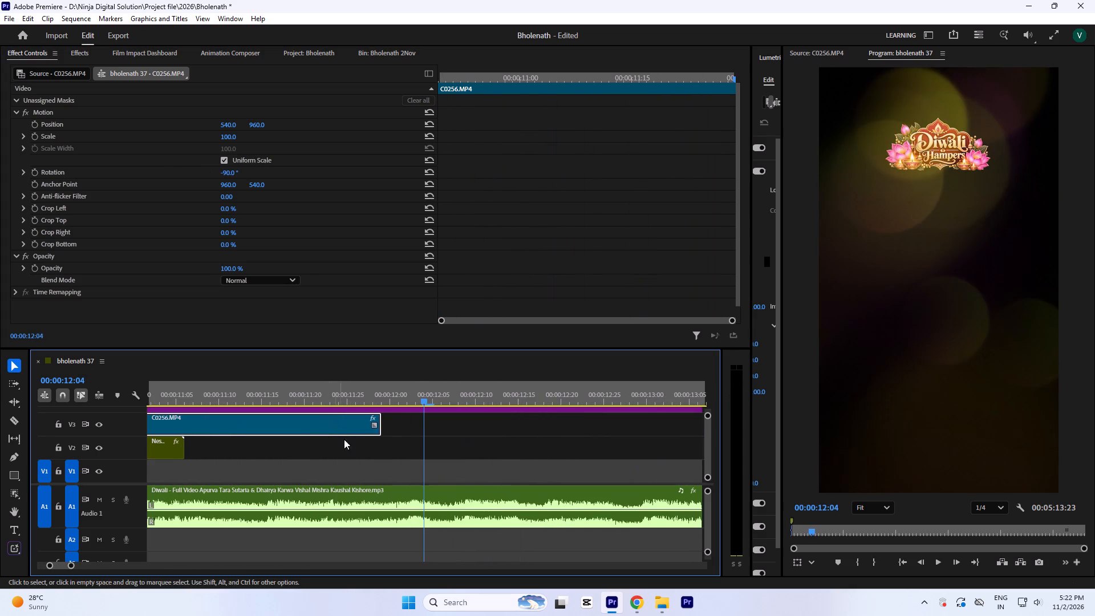
left_click(410, 389)
key("equal")
key("equal")
key("equal")
key("minus")
key("minus")
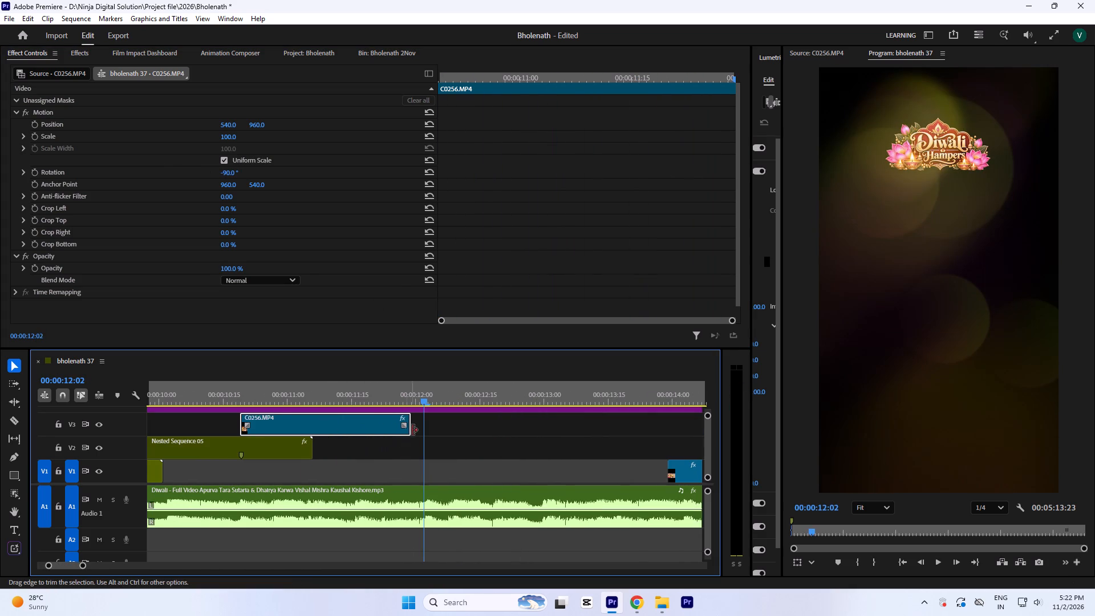
left_click_drag(414, 429, 427, 435)
key("equal")
key("equal")
key("equal")
key("minus")
key("minus")
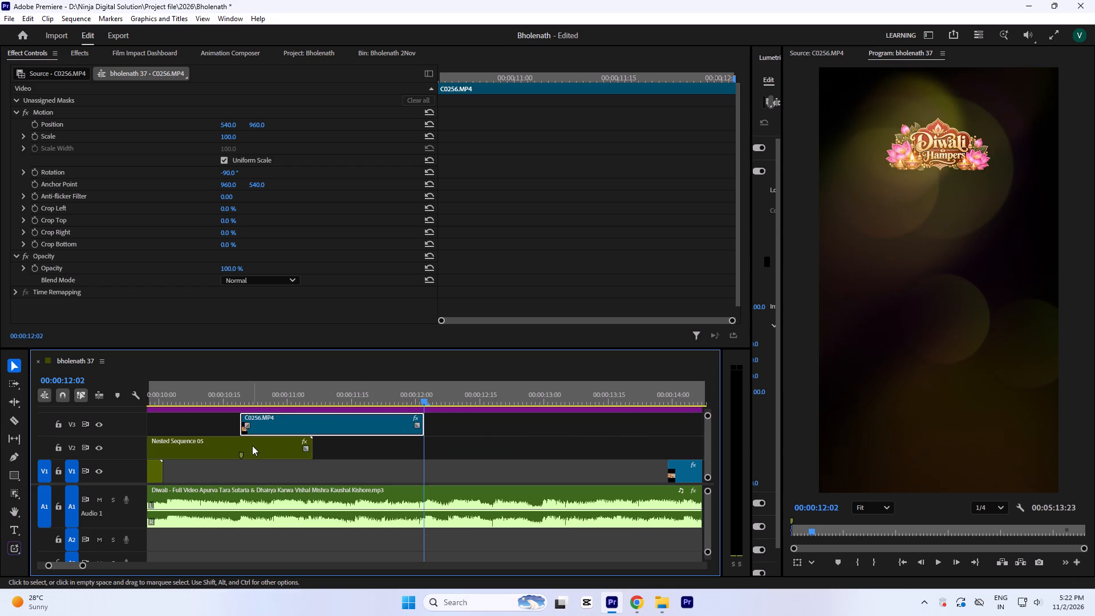
Play the extended C0256.MP4 clip from 00:00:10:19 and check its end against the beat.
left_click(242, 390)
key("equal")
key("equal")
key("equal")
key("minus")
key("minus")
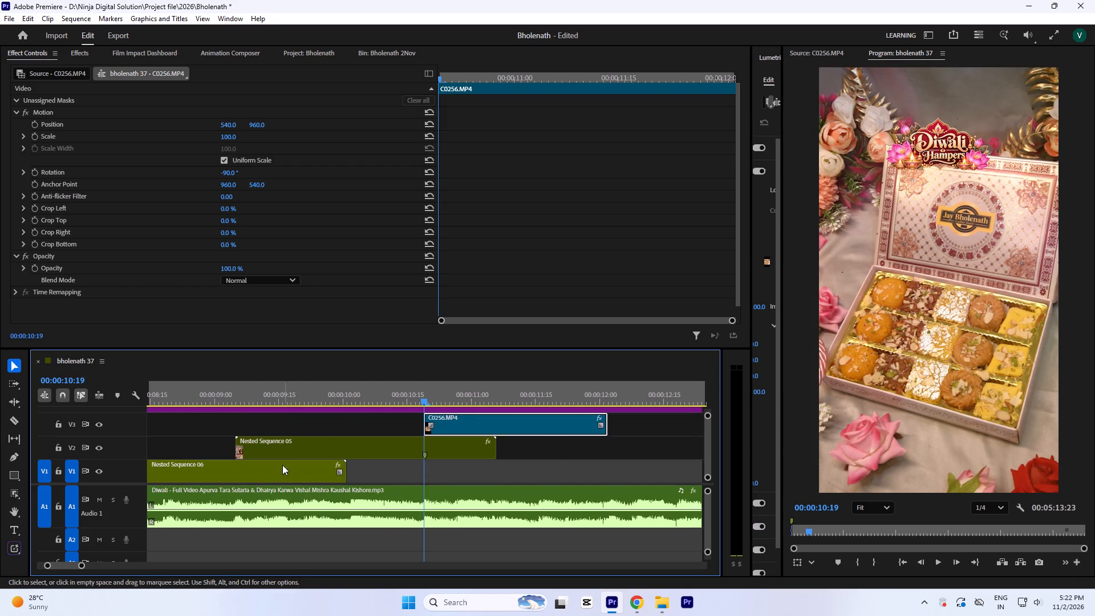
key("space")
key("space")
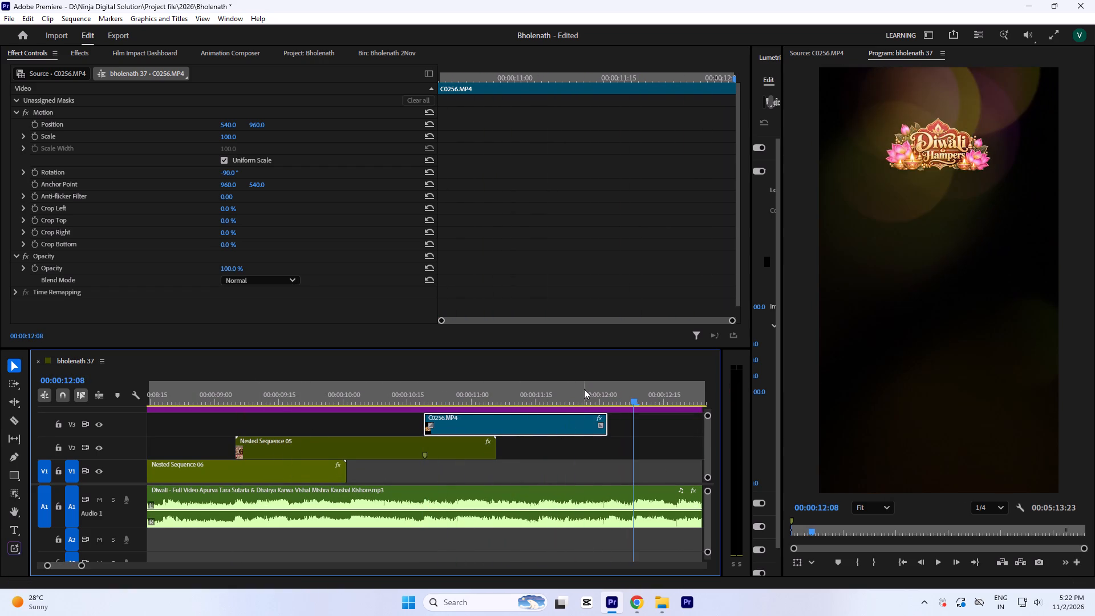
Save the project.
left_click(584, 386)
key("ctrl+s")
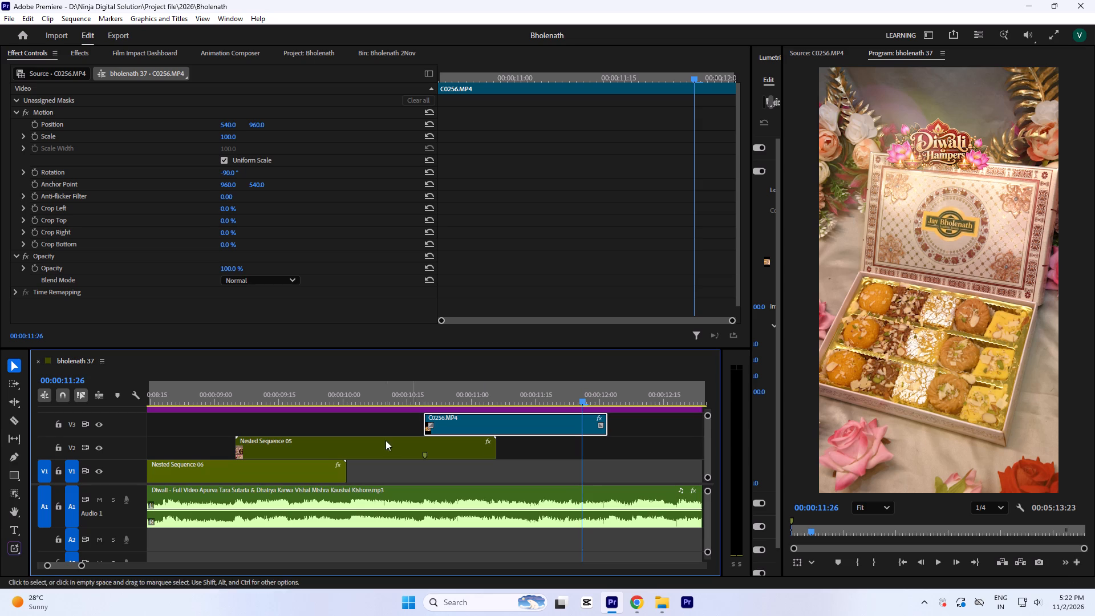
Play C0256.MP4 from its start again and examine its timing against the music.
left_click(424, 388)
type("====--")
key("space")
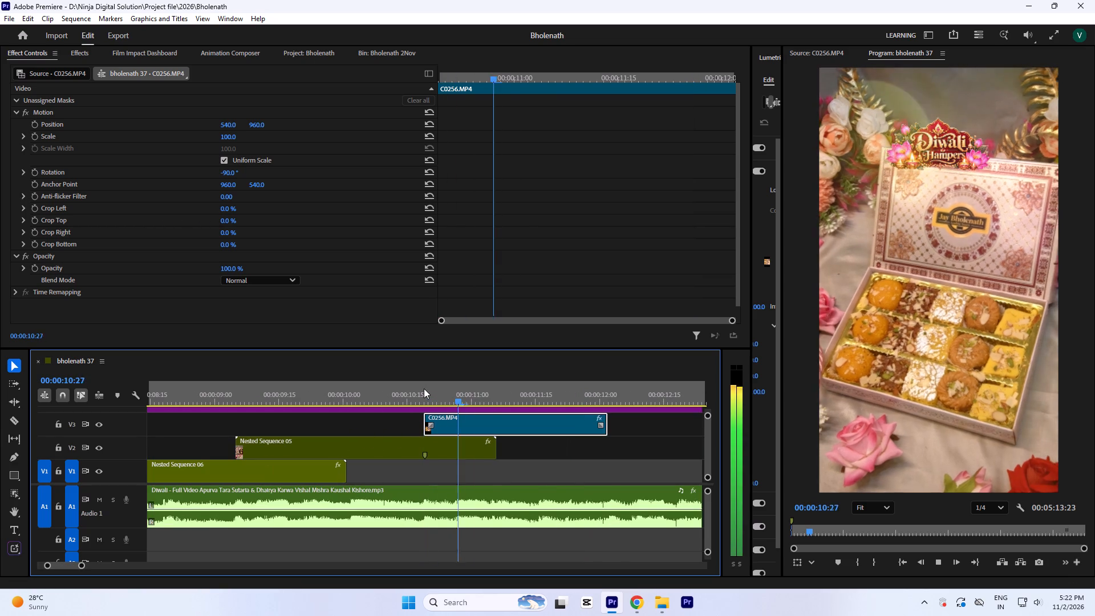
key("space")
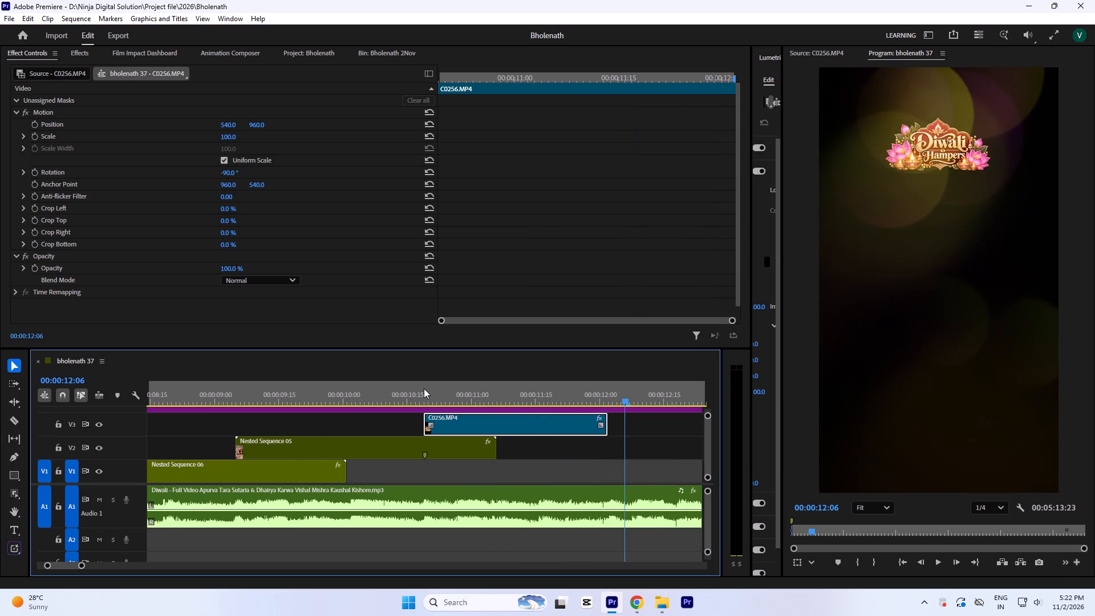
key("minus")
left_click(424, 388)
left_click(425, 392)
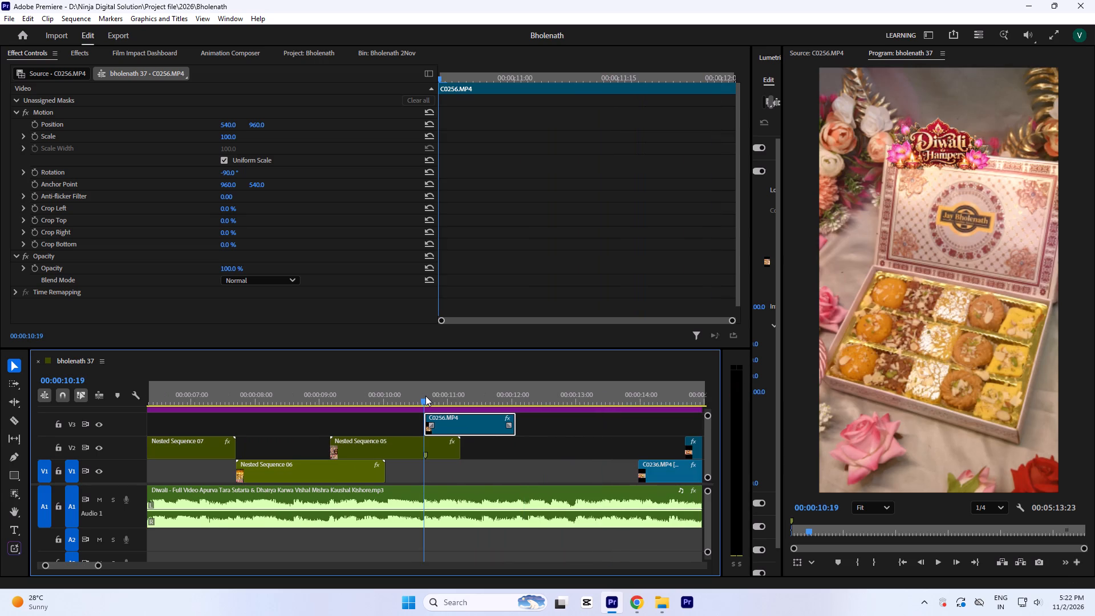
type("====--")
left_click(482, 475)
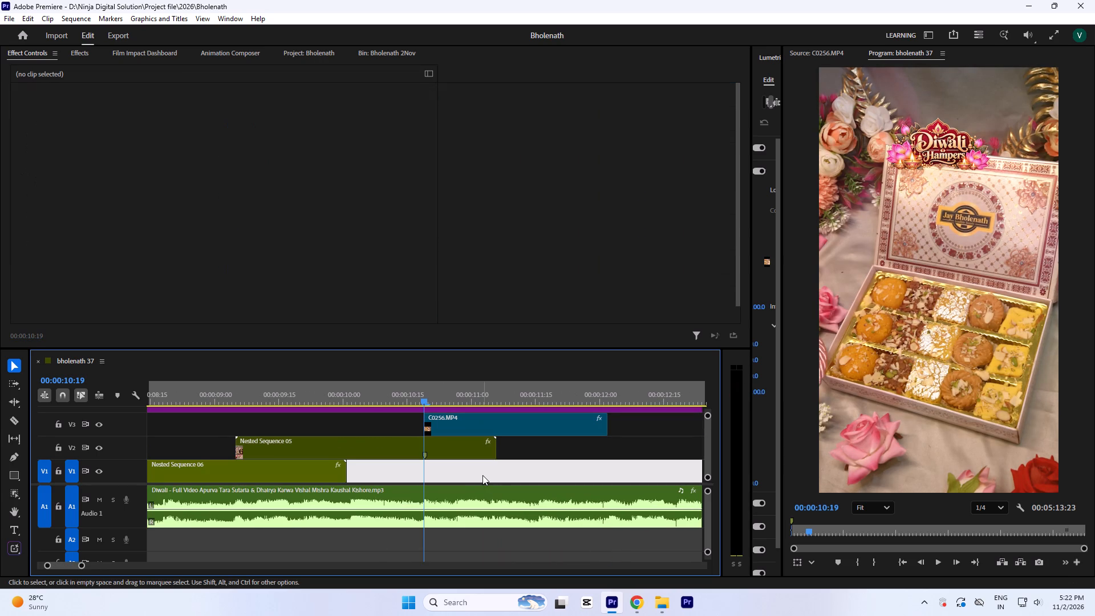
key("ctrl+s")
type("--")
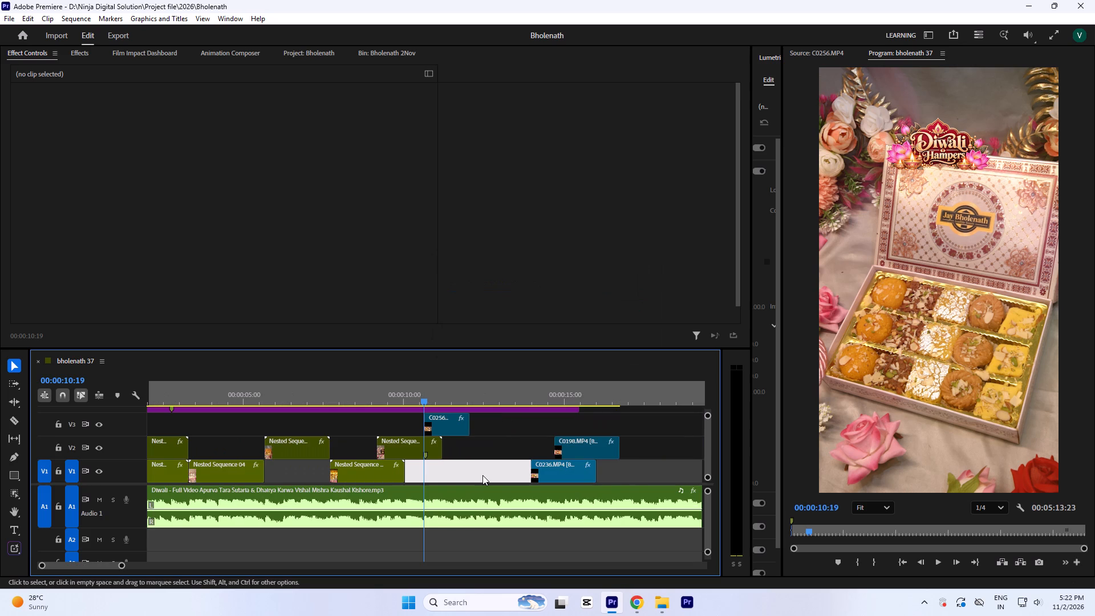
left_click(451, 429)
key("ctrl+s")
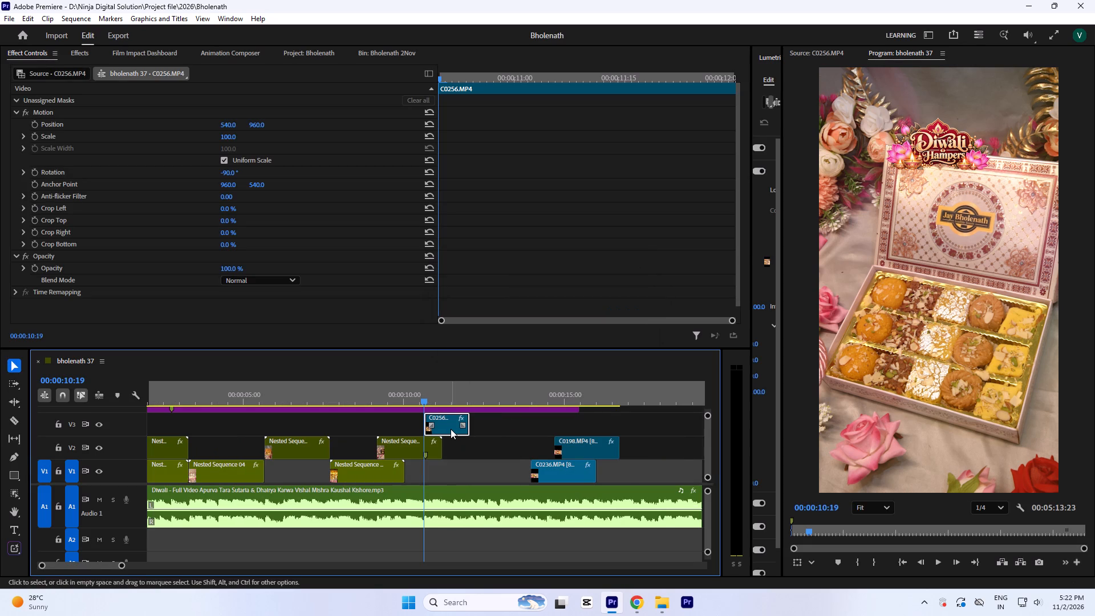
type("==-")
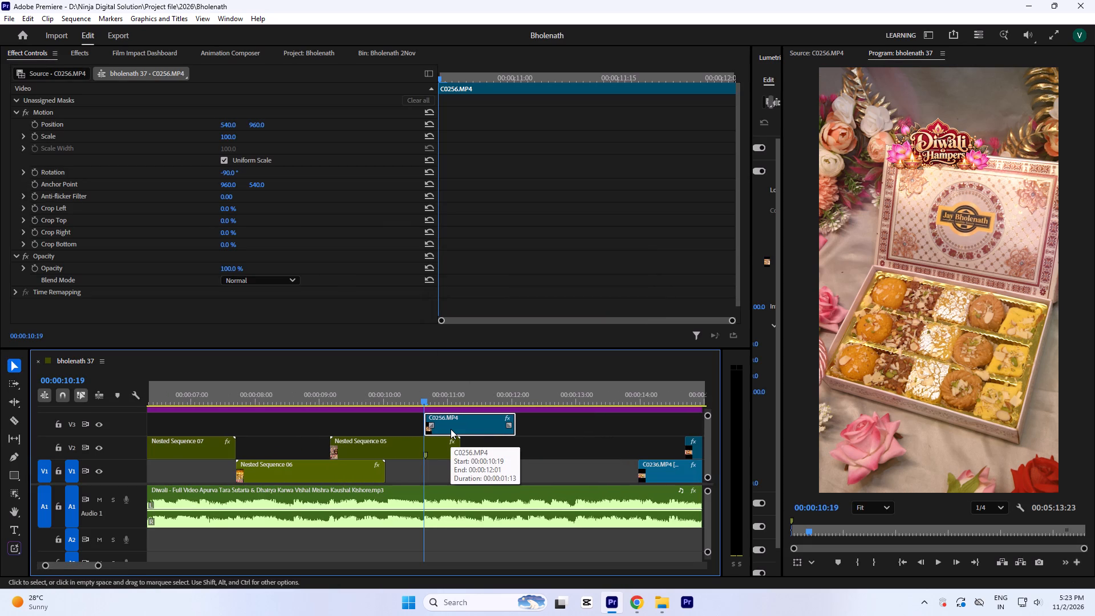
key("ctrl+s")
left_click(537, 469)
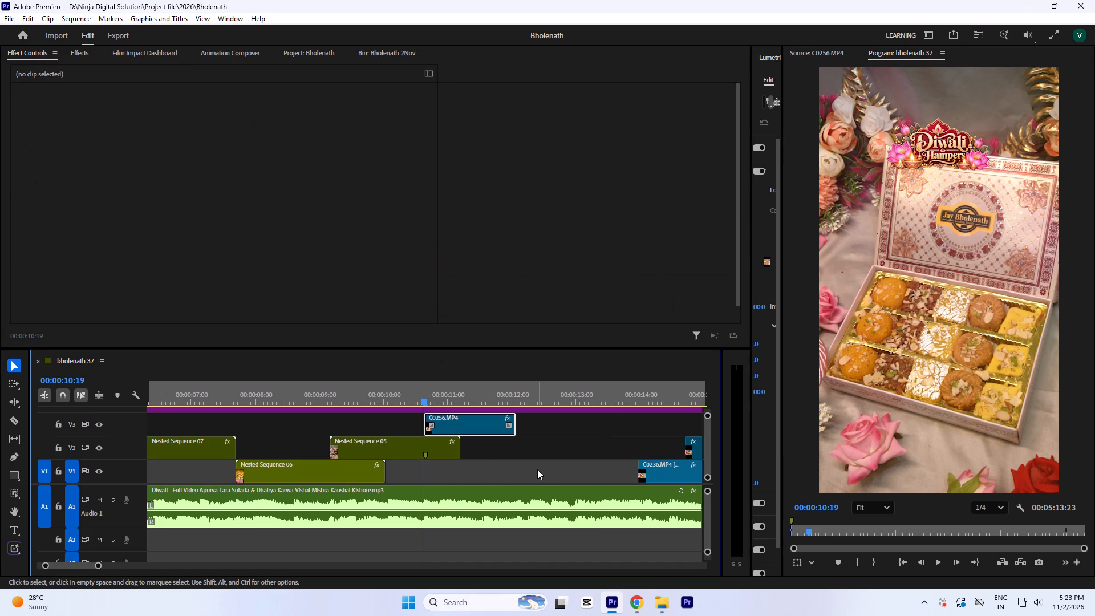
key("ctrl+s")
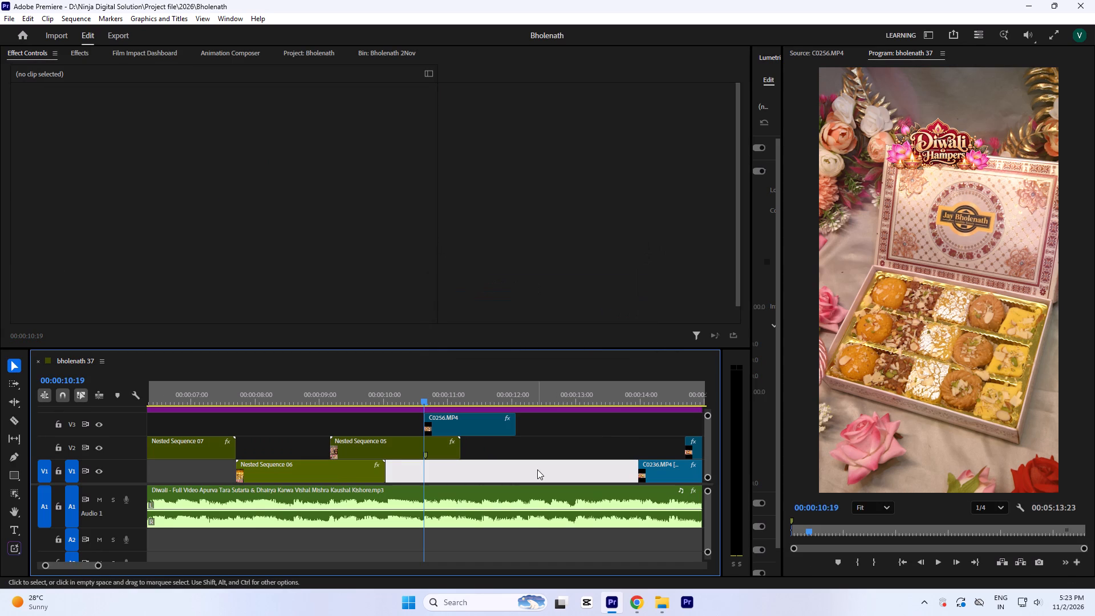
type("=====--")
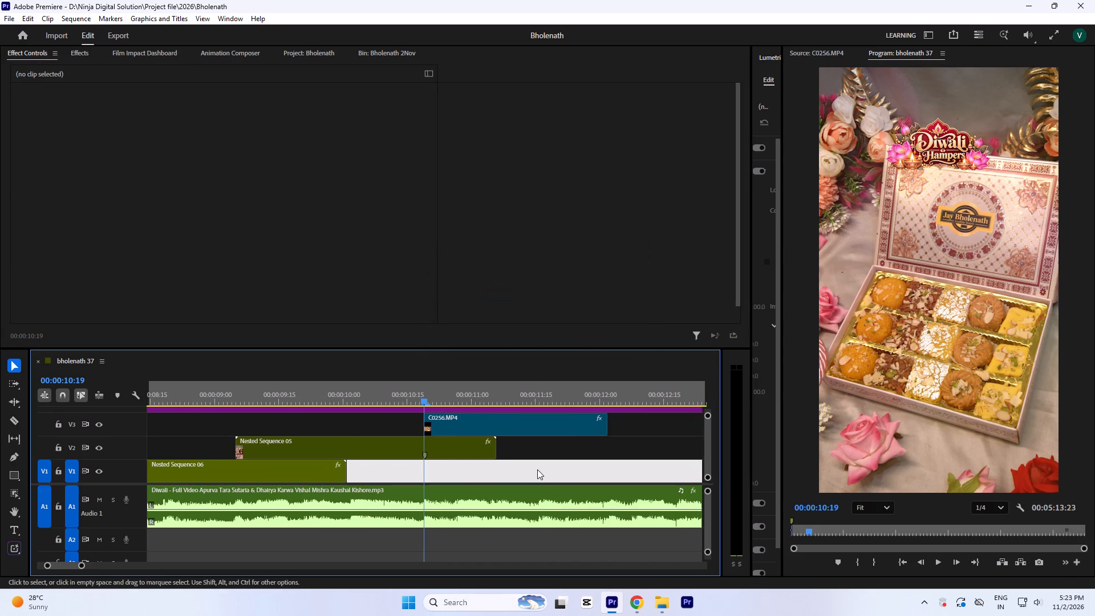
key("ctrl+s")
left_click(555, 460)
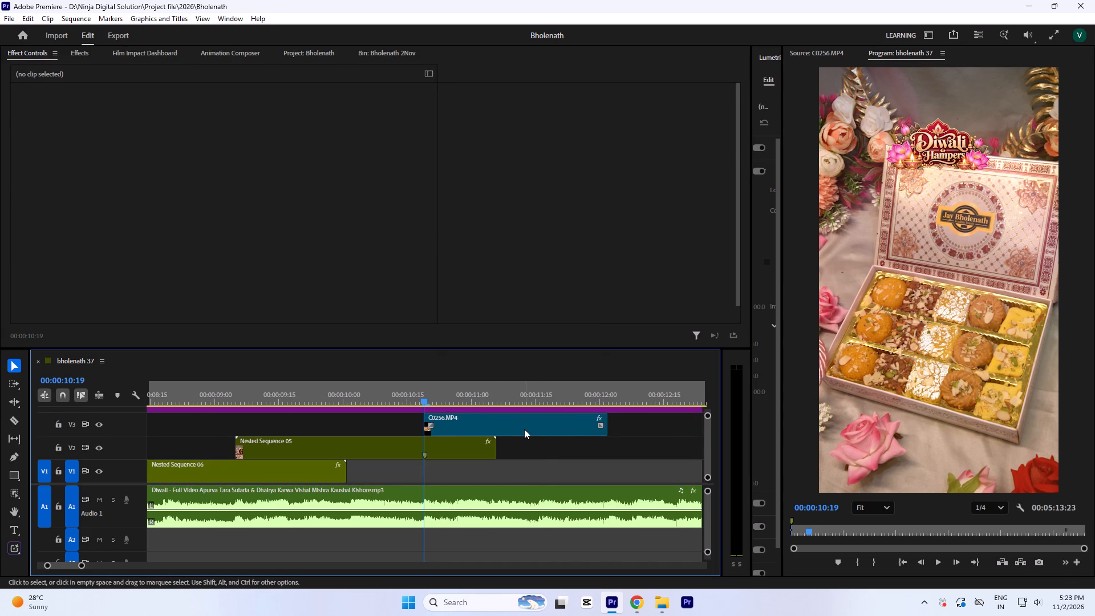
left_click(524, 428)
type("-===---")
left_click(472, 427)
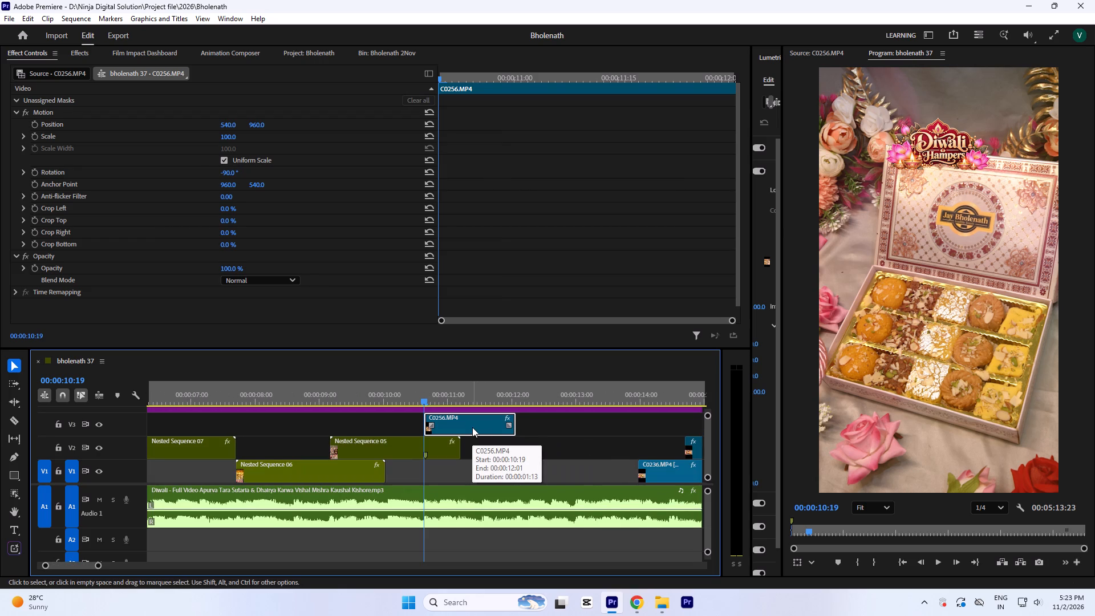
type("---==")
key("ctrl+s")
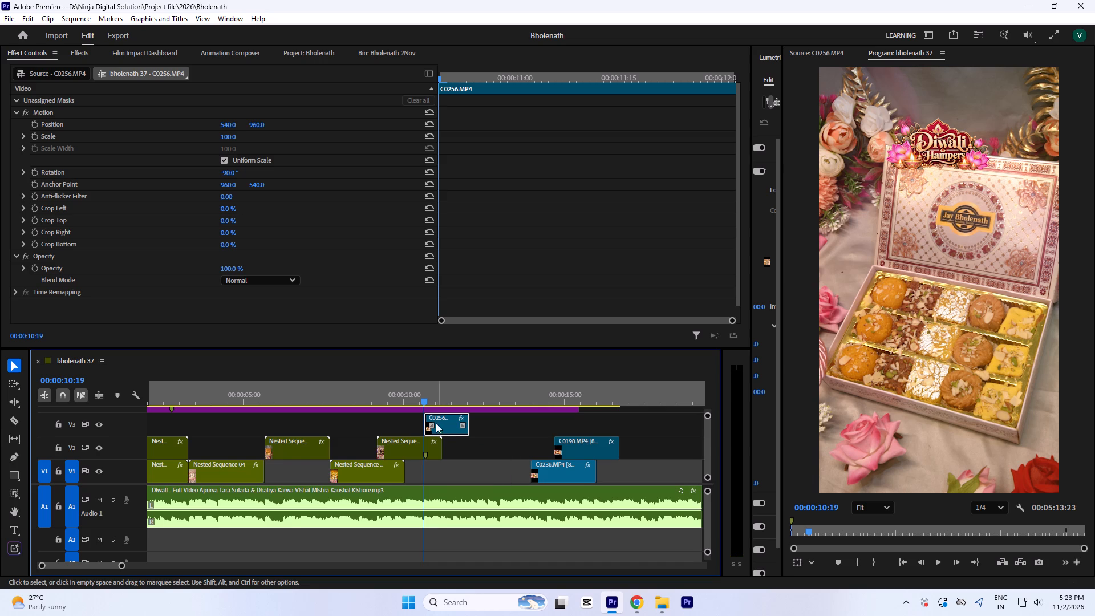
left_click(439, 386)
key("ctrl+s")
Play C0256.MP4 from 00:00:10:19 and replay its final part to examine the ending beat.
key("equal")
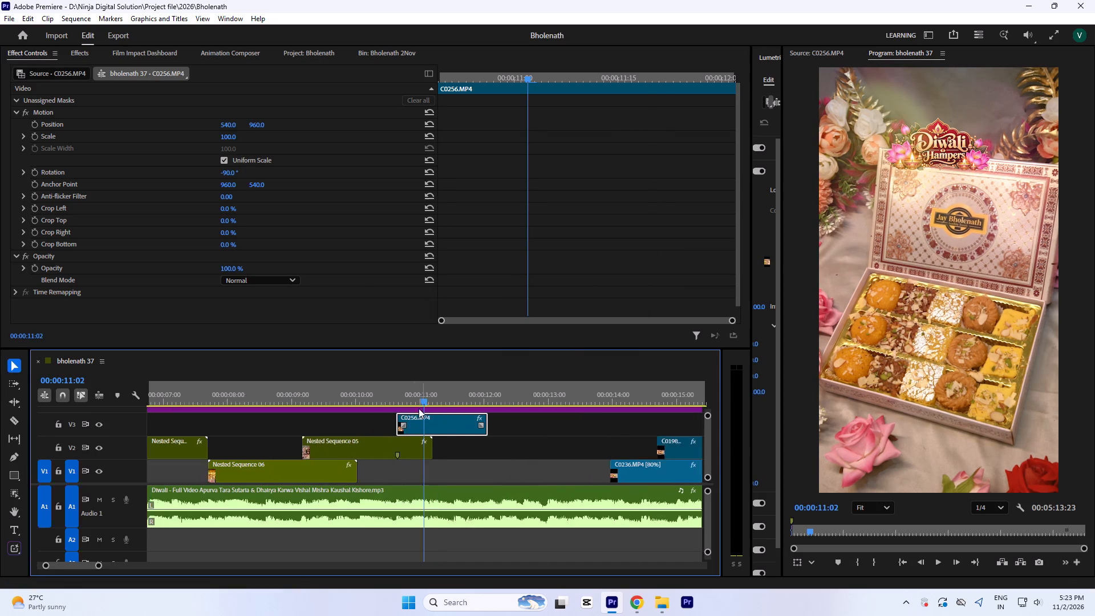
key("equal")
left_click(367, 388)
key("equal")
key("equal")
key("equal")
left_click(441, 389)
key("minus")
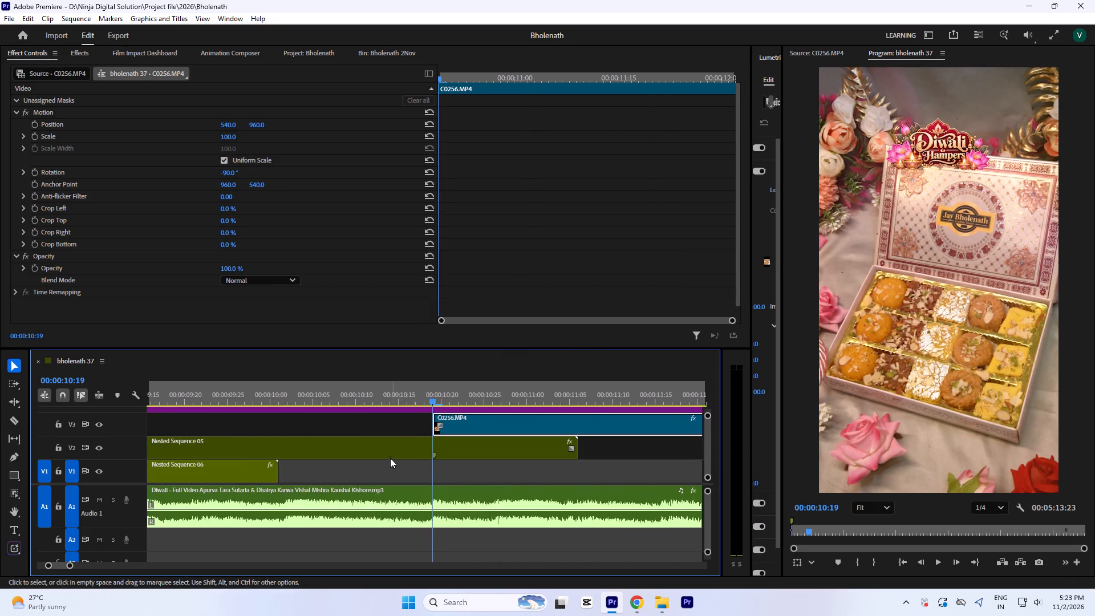
key("minus")
key("space")
key("space")
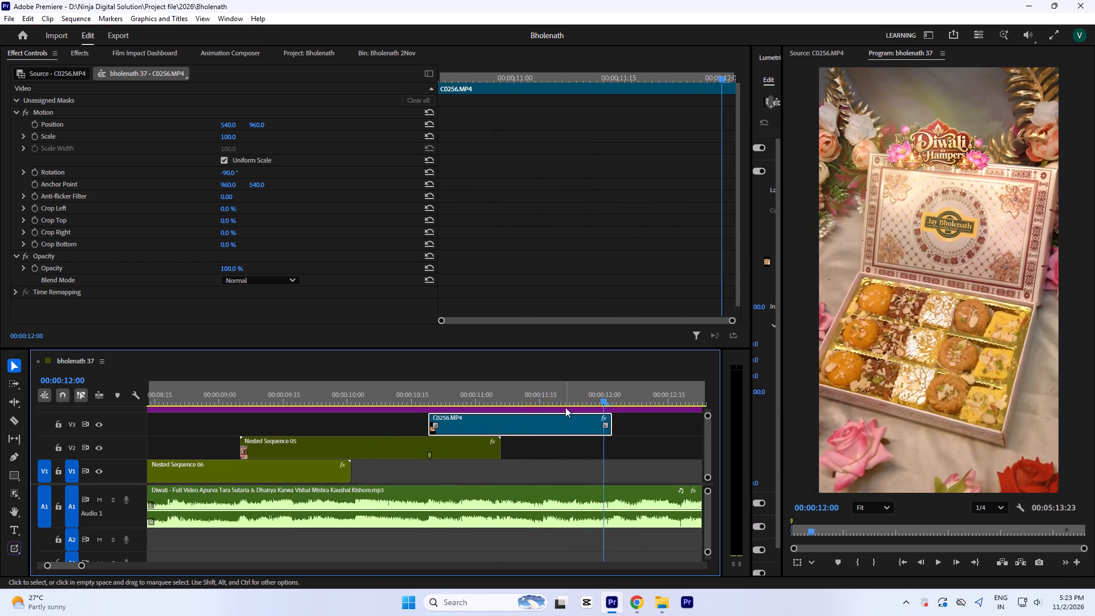
key("space")
key("space")
left_click(569, 394)
key("space")
key("space")
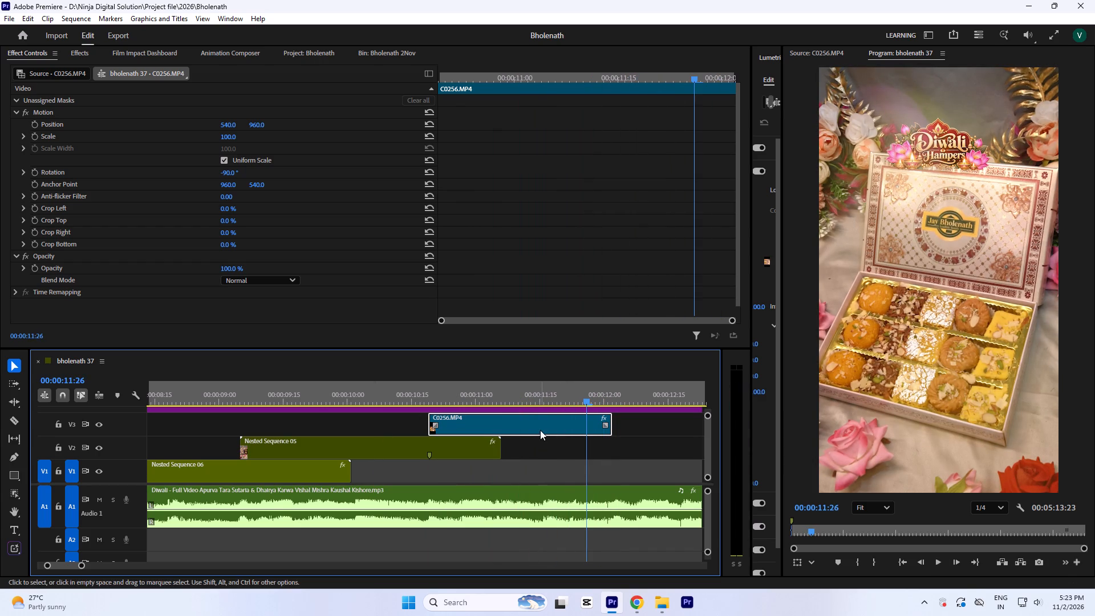
key("ctrl+s")
Play the cut from Nested Sequence 05 into C0256.MP4 and examine how it flows with the music.
left_click(365, 388)
key("space")
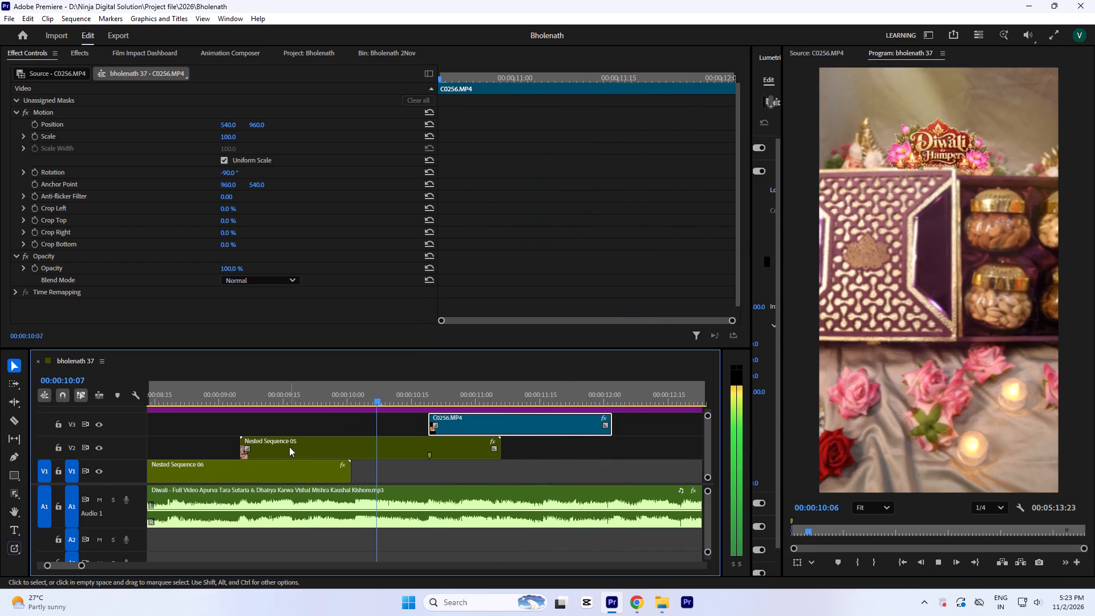
key("space")
left_click(368, 384)
key("space")
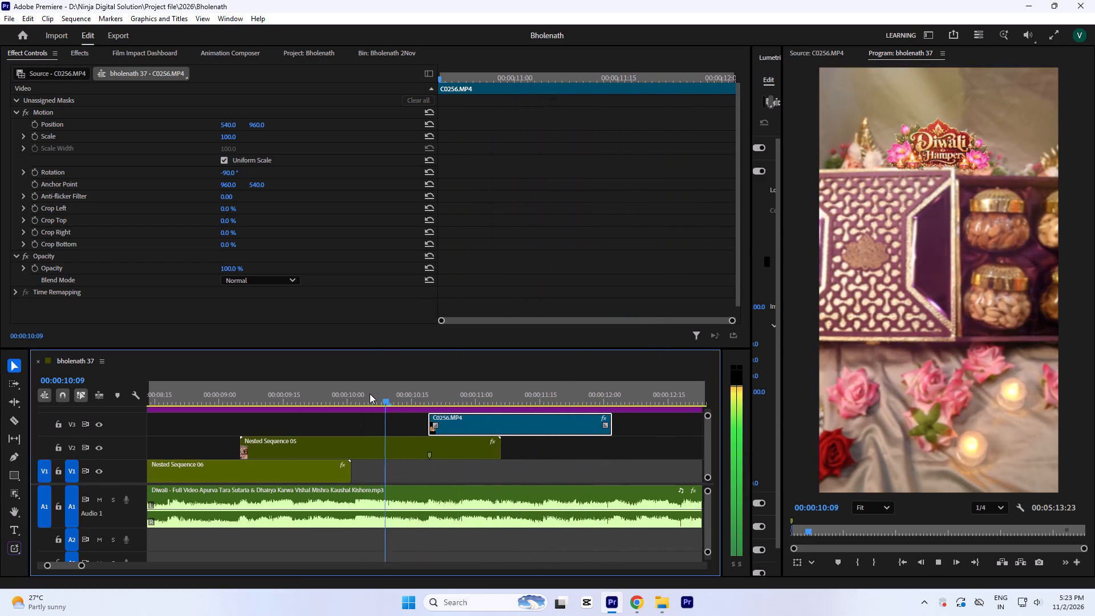
key("space")
key("space")
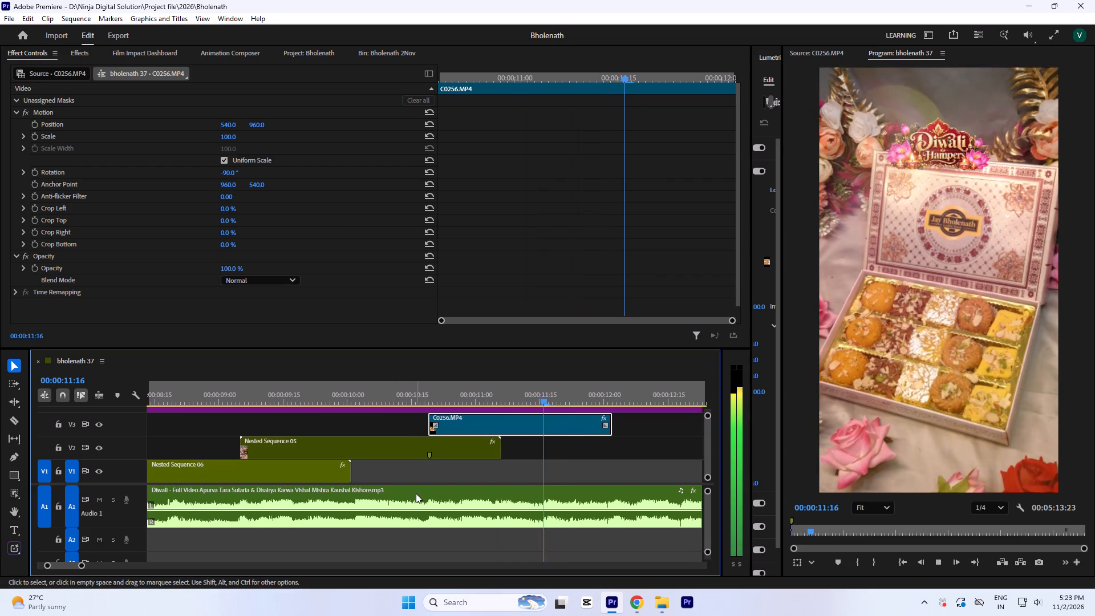
key("space")
Examine the final frames of C0256.MP4 around 00:00:12:01 and 00:00:12:02.
left_click_drag(574, 379, 593, 395)
left_click_drag(600, 394, 606, 400)
key("equal")
key("equal")
key("equal")
left_click(463, 391)
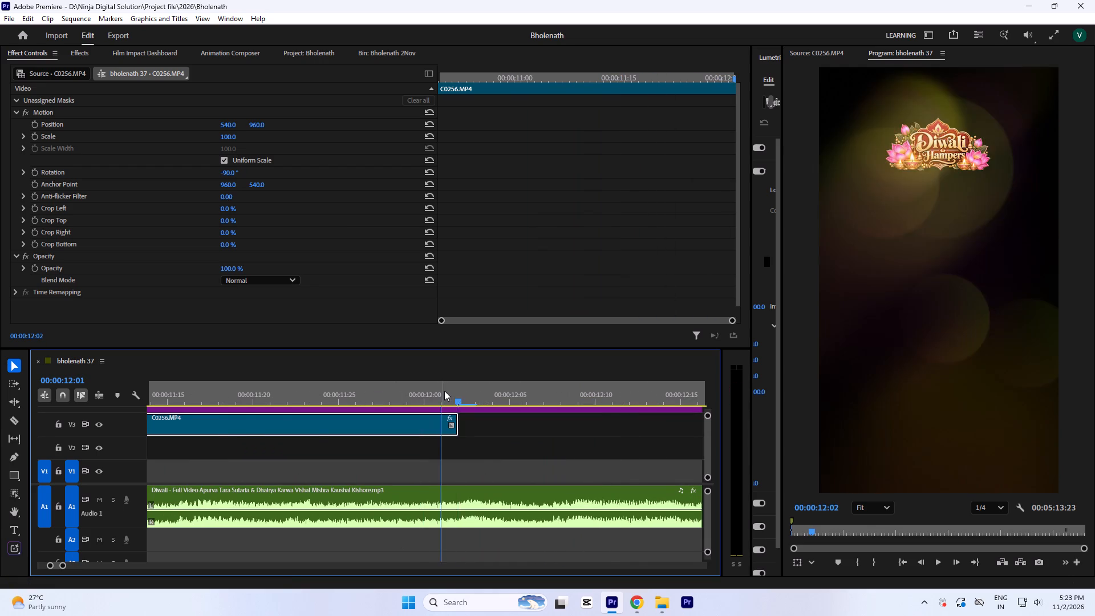
left_click(444, 391)
key("minus")
key("minus")
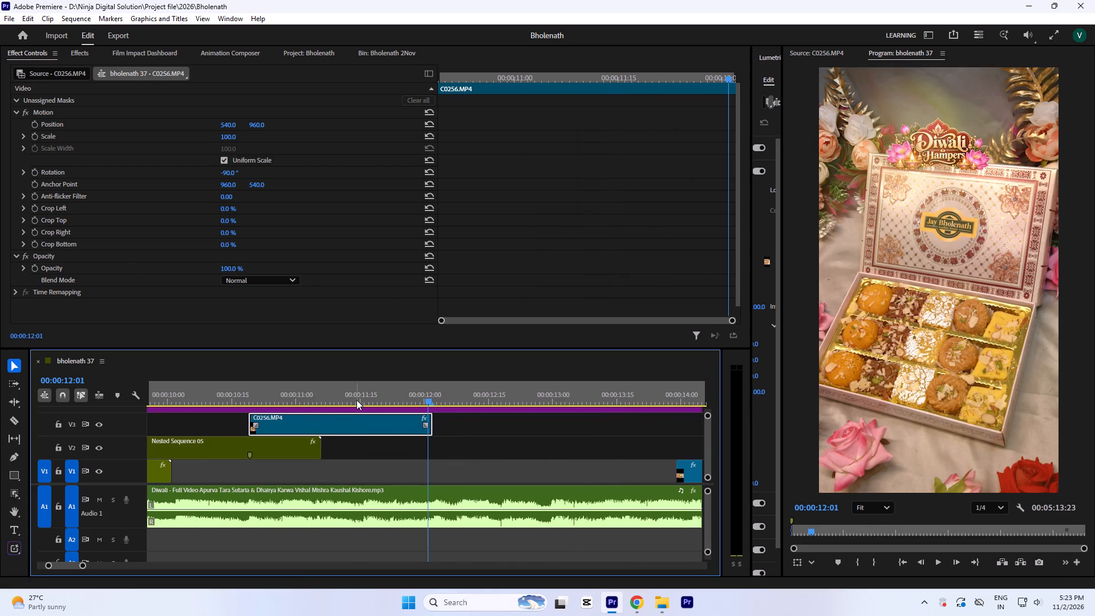
Set the scale of the C0256.MP4 clip on V3 to 109 and save the project.
left_click(356, 399)
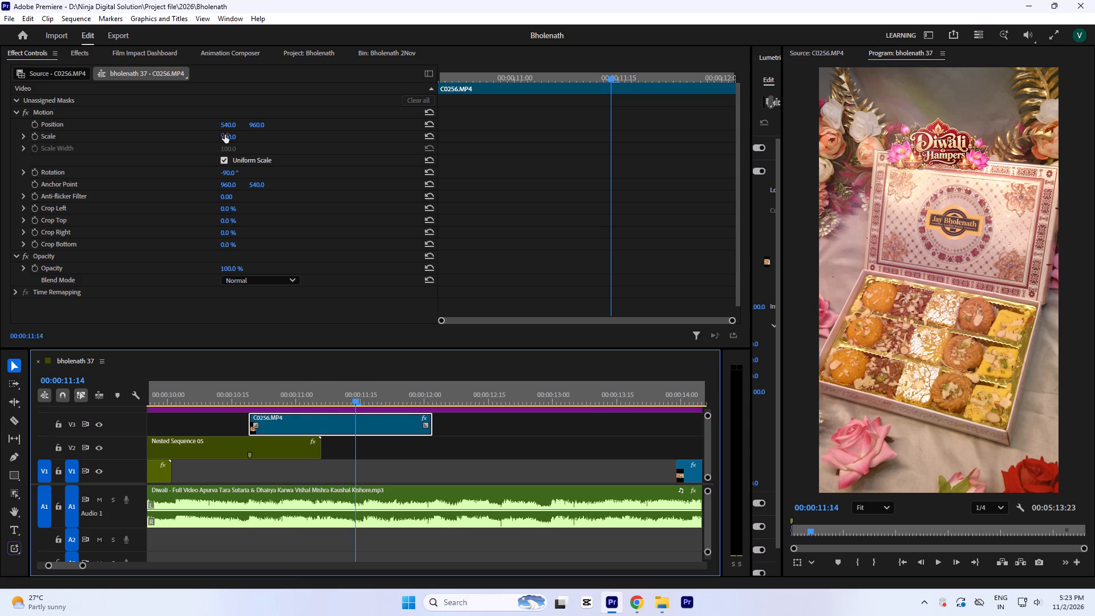
left_click_drag(225, 136, 225, 131)
left_click(395, 396)
left_click(400, 463)
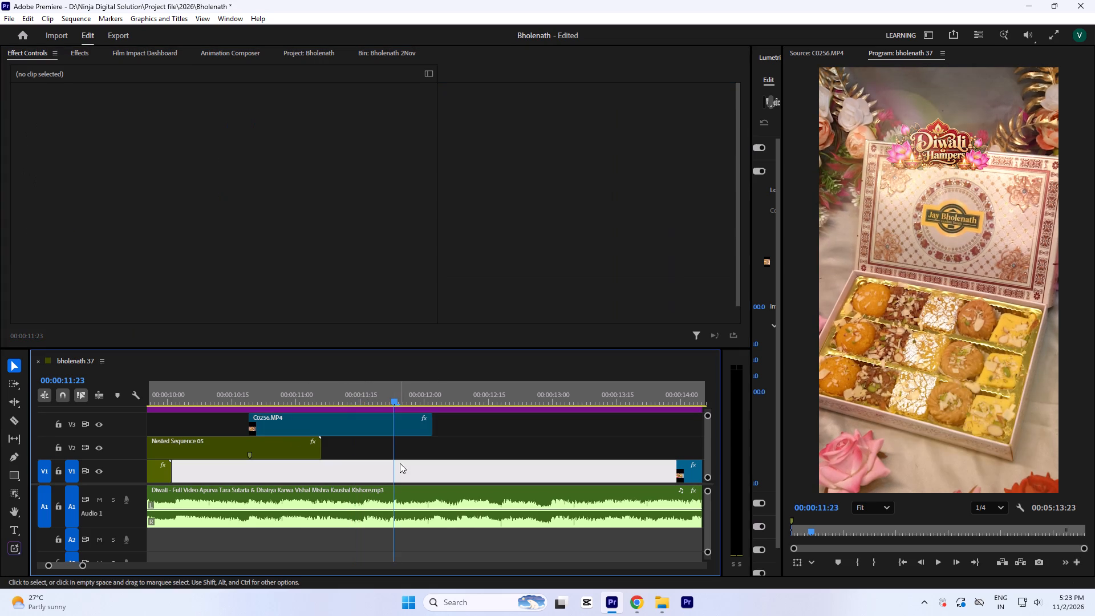
key("ctrl+s")
Nest the C0256.MP4 clip on V3 into its own sequence, keeping the default name.
left_click(354, 395)
left_click(374, 430)
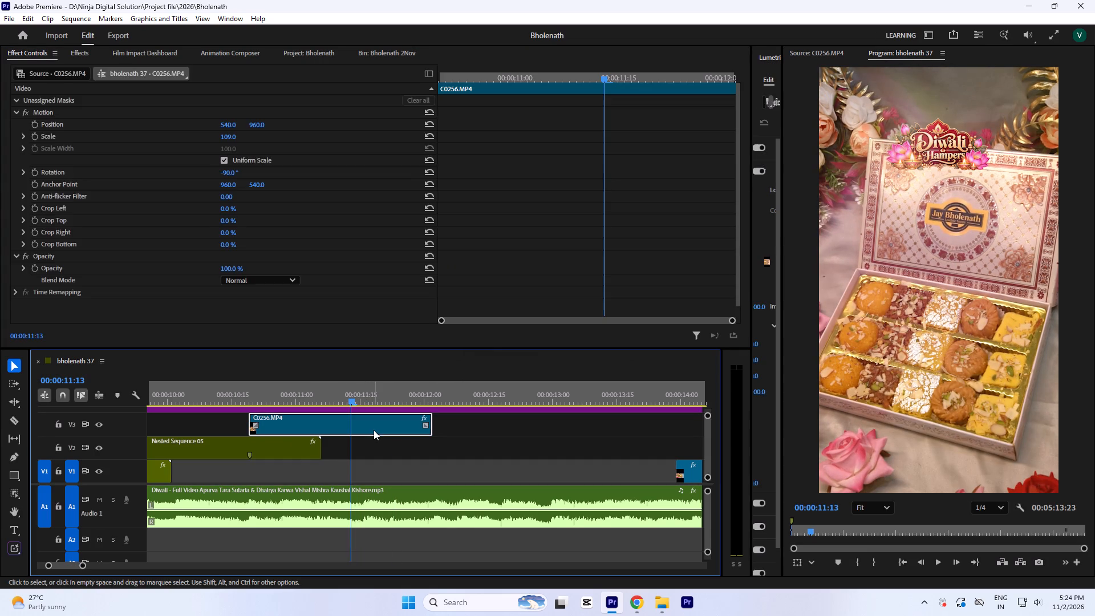
key("n")
key("Return")
Apply Warp Stabilizer to the new nested sequence on V3 and show its effect settings.
left_click(374, 430)
left_click(81, 59)
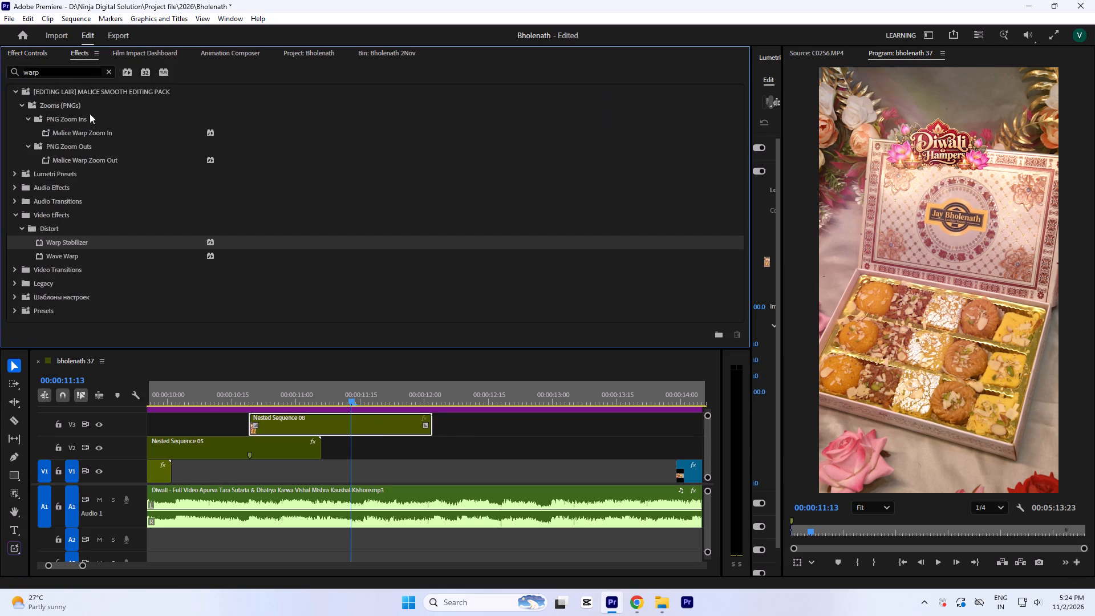
double_click(77, 239)
left_click(38, 55)
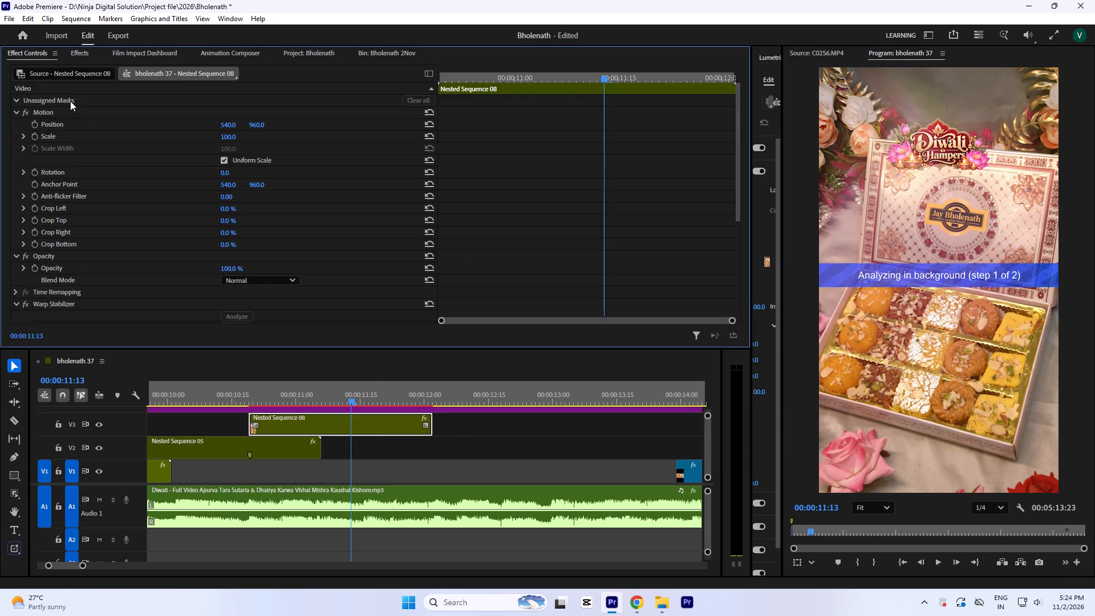
Set the Warp Stabilizer smoothness of Nested Sequence 08 to 10%.
scroll(104, 169, "down", 6)
left_click(225, 294)
key("1")
key("0")
left_click(613, 128)
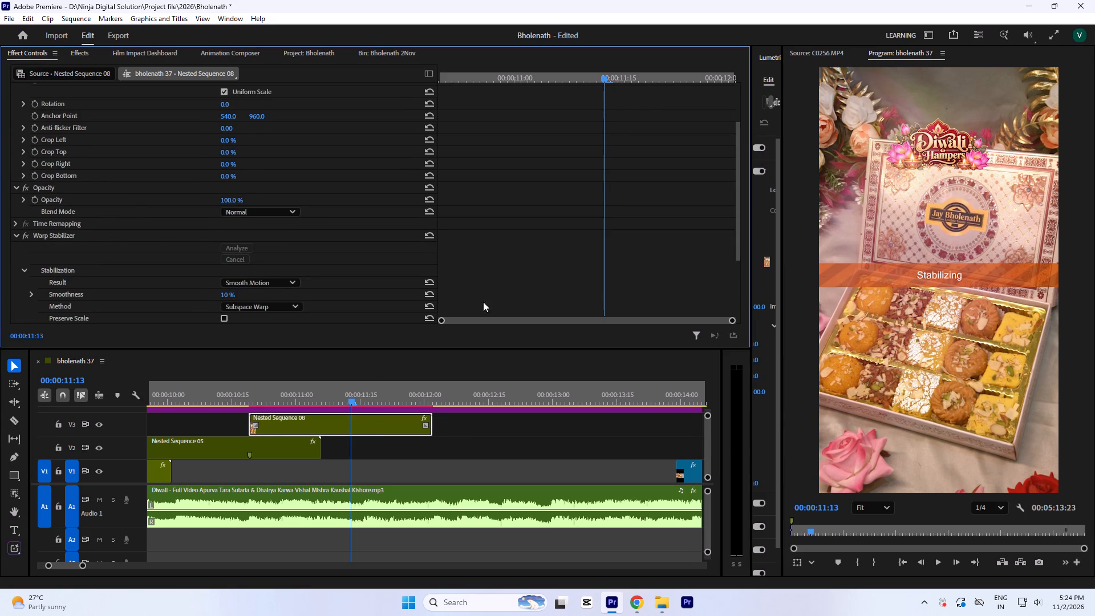
Play back the stabilized Nested Sequence 08 on V3 and inspect its first frame at 00:00:10:19.
left_click(385, 396)
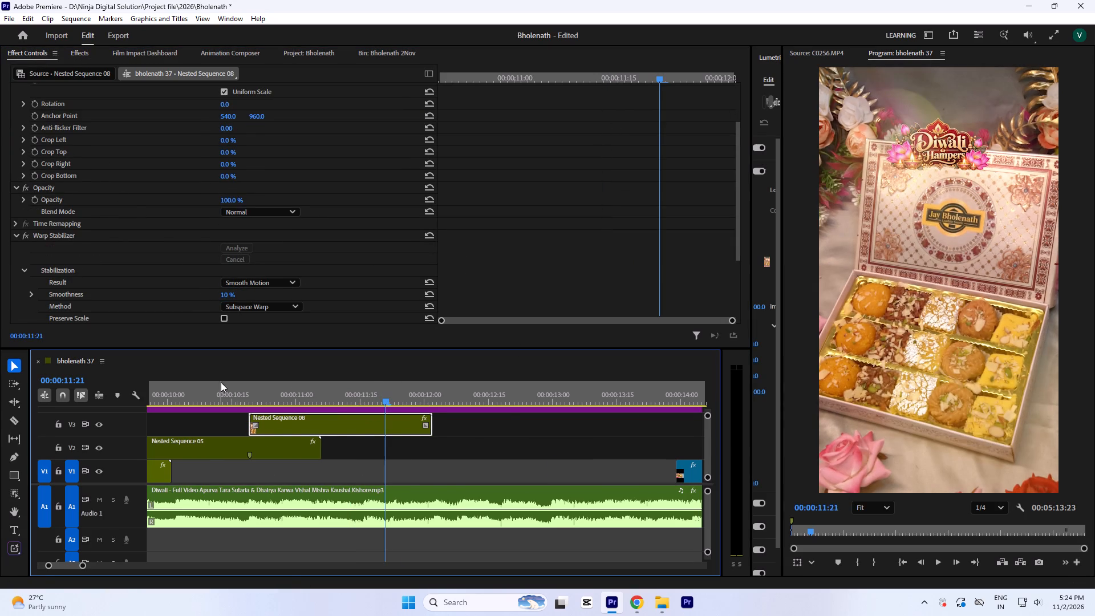
key("minus")
left_click(292, 388)
key("space")
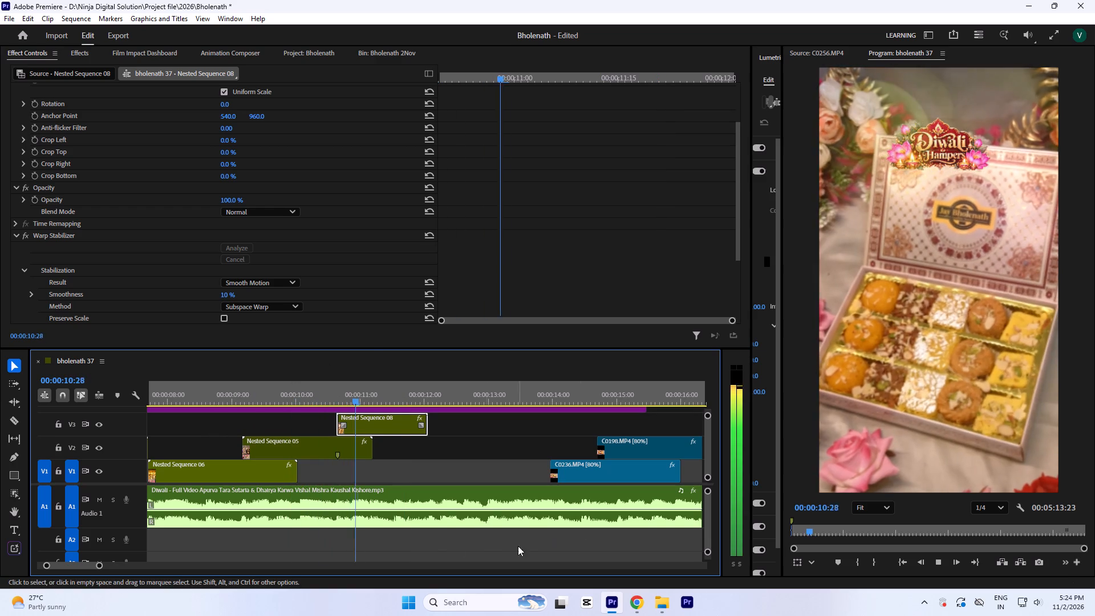
key("space")
left_click(301, 387)
key("space")
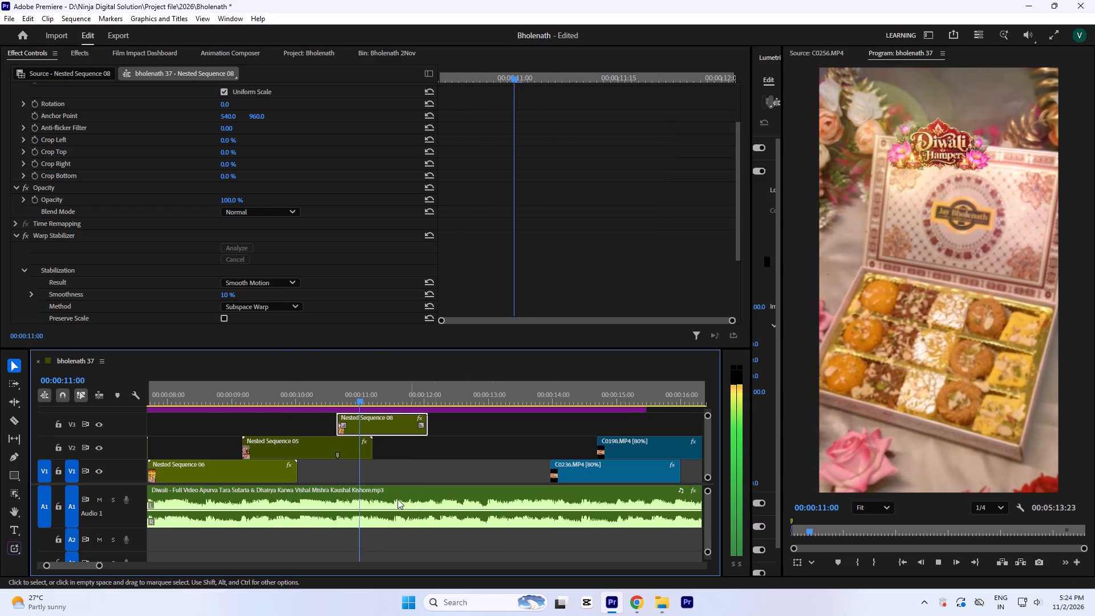
key("space")
left_click(338, 392)
type("==")
key("equal")
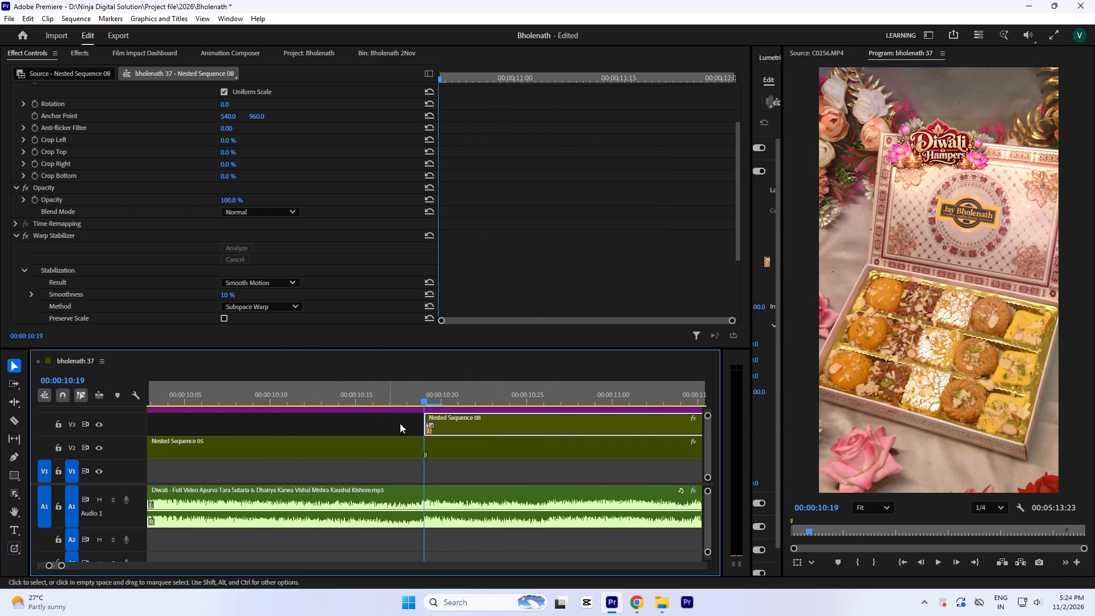
key("equal")
key("minus")
key("minus")
key("minus")
key("minus")
Review the cut from Nested Sequence 05 into Nested Sequence 08 against the music.
left_click(387, 396)
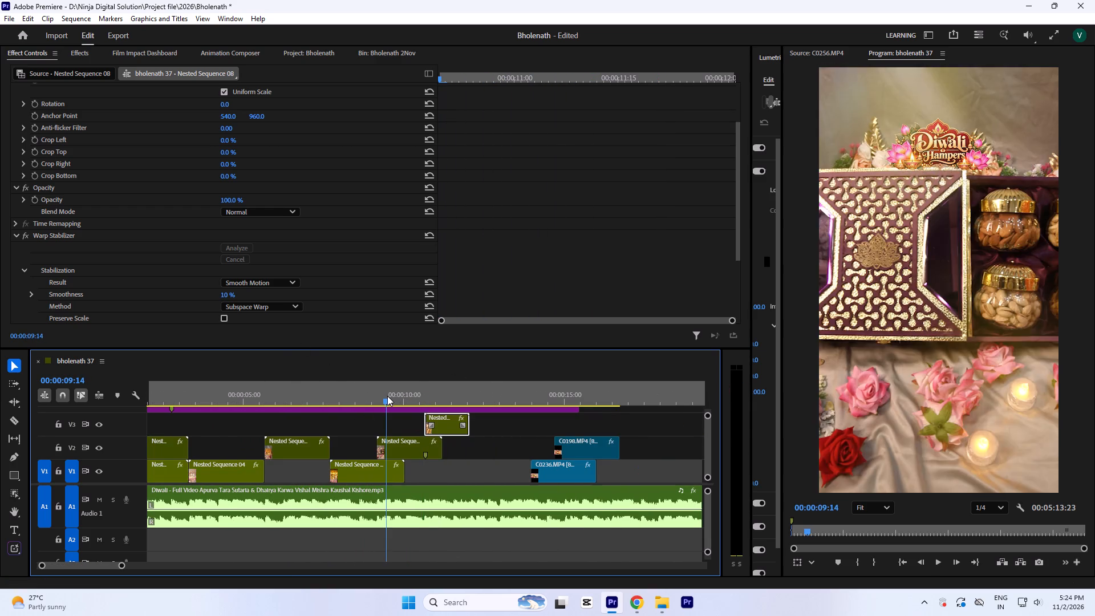
key("space")
key("space")
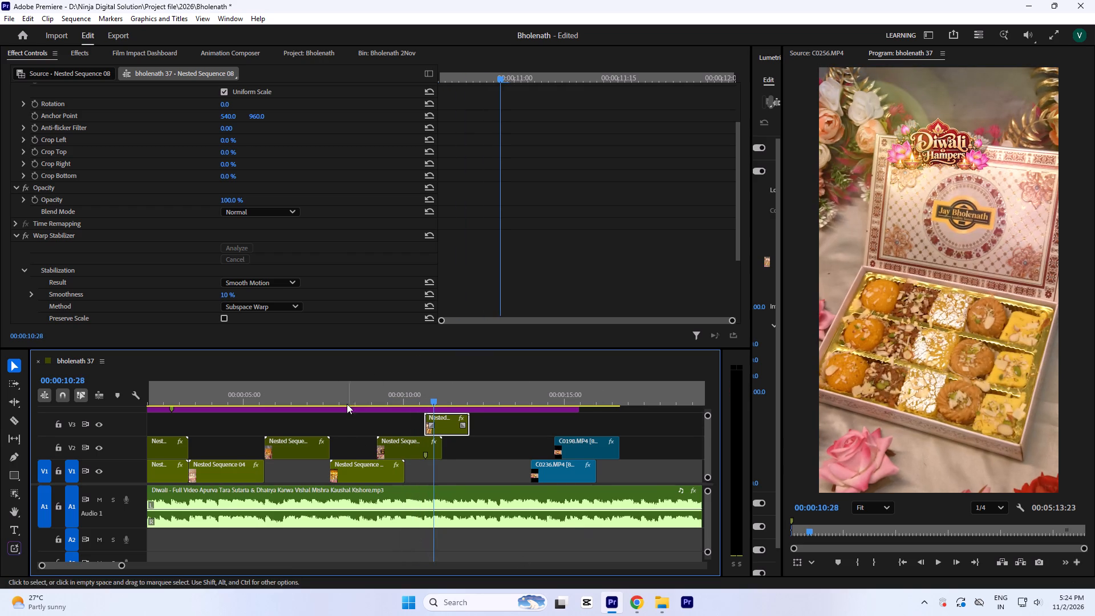
key("equal")
key("equal")
left_click(307, 390)
key("space")
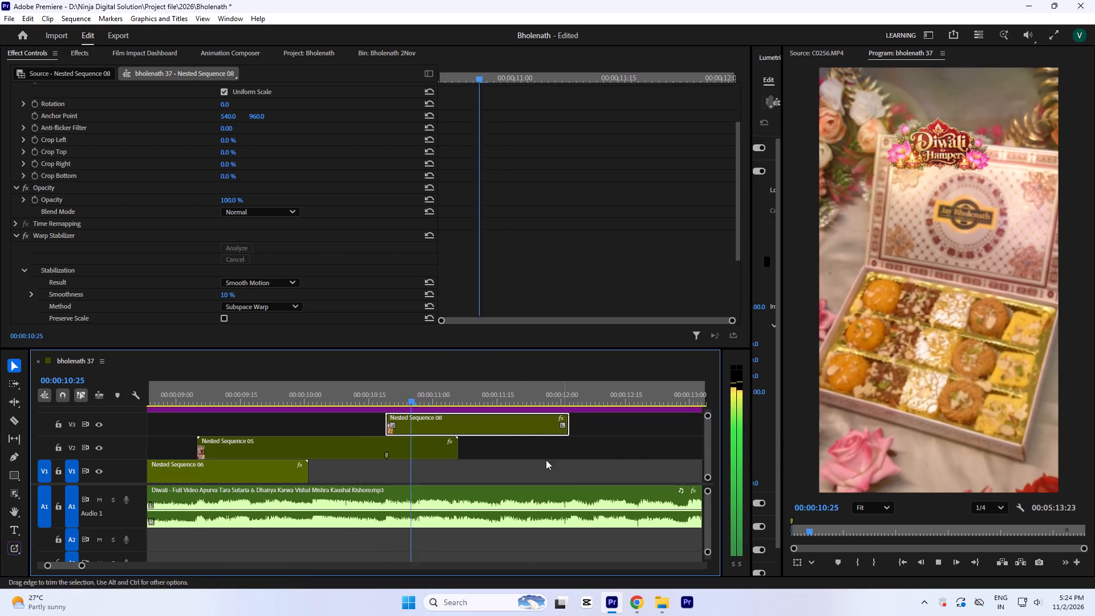
key("space")
left_click(384, 390)
key("equal")
key("equal")
key("equal")
left_click(448, 398)
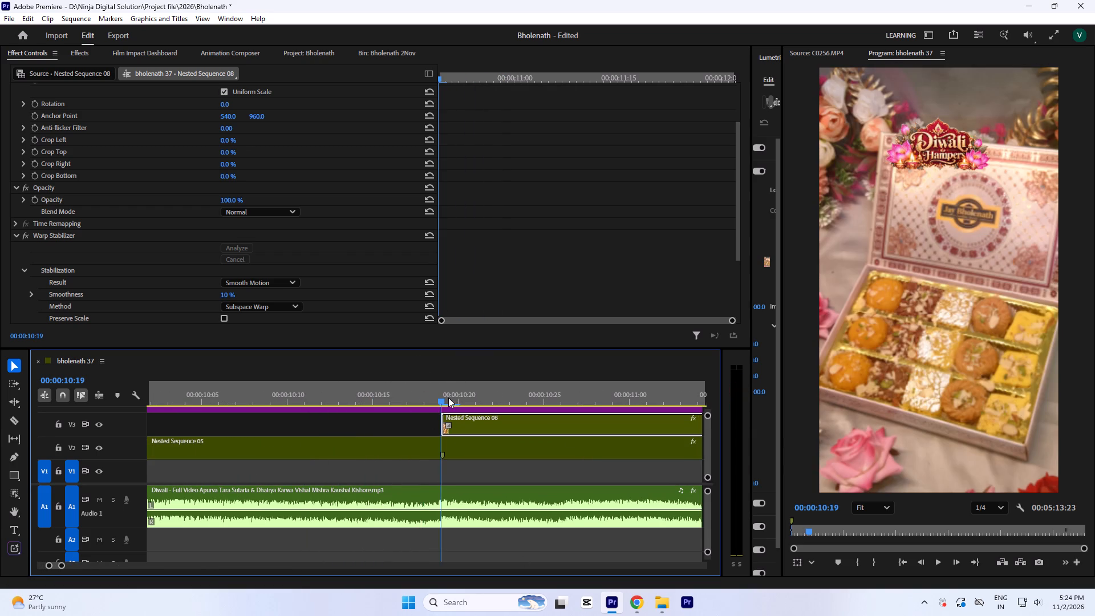
key("minus")
key("minus")
Play from the start of Nested Sequence 05 at 00:00:09:05 through Nested Sequence 08 and examine the frames around their cut.
left_click(241, 391)
key("equal")
key("equal")
key("equal")
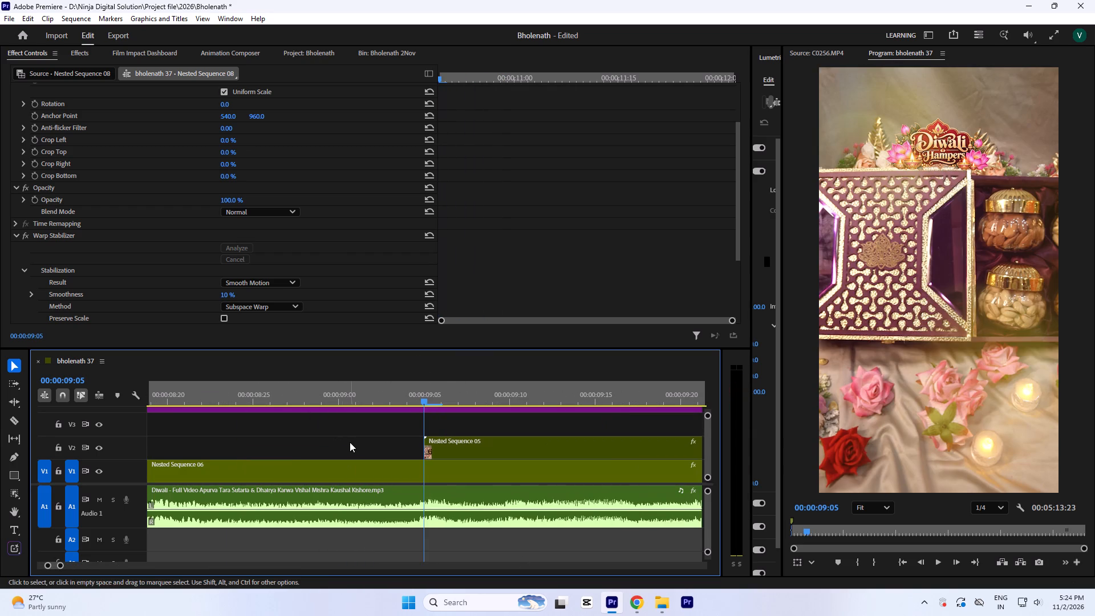
type("--")
key("space")
key("minus")
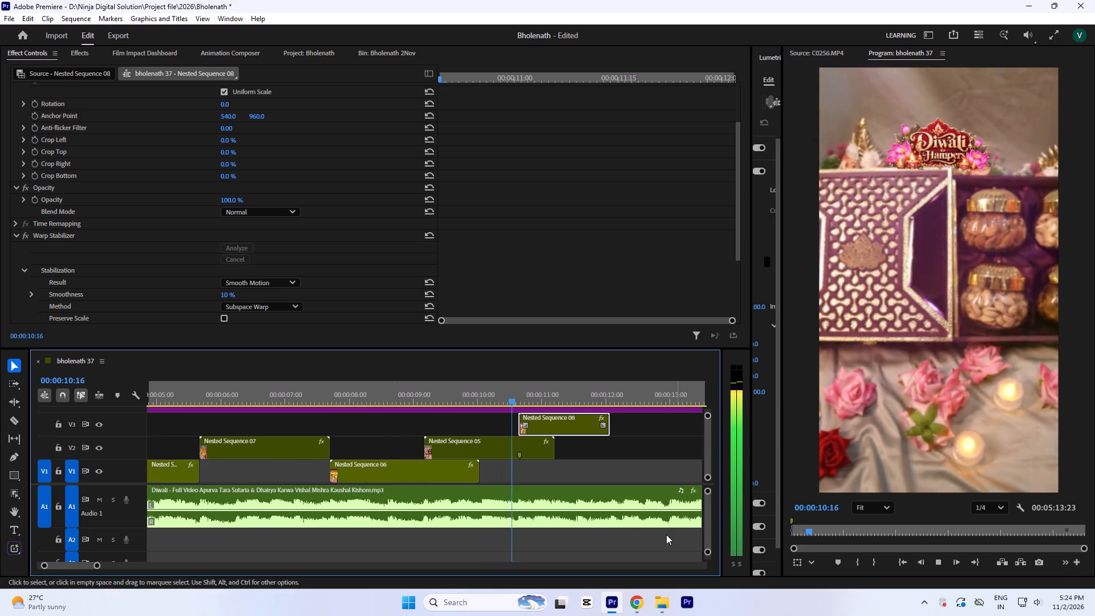
key("space")
left_click(518, 391)
key("equal")
key("equal")
key("equal")
key("equal")
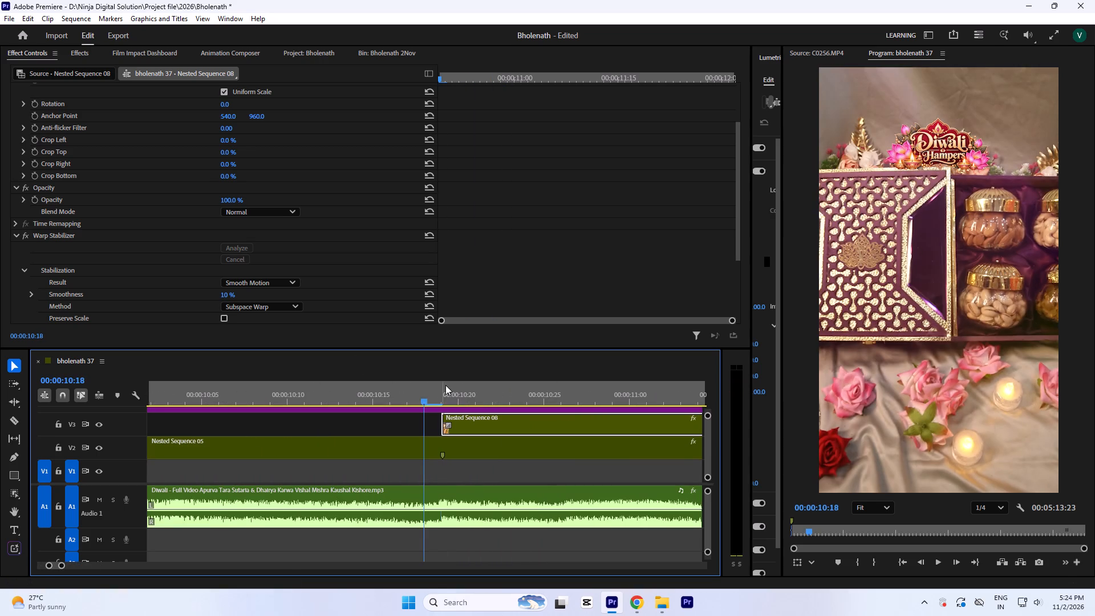
left_click(445, 385)
key("minus")
key("minus")
key("space")
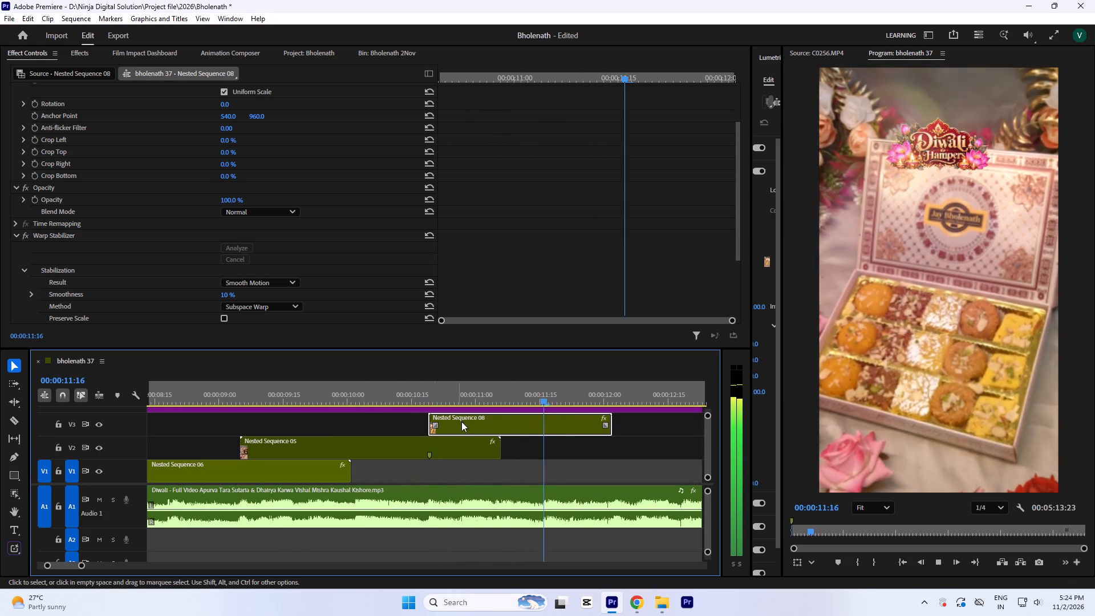
key("space")
Copy the two Mister Horse Adjustment clips at the start of Nested Sequence 07 along V6, aligning their join to 00:00:10:19.
left_click(428, 394)
type("==")
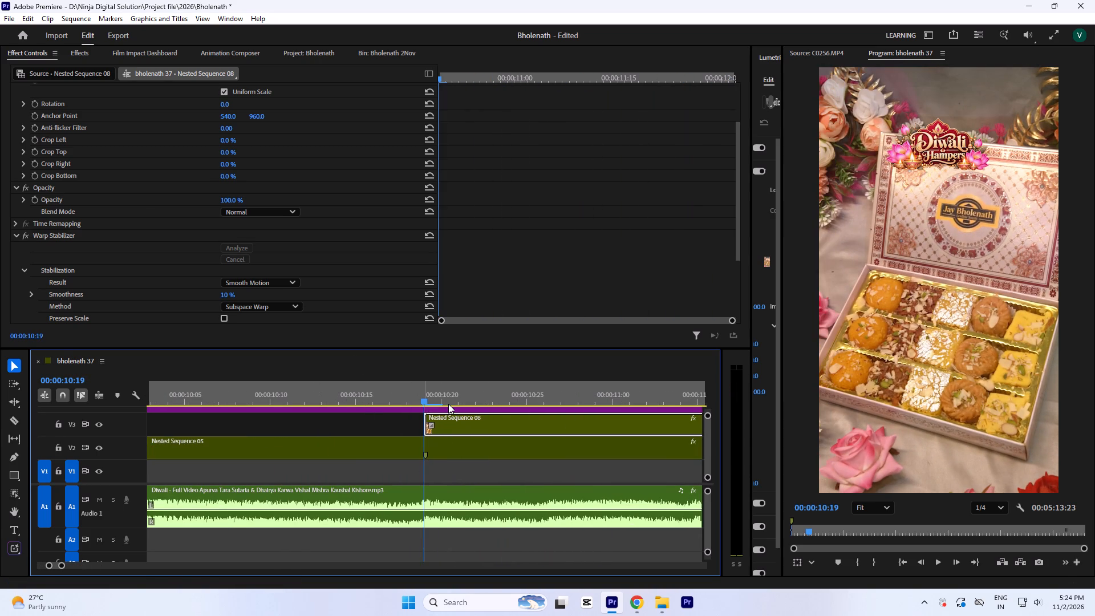
type("`--")
key("minus")
left_click_drag(356, 201, 209, 217)
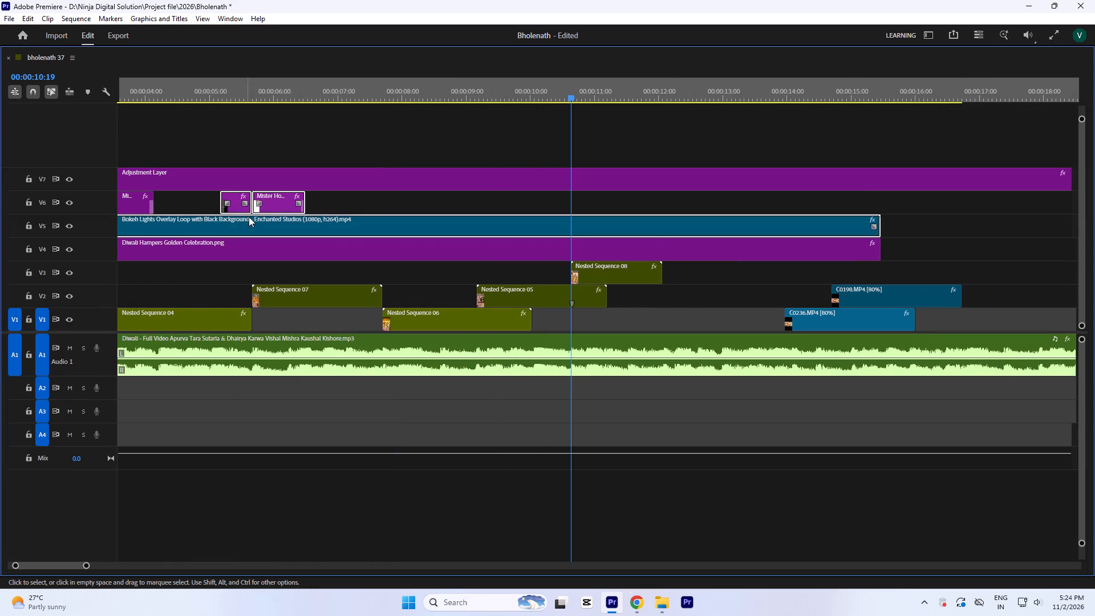
left_click_drag(387, 191, 215, 201)
left_click_drag(274, 201, 587, 202, "alt")
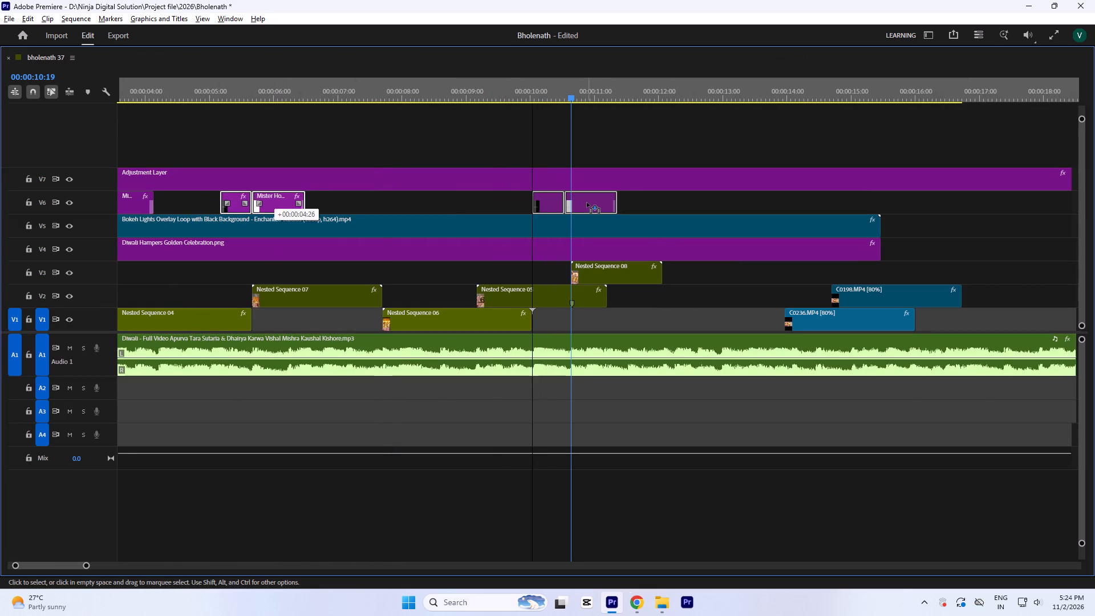
left_click_drag(587, 202, 594, 205, "alt")
key("equal")
type("==")
key("equal")
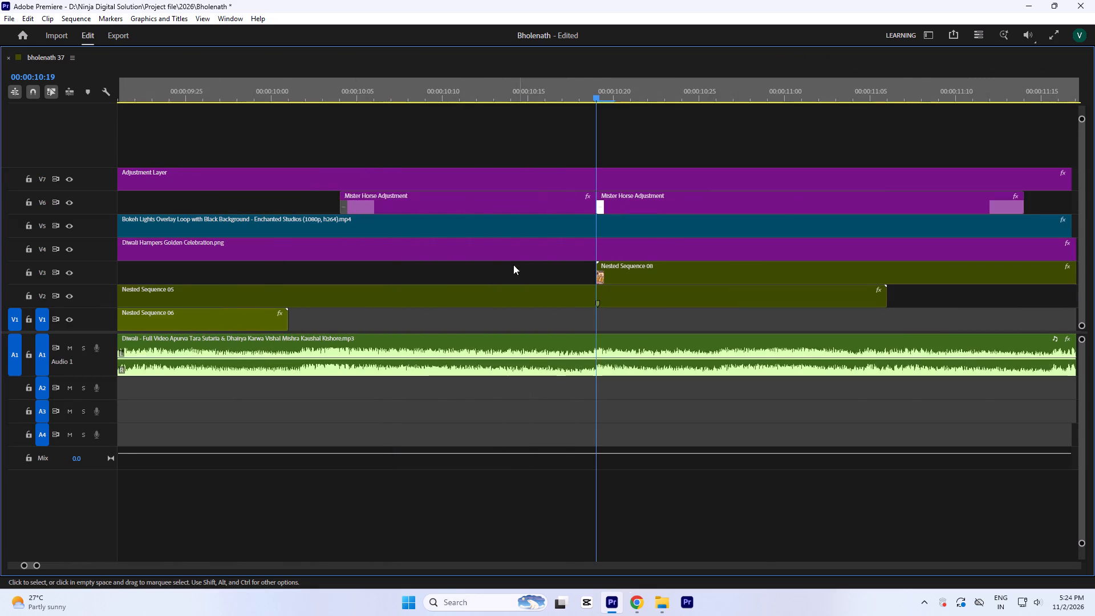
key("minus")
key("minus")
Play back the copied transition into Nested Sequence 08 and the section following it.
left_click(470, 91)
type("`-")
key("space")
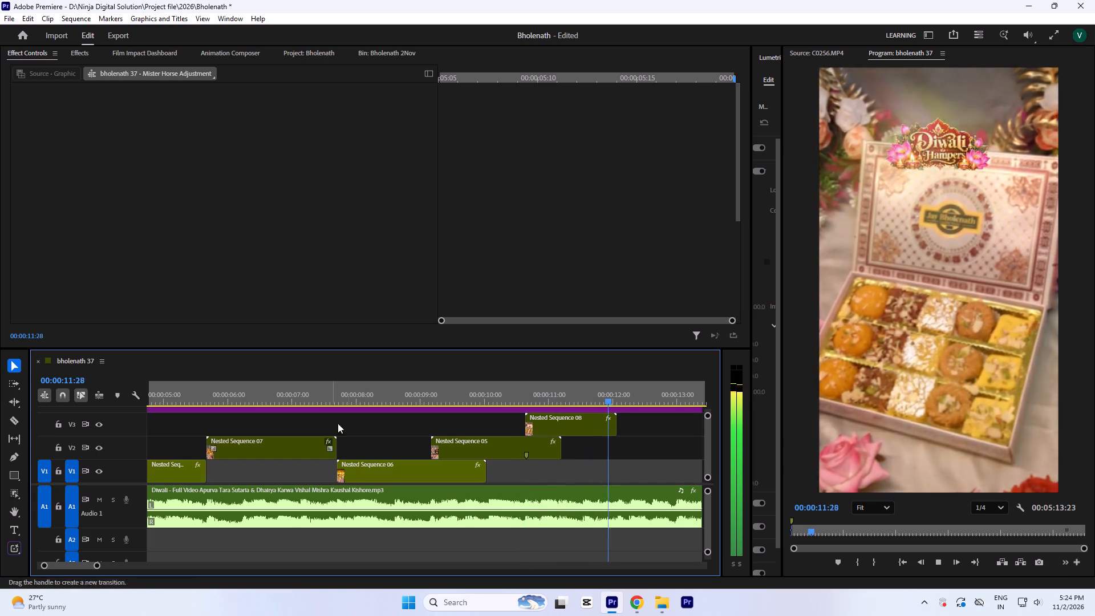
key("space")
key("minus")
key("space")
key("space")
key("minus")
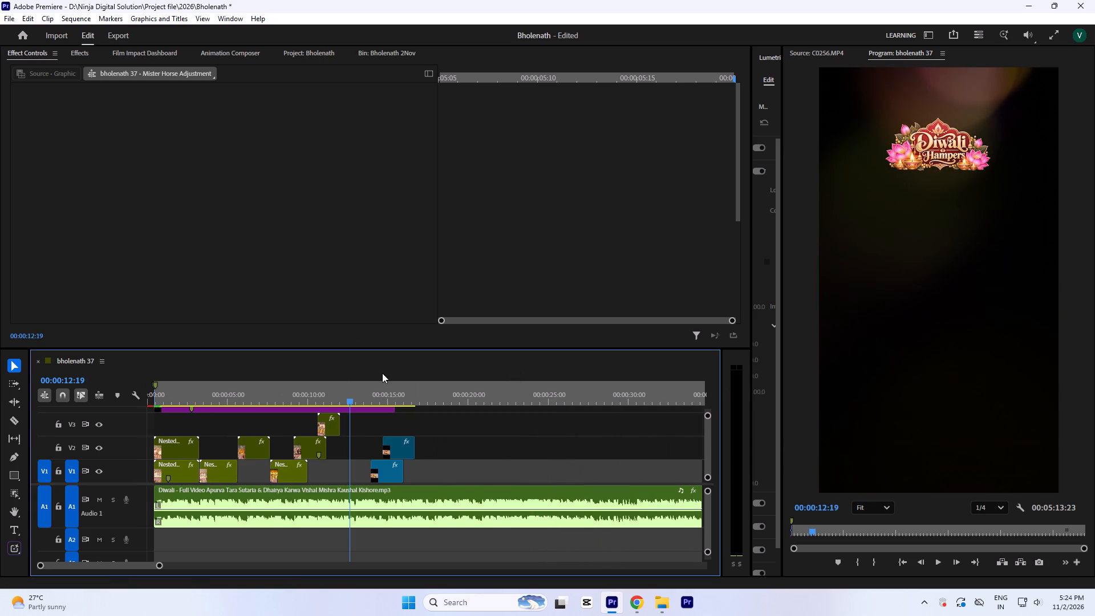
key("space")
key("space")
Save the project.
key("ctrl+s")
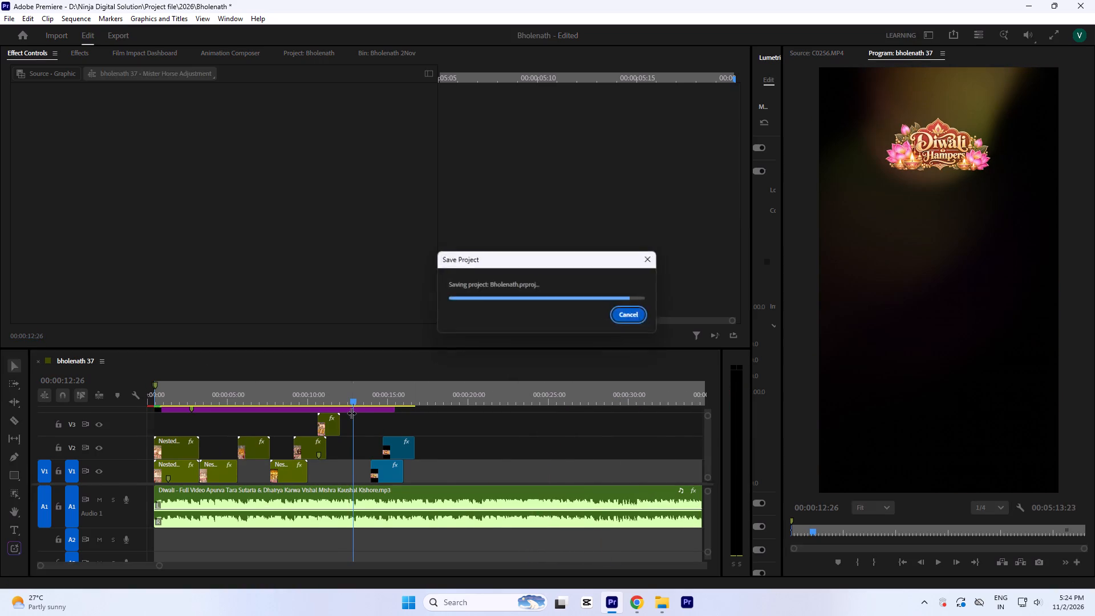
Move the C0236.MP4 and C0198.MP4 clips together further along the timeline, starting C0236.MP4 at about 00:00:26:20.
key("equal")
key("space")
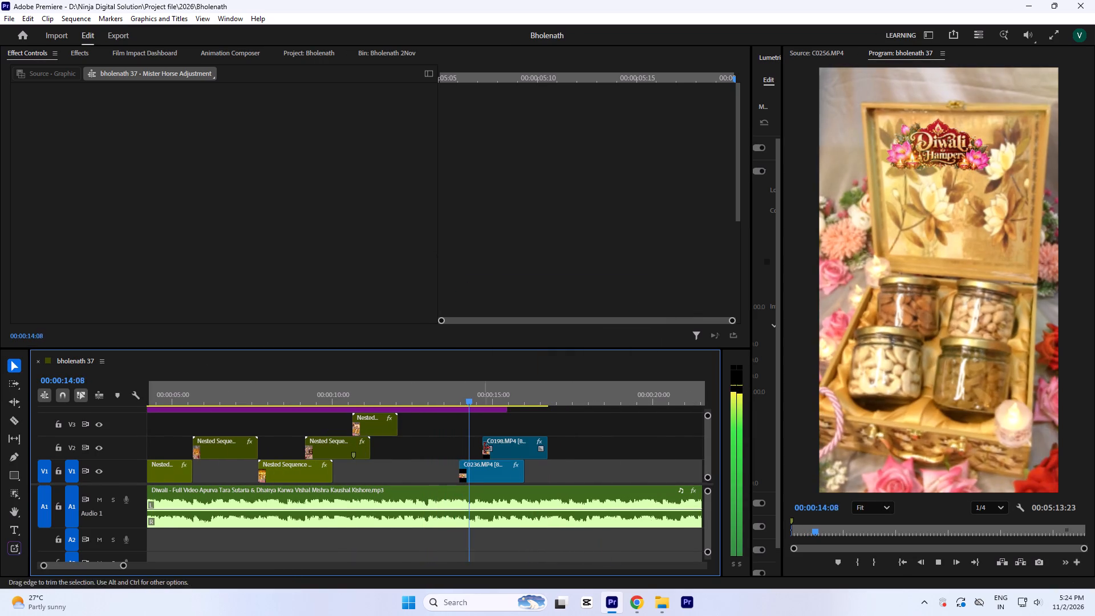
key("space")
left_click_drag(472, 389, 497, 400)
left_click_drag(456, 443, 516, 472)
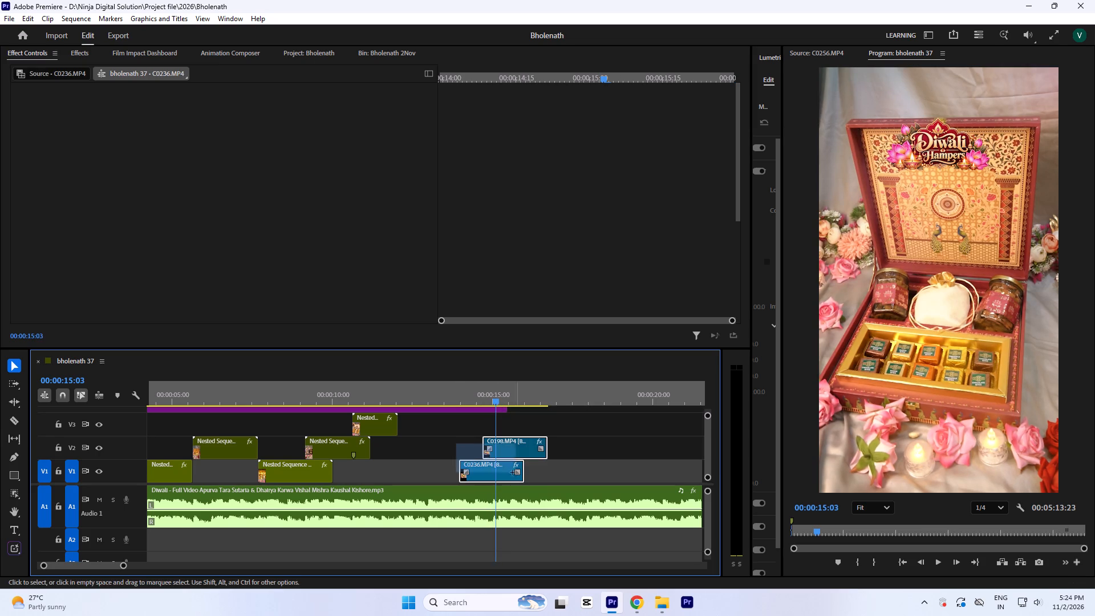
left_click_drag(493, 476, 591, 463)
key("minus")
key("grave")
key("equal")
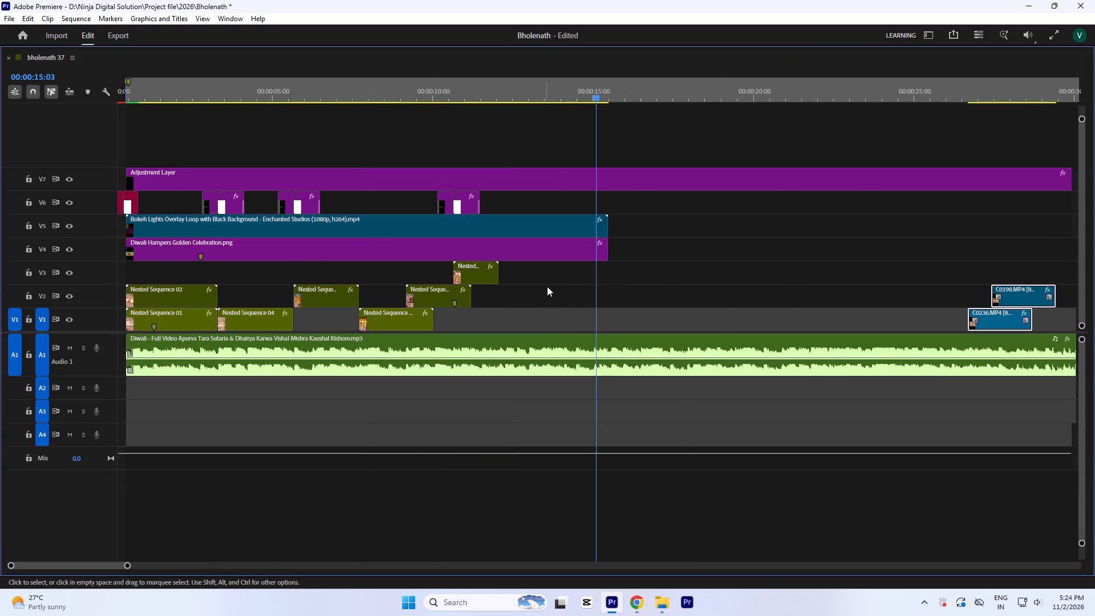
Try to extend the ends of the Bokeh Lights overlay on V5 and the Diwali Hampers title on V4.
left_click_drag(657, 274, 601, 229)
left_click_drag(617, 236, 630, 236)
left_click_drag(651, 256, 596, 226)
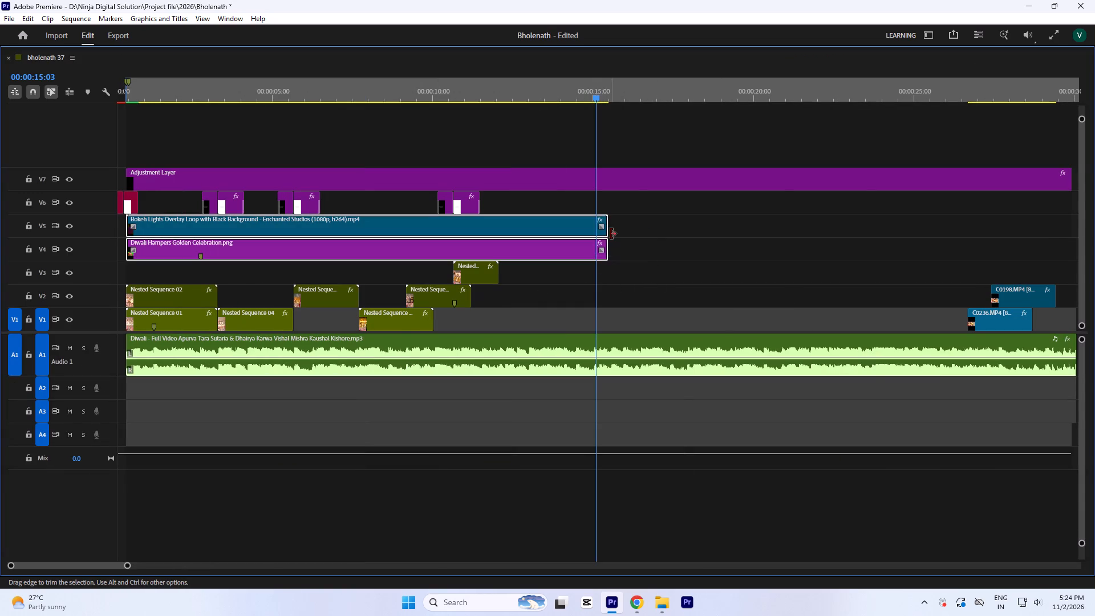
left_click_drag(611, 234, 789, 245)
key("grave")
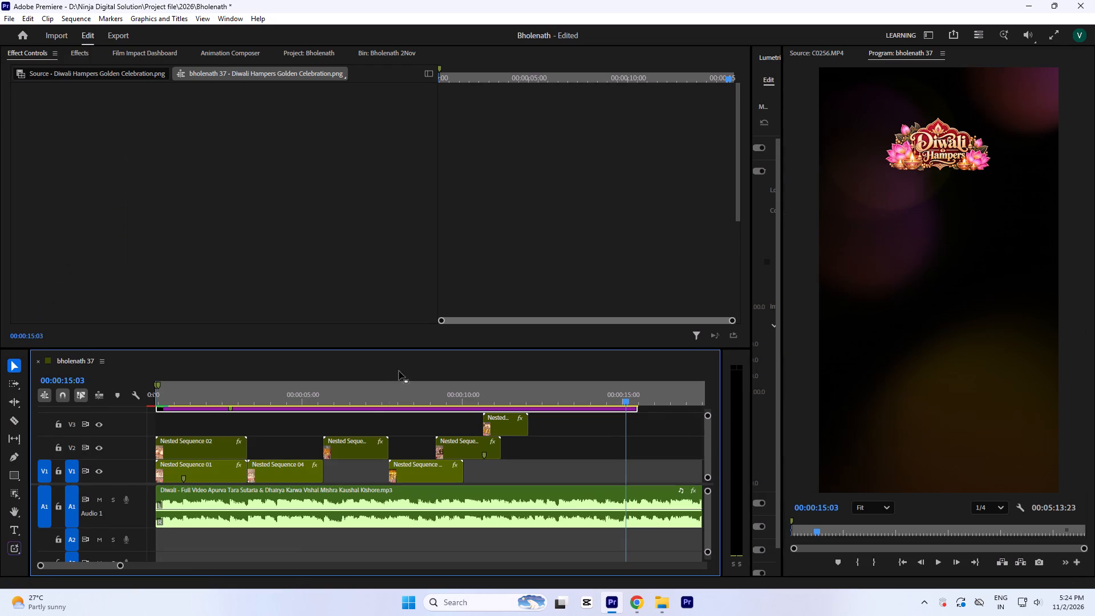
Play the sequence from the beginning past the end of Nested Sequence 08.
key("Return")
key("minus")
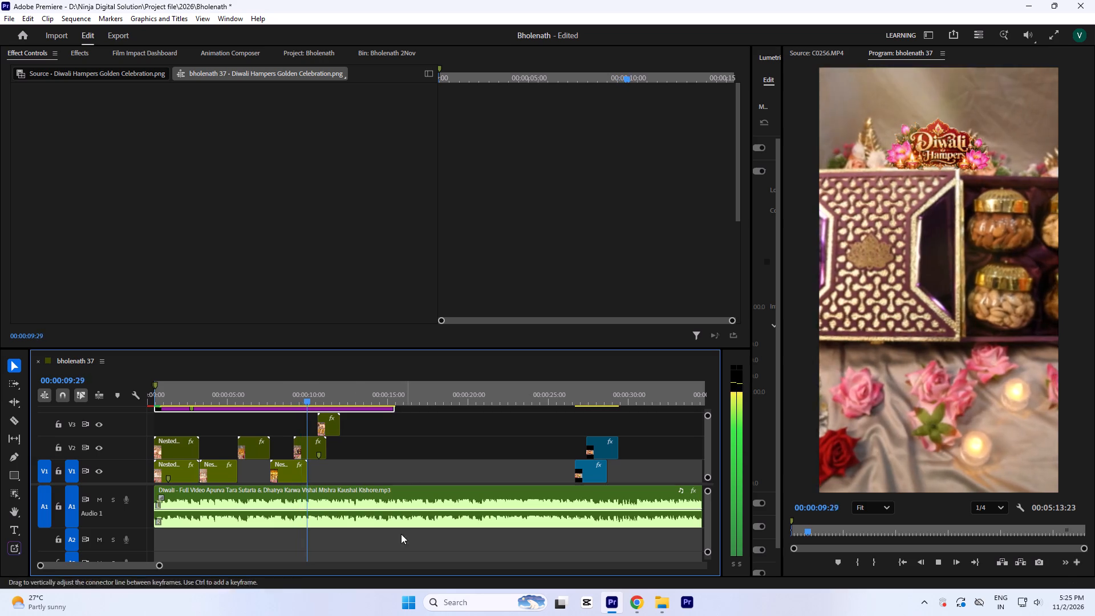
key("equal")
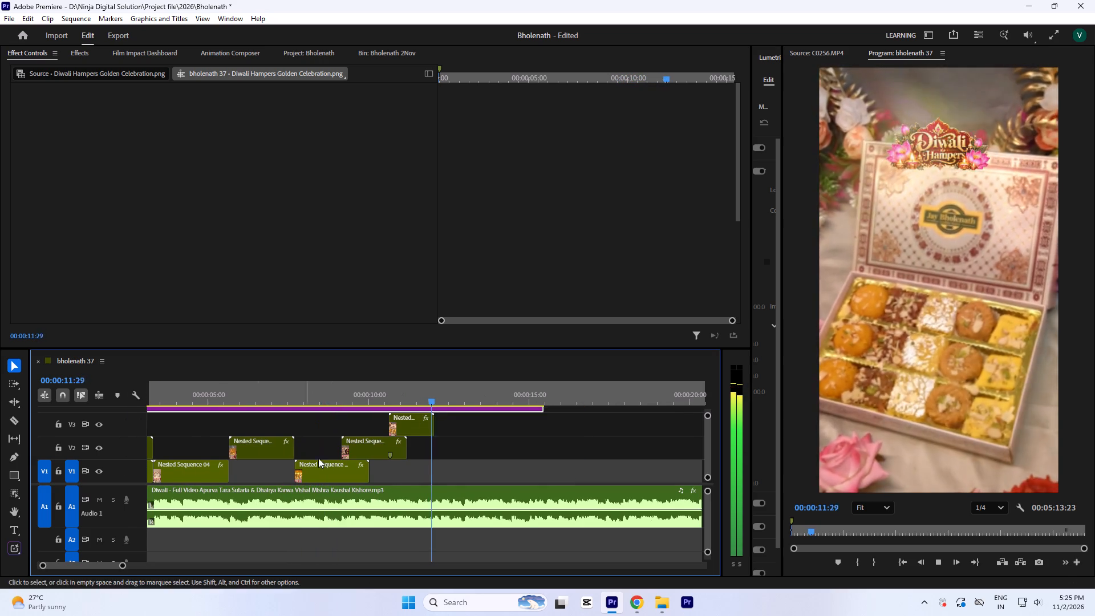
key("space")
Open C0261.MP4 from the Bholenath 2Nov bin and mark its range from 12:22:10:13 to 12:22:13:17.
left_click(372, 52)
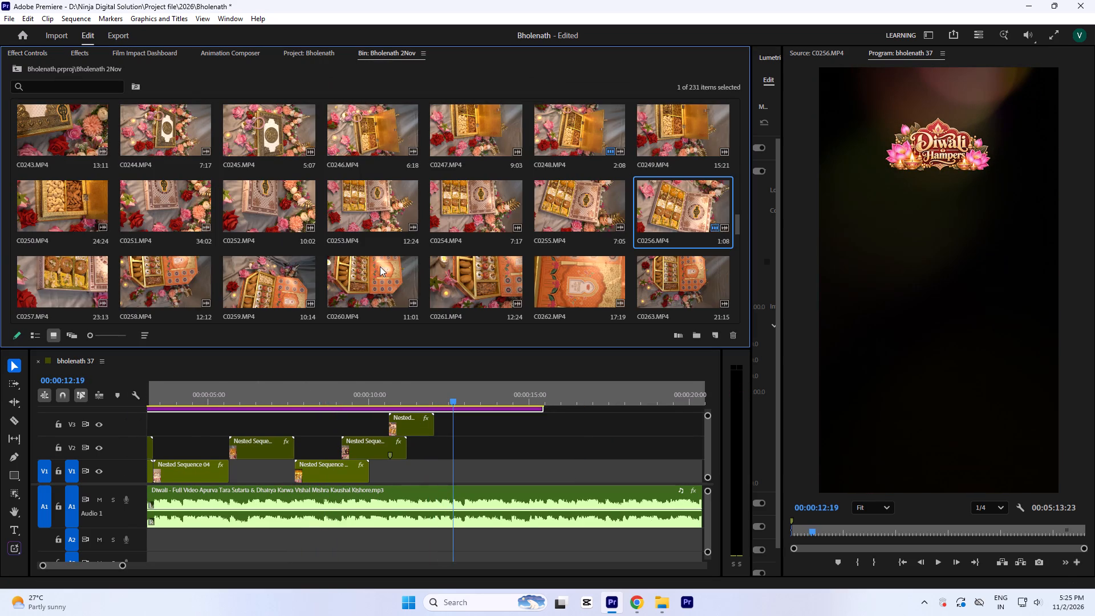
scroll(380, 266, "down", 1)
double_click(474, 209)
key("space")
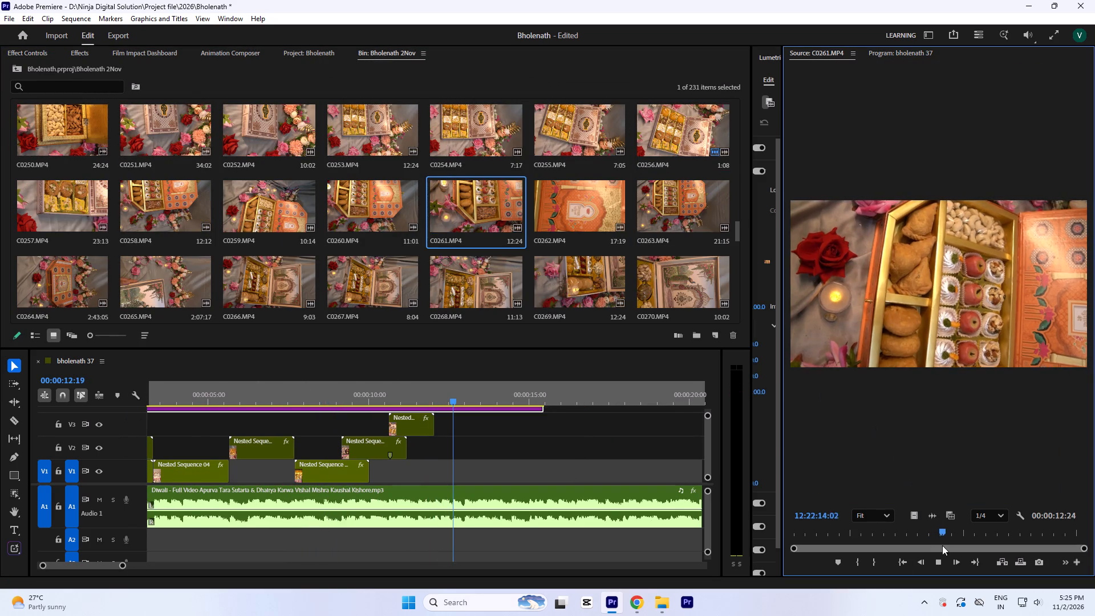
left_click_drag(944, 536, 859, 536)
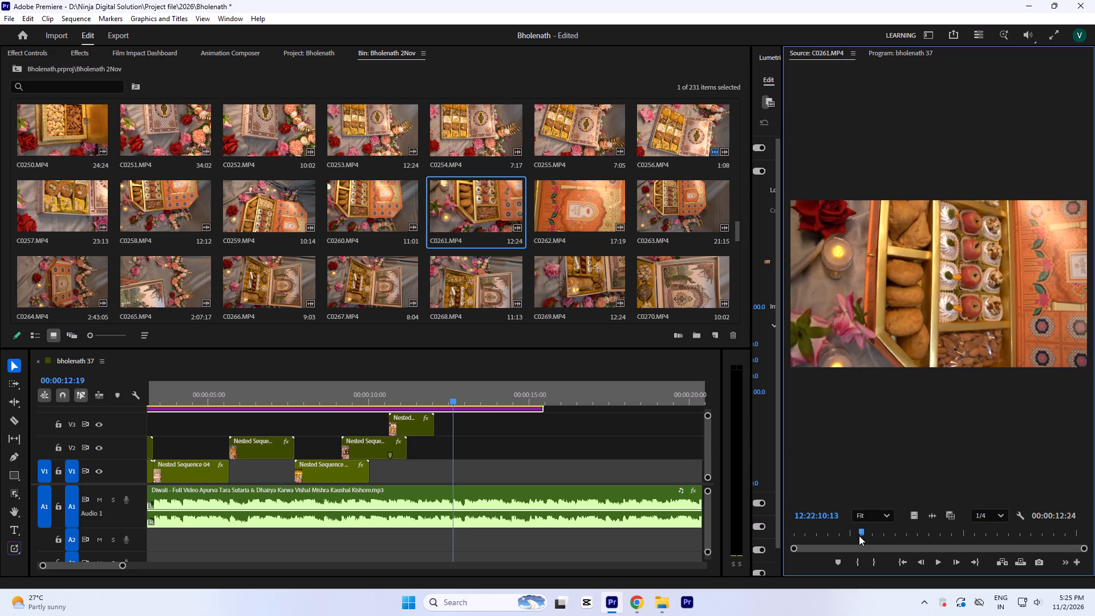
left_click_drag(859, 536, 931, 541)
key("i")
key("o")
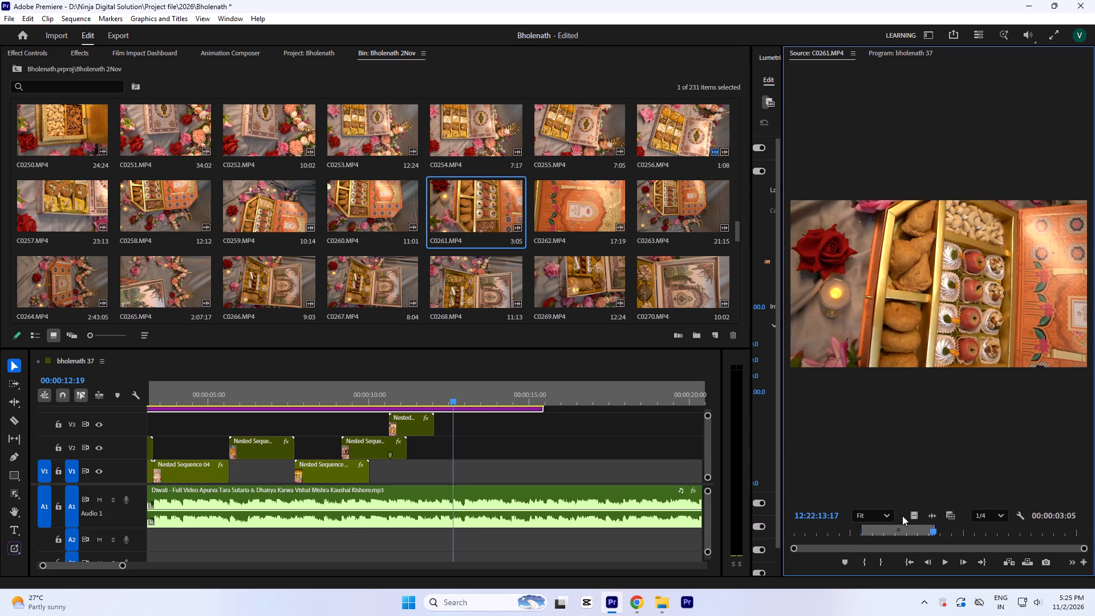
Place the marked C0261.MP4 range, video only, on V2 directly after the end of Nested Sequence 08.
left_click_drag(914, 514, 435, 453)
left_click(472, 453)
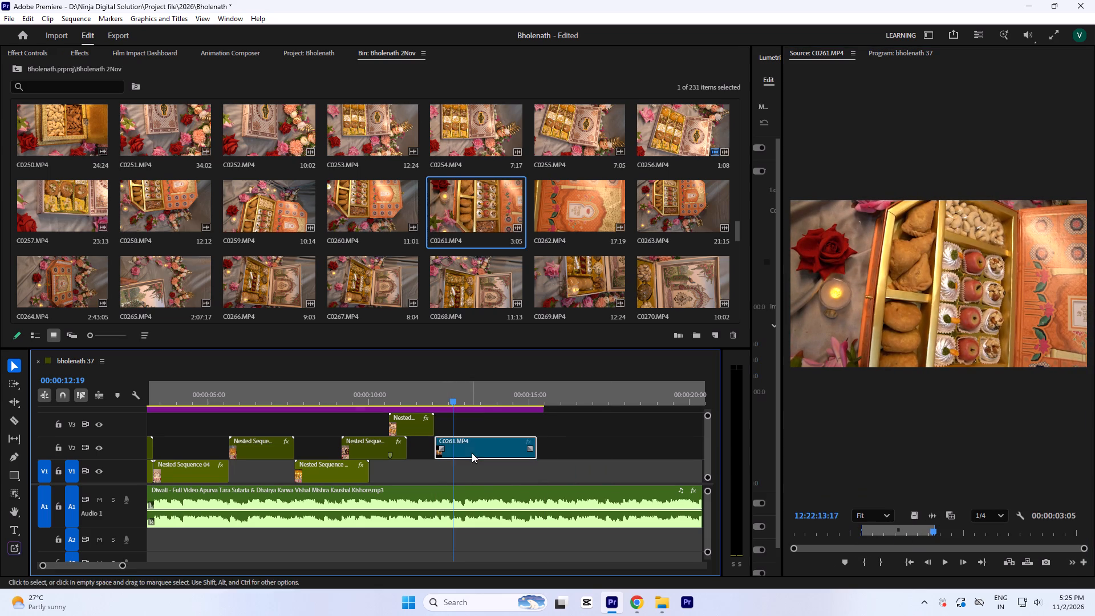
Set the rotation of the C0261.MP4 clip on V2 to -90°.
left_click(480, 394)
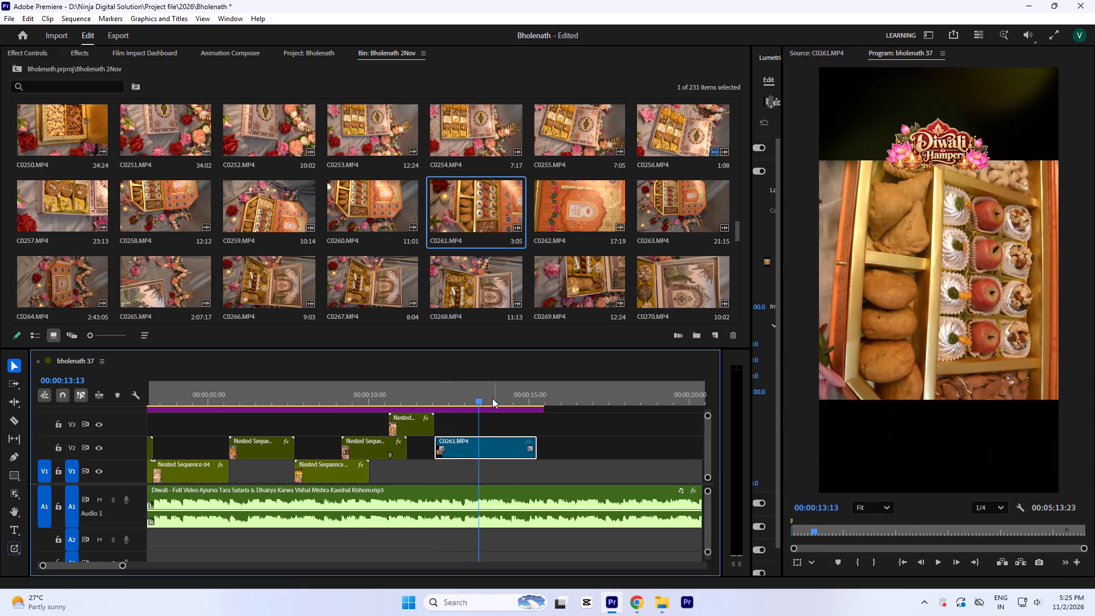
left_click(492, 398)
left_click(39, 49)
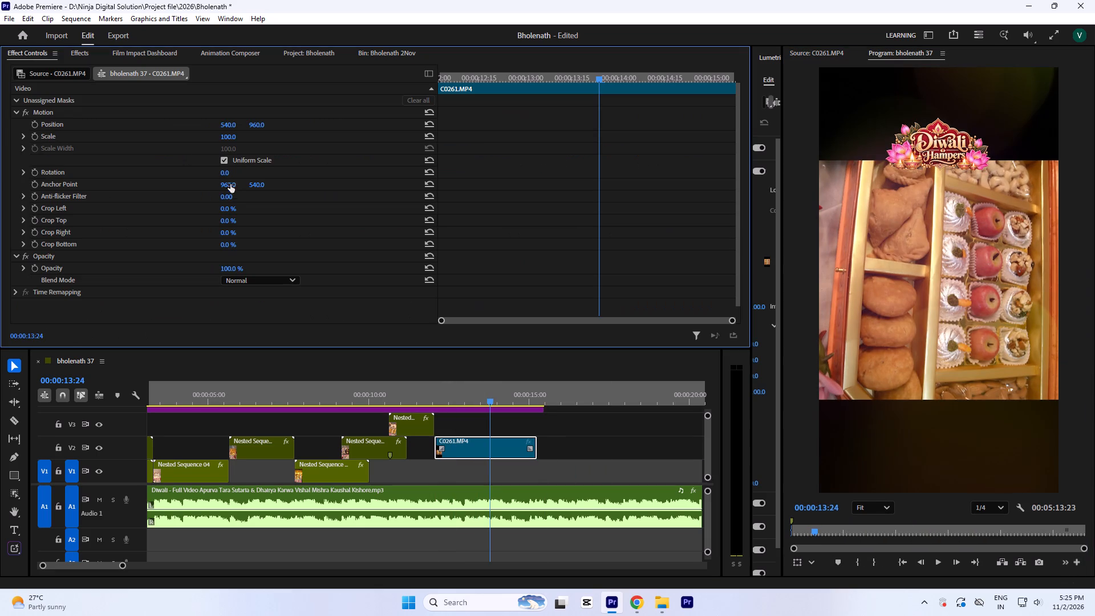
left_click(225, 172)
key("minus")
key("9")
key("0")
left_click(467, 176)
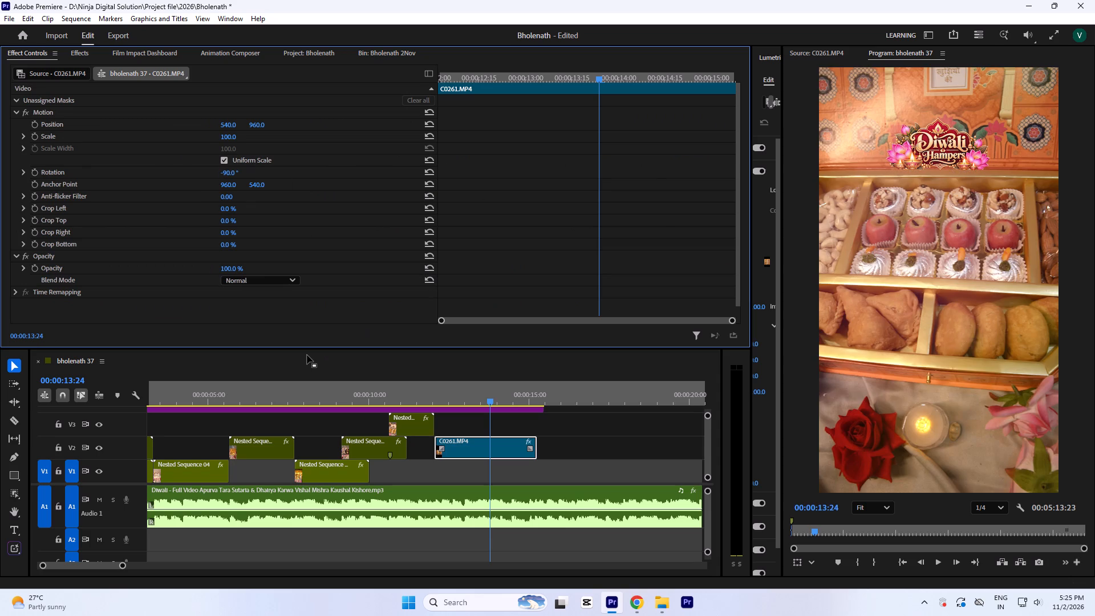
Save the project.
key("ctrl+s")
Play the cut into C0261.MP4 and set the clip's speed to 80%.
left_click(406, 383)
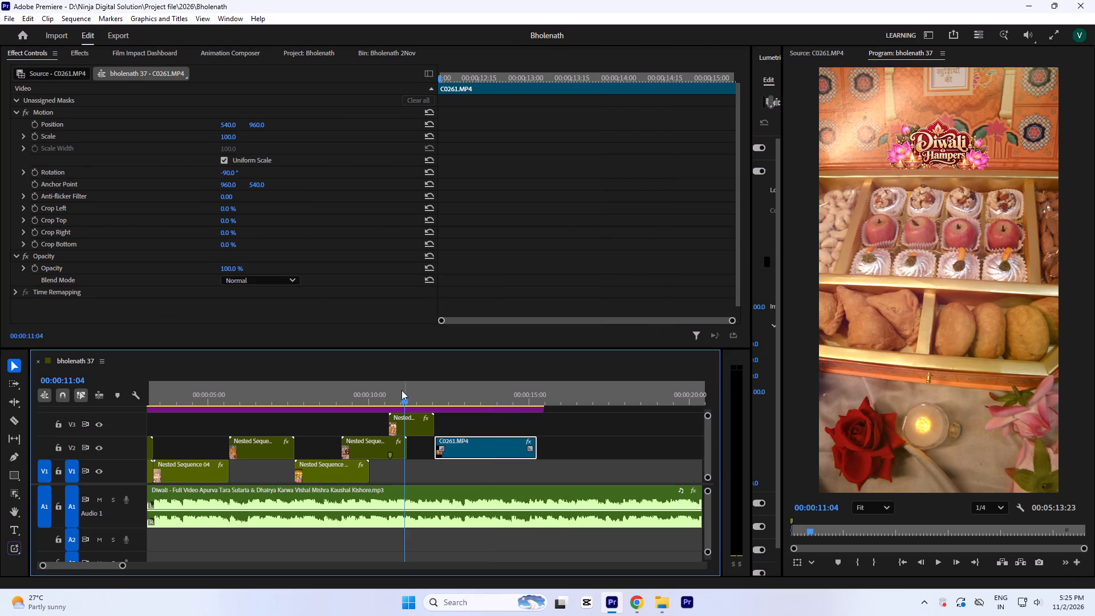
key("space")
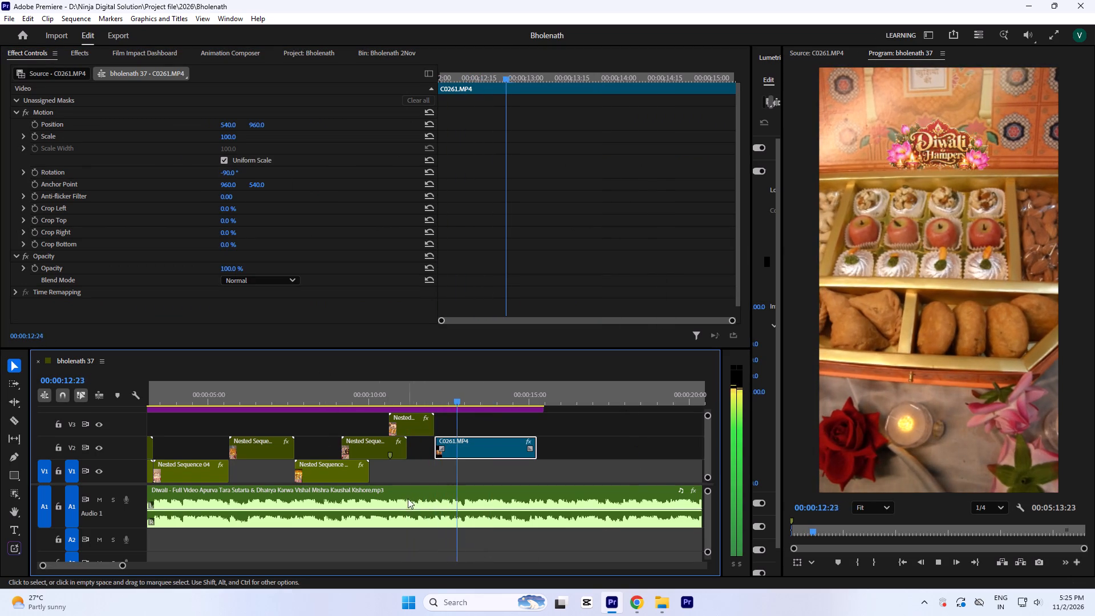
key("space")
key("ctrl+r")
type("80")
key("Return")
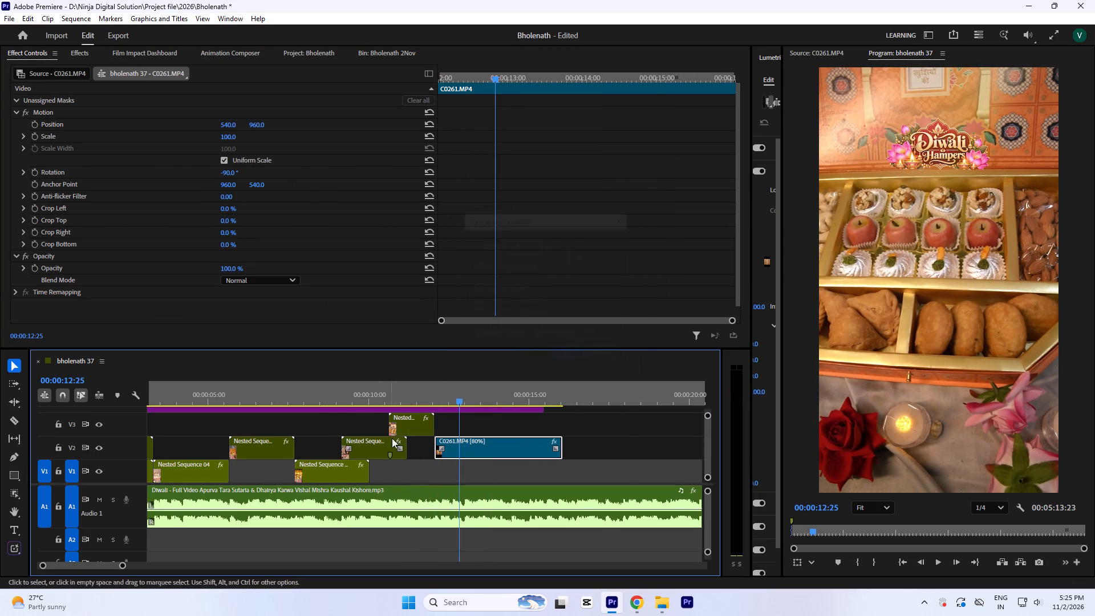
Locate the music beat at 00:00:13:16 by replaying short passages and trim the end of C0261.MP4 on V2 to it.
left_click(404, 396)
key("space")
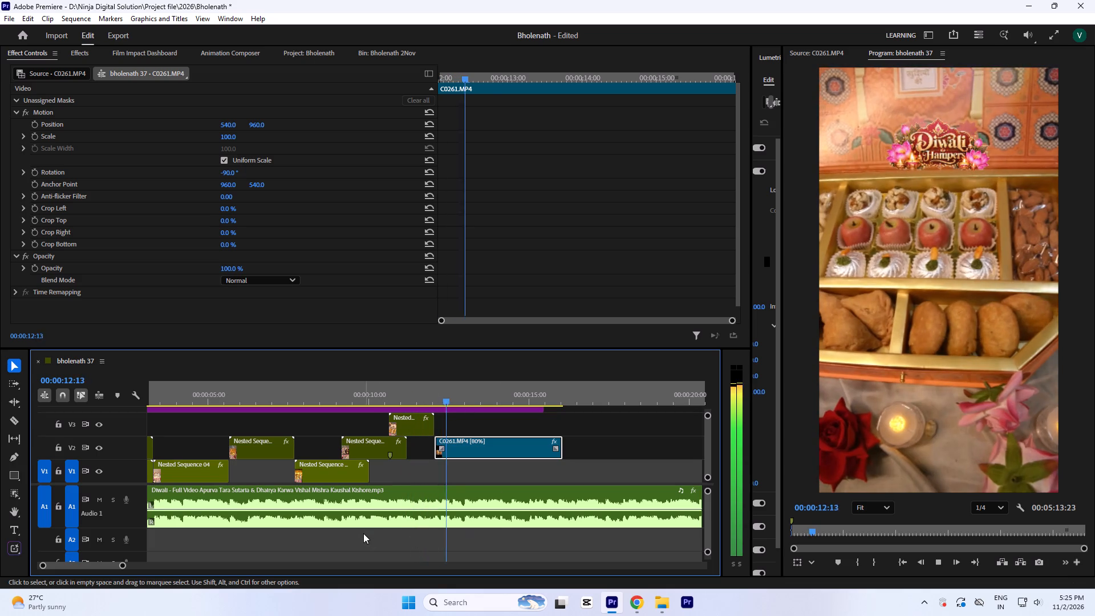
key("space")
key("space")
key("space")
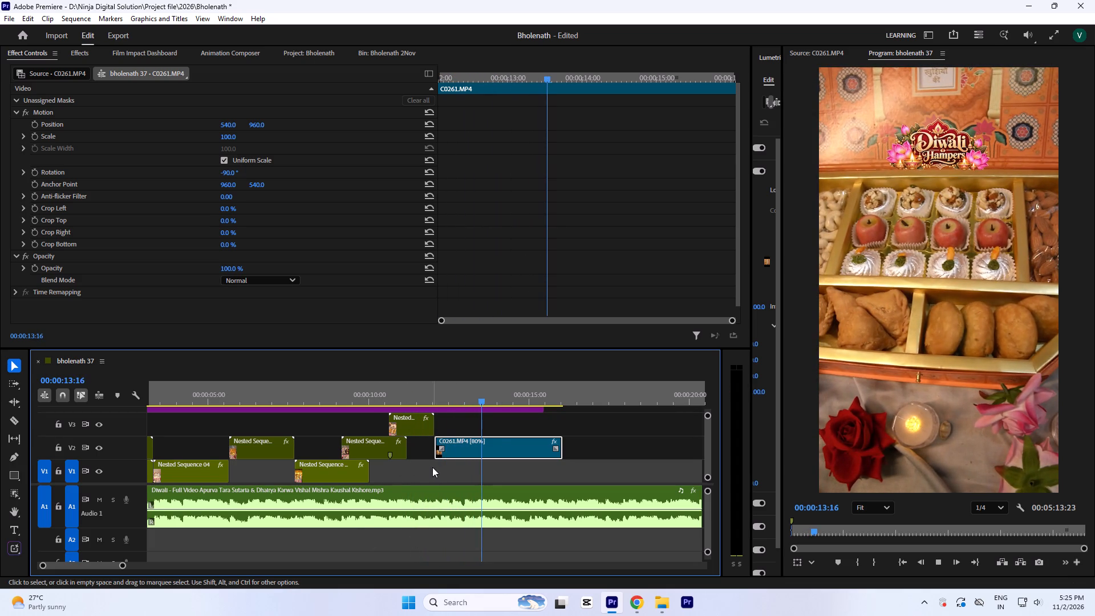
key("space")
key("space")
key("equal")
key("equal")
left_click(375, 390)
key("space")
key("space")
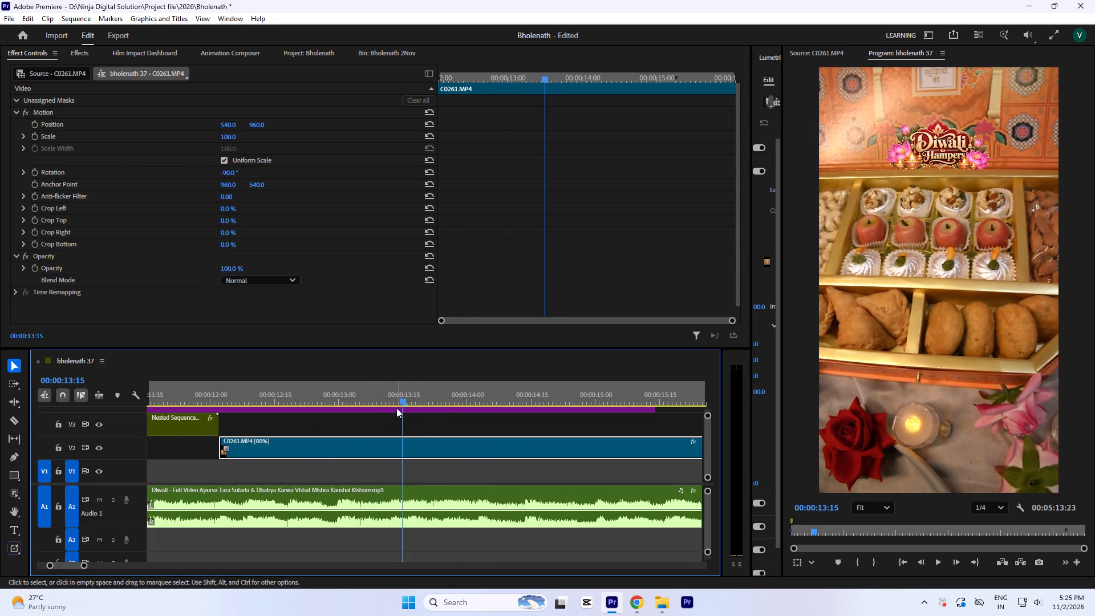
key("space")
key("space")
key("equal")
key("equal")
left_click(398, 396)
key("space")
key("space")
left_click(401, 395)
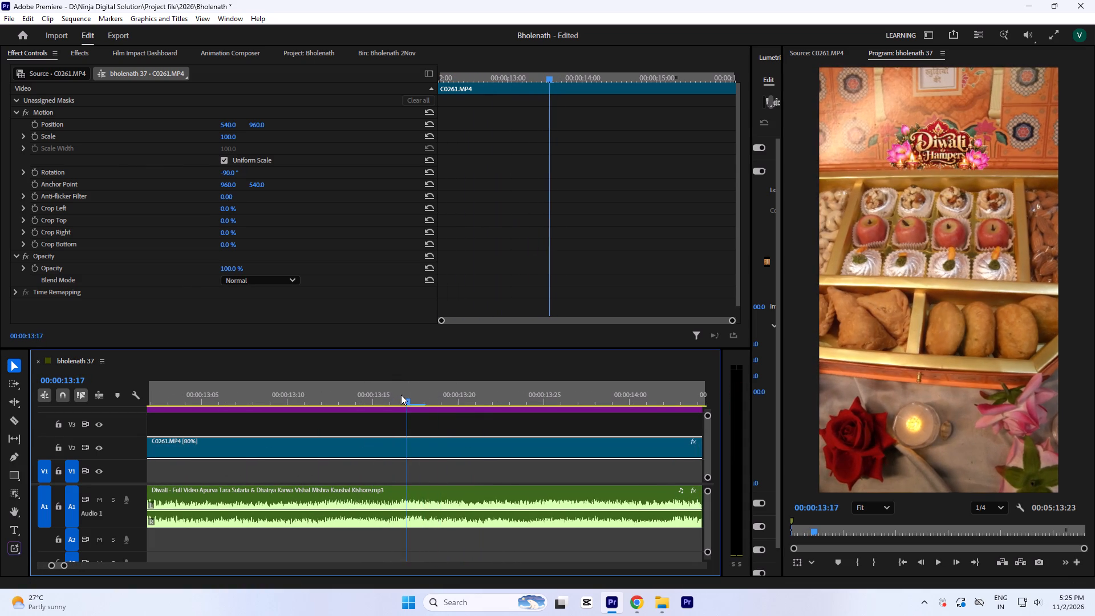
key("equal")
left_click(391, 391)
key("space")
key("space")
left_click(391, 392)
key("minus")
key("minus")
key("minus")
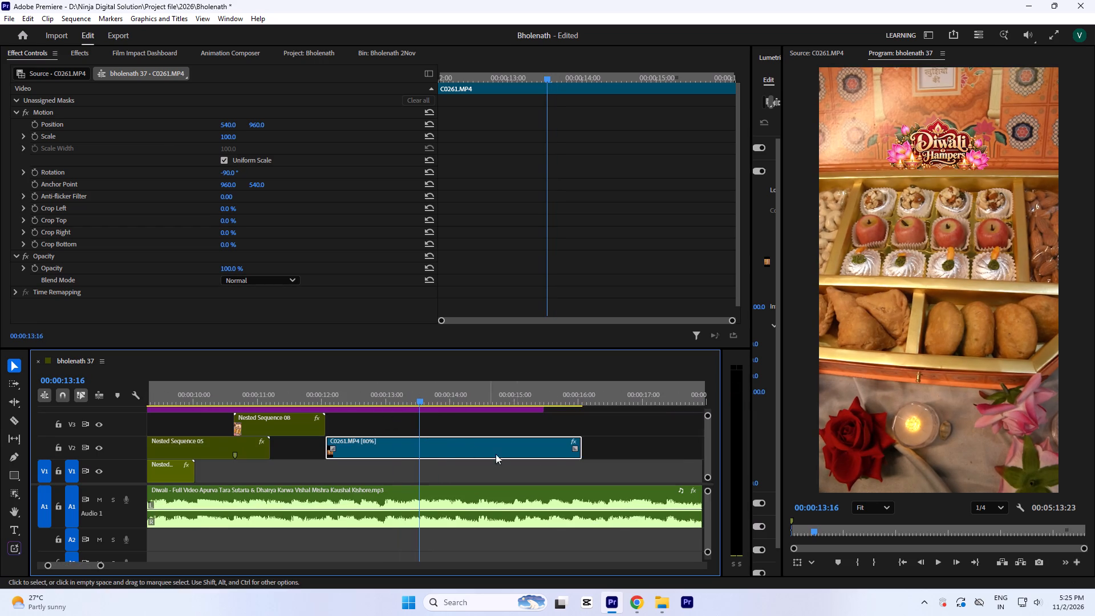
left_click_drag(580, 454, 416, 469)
Set the rotation of the C0261.MP4 clip on V2 to -89°.
left_click(396, 398)
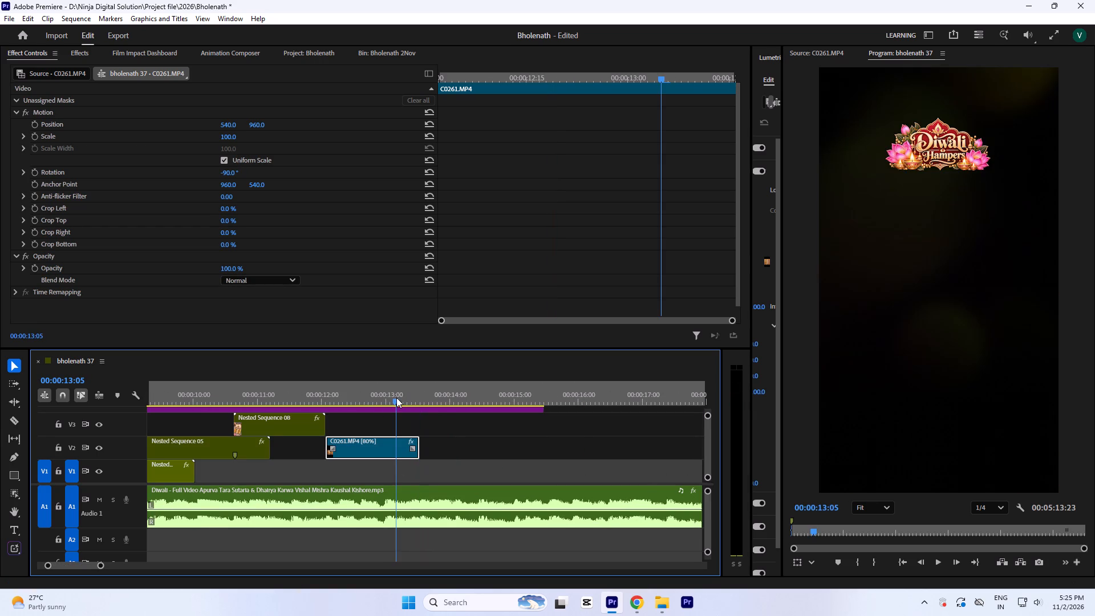
left_click(230, 170)
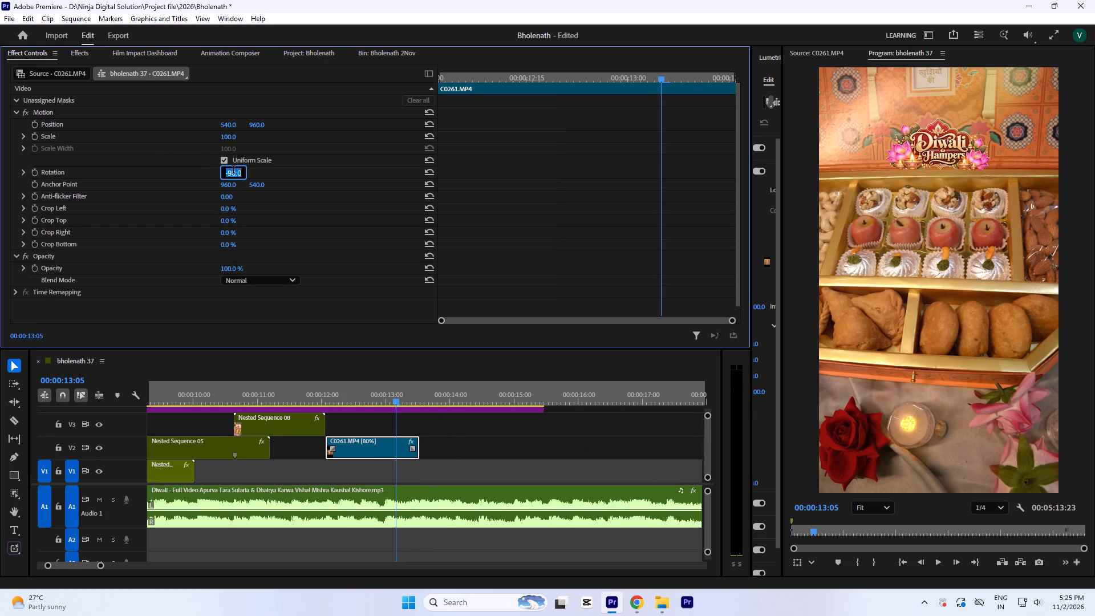
key("Up")
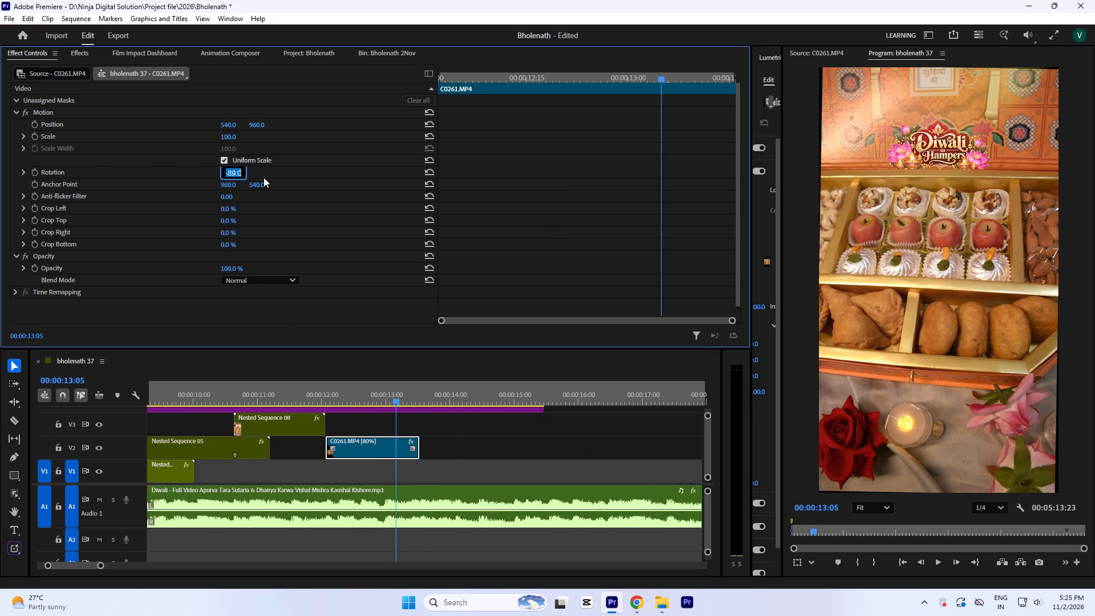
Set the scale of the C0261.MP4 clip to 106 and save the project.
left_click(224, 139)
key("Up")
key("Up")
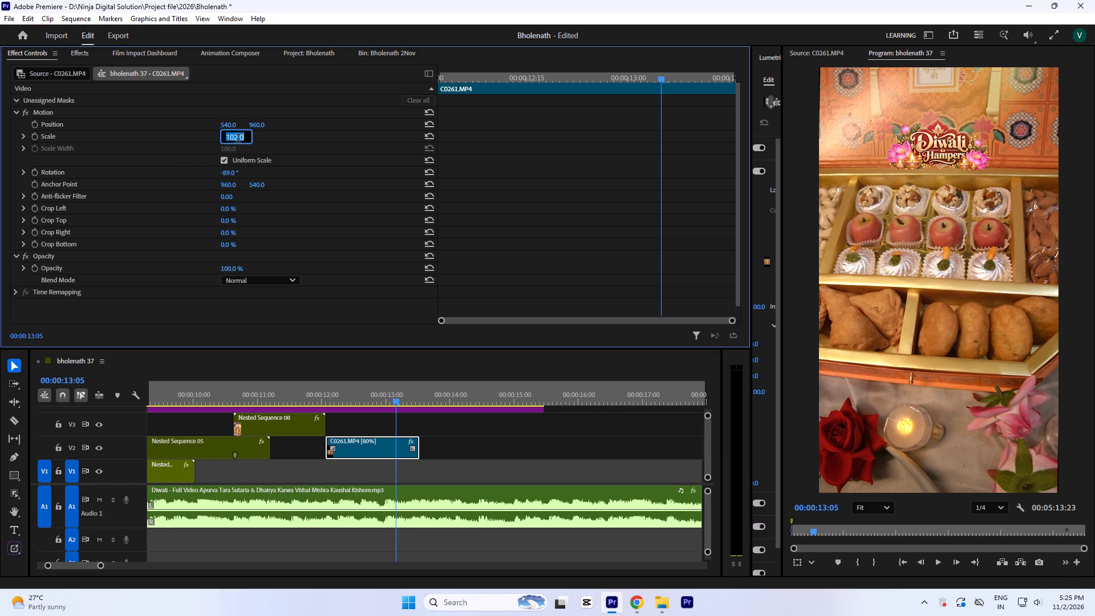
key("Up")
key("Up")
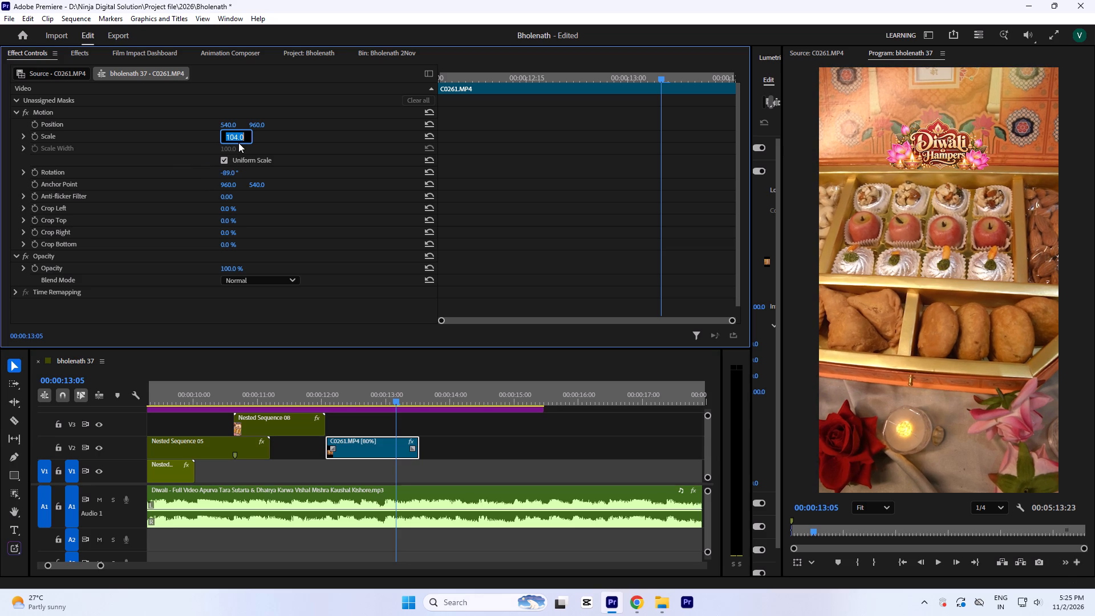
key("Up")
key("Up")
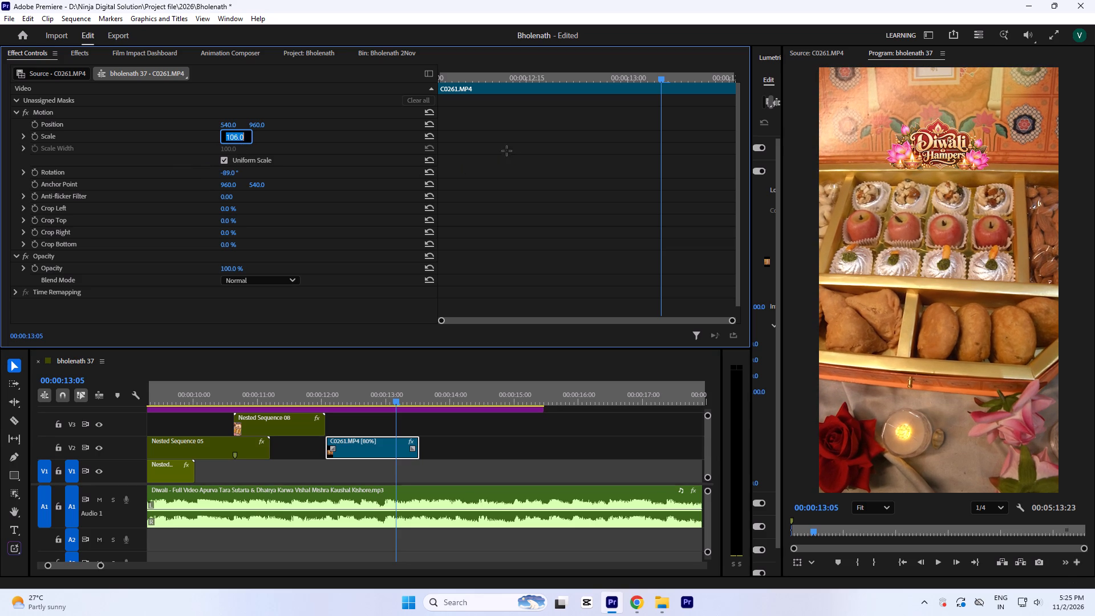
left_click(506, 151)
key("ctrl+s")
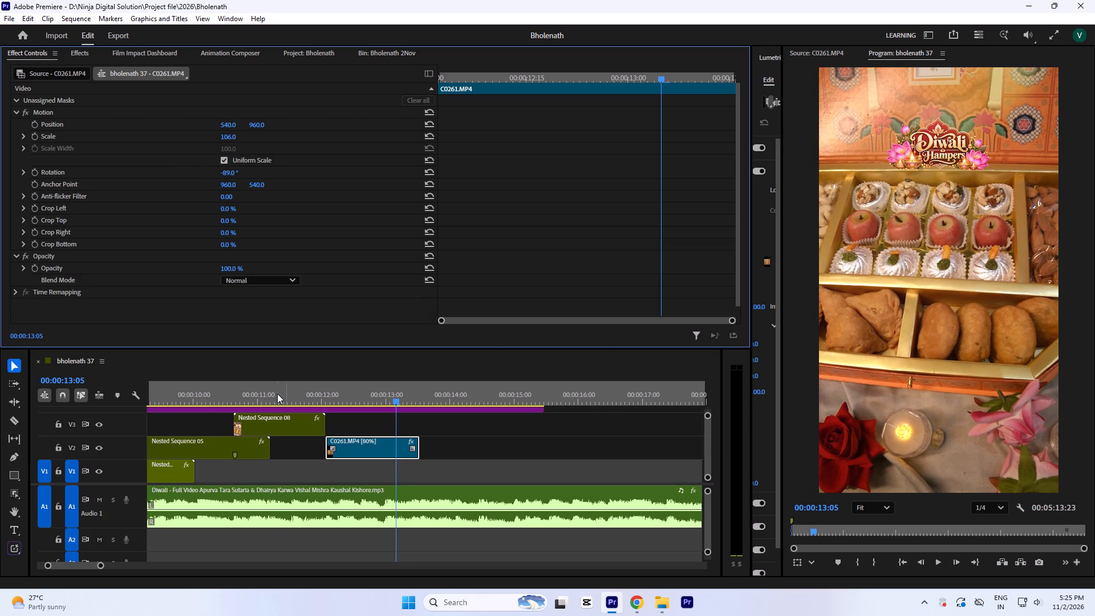
Play the cut from Nested Sequence 08 into C0261.MP4 and set the C0261.MP4 clip's speed to 70%.
left_click(277, 394)
key("space")
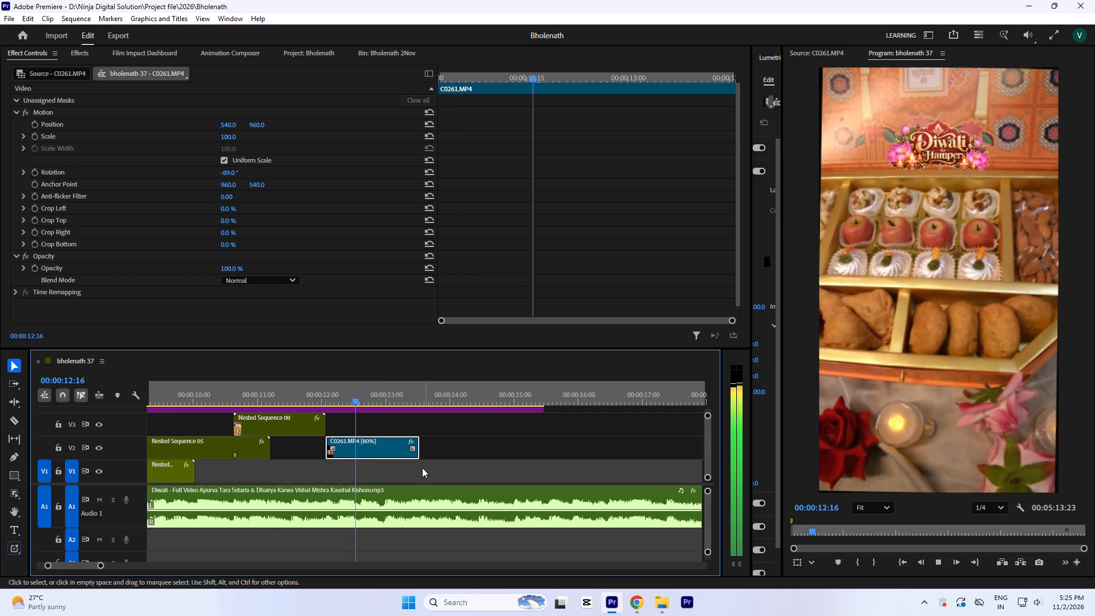
key("space")
key("ctrl+r")
type("70")
key("Return")
Find the music beat at 00:00:13:16 by replaying short passages and trim the end of the slowed C0261.MP4 clip to it.
left_click(400, 399)
key("space")
key("space")
key("equal")
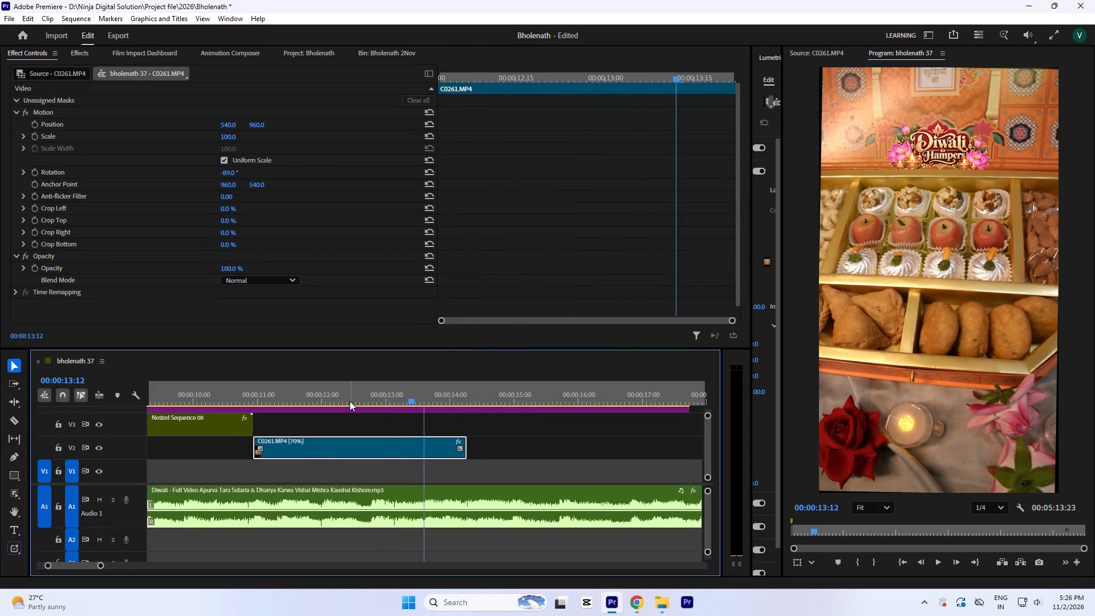
key("space")
key("space")
key("space")
key("space")
left_click(411, 388)
key("space")
key("space")
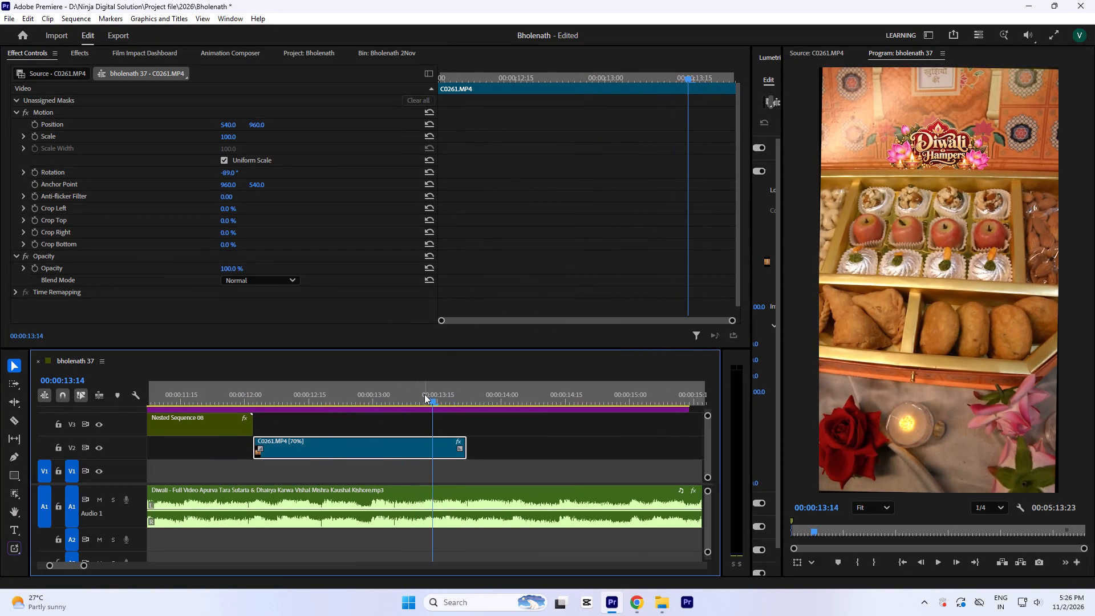
key("space")
key("space")
left_click(453, 392)
left_click(451, 395)
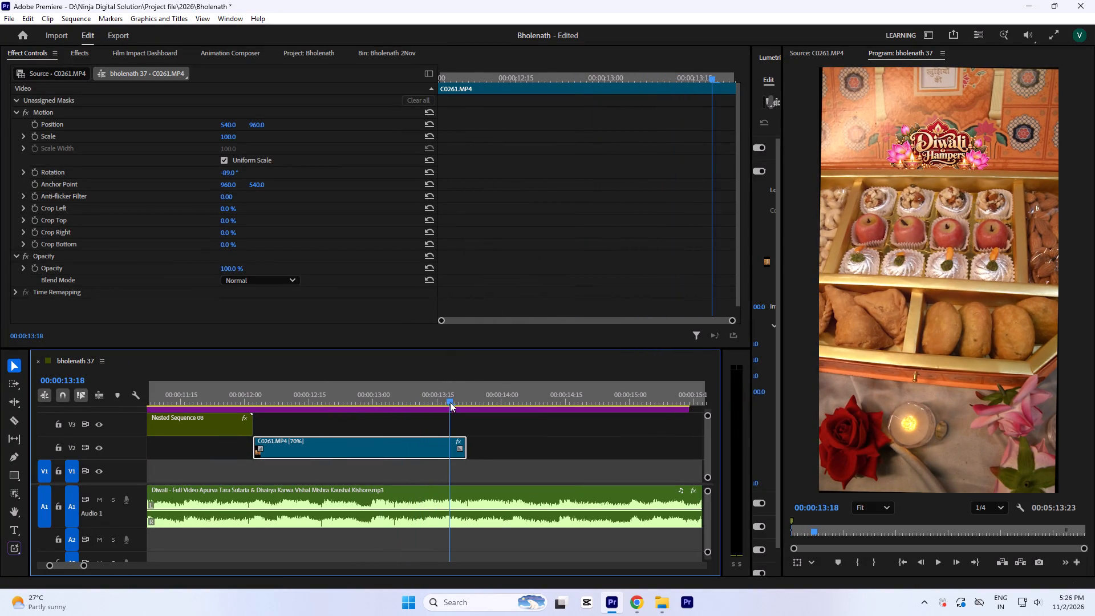
left_click_drag(446, 396, 445, 402)
key("space")
key("space")
left_click(444, 391)
key("equal")
key("equal")
key("equal")
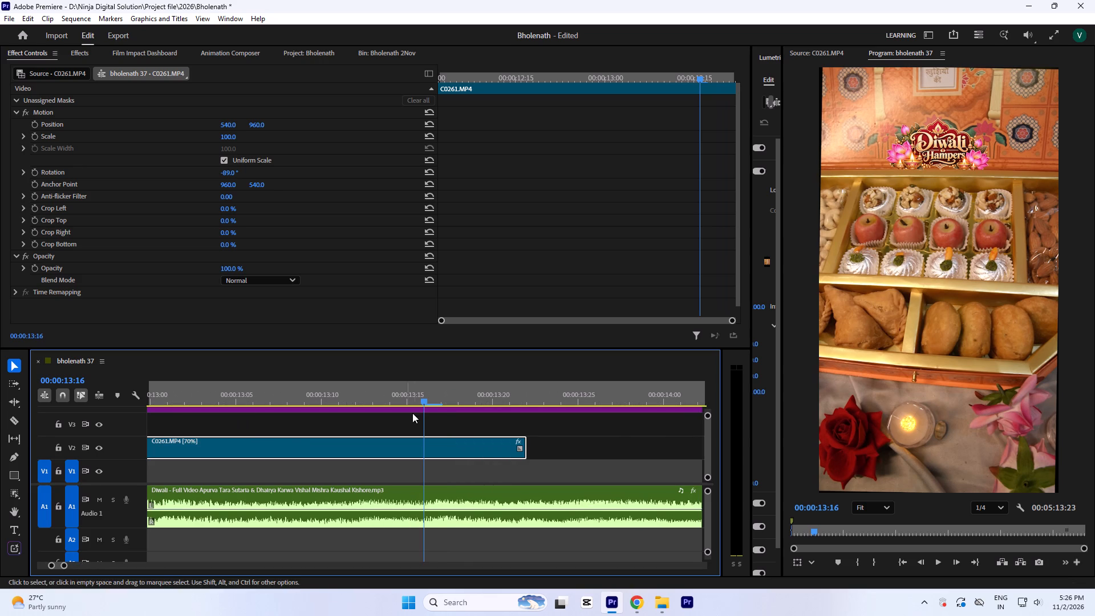
key("equal")
left_click_drag(531, 455, 421, 471)
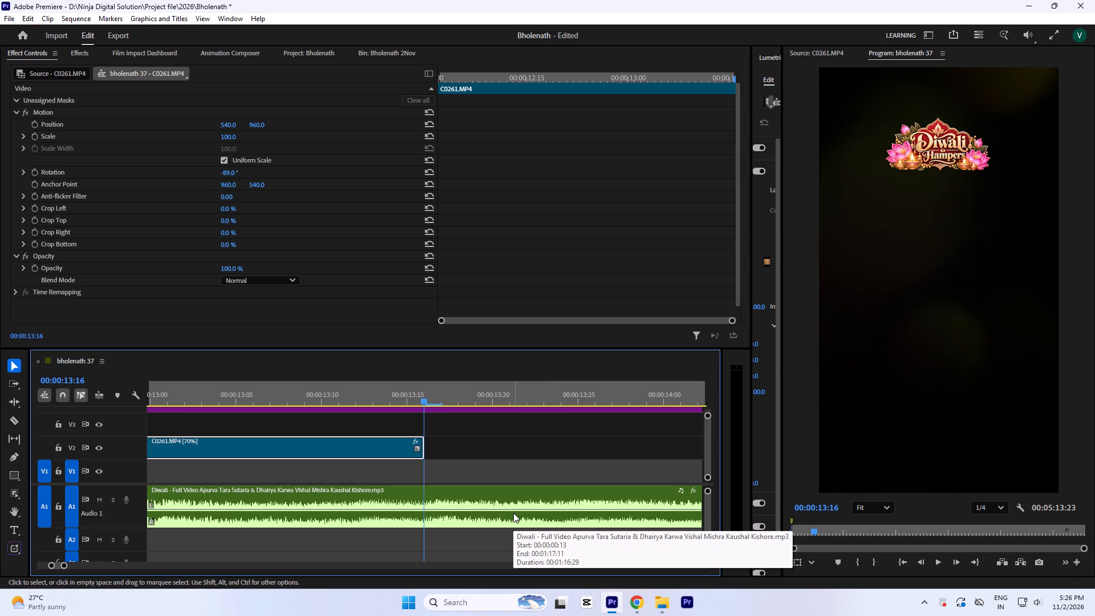
Play from Nested Sequence 08 through the end of the trimmed C0261.MP4 clip and save the project.
left_click(451, 457)
key("minus")
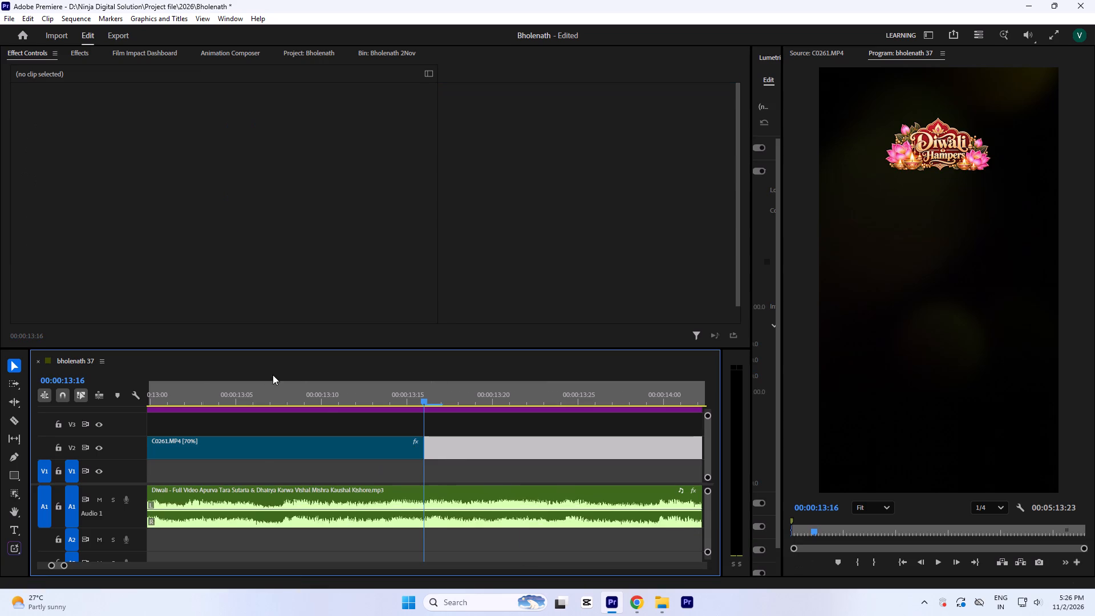
key("minus")
key("minus")
left_click(291, 394)
key("space")
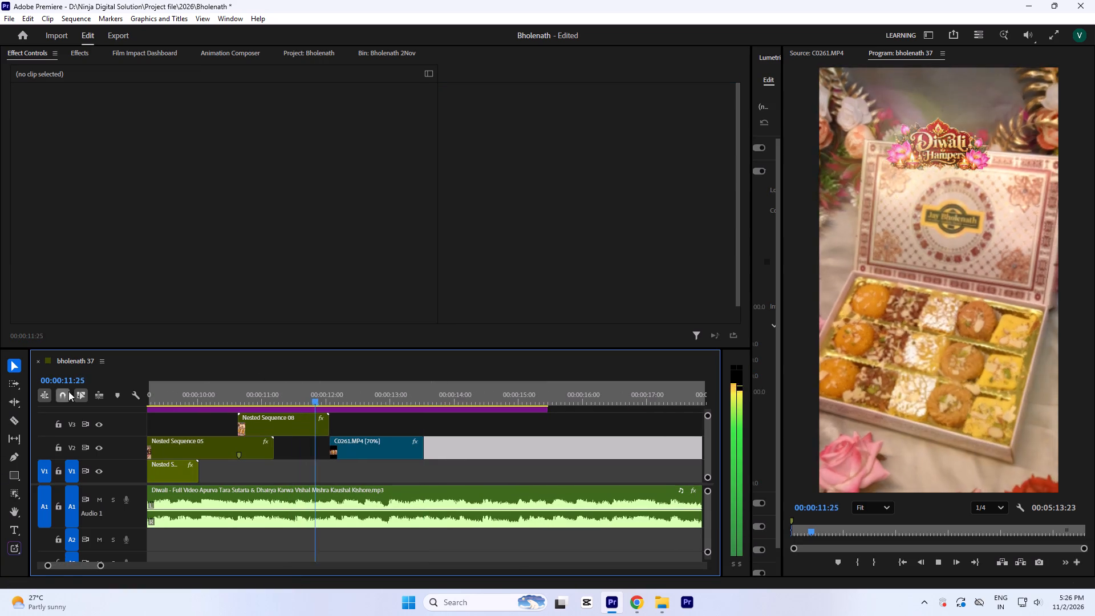
key("space")
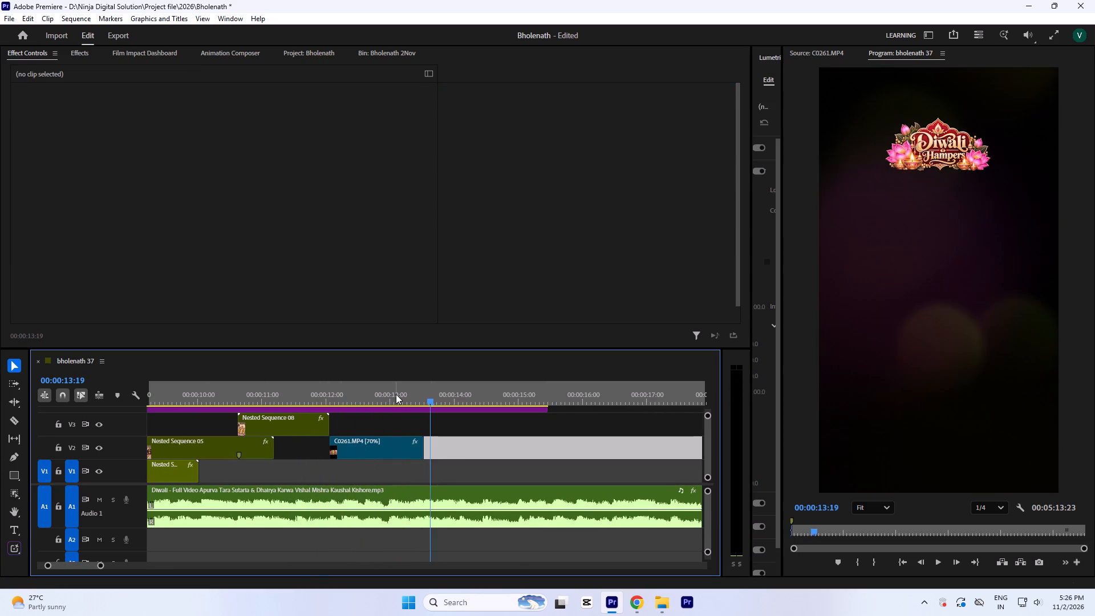
left_click(391, 381)
key("ctrl+s")
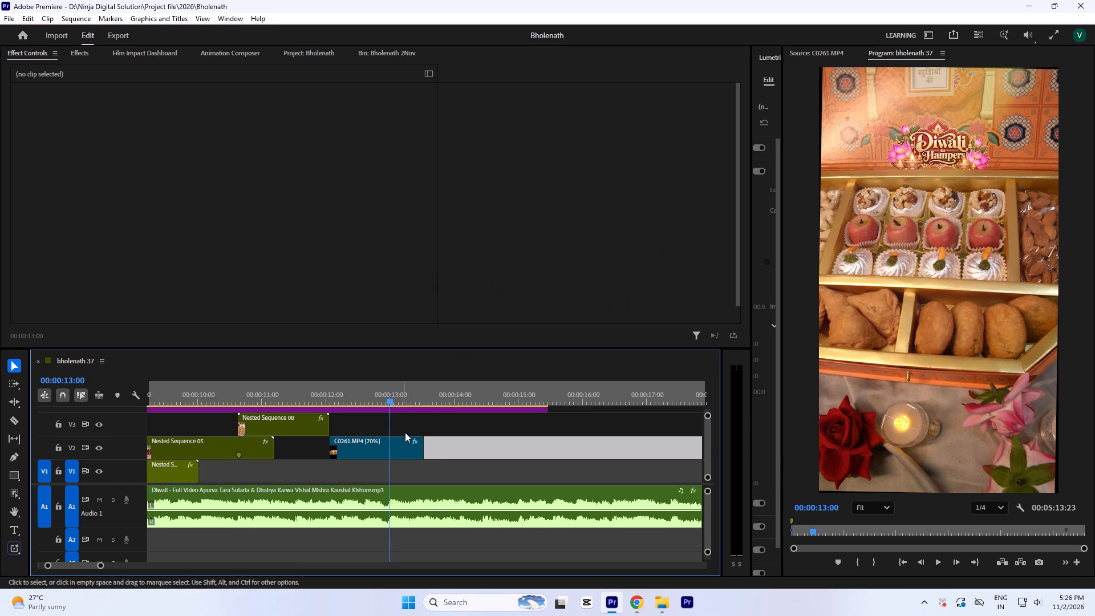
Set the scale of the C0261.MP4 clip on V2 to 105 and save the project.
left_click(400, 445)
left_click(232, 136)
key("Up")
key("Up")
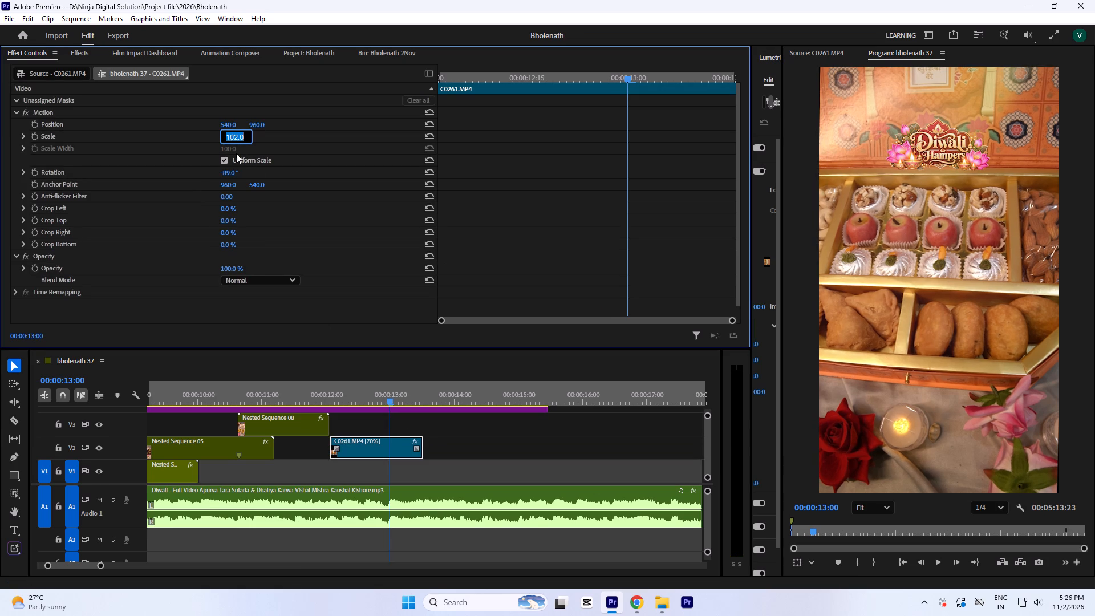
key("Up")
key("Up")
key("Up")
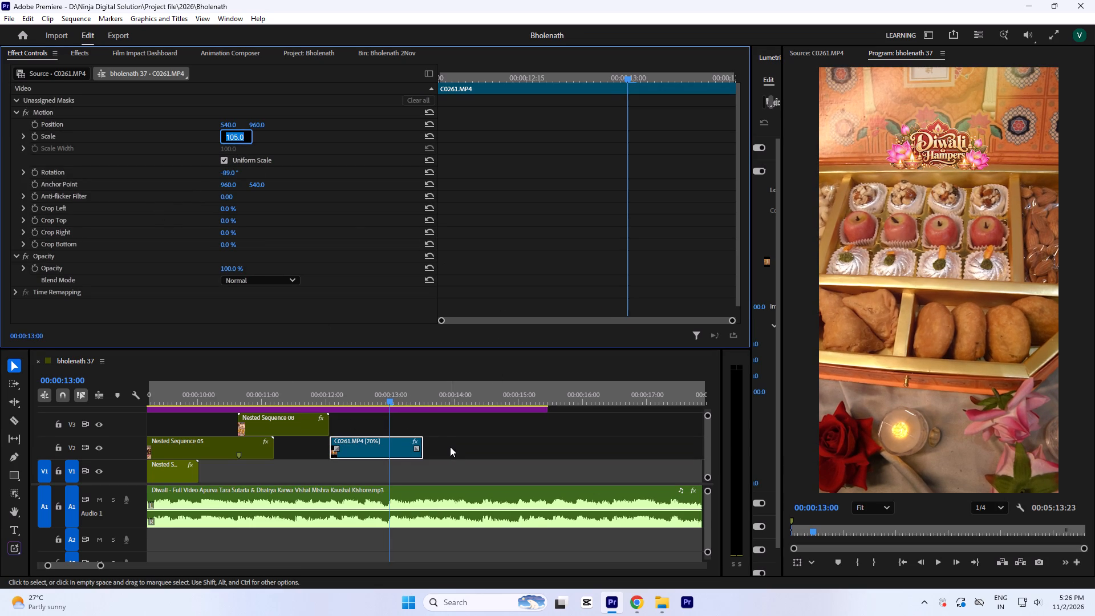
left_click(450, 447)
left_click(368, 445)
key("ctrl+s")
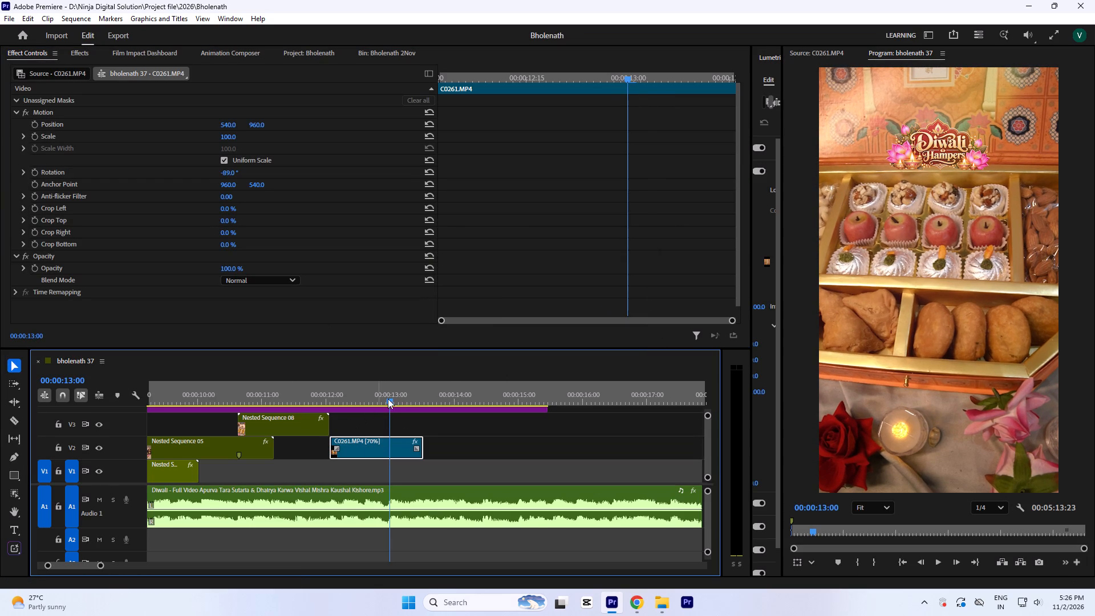
Nest the C0261.MP4 clip on V2 under the default sequence name.
left_click(392, 394)
key("n")
key("Return")
Set the scale of the newly nested clip on V2 to 106.
left_click(371, 451)
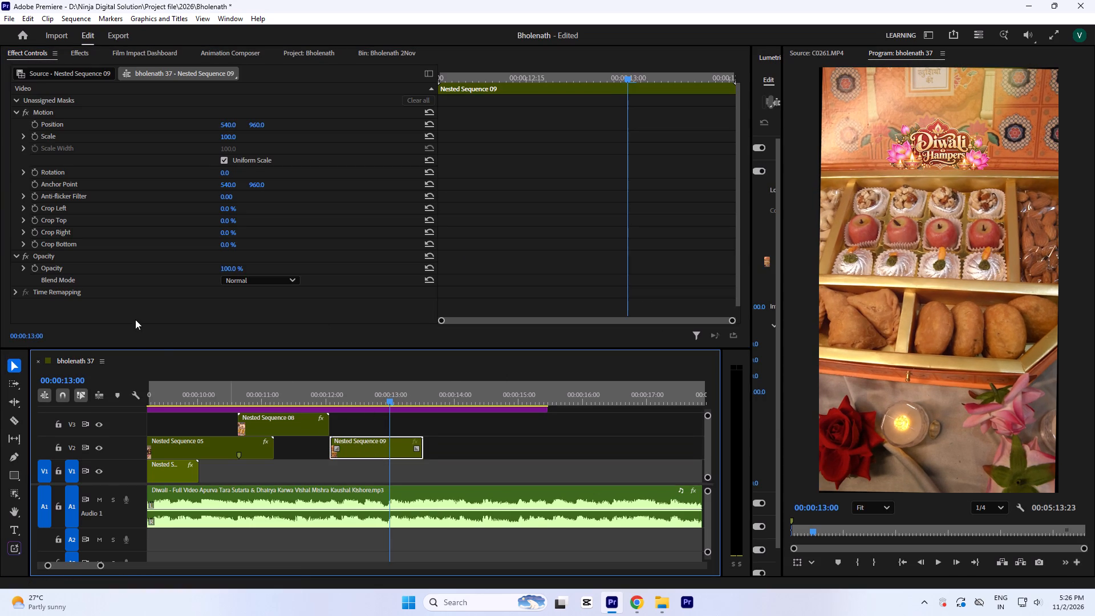
left_click(229, 136)
key("Up")
key("Up")
key("Up")
key("Up")
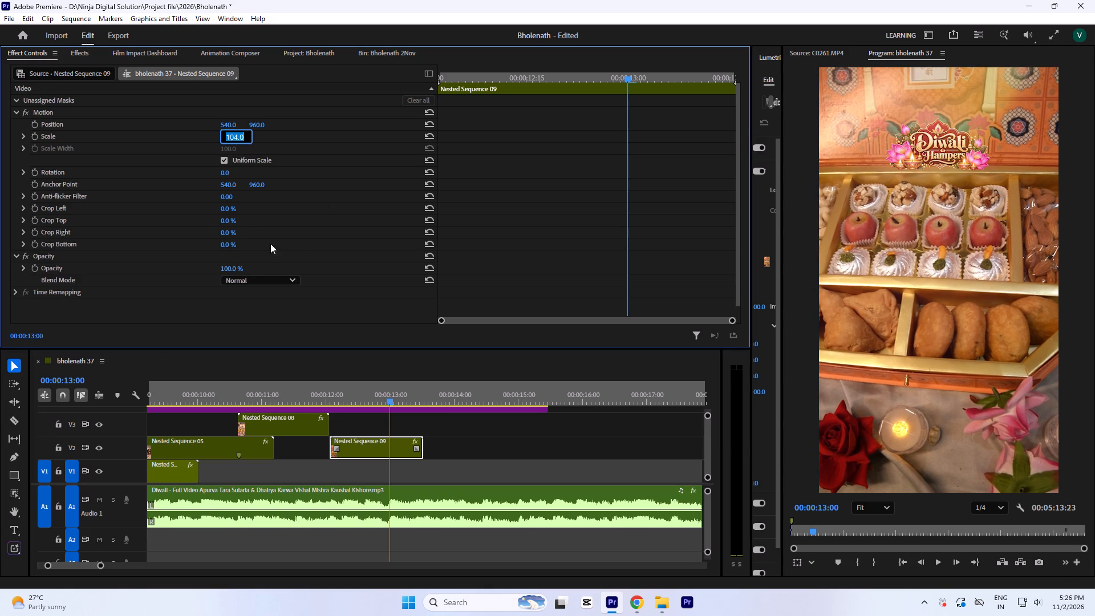
key("Up")
key("Up")
left_click(437, 433)
left_click(384, 445)
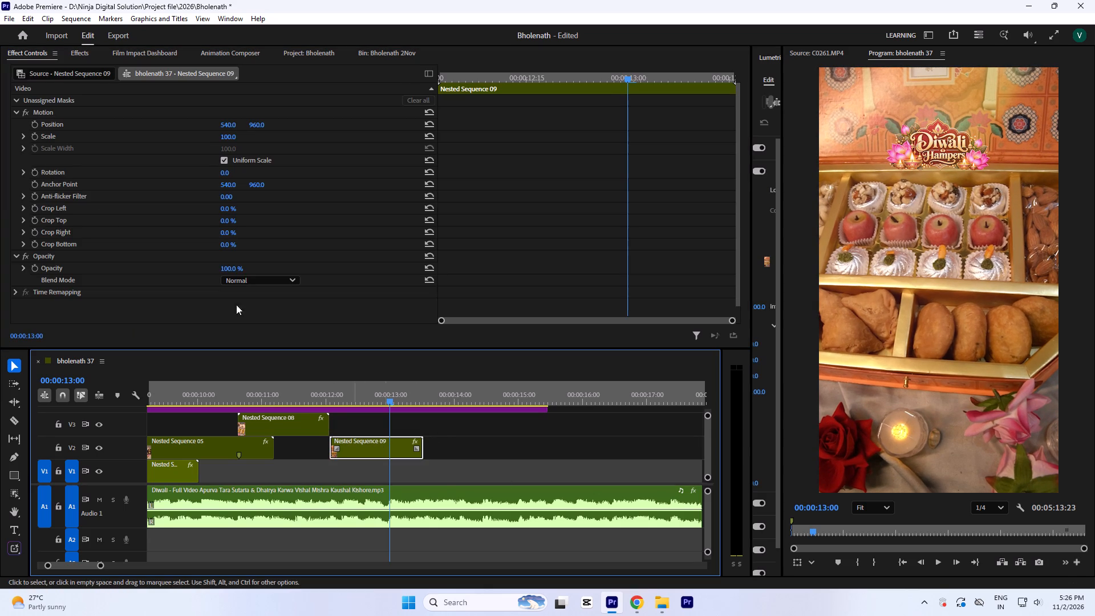
Apply Warp Stabilizer to Nested Sequence 09 and set its smoothness to 10%.
left_click(79, 55)
double_click(90, 242)
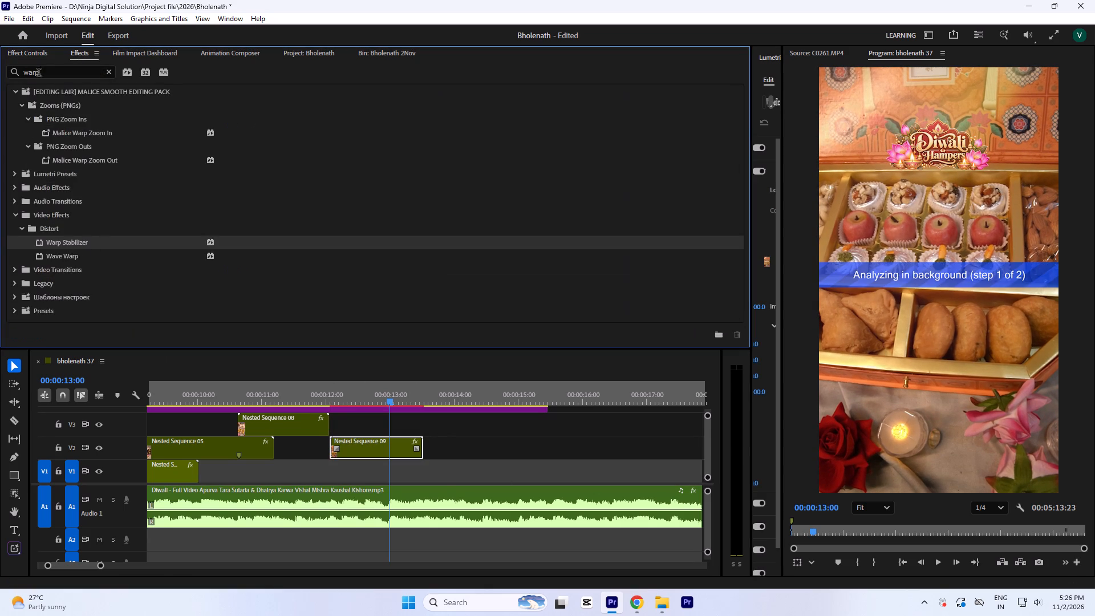
left_click(45, 52)
scroll(148, 293, "down", 11)
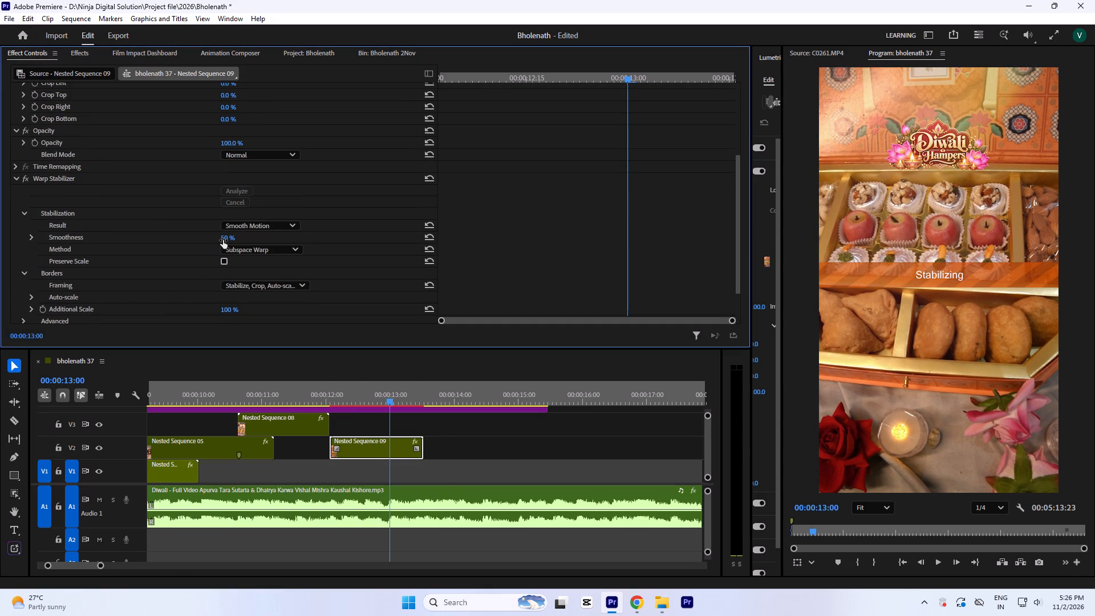
left_click(223, 240)
key("1")
key("0")
left_click(597, 145)
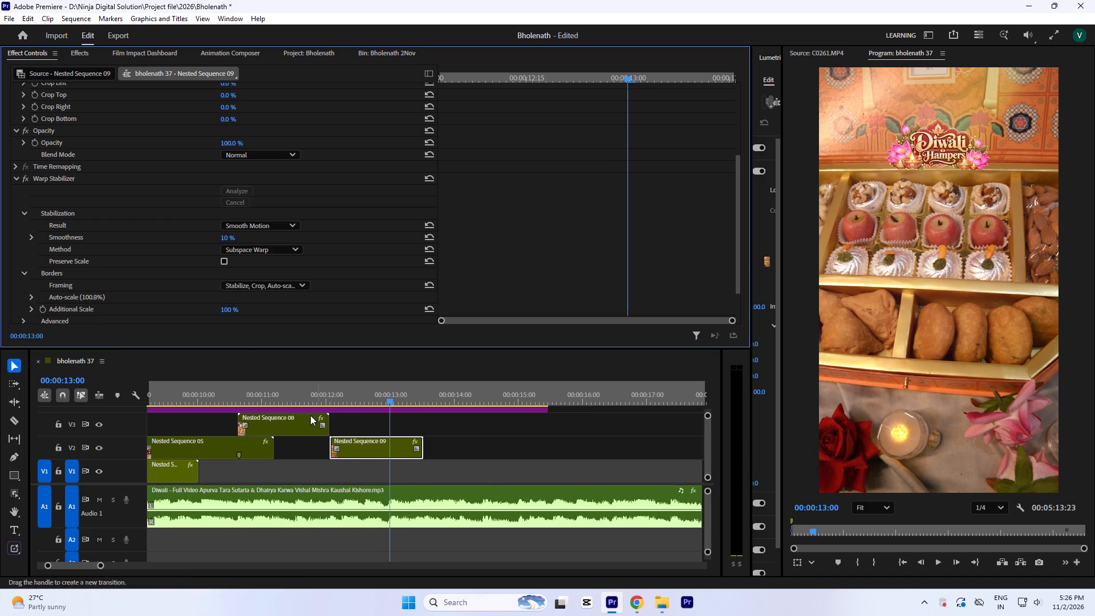
Play back the end of the edit through Nested Sequence 09 to review the stabilized shot against the music.
left_click(287, 394)
key("space")
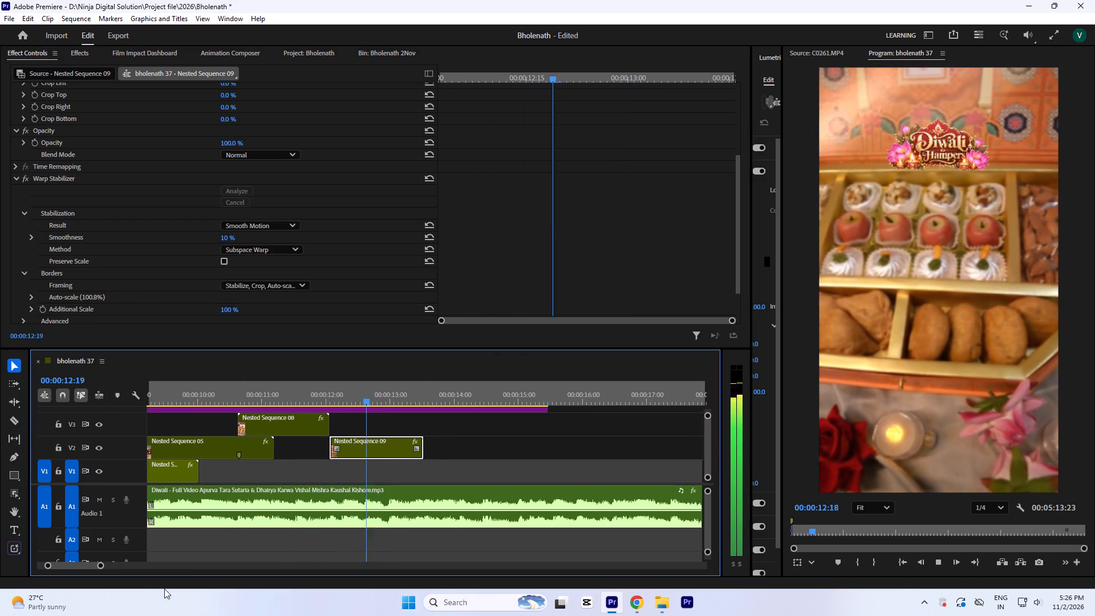
key("space")
left_click(293, 395)
key("space")
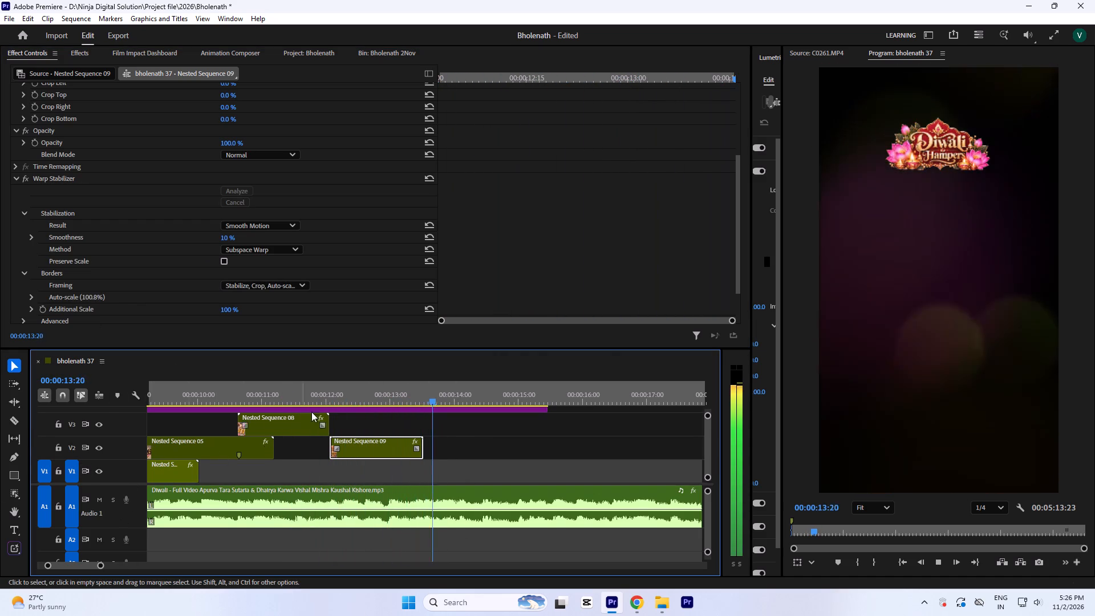
key("minus")
key("space")
Preview the box shots C0263, C0266, C0265 and C0276 in the Bholenath 2Nov bin as candidates for the next shot.
left_click(388, 62)
left_click(387, 54)
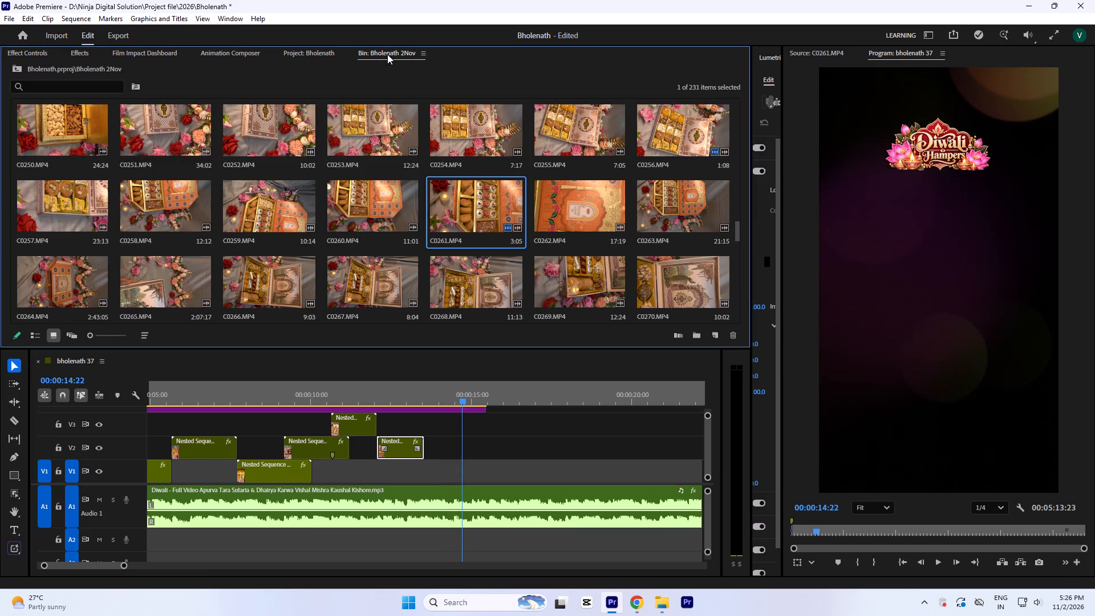
scroll(509, 221, "down", 1)
double_click(658, 132)
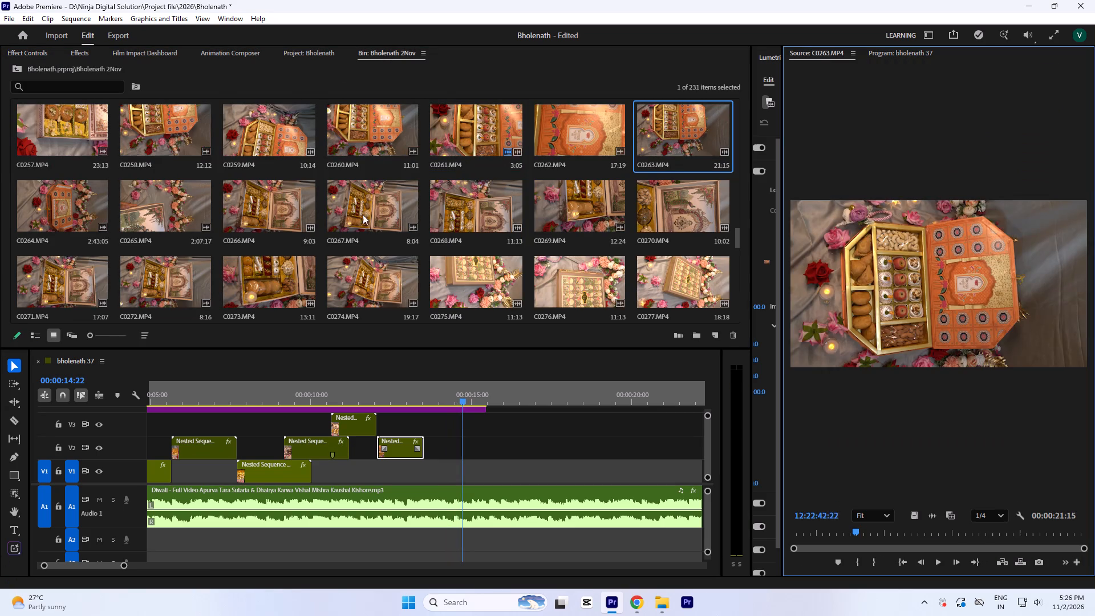
key("space")
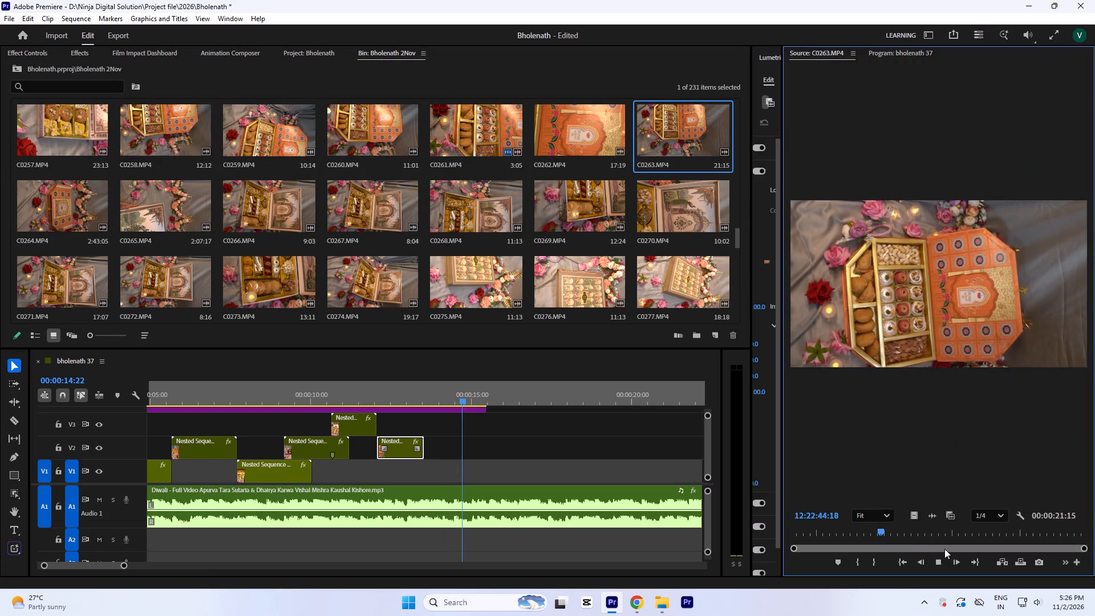
left_click_drag(909, 544, 861, 543)
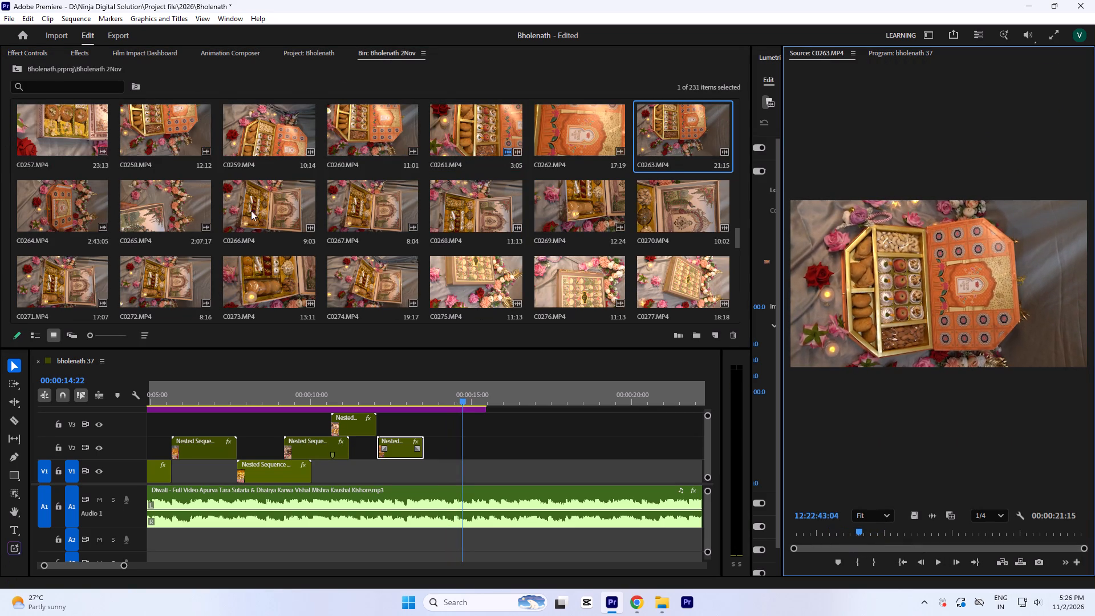
double_click(262, 206)
key("space")
double_click(157, 212)
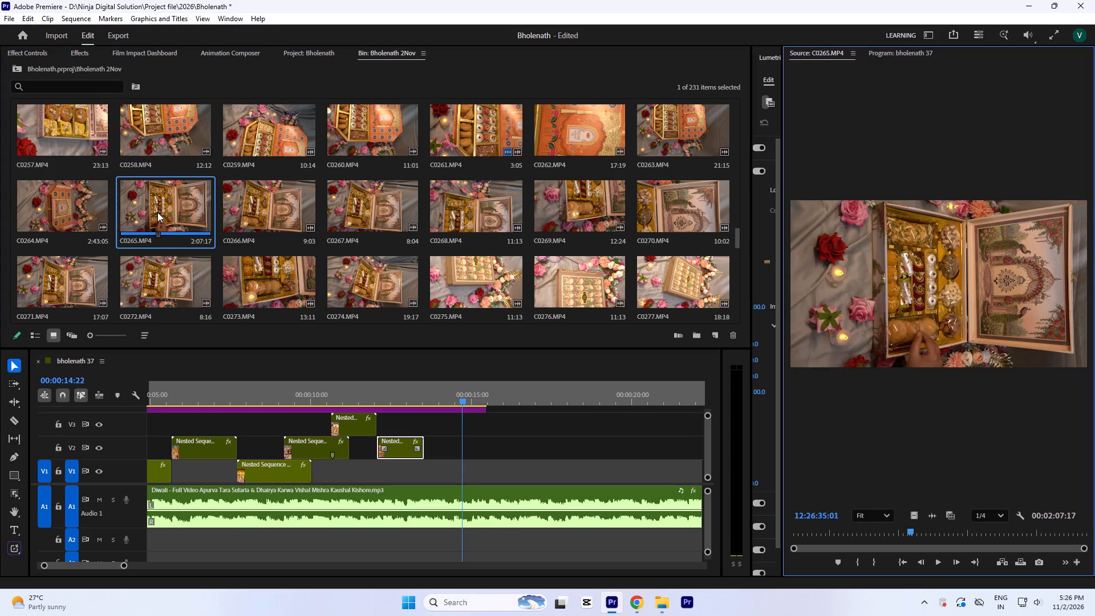
key("space")
scroll(347, 214, "down", 2)
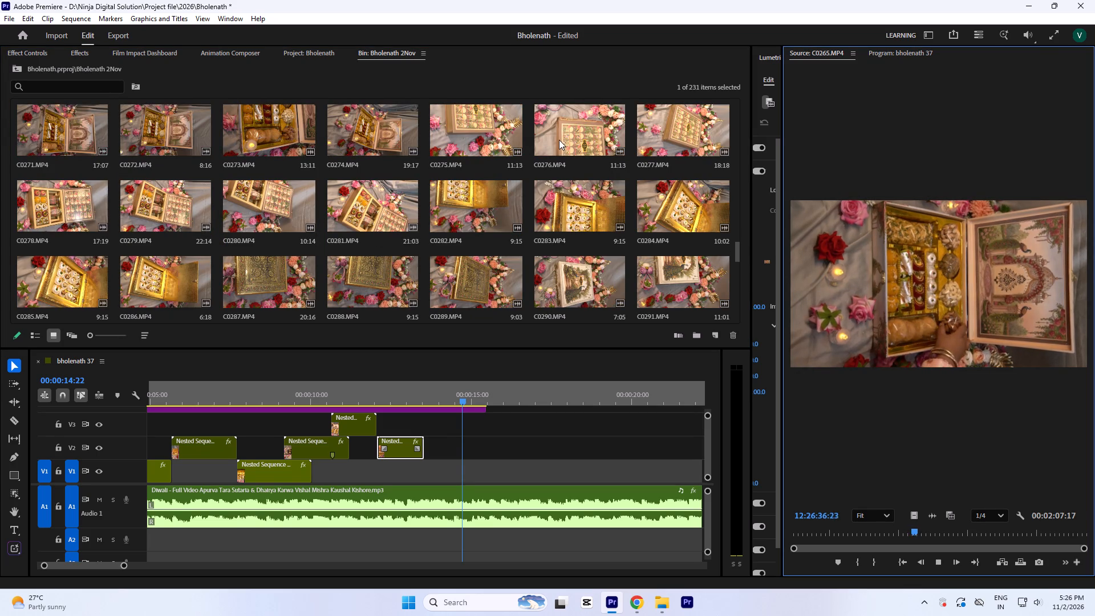
double_click(559, 140)
key("space")
left_click_drag(891, 546, 948, 557)
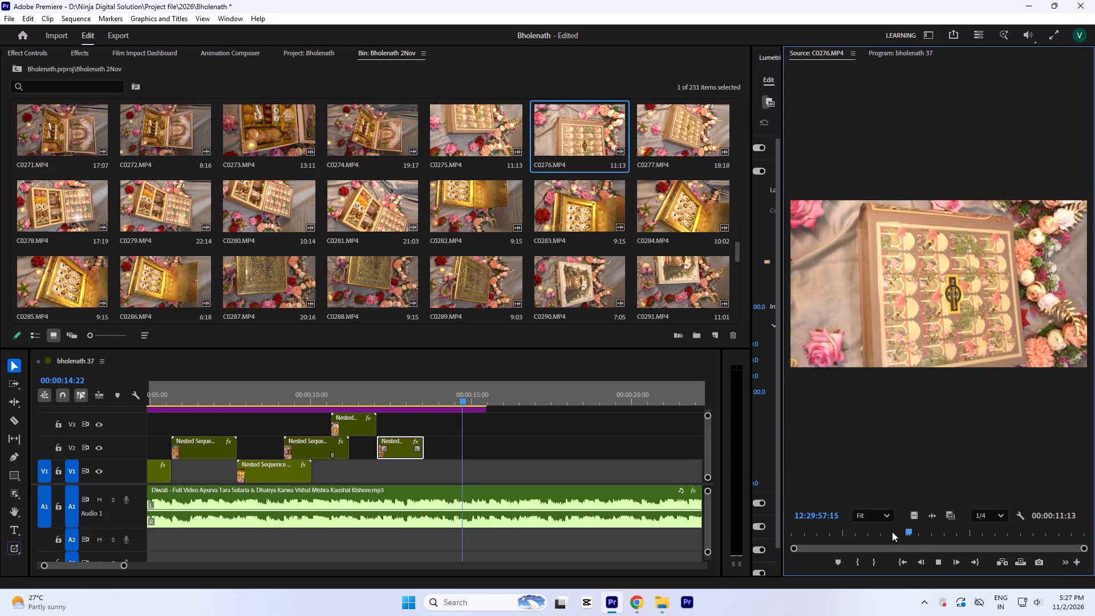
left_click_drag(915, 534, 942, 557)
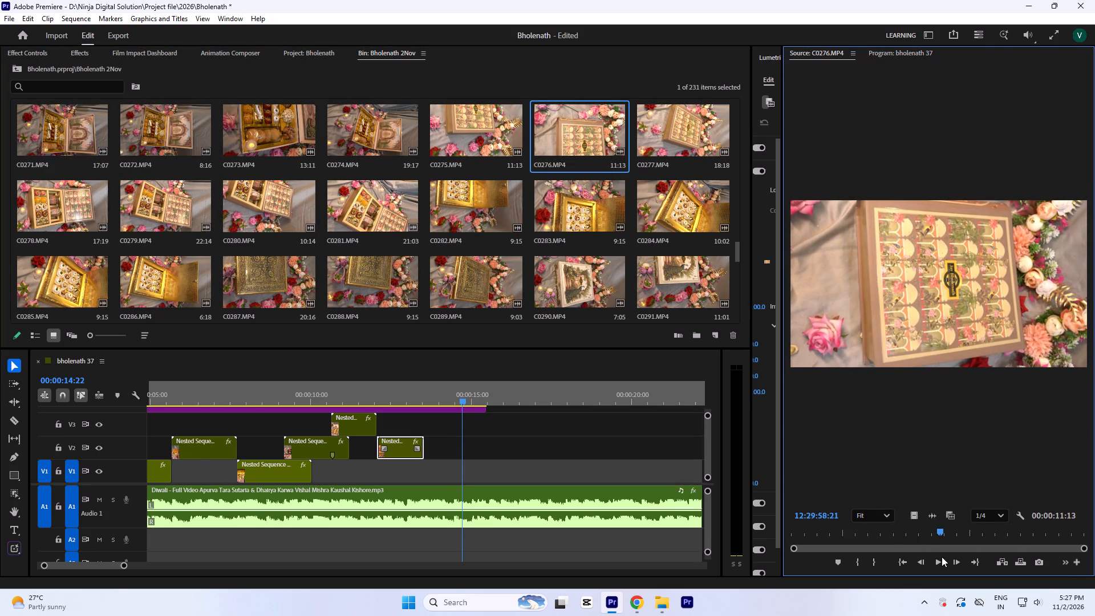
left_click_drag(942, 557, 929, 544)
Mark a two-second range of C0284.MP4 and place it on V2 at about 00:00:15:05.
double_click(657, 204)
key("space")
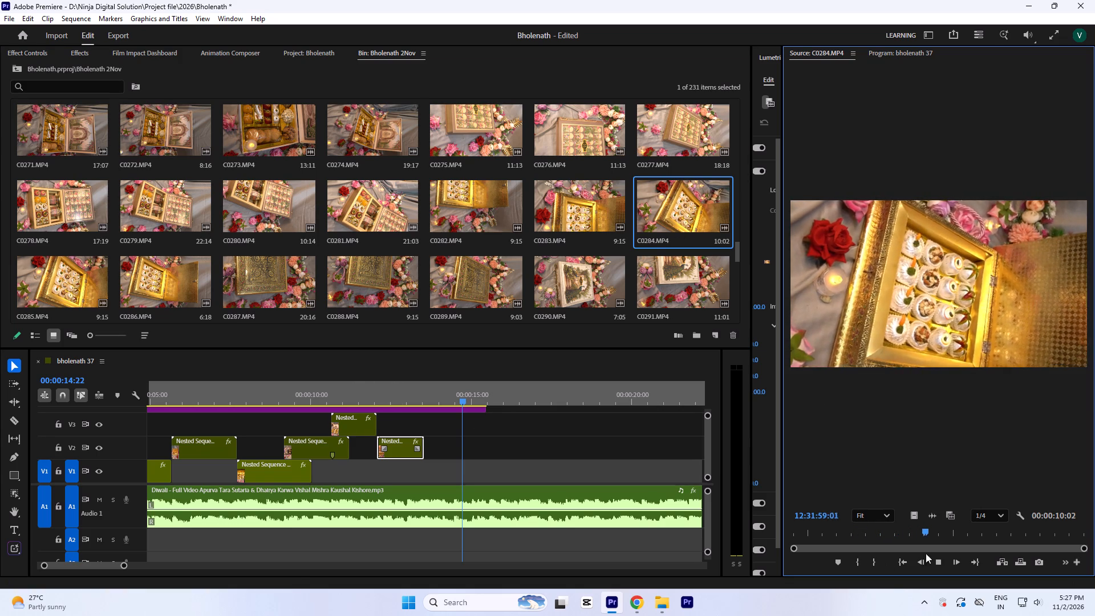
left_click_drag(922, 534, 918, 560)
key("i")
key("o")
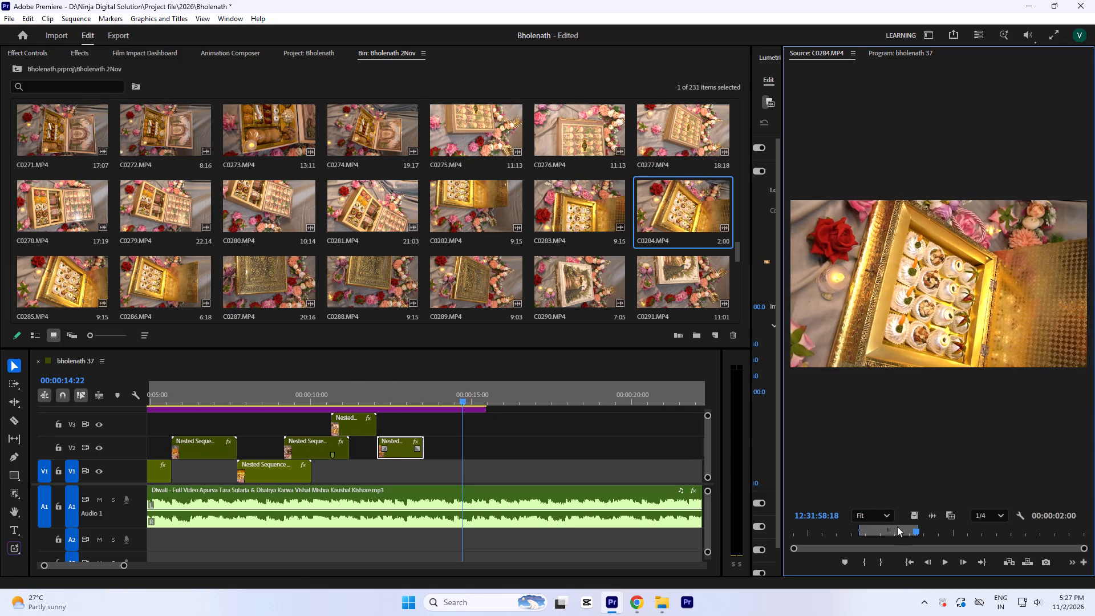
left_click_drag(918, 517, 478, 436)
Paste the copied motion attributes onto the C0284.MP4 clip on V2.
left_click(505, 441)
left_click(513, 392)
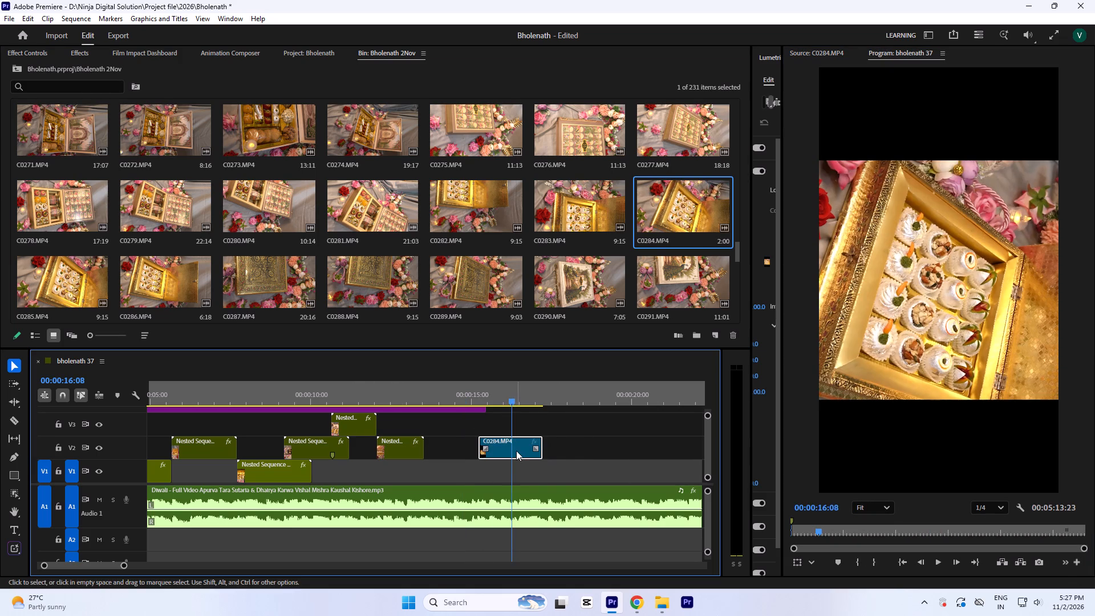
right_click(516, 451)
left_click(546, 51)
key("Return")
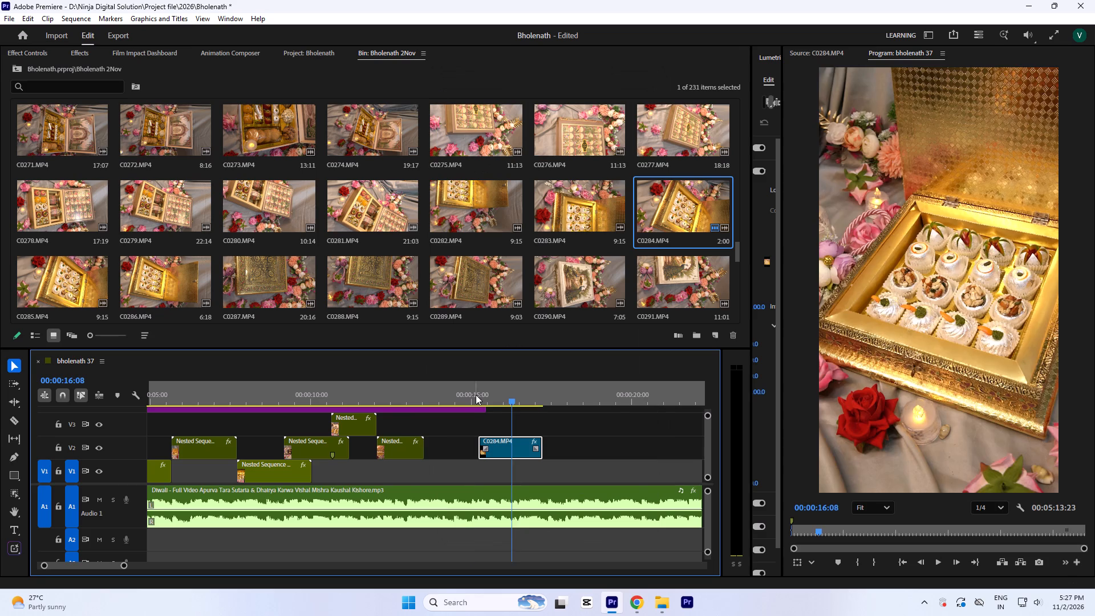
Move the C0284.MP4 clip up to V3, starting at about 00:00:12:02 alongside Nested Sequence 09, and play it back.
left_click(476, 395)
left_click(343, 401)
key("space")
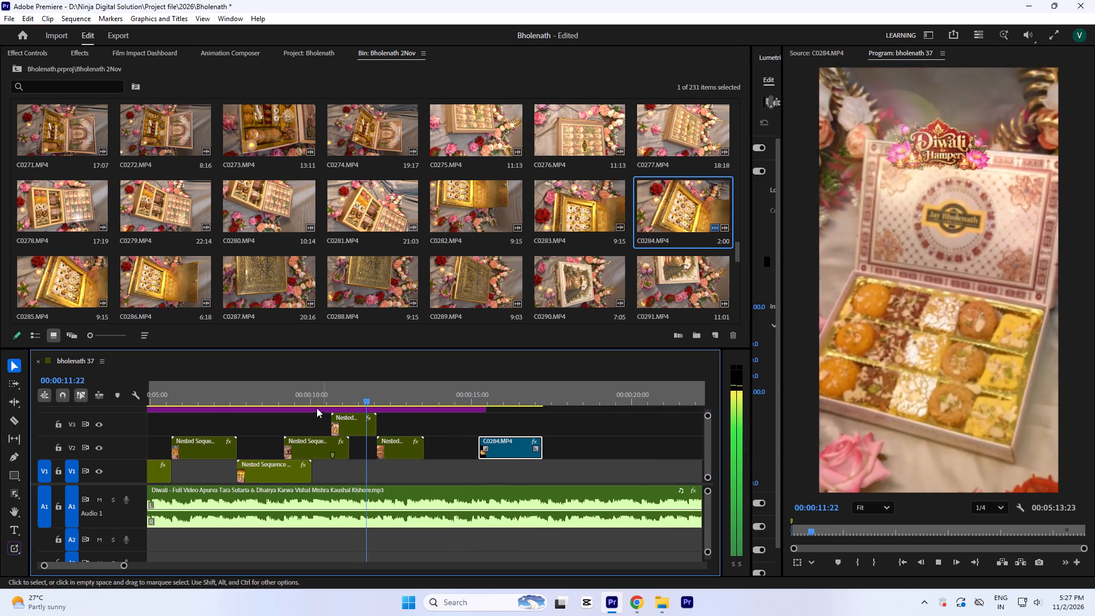
key("space")
left_click_drag(496, 448, 435, 435)
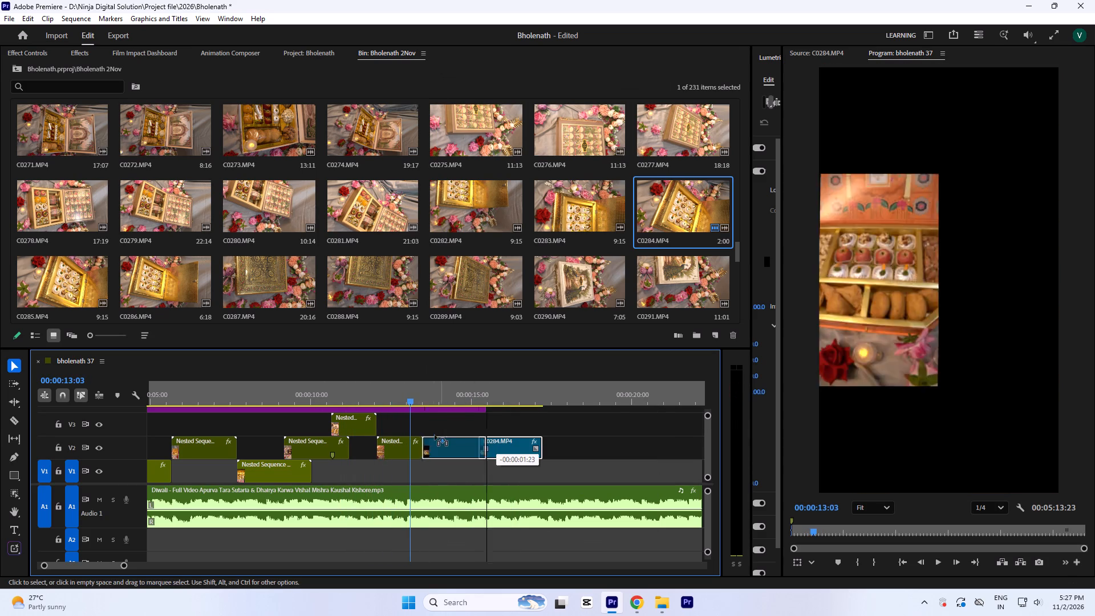
left_click_drag(435, 435, 399, 427)
left_click(341, 383)
key("space")
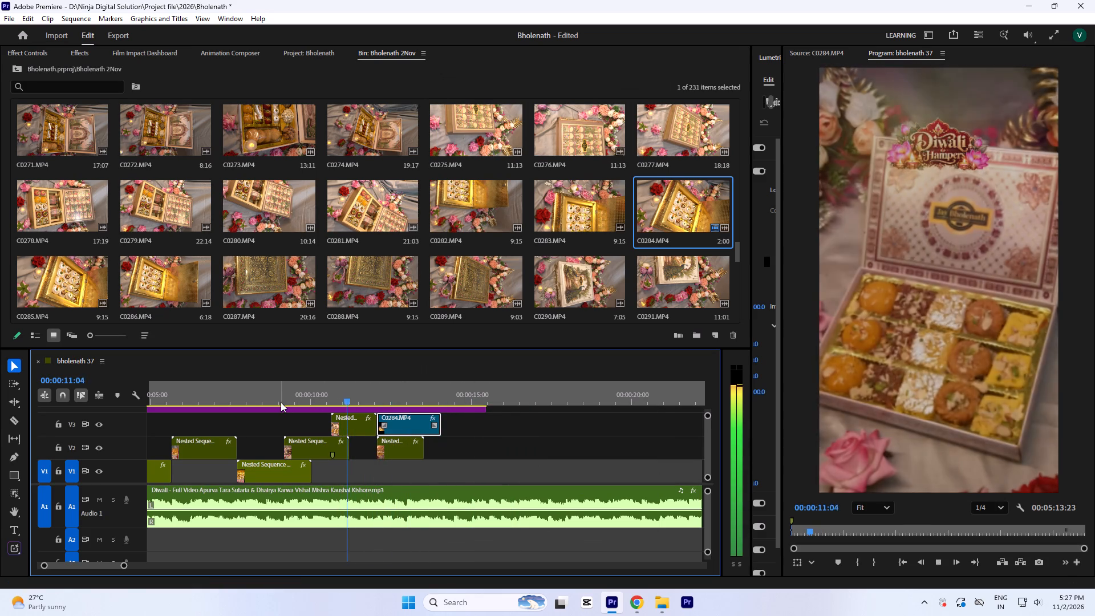
key("space")
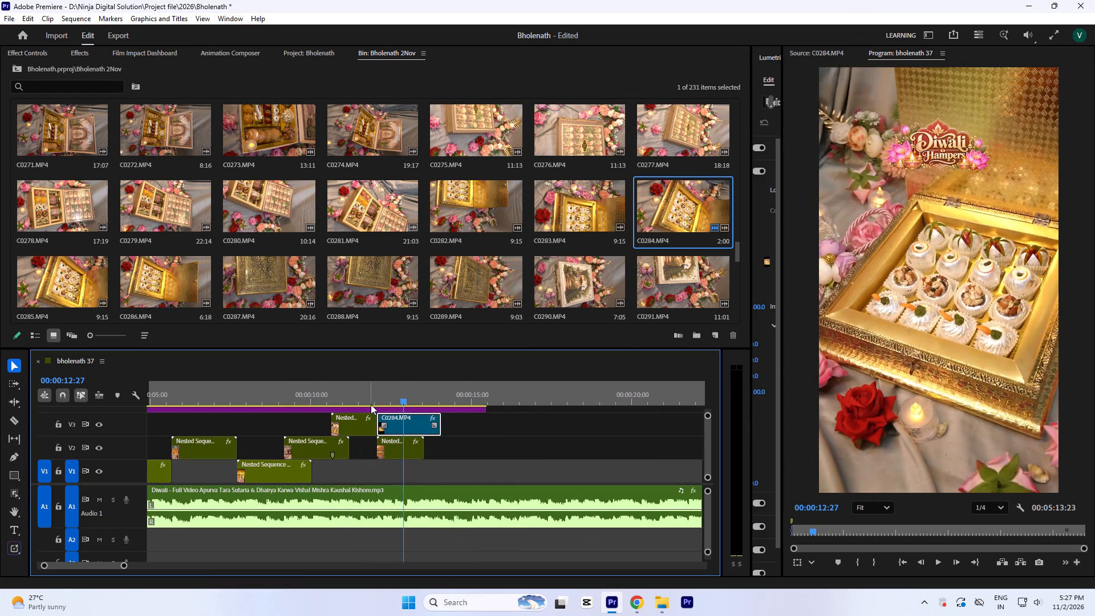
Set the speed of the C0284.MP4 clip on V3 to 80% and play back the result.
left_click(401, 392)
key("ctrl+r")
type("80")
key("Return")
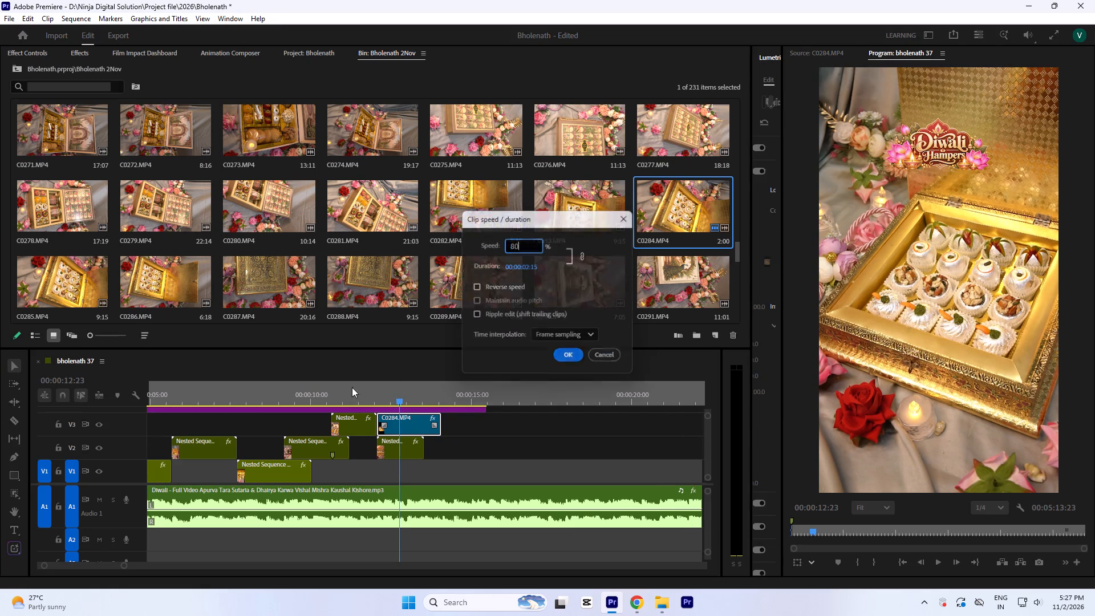
left_click(332, 385)
key("space")
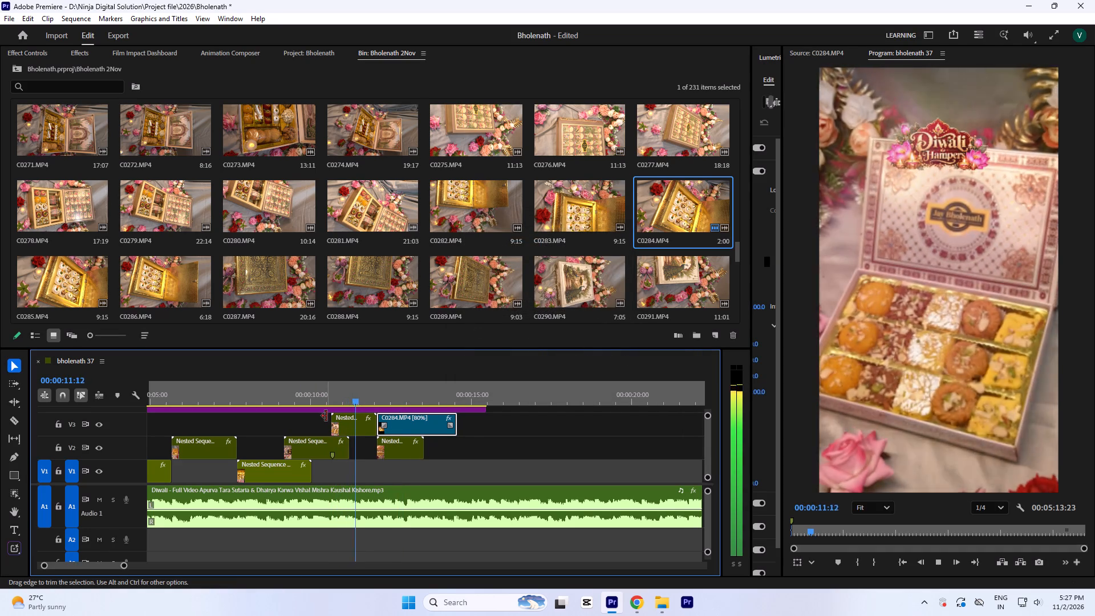
key("space")
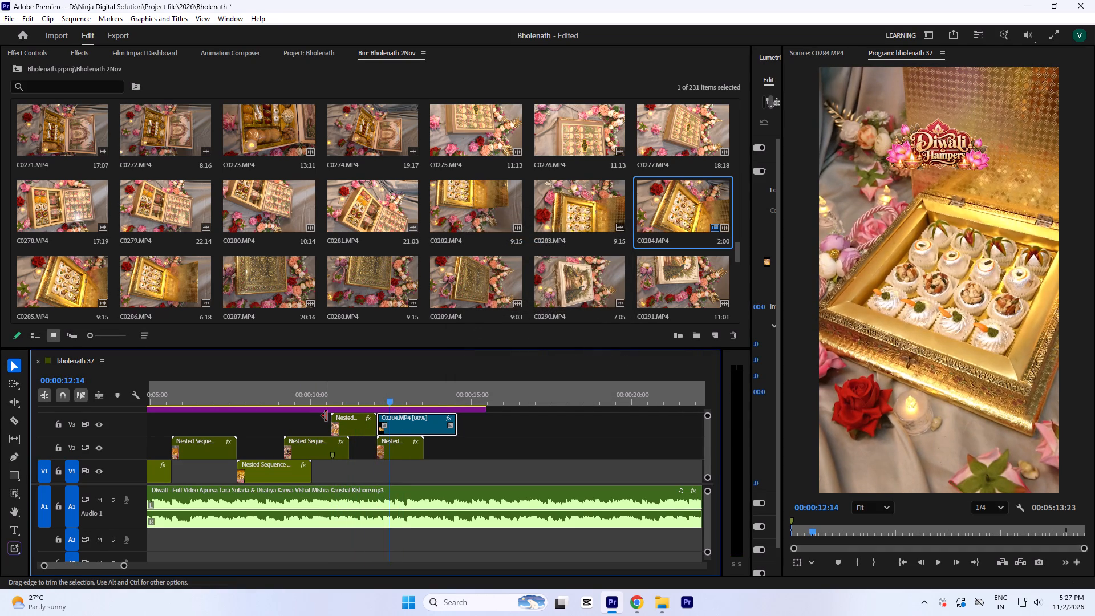
left_click(303, 404)
key("space")
key("space")
Move Nested Sequence 08 from V3 to V1 at about 00:00:12:20 and put C0284.MP4 in its former place on V3, starting at about 00:00:10:19.
type("`=")
left_click_drag(651, 277, 781, 327)
left_click_drag(757, 275, 736, 275)
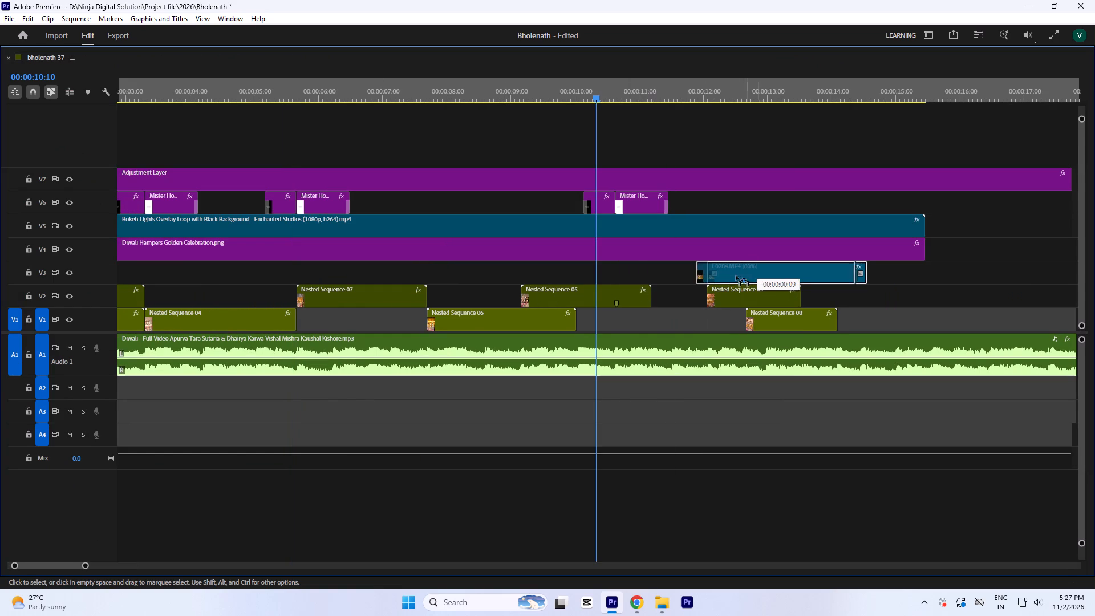
left_click_drag(736, 275, 668, 277)
type("`-")
key("space")
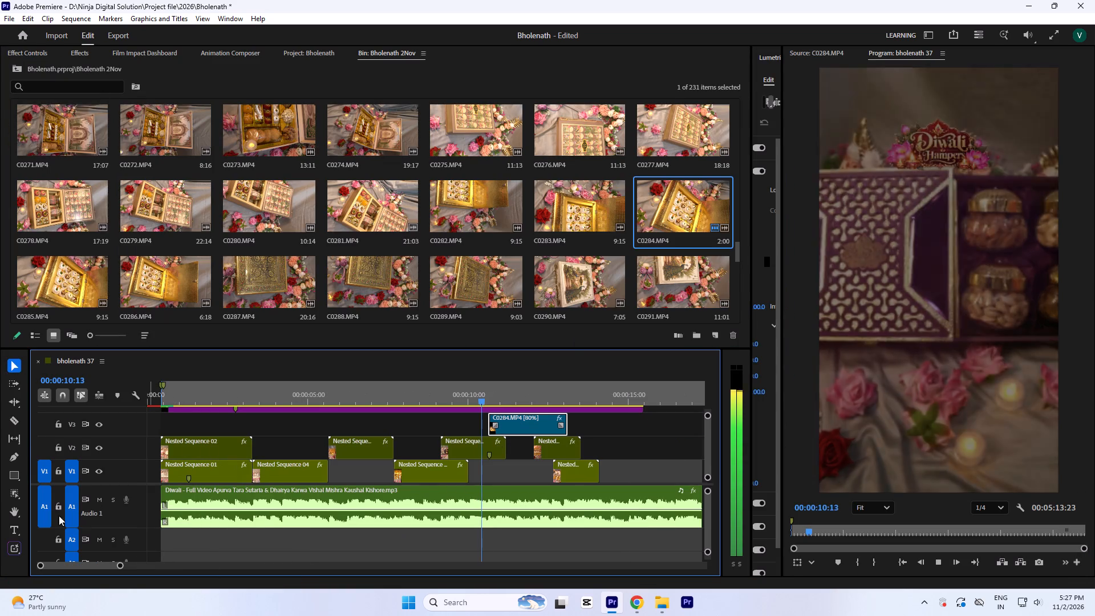
key("space")
key("space")
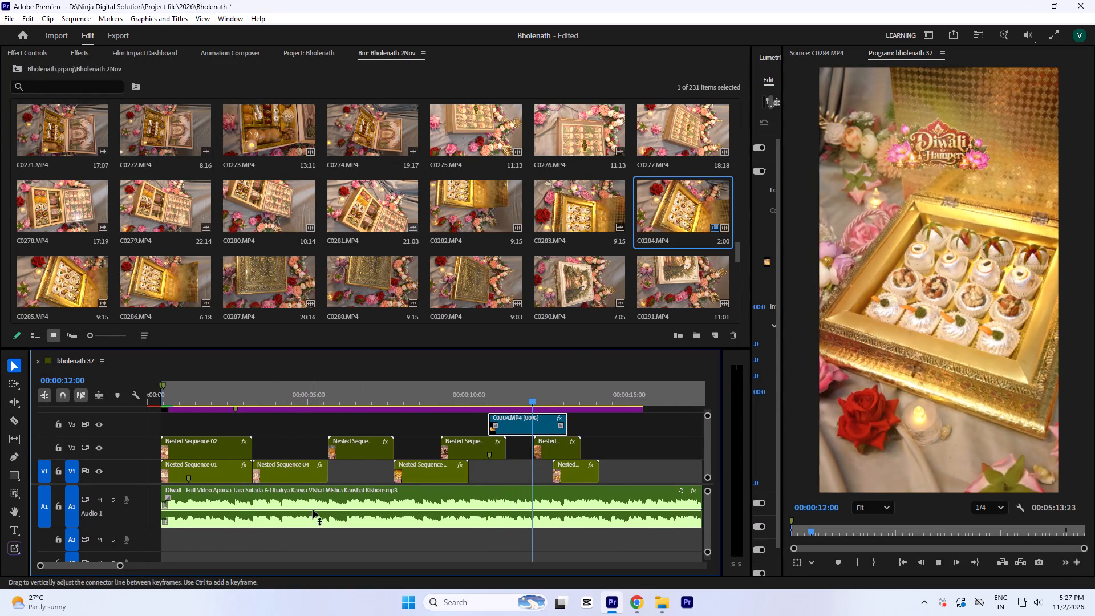
key("space")
Trim the end of C0284.MP4 on V3 to about 00:00:12:02, where Nested Sequence 09 starts, checking the cut against the beat.
key("equal")
key("equal")
key("equal")
left_click(404, 396)
key("space")
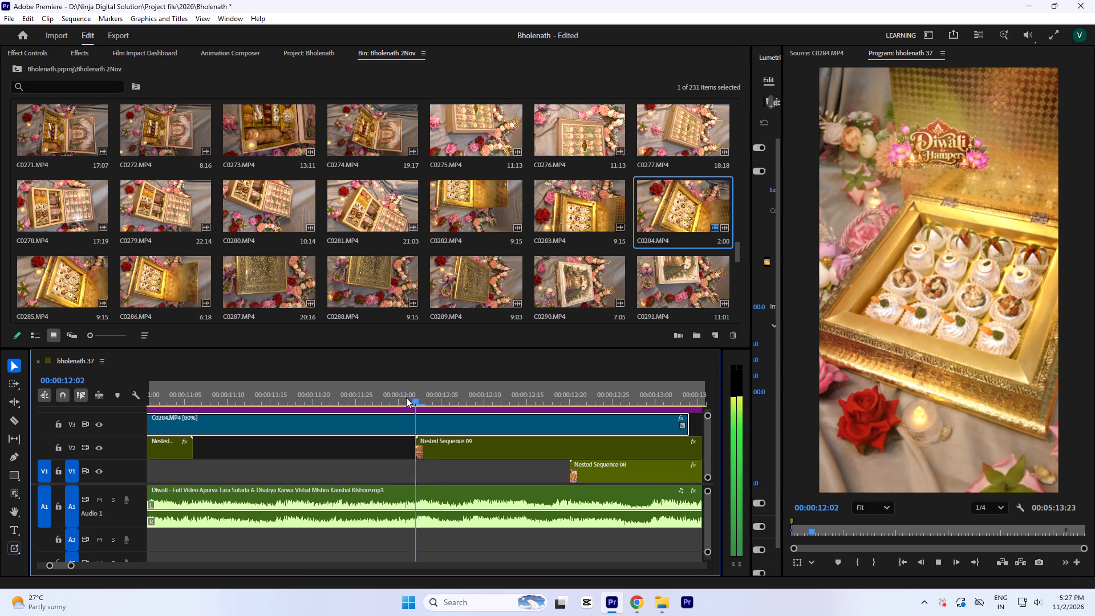
key("space")
key("equal")
key("equal")
left_click(396, 394)
key("space")
key("space")
left_click(396, 395)
key("minus")
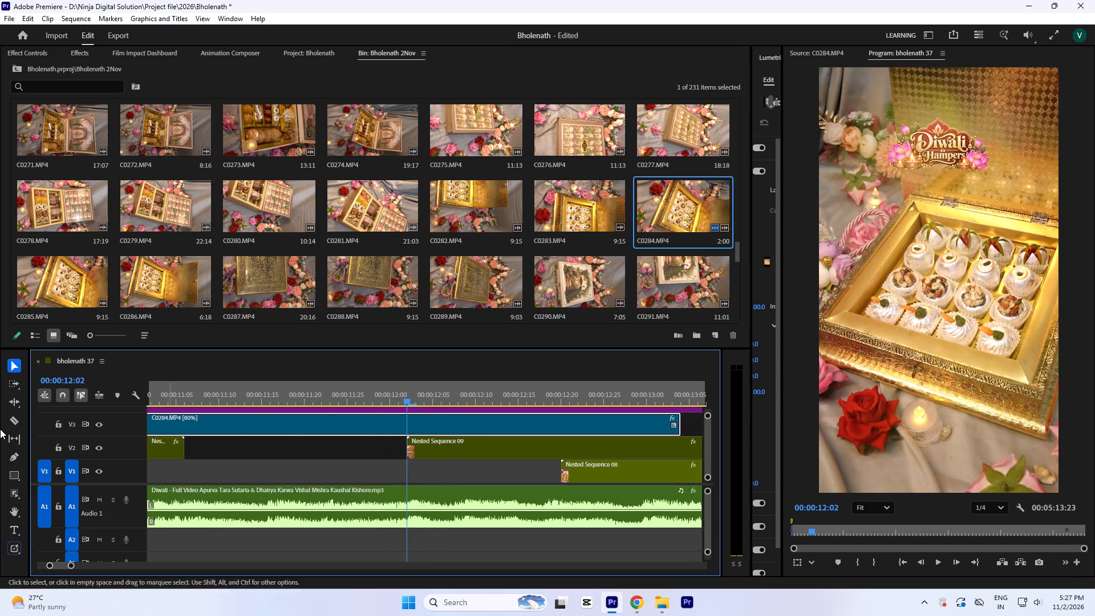
key("minus")
key("minus")
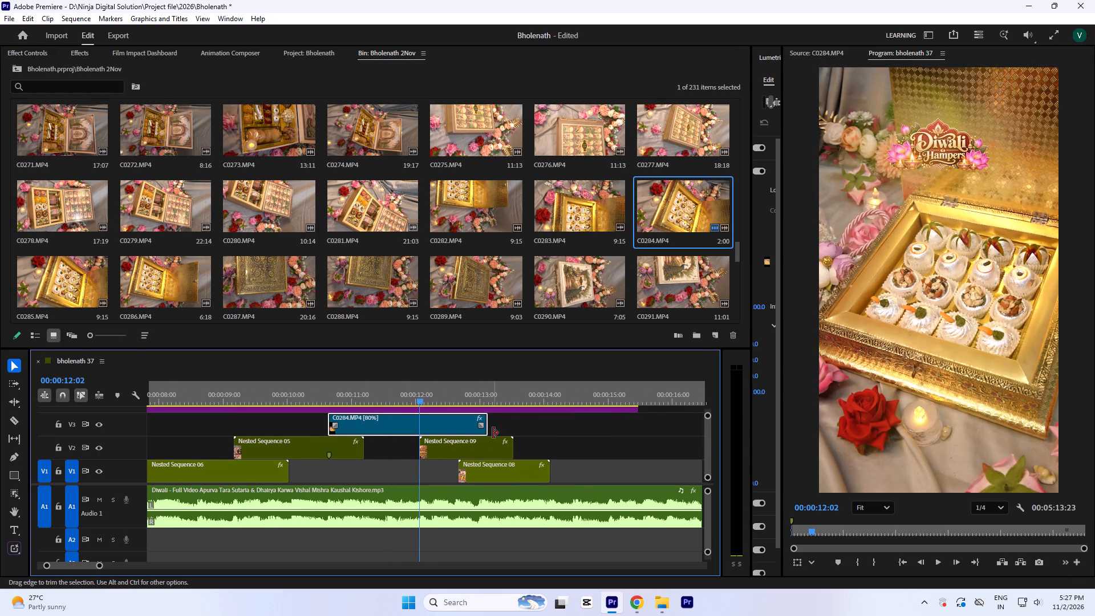
left_click_drag(489, 429, 420, 431)
left_click(386, 398)
key("space")
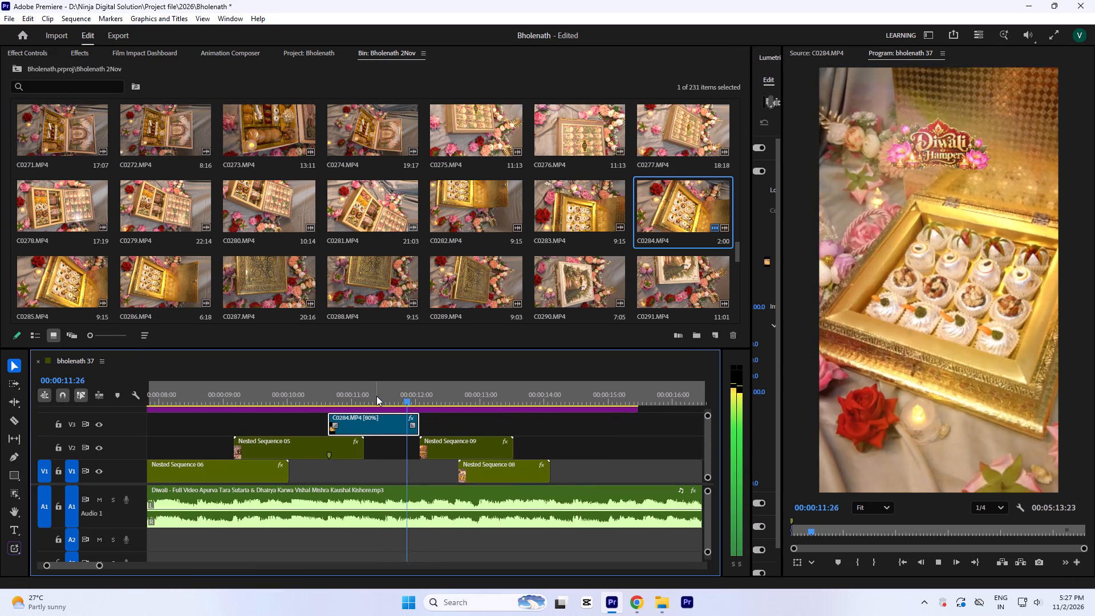
left_click(388, 394)
key("space")
key("space")
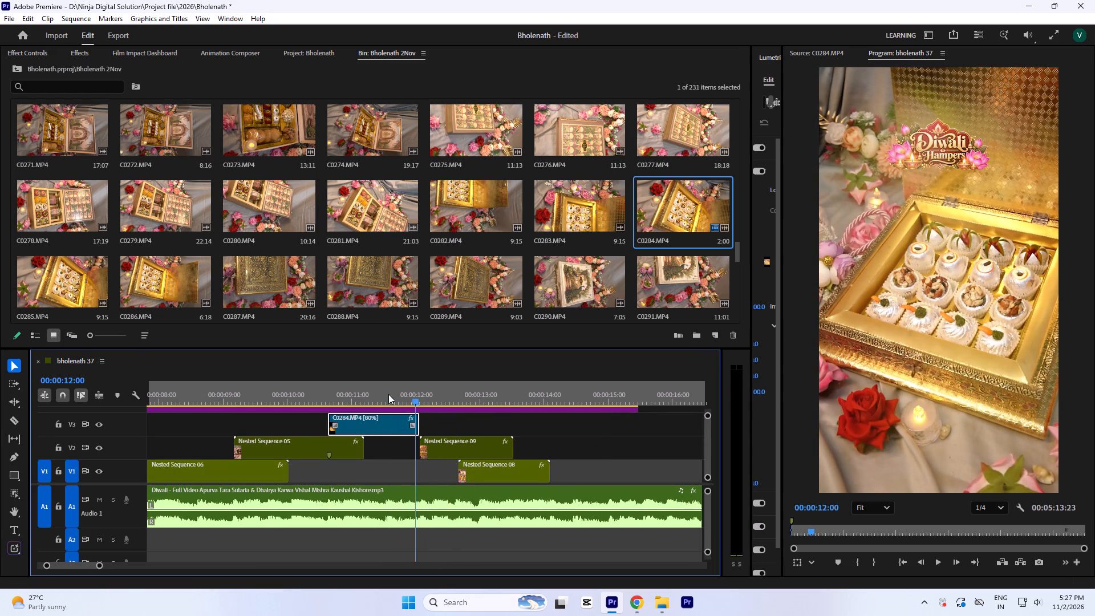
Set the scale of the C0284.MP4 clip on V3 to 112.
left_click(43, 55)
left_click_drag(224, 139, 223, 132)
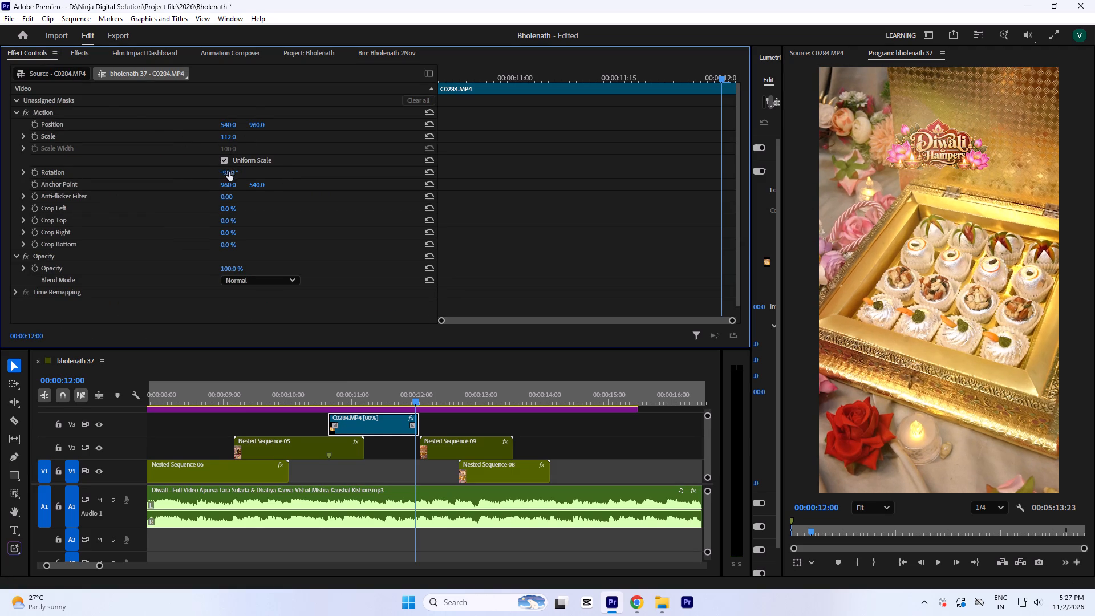
Set the rotation of the C0284.MP4 clip on V3 to -84°.
left_click(230, 171)
key("Up")
key("Up")
key("Up")
key("Up")
key("Up")
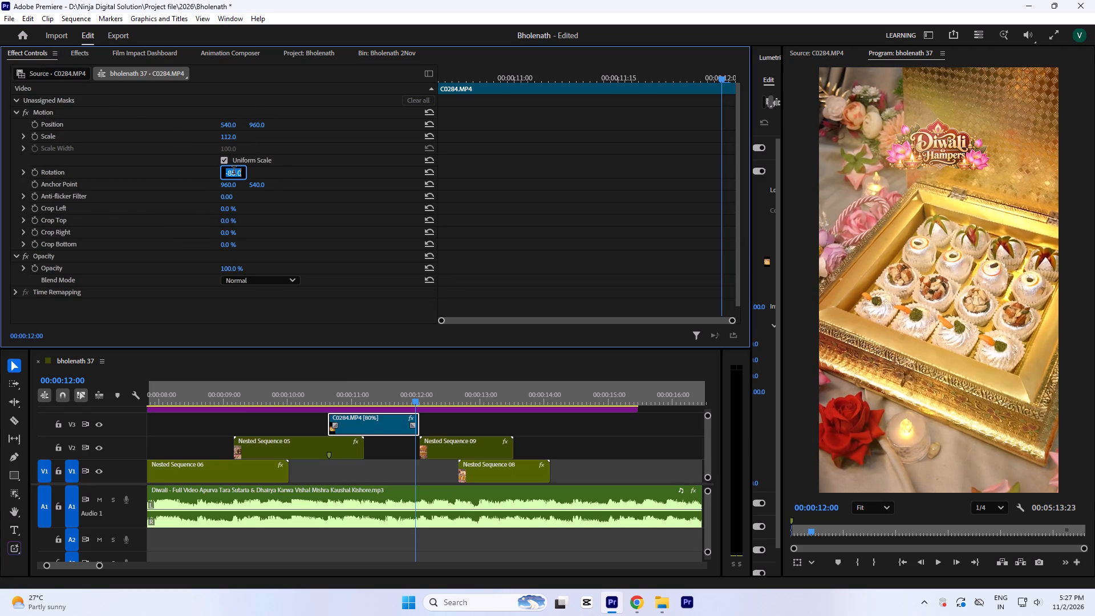
key("Up")
left_click(505, 167)
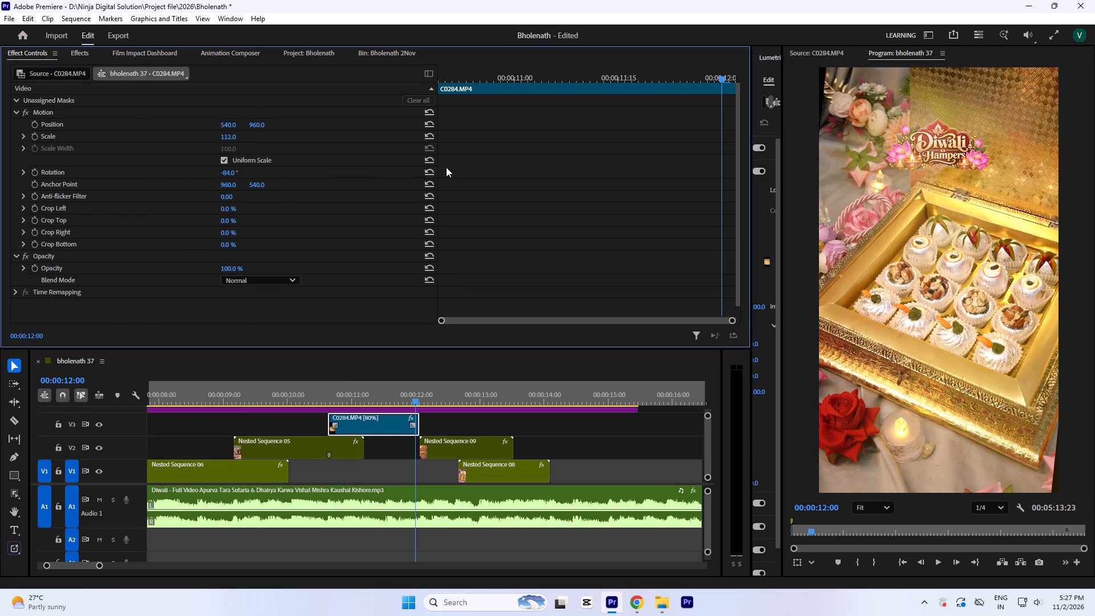
Set the horizontal position of the C0284.MP4 clip on V3 to 518.
left_click_drag(228, 127, 224, 140)
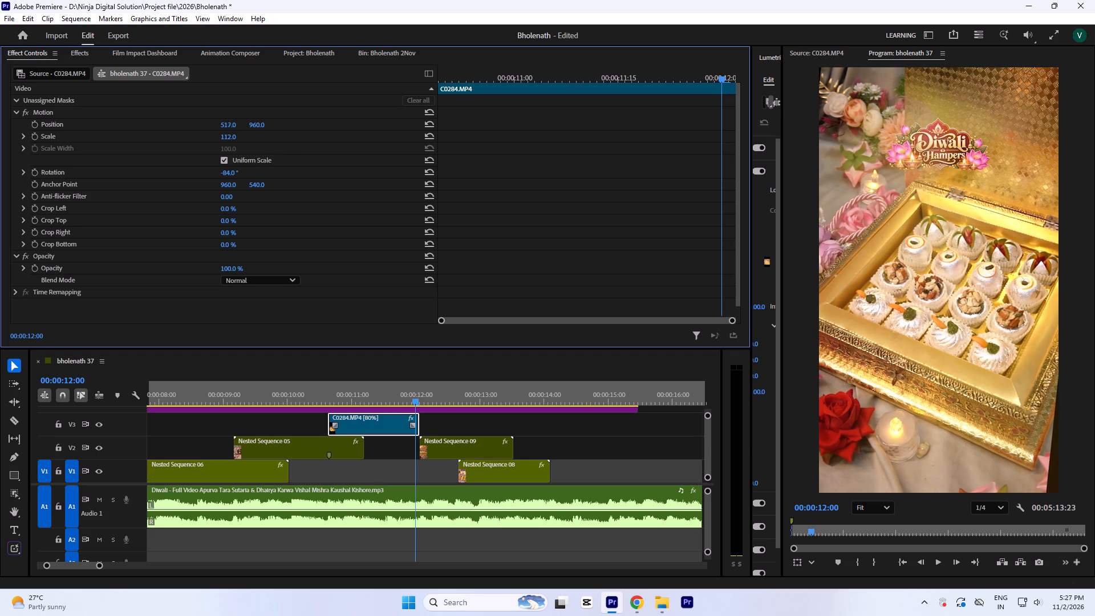
left_click_drag(224, 140, 224, 139)
Set the scale of the C0284.MP4 clip on V3 to 123.
left_click_drag(229, 139, 229, 136)
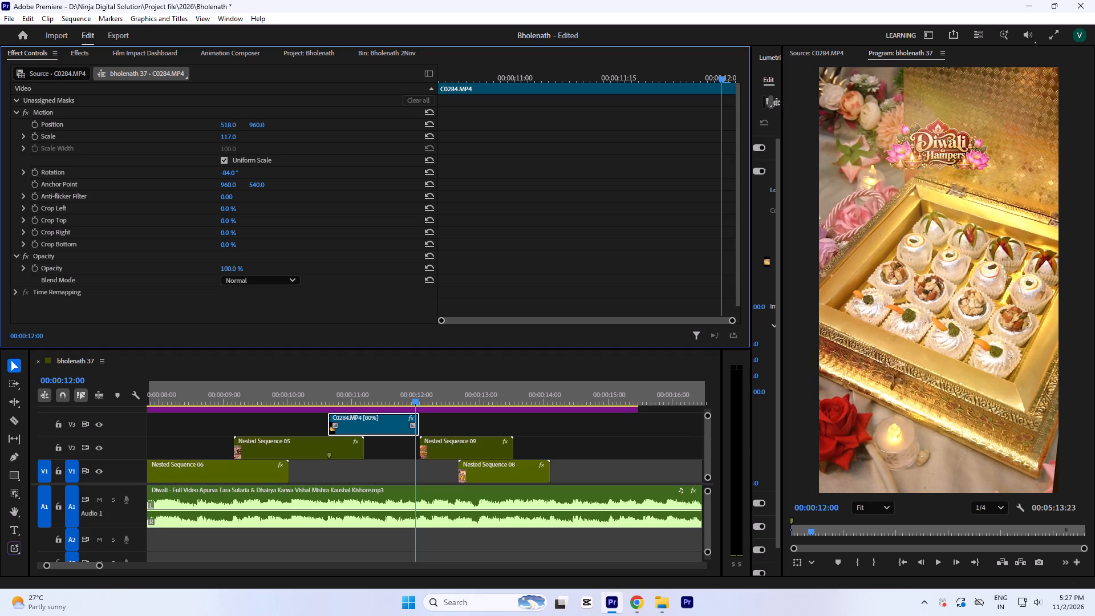
left_click_drag(229, 136, 230, 133)
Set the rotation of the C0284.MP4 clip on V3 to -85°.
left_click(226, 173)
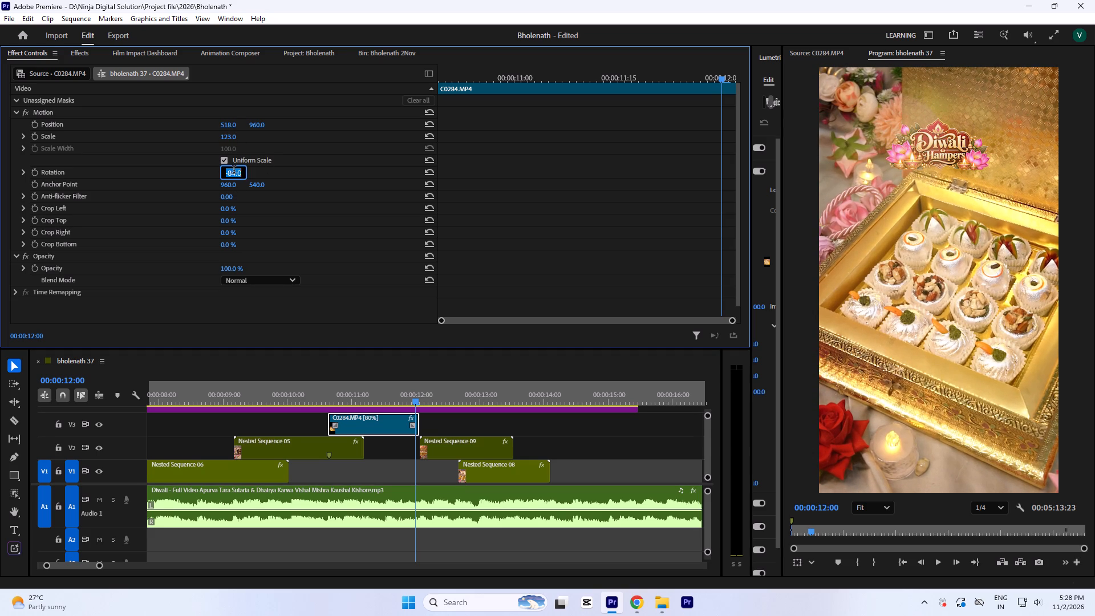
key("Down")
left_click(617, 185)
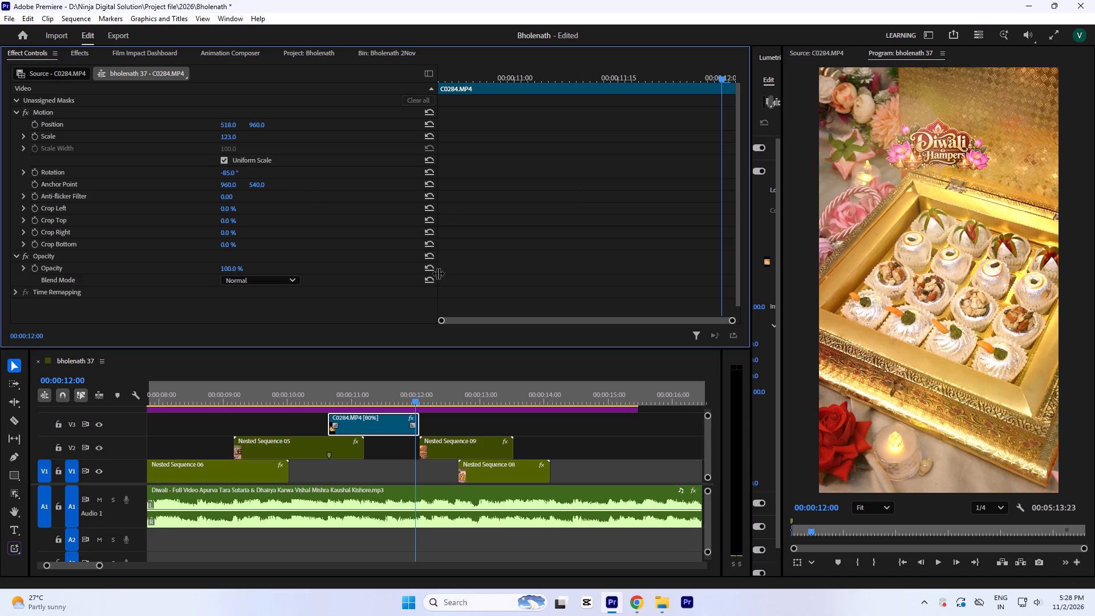
Deselect the clip and save the project.
left_click(467, 420)
key("ctrl+s")
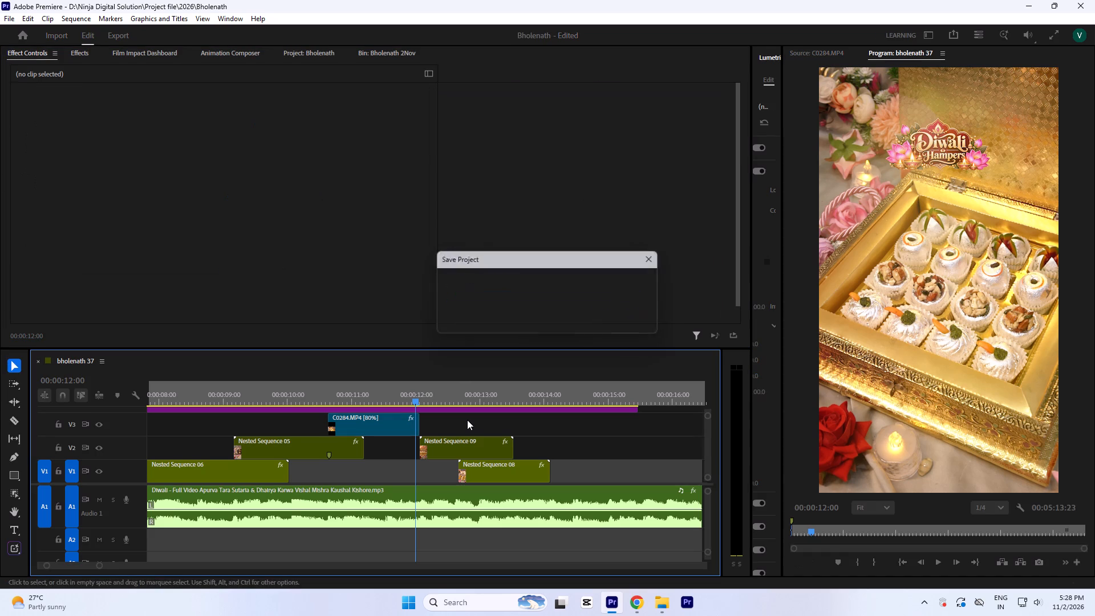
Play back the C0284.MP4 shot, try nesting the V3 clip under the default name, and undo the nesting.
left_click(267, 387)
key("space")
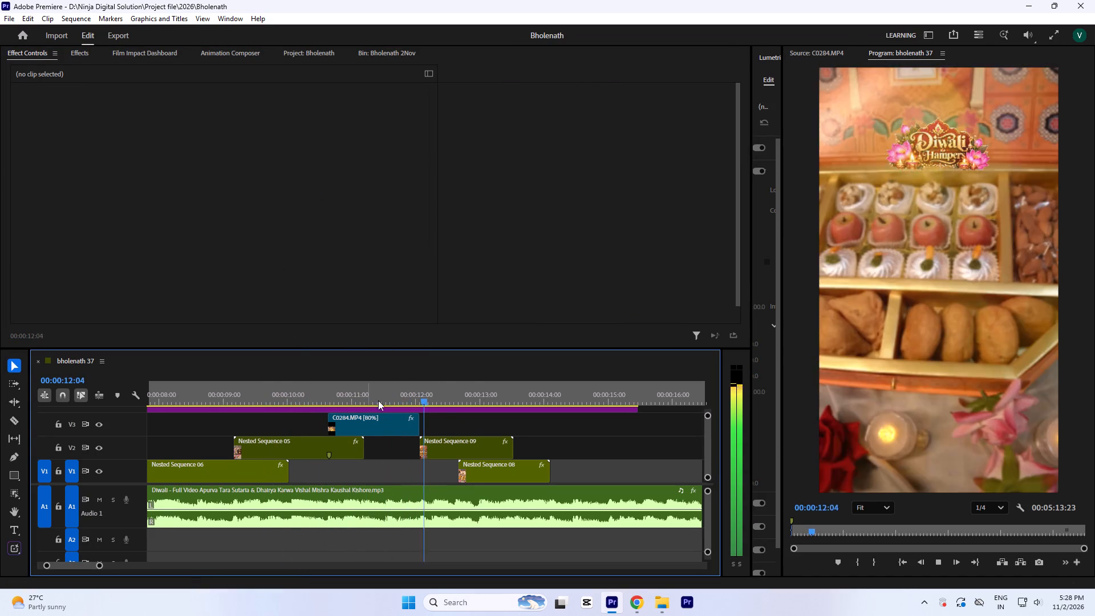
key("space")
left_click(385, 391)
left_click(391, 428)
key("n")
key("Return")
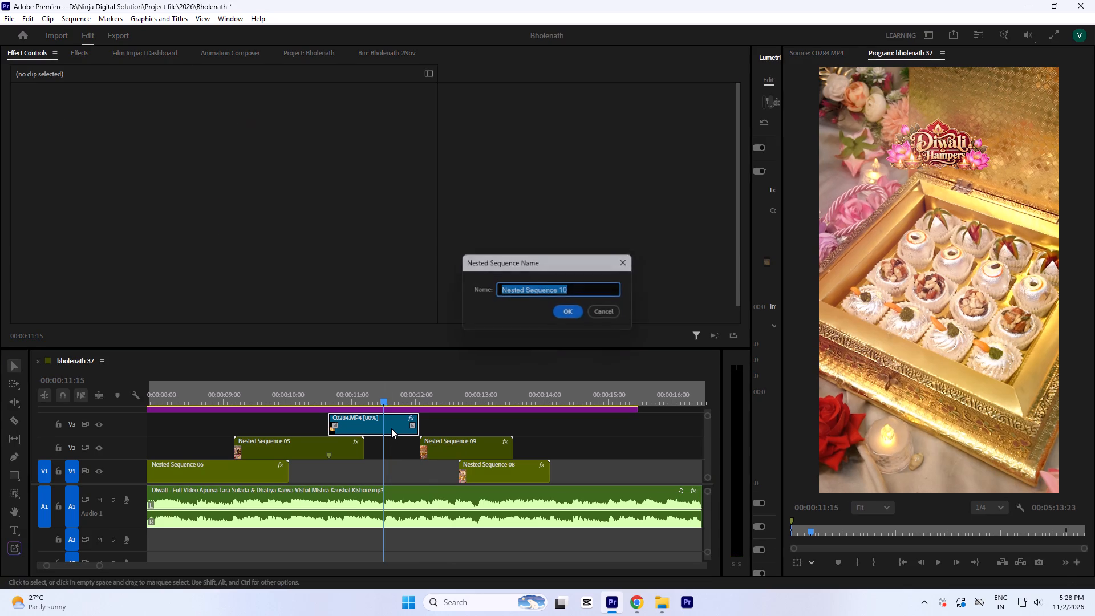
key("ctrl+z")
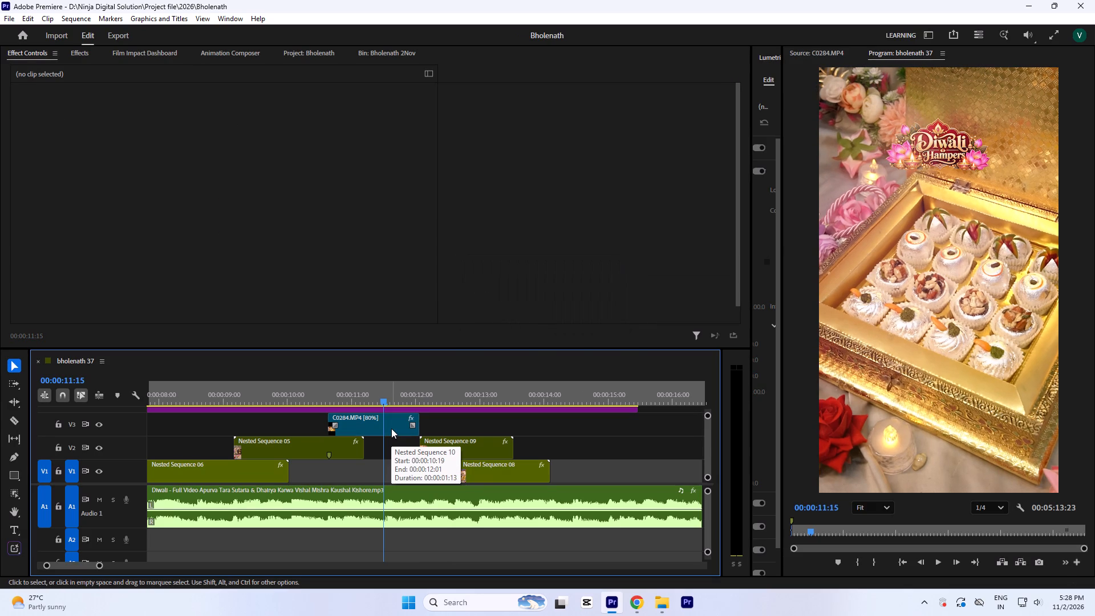
Nest the C0284.MP4 clip on V3 under the default name and check the clip inside the new nested sequence.
left_click(387, 448)
left_click(395, 431)
left_click_drag(411, 392, 413, 400)
key("n")
key("Return")
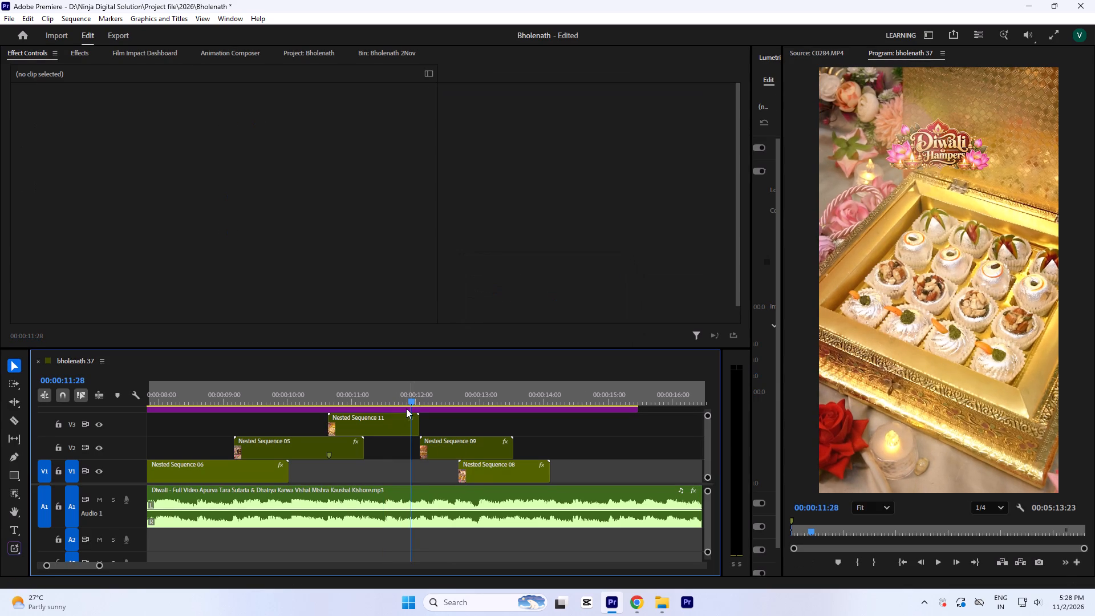
double_click(382, 431)
left_click(191, 432)
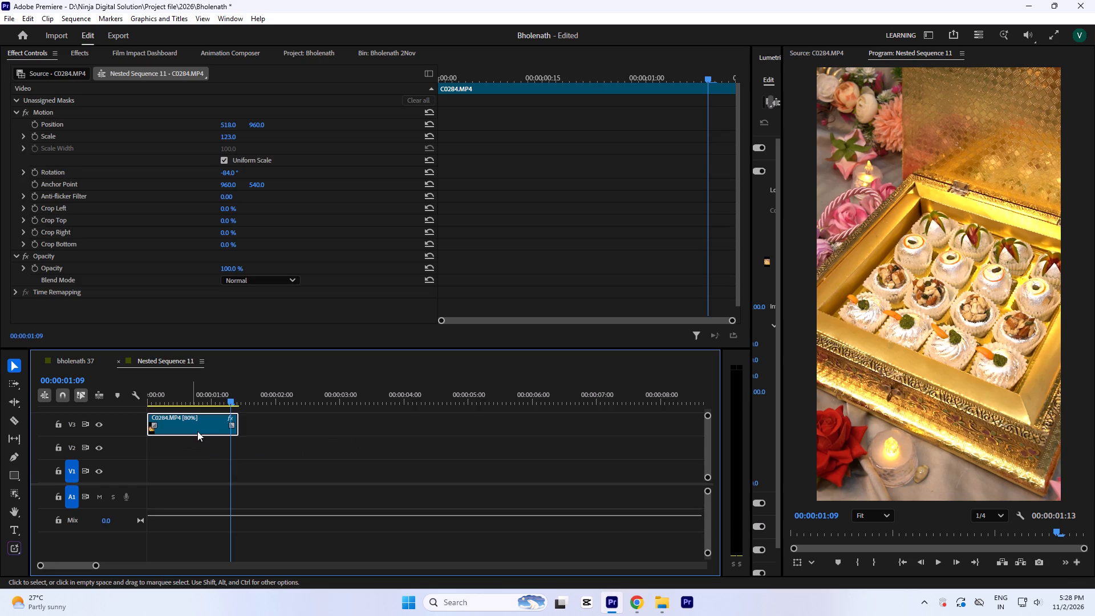
left_click(73, 355)
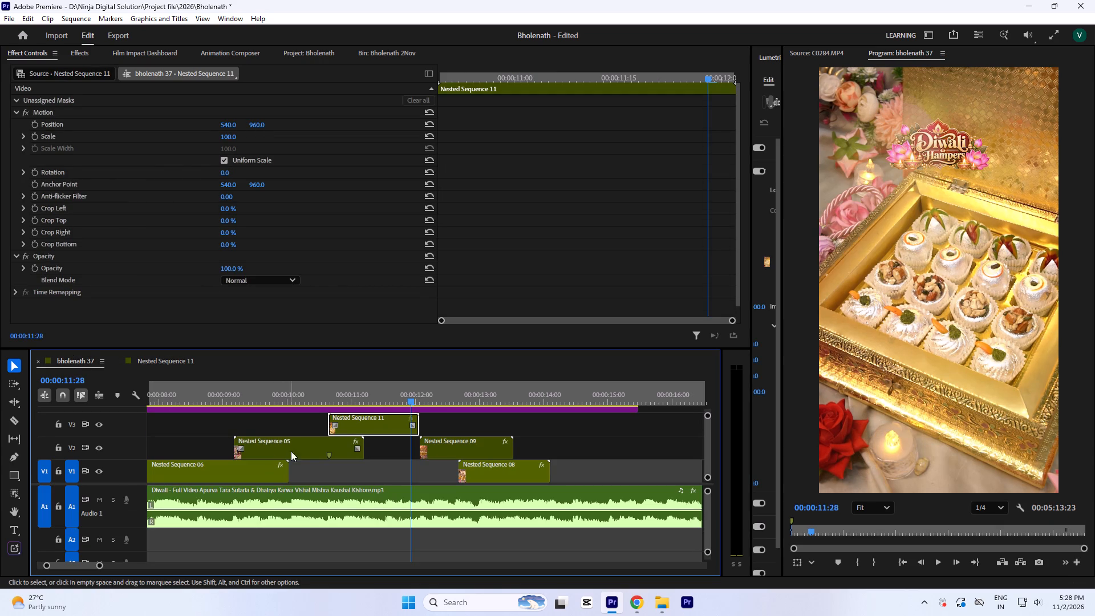
Preview Nested Sequence 11 on V3 and apply the Warp Stabilizer effect to it.
left_click(331, 398)
key("space")
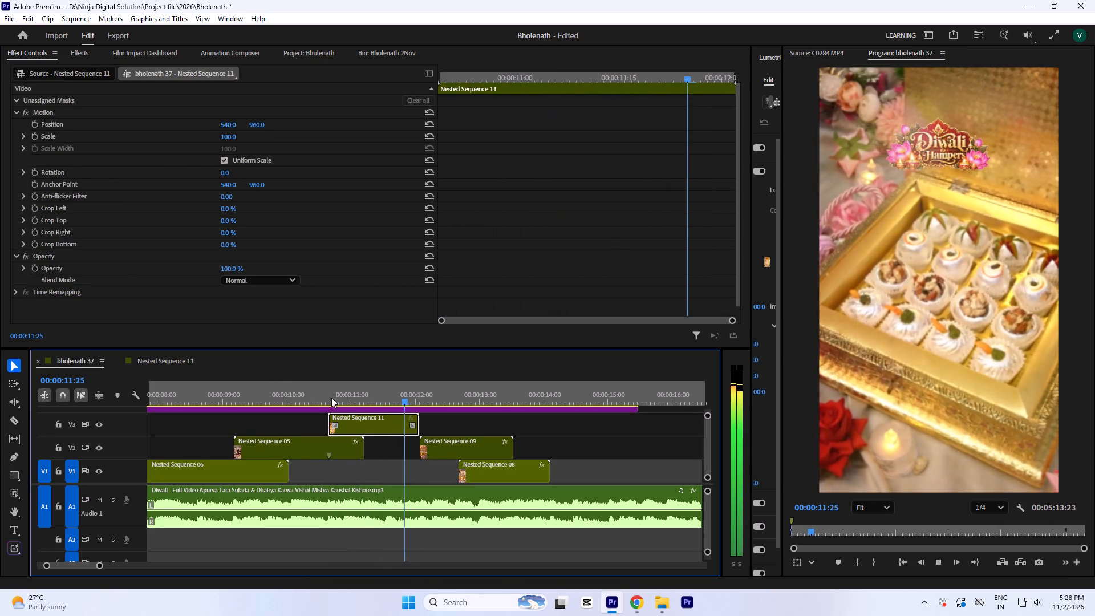
key("space")
left_click_drag(387, 398, 414, 411)
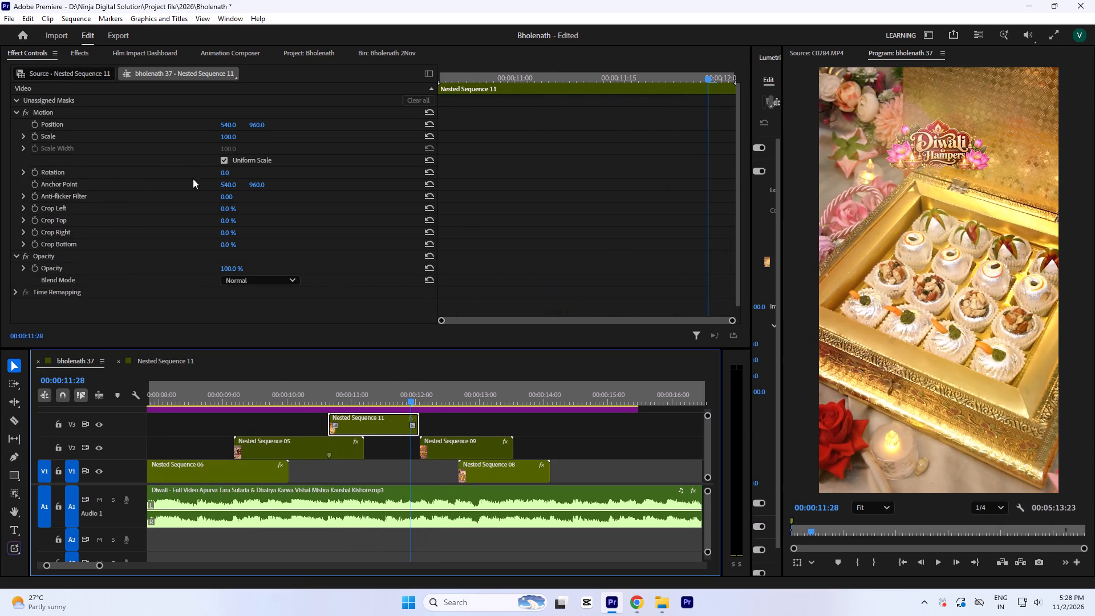
left_click(81, 56)
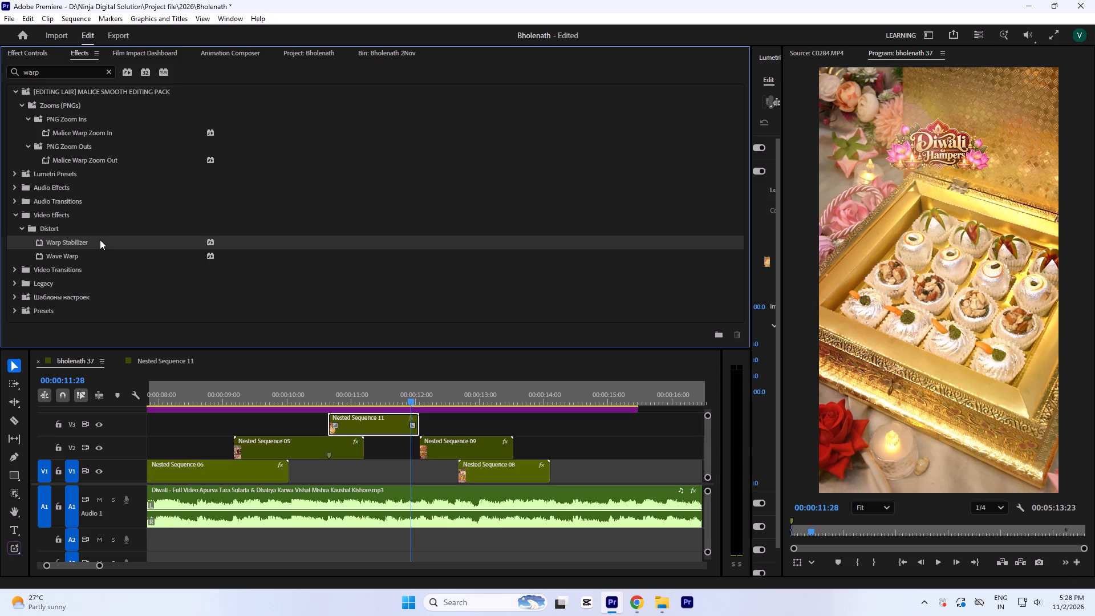
double_click(100, 240)
Set the Warp Stabilizer smoothness of Nested Sequence 11 to 10%.
left_click(45, 55)
scroll(139, 218, "down", 6)
left_click(227, 297)
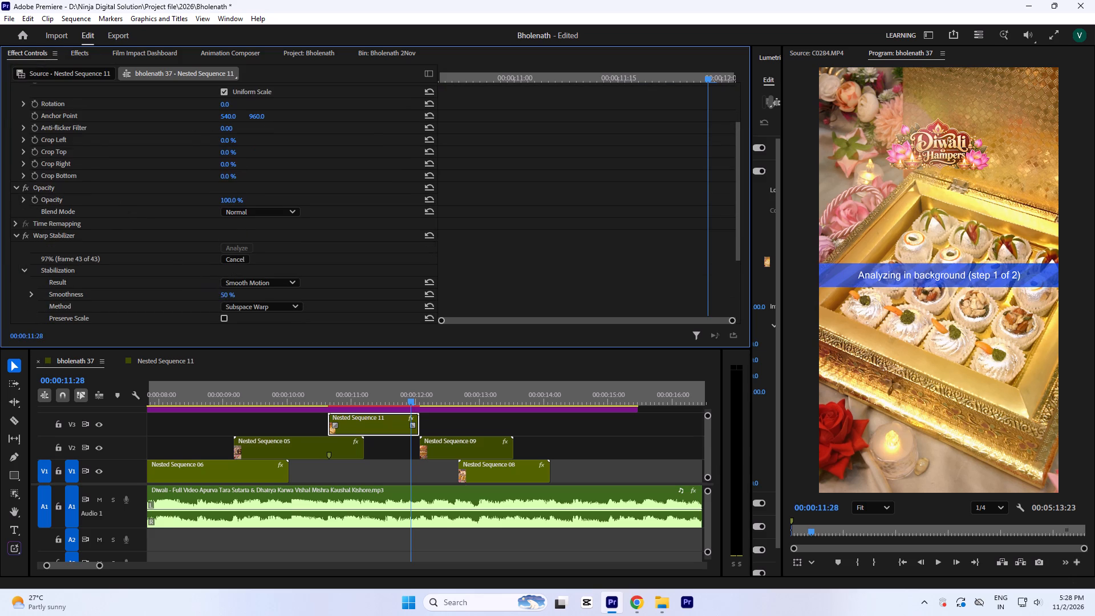
key("1")
key("0")
left_click(591, 171)
Play back the stabilized Nested Sequence 11 and the Nested Sequence 09 shot that follows it.
left_click(294, 389)
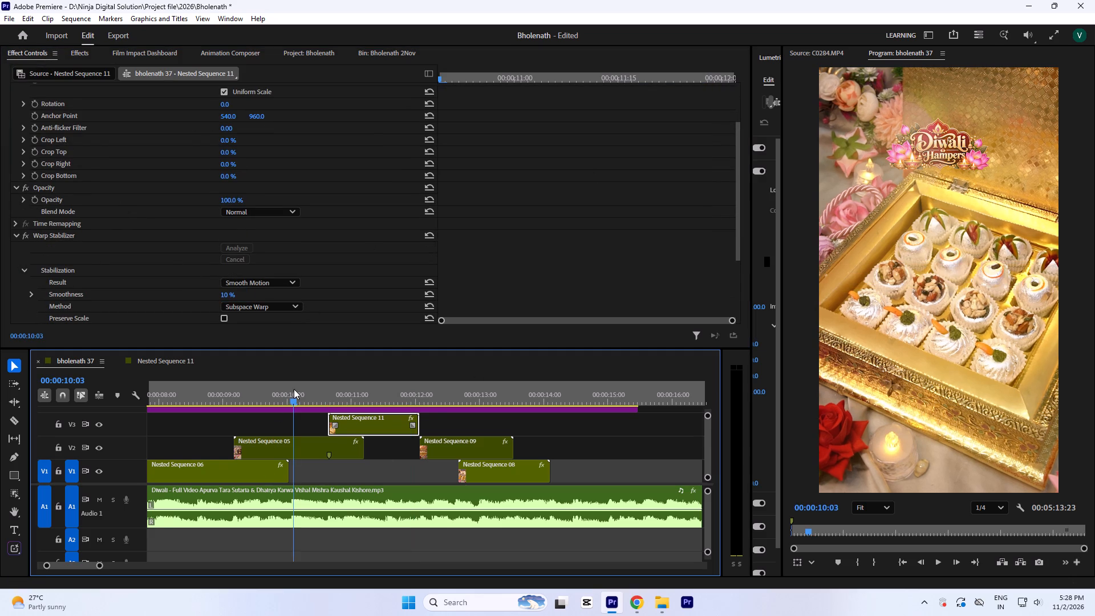
key("space")
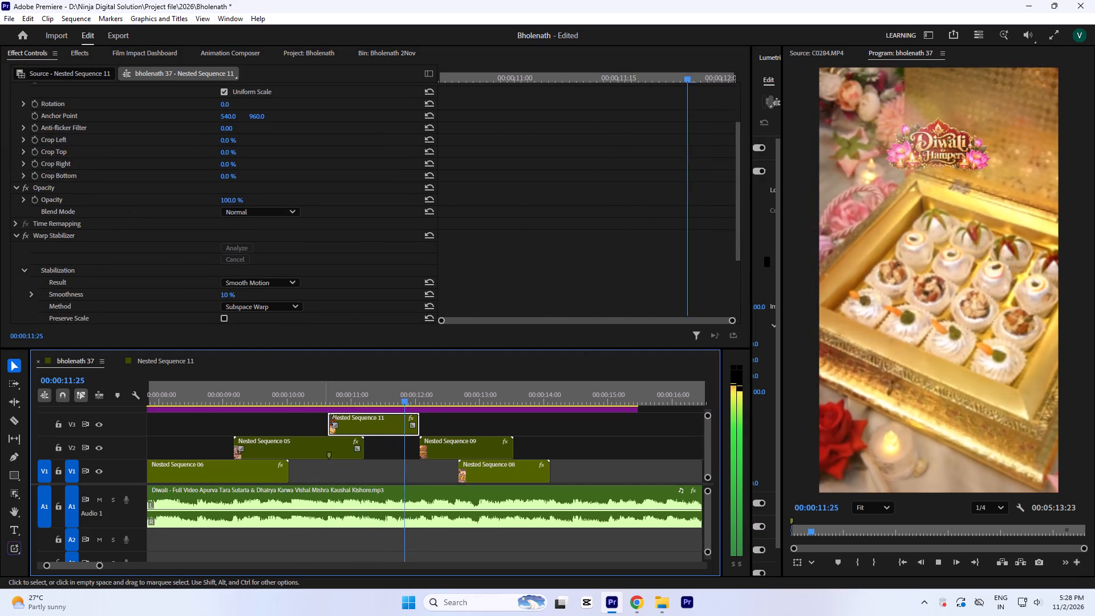
key("space")
left_click(390, 392)
key("space")
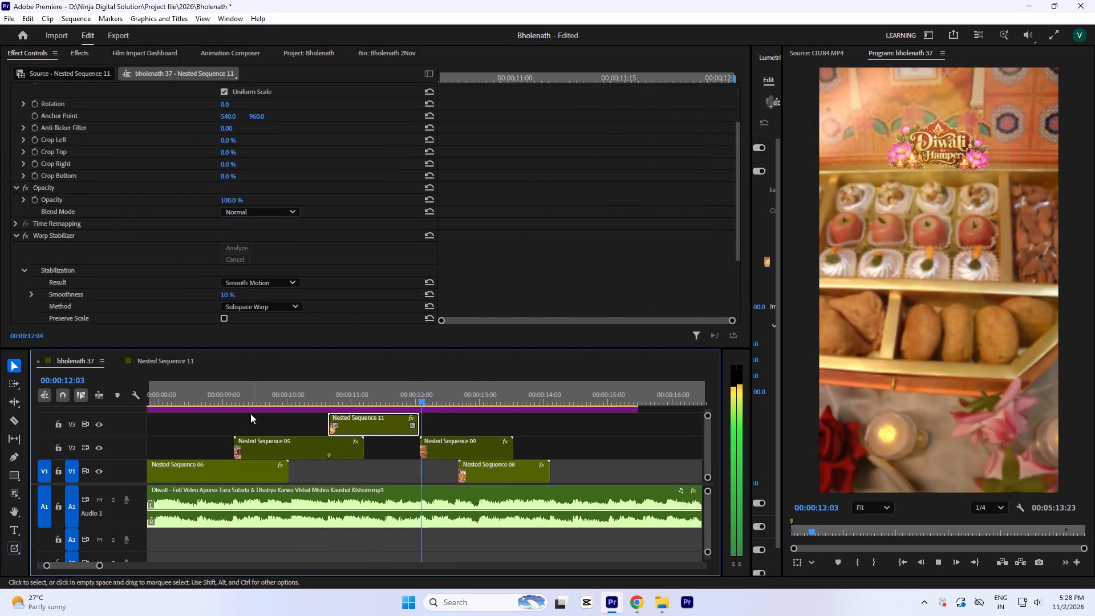
key("space")
key("space")
key("space")
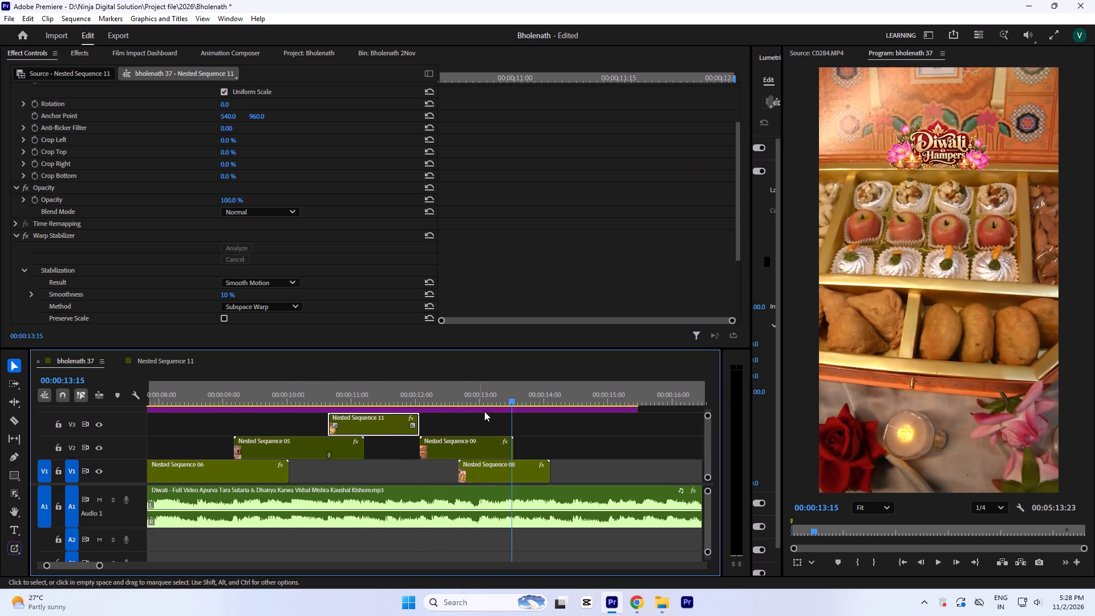
Play the end of Nested Sequence 09 repeatedly from about 00:00:13:12 to locate the music beat for the cut.
left_click(494, 395)
key("space")
key("space")
key("space")
key("space")
key("equal")
key("equal")
key("equal")
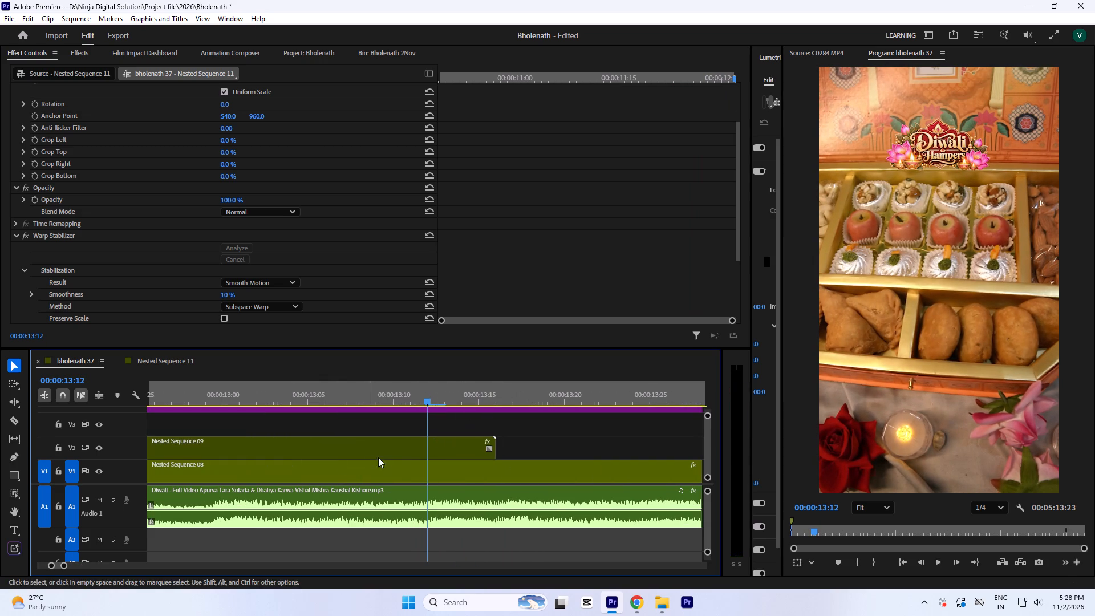
key("space")
key("space")
left_click(430, 406)
left_click(426, 390)
key("space")
key("space")
key("space")
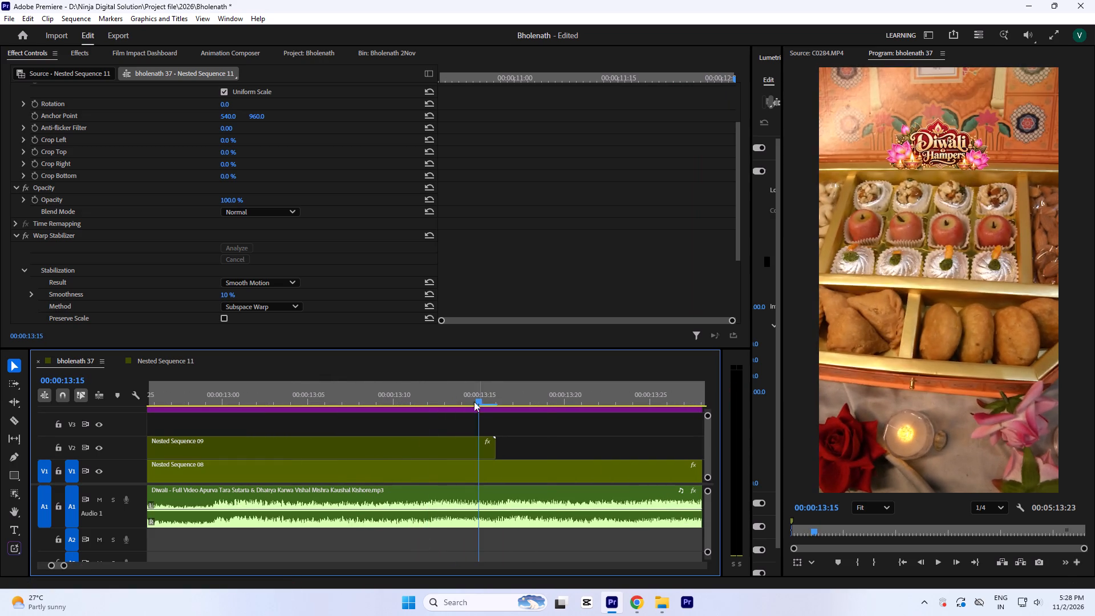
key("space")
left_click(502, 390)
key("space")
key("space")
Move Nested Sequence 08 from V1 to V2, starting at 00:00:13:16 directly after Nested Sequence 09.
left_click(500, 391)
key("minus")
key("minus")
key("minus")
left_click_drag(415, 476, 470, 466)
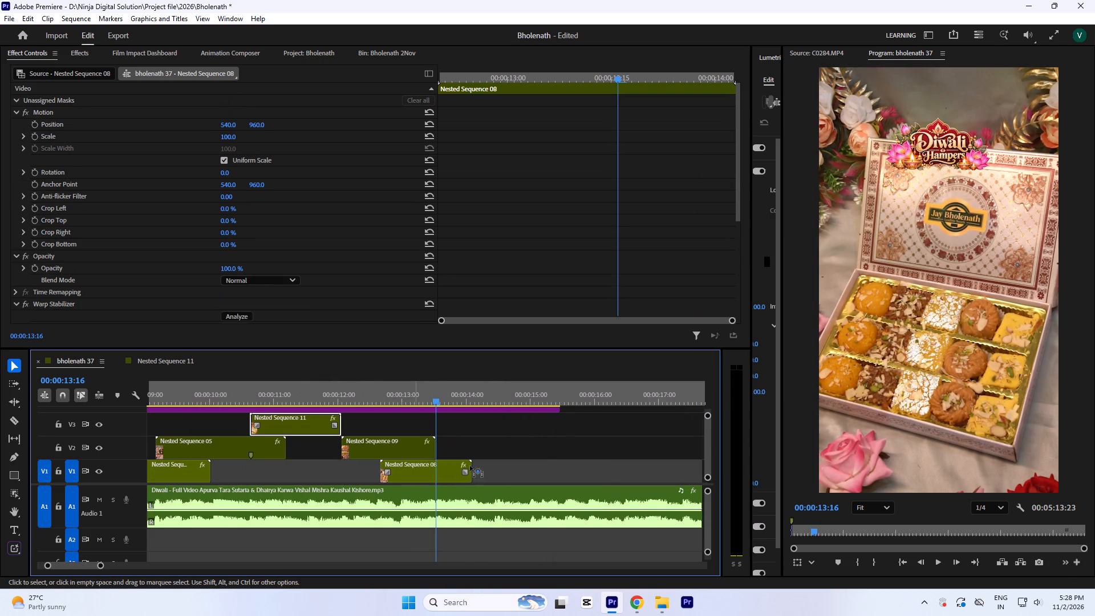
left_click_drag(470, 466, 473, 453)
Play back the cut from Nested Sequence 09 to Nested Sequence 08 to check its timing against the beat.
left_click(375, 396)
key("space")
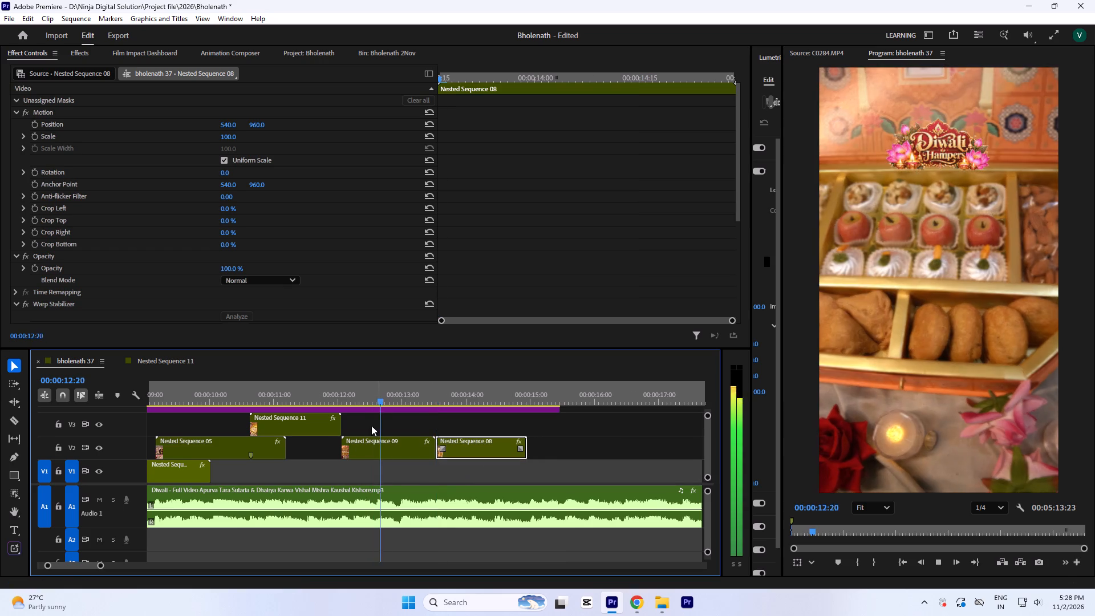
key("space")
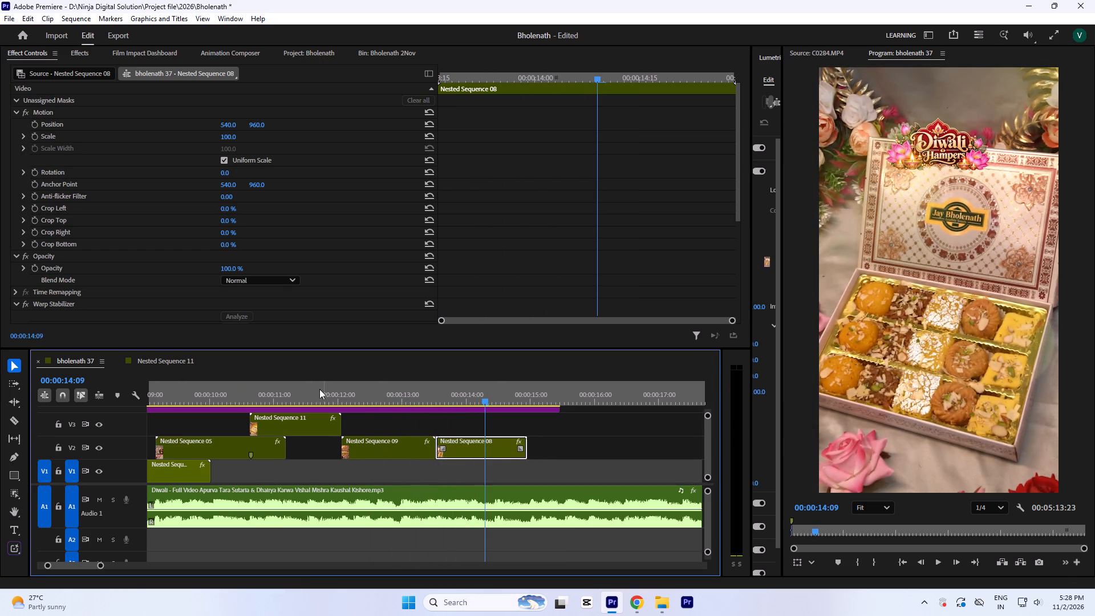
left_click(307, 387)
key("space")
key("space")
key("equal")
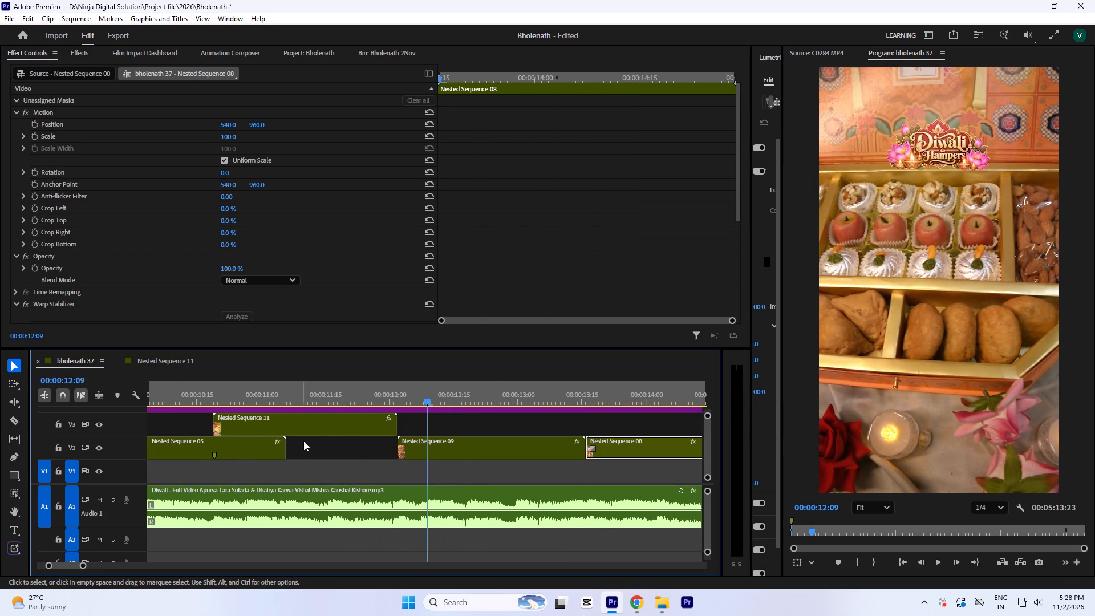
key("space")
key("space")
key("space")
key("space")
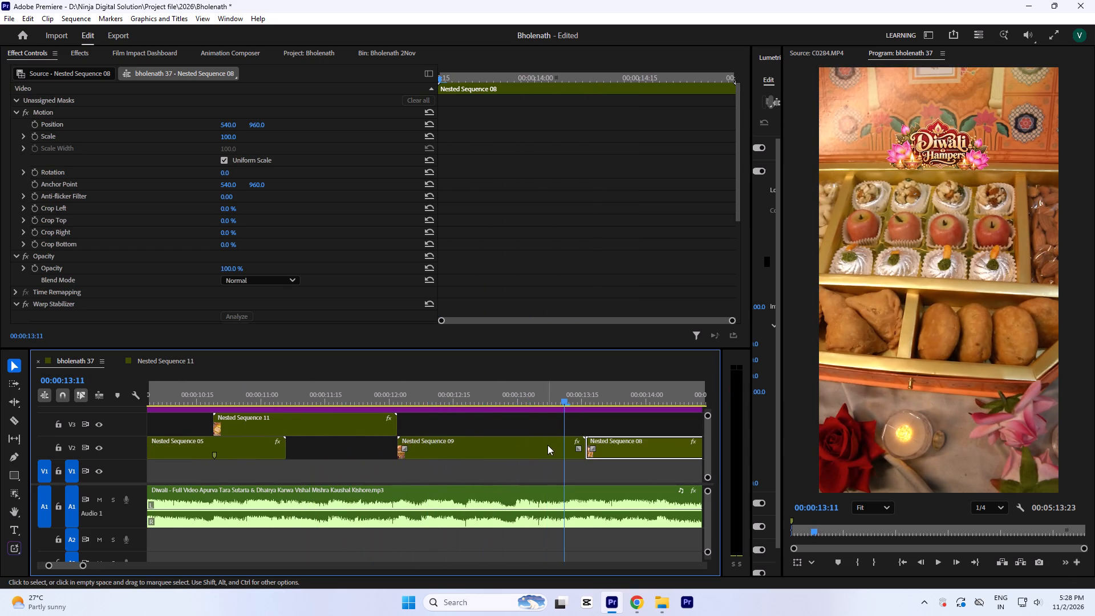
key("equal")
key("equal")
key("space")
key("space")
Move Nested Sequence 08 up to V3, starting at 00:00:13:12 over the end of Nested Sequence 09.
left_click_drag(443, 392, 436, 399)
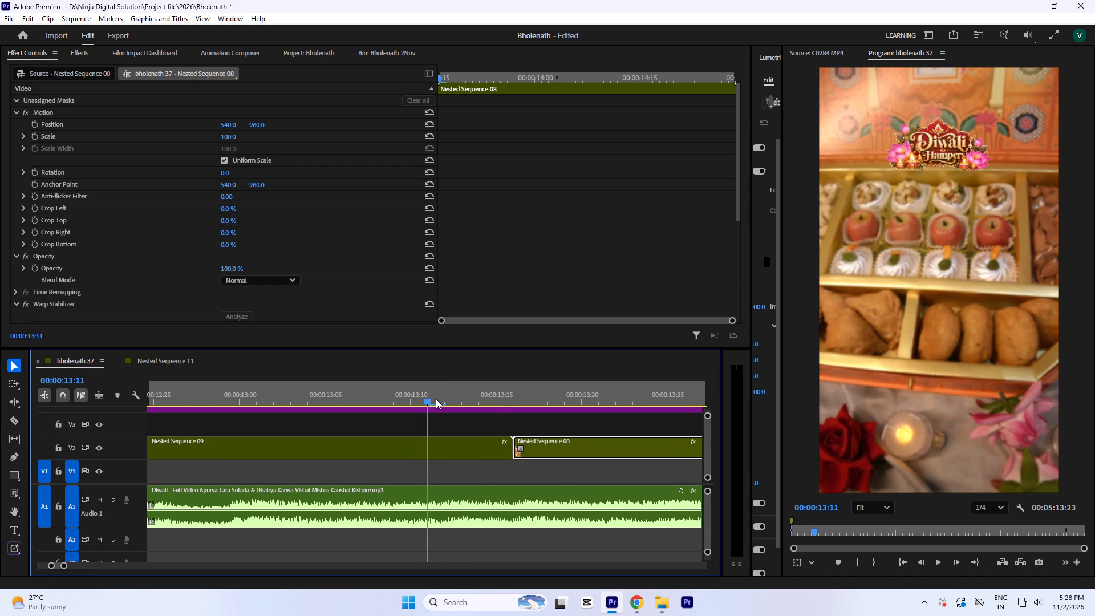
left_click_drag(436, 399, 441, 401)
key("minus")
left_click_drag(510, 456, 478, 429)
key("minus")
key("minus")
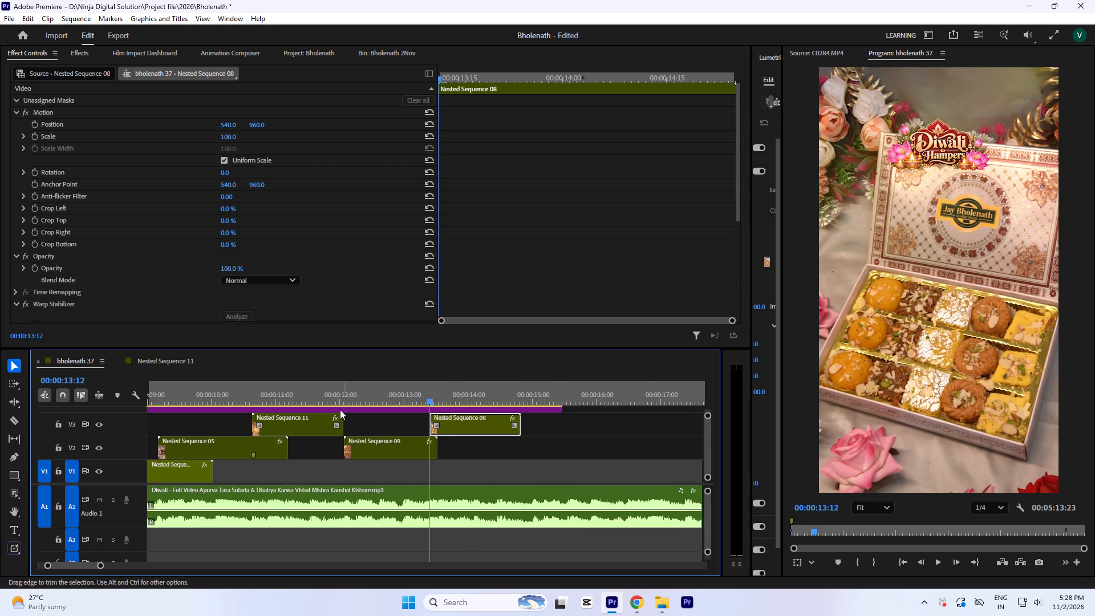
Preview the cut and move Nested Sequence 09 out of the edit to V1, starting at about 00:00:15:14.
left_click(332, 393)
left_click(300, 386)
key("space")
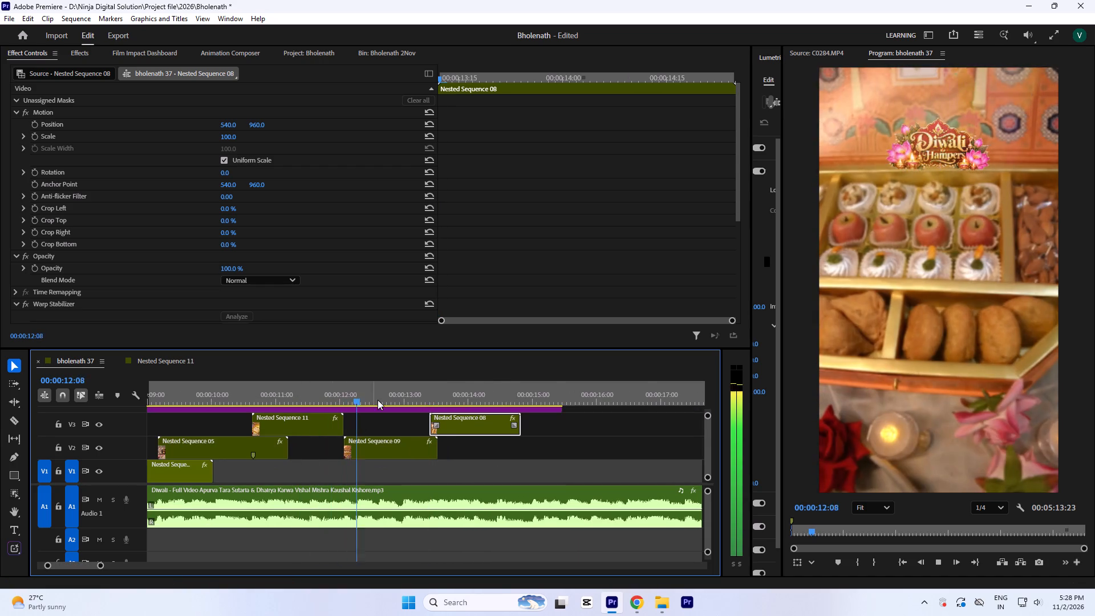
key("space")
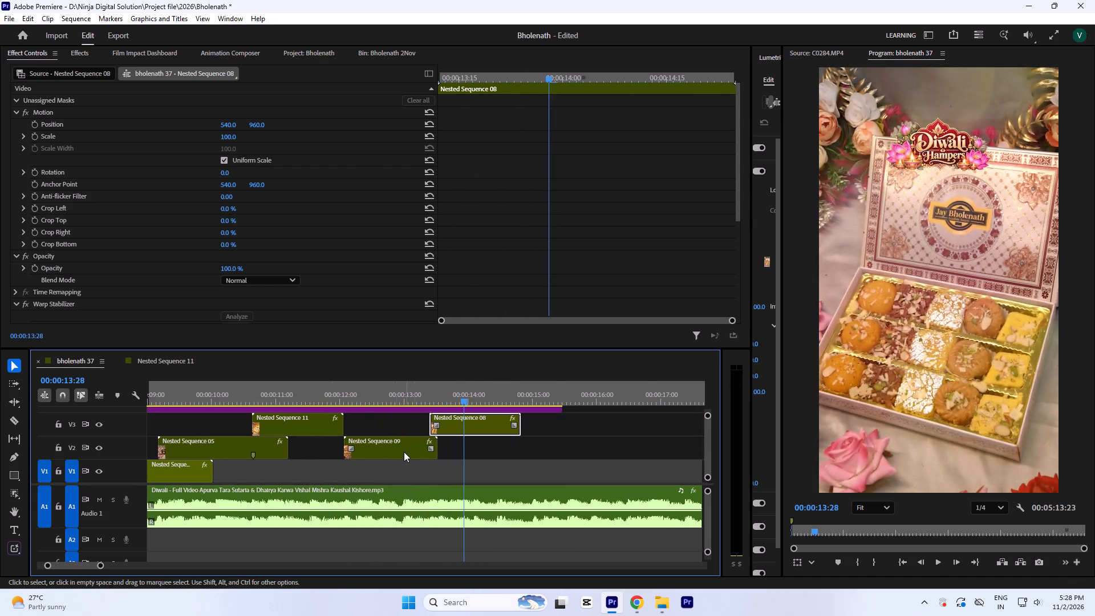
left_click_drag(394, 448, 611, 461)
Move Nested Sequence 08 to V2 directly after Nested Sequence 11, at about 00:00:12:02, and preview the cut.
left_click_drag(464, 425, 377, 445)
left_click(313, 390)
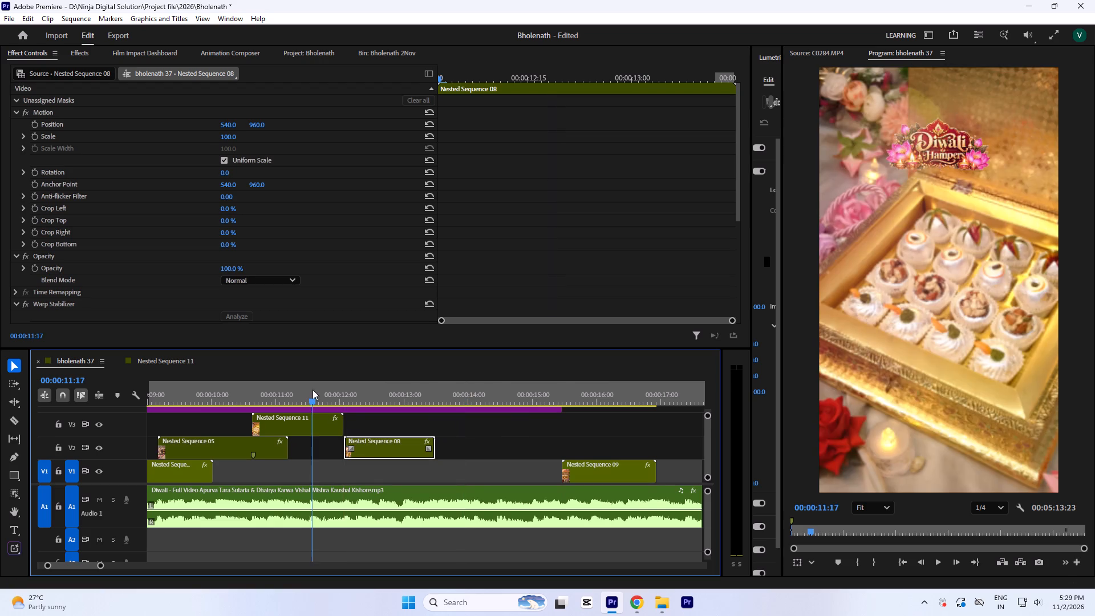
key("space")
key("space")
Move Nested Sequence 08 along V2 out of the edit, starting at about 00:00:14:17.
left_click_drag(388, 450, 550, 455)
Select Nested Sequence 11 on V3 and bring up its Warp Stabilizer settings at 00:00:11:15.
left_click(308, 390)
left_click(314, 417)
scroll(477, 214, "down", 5)
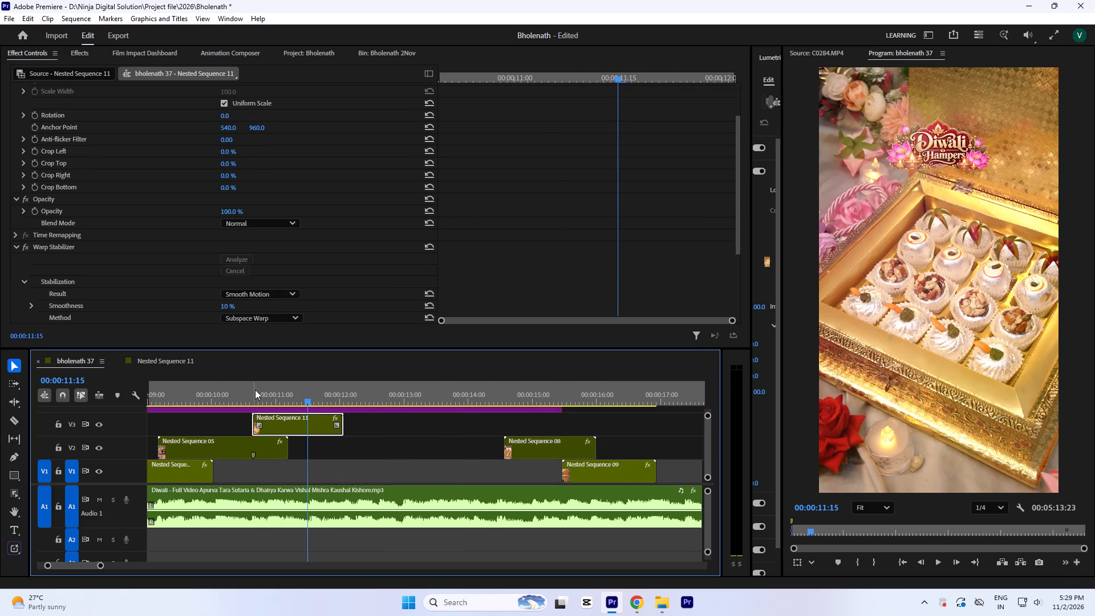
Save the project.
left_click(257, 384)
key("ctrl+s")
Play the cut from Nested Sequence 05 into the start of Nested Sequence 11 on V3.
key("equal")
key("equal")
key("equal")
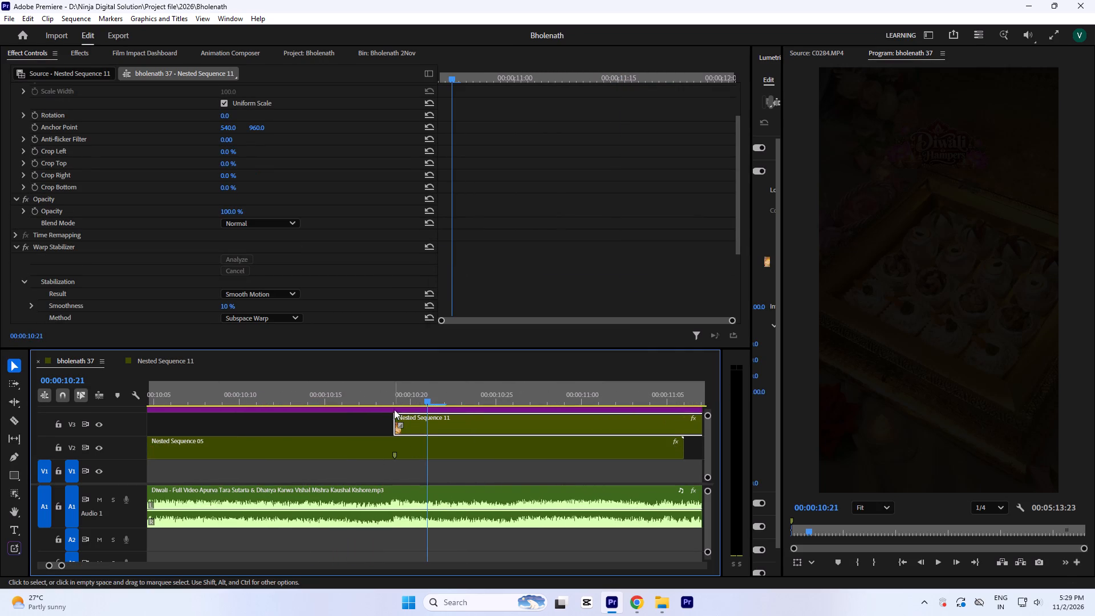
left_click(393, 395)
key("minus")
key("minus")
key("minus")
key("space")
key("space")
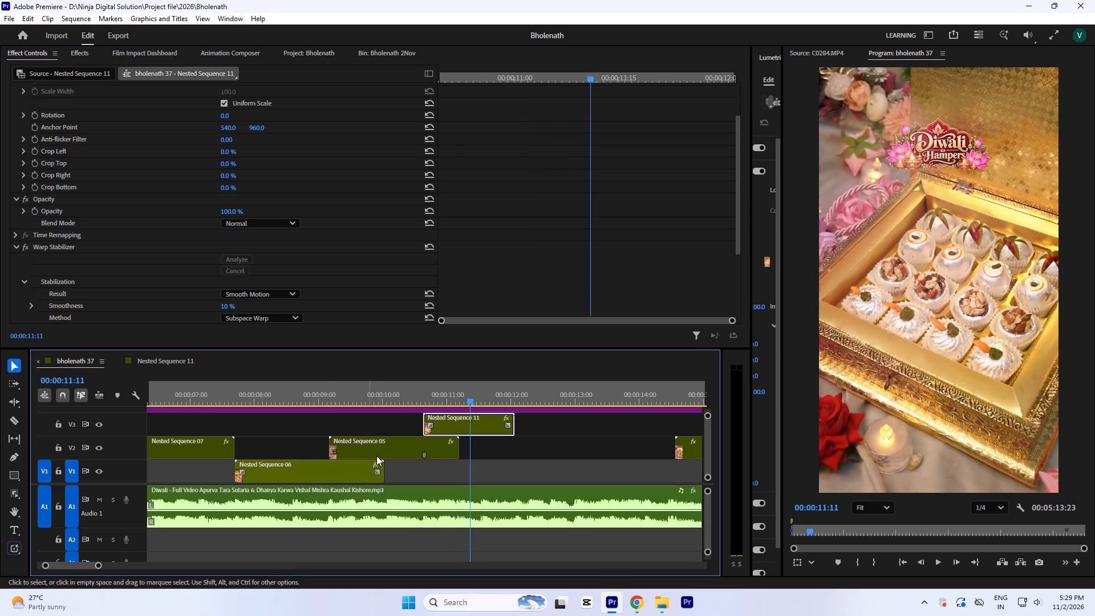
Select Nested Sequence 05 on V2, check its Warp Stabilizer settings, and play from its start through Nested Sequence 11.
left_click(382, 389)
left_click(384, 455)
scroll(541, 215, "down", 7)
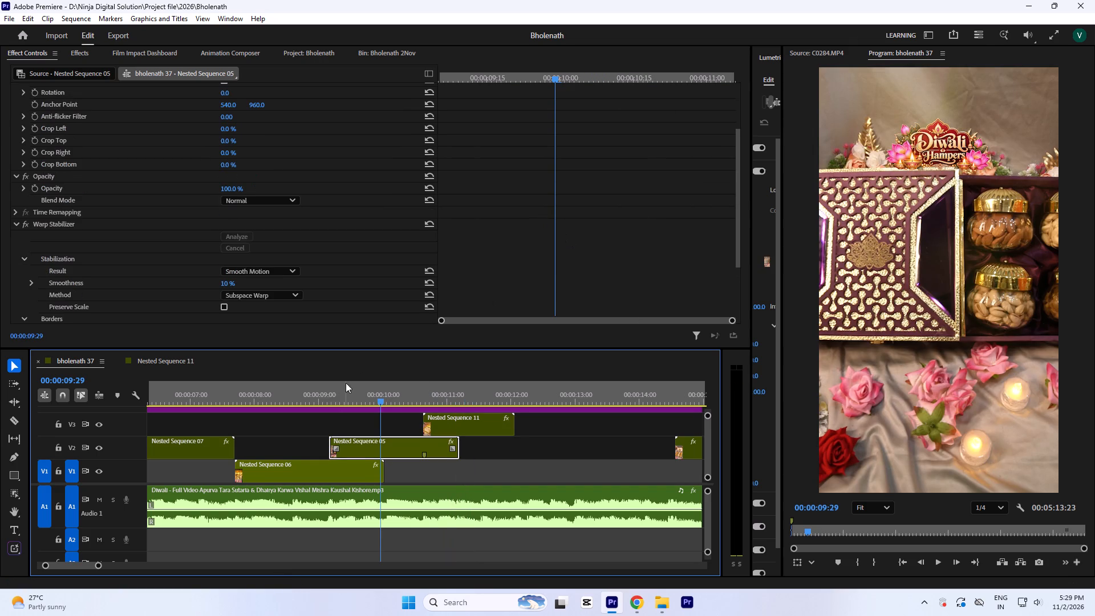
left_click(331, 391)
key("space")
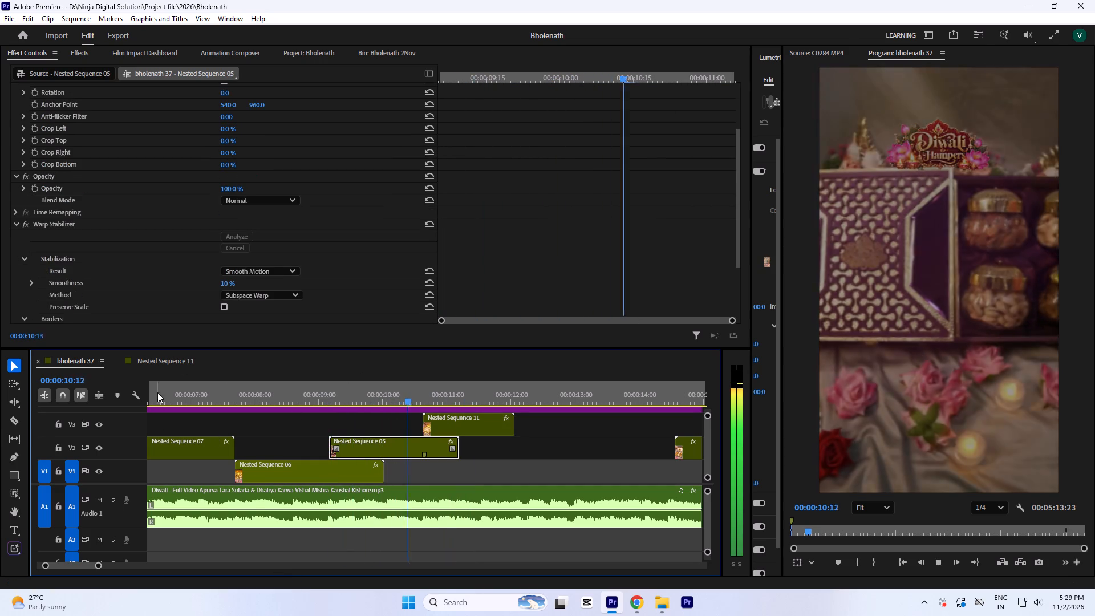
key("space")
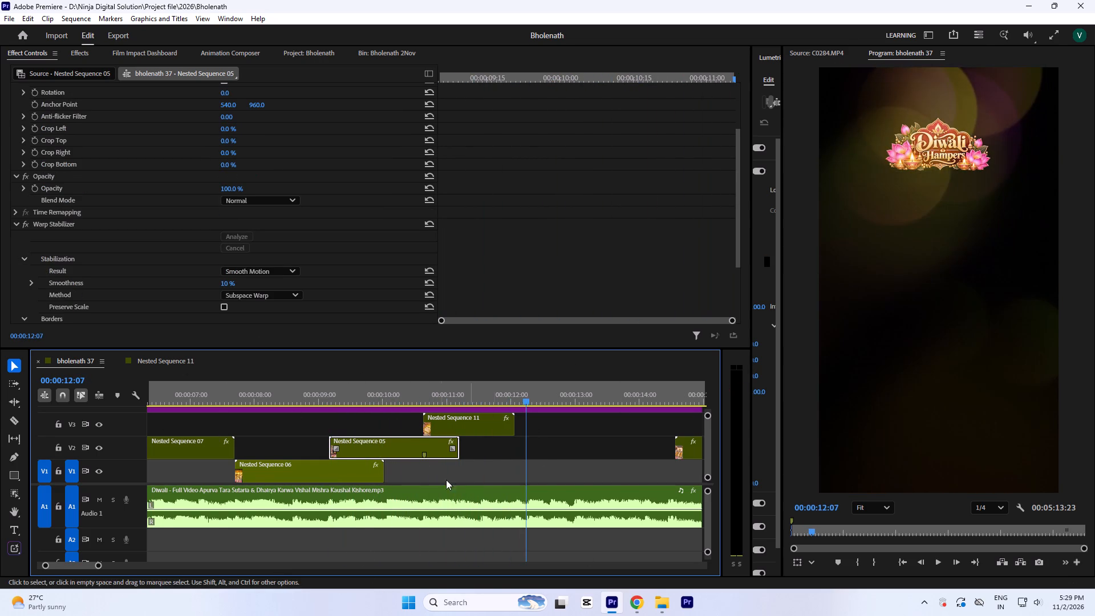
Play the empty stretch after Nested Sequence 11 from about 00:00:12:07 in short bursts, saving the project along the way.
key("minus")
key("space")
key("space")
key("ctrl+s")
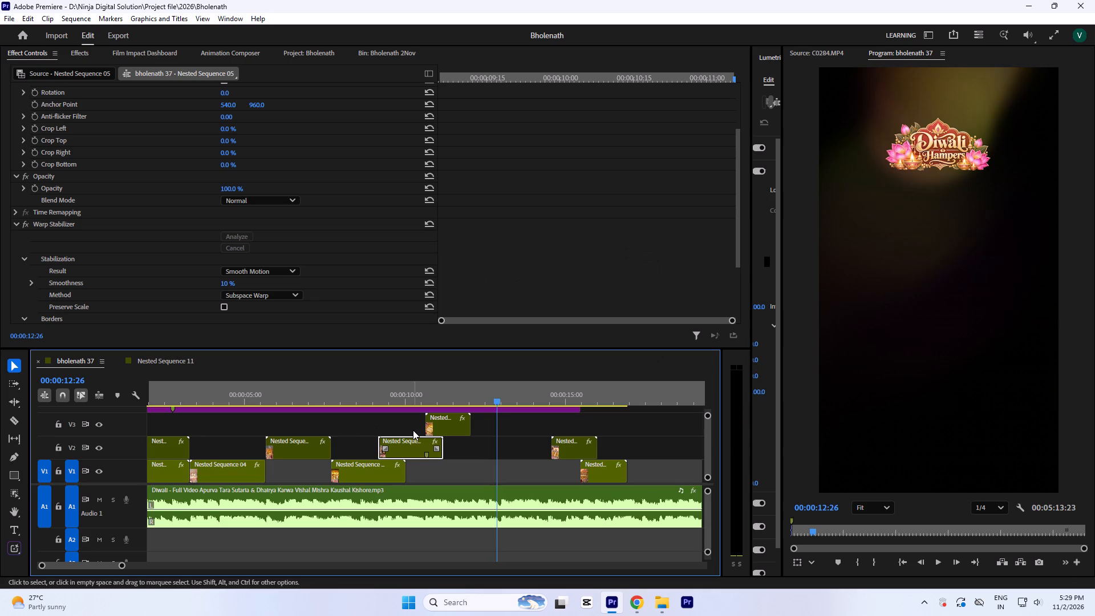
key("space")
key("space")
key("equal")
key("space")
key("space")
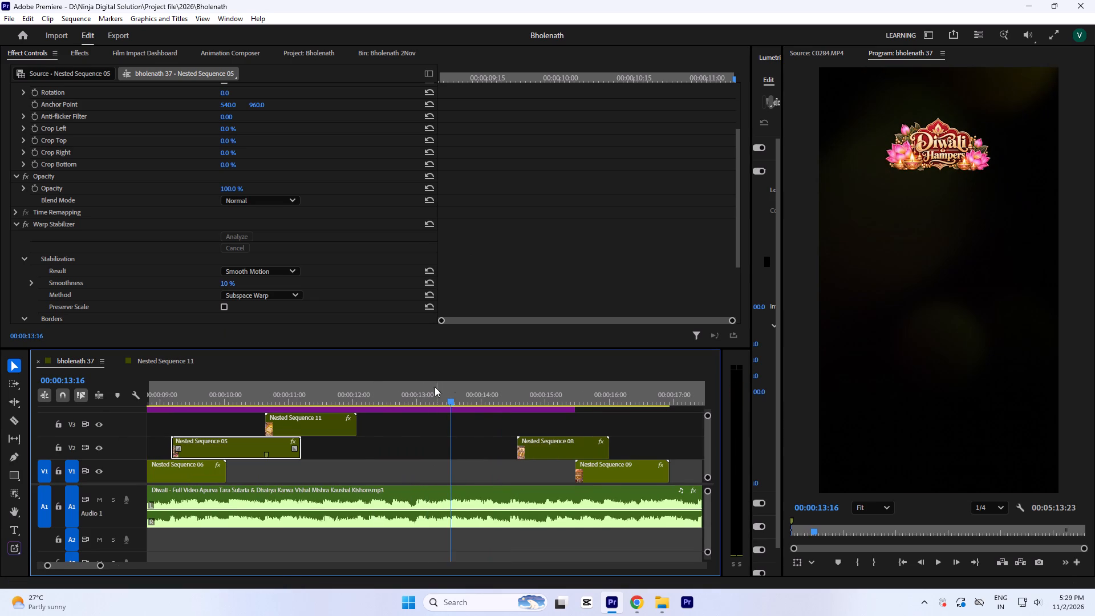
Maximize the timeline and move Nested Sequences 08 and 09 together along their tracks, starting at about 00:00:18.
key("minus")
left_click_drag(451, 383, 490, 425)
key("grave")
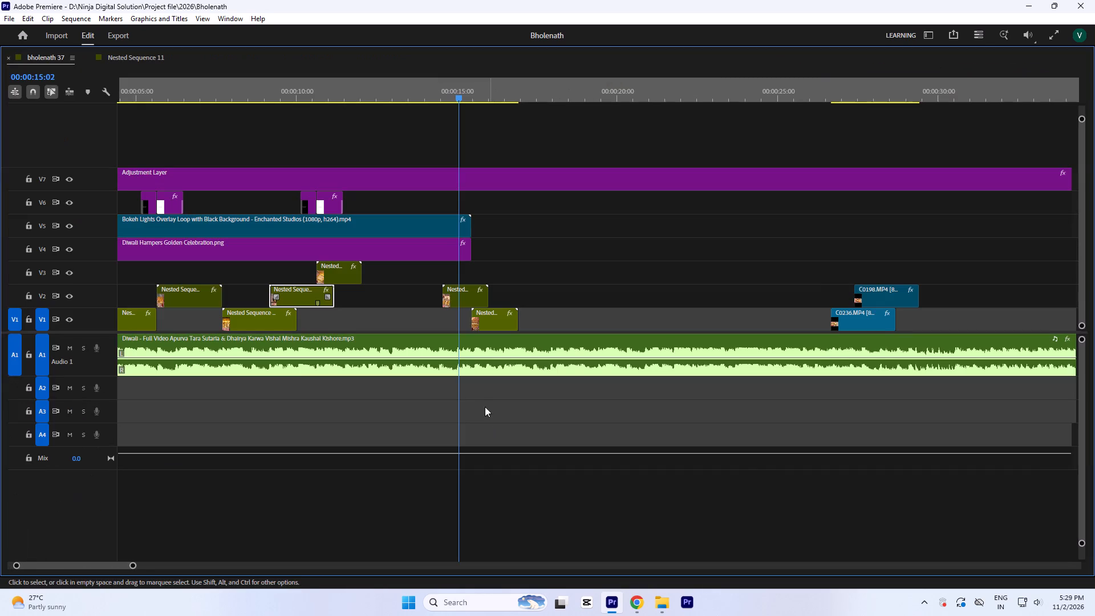
left_click_drag(561, 310, 449, 295)
left_click_drag(465, 299, 582, 288)
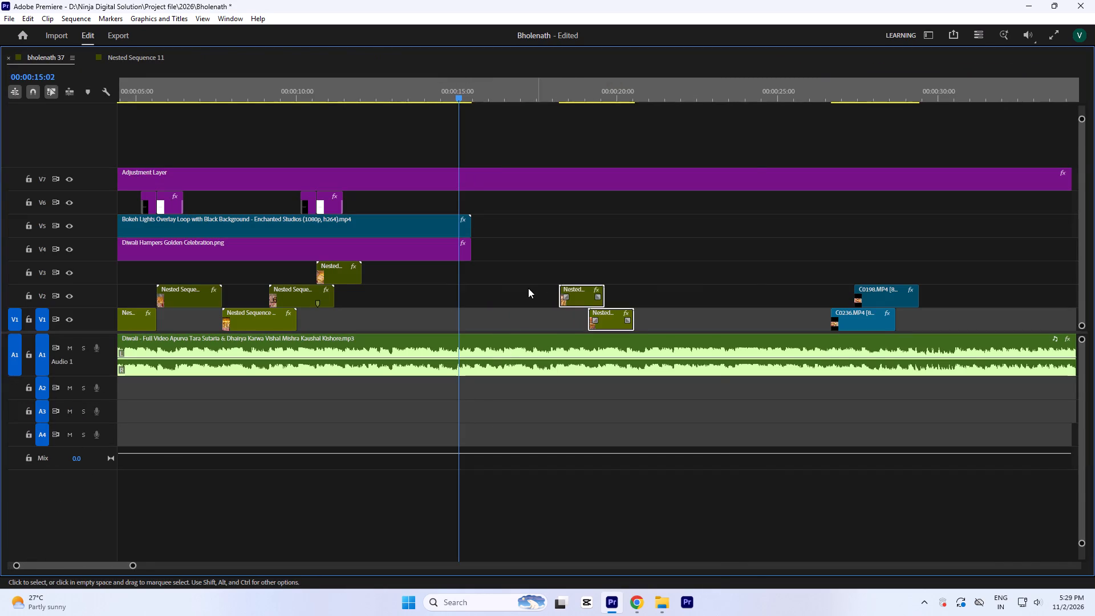
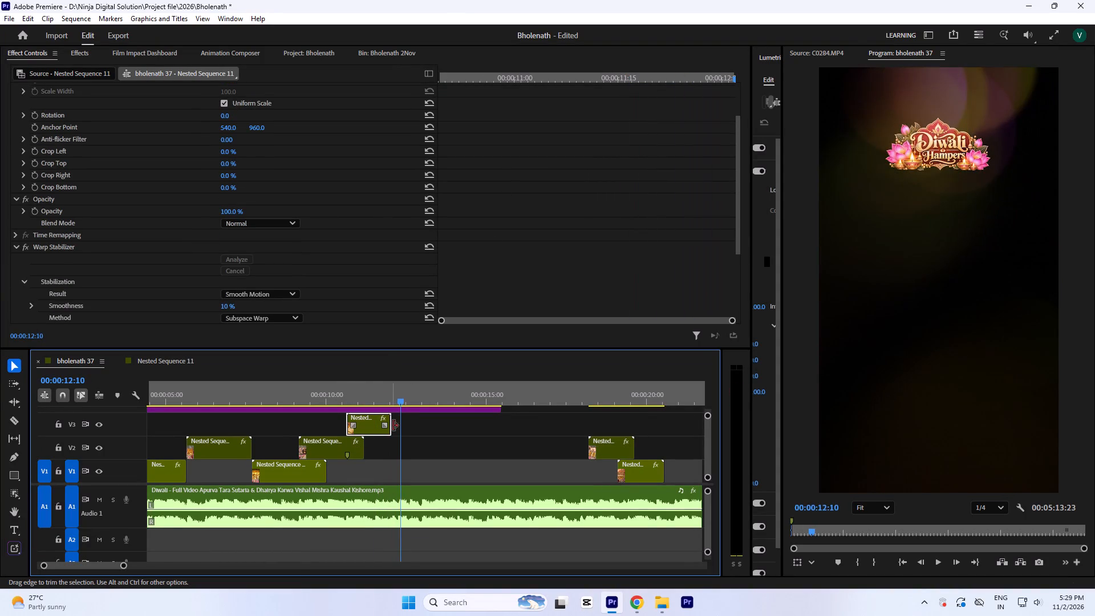
Preview the cut around the end of Nested Sequence 11 and the empty stretch following it in the bholenath 37 timeline.
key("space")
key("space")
left_click_drag(566, 388, 446, 429)
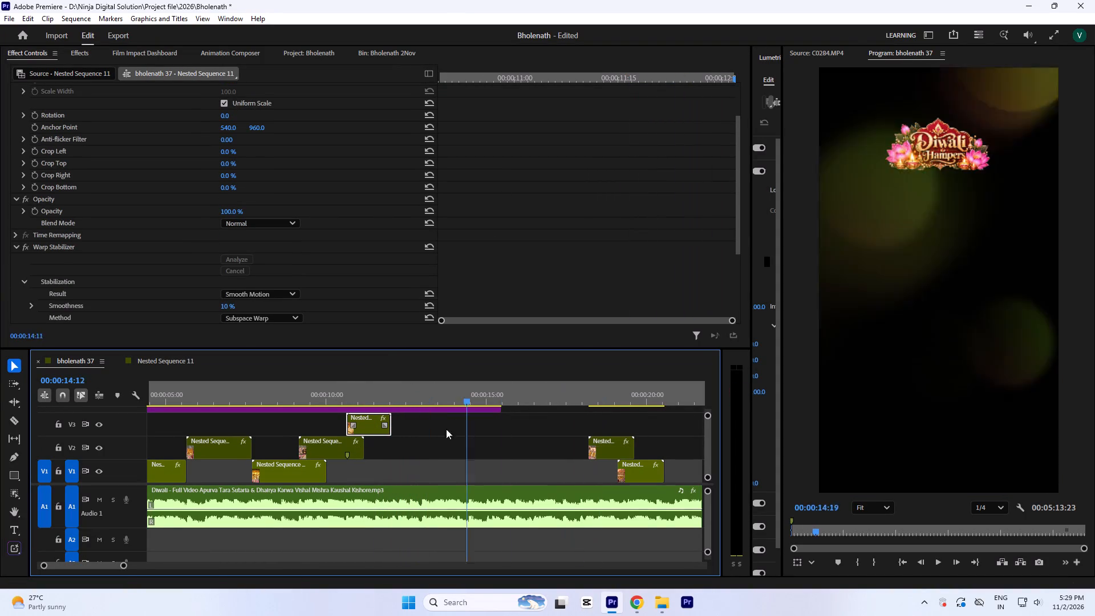
left_click_drag(446, 429, 362, 443)
Browse the Bholenath 2Nov bin for the next hamper shot, opening C0280.MP4 in the source view and skimming through its footage.
left_click(392, 46)
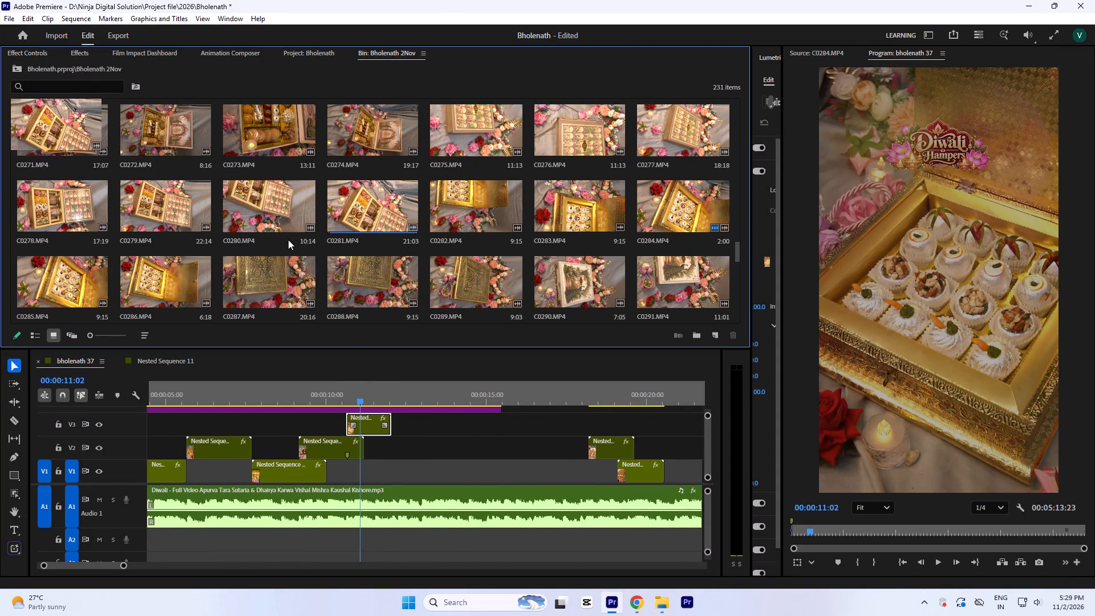
double_click(242, 218)
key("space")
left_click_drag(863, 538, 907, 546)
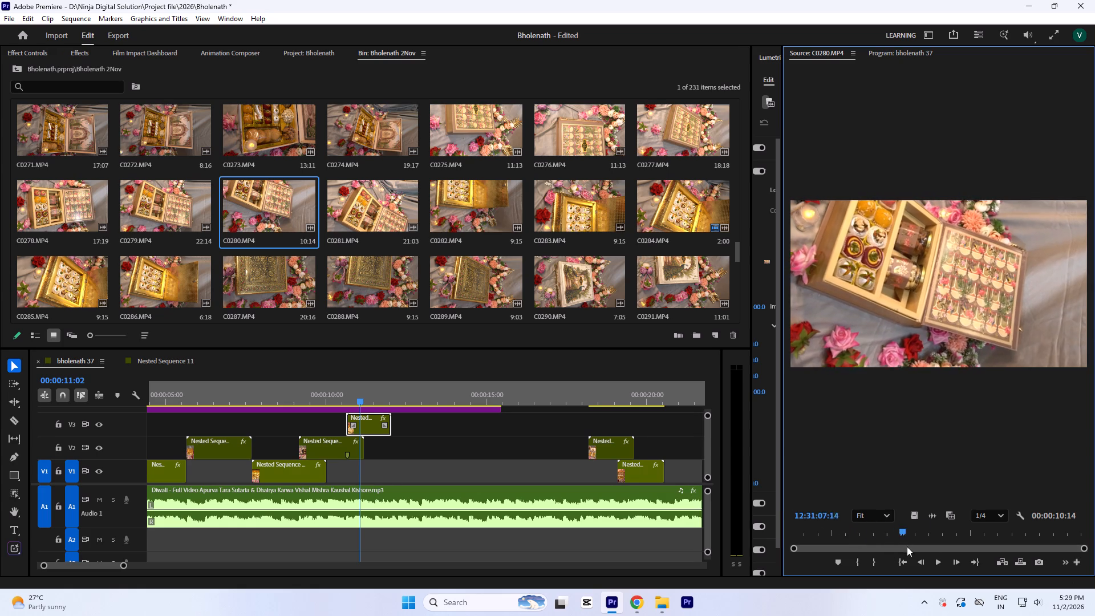
left_click_drag(907, 546, 956, 562)
scroll(400, 238, "down", 1)
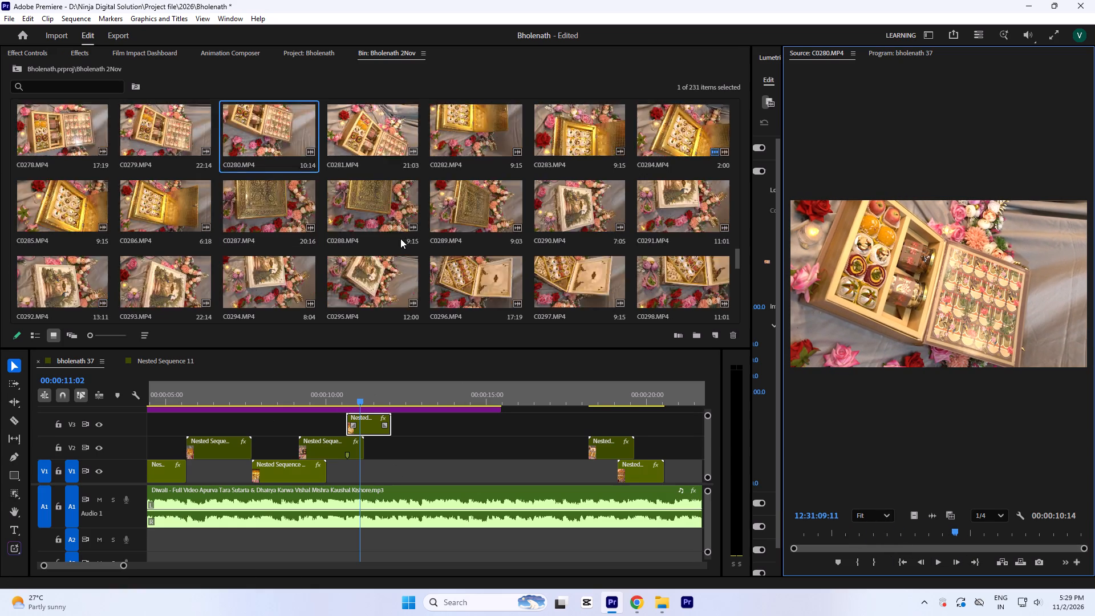
Preview clips C0295.MP4 and C0302.MP4 from the Bholenath 2Nov bin as candidates for the next shot.
scroll(400, 238, "down", 1)
double_click(355, 205)
key("space")
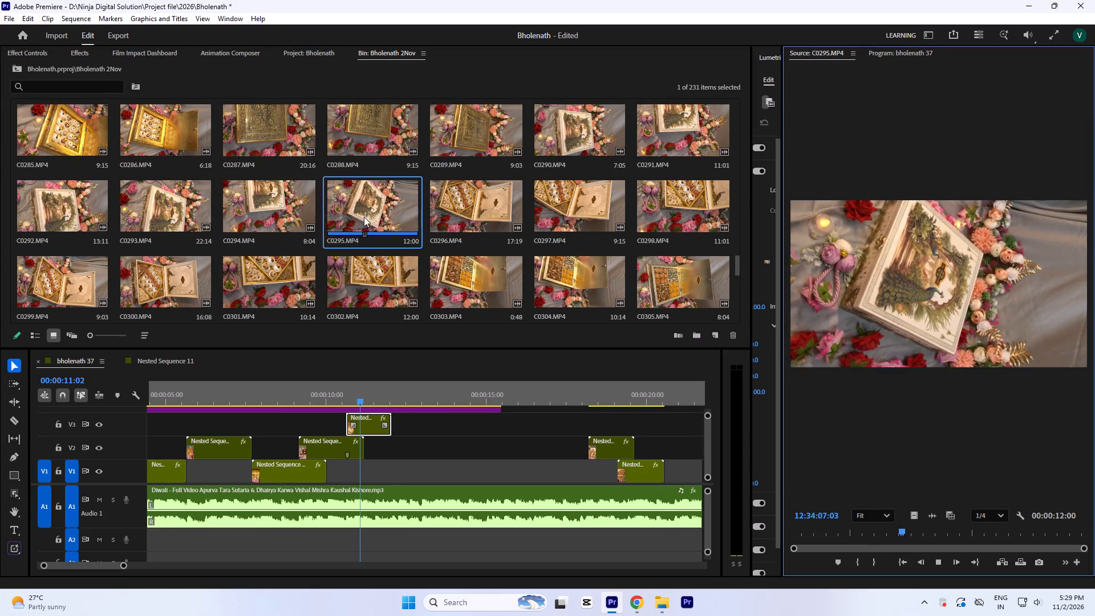
scroll(364, 218, "down", 1)
double_click(366, 208)
key("space")
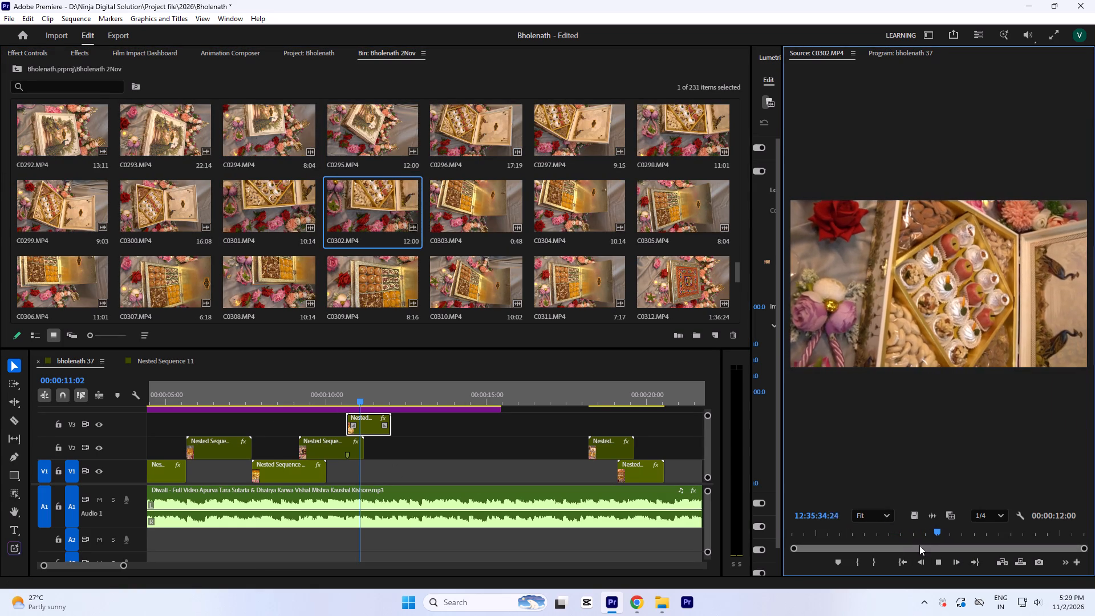
left_click_drag(919, 545, 864, 540)
left_click_drag(923, 532, 918, 552)
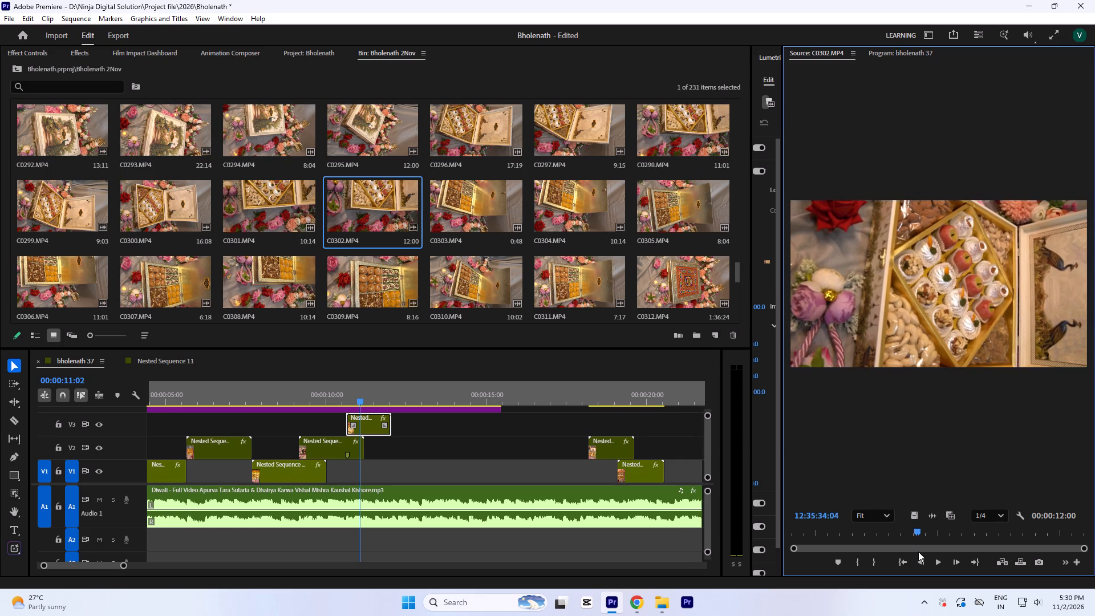
left_click_drag(918, 552, 910, 550)
Play the sequence across the end of the last V3 nested clip and browse the later footage in the bin.
left_click(379, 392)
key("space")
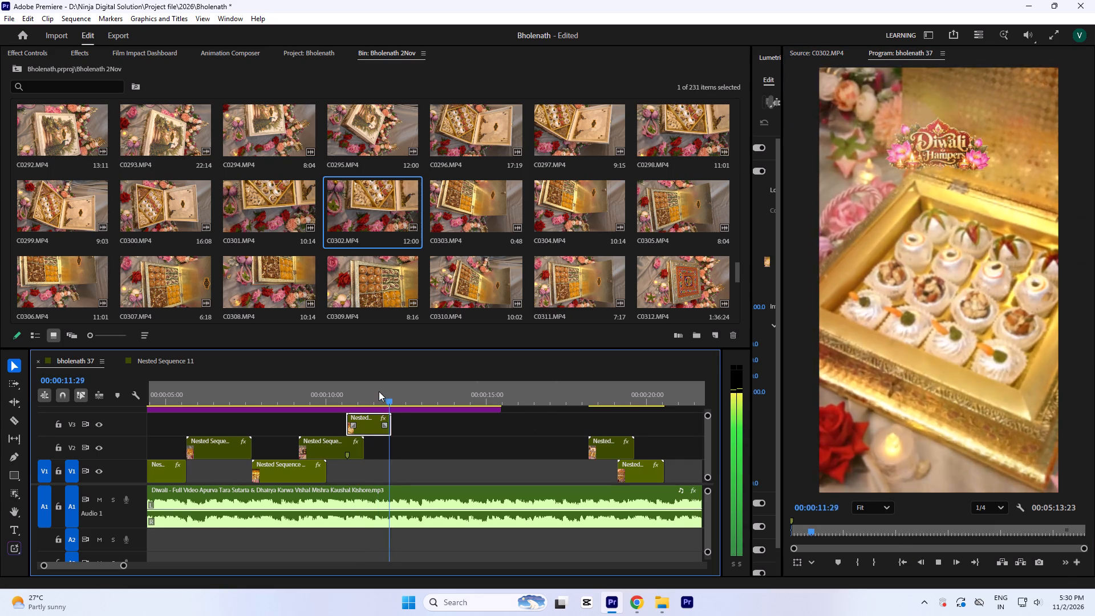
key("space")
scroll(224, 273, "down", 2)
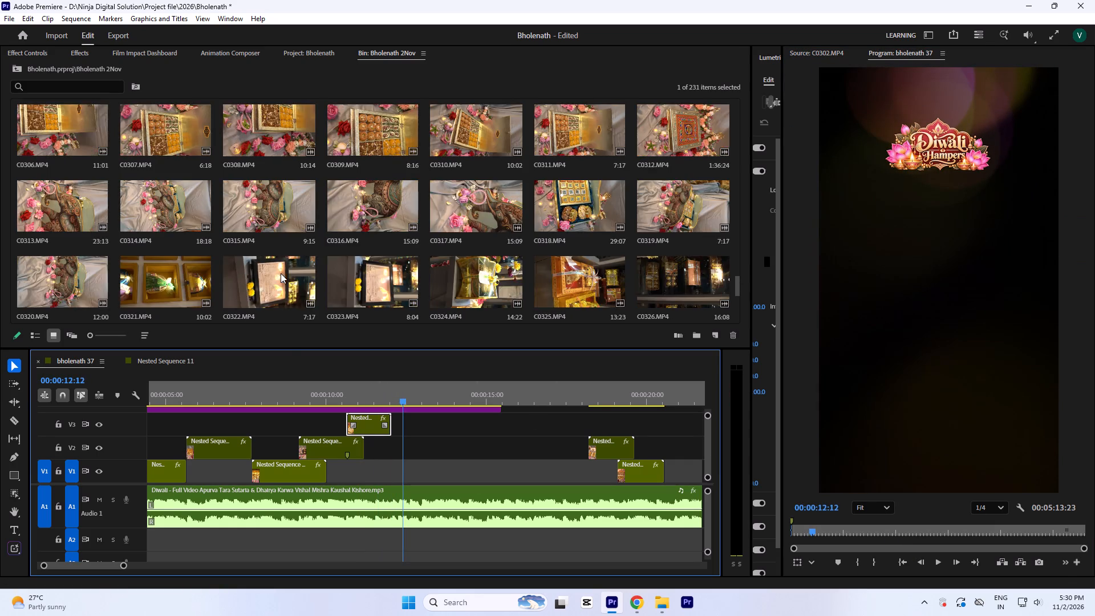
scroll(281, 273, "down", 2)
scroll(113, 218, "down", 4)
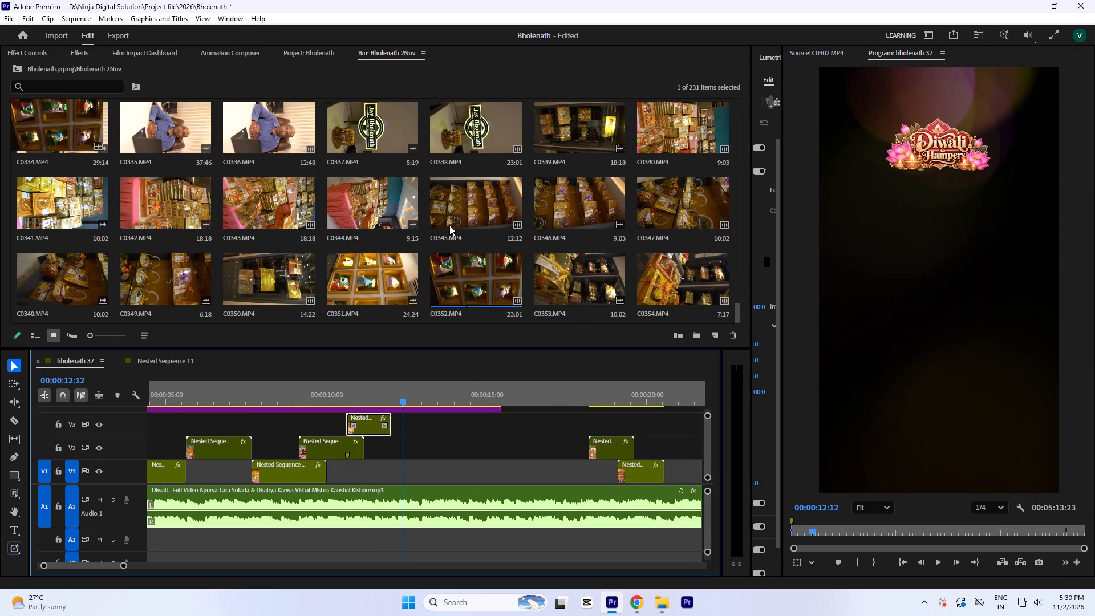
scroll(449, 225, "up", 1)
left_click(391, 391)
key("space")
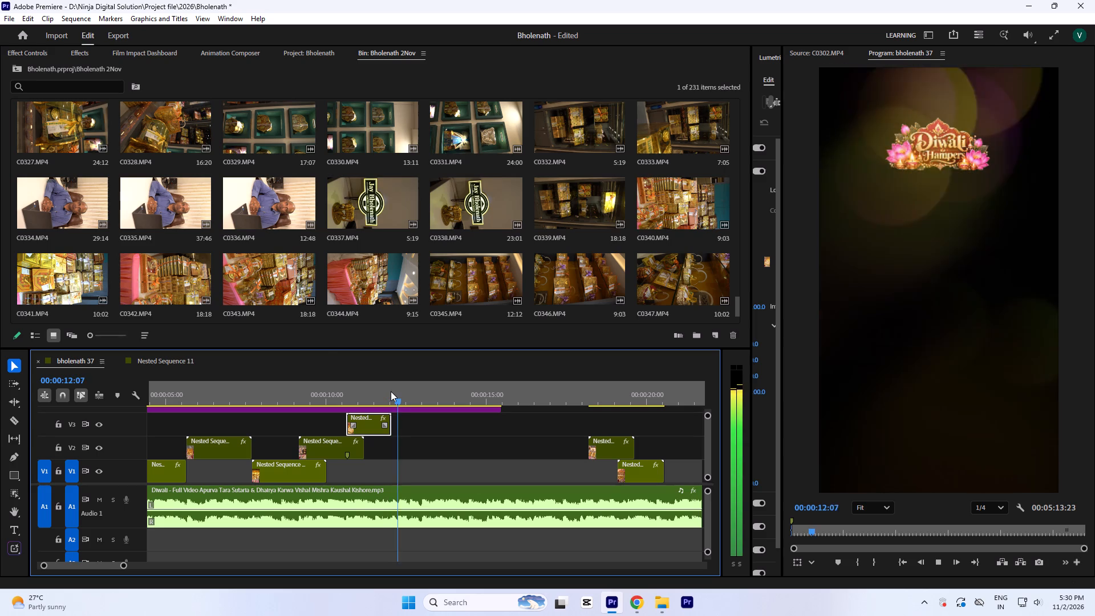
key("space")
Preview the sweet-box clips C0306.MP4, C0307.MP4, C0303.MP4 and C0302.MP4 for a suitable next shot.
scroll(107, 217, "up", 1)
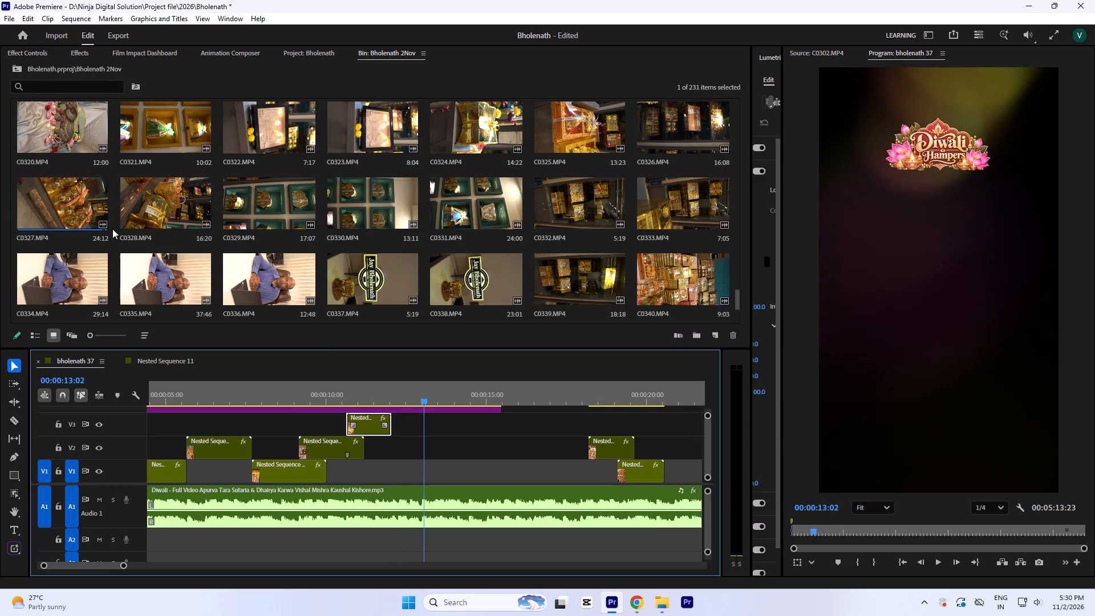
scroll(112, 229, "up", 3)
double_click(67, 213)
key("space")
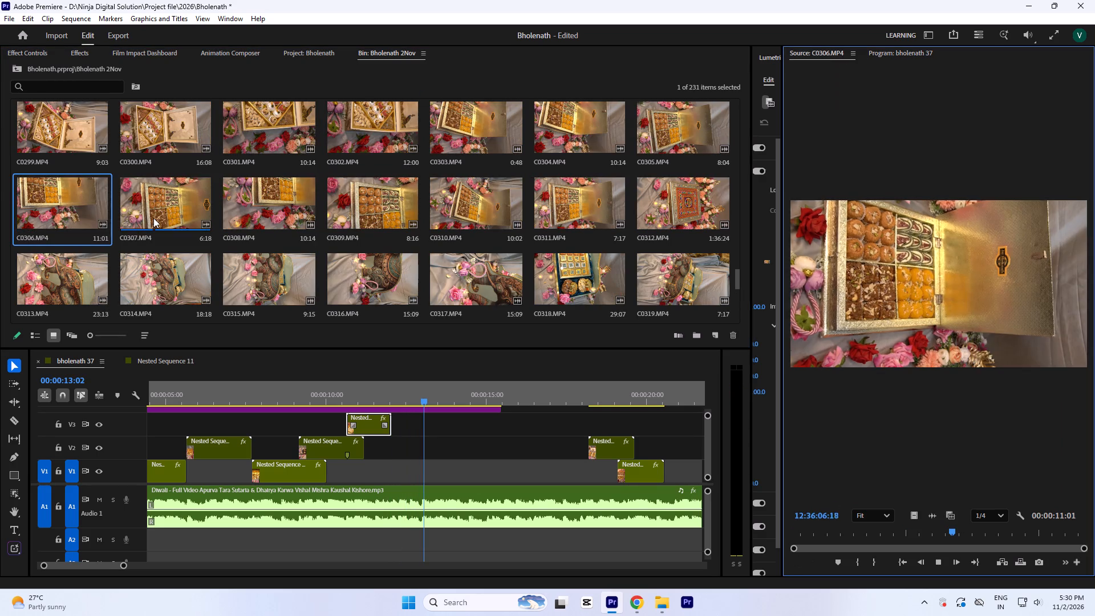
double_click(153, 218)
key("space")
scroll(214, 228, "up", 1)
double_click(453, 209)
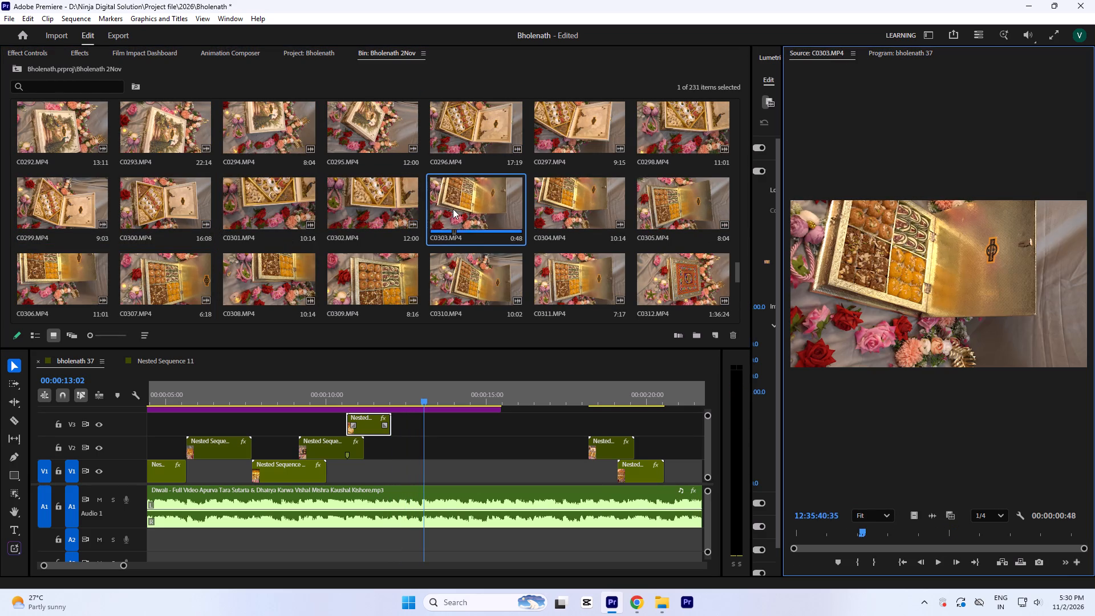
key("space")
double_click(359, 211)
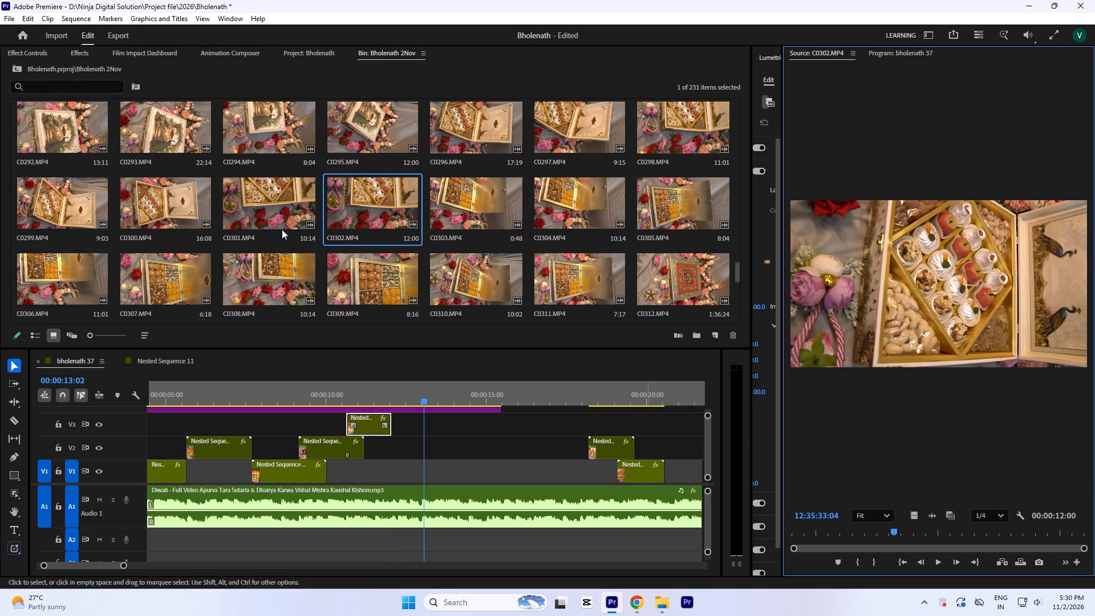
Preview clip C0291.MP4, and scrub through the open hamper box shot C0279.MP4.
scroll(425, 189, "up", 2)
double_click(676, 202)
key("space")
scroll(165, 209, "up", 1)
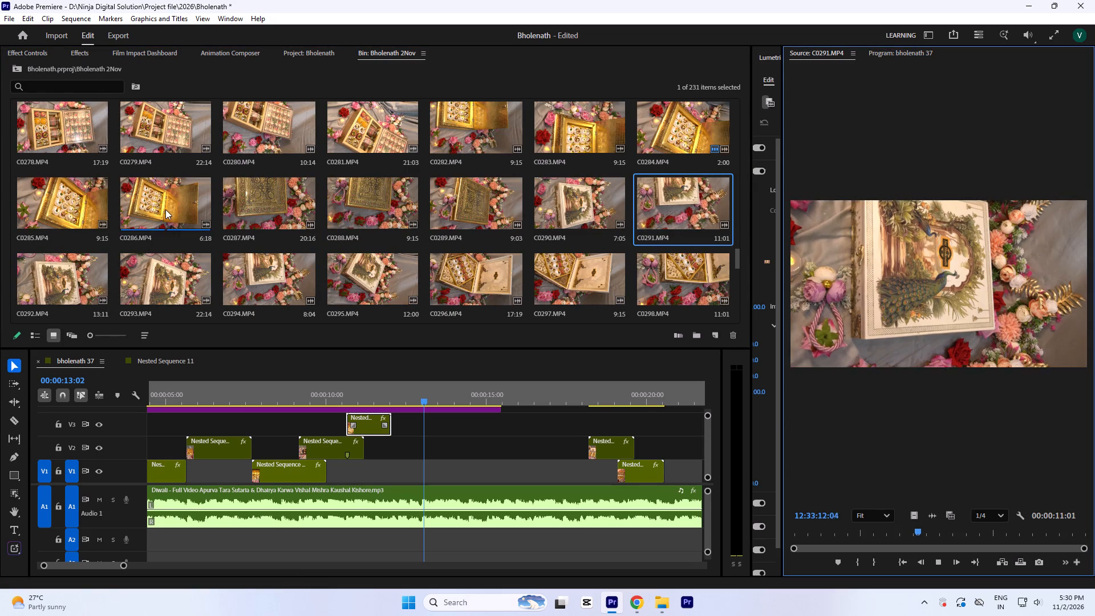
double_click(164, 191)
key("space")
left_click_drag(935, 532, 892, 537)
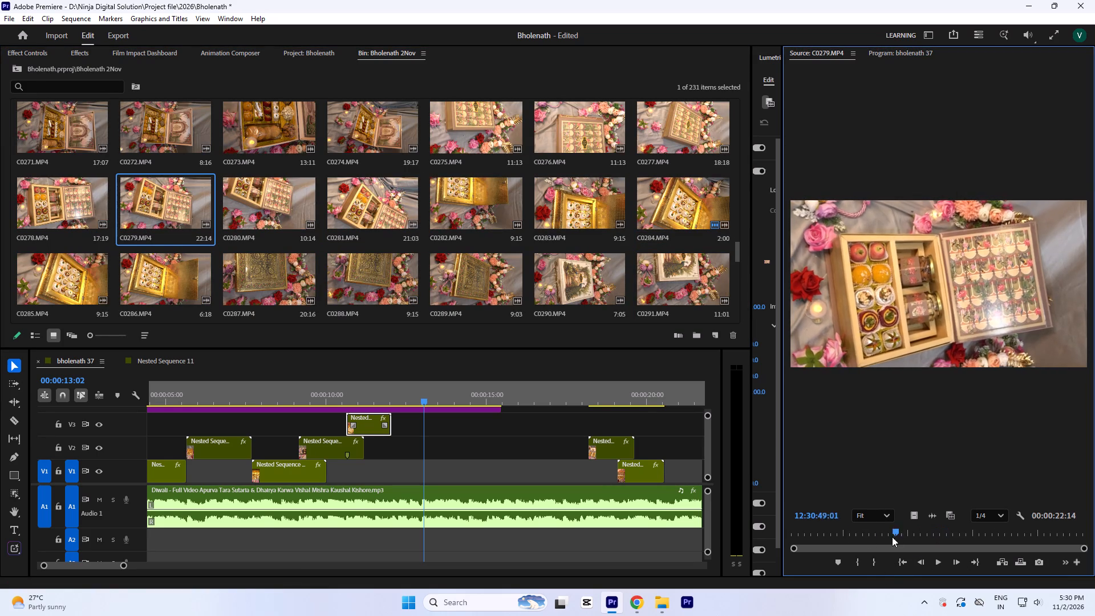
left_click_drag(892, 537, 906, 532)
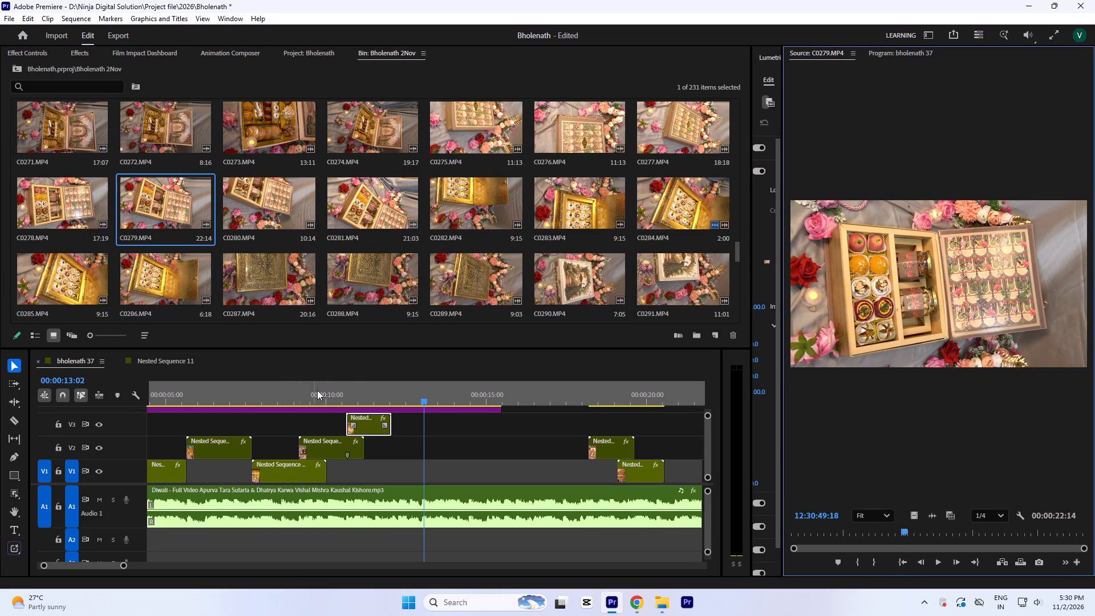
Replay the sequence around the end of the V3 nested clip and preview clips C0274.MP4, C0270.MP4 and C0269.MP4.
left_click(355, 378)
left_click(359, 388)
key("space")
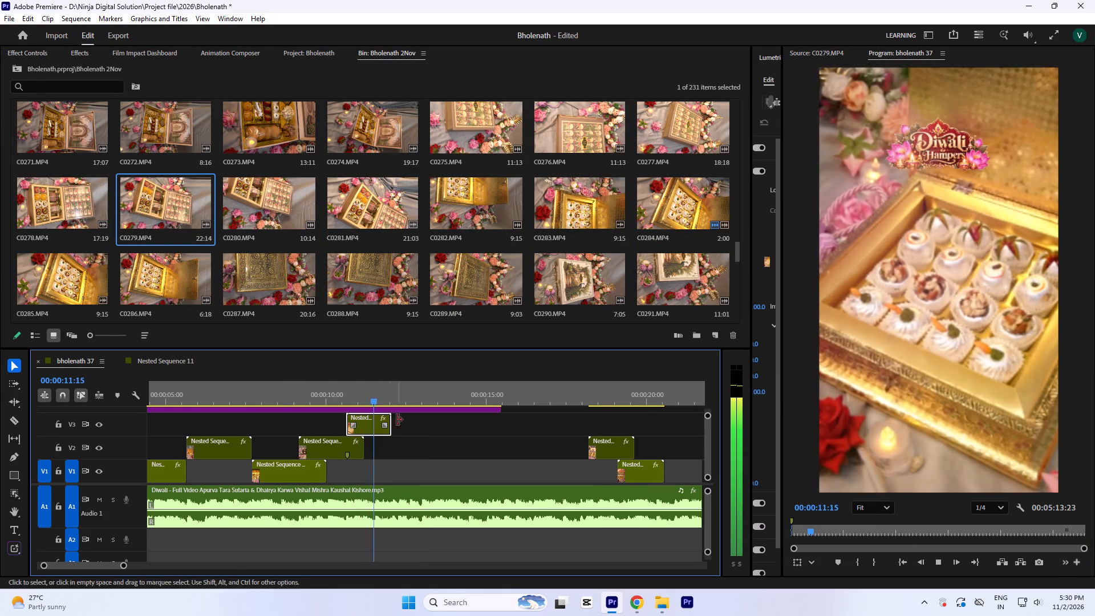
key("space")
scroll(334, 257, "up", 1)
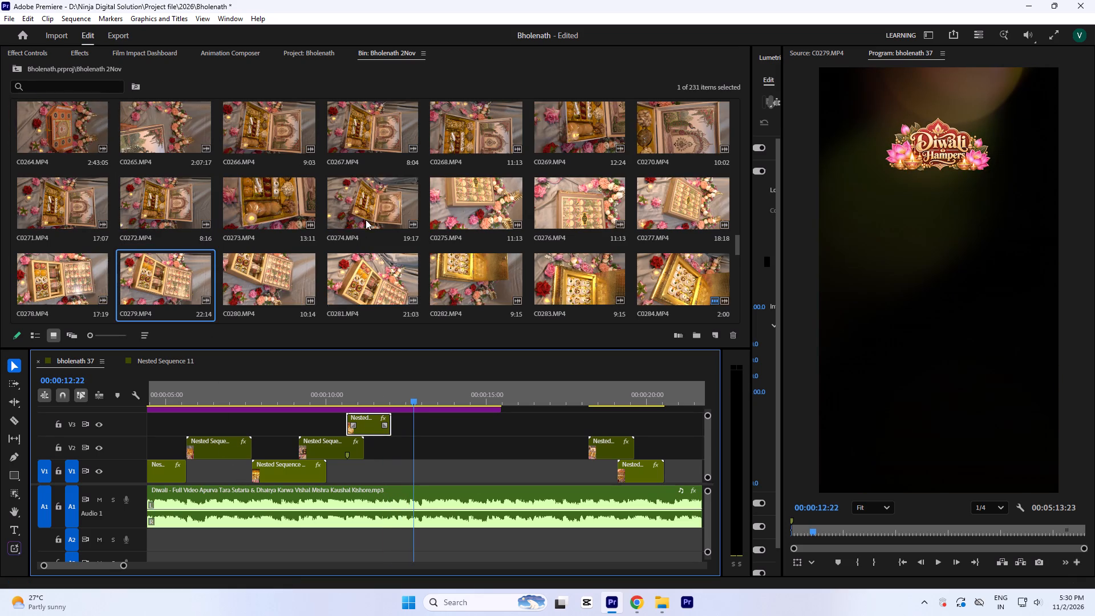
double_click(366, 217)
key("space")
scroll(515, 208, "up", 1)
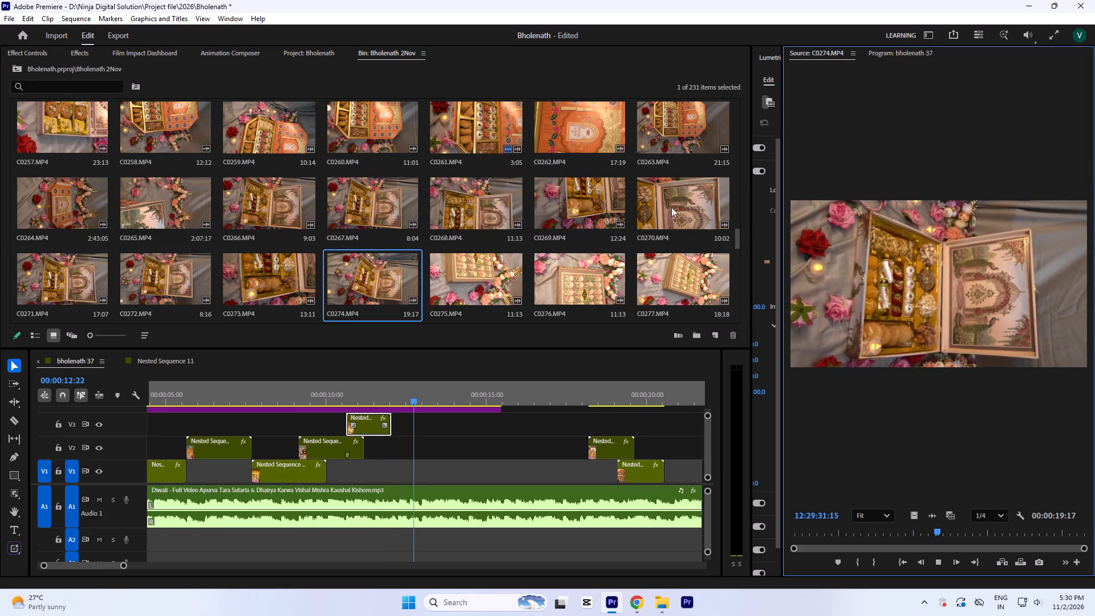
double_click(672, 201)
key("space")
double_click(589, 200)
Mark a 2:01 range of C0270.MP4 and place it on V2 directly after the end of Nested Sequence 11.
double_click(664, 202)
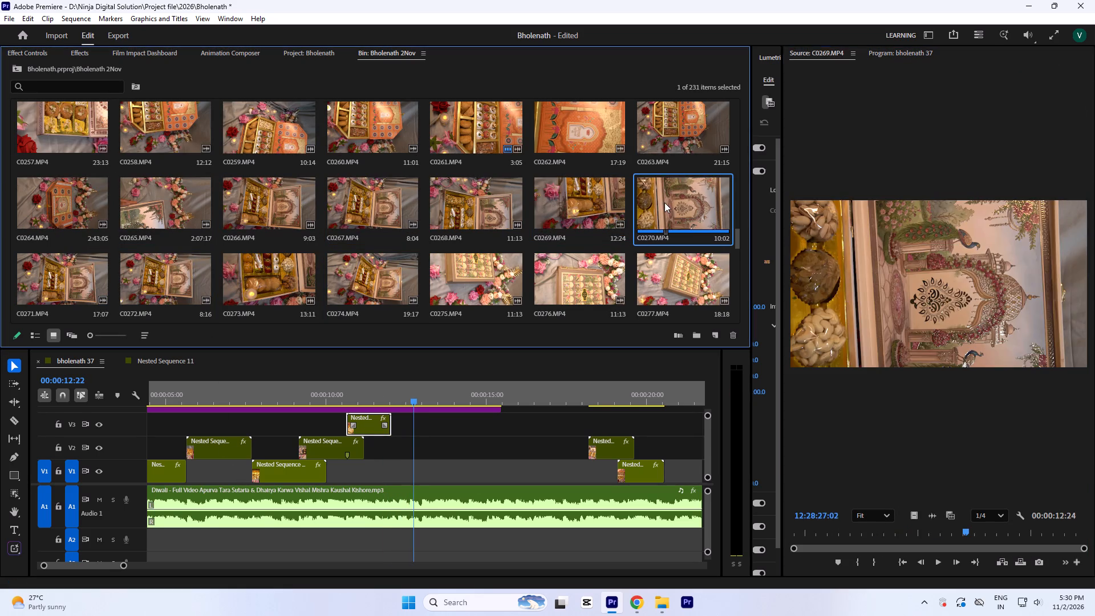
key("space")
left_click_drag(904, 540, 839, 550)
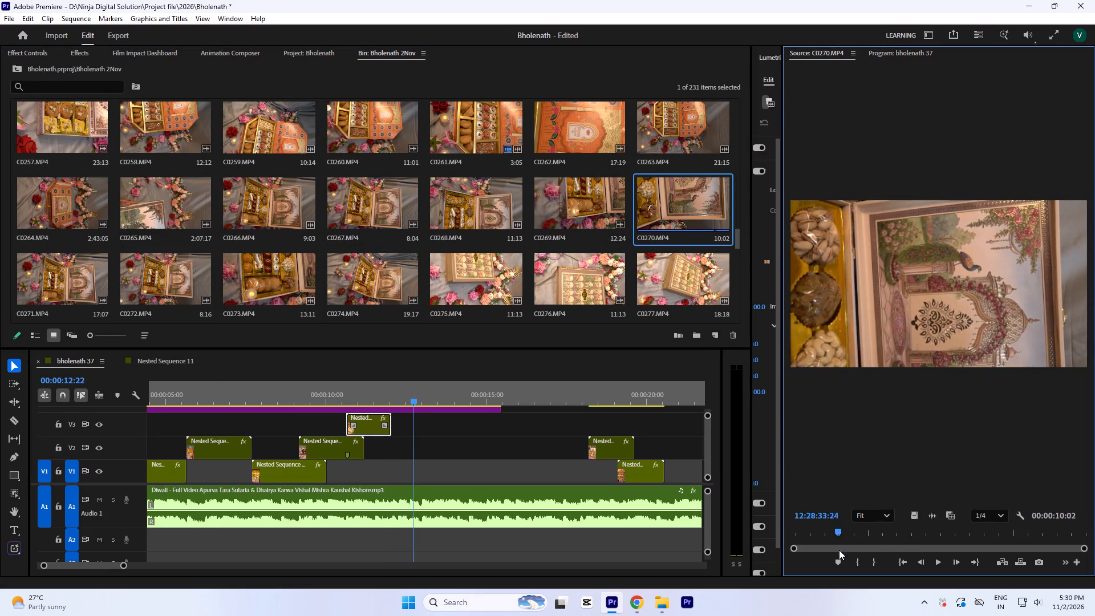
left_click_drag(839, 550, 905, 562)
key("i")
key("o")
left_click_drag(910, 516, 648, 475)
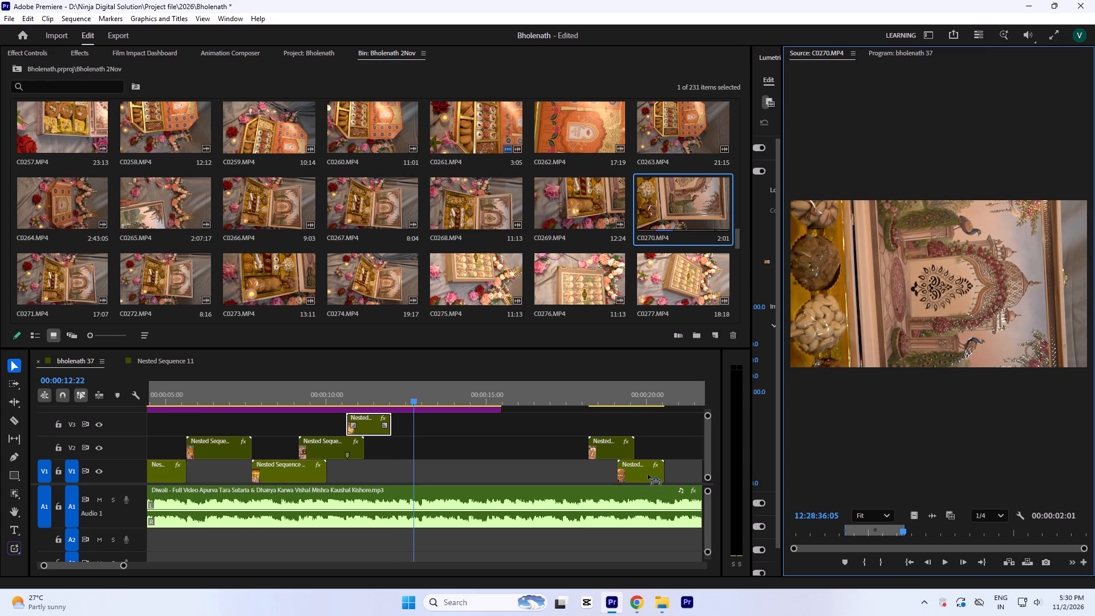
left_click_drag(648, 475, 392, 450)
Paste the copied attributes onto the C0270.MP4 clip on V2, check its frame, and save the project.
right_click(424, 444)
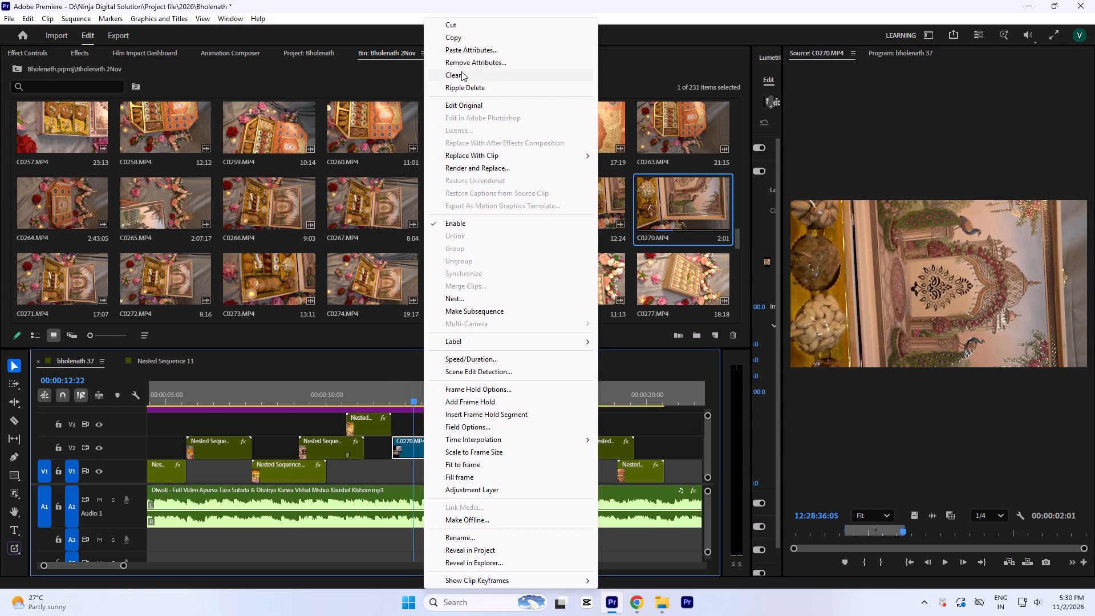
left_click(477, 50)
key("Return")
left_click(422, 368)
left_click(420, 382)
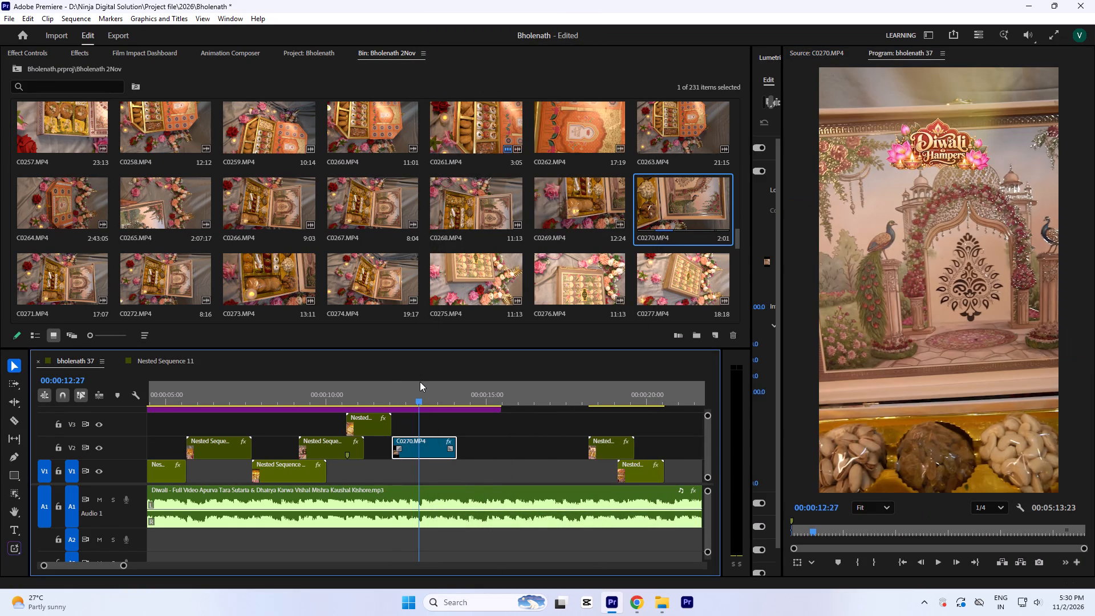
key("ctrl+s")
Play the cut into the C0270.MP4 clip and set that clip's speed to 80%.
left_click(372, 391)
key("equal")
key("space")
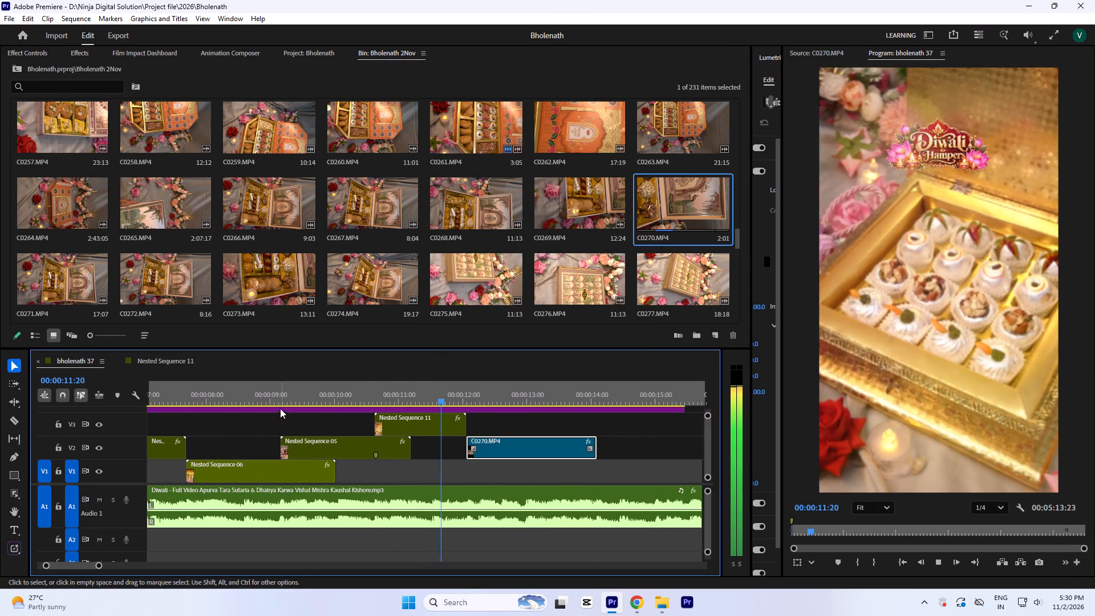
key("space")
key("ctrl+r")
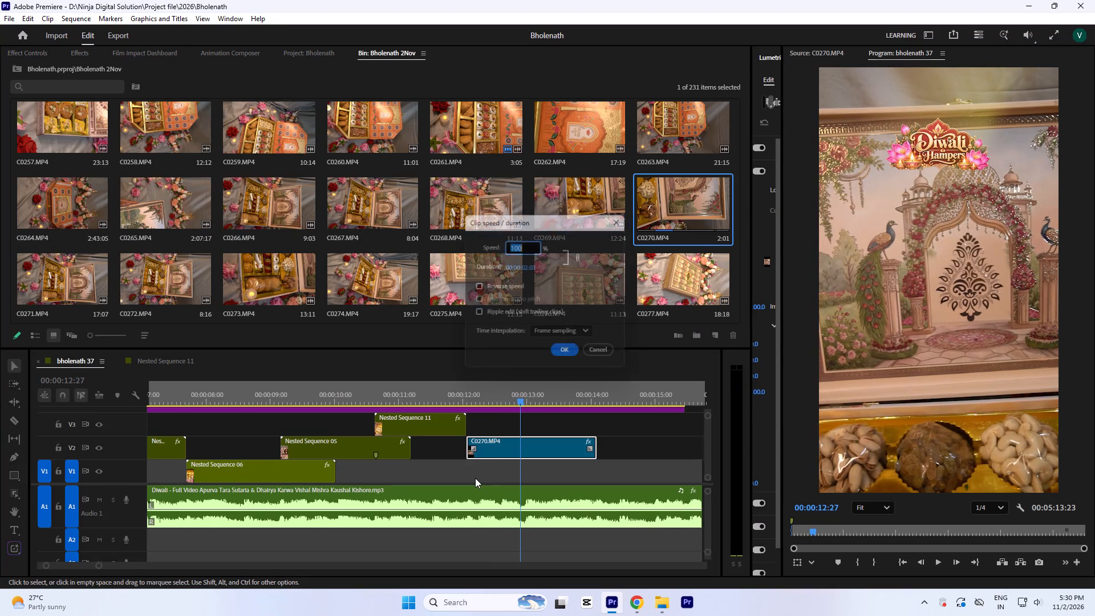
type("80")
key("Return")
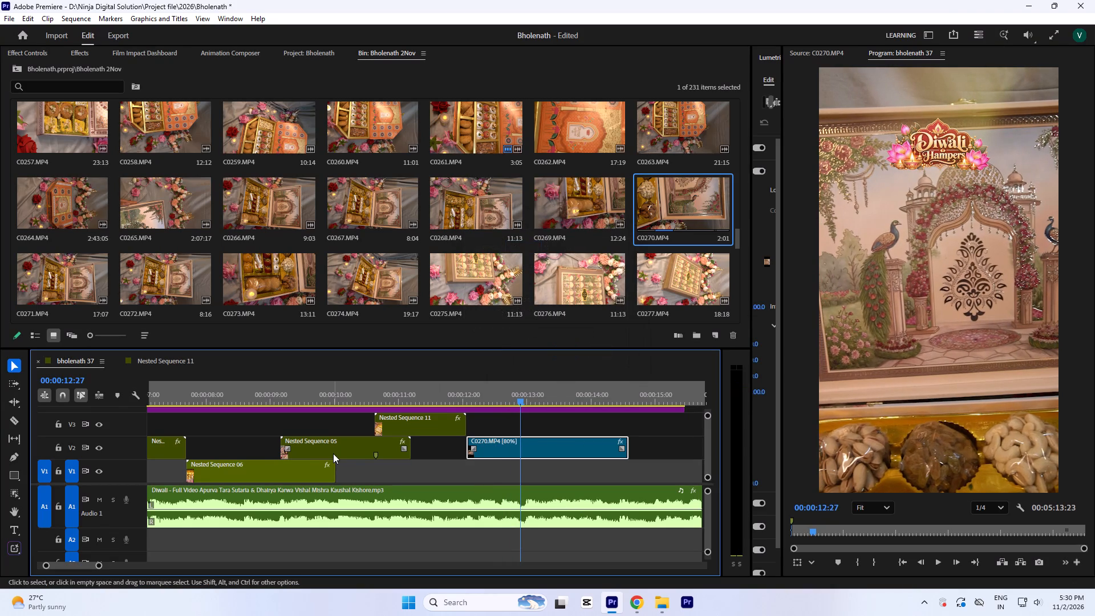
Set the C0270.MP4 clip's rotation to -88° and scale to 110, and save the project.
left_click(49, 50)
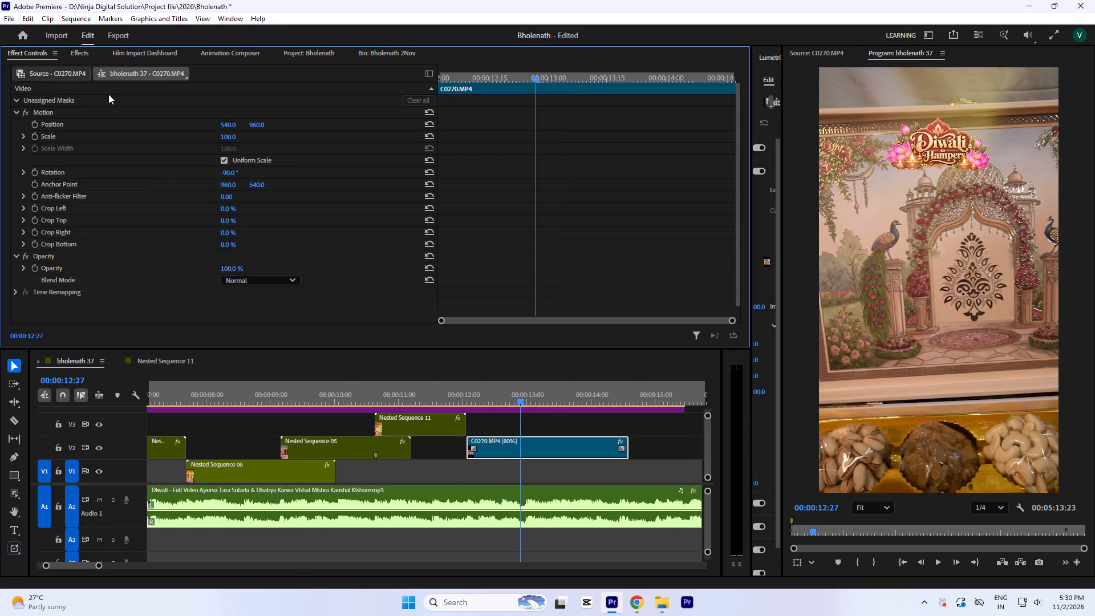
left_click(229, 176)
key("Up")
key("Up")
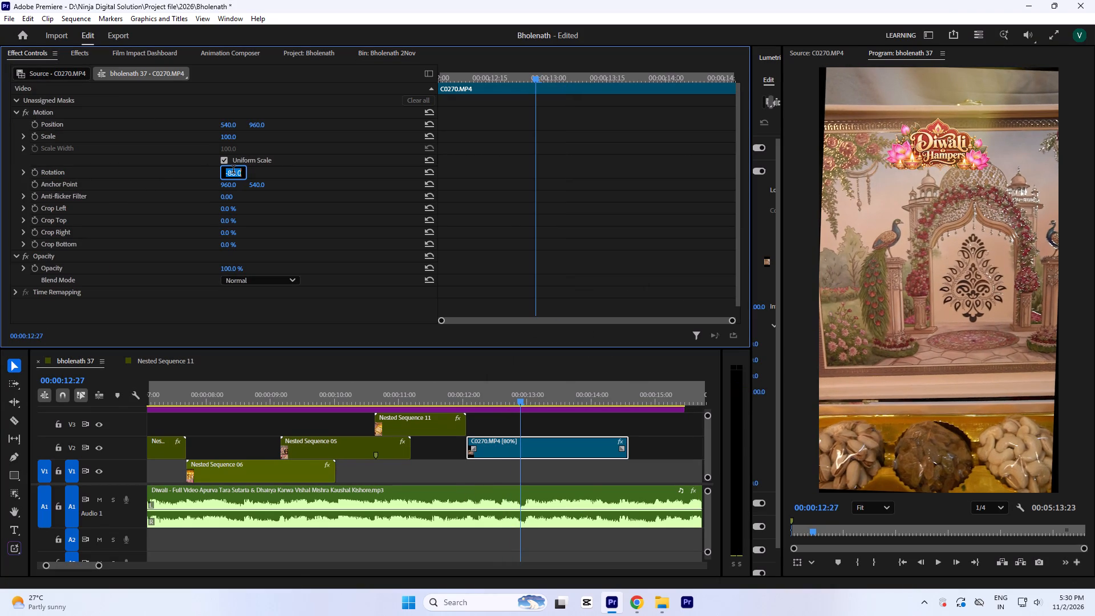
key("Up")
left_click_drag(226, 137, 224, 129)
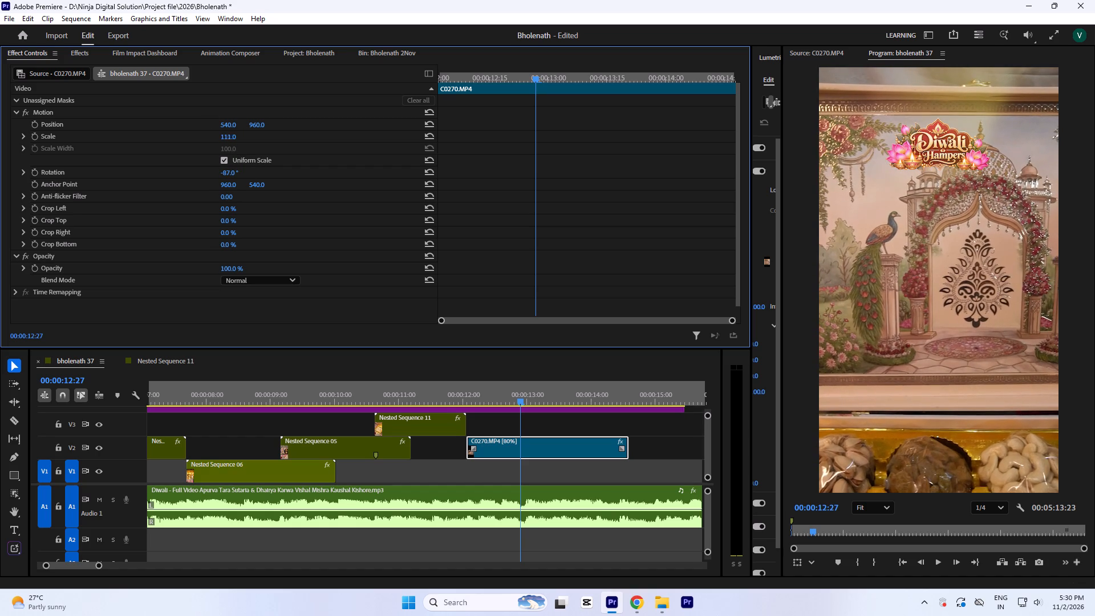
left_click_drag(224, 129, 224, 130)
left_click(233, 175)
key("Down")
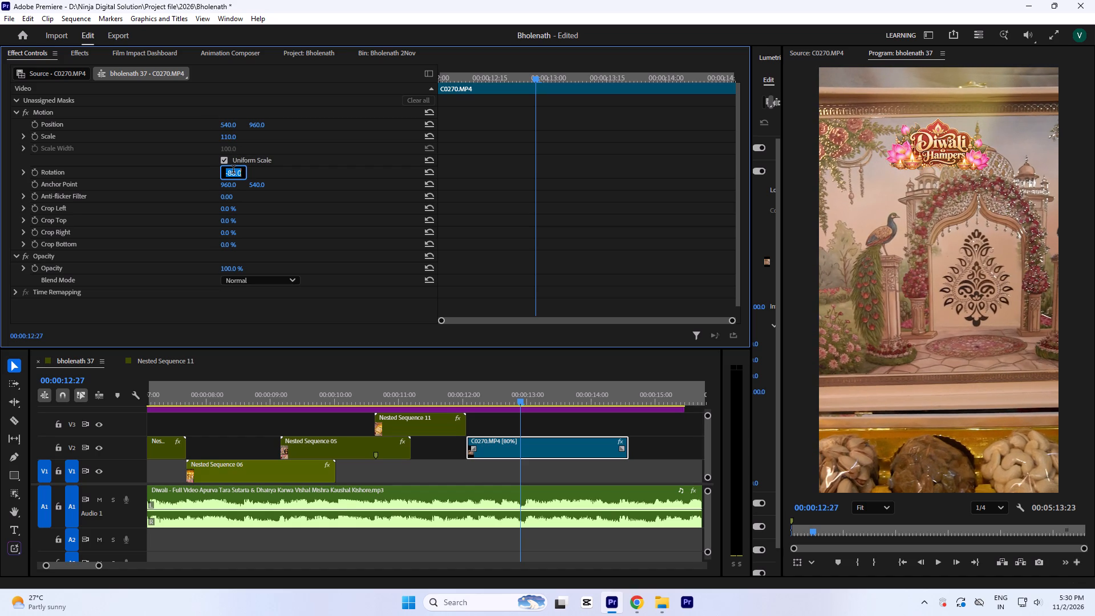
left_click(697, 191)
left_click(577, 430)
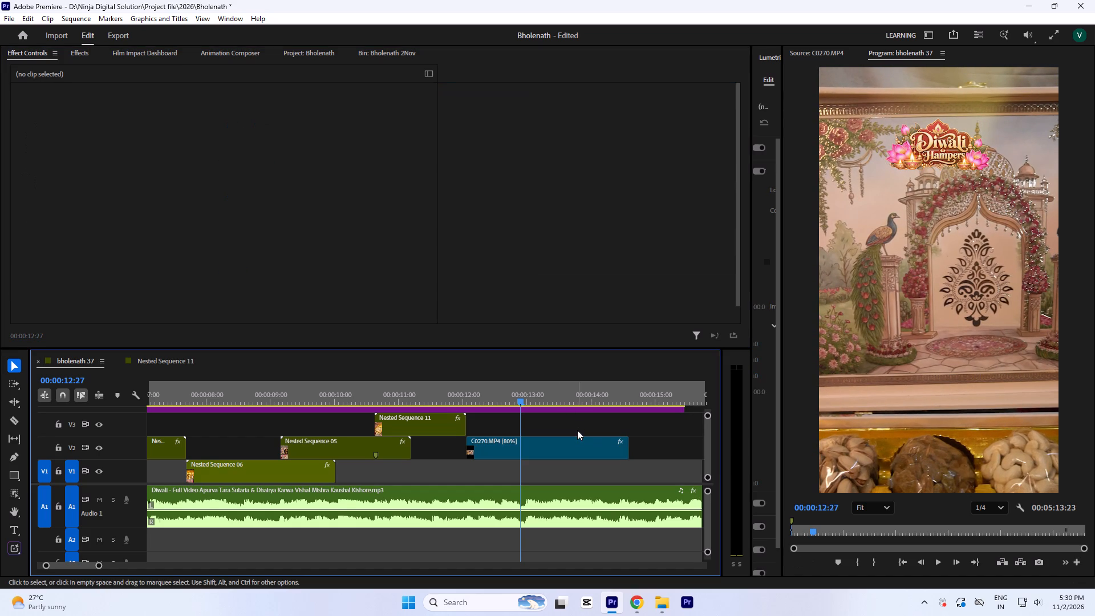
key("ctrl+s")
Play the transition from Nested Sequence 11 into the C0270.MP4 clip to check its timing against the music.
left_click(432, 405)
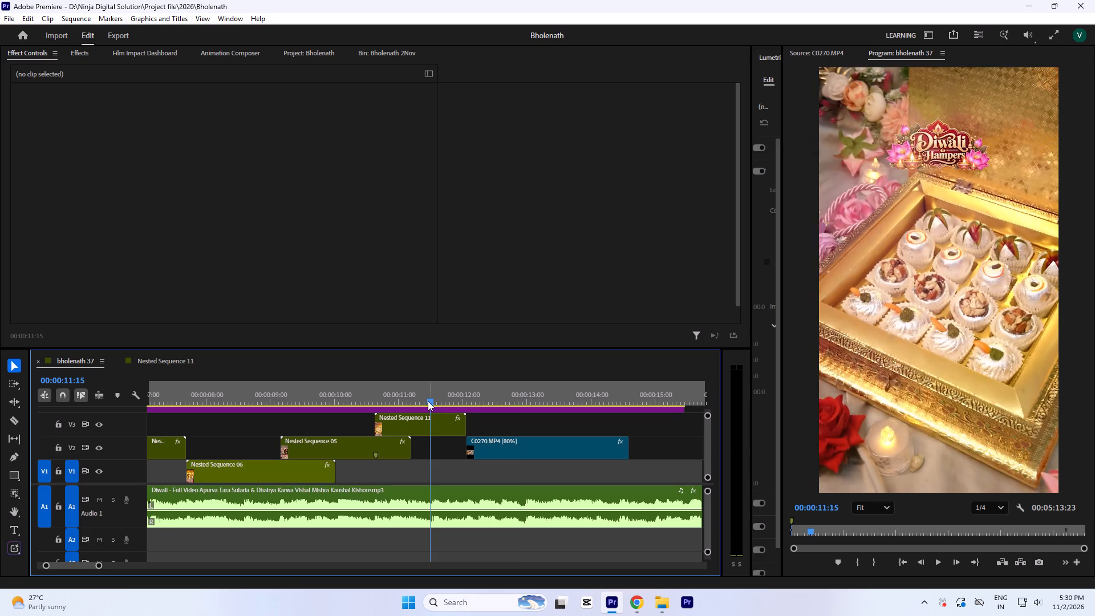
key("space")
key("space")
key("space")
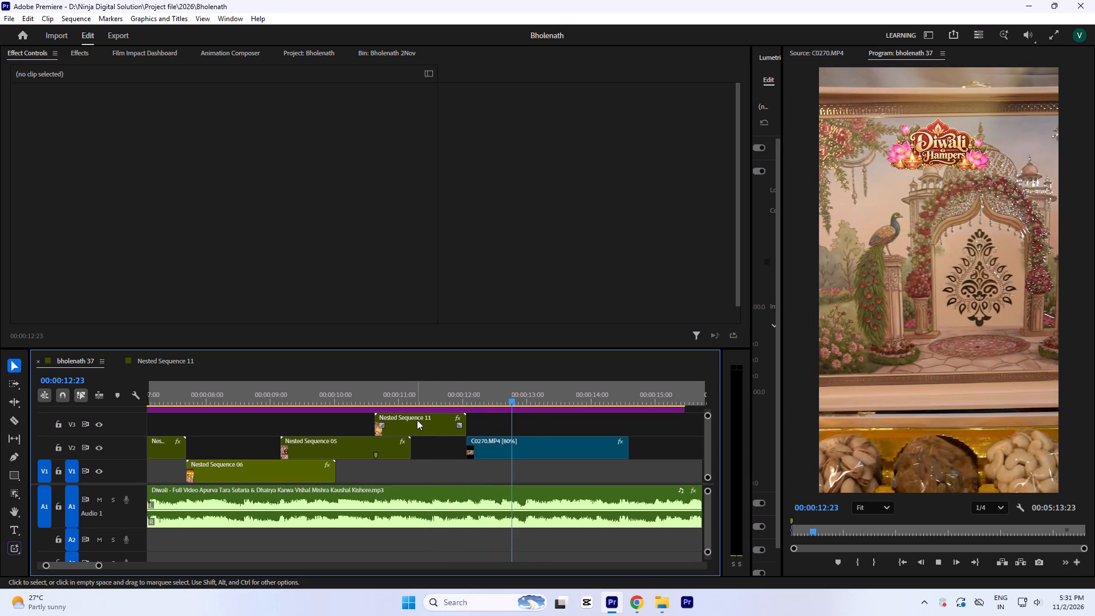
key("space")
left_click(553, 388)
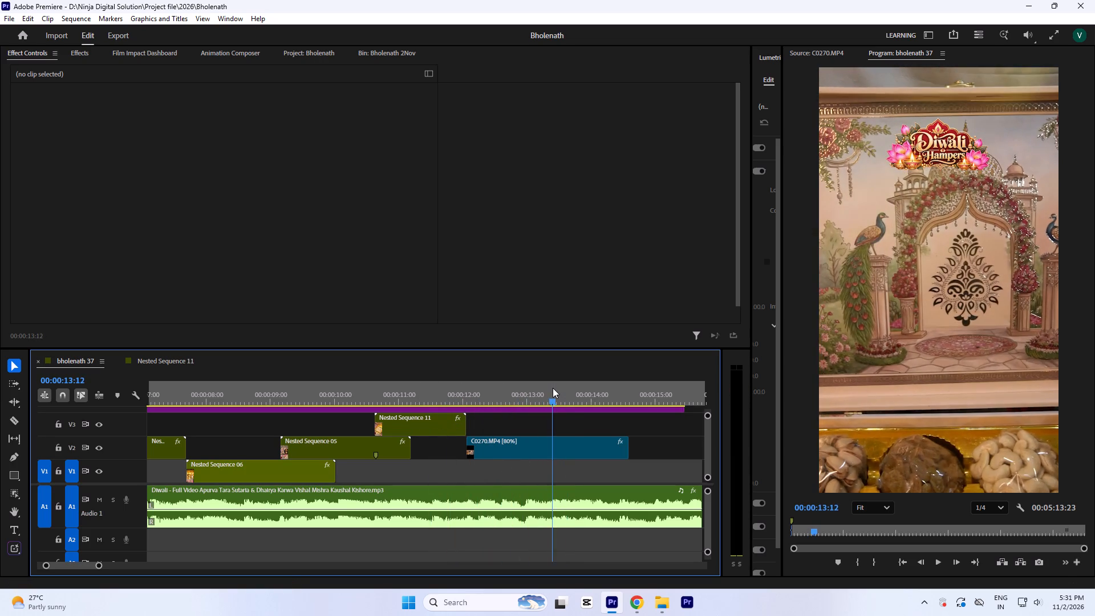
key("space")
key("space")
key("space")
key("space")
Find the cut point against the music and trim the end of the C0270.MP4 clip to 00:00:13:16.
left_click(558, 388)
key("equal")
key("equal")
key("space")
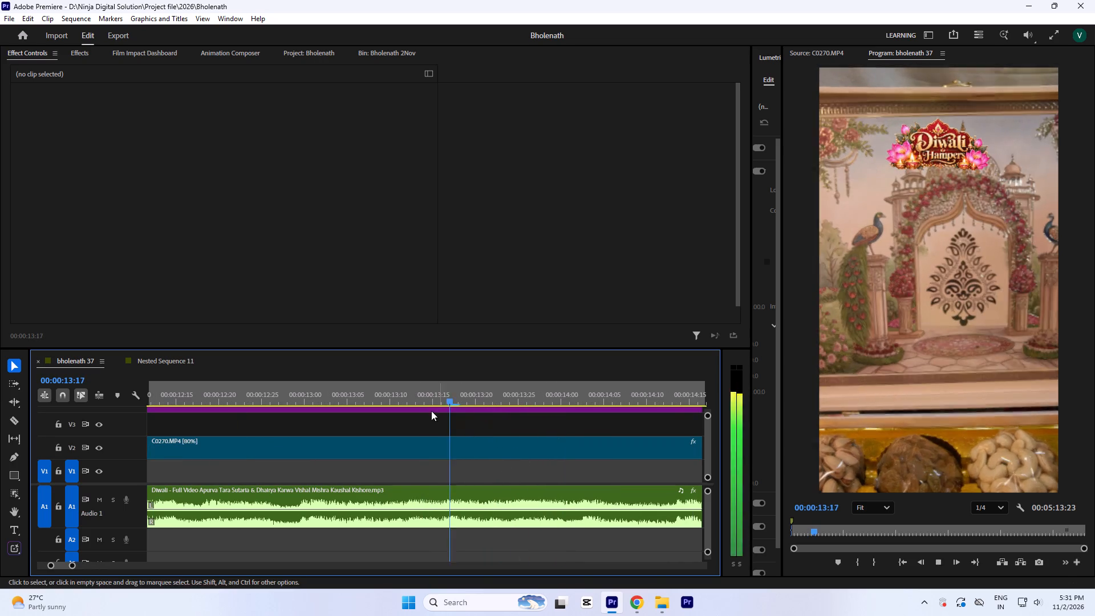
key("space")
left_click(408, 388)
key("space")
key("space")
key("space")
key("space")
left_click(445, 394)
type("==-")
key("minus")
key("minus")
left_click_drag(496, 453, 427, 459)
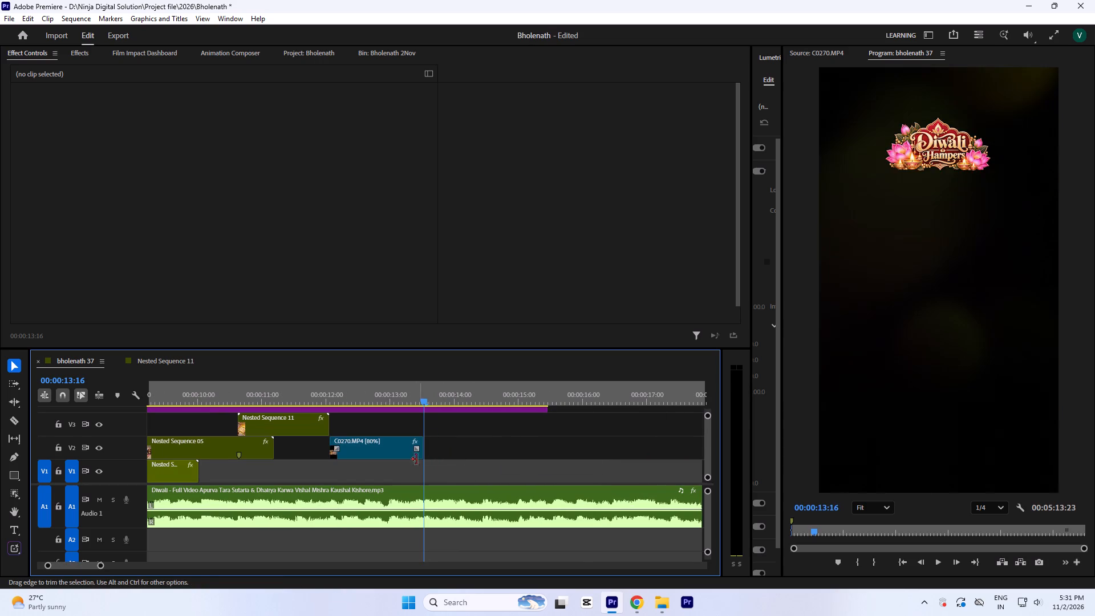
Move the C0270.MP4 clip from video track V2 down to V1, keeping its timing.
left_click_drag(408, 457, 407, 476)
Trim the start of the C0270.MP4 clip to 00:00:12:22 and move the clip back against the end of Nested Sequence 11.
left_click(307, 392)
key("space")
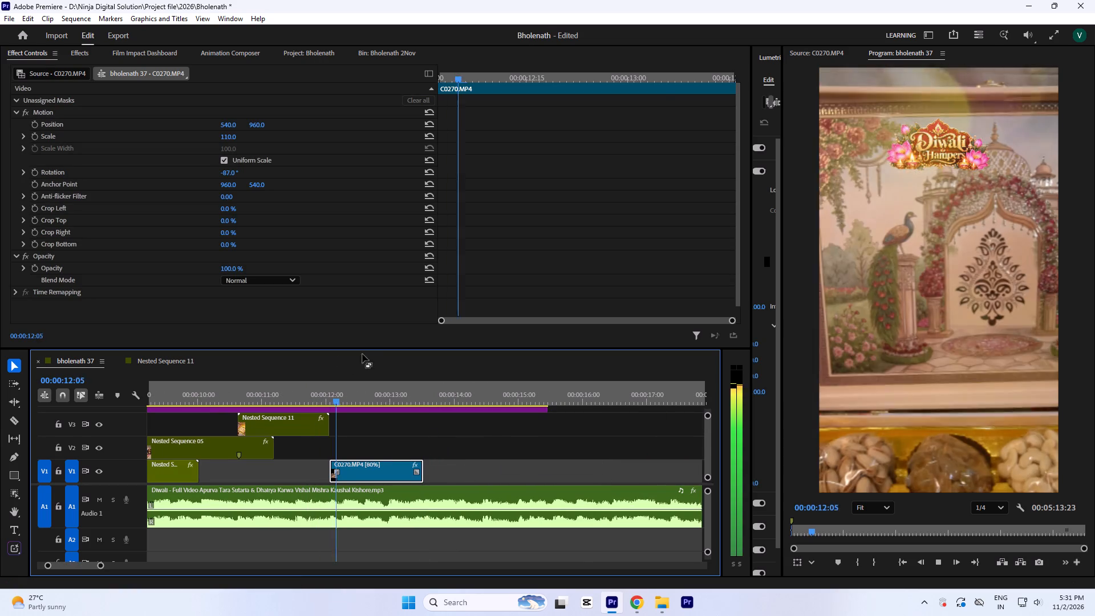
key("space")
left_click_drag(351, 385, 337, 397)
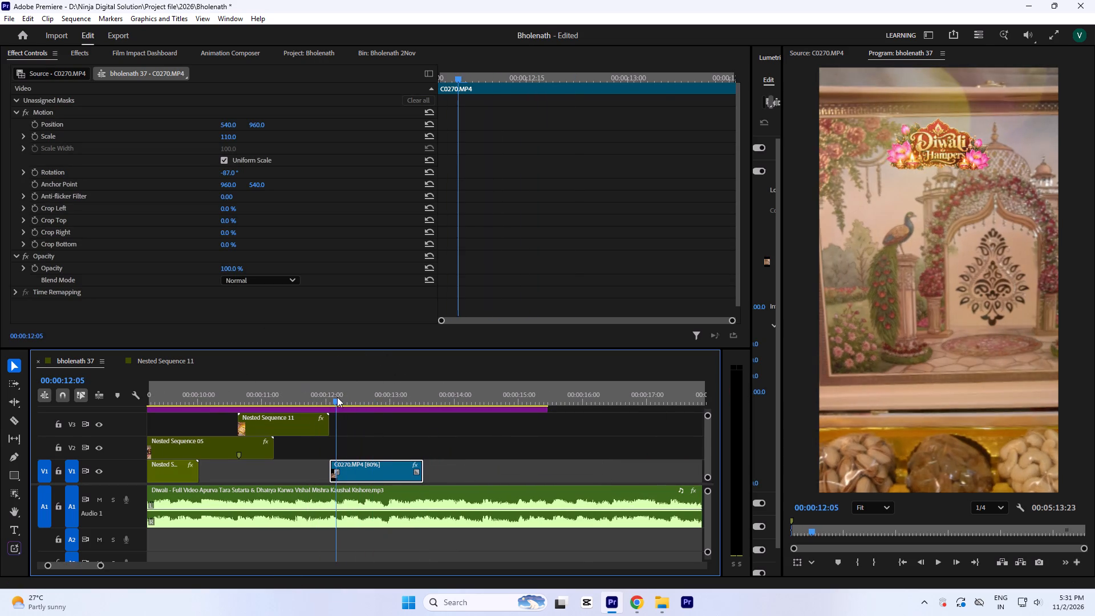
left_click_drag(337, 397, 375, 421)
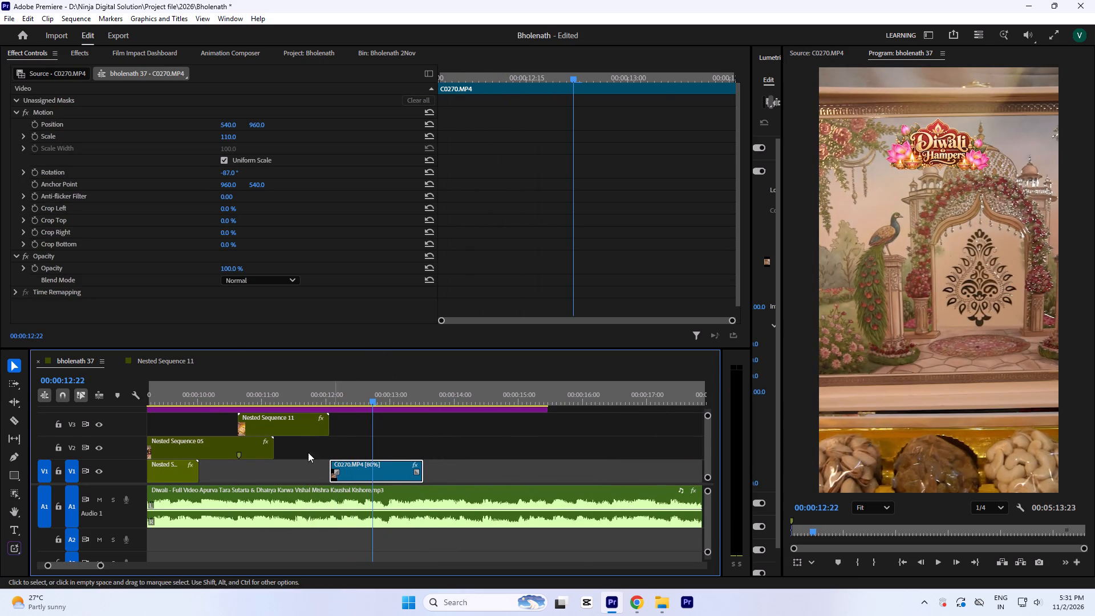
left_click_drag(331, 475, 337, 475)
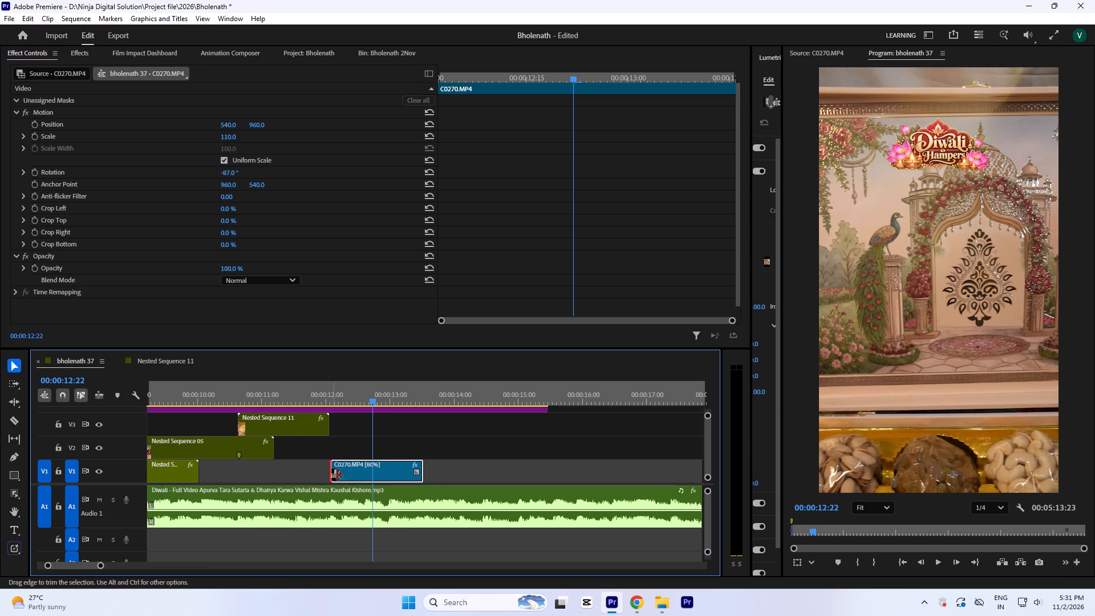
left_click_drag(337, 475, 377, 475)
left_click_drag(398, 475, 358, 474)
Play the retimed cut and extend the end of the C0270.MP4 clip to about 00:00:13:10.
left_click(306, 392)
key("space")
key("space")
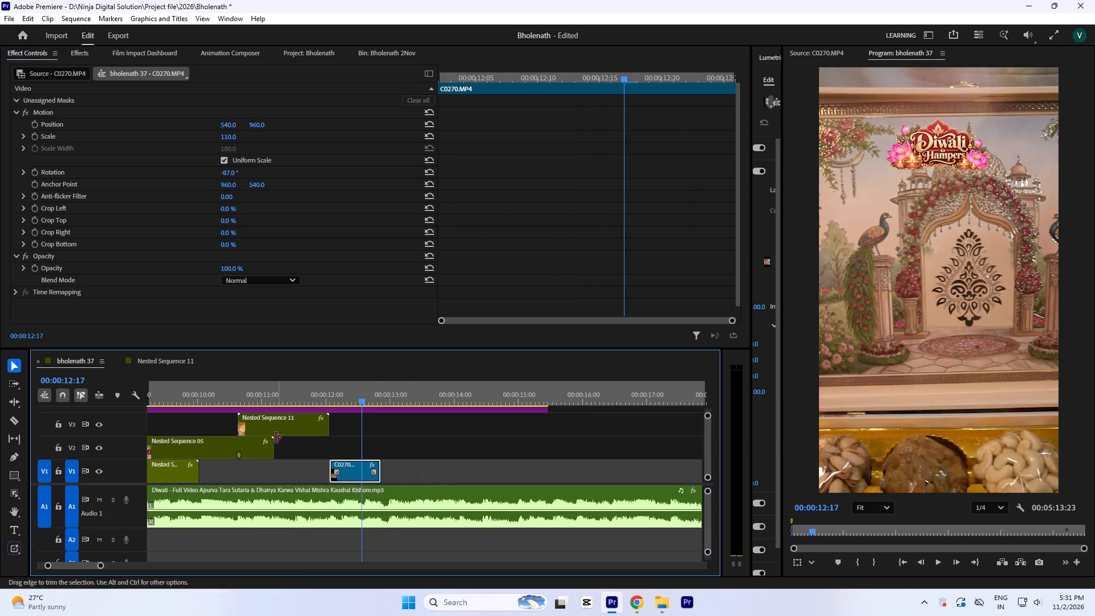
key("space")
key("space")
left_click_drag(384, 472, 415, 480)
Play the music around the end of the C0270.MP4 clip to locate the exact beat for the next cut.
key("space")
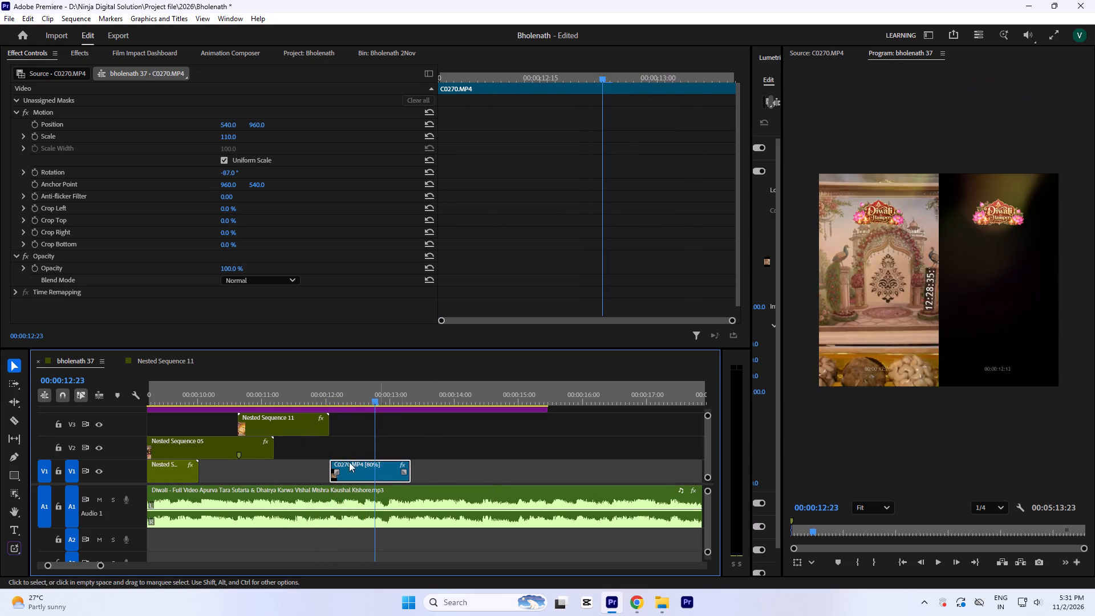
key("space")
key("space")
key("space")
key("equal")
key("equal")
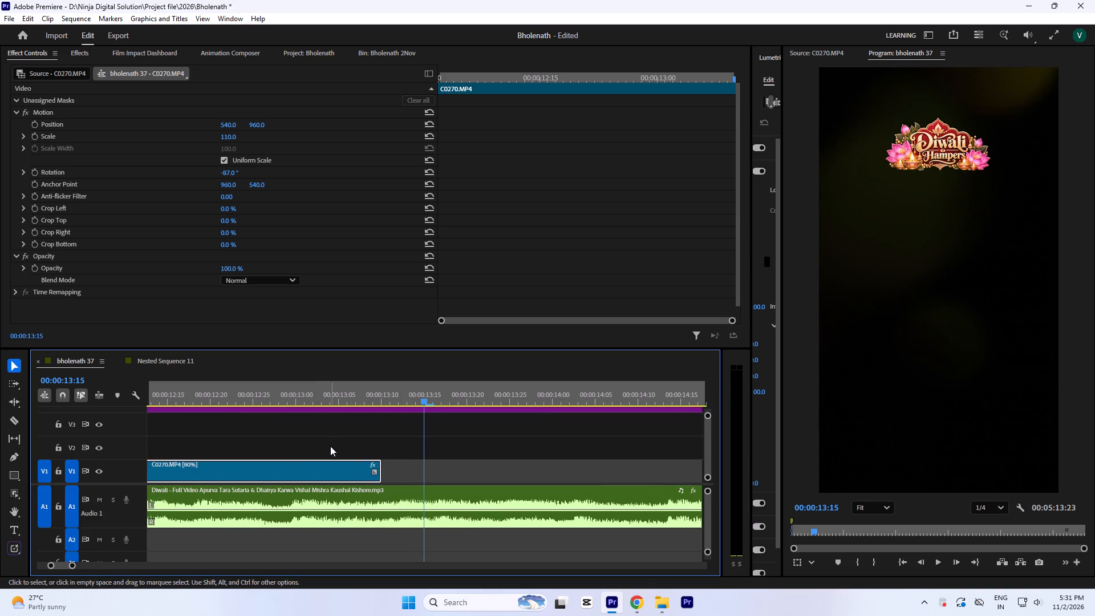
key("space")
key("space")
left_click(436, 390)
key("equal")
key("equal")
key("equal")
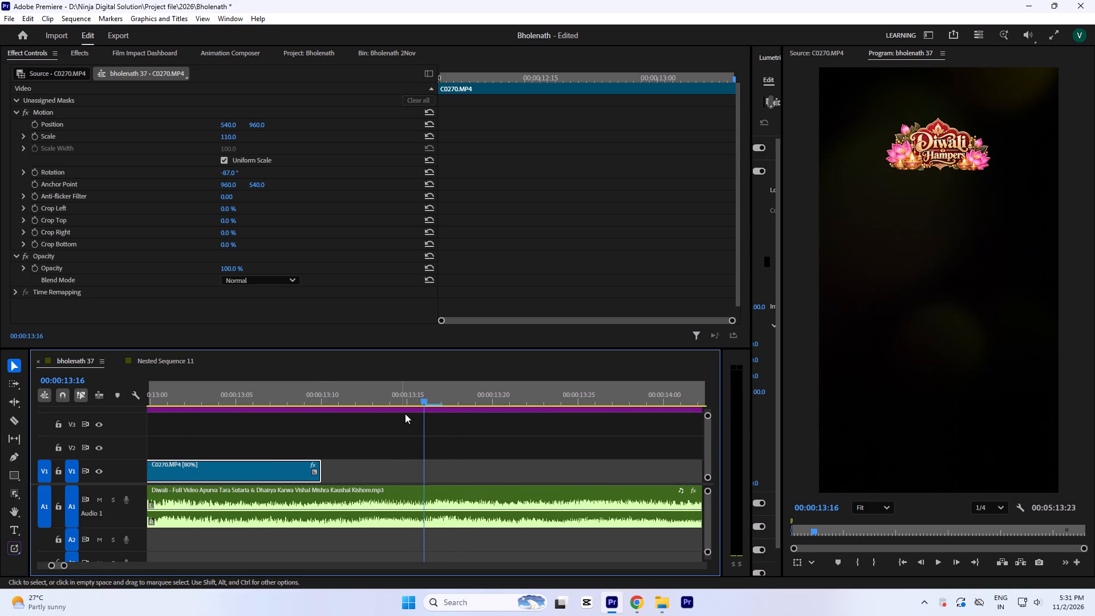
key("space")
key("space")
Extend the end of the C0270.MP4 clip to 00:00:13:16.
left_click(425, 391)
key("minus")
key("minus")
key("minus")
left_click_drag(413, 476, 429, 479)
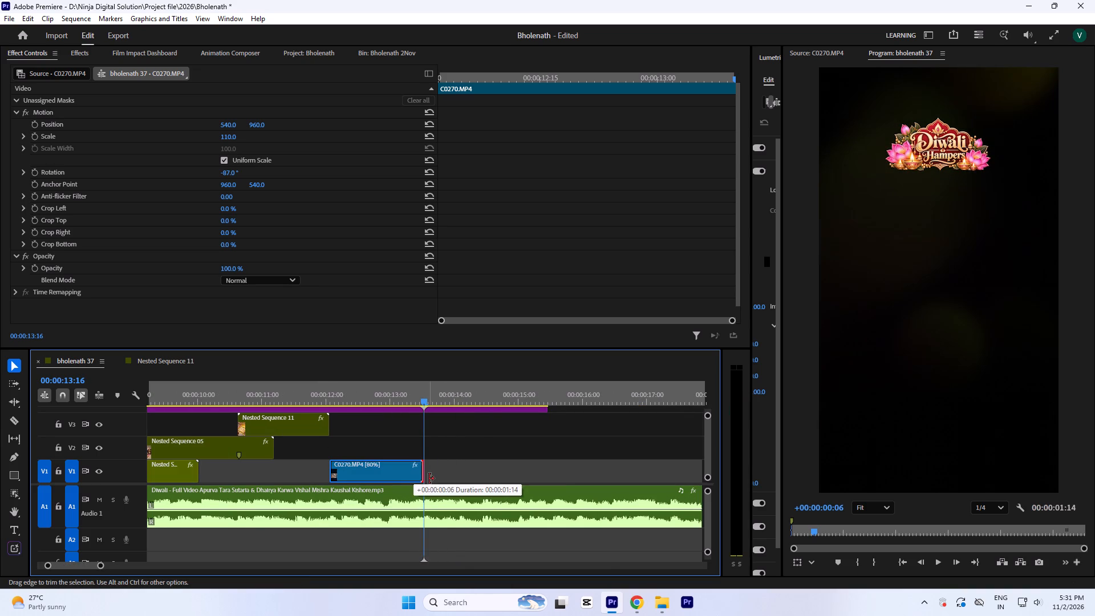
left_click_drag(429, 479, 429, 479)
Play the cut from Nested Sequence 11 through the end of the C0270.MP4 clip and save the project.
left_click(307, 386)
key("space")
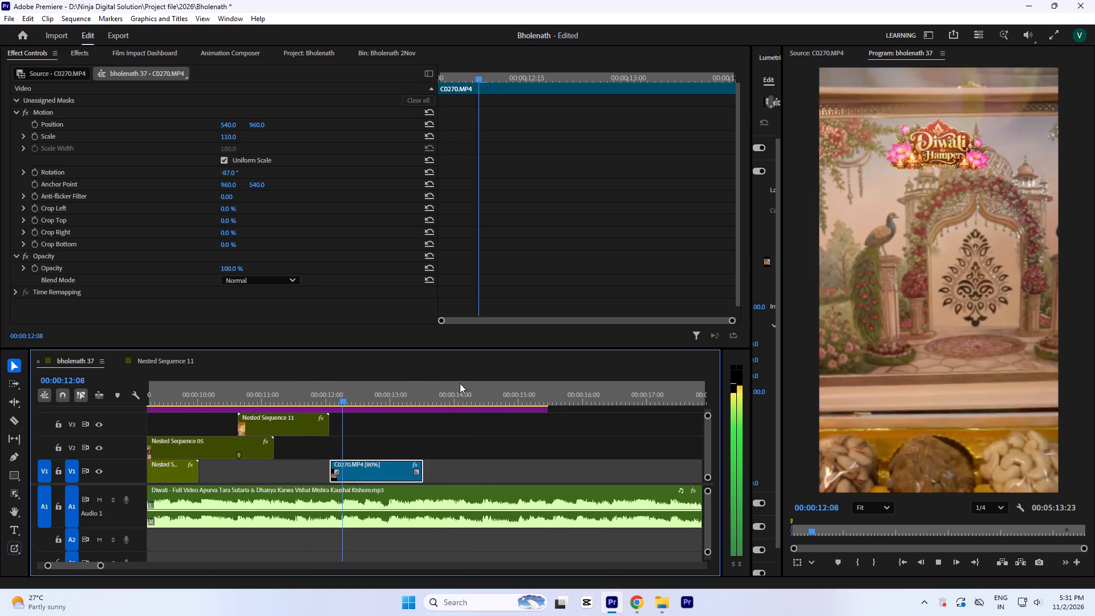
key("space")
key("space")
key("space")
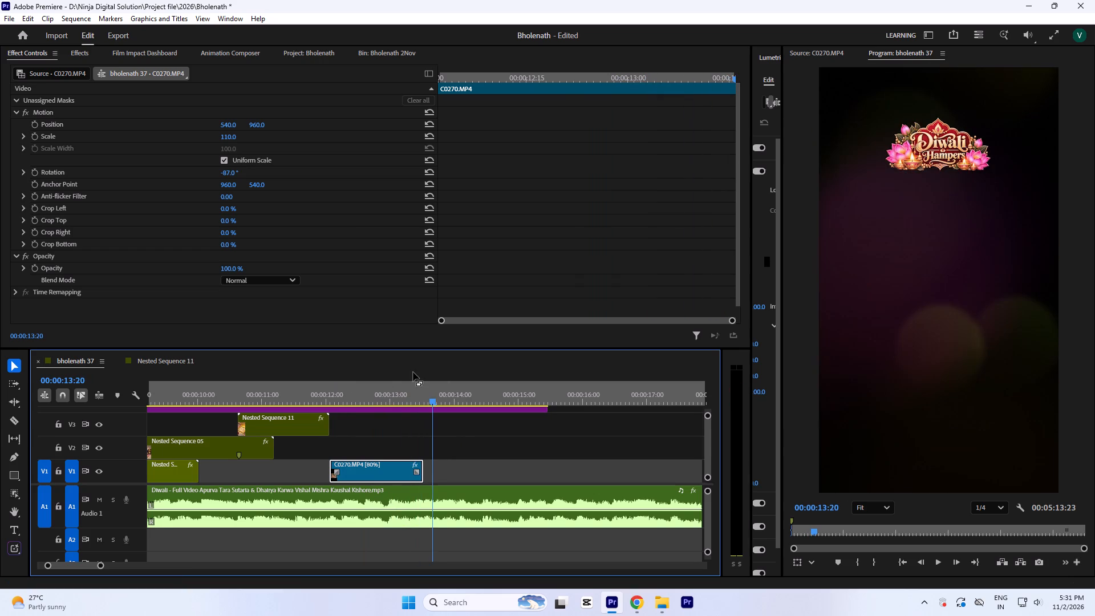
left_click(408, 388)
key("ctrl+s")
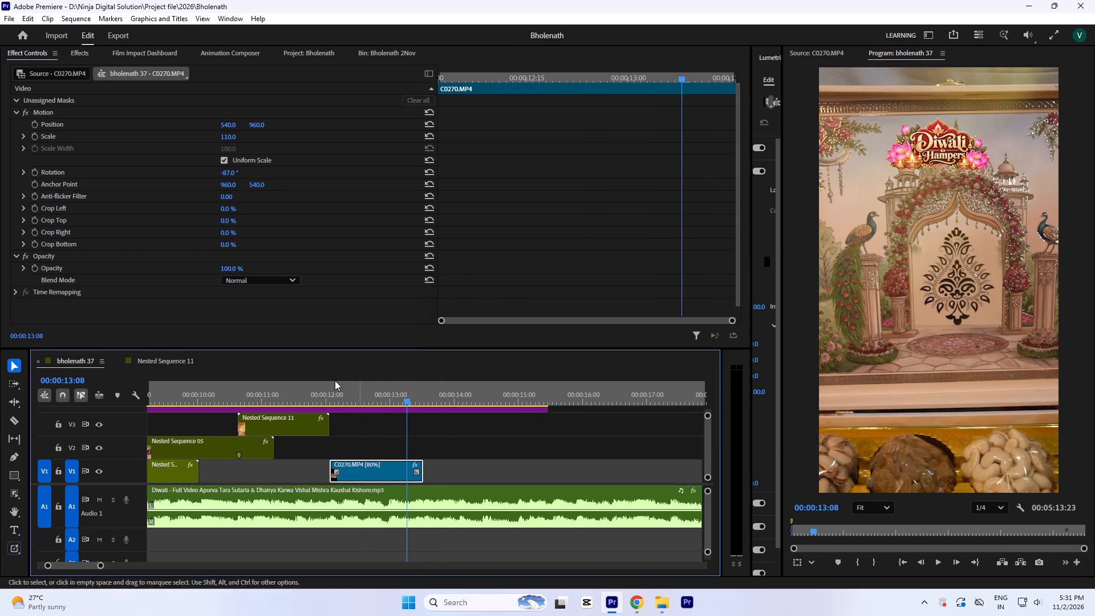
Set the C0270.MP4 clip's rotation to -87.5° and save the project.
left_click(227, 171)
key("Right")
key("BackSpace")
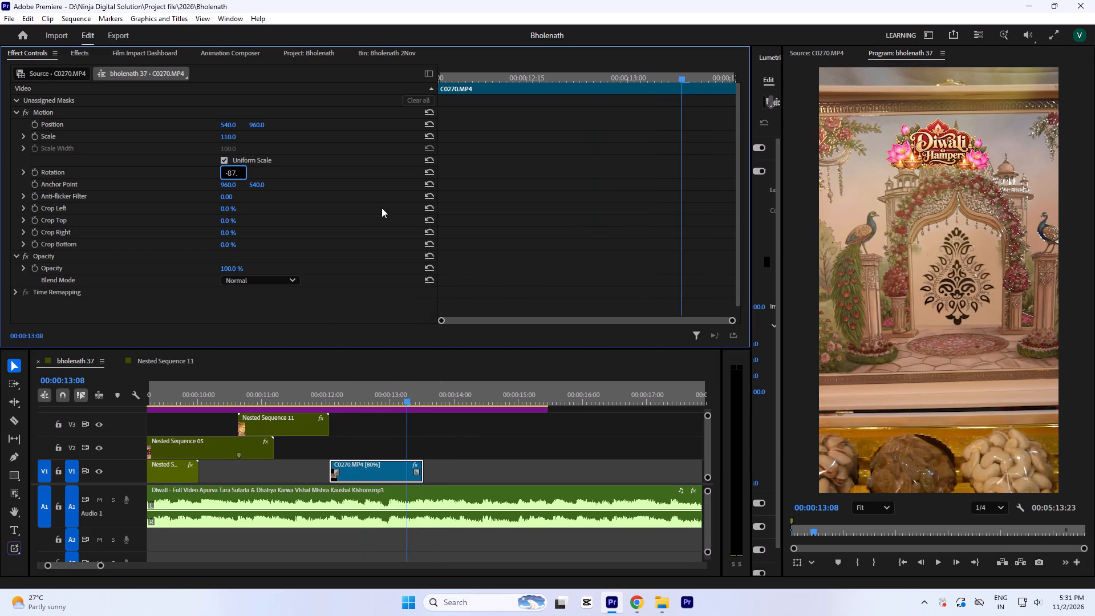
key("5")
left_click(510, 180)
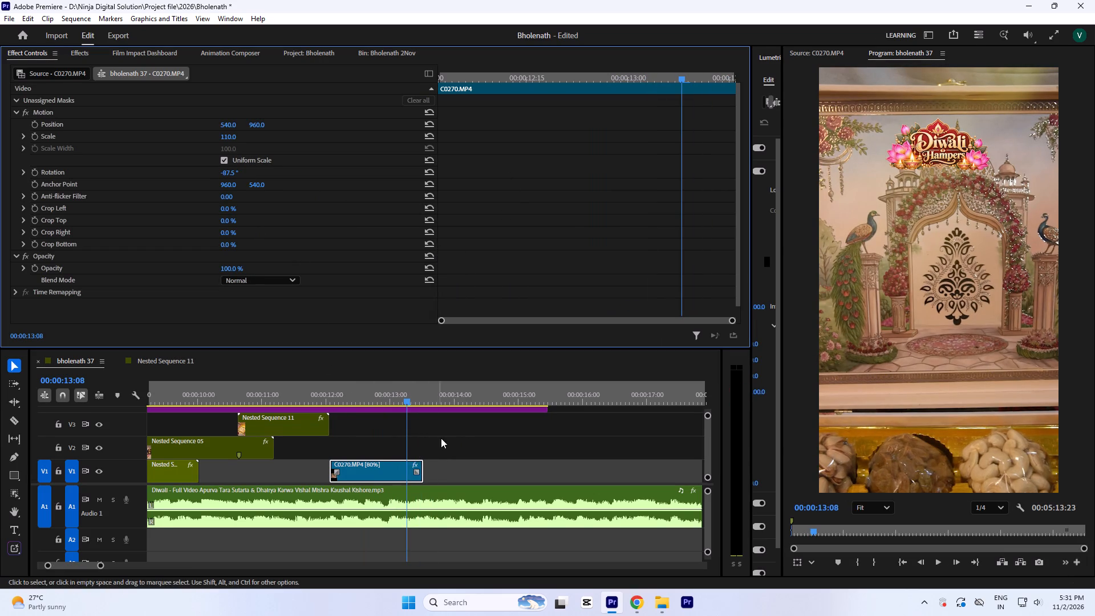
left_click(441, 438)
key("ctrl+s")
Set the C0270.MP4 clip's scale to 112 and save the project.
left_click(386, 476)
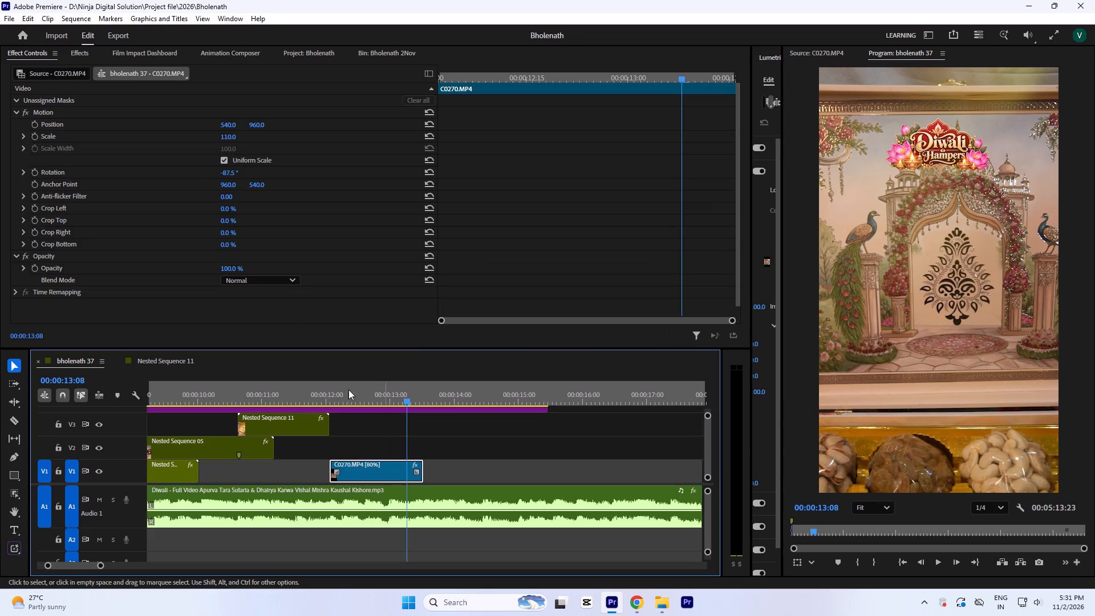
left_click(226, 134)
key("Up")
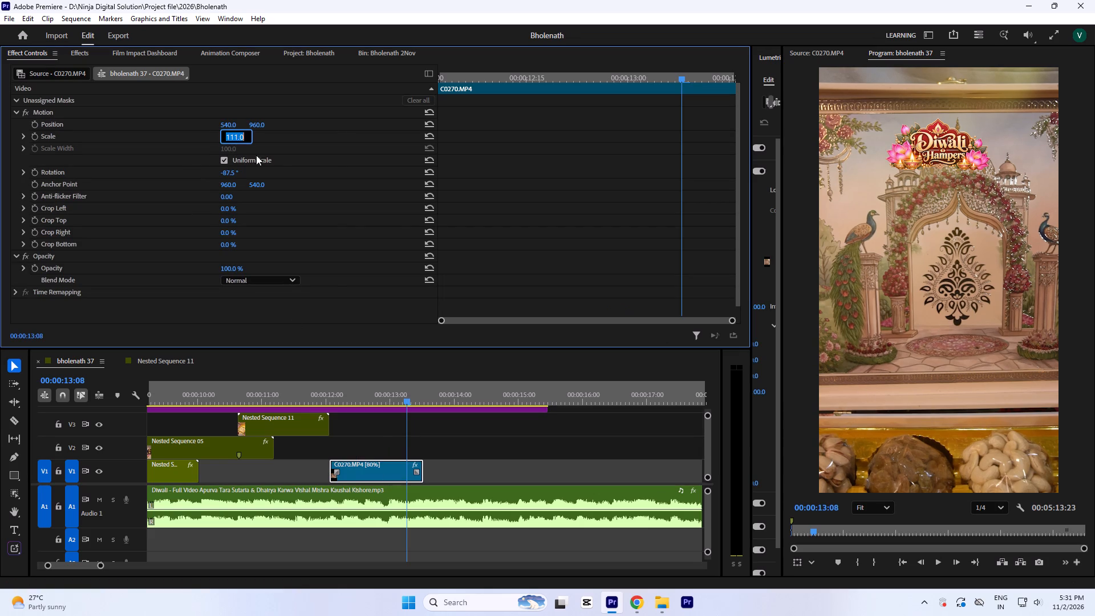
key("Up")
left_click(474, 233)
left_click(458, 449)
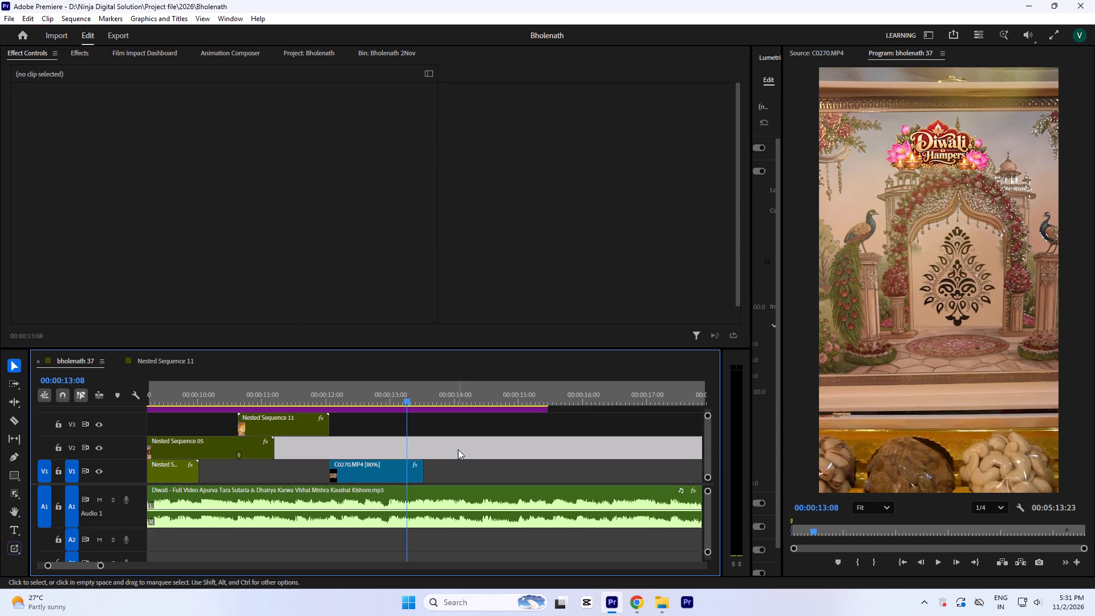
key("ctrl+s")
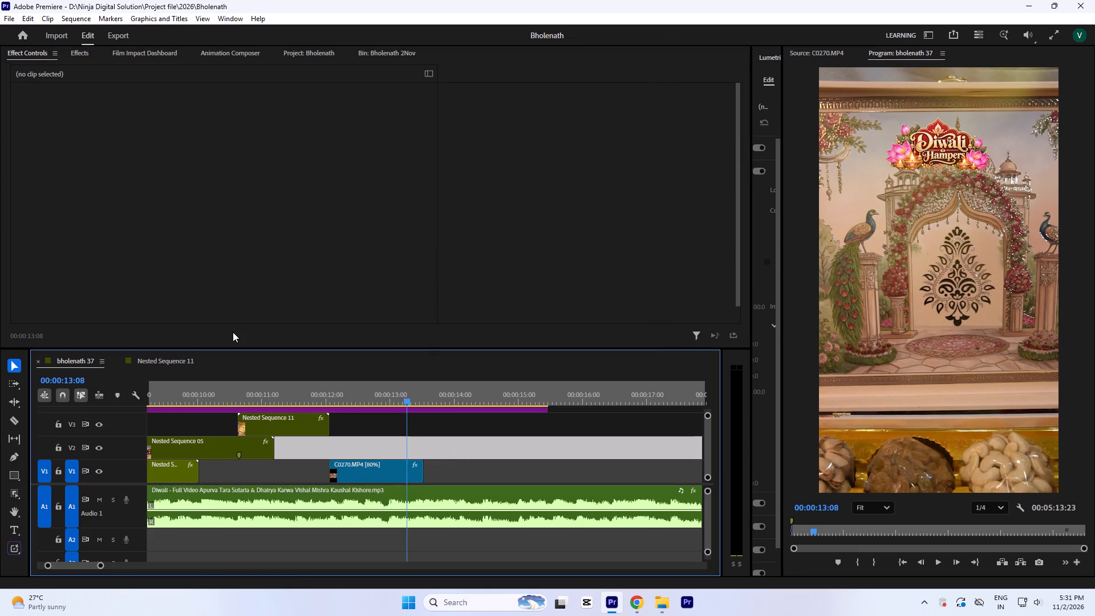
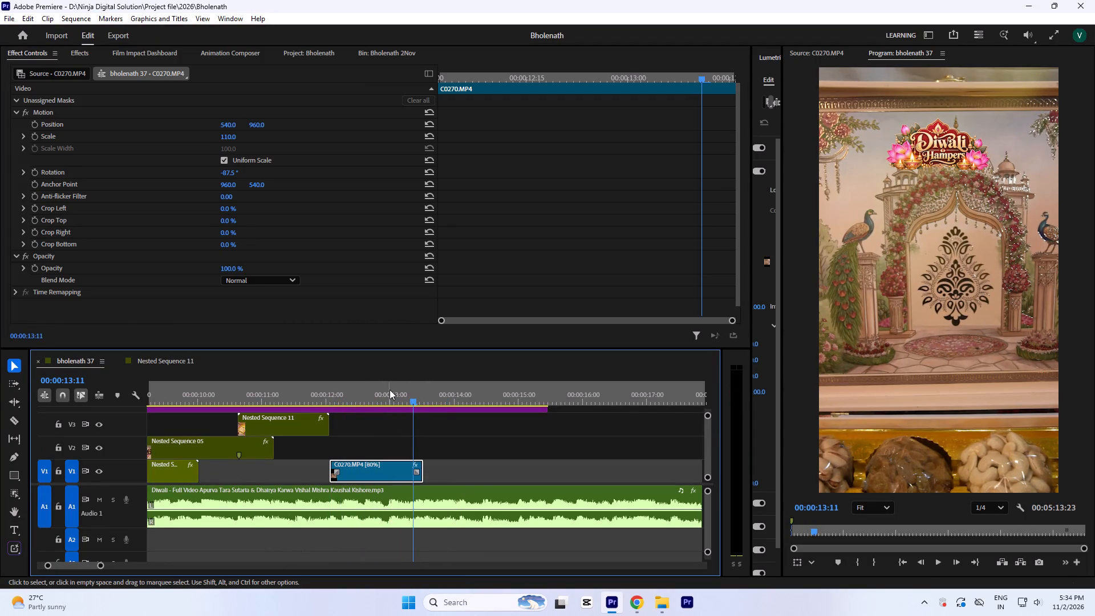
Nest the C0270.MP4 clip on V1 into its own sequence, keeping the default name.
left_click(390, 390)
key("n")
key("Return")
Apply Warp Stabilizer to the newly nested hamper clip on V1 with Smoothness set to 10%.
left_click(367, 464)
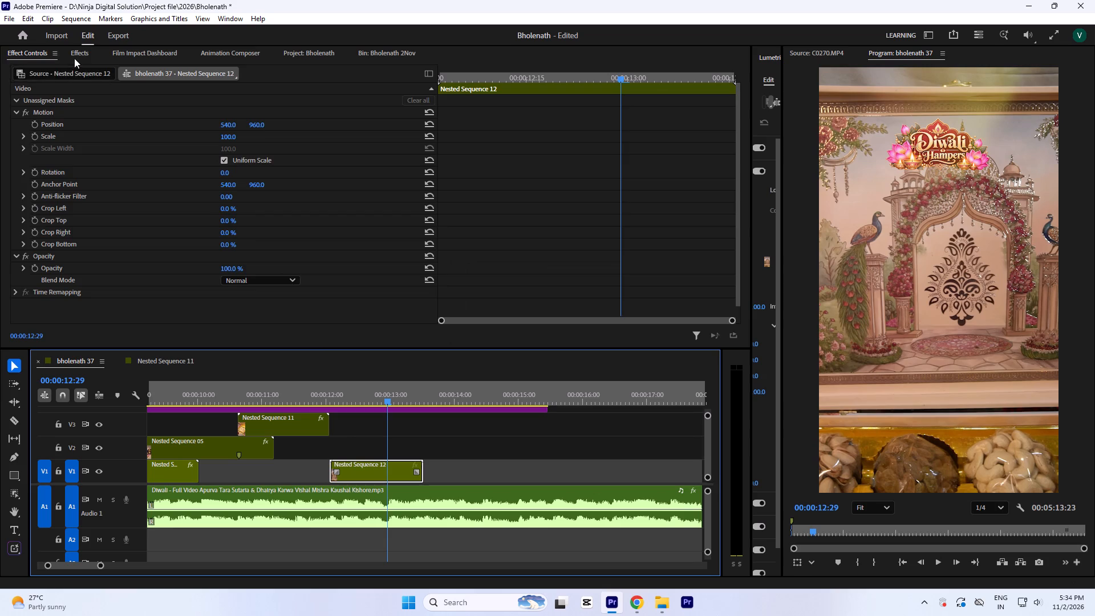
left_click(74, 53)
double_click(126, 240)
left_click(39, 50)
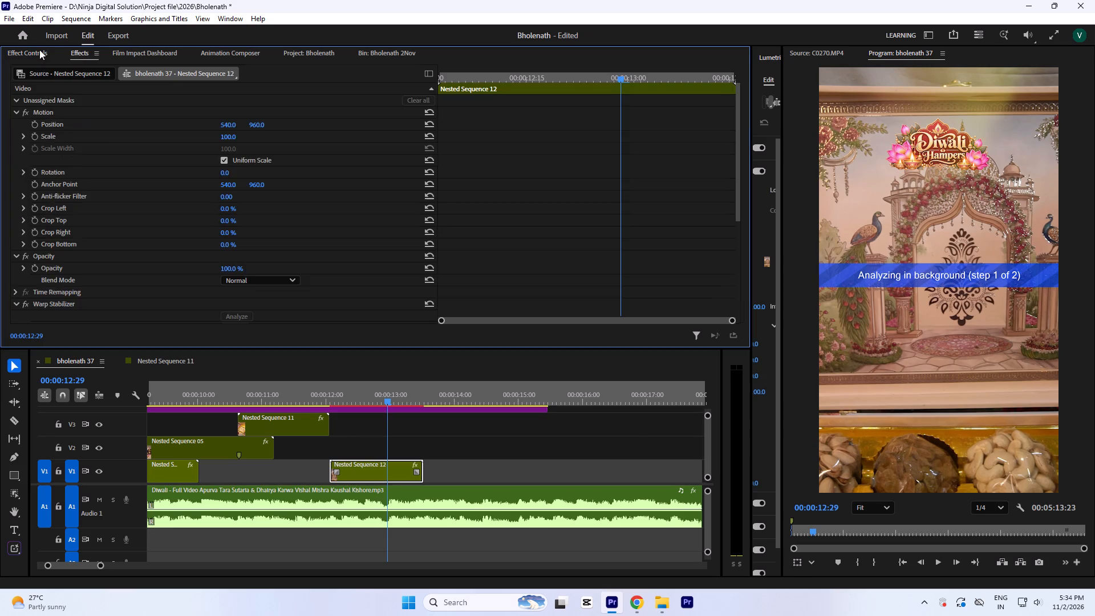
scroll(117, 155, "down", 9)
left_click(223, 263)
key("1")
key("0")
left_click(570, 178)
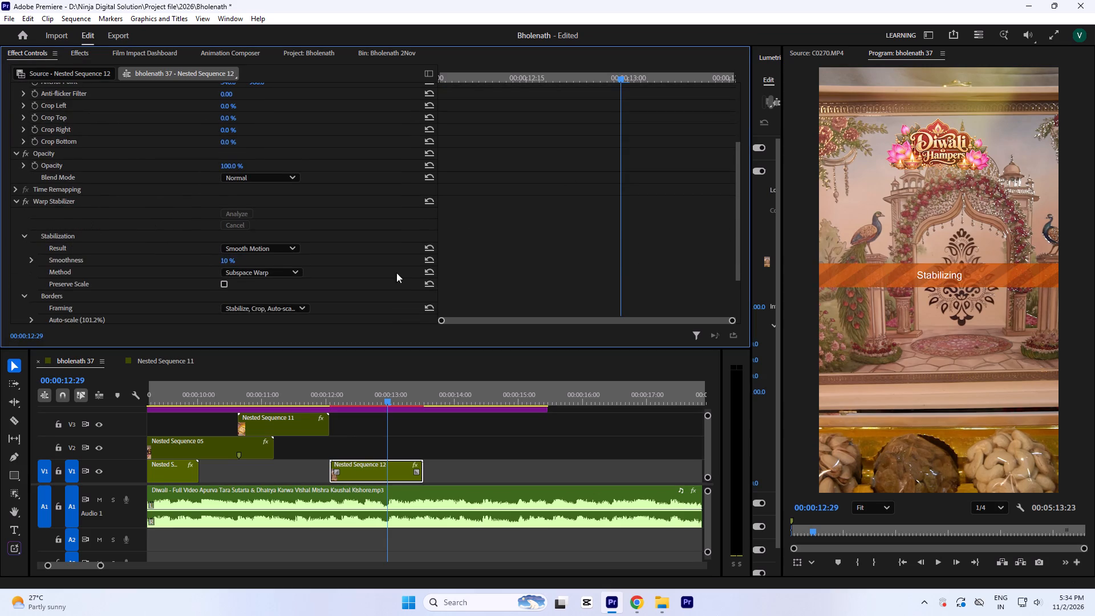
Play the timeline from within Nested Sequence 11 towards the stabilized nested clip on V1 to review the cut.
left_click(301, 388)
key("space")
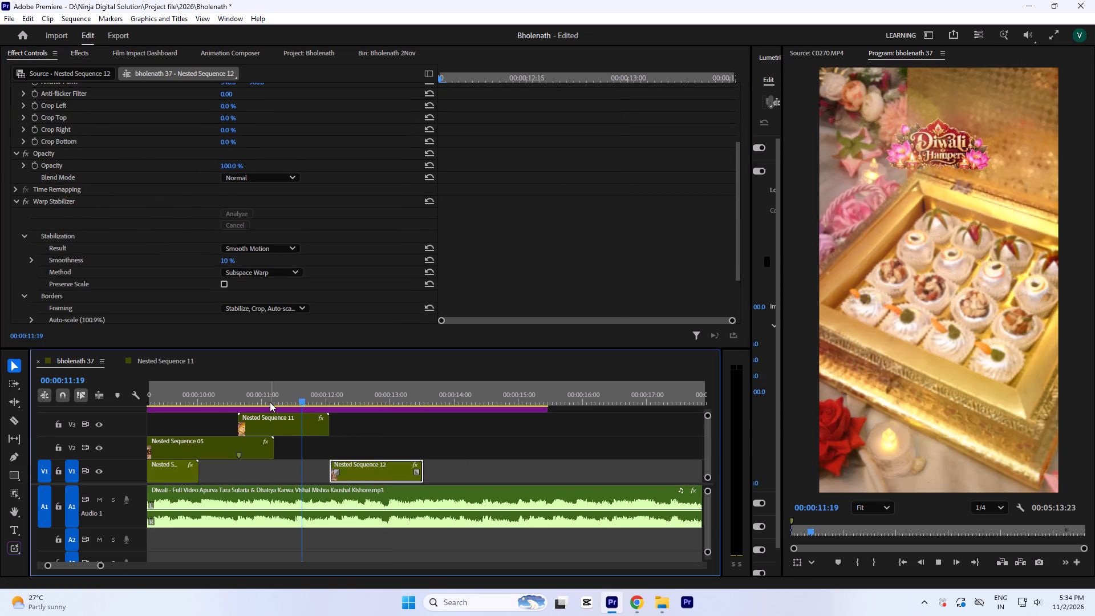
key("space")
left_click(292, 388)
key("space")
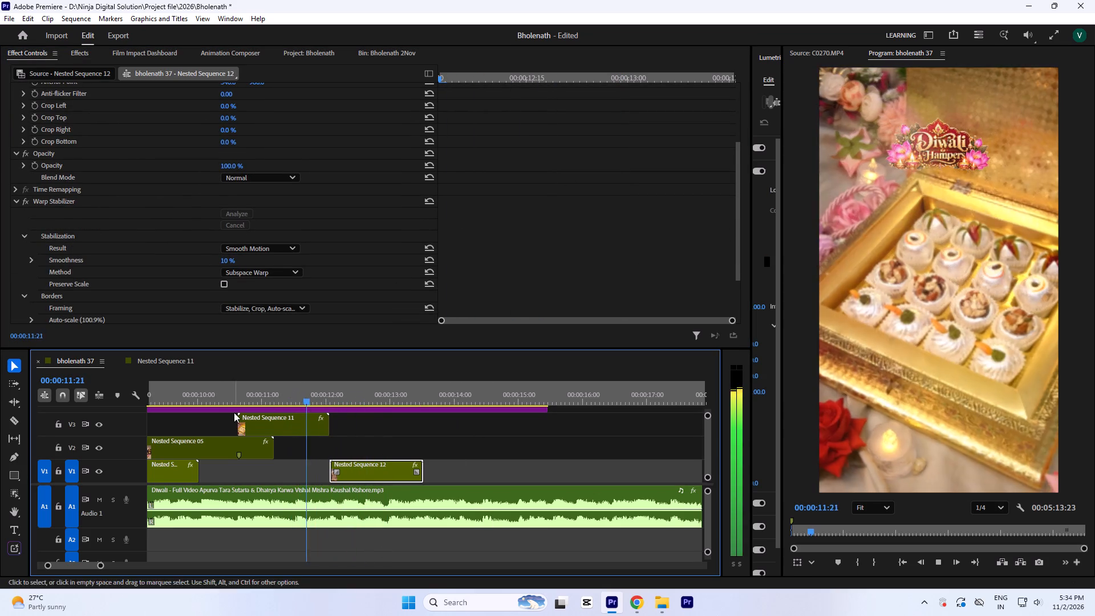
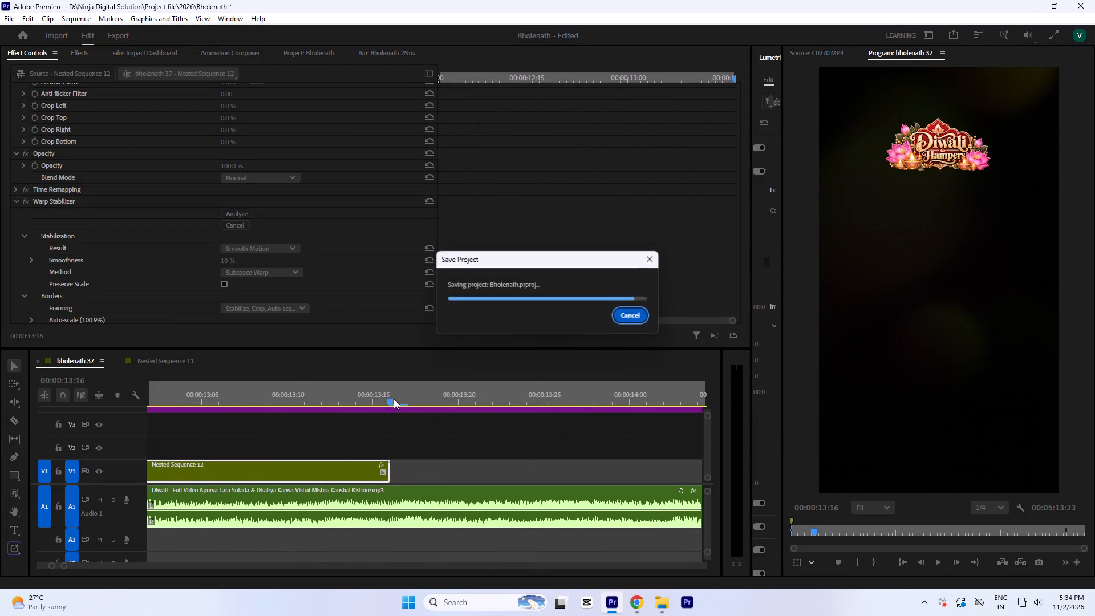
Play the timeline from the start of Nested Sequence 12 at 00:00:12:02 to review the stabilized shot against the music.
left_click(360, 390)
key("minus")
key("minus")
left_click(229, 389)
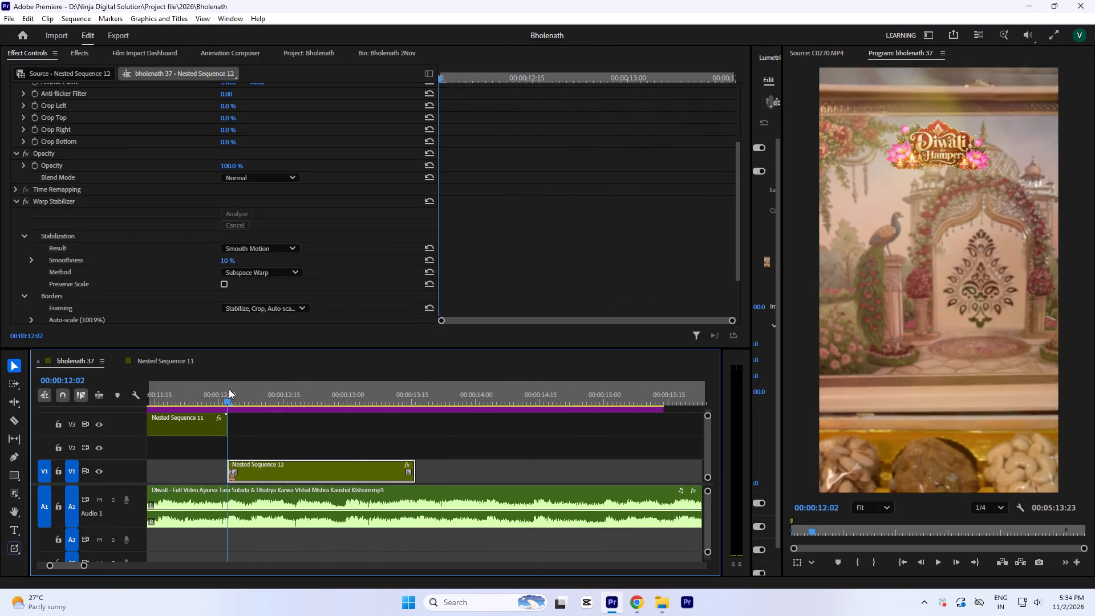
key("space")
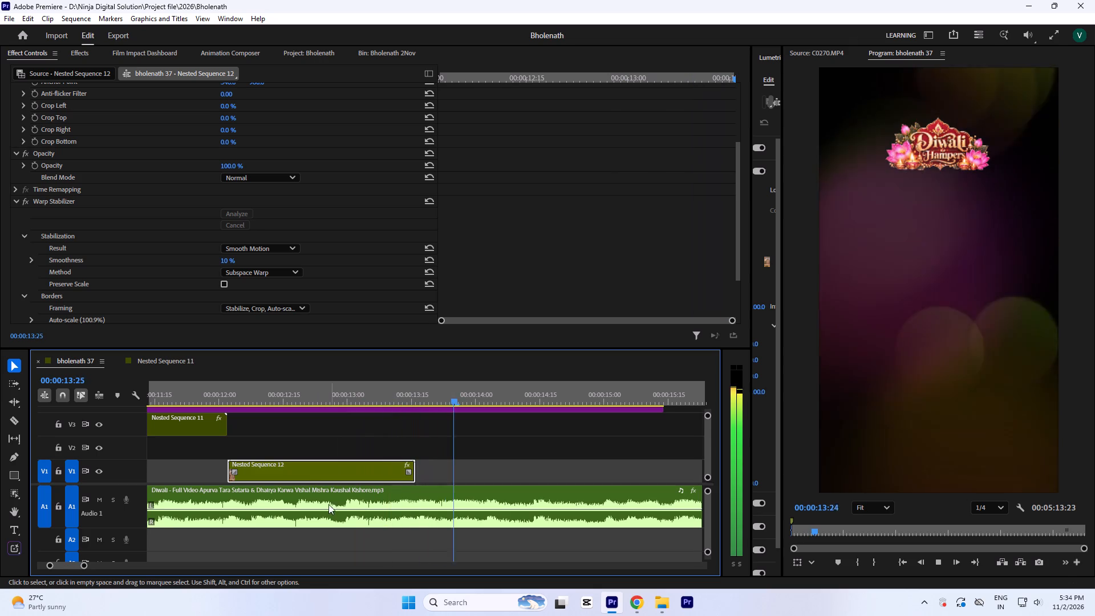
key("minus")
key("space")
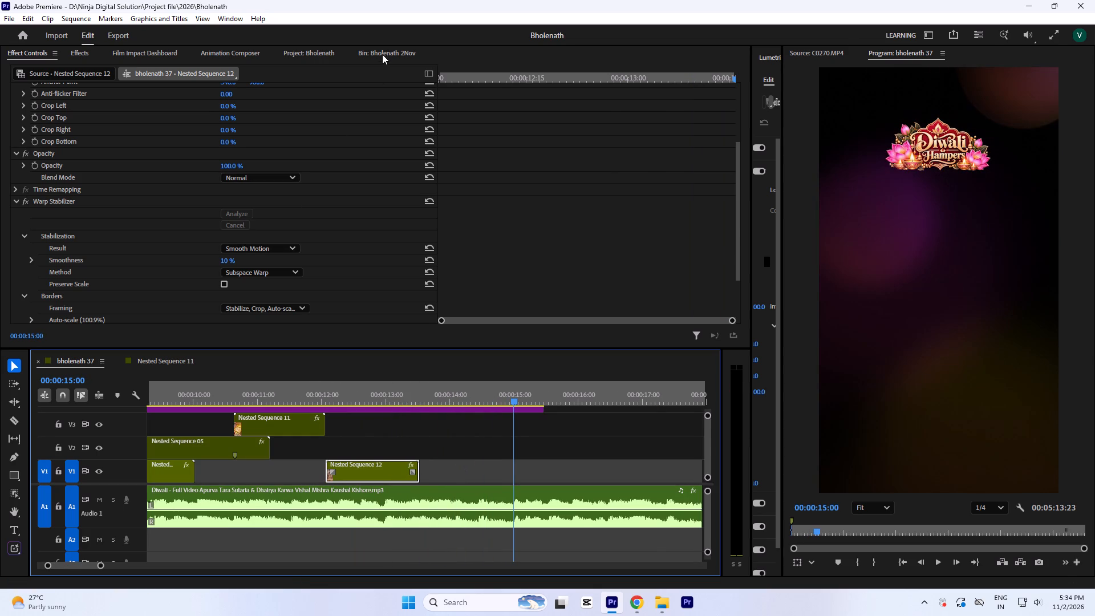
Preview clips C0260, C0255, C0247, C0249 and C0242 from the Bholenath 2Nov bin to look for the next hamper shot.
left_click(383, 52)
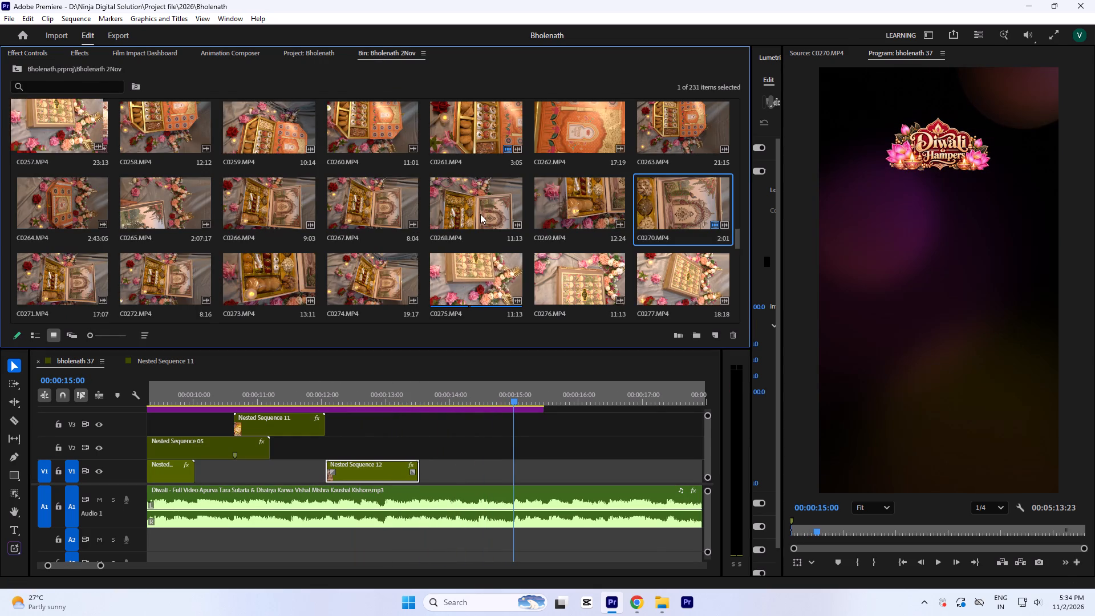
scroll(480, 214, "up", 1)
double_click(366, 197)
key("space")
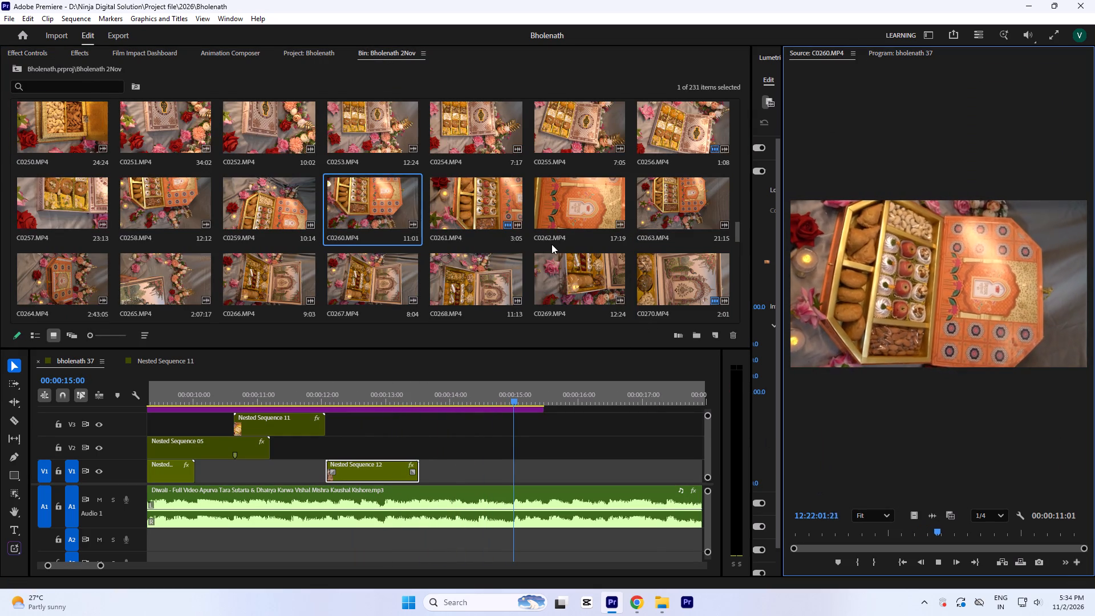
scroll(551, 244, "up", 1)
double_click(578, 211)
key("space")
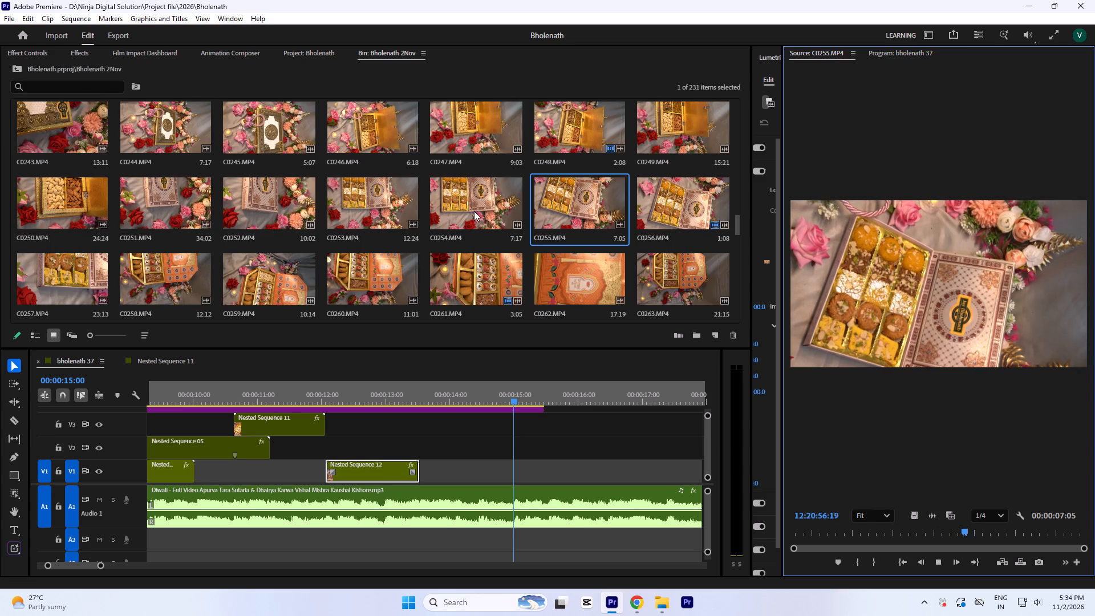
scroll(474, 211, "up", 1)
double_click(478, 209)
key("space")
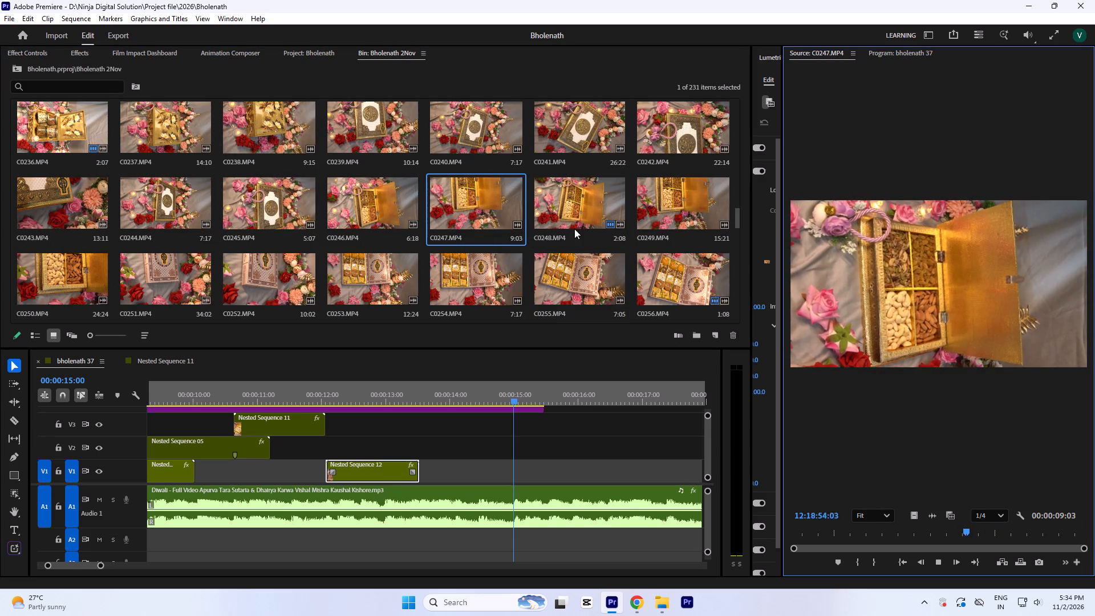
double_click(662, 208)
key("space")
scroll(589, 225, "up", 1)
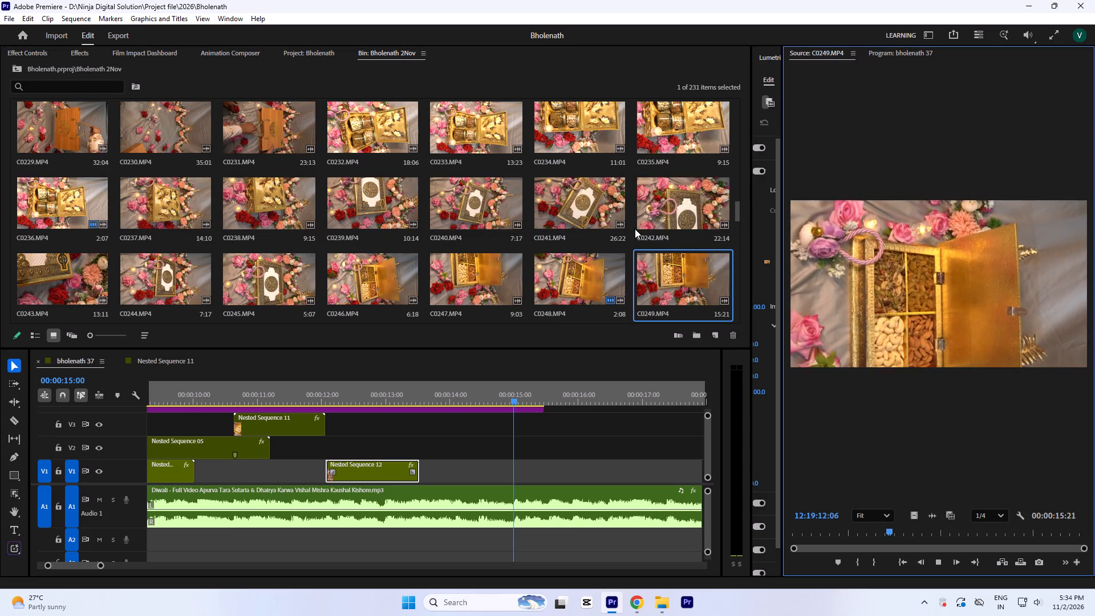
double_click(679, 209)
key("space")
Play the timeline from within Nested Sequence 12 into the gap after it to hear the music there.
left_click(368, 407)
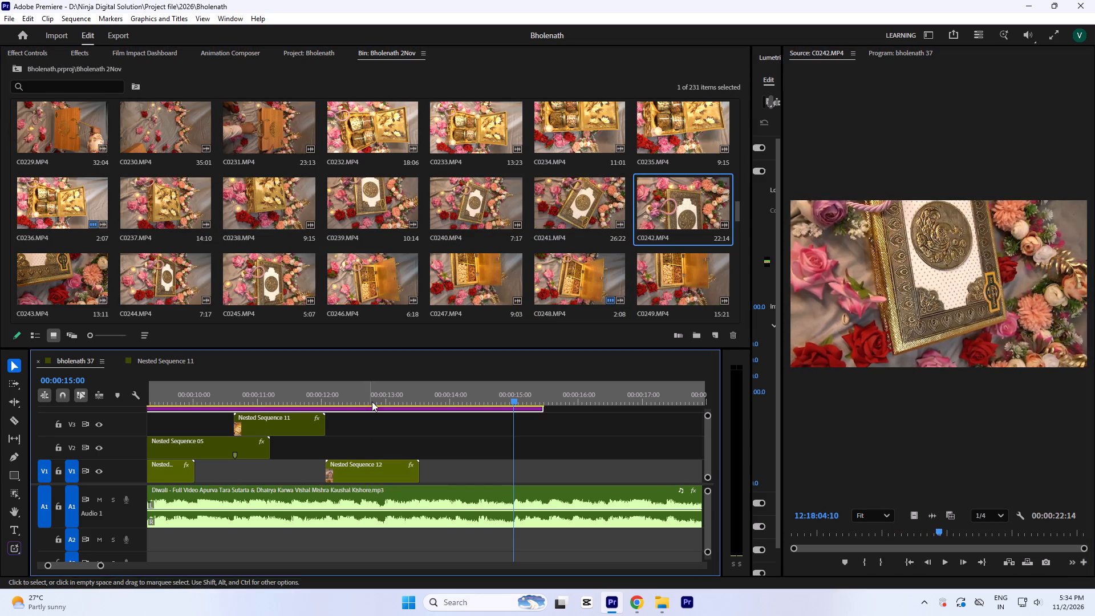
left_click(375, 389)
key("space")
type("` `")
key("space")
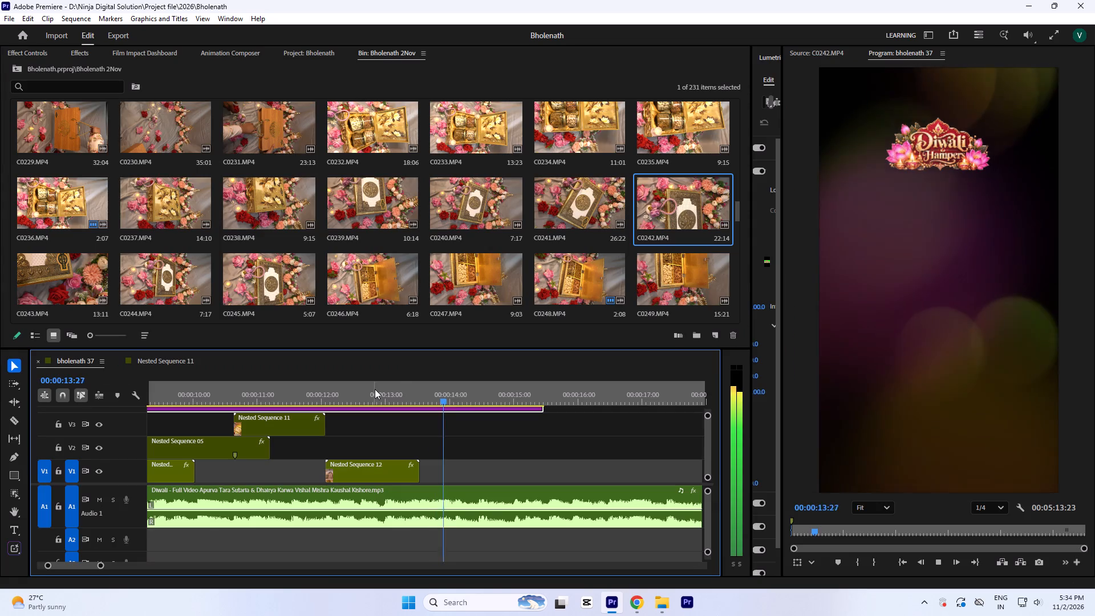
key("space")
Play the bholenath 37 sequence from its beginning through Nested Sequence 12 to review the edit so far.
key("minus")
key("Return")
key("minus")
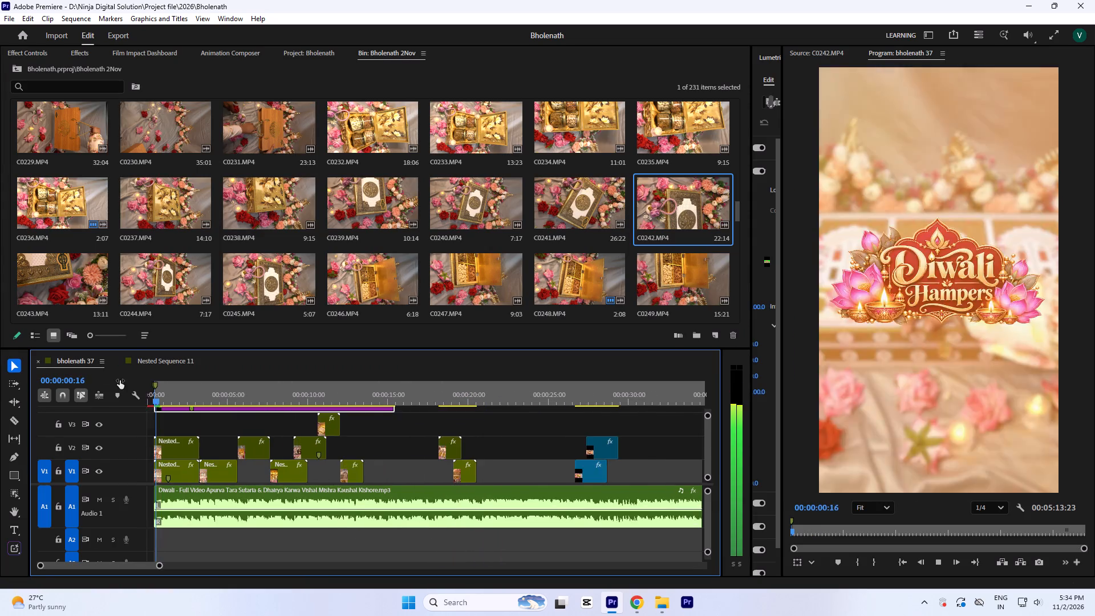
key("minus")
key("equal")
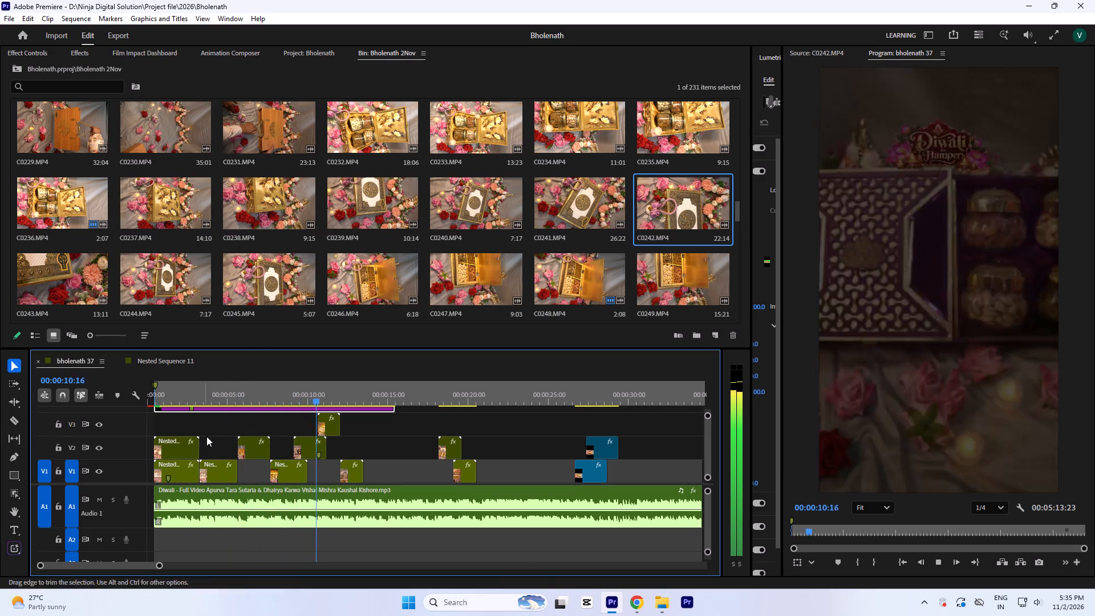
key("space")
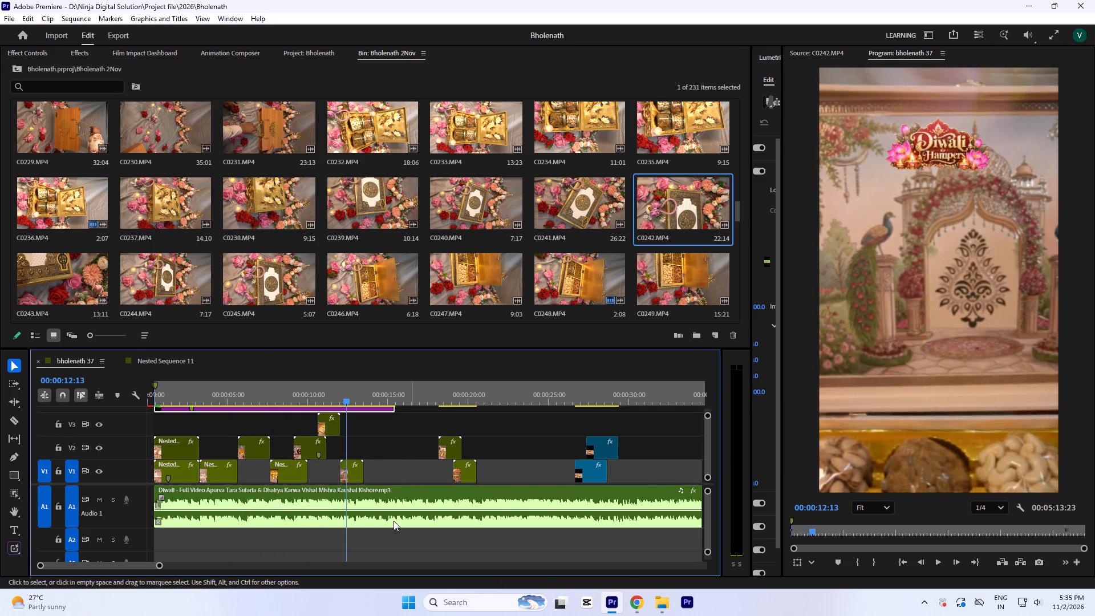
key("equal")
key("space")
key("space")
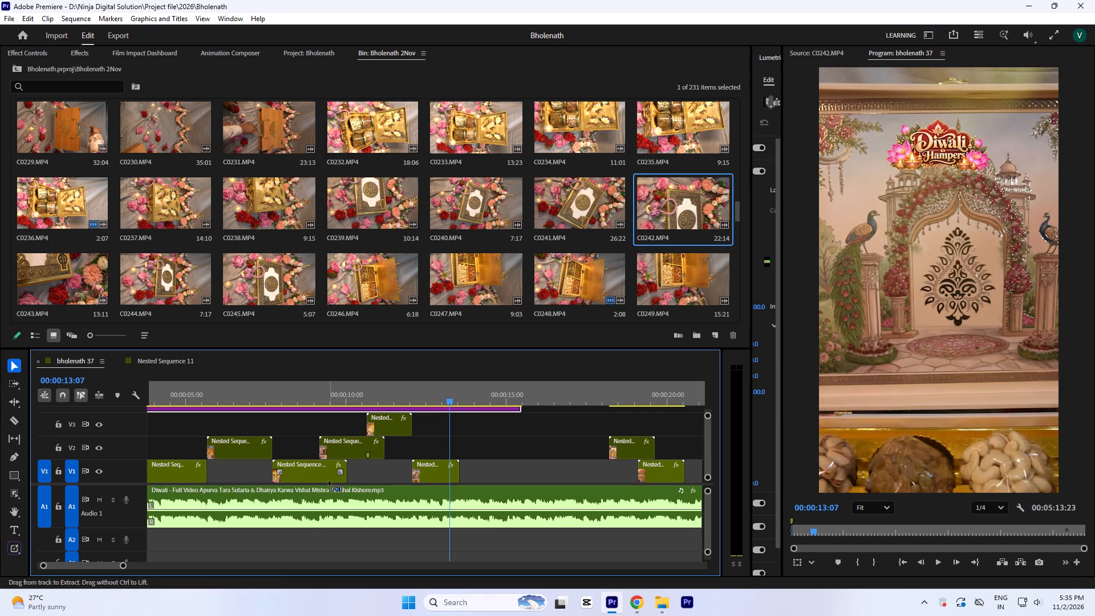
Save the project.
key("ctrl+s")
Play the section from Nested Sequence 12 into the empty gap after it, leaving the playhead at 00:00:13:23.
key("space")
key("space")
type("``")
key("space")
key("equal")
key("space")
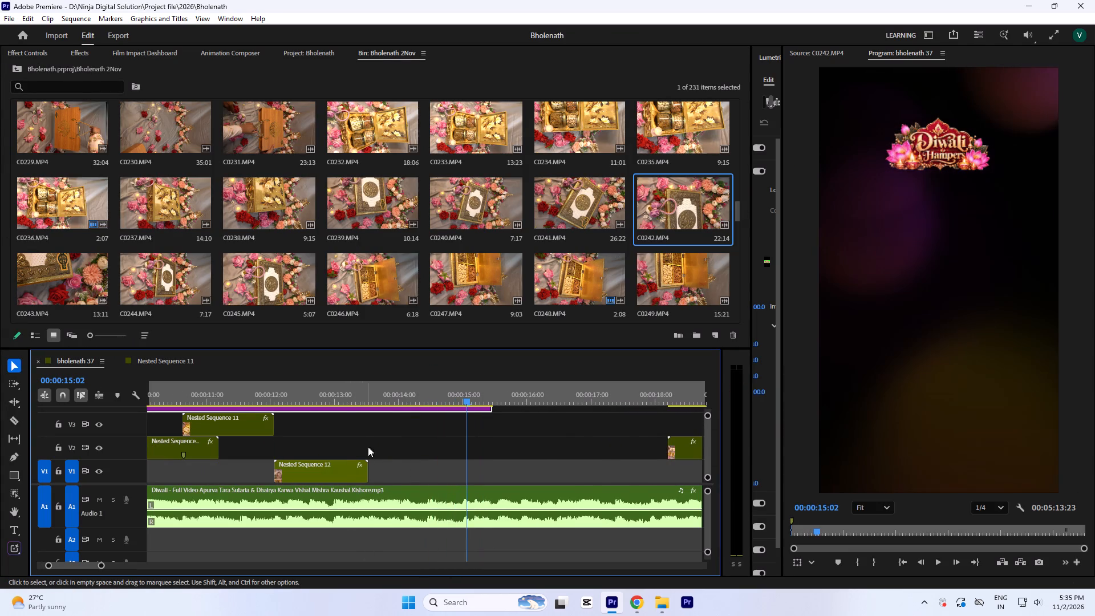
key("minus")
left_click(405, 389)
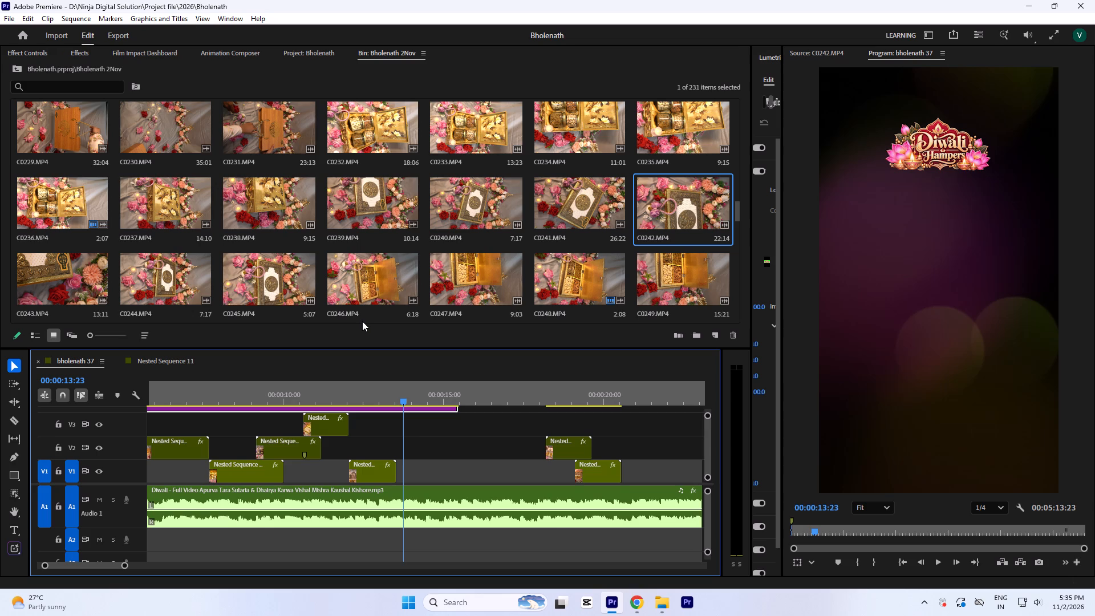
In File Explorer, search the Render folder for "li", play the Little Millennium 38_1 video in VLC and pause it.
left_click(667, 605)
left_click(43, 285)
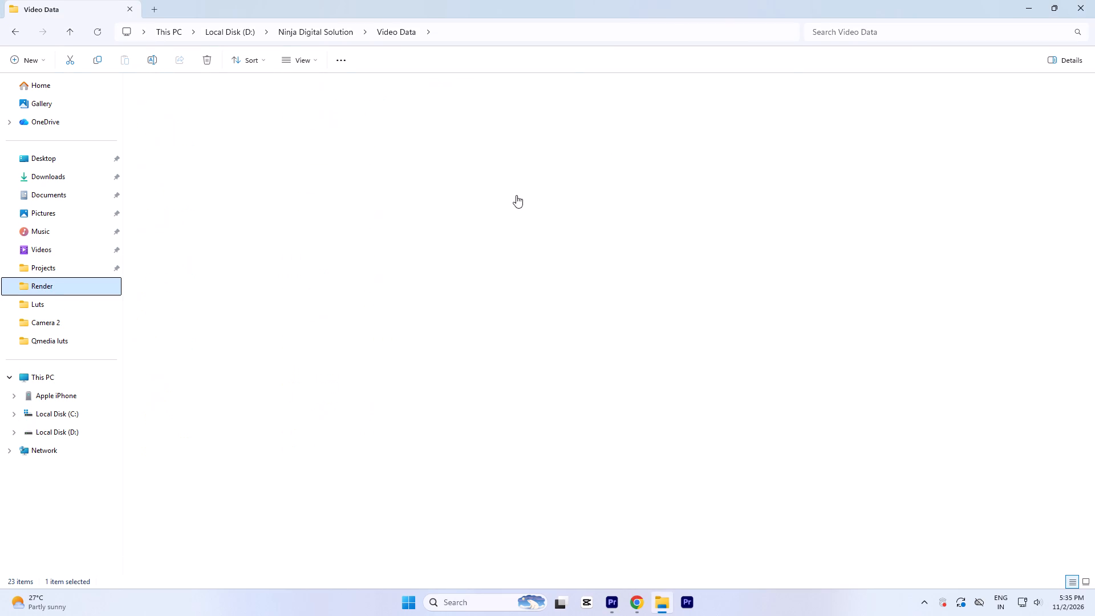
left_click(876, 34)
type("li")
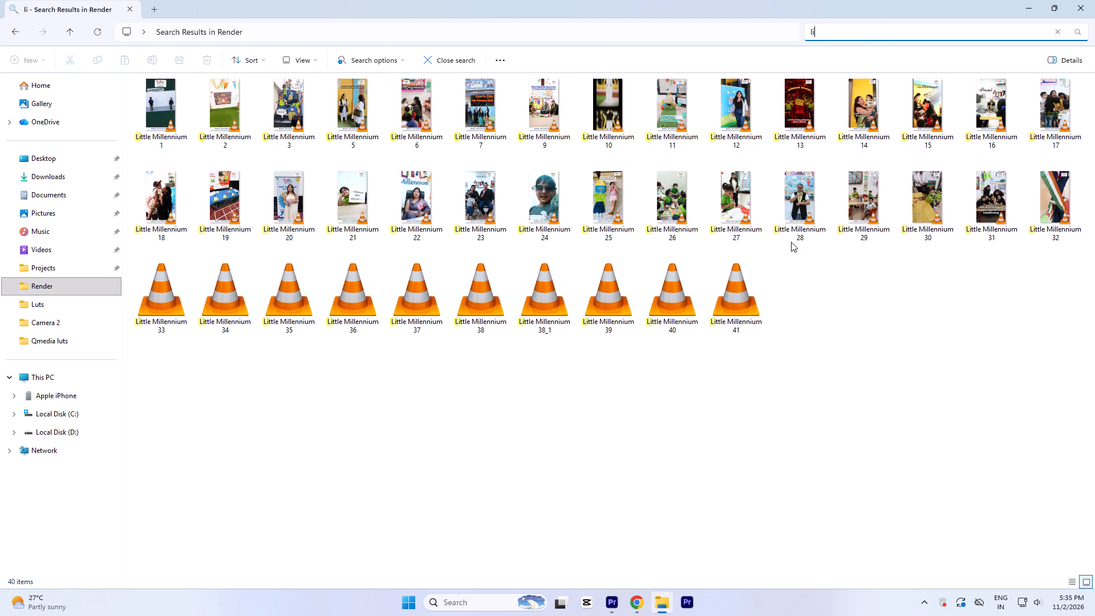
double_click(552, 303)
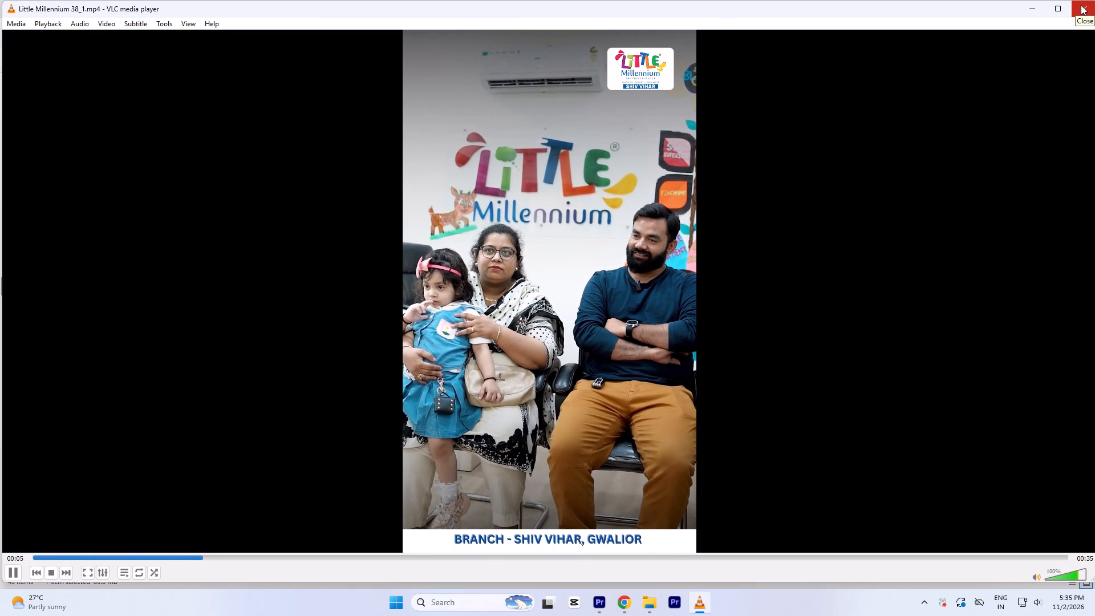
key("space")
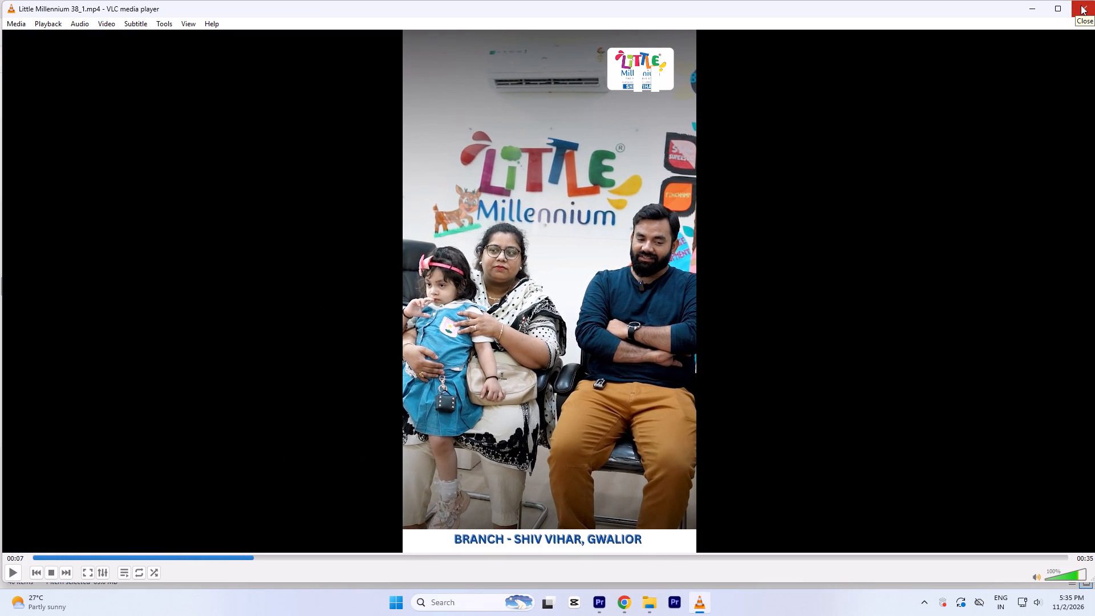
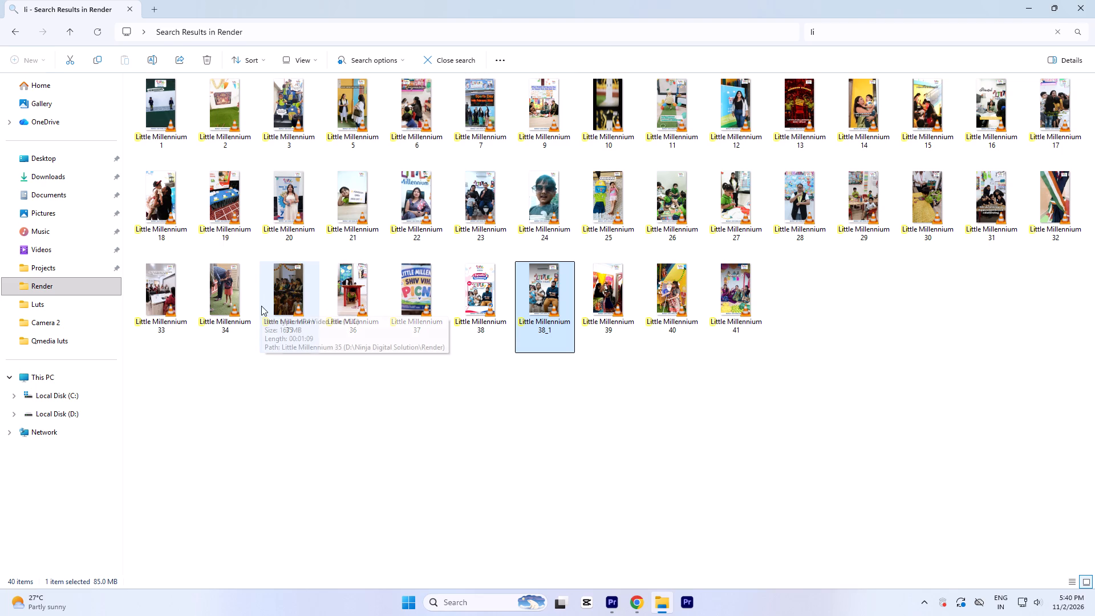
Close File Explorer and play bholenath 37 from 00:00:11:22 through Nested Sequence 12 into the gap, stopping at 00:00:16:18.
left_click(1082, 0)
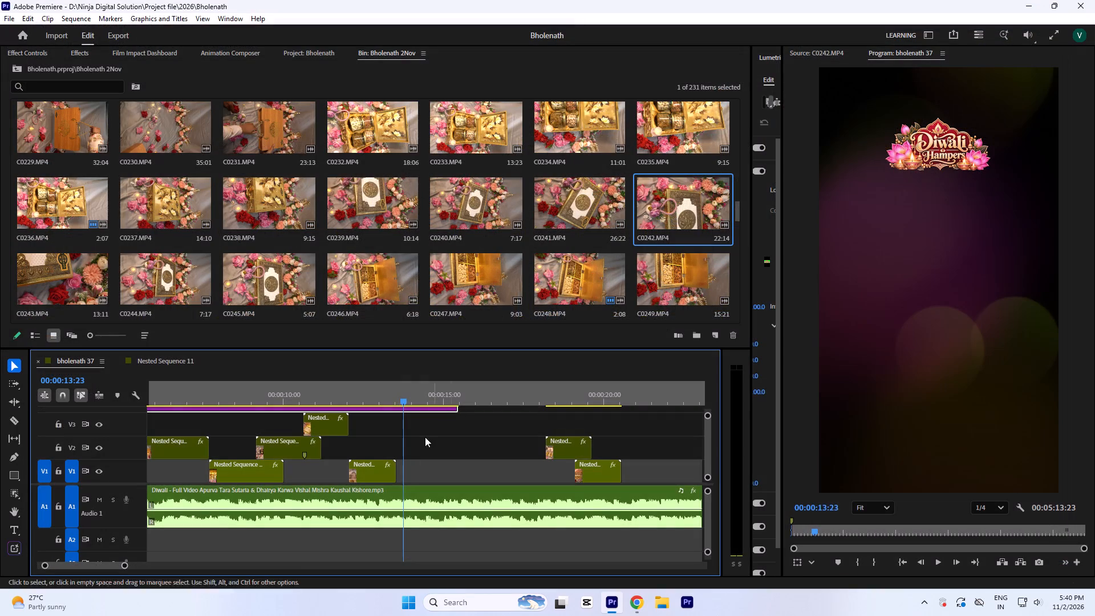
left_click(340, 400)
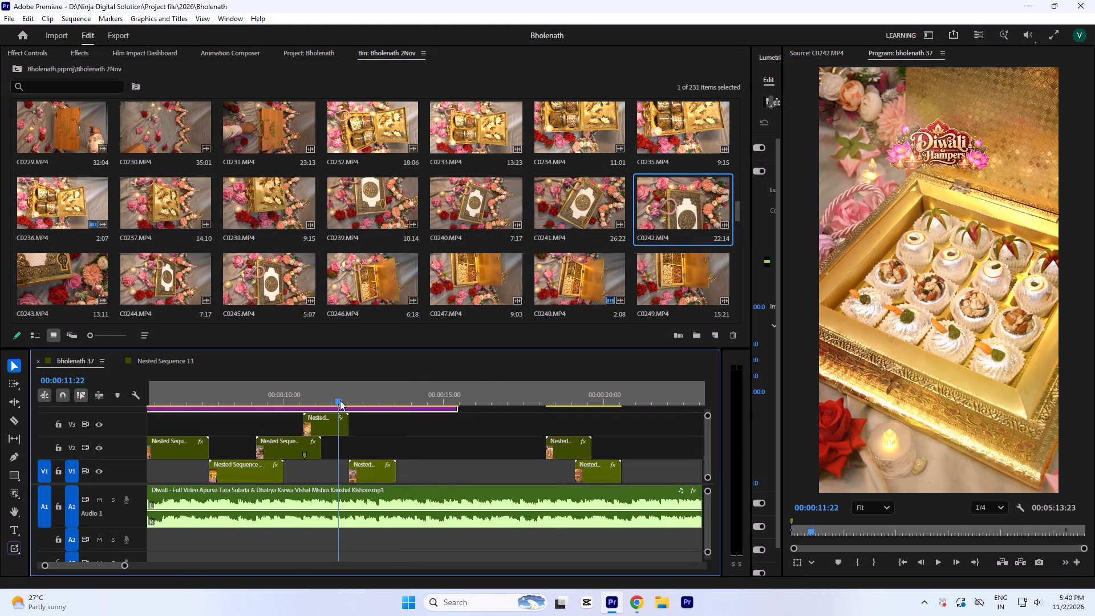
key("space")
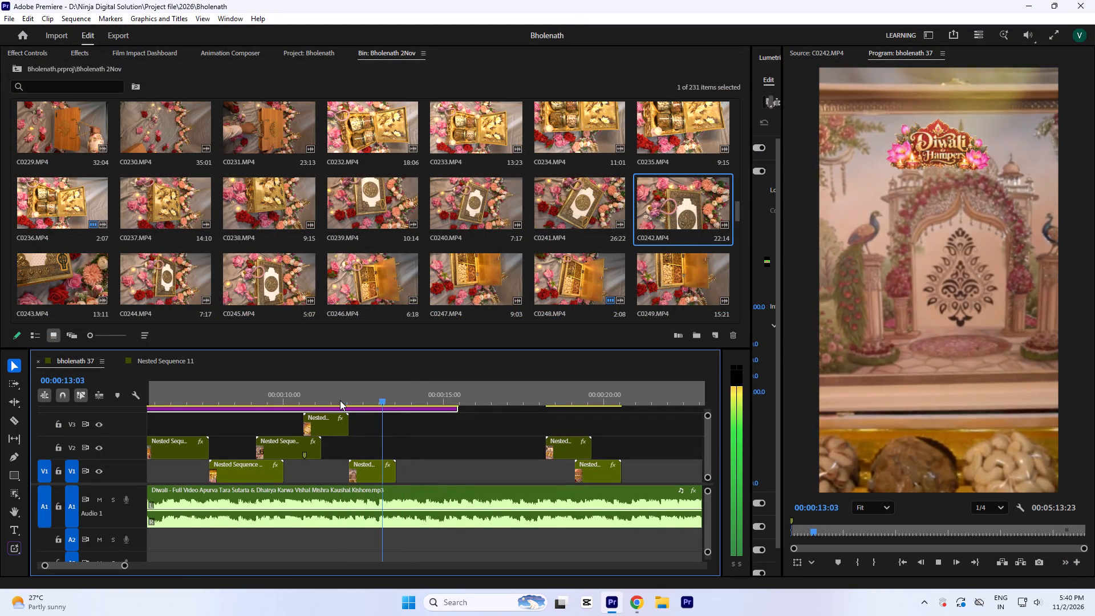
key("space")
key("space")
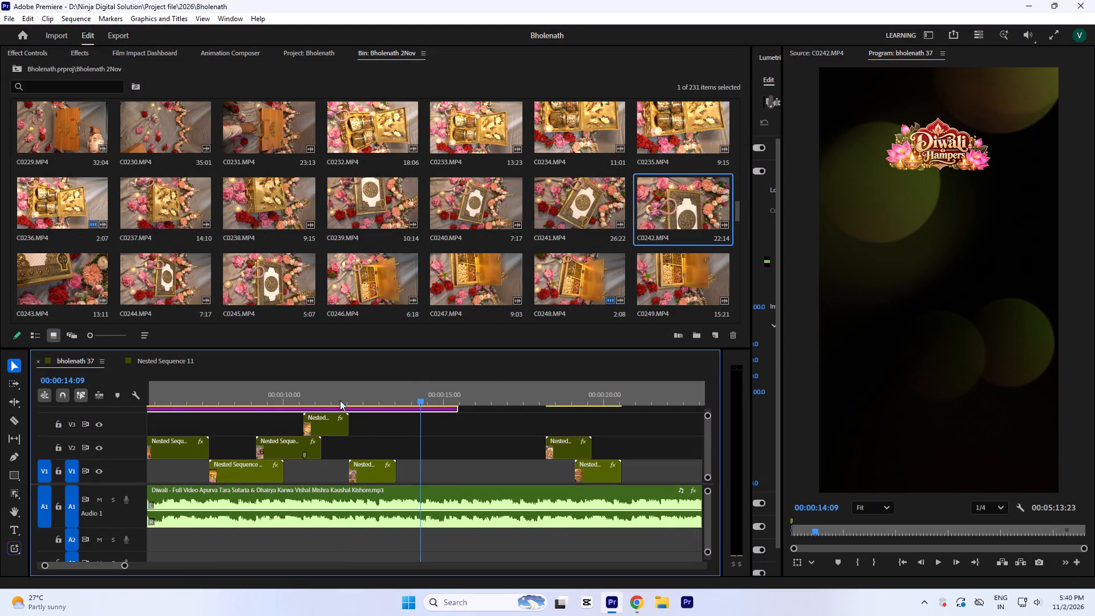
key("space")
key("space")
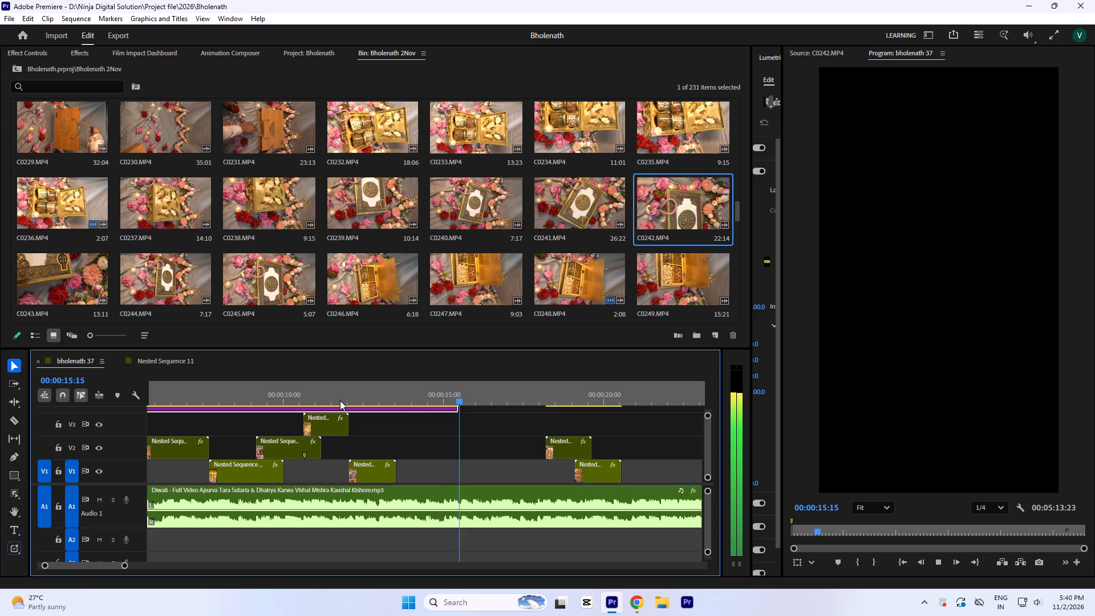
key("space")
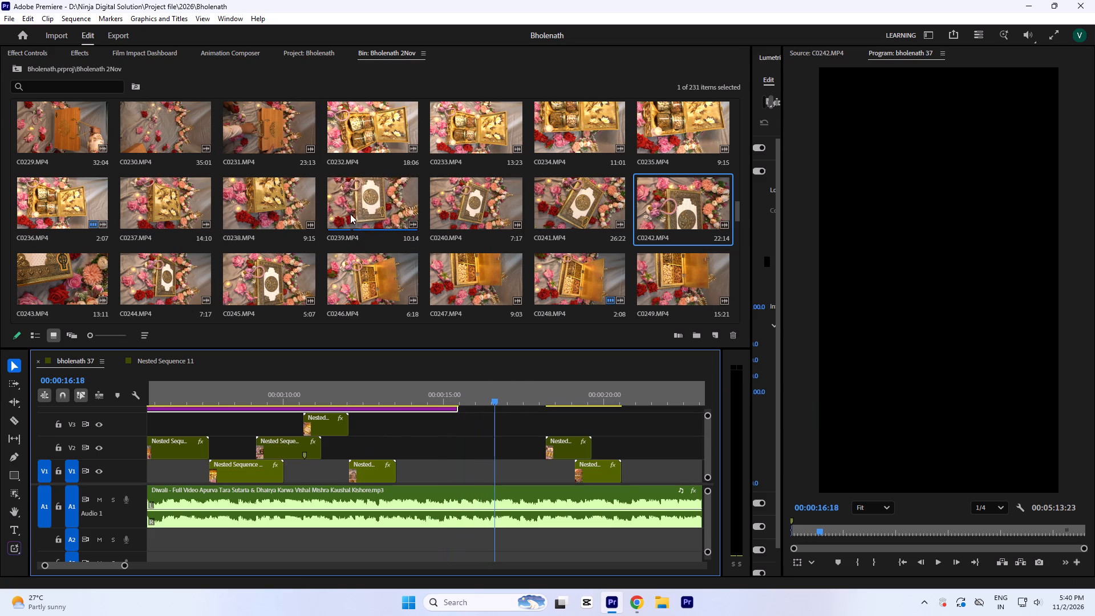
Preview C0239.MP4, and in C0241.MP4 mark in and out points for a 00:00:05:10 section of the closed hamper box.
double_click(355, 204)
key("space")
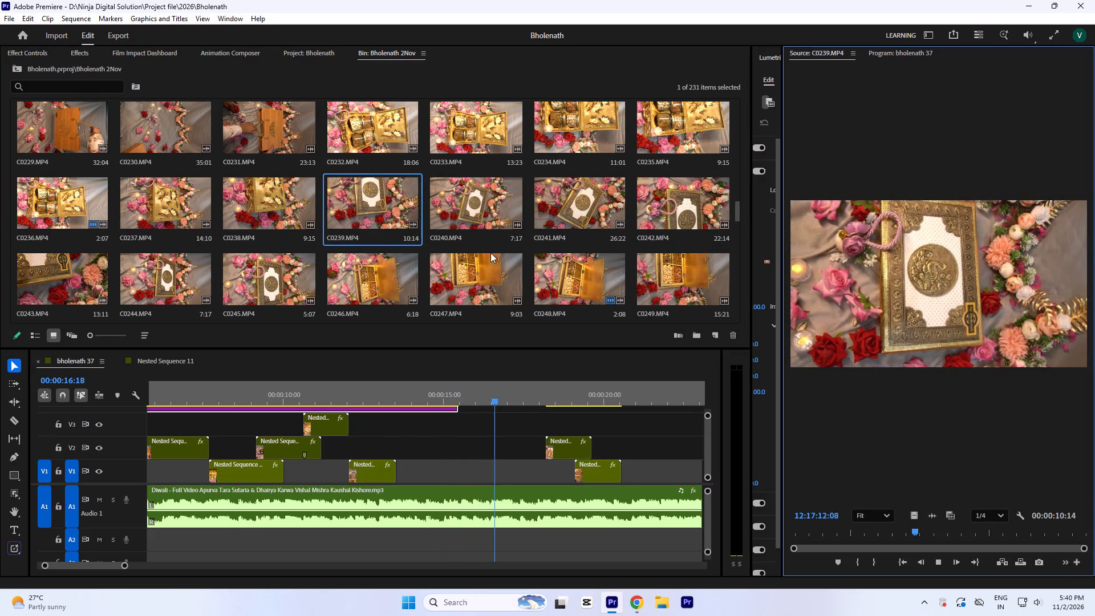
double_click(559, 205)
key("space")
left_click_drag(873, 544, 770, 536)
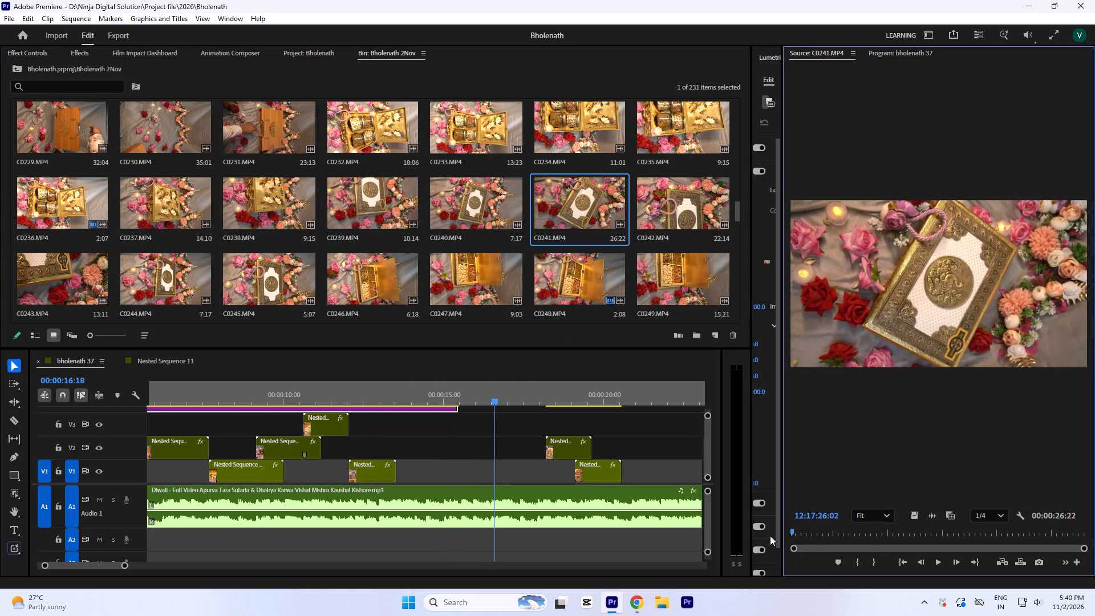
left_click_drag(770, 536, 936, 550)
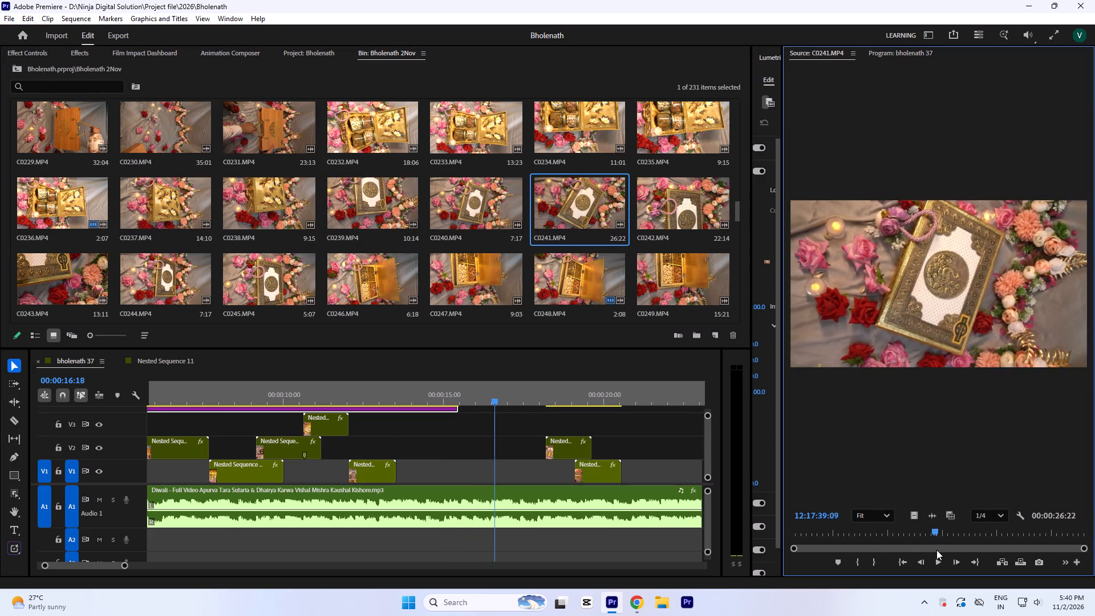
left_click_drag(936, 550, 972, 554)
key("i")
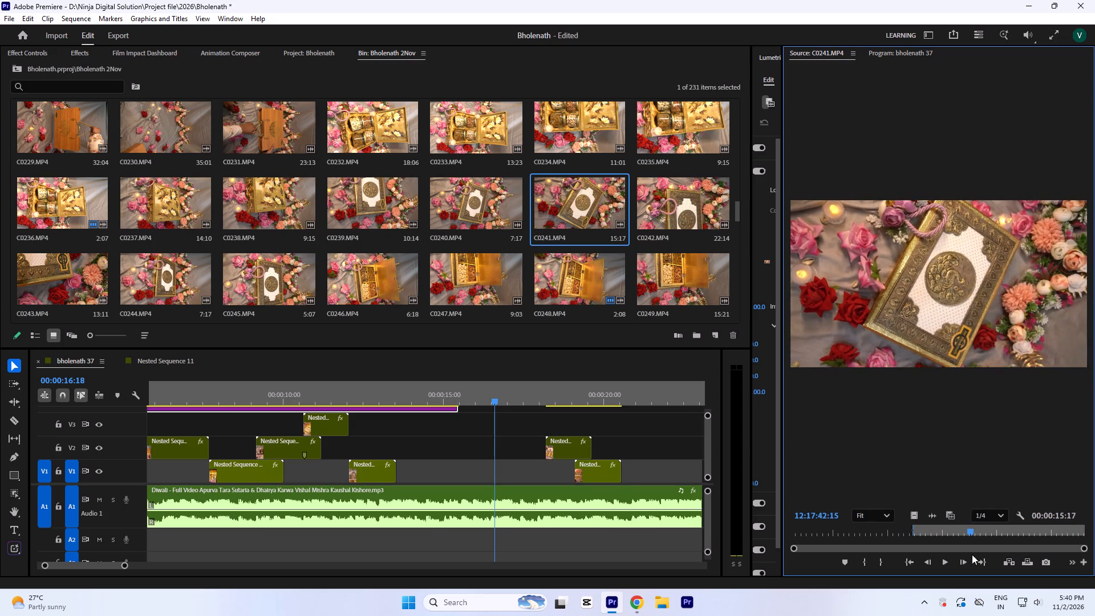
left_click_drag(972, 554, 972, 552)
key("o")
Place the marked C0241.MP4 section on track V3, starting where Nested Sequence 12 ends.
left_click_drag(916, 519, 390, 440)
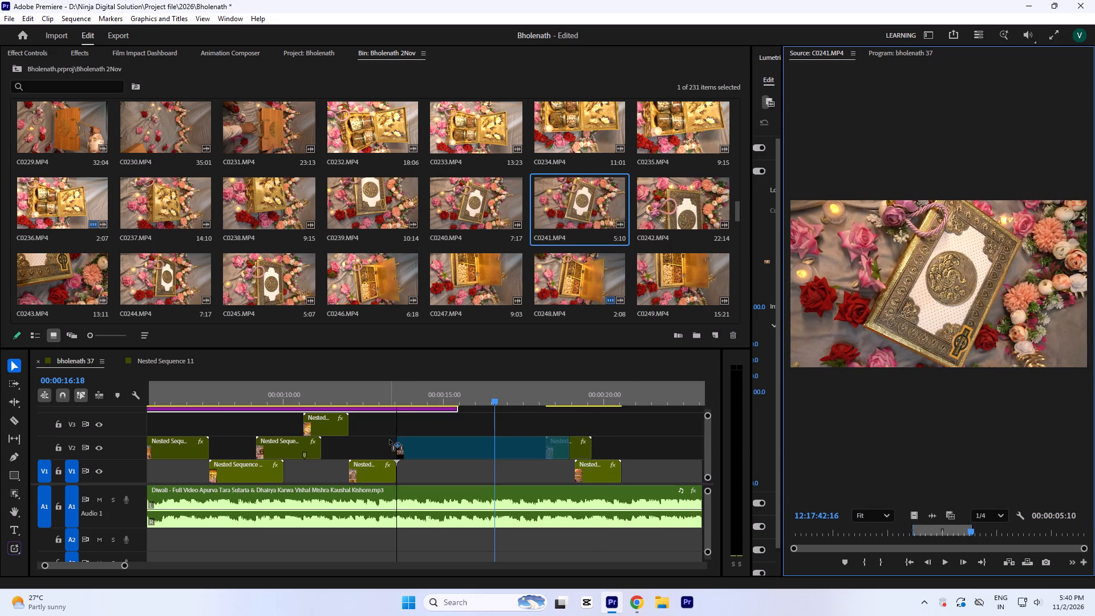
left_click_drag(390, 440, 395, 425)
Rotate the C0241.MP4 clip on V3 to -90° so it fills the vertical frame.
left_click(415, 427)
left_click(423, 395)
right_click(440, 422)
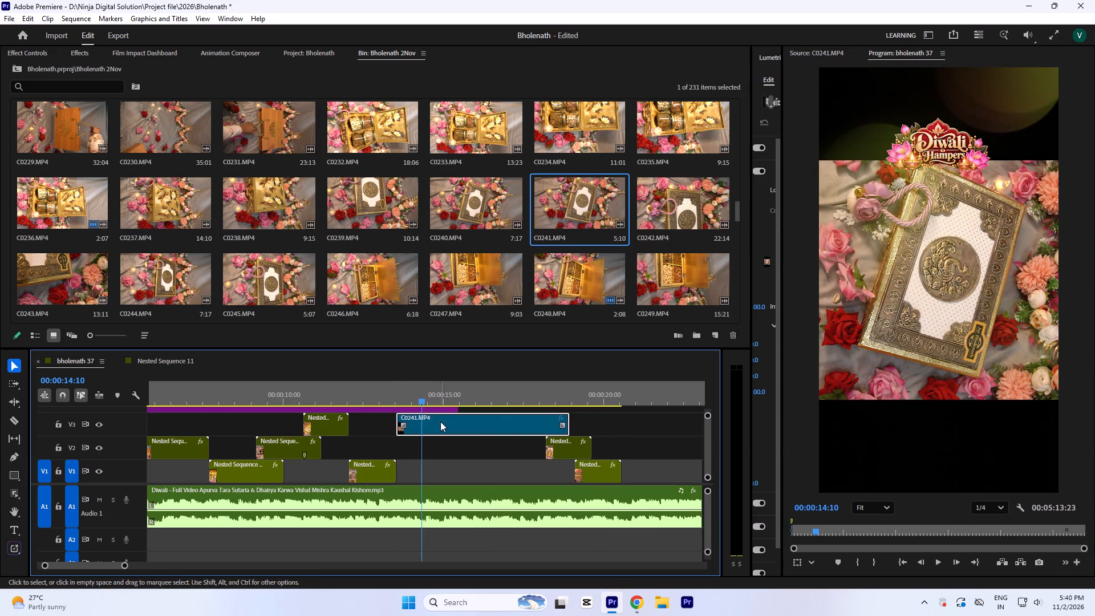
left_click(474, 48)
key("Return")
Play from 00:00:12:01 across the cut into C0241.MP4 to check the shot against the music.
left_click(350, 389)
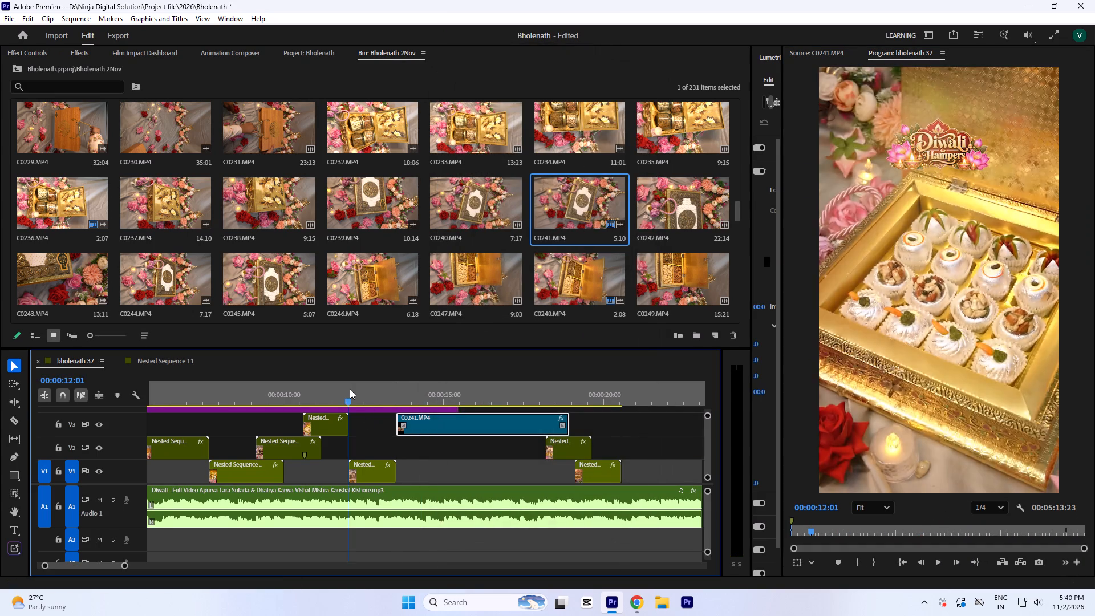
key("space")
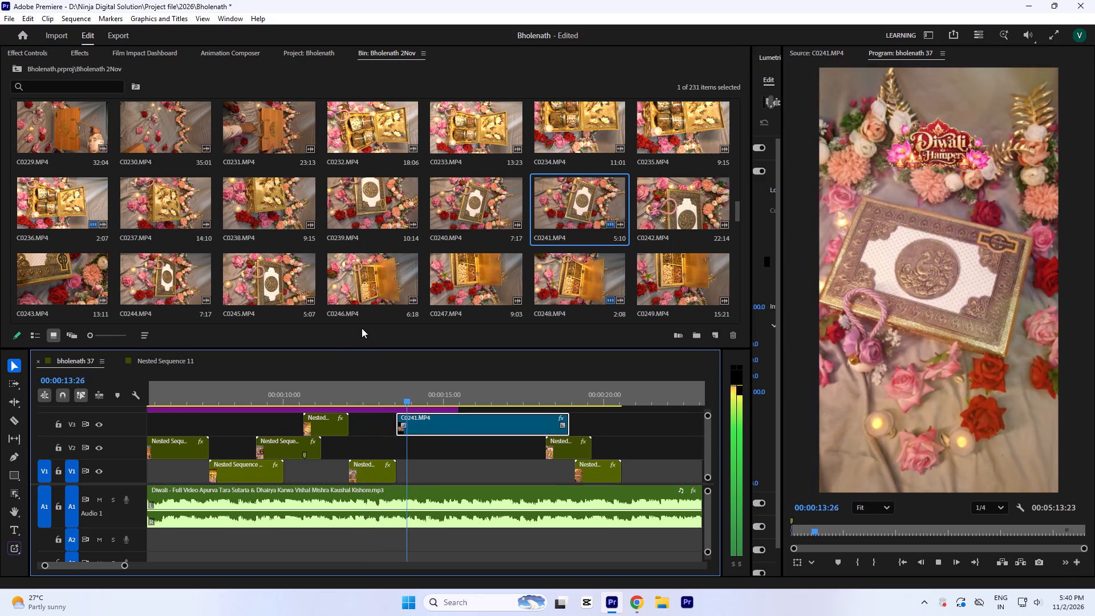
key("space")
key("space")
key("space")
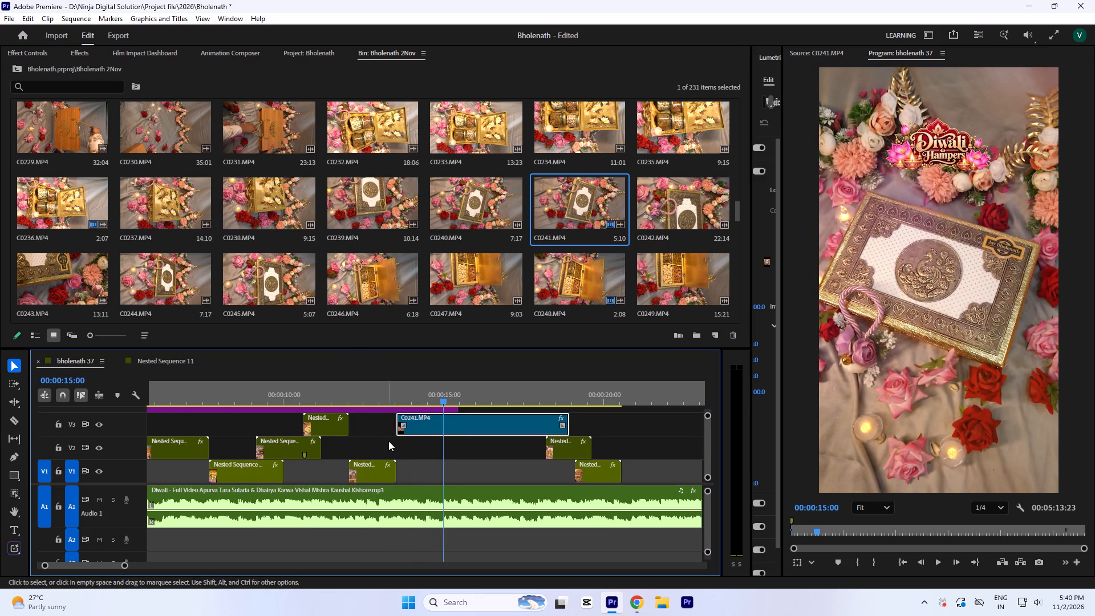
key("space")
key("space")
Set the C0241.MP4 clip's speed to 80%.
key("ctrl+r")
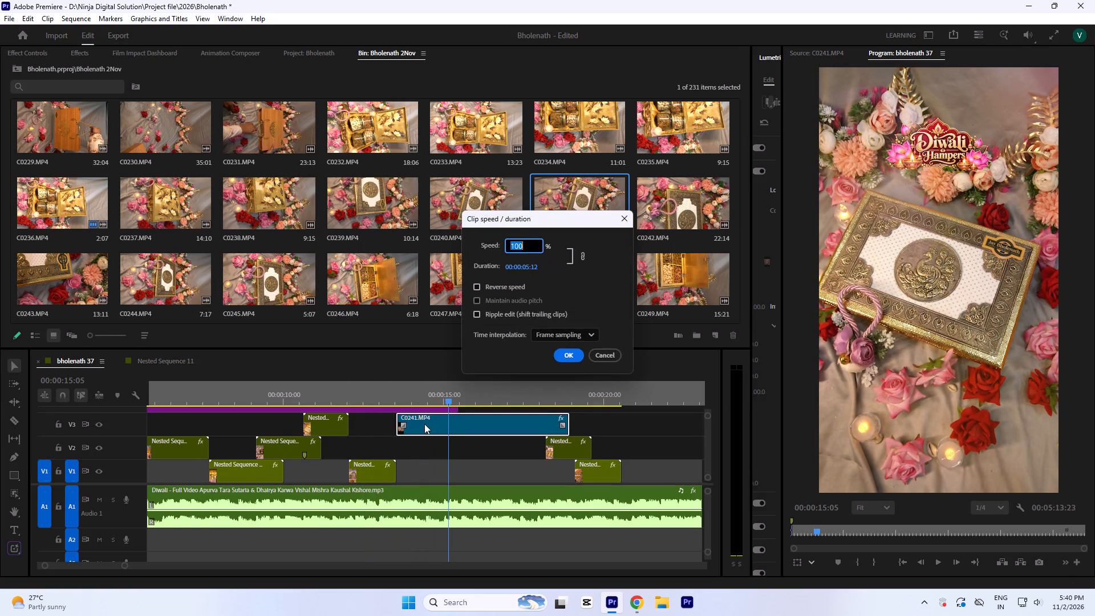
type("80")
key("Return")
Play the transition from Nested Sequence 12 into the slowed C0241.MP4 clip twice to check its pace.
left_click(358, 392)
key("space")
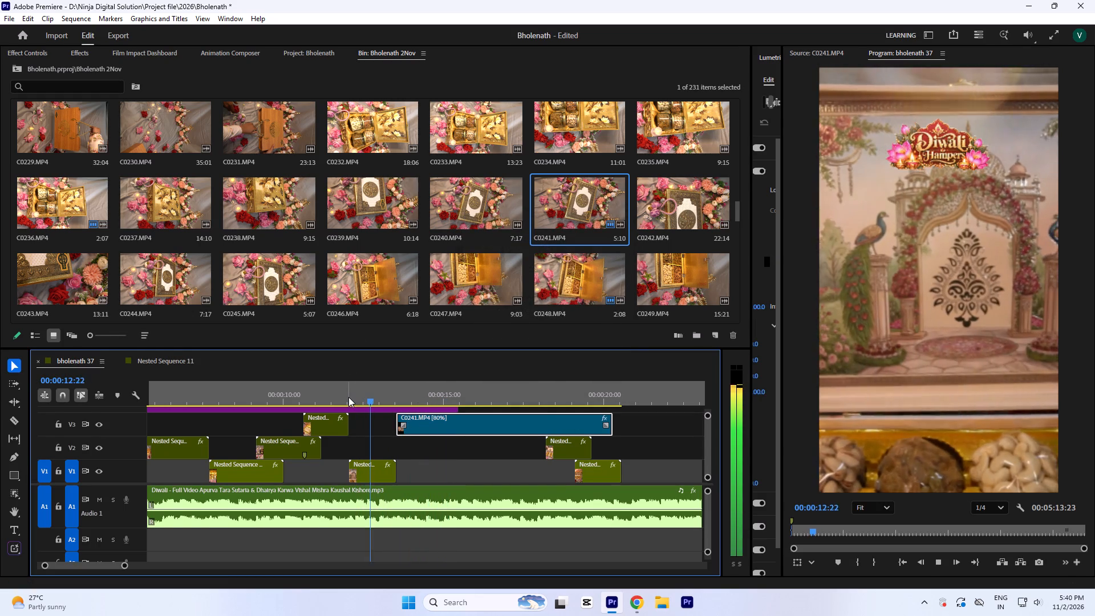
key("space")
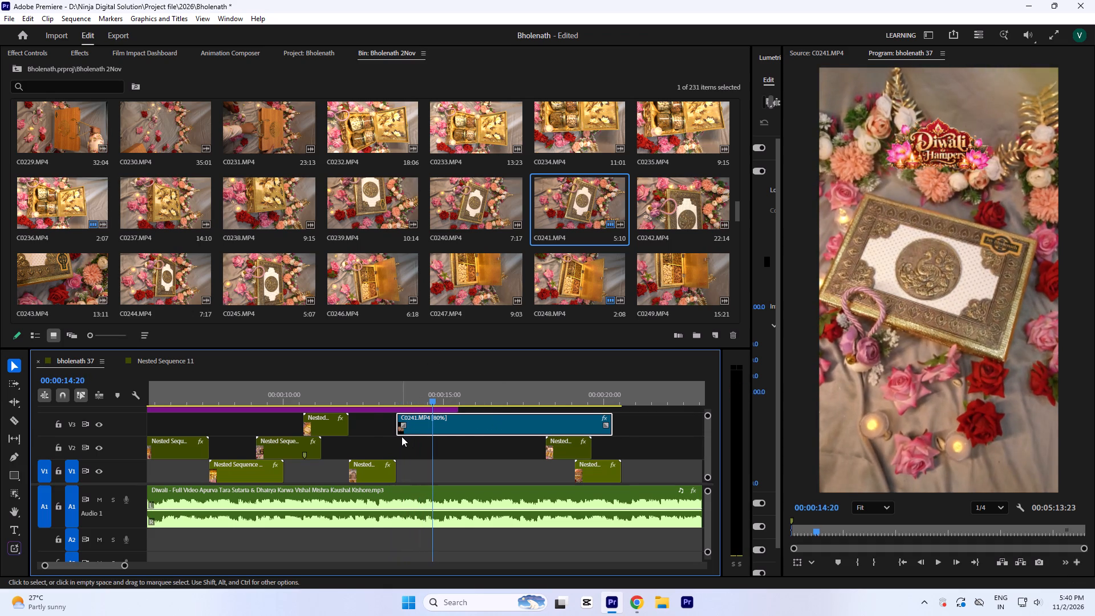
left_click(375, 388)
key("space")
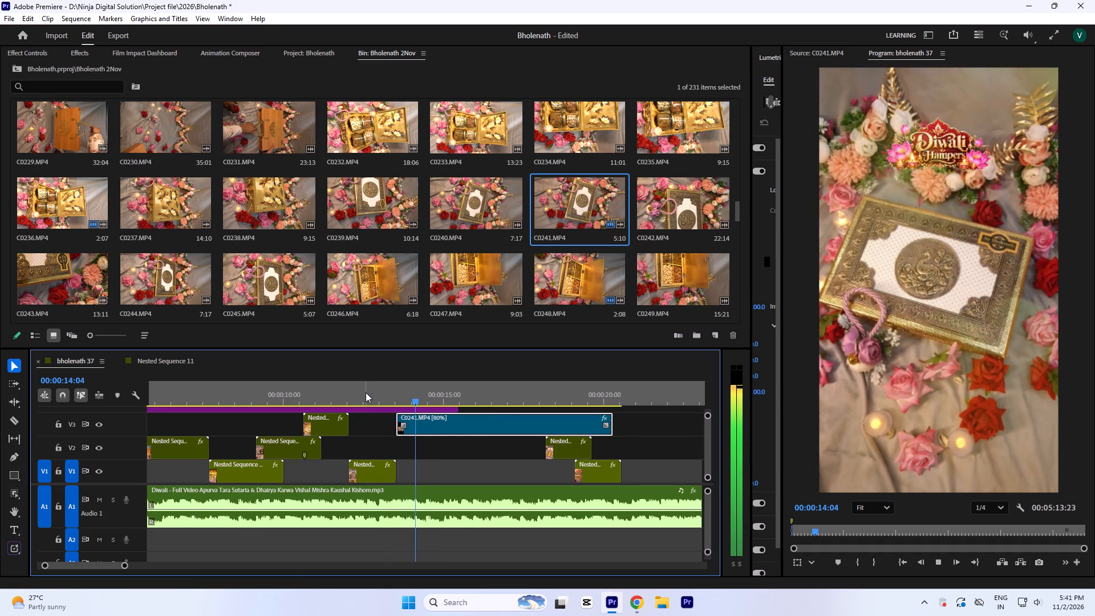
key("space")
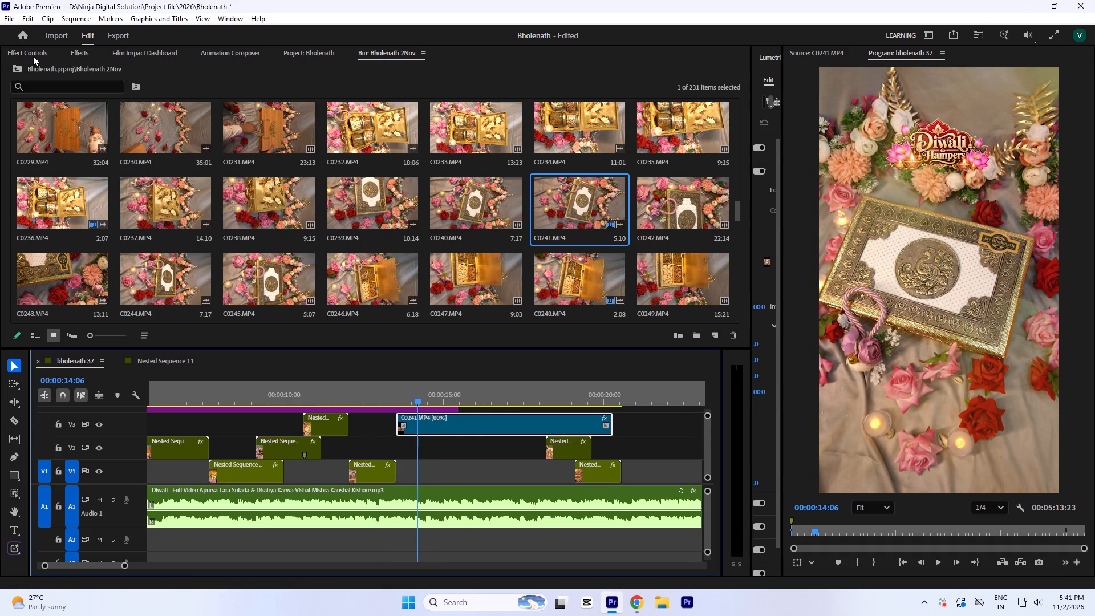
Trim the start of C0241.MP4 to the playhead at 00:00:14:06 and move the clip back against Nested Sequence 12's end.
left_click(29, 49)
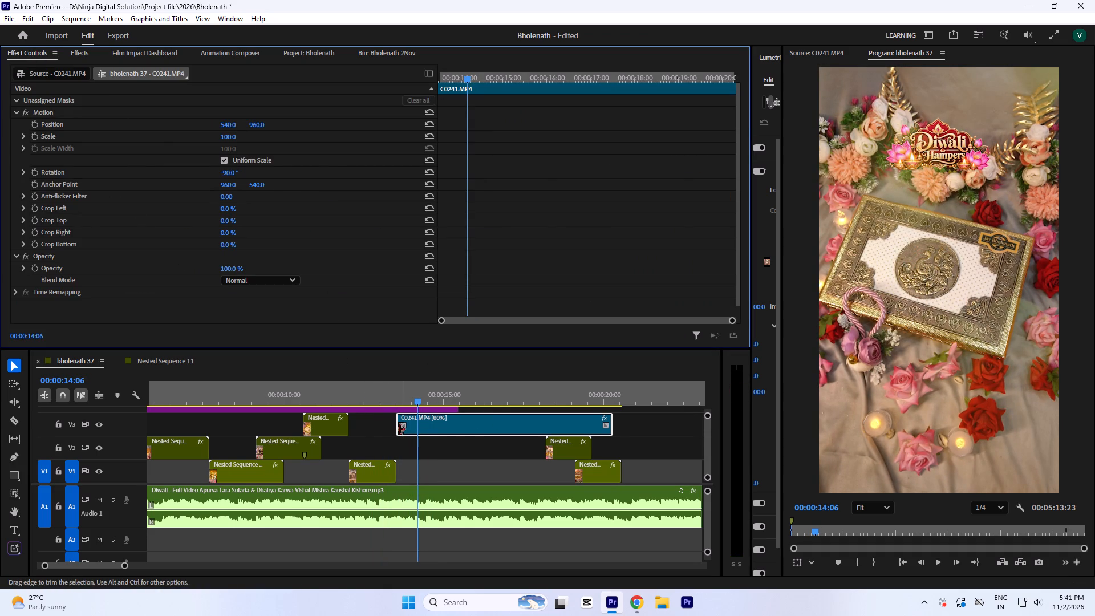
left_click_drag(400, 429, 418, 432)
left_click_drag(443, 429, 423, 429)
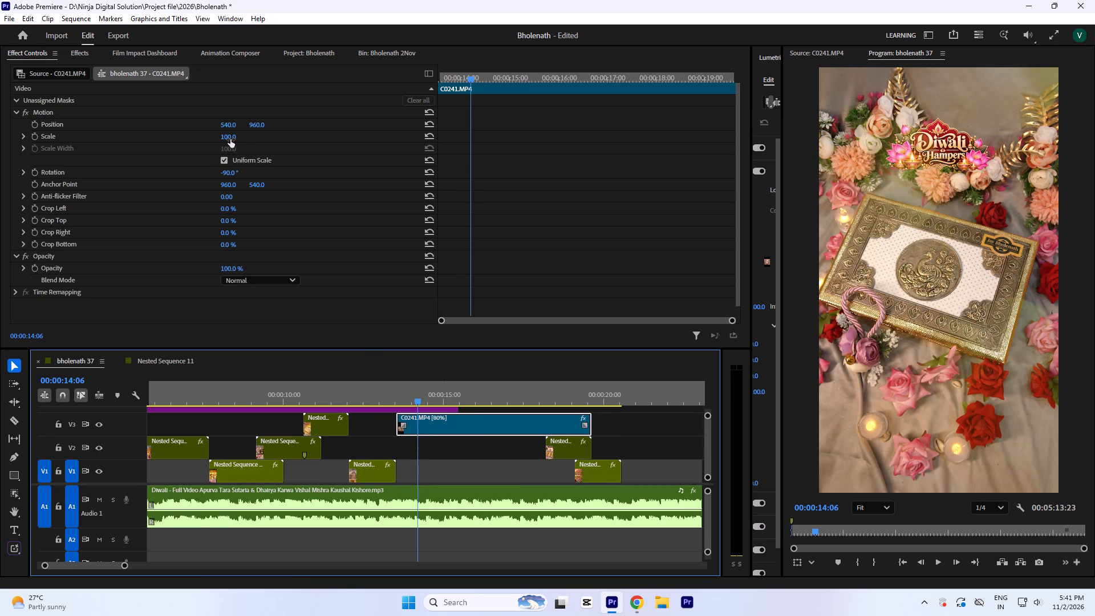
Reframe the C0241.MP4 clip with scale 112 and position 601, 980.
left_click_drag(230, 139, 230, 133)
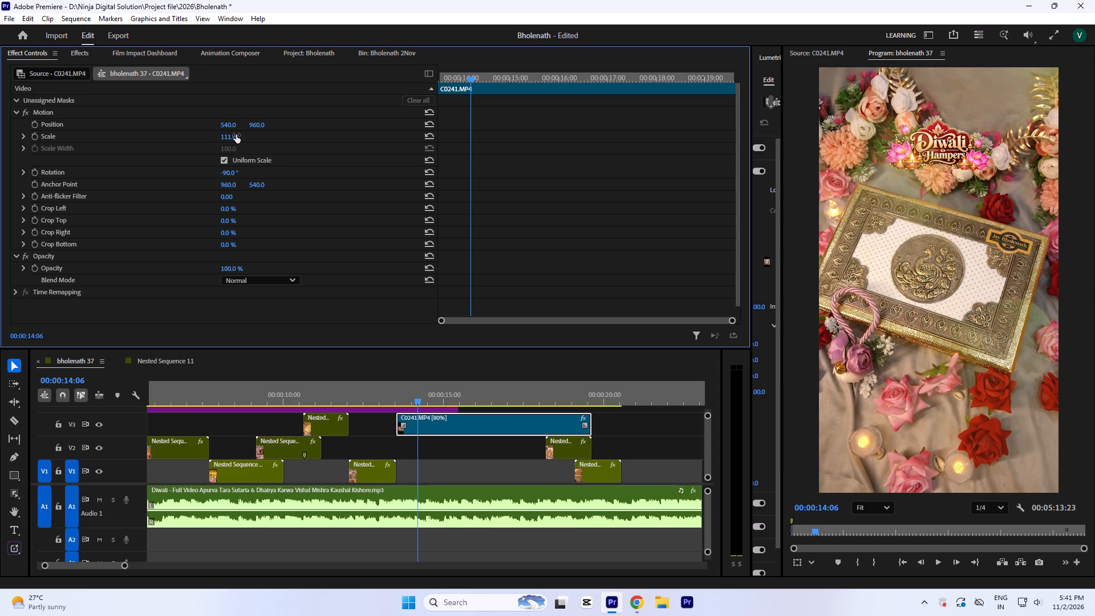
left_click_drag(225, 127, 222, 98)
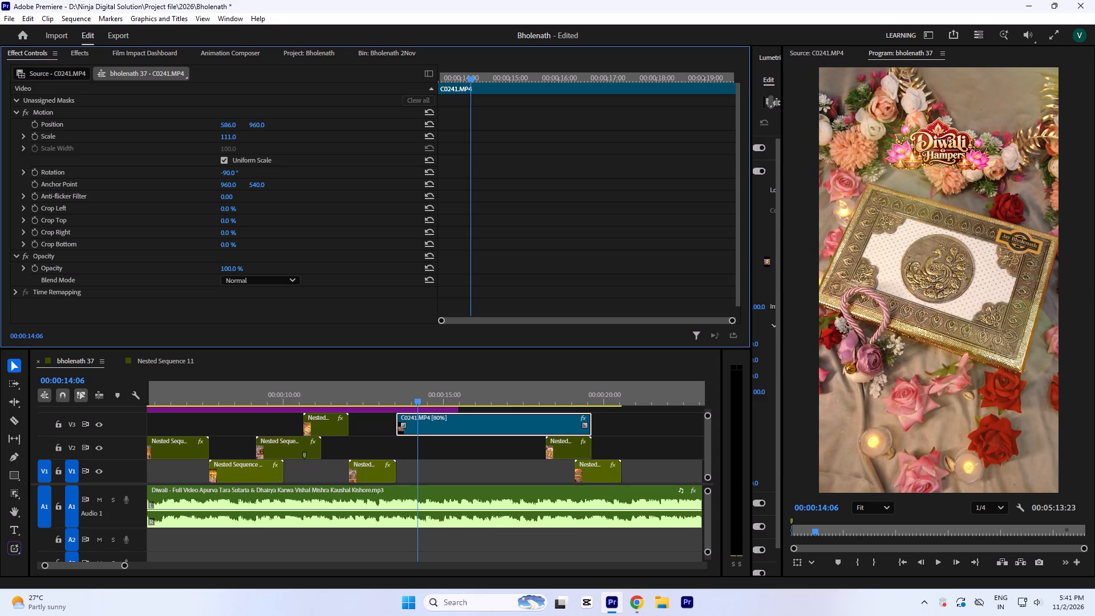
left_click_drag(222, 98, 220, 88)
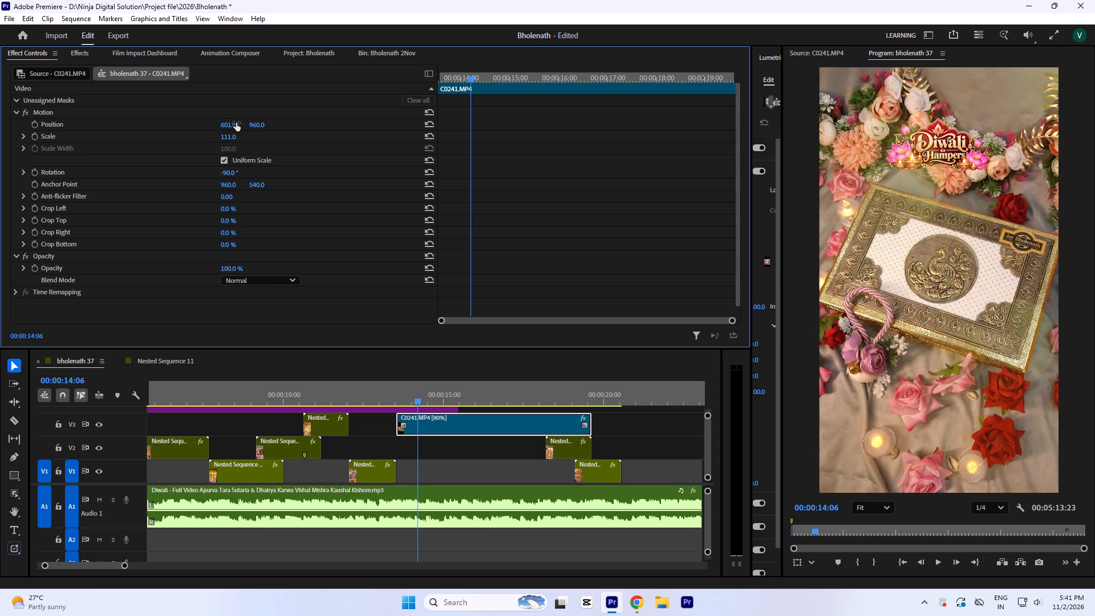
left_click(225, 135)
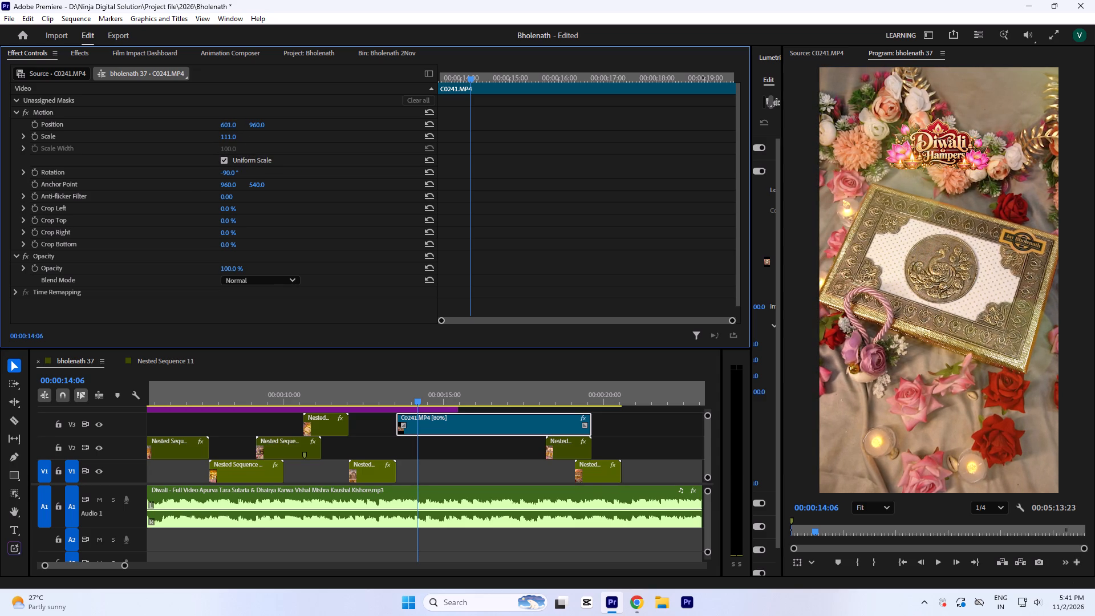
left_click(228, 125)
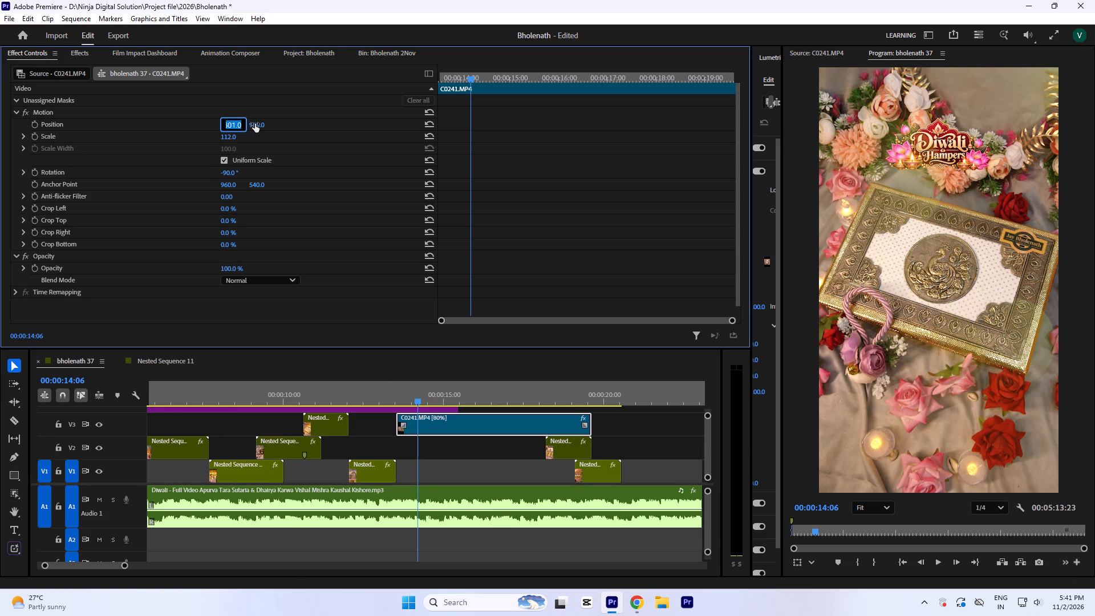
left_click_drag(255, 124, 252, 111)
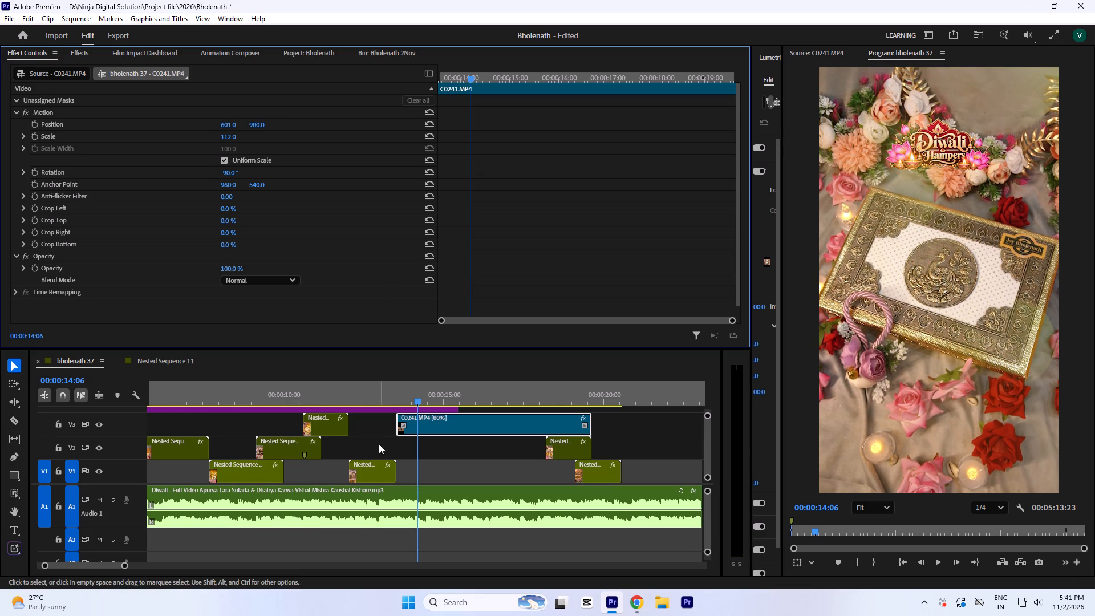
Play from Nested Sequence 12 into the reframed C0241.MP4 clip to find the music beat for its end.
left_click(377, 442)
left_click(359, 392)
key("space")
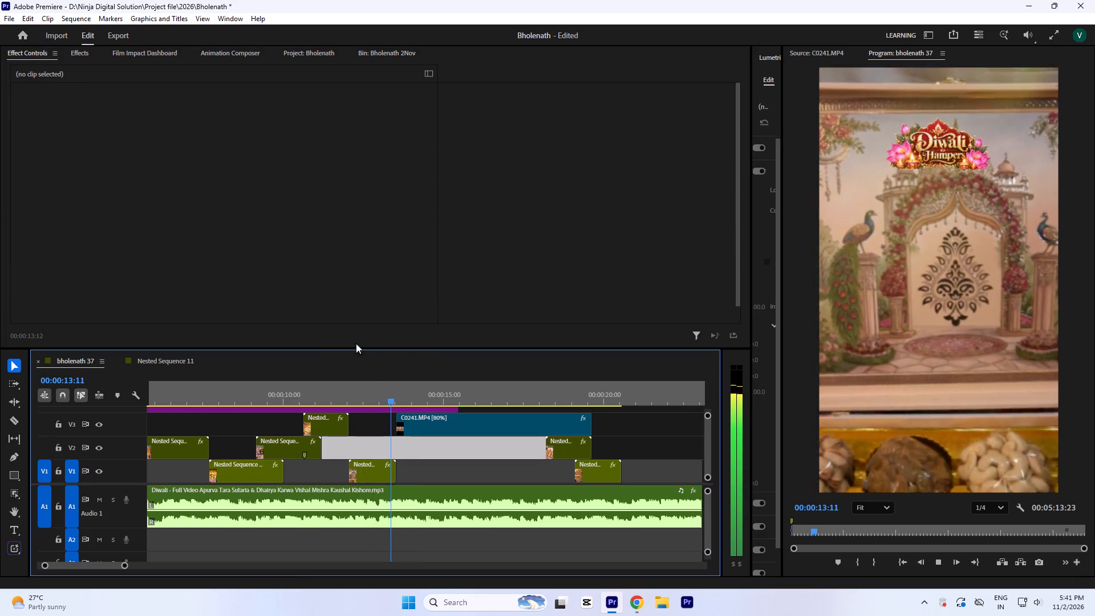
key("space")
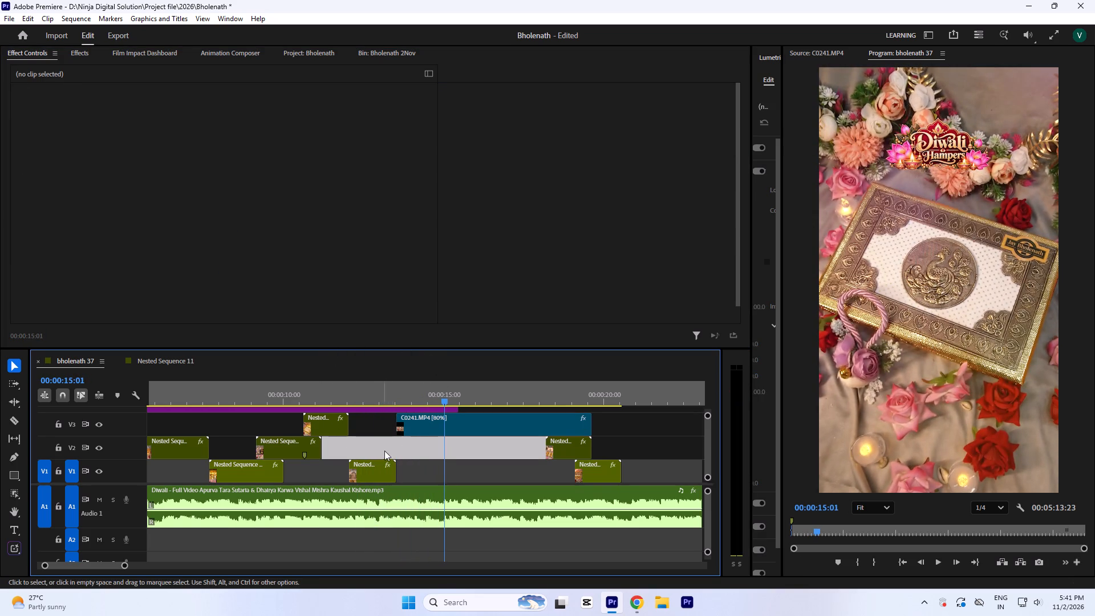
key("space")
key("space")
key("space")
key("space")
Trim the end of C0241.MP4 to 00:00:15:14, where the bokeh overlay and Diwali Hampers title end.
left_click_drag(460, 401, 460, 407)
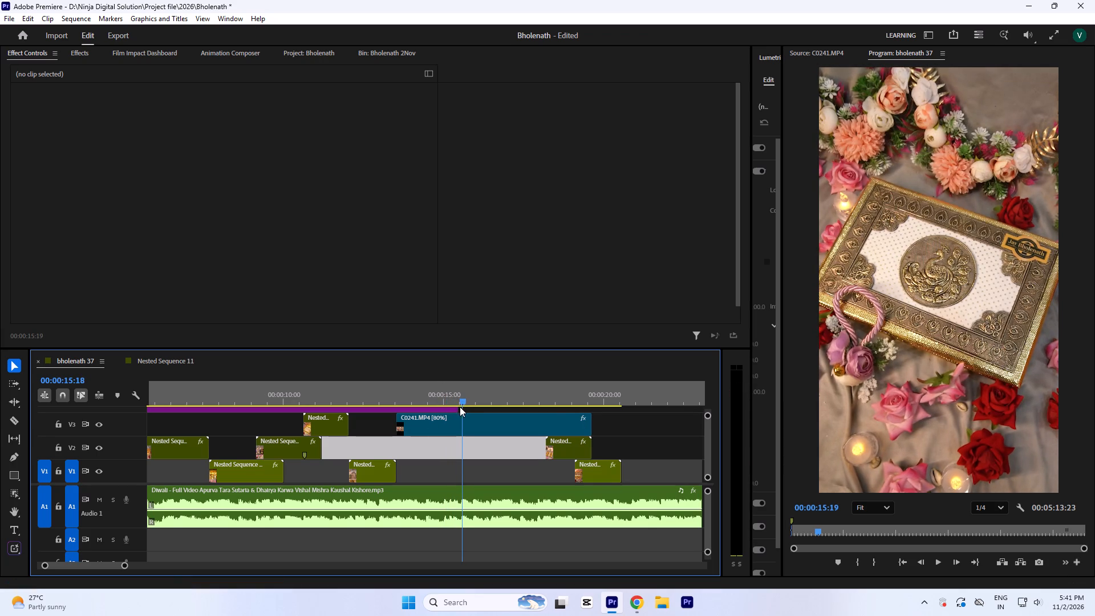
left_click_drag(460, 407, 460, 408)
type("`==")
key("equal")
key("equal")
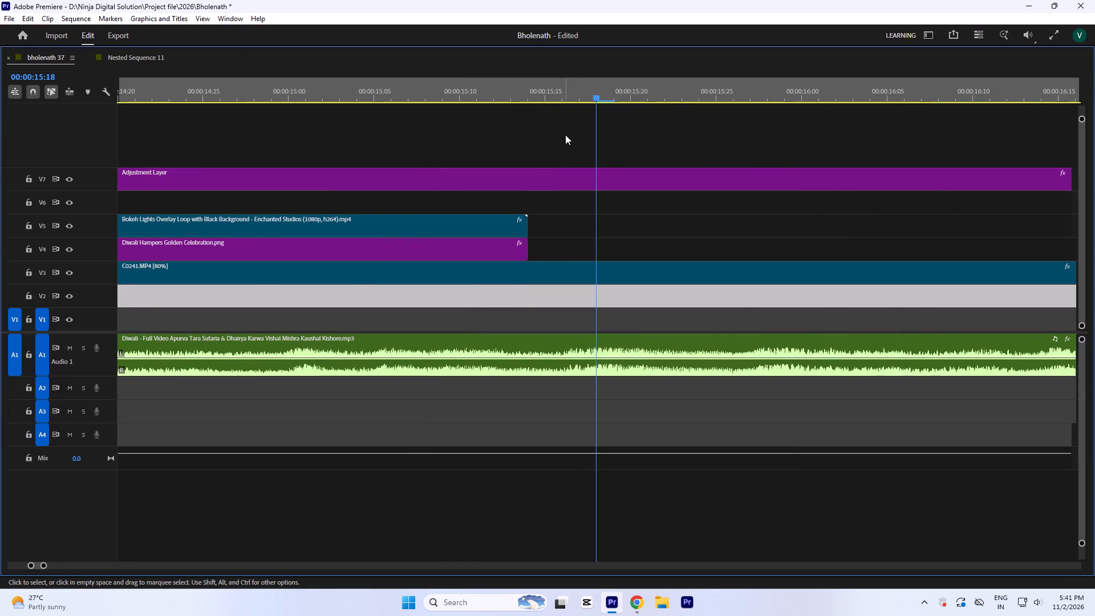
left_click_drag(565, 96, 533, 119)
key("minus")
key("minus")
key("minus")
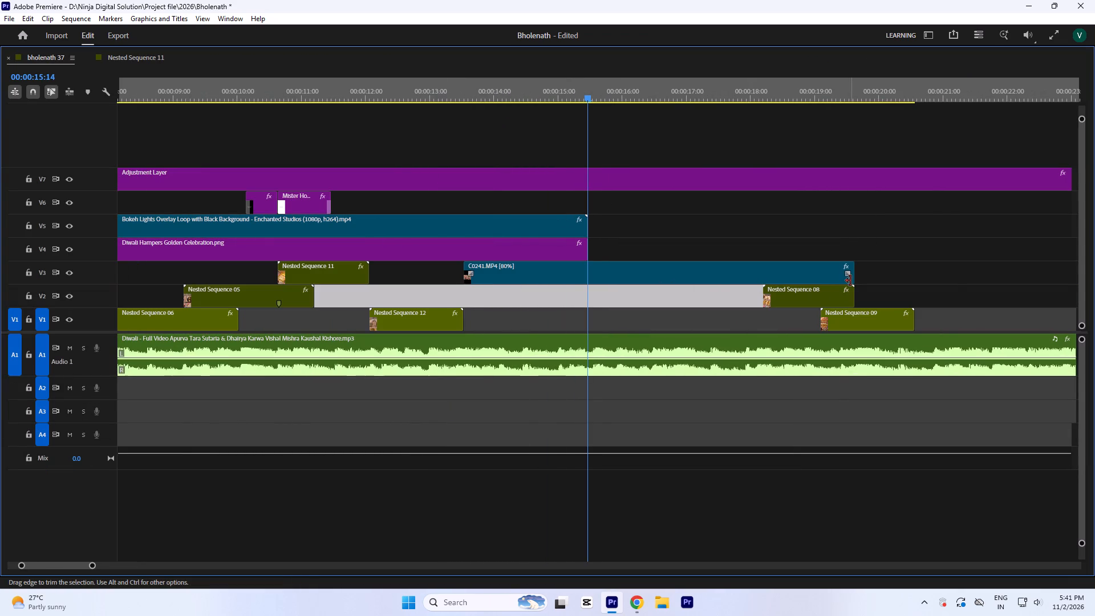
left_click_drag(850, 281, 586, 291)
Move the trimmed C0241.MP4 clip down to track V1, directly after Nested Sequence 12.
left_click_drag(565, 279, 573, 311)
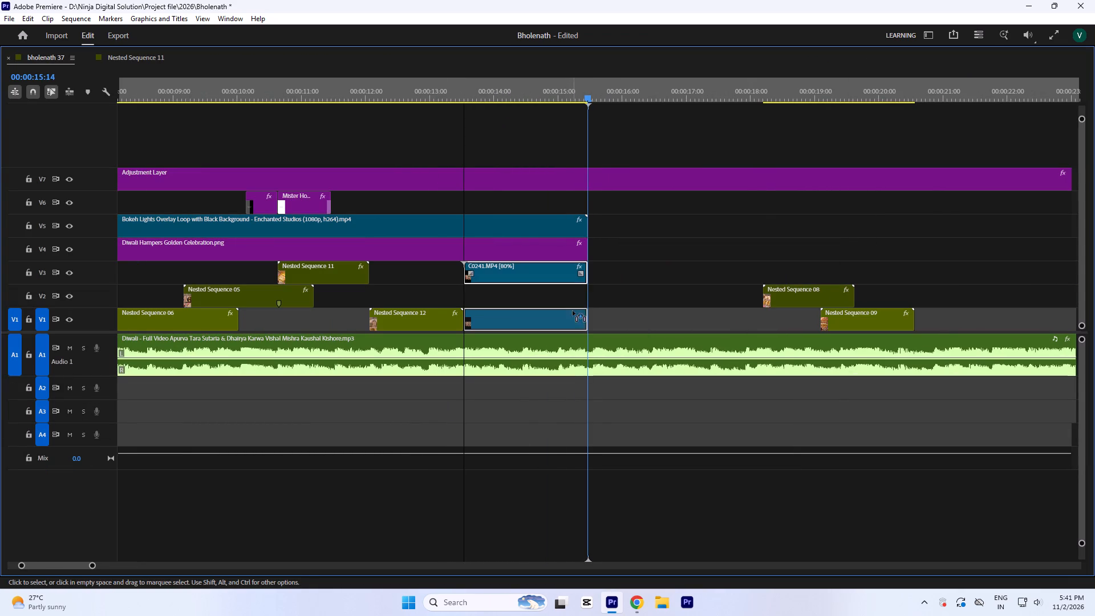
left_click_drag(573, 311, 574, 318)
Place the playhead at 00:00:12:08, restore the timeline to its normal size and save the project.
left_click(384, 94)
key("grave")
key("ctrl+s")
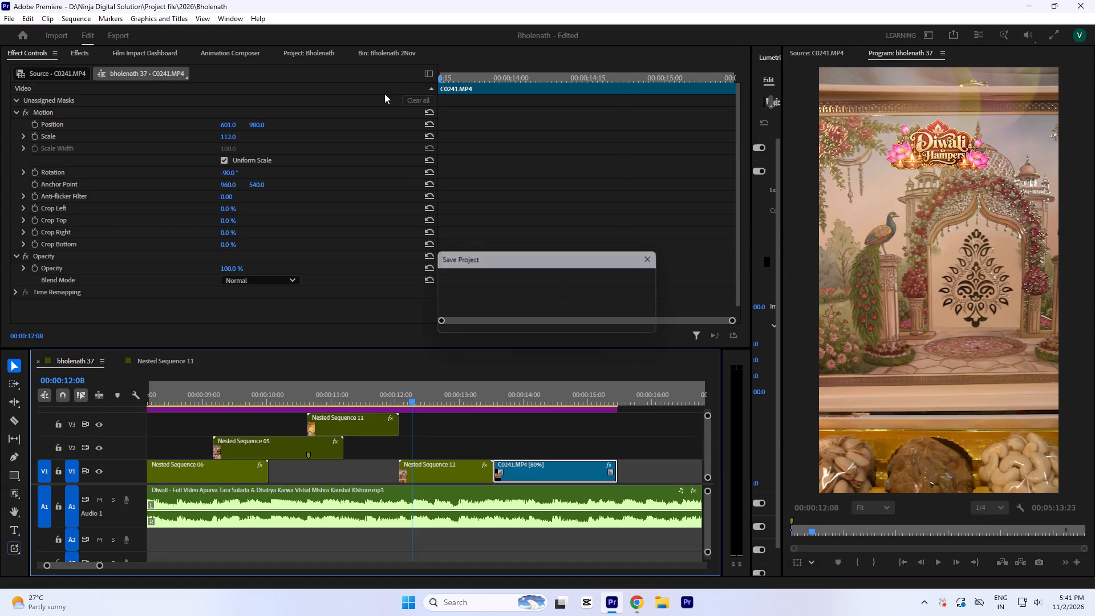
Close the Nested Sequence 11 timeline and save the project.
left_click(117, 362)
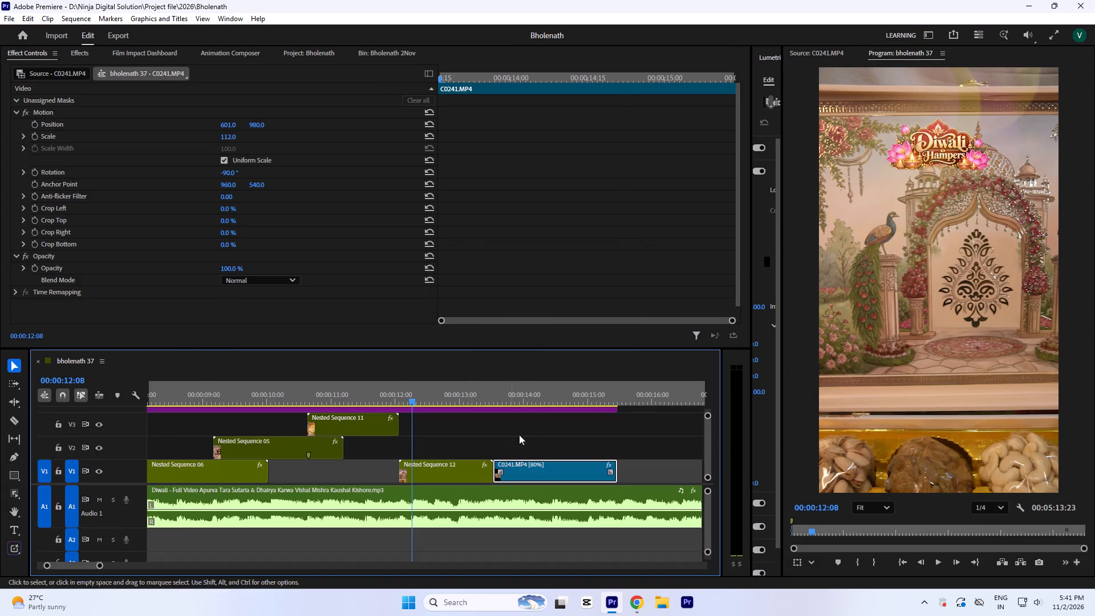
left_click(500, 398)
key("ctrl+s")
Play from Nested Sequence 12 through C0241.MP4 to check how the clip's end falls against the music.
left_click(444, 387)
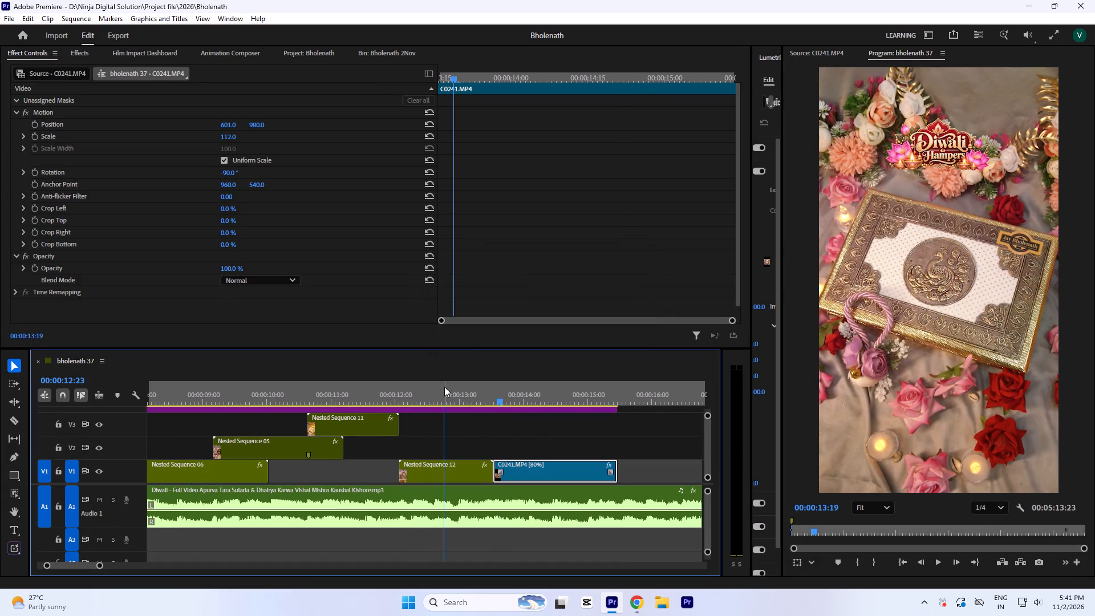
key("space")
key("minus")
key("space")
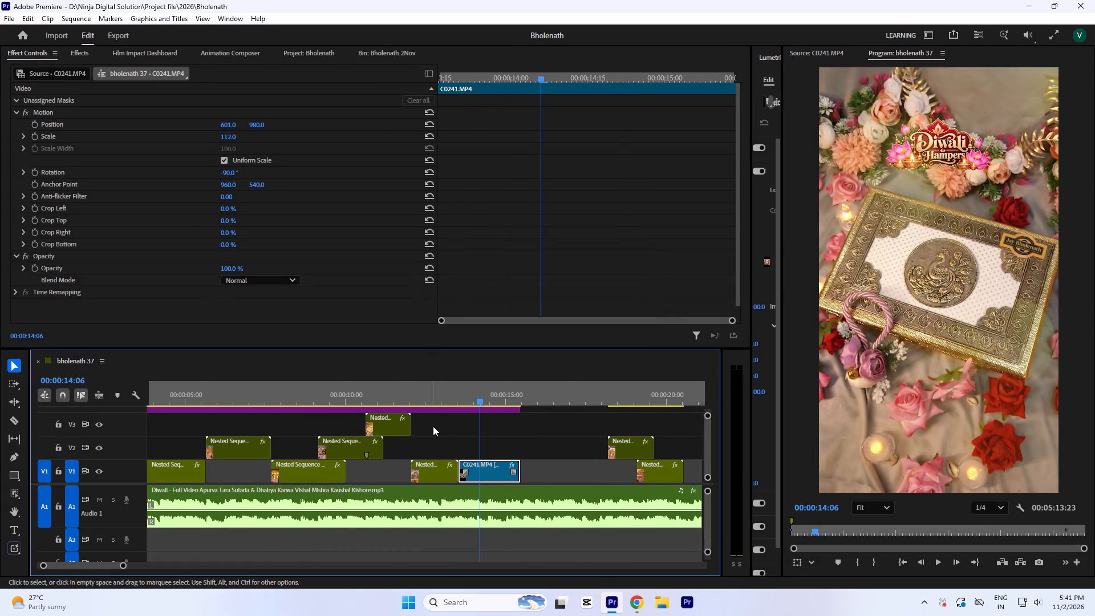
left_click(435, 396)
key("space")
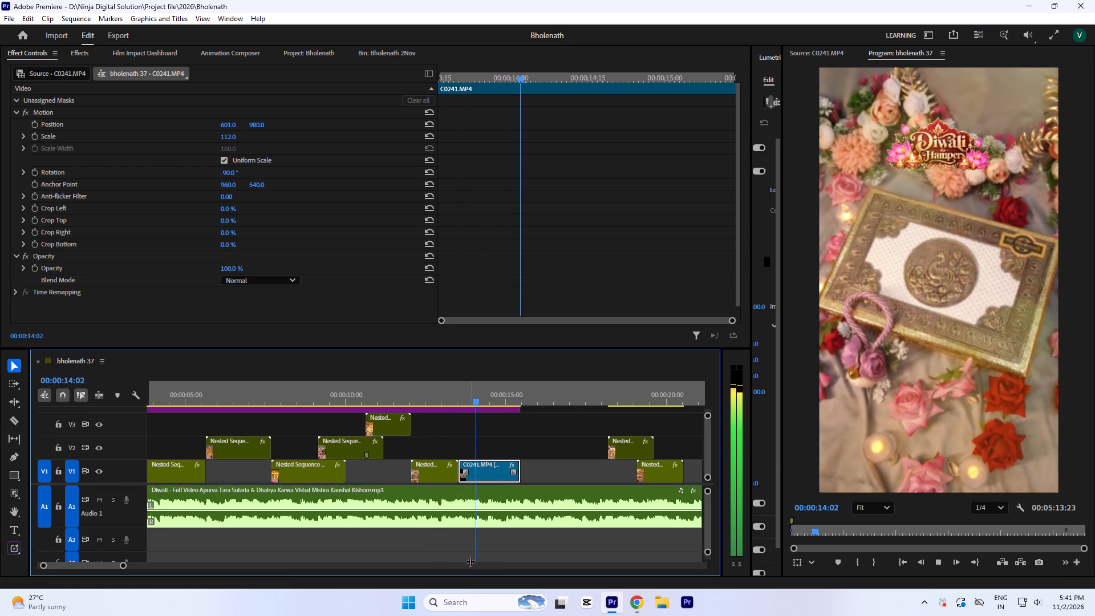
key("space")
key("space")
key("space")
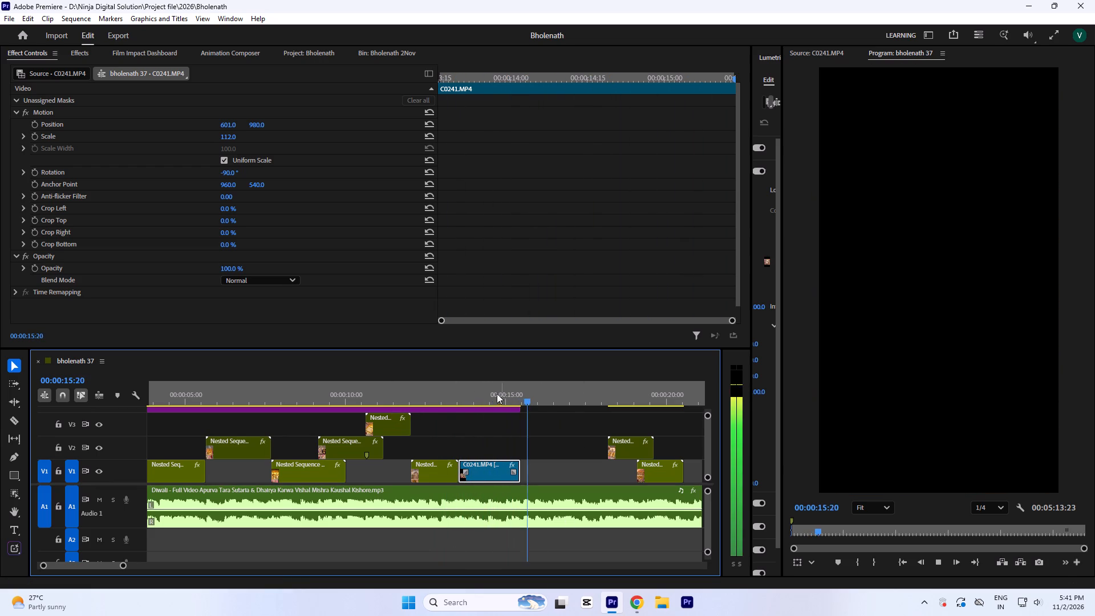
left_click_drag(481, 390, 460, 420)
key("space")
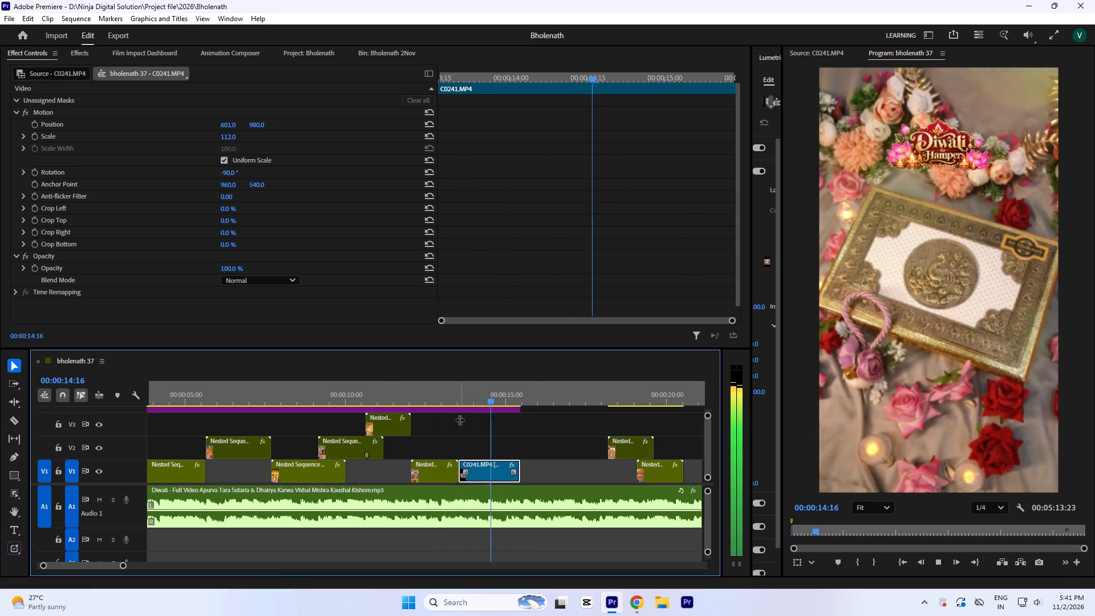
key("space")
left_click(509, 388)
key("space")
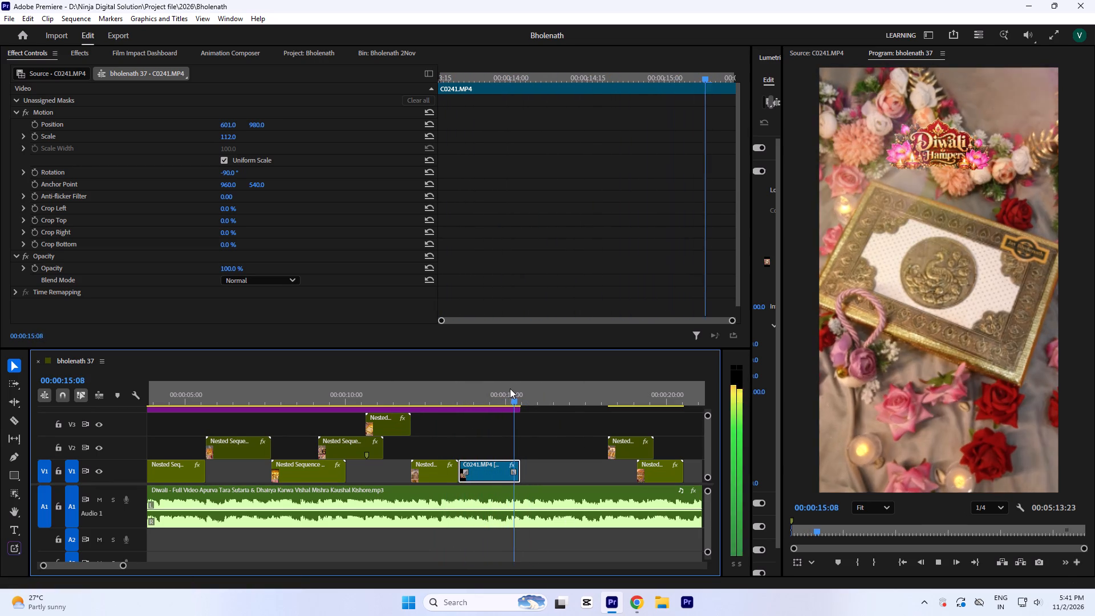
key("space")
Examine the end of C0241.MP4 closely and replay the section from Nested Sequence 12 to hear the beat.
key("equal")
key("equal")
key("equal")
key("space")
key("space")
key("minus")
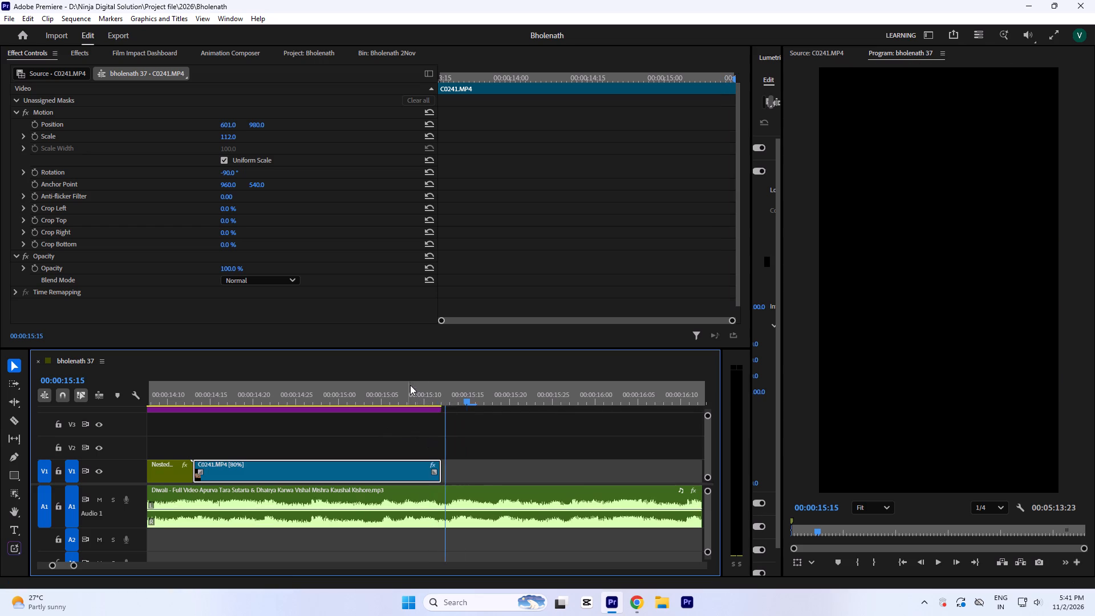
key("space")
key("space")
key("equal")
left_click_drag(410, 387, 396, 403)
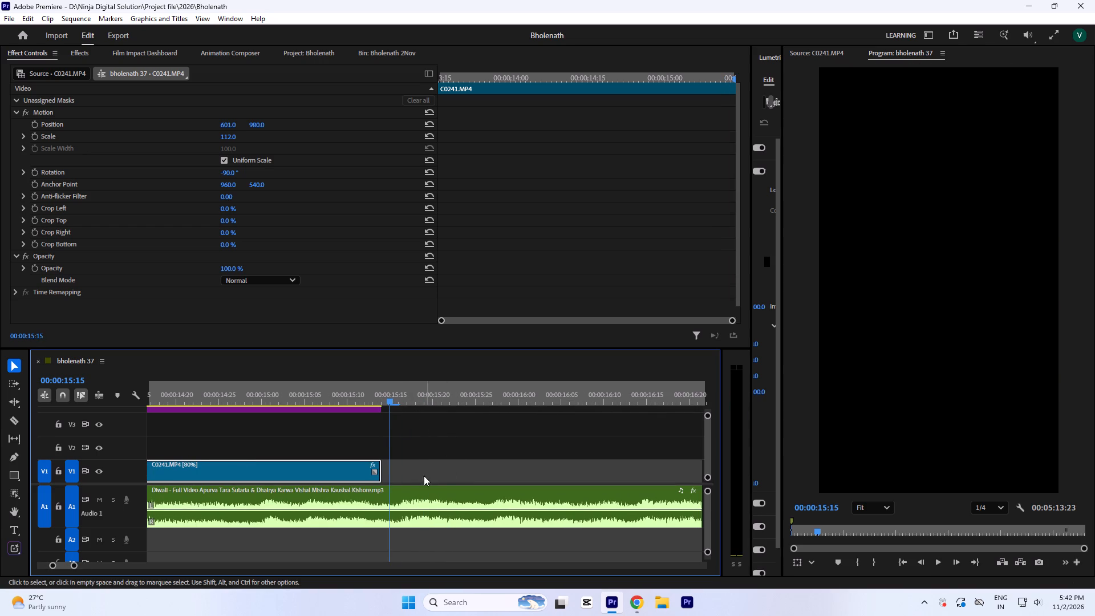
left_click_drag(375, 392, 315, 410)
type("--")
left_click(230, 381)
key("space")
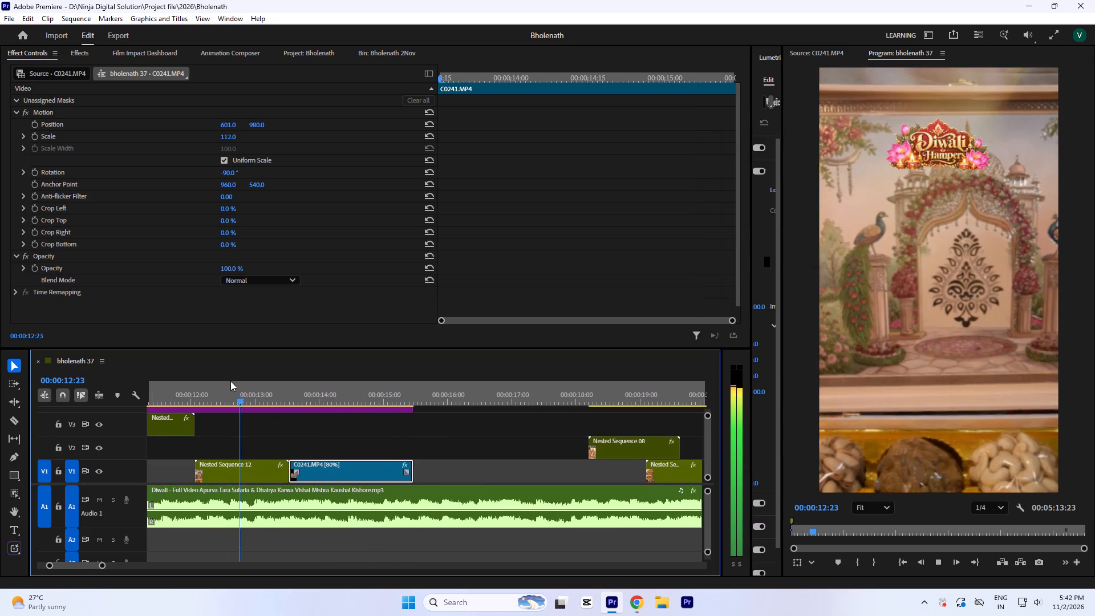
key("space")
key("space")
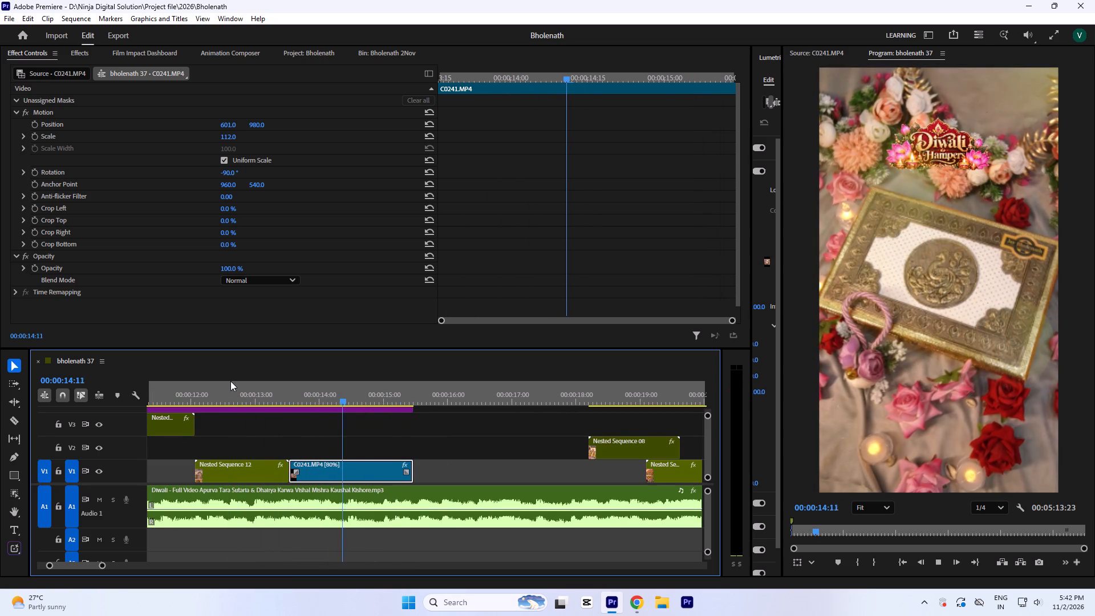
key("space")
key("space")
key("space")
key("space")
key("space")
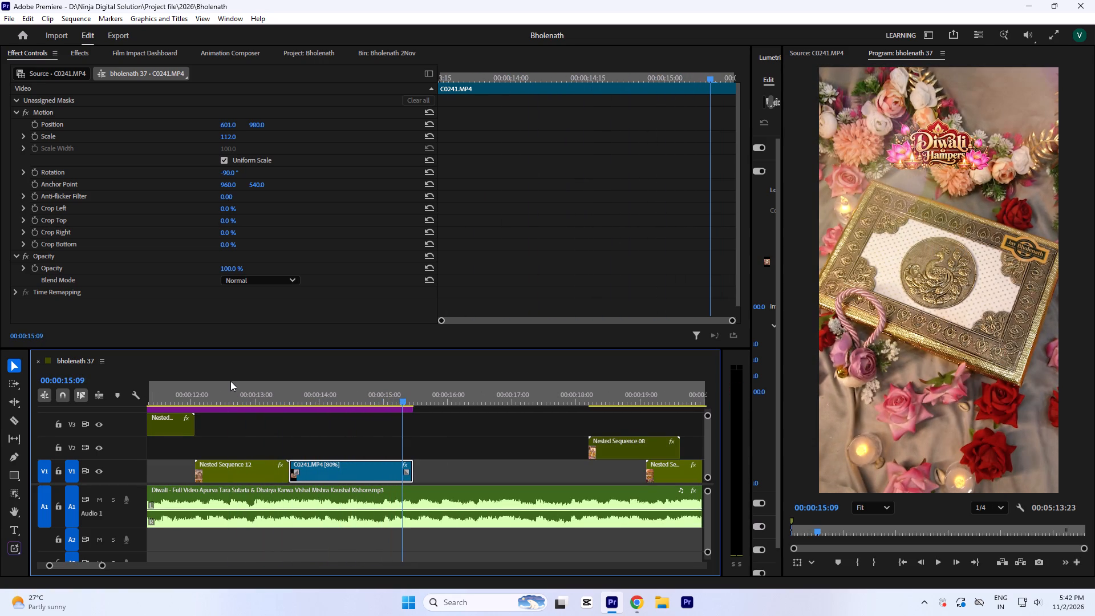
Replay the last part of C0241.MP4 to find the beat and place the playhead at 00:00:15:05.
left_click(326, 383)
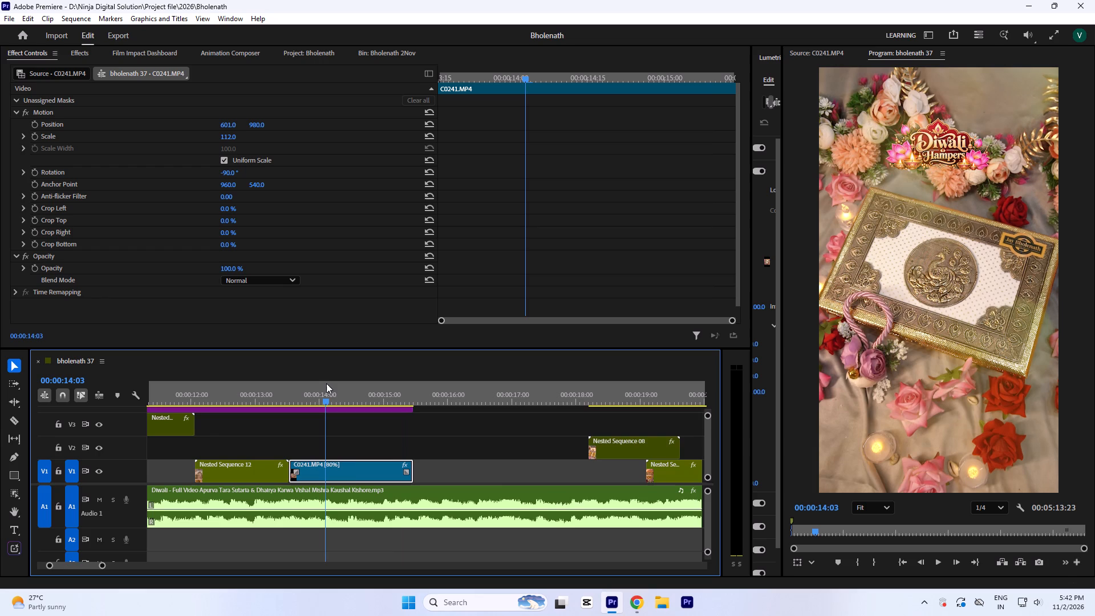
type("-")
key("space")
key("space")
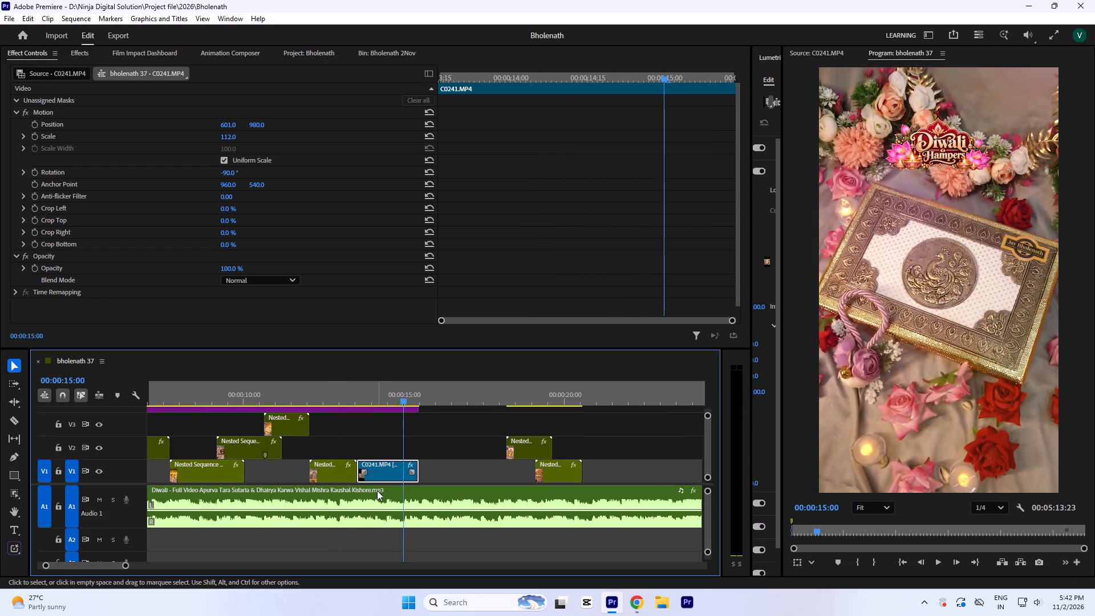
key("space")
key("space")
key("space")
key("space")
key("equal")
key("equal")
key("equal")
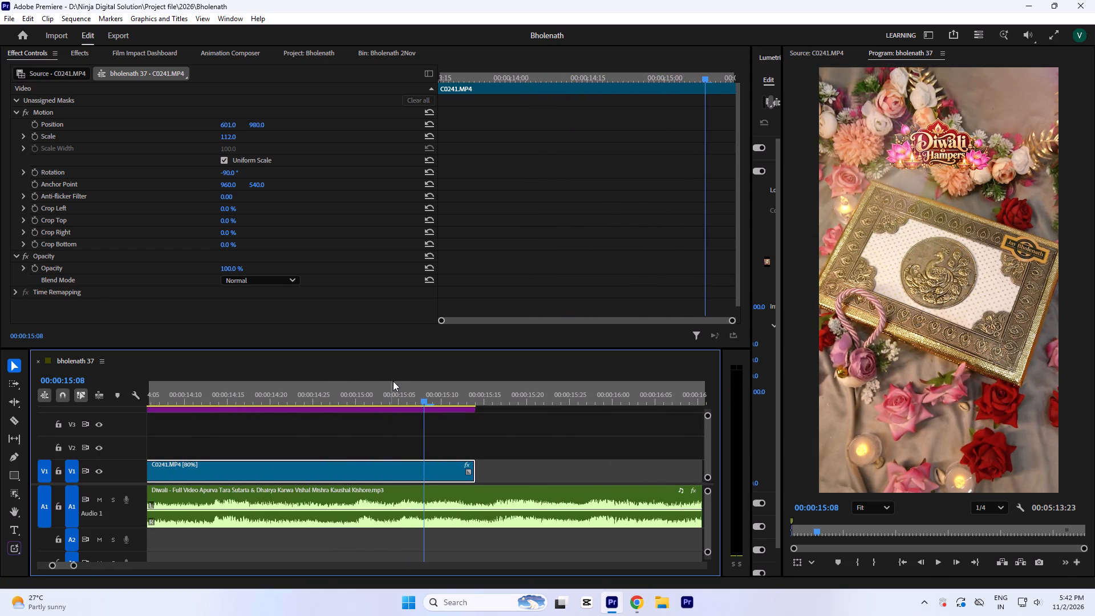
left_click(402, 387)
type("==")
key("equal")
key("equal")
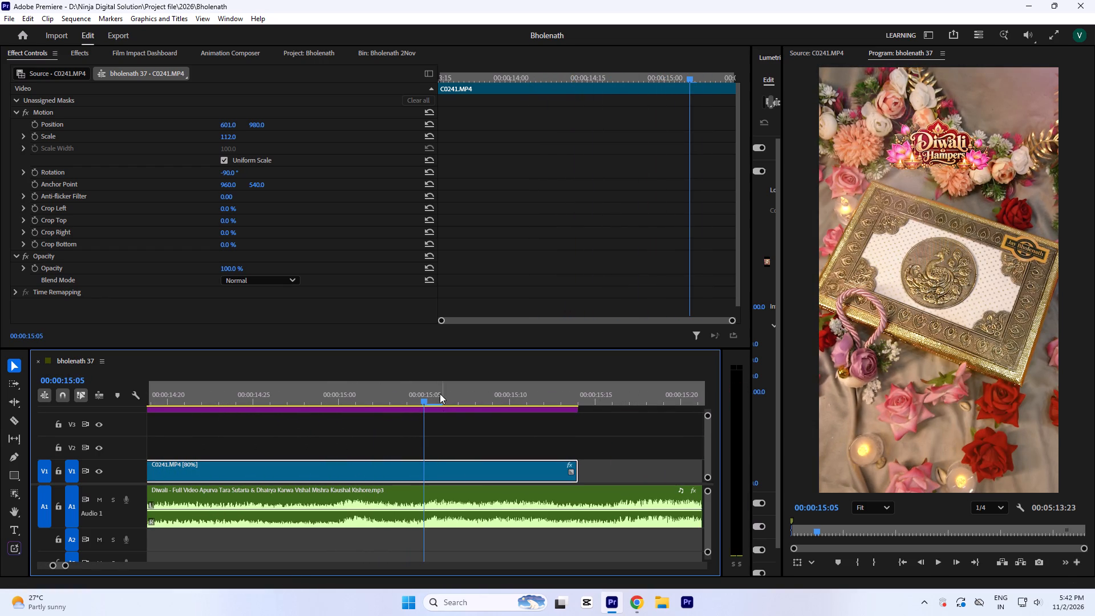
left_click(440, 394)
left_click(429, 391)
Trim the ends of C0241.MP4, the bokeh lights overlay and the Diwali Hampers title together to 00:00:15:05.
type("`--")
key("minus")
key("minus")
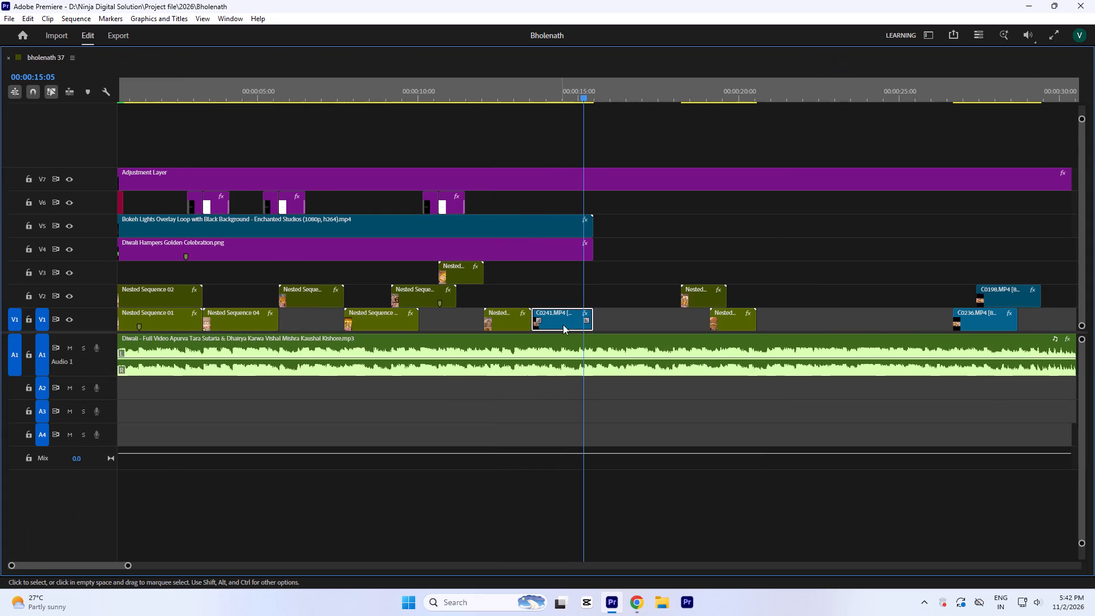
left_click_drag(610, 318, 580, 227)
left_click_drag(593, 233, 587, 234)
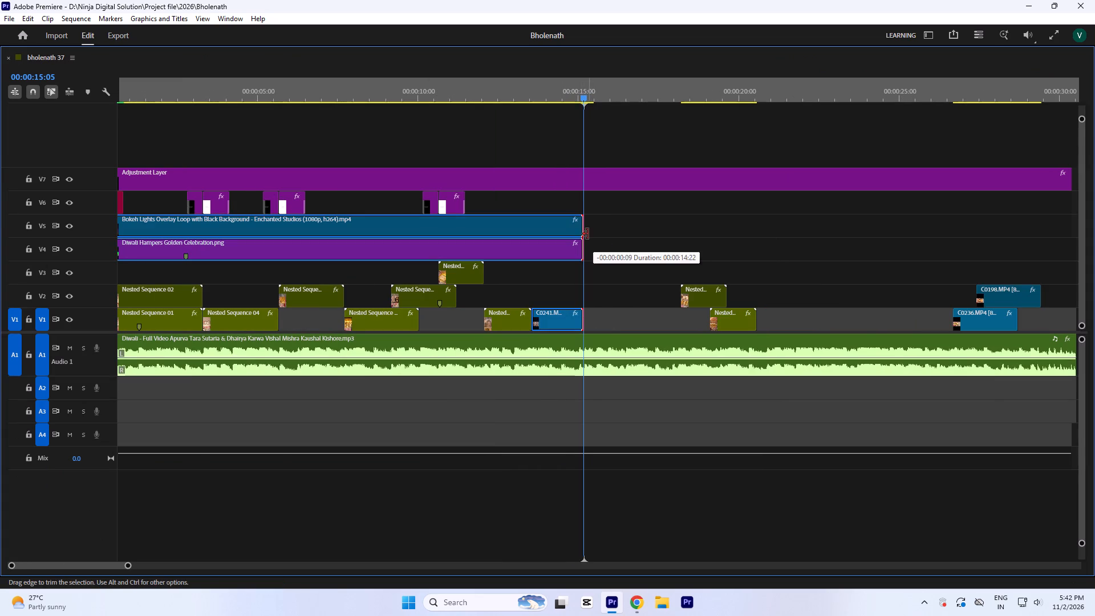
left_click_drag(587, 234, 586, 234)
left_click(609, 245)
Nest the trimmed C0241.MP4 clip on track V1 under the suggested name.
key("equal")
left_click(563, 289)
left_click(566, 322)
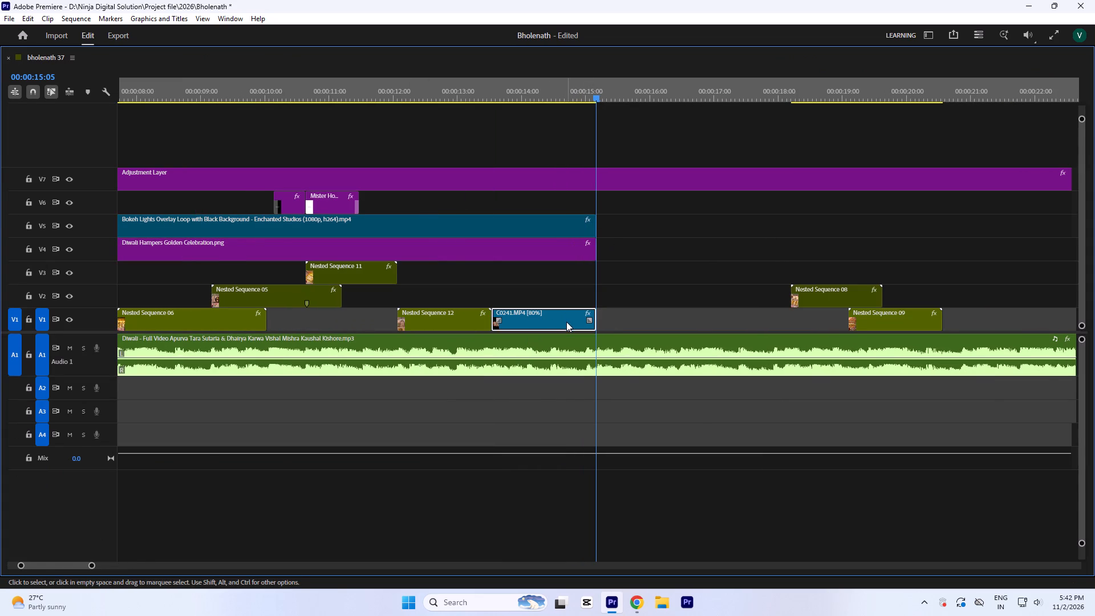
type("`-")
left_click(493, 392)
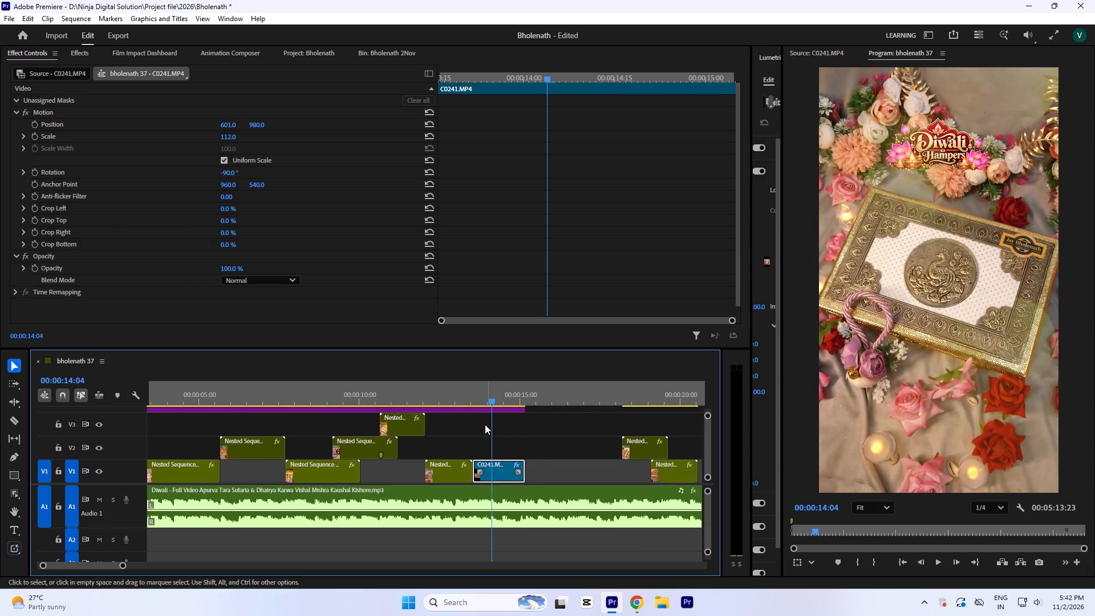
key("n")
key("Return")
Apply Warp Stabilizer to the newly nested clip on V1 with its smoothness set to 10%.
left_click(514, 467)
left_click(78, 54)
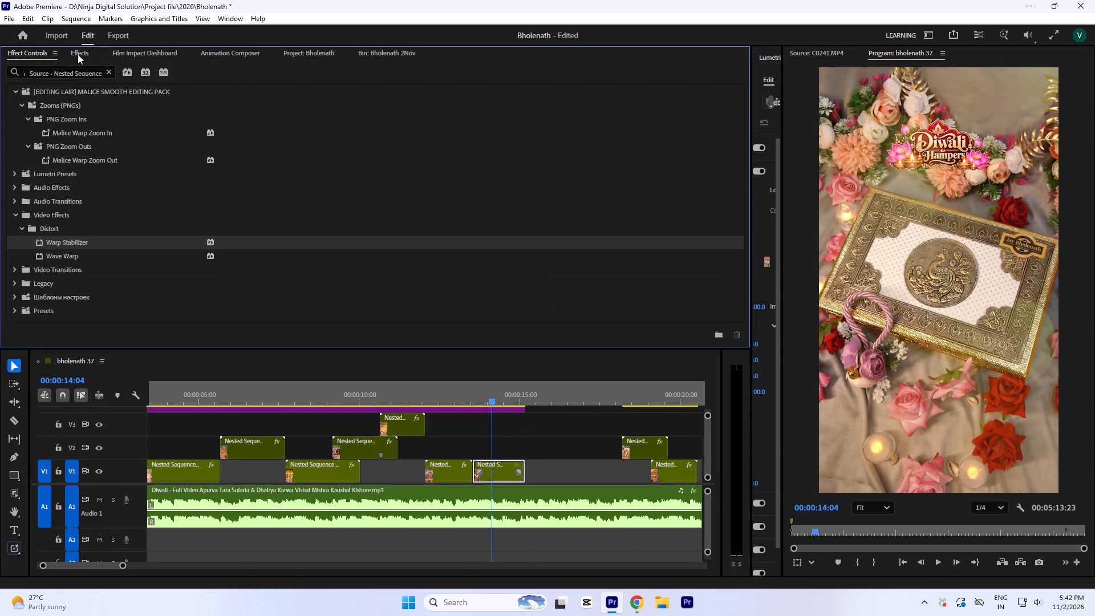
double_click(71, 244)
left_click(35, 55)
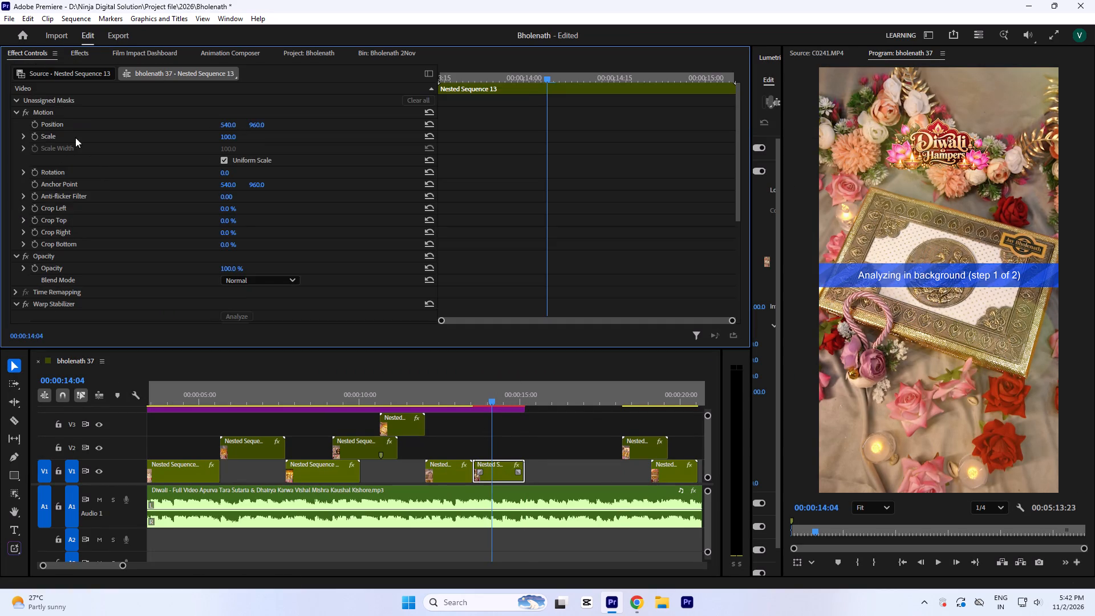
scroll(103, 184, "down", 9)
left_click(232, 260)
key("1")
key("0")
left_click(593, 164)
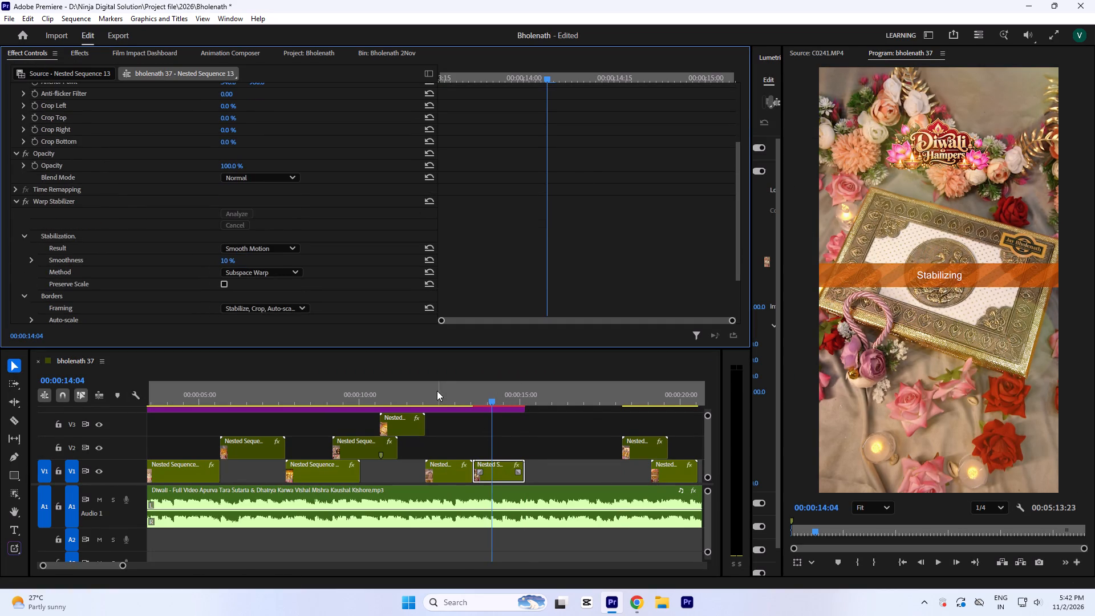
Play from Nested Sequence 12 through the stabilized clip and on into the gap to review the result.
left_click(445, 396)
key("space")
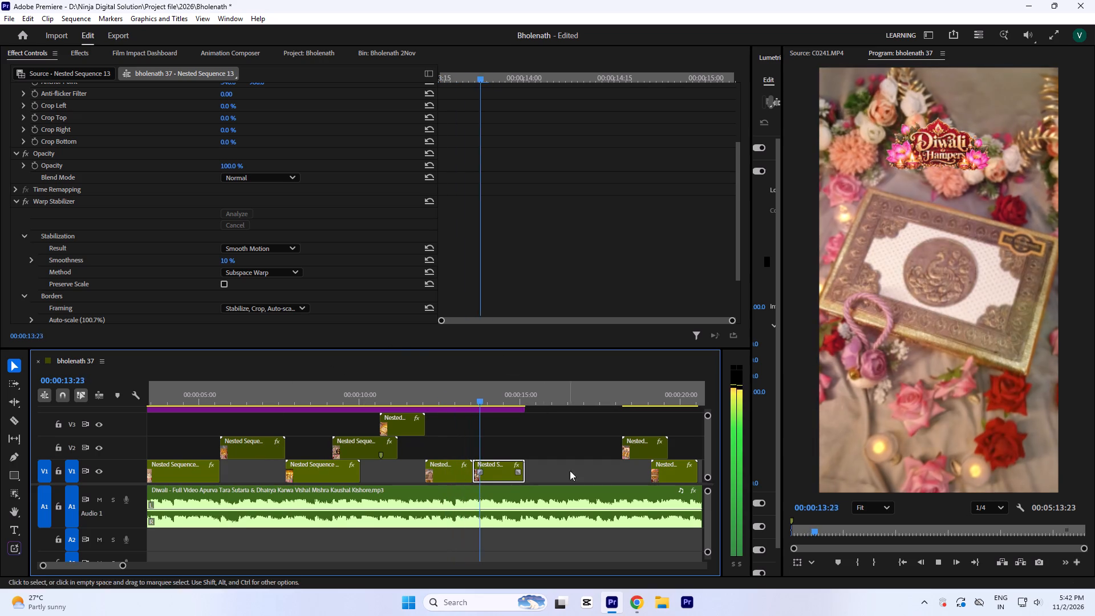
key("space")
left_click(445, 386)
key("space")
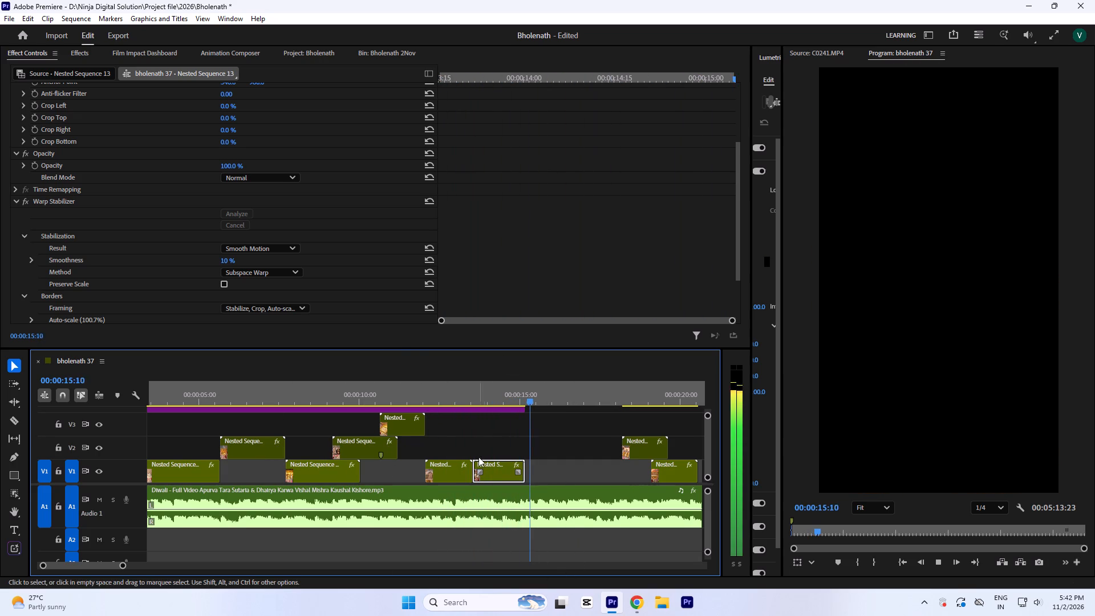
key("space")
left_click(517, 392)
key("space")
key("space")
key("space")
type("-")
key("equal")
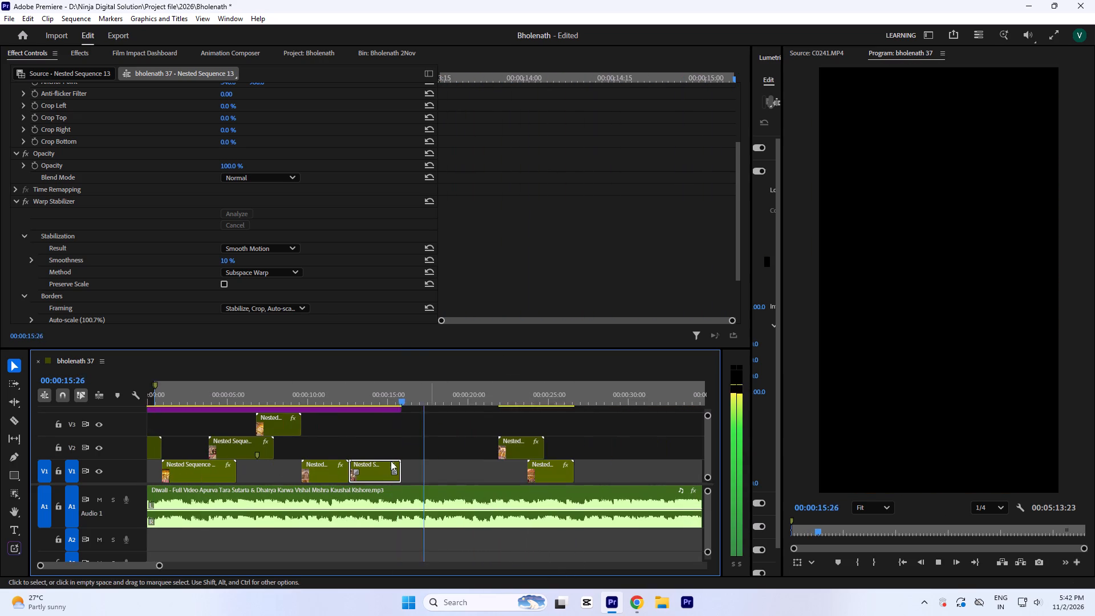
key("equal")
key("space")
Maximize the timeline and save the project.
type("`")
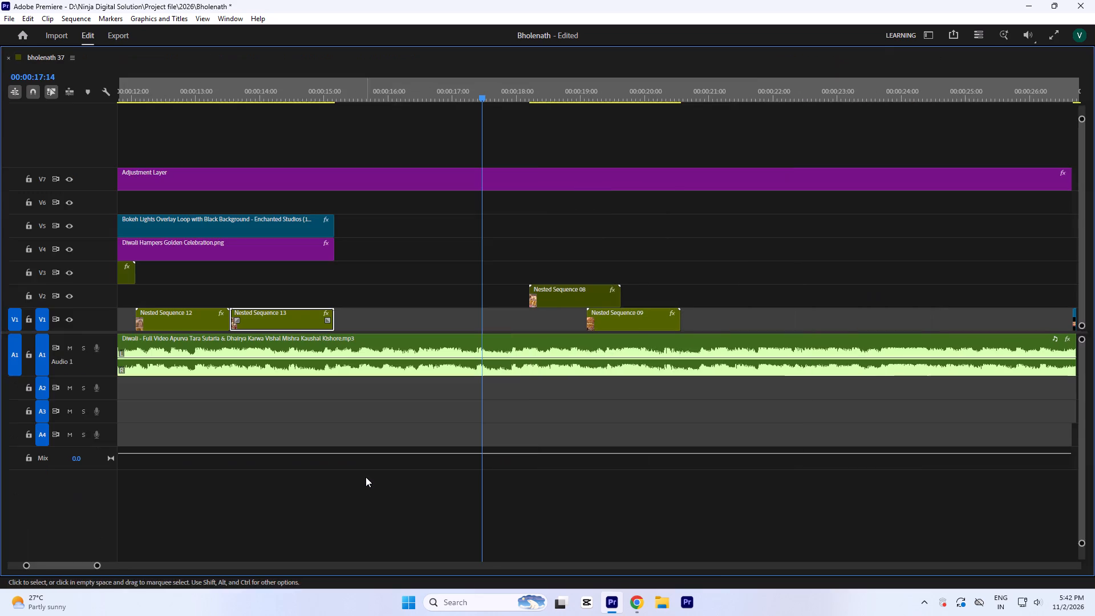
key("ctrl+s")
Play the sequence past Nested Sequence 09 to find a suitable cutting point in the music.
key("space")
key("minus")
key("minus")
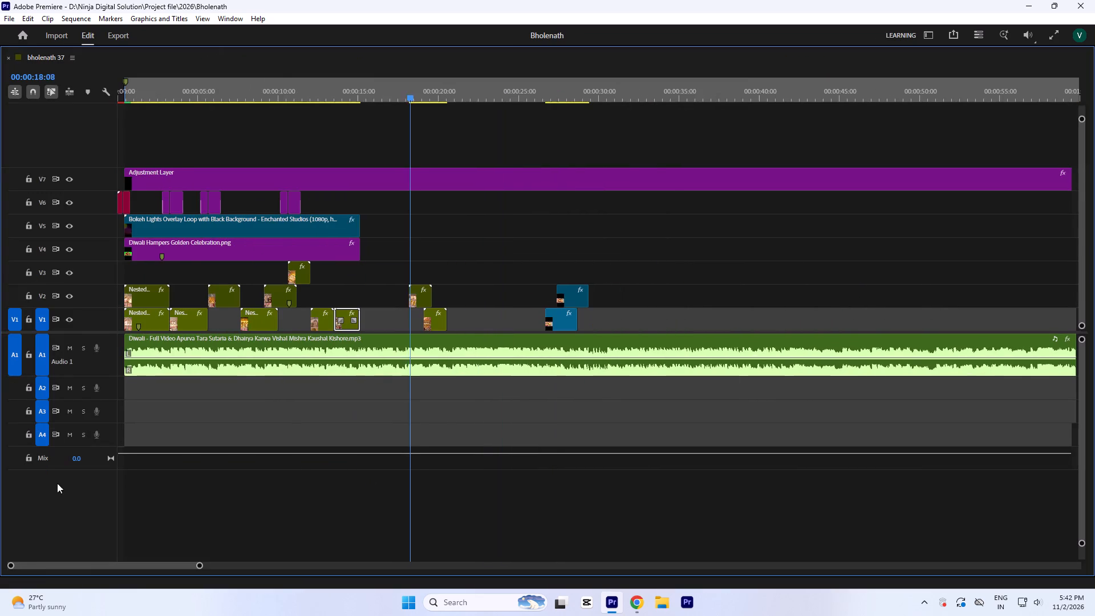
key("equal")
key("minus")
key("equal")
key("equal")
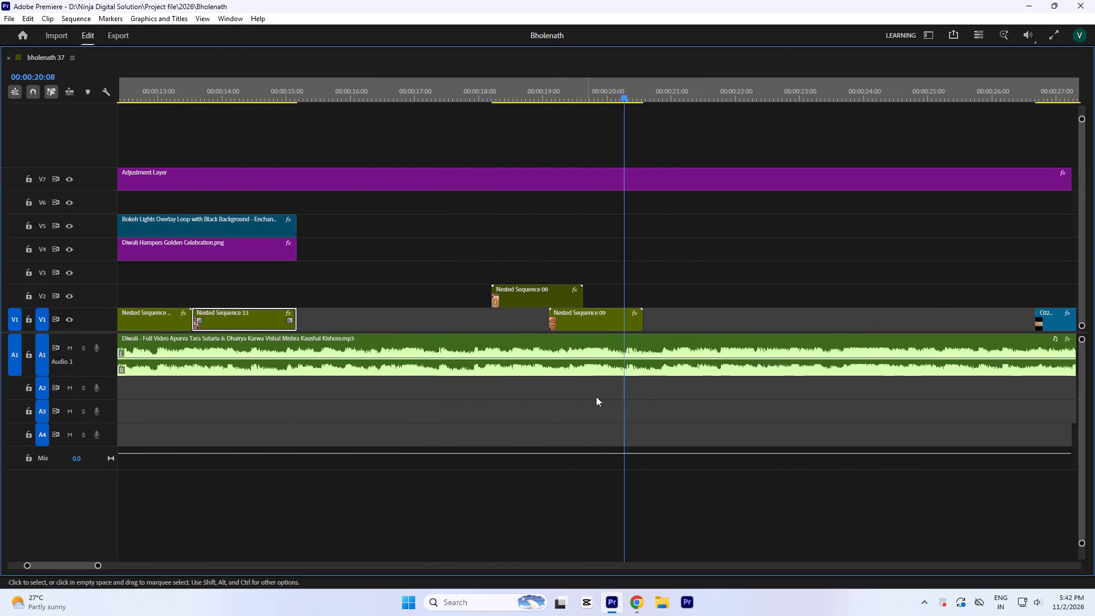
key("minus")
key("space")
left_click_drag(627, 92, 628, 99)
Split the Diwali music track at 00:00:20:19, just after the end of Nested Sequence 09.
key("equal")
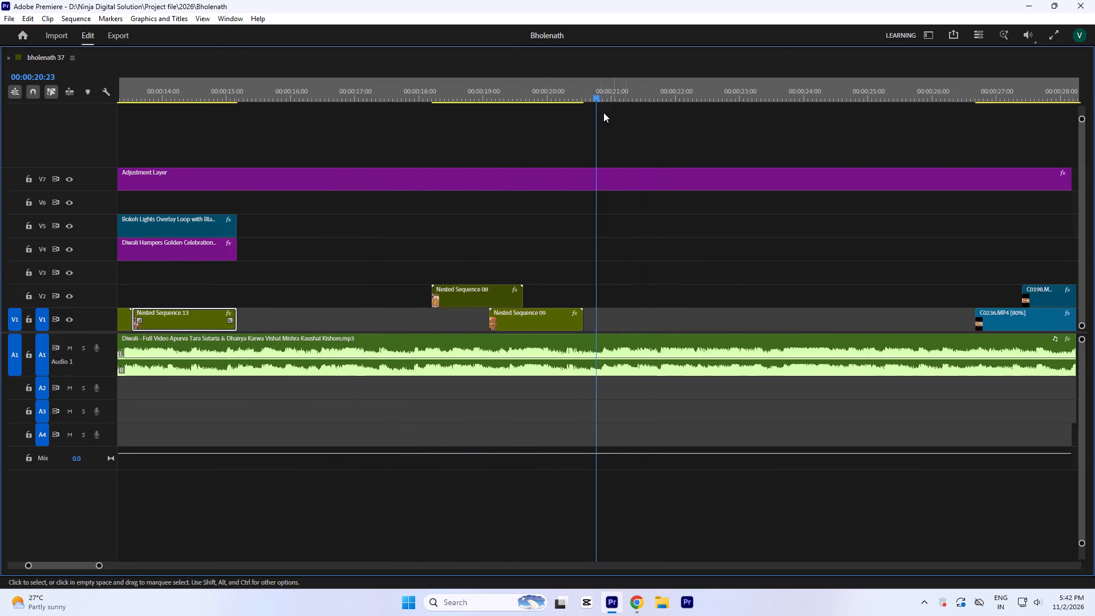
key("equal")
key("equal")
key("equal")
left_click_drag(536, 91, 531, 106)
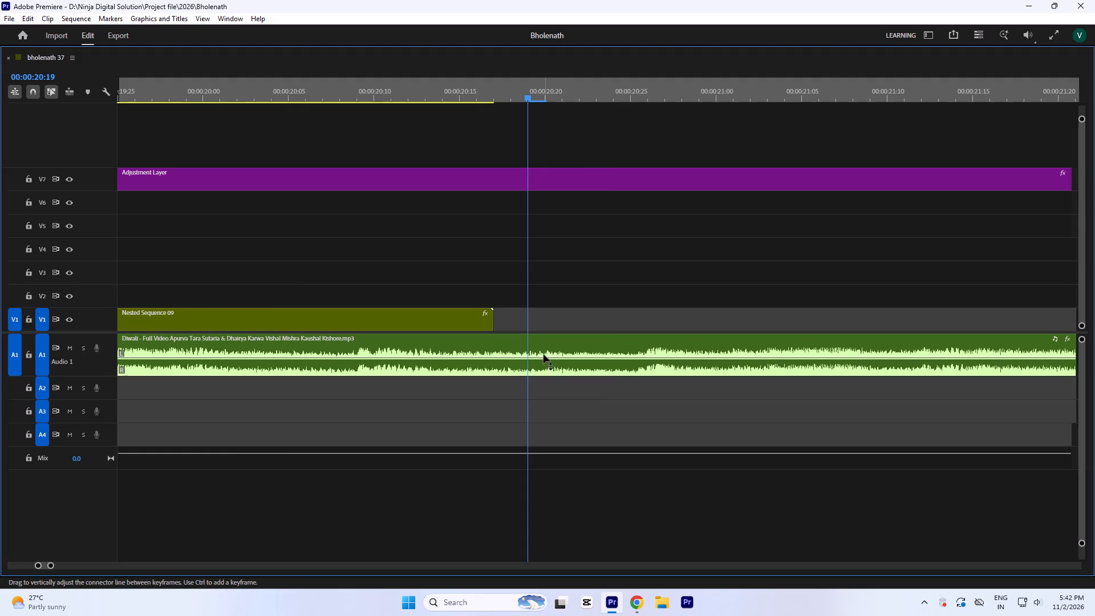
left_click(544, 354)
key("k")
Trim the end of the first music part back to about 00:00:16:00, leaving a gap before the second part.
key("space")
key("minus")
key("minus")
key("minus")
key("minus")
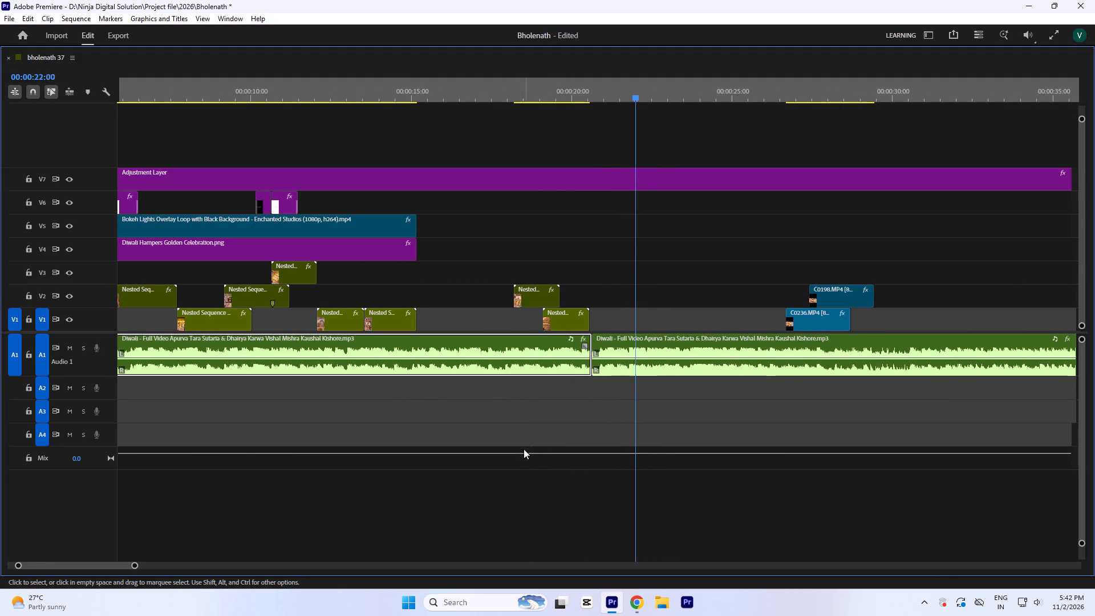
key("minus")
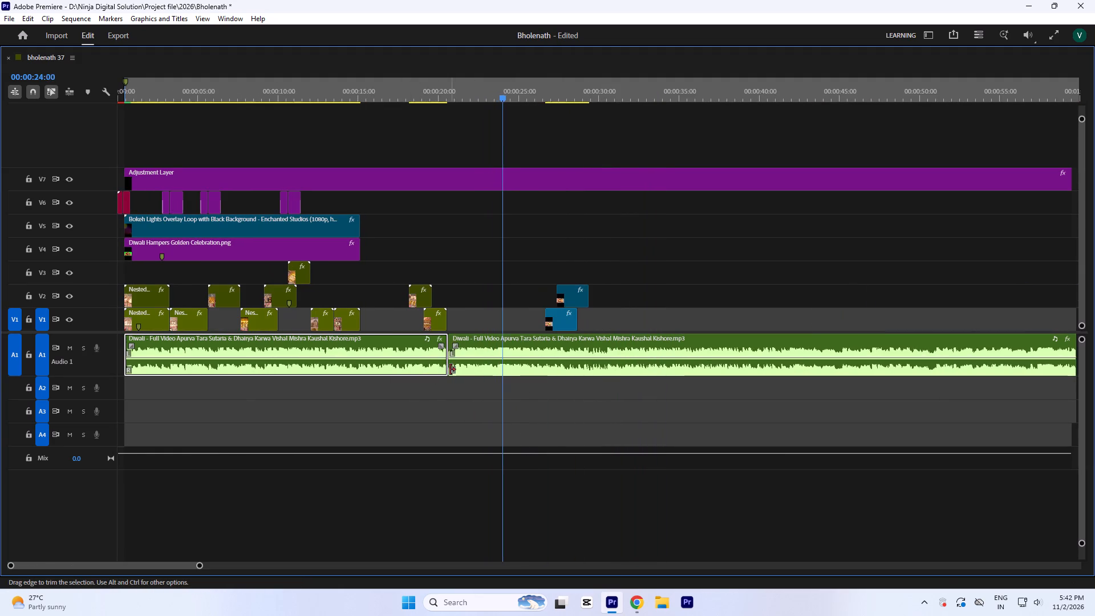
left_click_drag(443, 370, 369, 379)
Play the end of the first music part and trim it back to about 00:00:15:00.
key("space")
left_click(332, 88)
key("space")
key("equal")
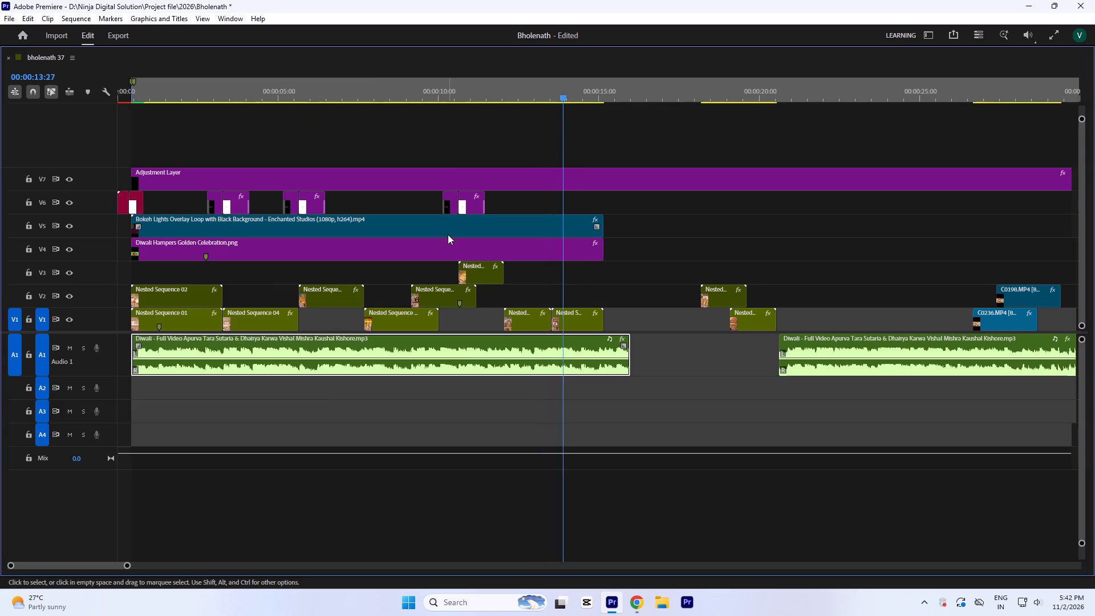
key("equal")
key("space")
key("equal")
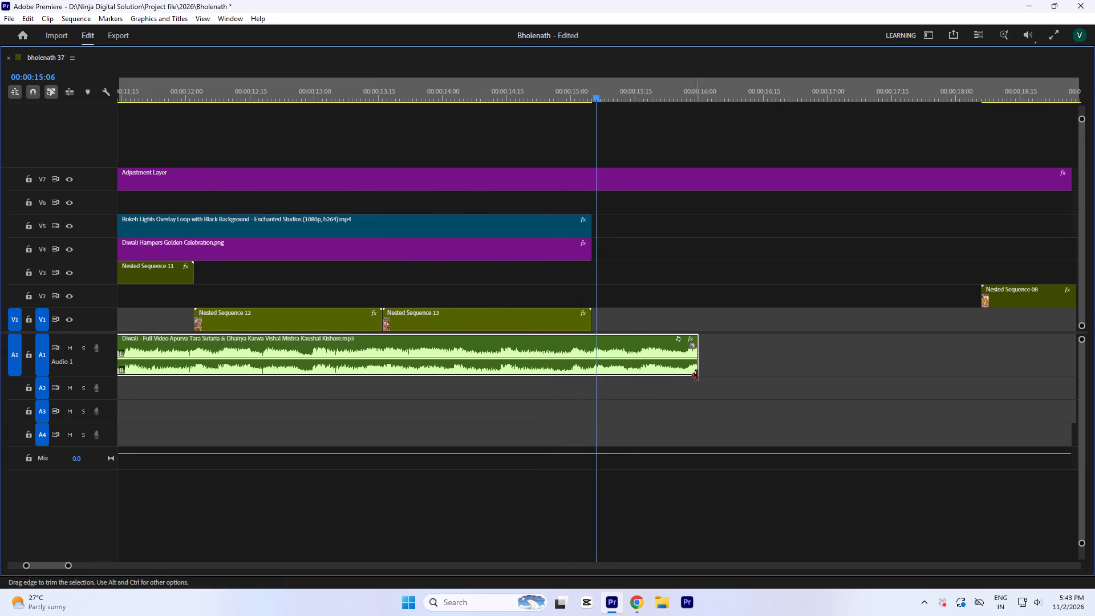
left_click_drag(696, 372, 569, 392)
Move the second music part earlier so it butts against the end of the first part at about 00:00:15:00.
key("minus")
key("minus")
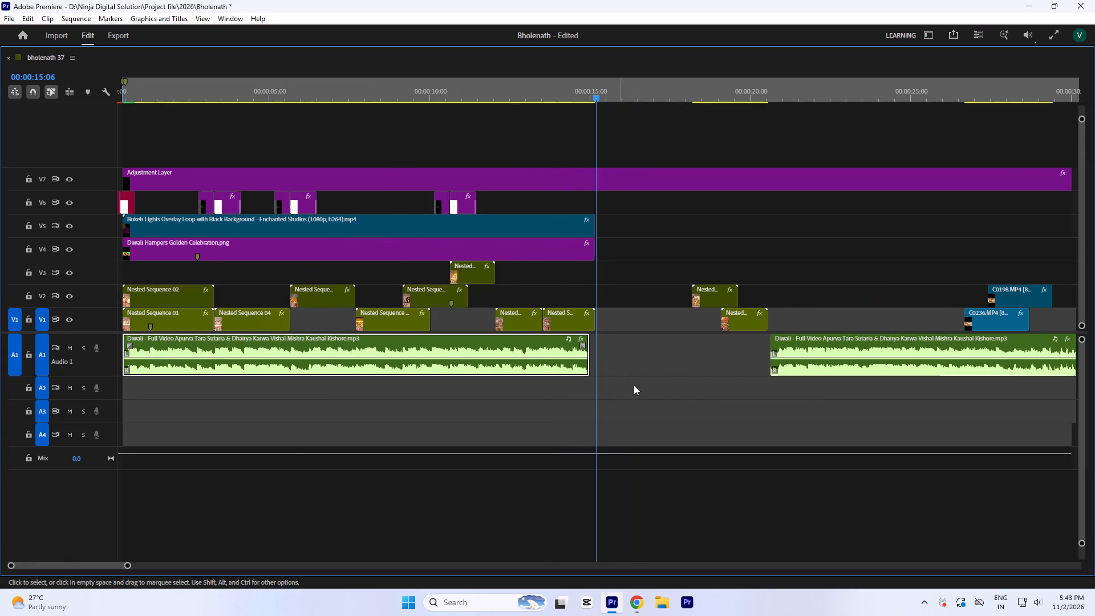
left_click_drag(802, 368, 619, 371)
key("equal")
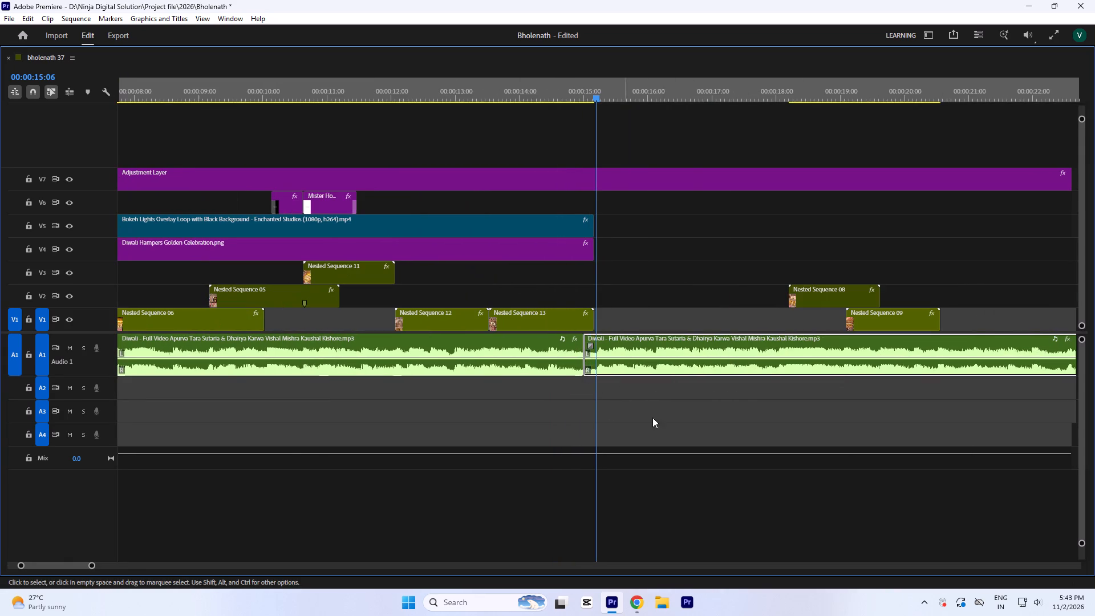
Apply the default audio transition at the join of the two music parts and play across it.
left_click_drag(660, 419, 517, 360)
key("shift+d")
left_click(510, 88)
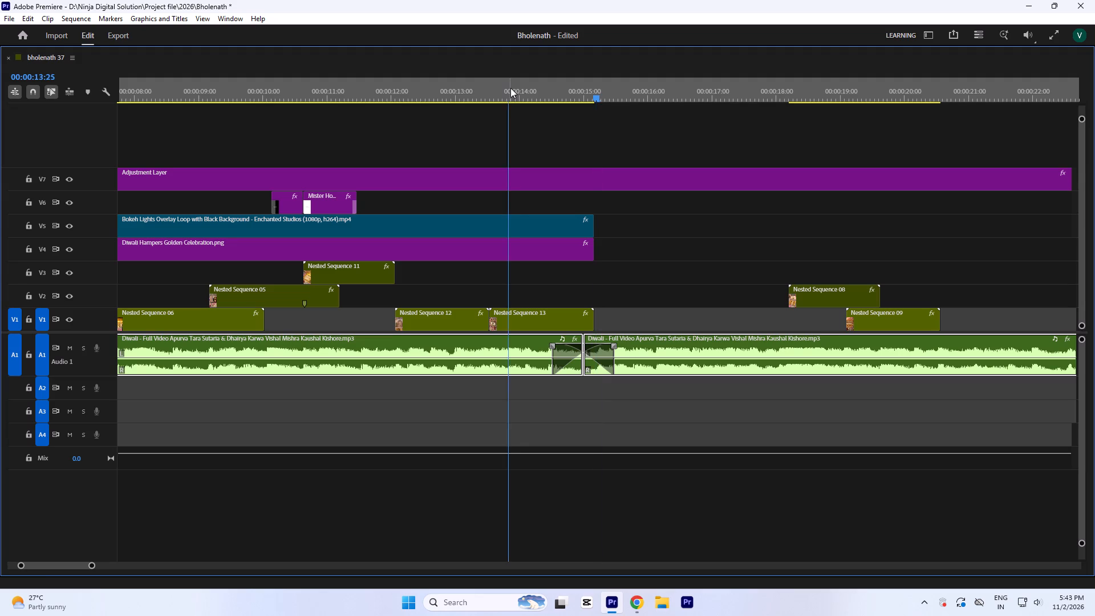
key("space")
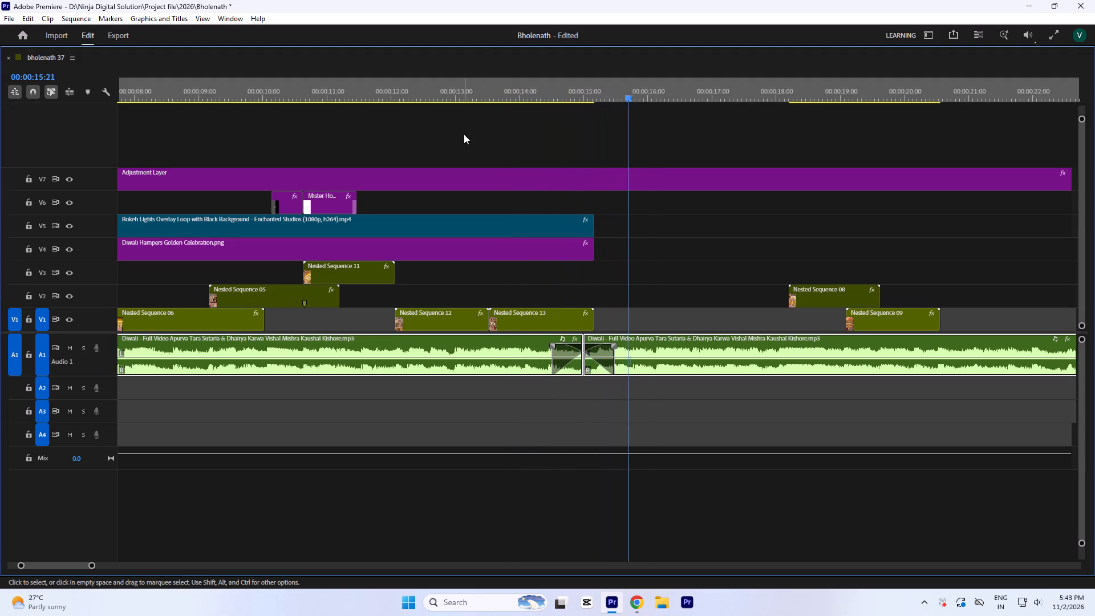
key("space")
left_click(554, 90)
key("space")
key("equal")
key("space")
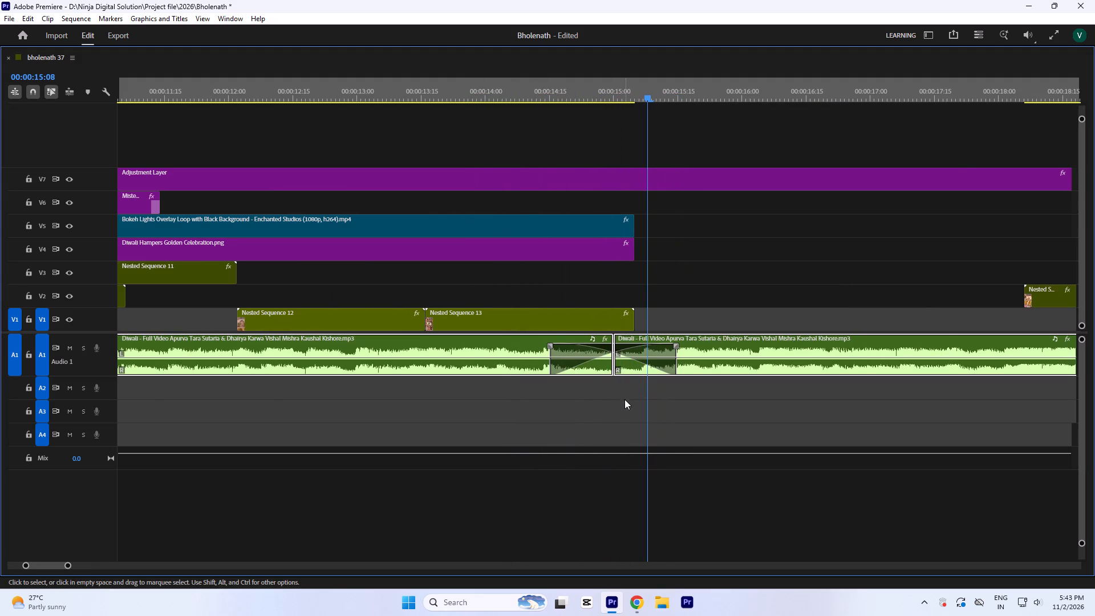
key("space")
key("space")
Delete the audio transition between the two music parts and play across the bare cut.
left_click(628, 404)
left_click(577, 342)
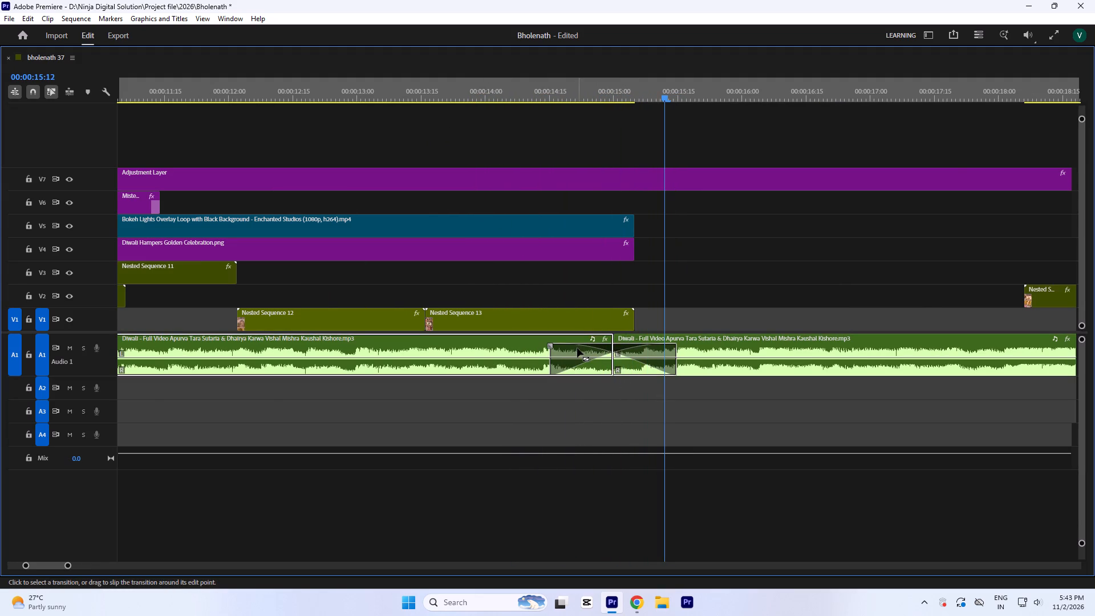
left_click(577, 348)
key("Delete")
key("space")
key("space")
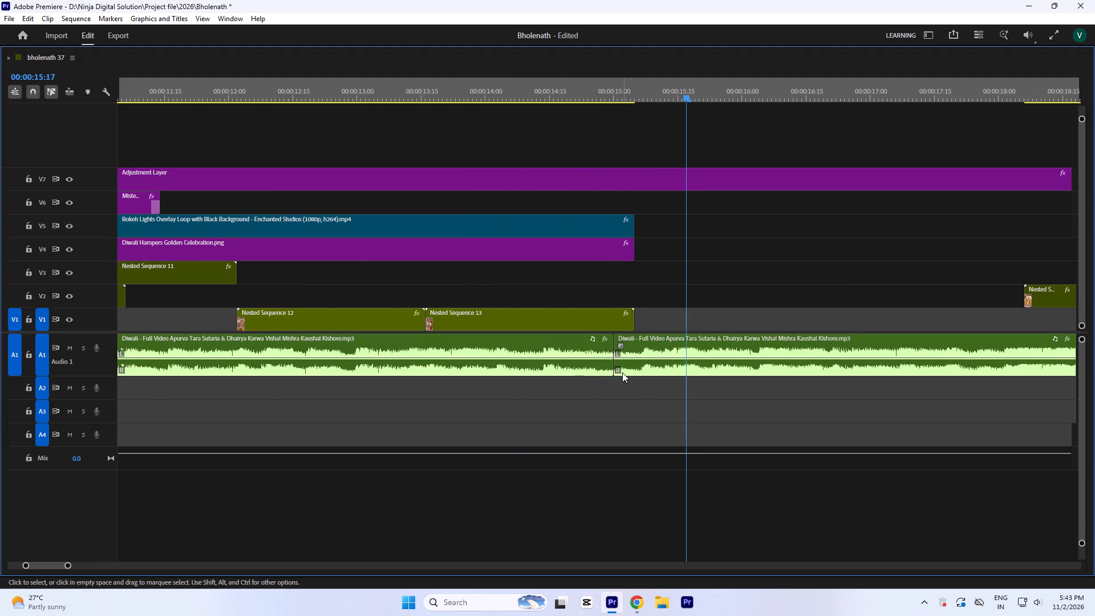
Trim about 10 frames off the start of the second music part and close the gap to the first part.
left_click(622, 372)
left_click_drag(615, 370, 659, 375)
left_click(642, 92)
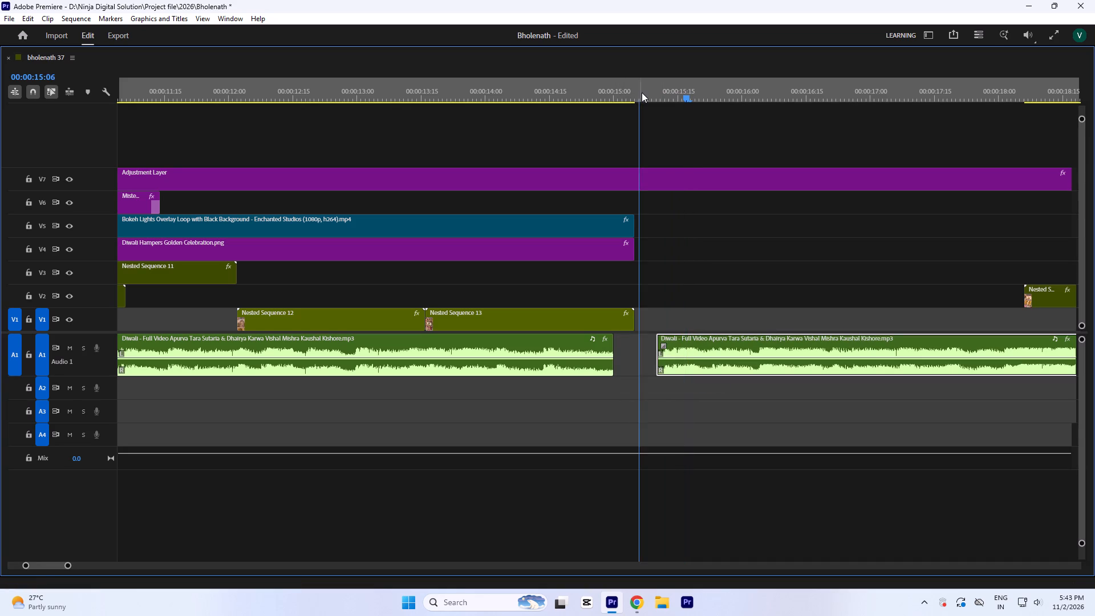
key("space")
key("space")
left_click_drag(691, 373, 646, 376)
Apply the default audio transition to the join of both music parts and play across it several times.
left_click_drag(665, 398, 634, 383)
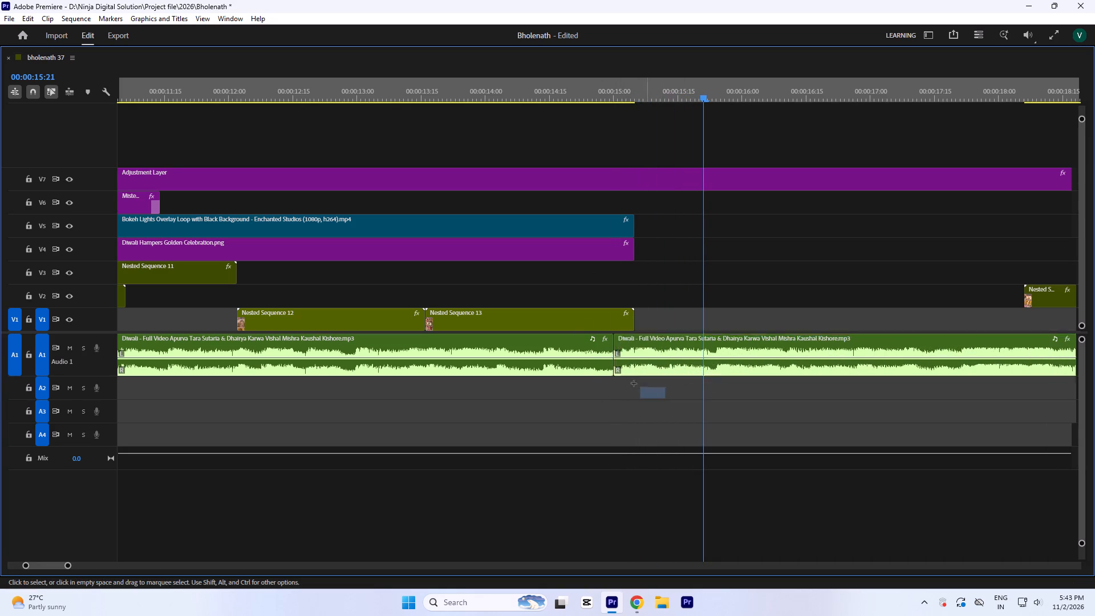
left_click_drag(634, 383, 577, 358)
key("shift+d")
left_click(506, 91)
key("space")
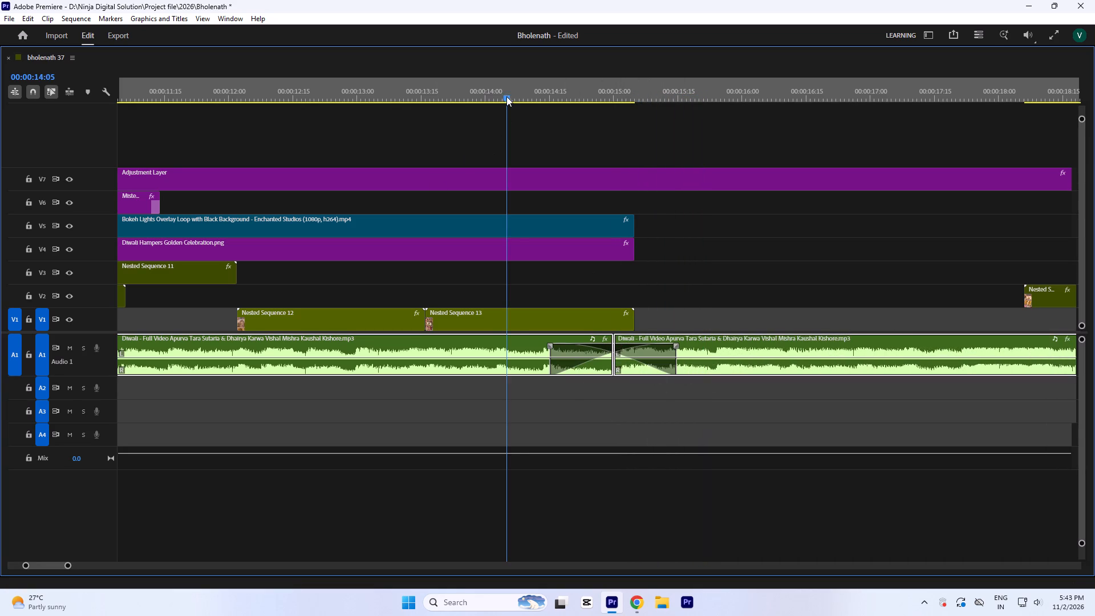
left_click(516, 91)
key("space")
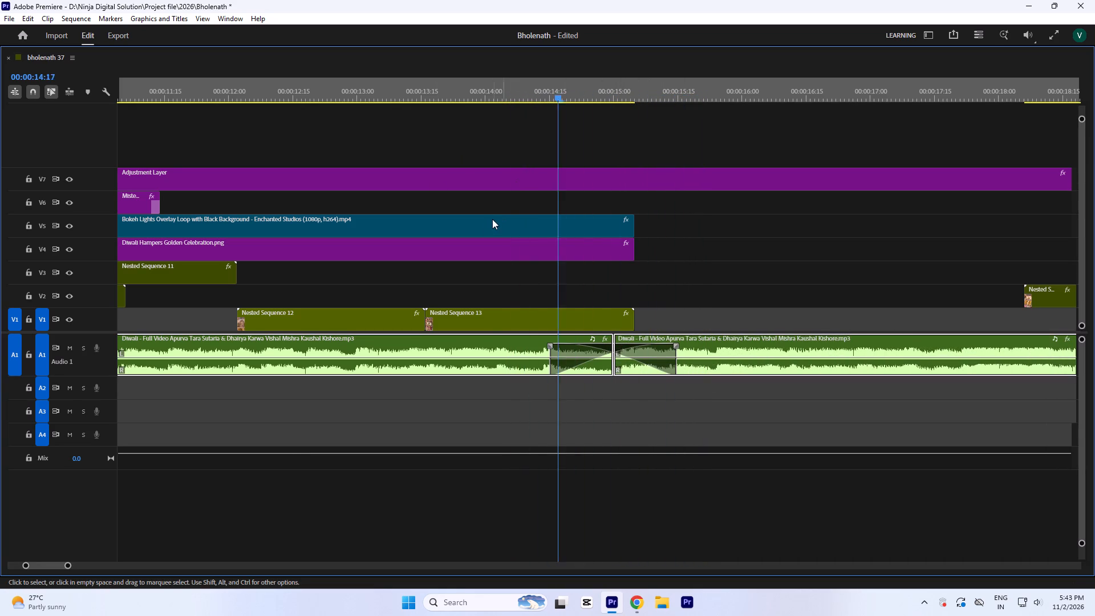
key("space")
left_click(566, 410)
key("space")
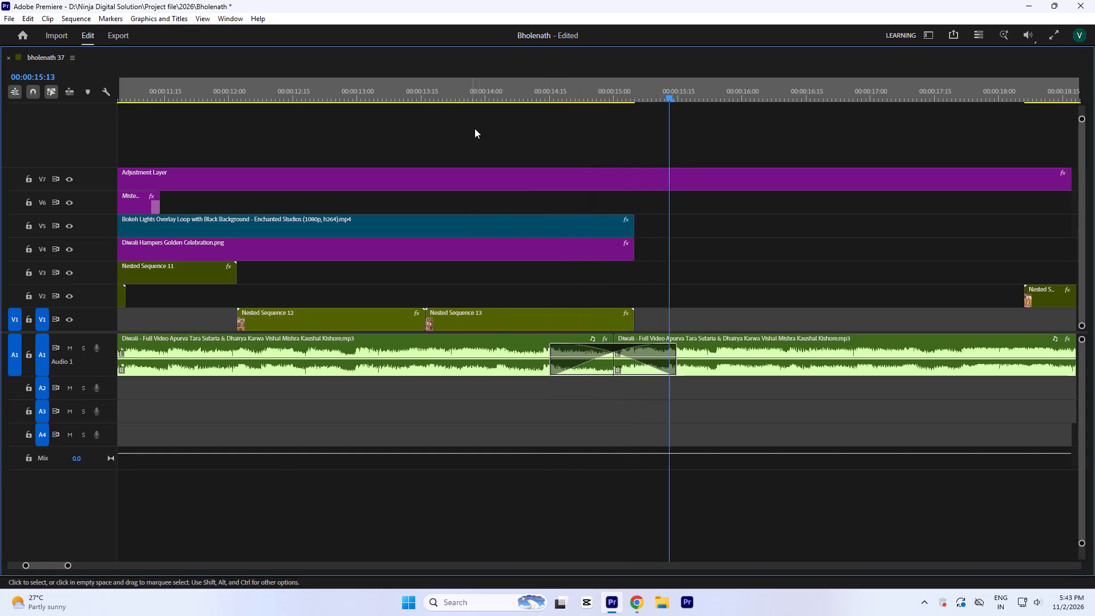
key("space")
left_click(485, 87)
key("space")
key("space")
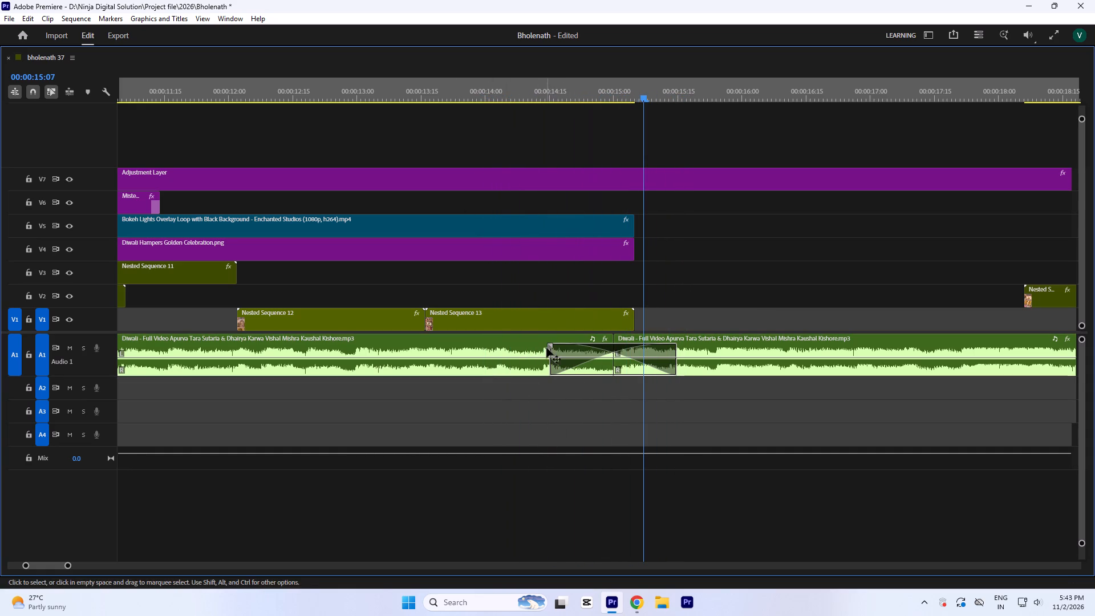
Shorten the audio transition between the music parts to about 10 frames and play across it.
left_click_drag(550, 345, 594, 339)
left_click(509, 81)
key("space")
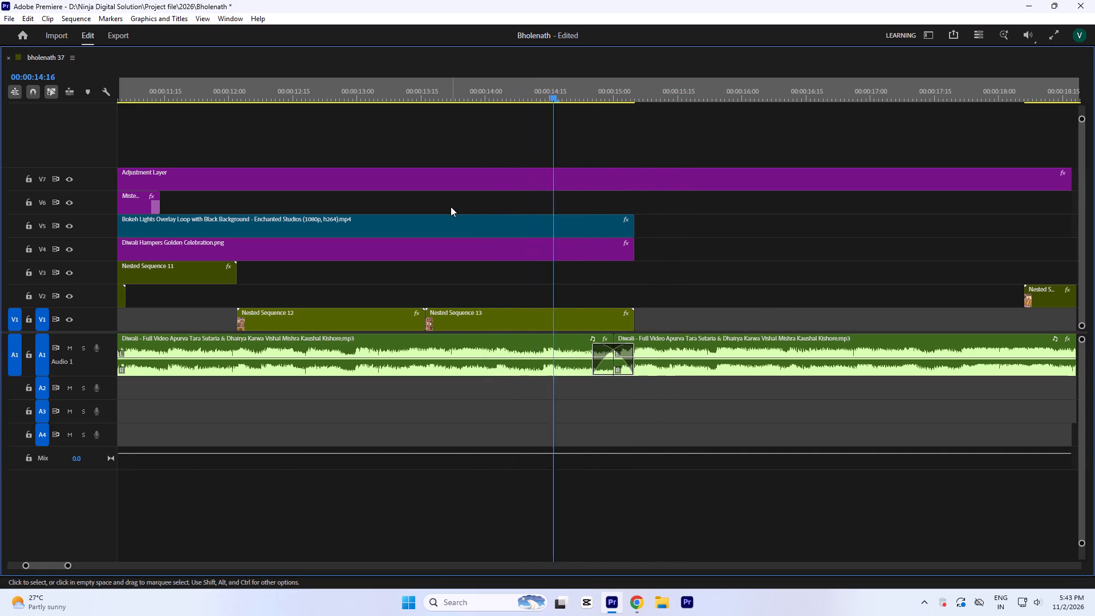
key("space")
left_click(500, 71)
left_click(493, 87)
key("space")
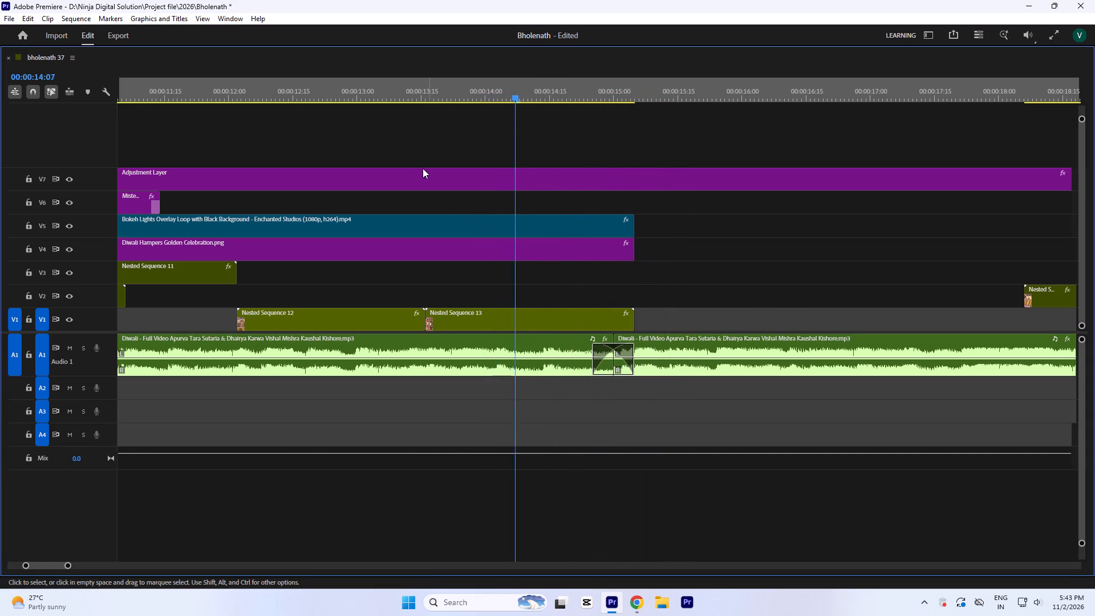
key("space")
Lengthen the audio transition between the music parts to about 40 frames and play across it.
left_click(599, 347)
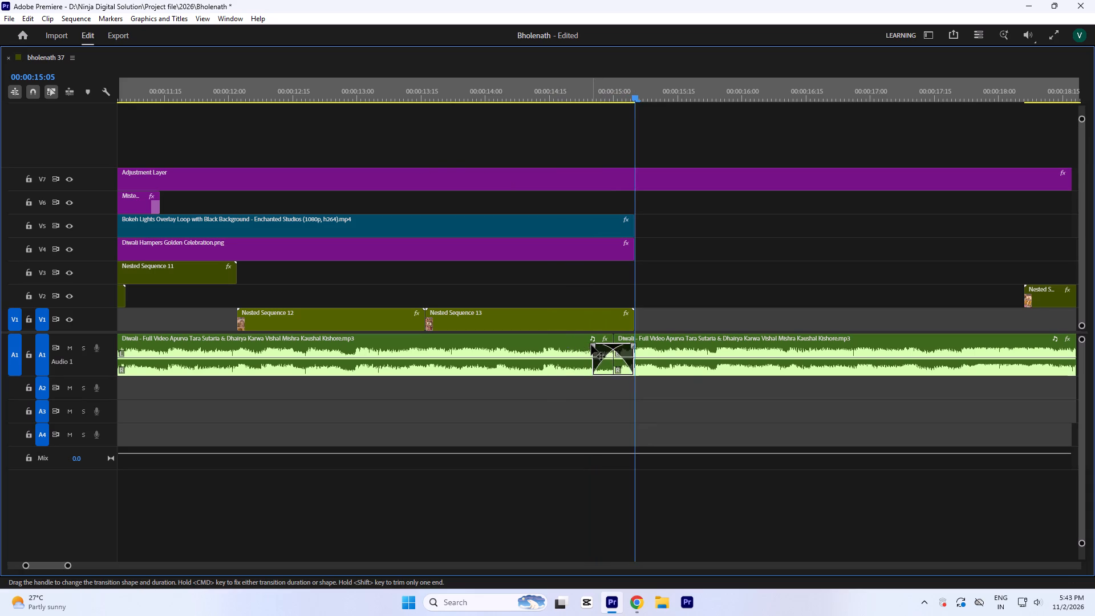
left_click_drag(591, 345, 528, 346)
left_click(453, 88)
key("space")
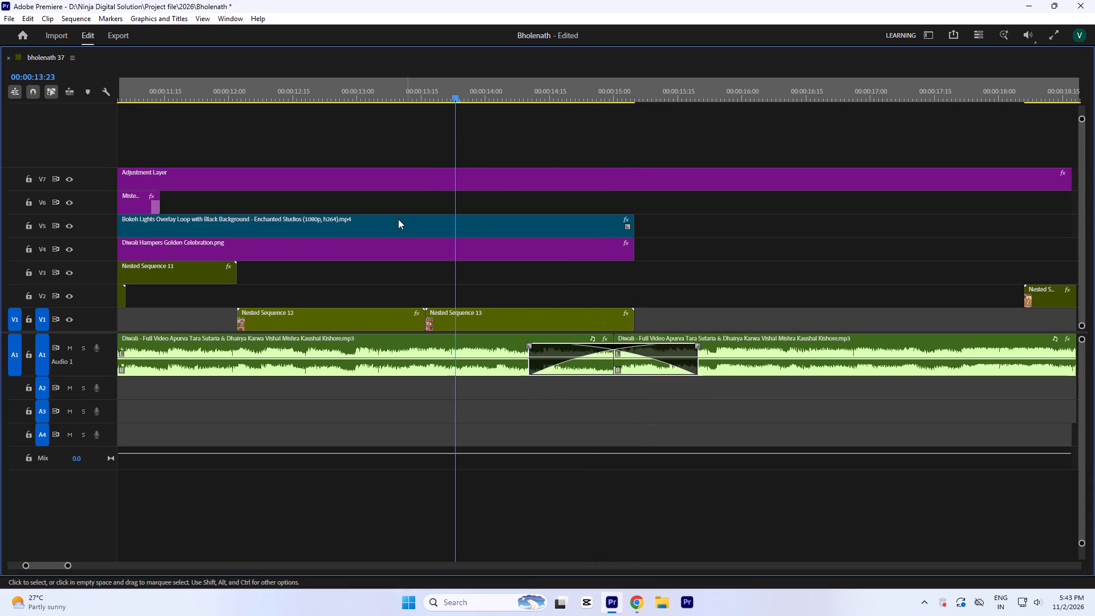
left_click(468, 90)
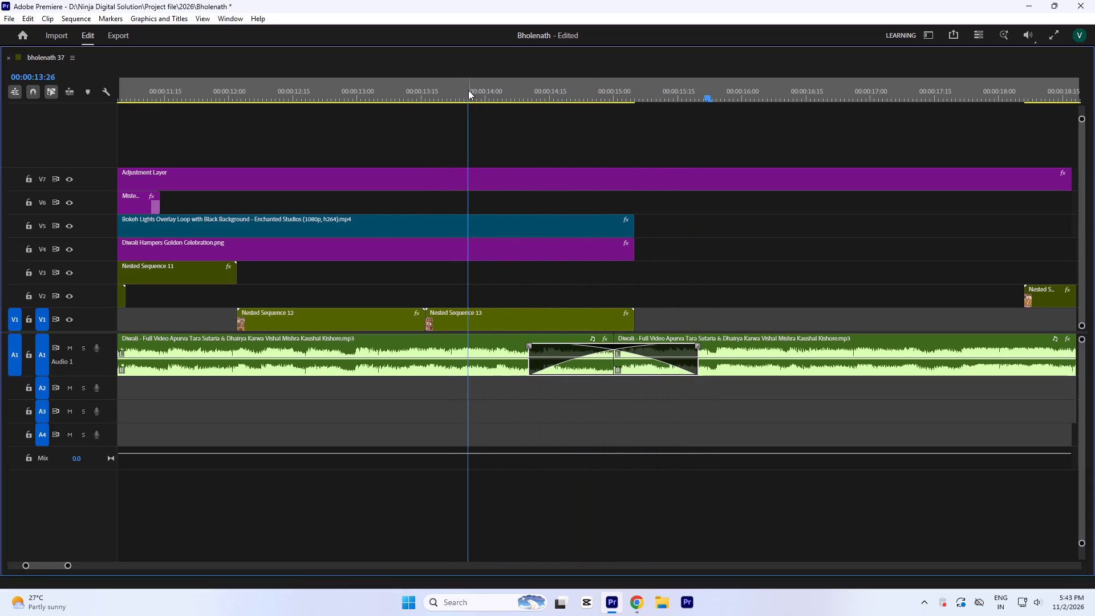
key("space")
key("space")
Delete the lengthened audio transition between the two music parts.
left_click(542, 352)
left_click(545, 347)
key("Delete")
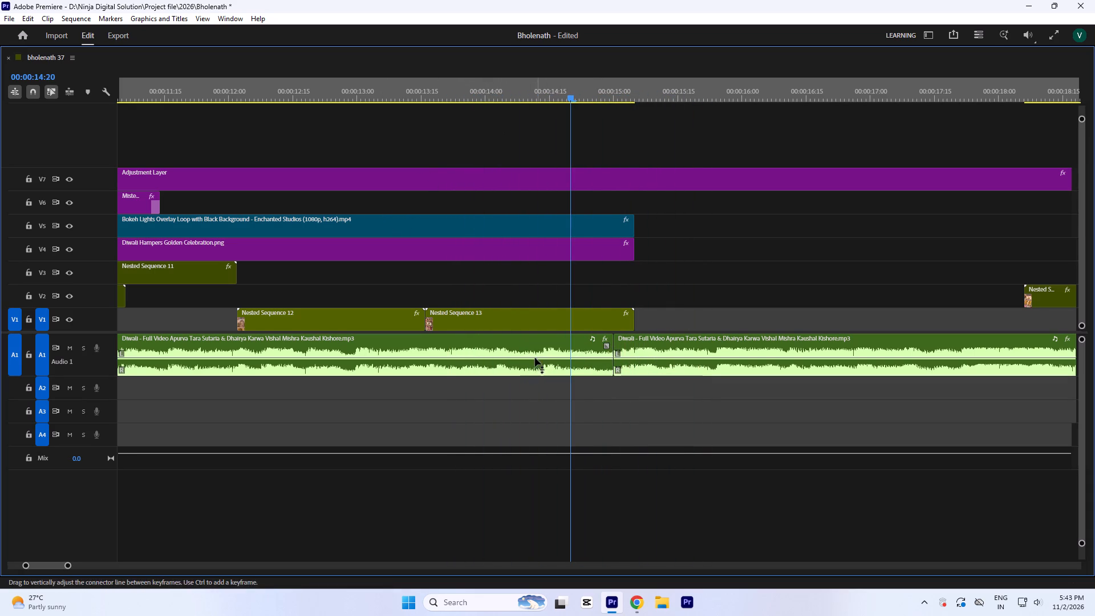
Play the music in short bursts around the cut to find the frame where the first part should end.
left_click(473, 89)
key("space")
key("space")
key("space")
key("space")
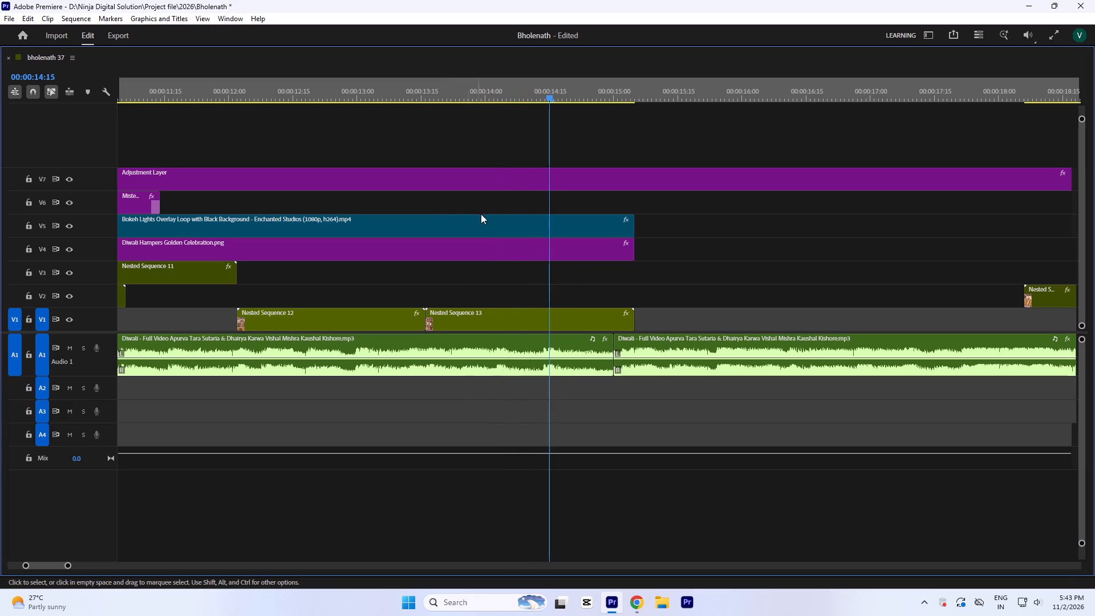
key("space")
key("space")
key("space")
key("space")
key("space")
key("space")
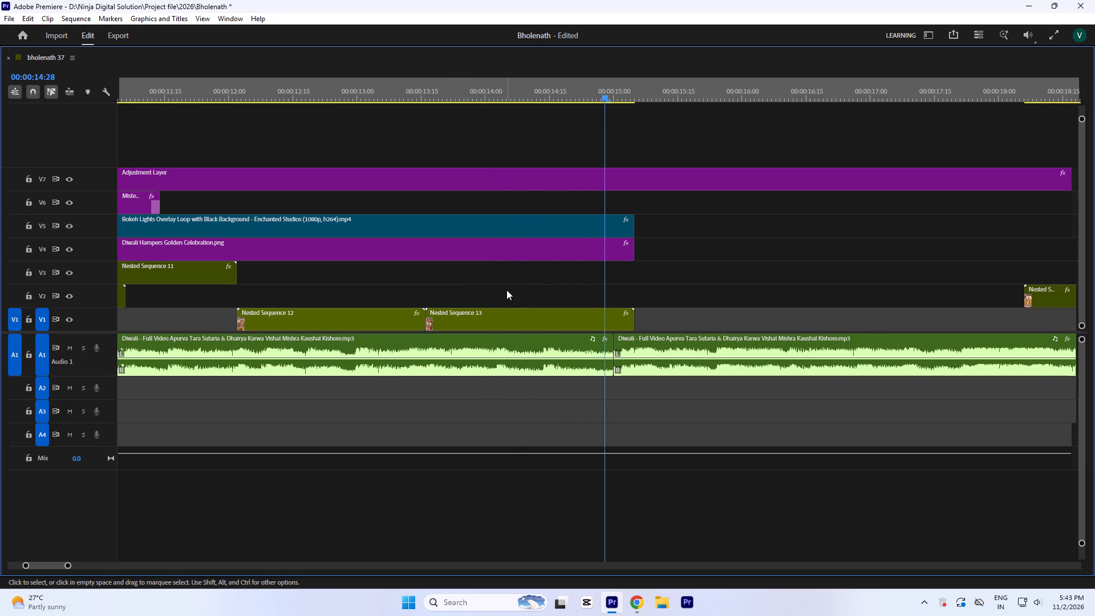
Trim the end of the first music part back two frames to 00:00:14:28 and play the join.
key("equal")
key("equal")
key("equal")
key("equal")
left_click_drag(626, 371, 597, 375)
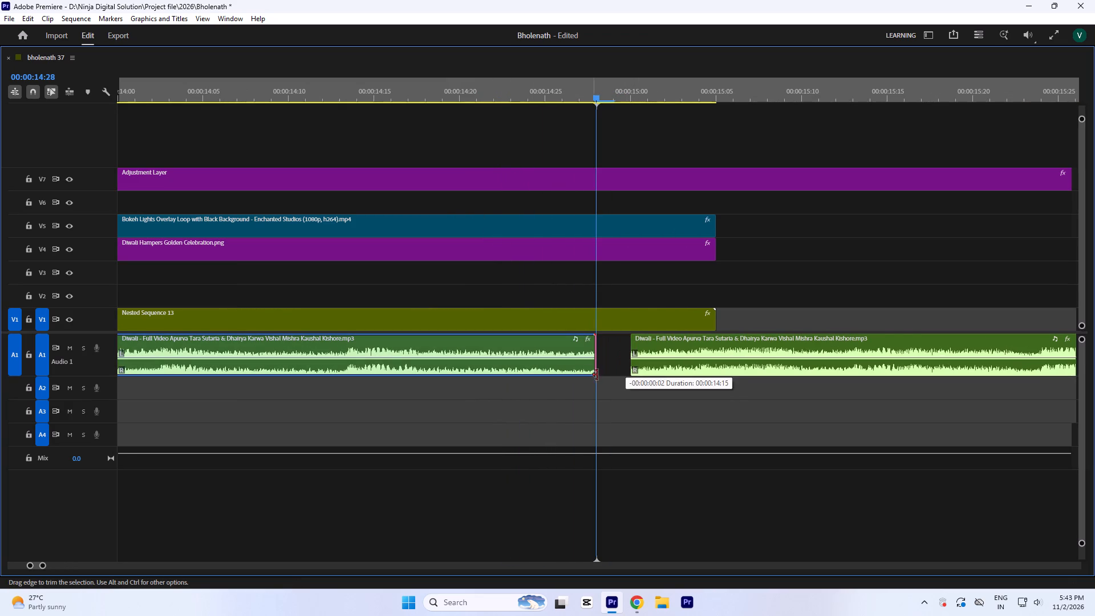
left_click_drag(597, 375, 598, 375)
key("space")
key("space")
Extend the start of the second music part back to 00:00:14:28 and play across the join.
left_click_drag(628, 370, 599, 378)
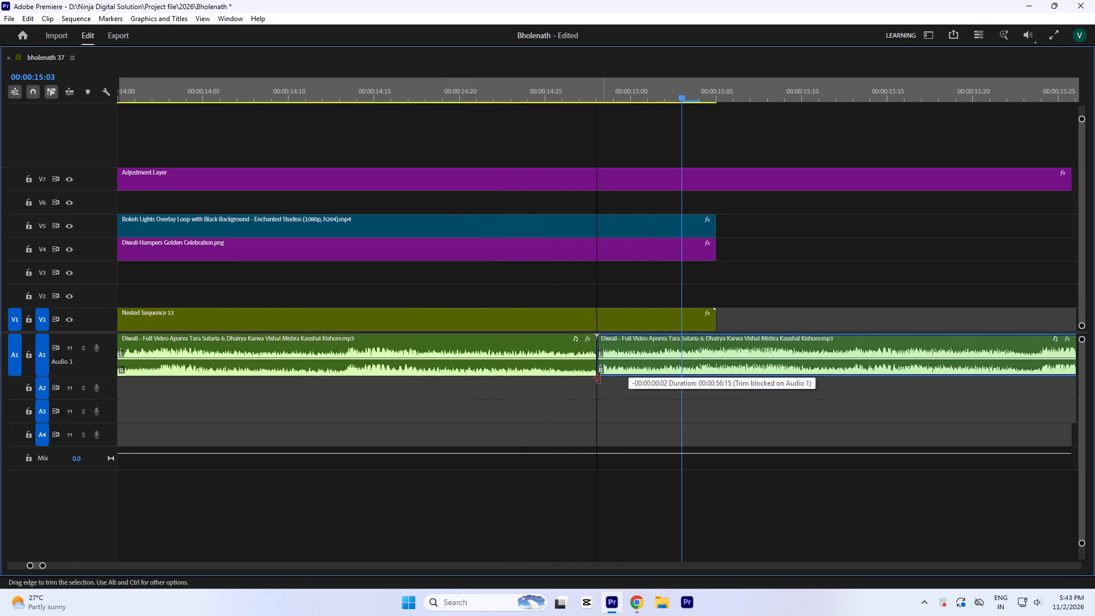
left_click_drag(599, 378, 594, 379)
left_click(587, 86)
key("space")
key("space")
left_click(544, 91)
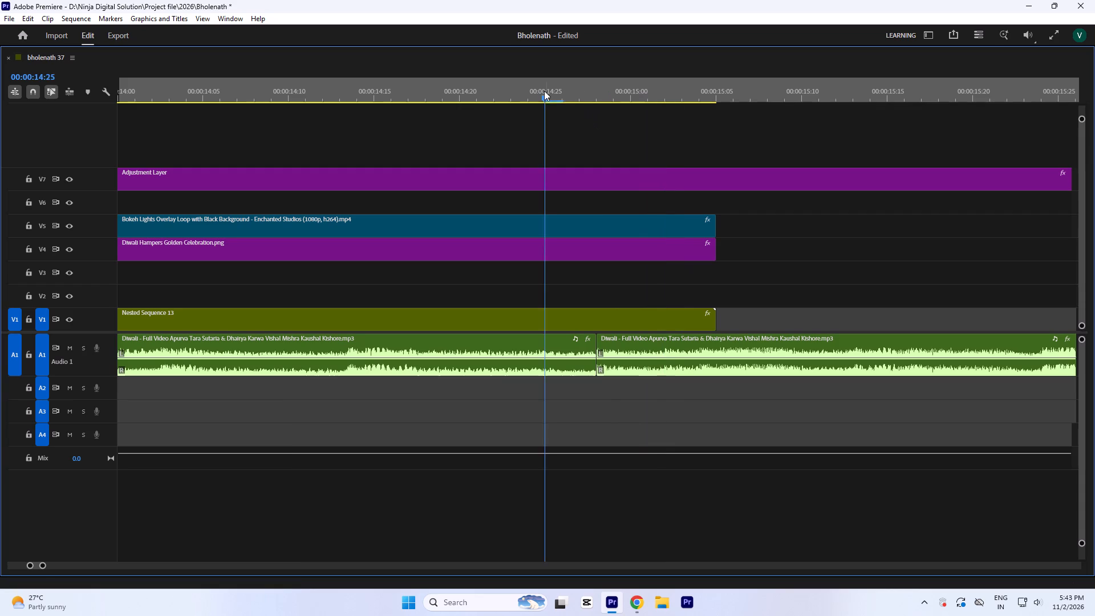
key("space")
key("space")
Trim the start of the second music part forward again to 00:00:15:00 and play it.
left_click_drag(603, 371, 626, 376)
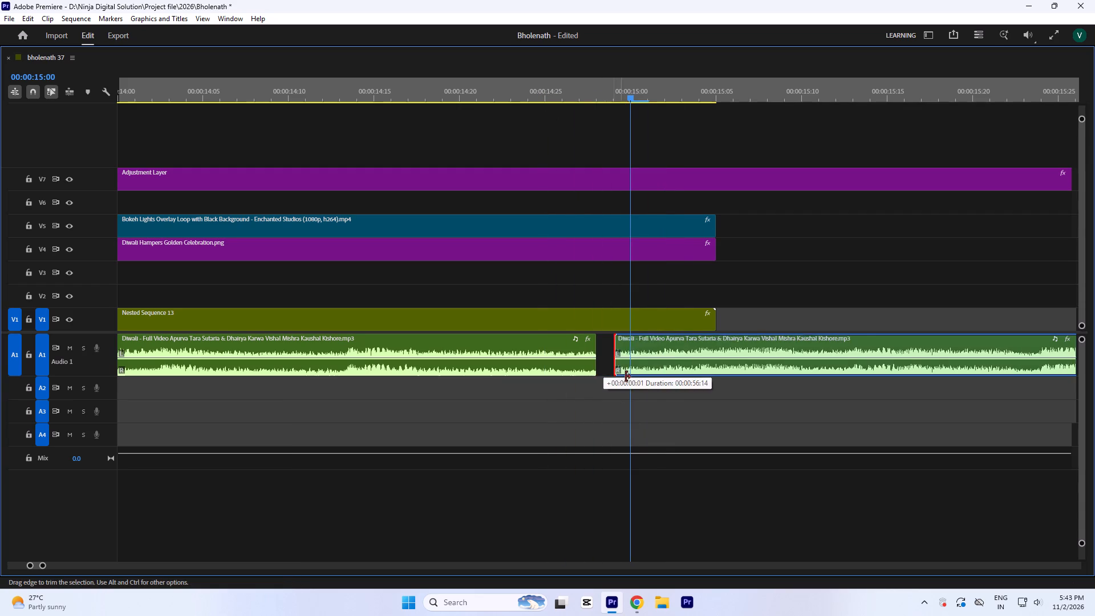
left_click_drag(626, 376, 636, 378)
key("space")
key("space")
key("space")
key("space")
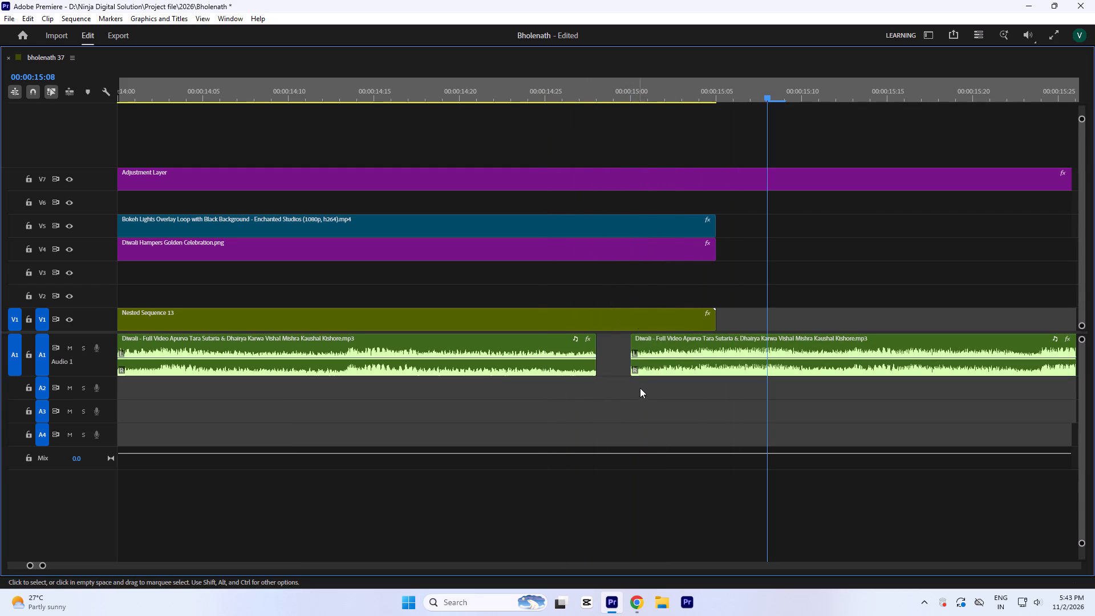
Move the second music part earlier to meet the end of the first part at 00:00:14:28.
left_click_drag(648, 371, 610, 375)
Apply the default audio transition to the join of both music parts at 00:00:14:28 and play it.
left_click_drag(634, 408, 541, 358)
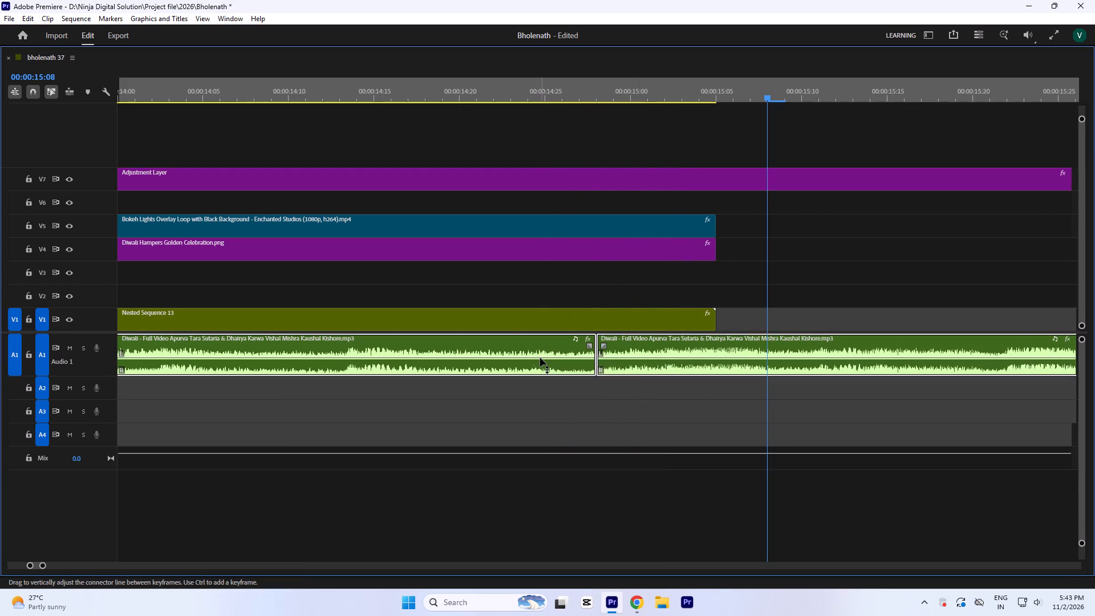
key("shift+d")
left_click(383, 90)
key("space")
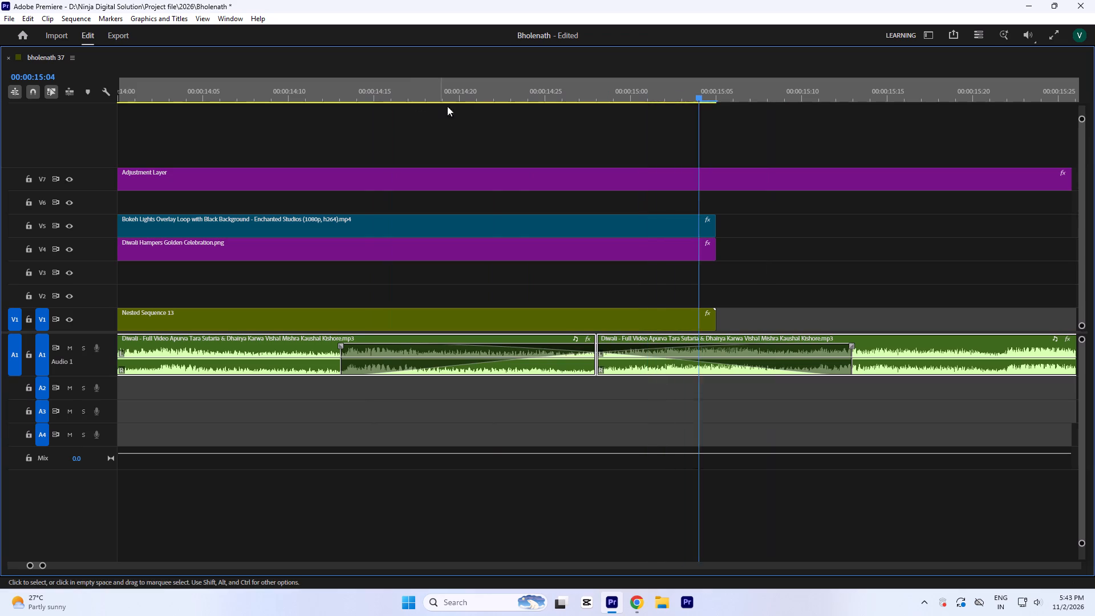
key("space")
Play across the join of the two music parts repeatedly to check how the crossfade sounds.
key("minus")
key("minus")
left_click(401, 77)
left_click(414, 82)
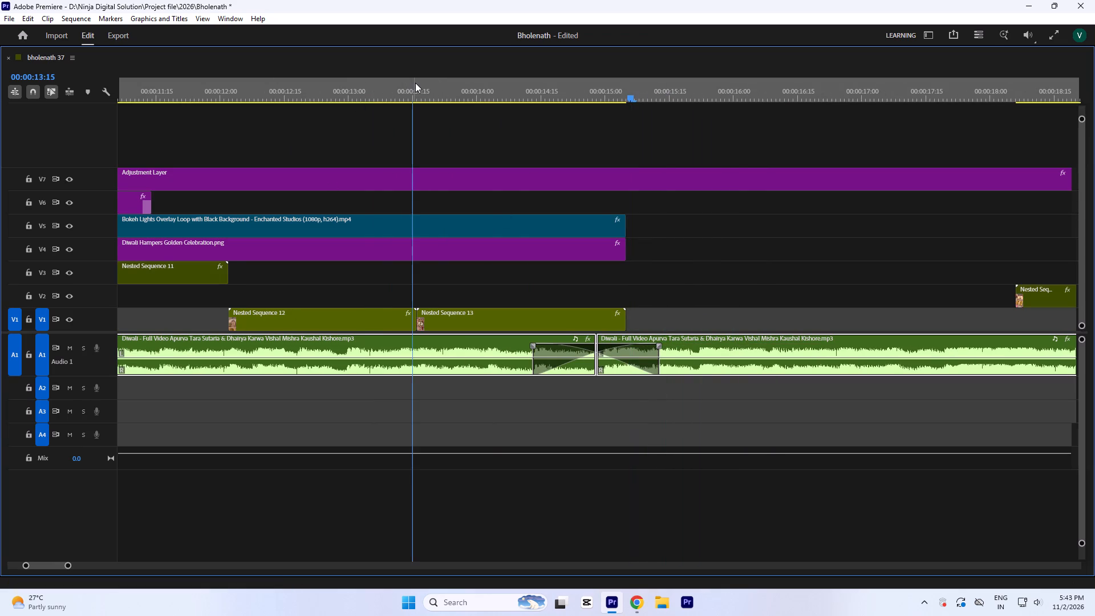
key("space")
type("-")
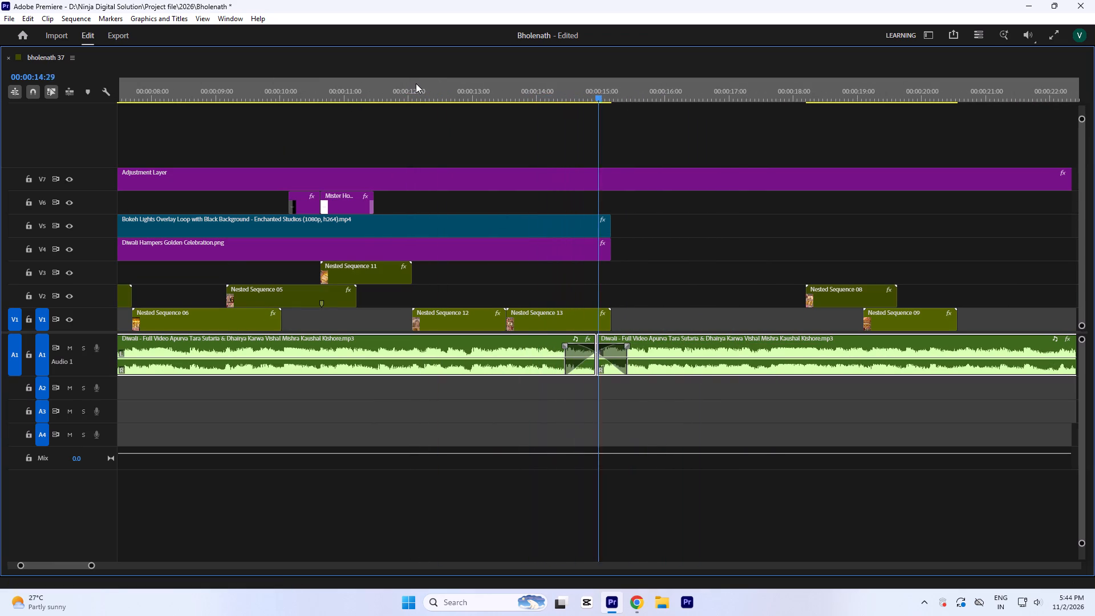
key("space")
left_click(519, 82)
key("space")
key("space")
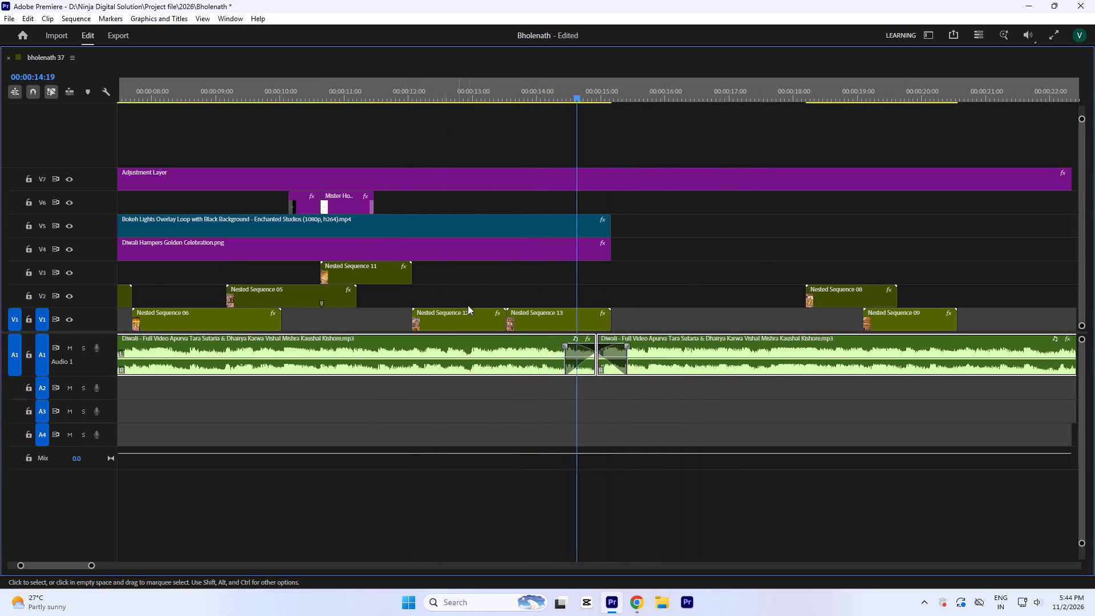
key("equal")
key("space")
key("space")
key("space")
key("space")
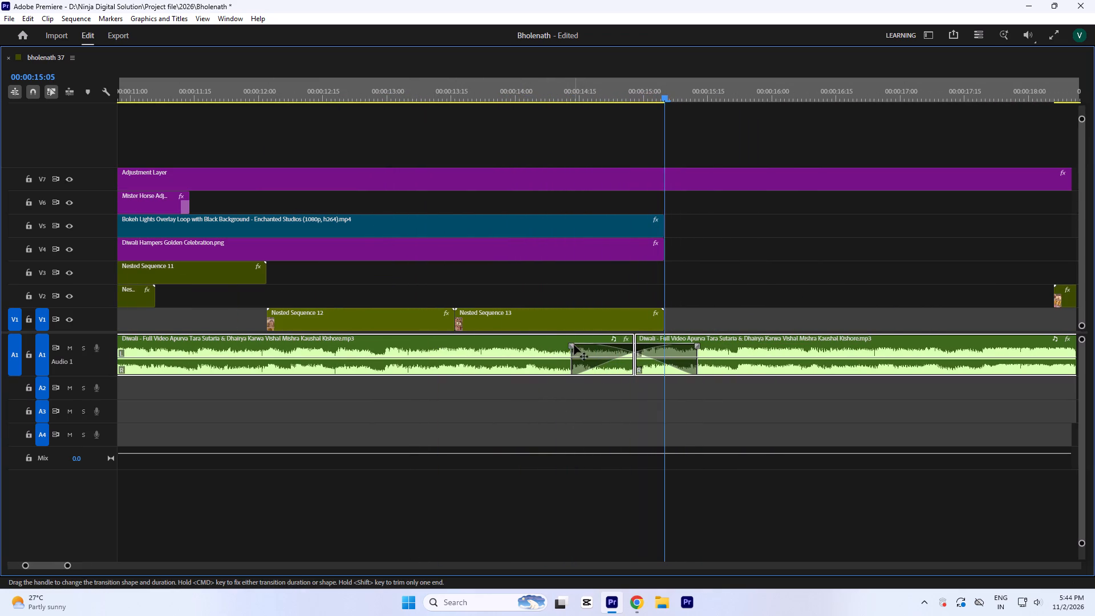
key("space")
key("space")
left_click(477, 103)
key("space")
left_click(462, 80)
key("space")
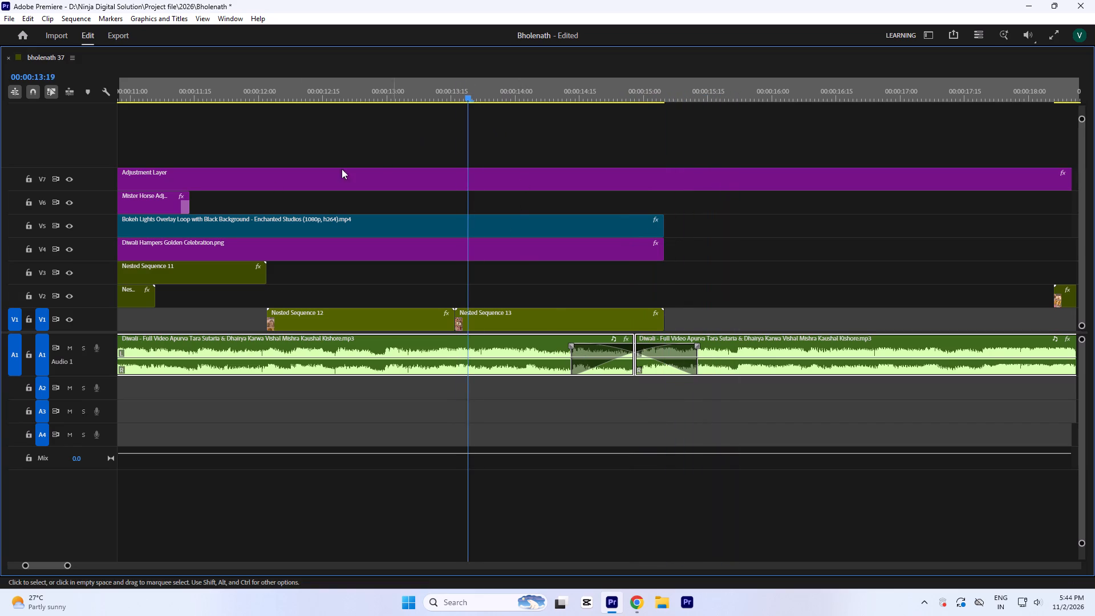
Remove the crossfade from the join of the two music parts at 00:00:14:28 and play the bare cut.
key("space")
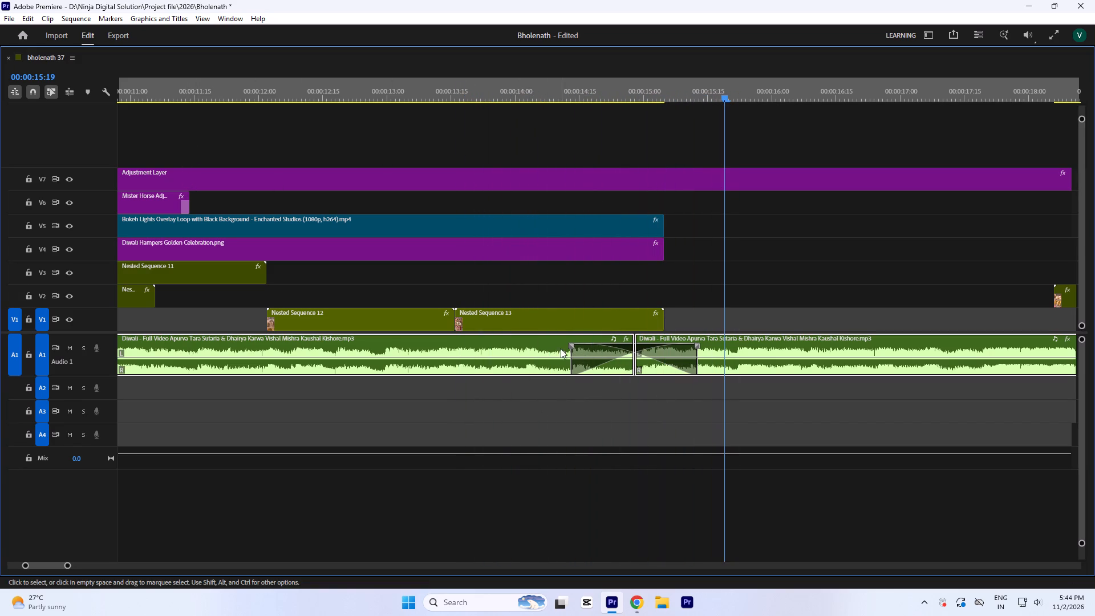
left_click(596, 341)
left_click(597, 347)
key("Delete")
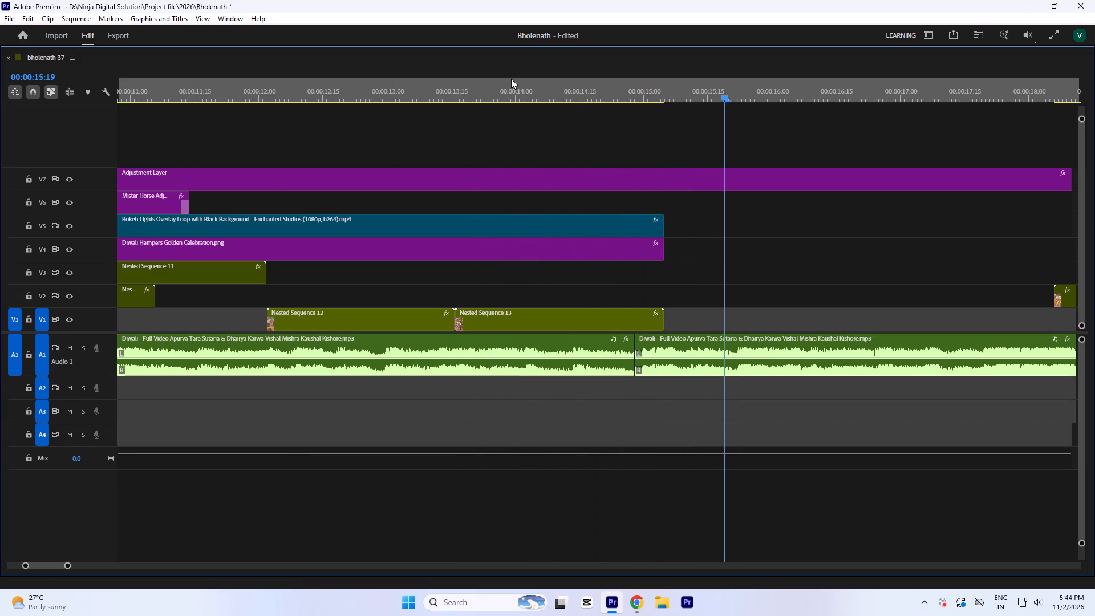
left_click(512, 87)
key("space")
key("space")
key("space")
key("space")
key("space")
key("space")
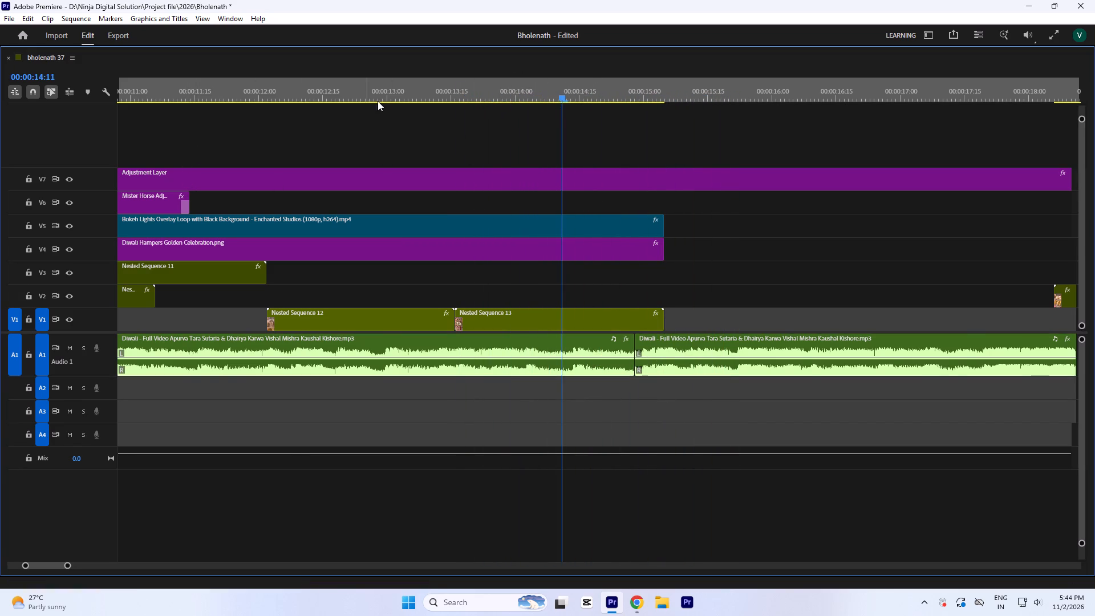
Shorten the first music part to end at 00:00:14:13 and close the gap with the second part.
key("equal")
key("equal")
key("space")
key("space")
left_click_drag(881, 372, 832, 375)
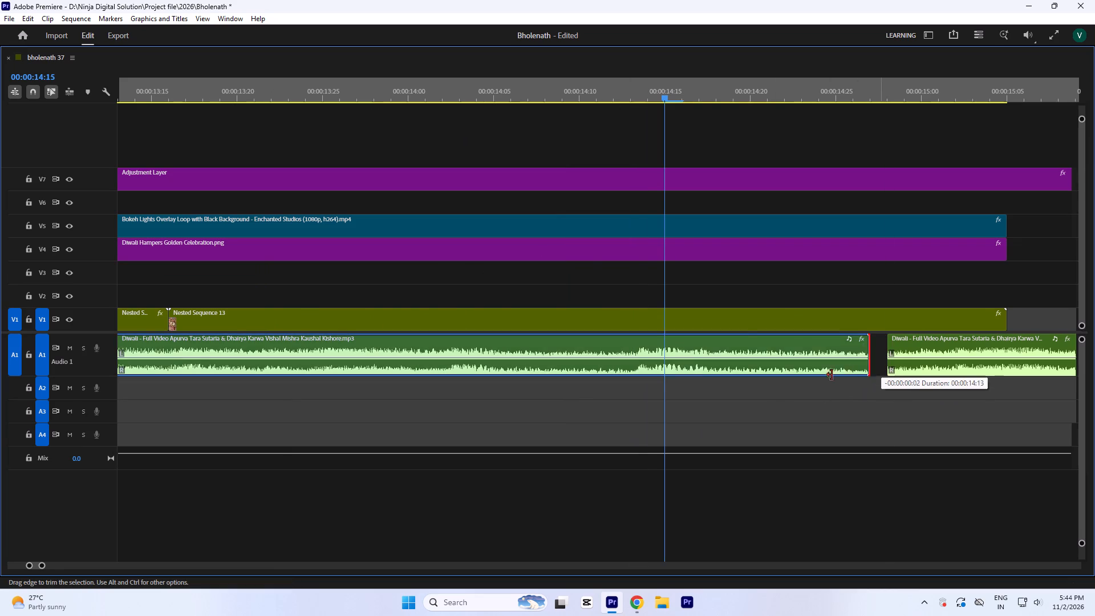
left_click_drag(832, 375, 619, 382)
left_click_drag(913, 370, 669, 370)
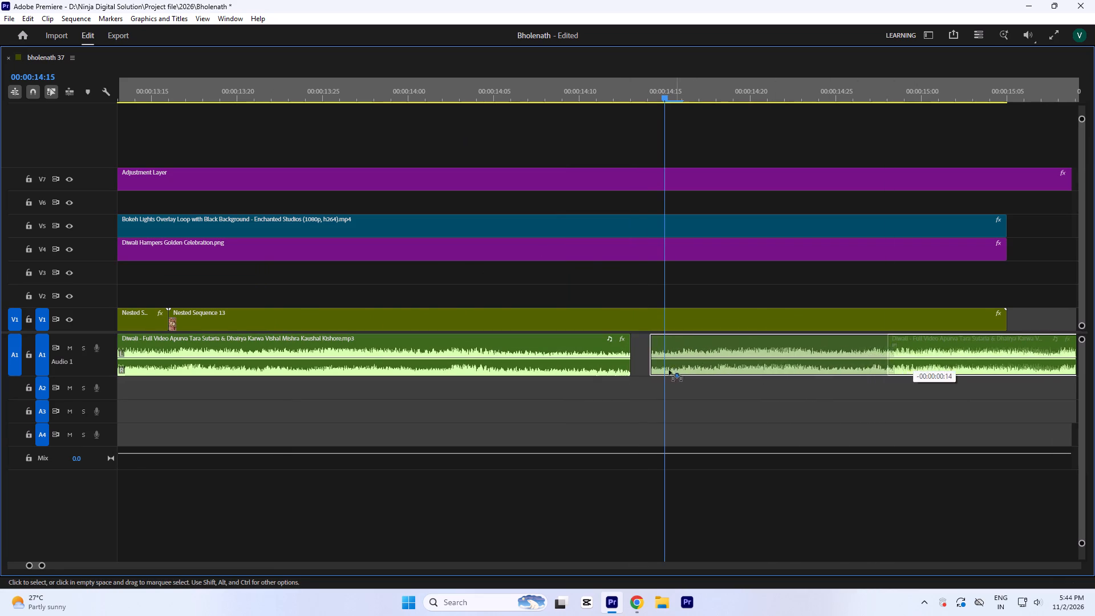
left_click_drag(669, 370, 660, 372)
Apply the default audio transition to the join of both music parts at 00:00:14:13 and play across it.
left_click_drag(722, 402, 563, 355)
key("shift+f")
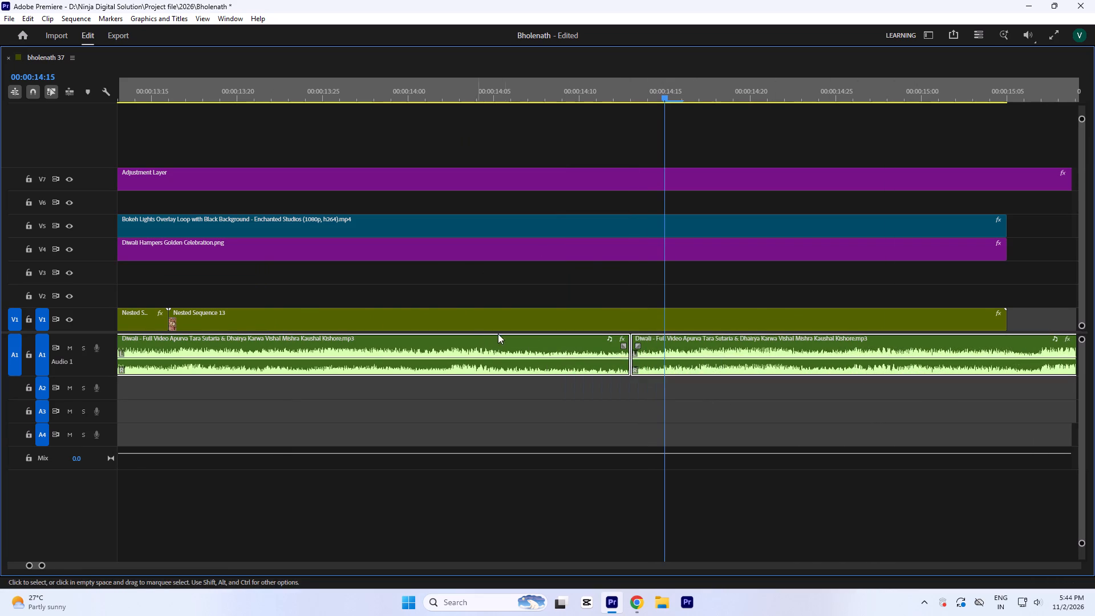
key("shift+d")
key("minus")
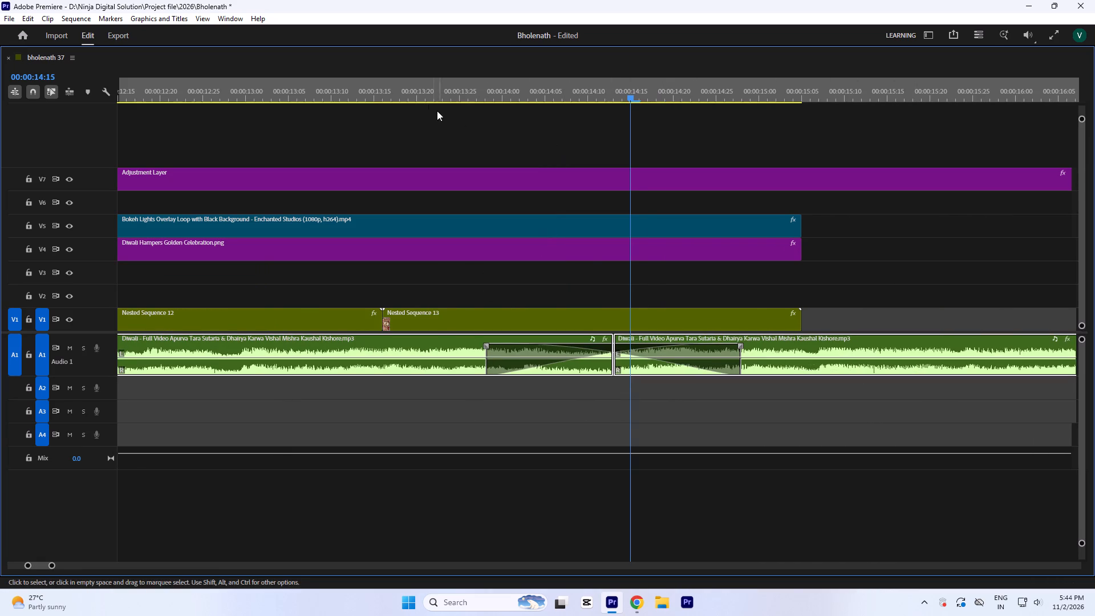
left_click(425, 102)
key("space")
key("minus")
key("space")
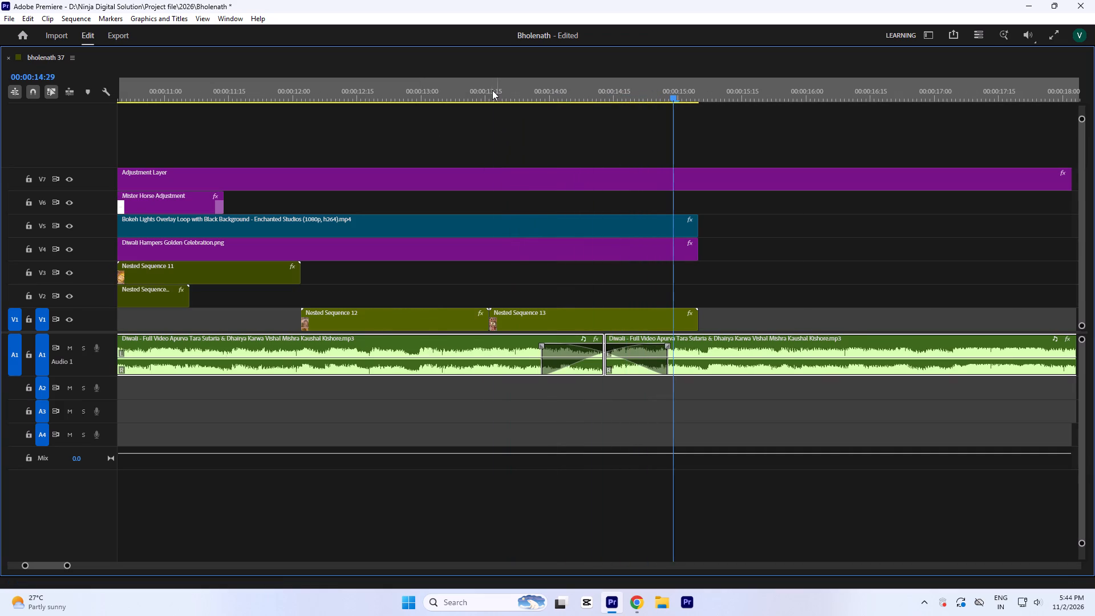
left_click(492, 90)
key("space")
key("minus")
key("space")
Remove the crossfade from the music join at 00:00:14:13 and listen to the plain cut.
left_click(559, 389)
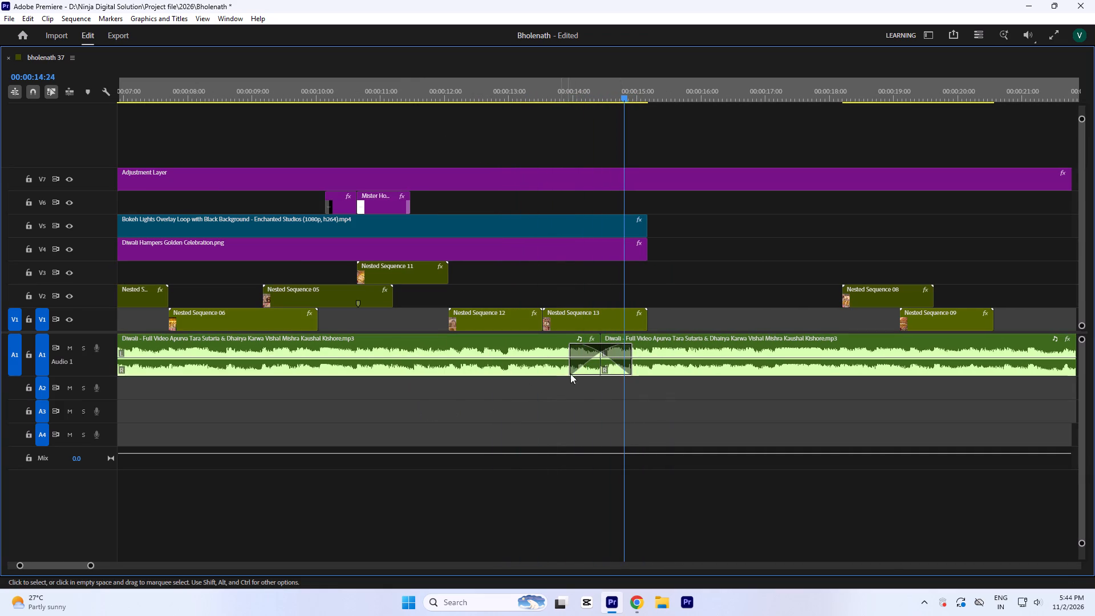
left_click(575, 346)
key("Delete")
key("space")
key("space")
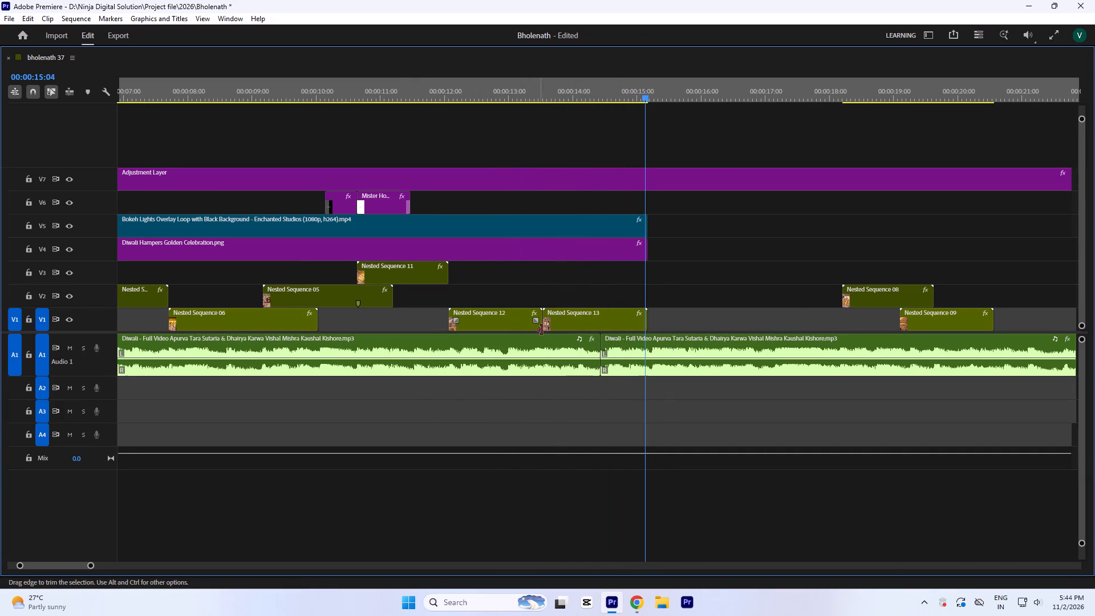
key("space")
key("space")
Trim the start of the second music part forward to 00:00:15:06.
left_click_drag(656, 89, 652, 105)
key("equal")
key("equal")
key("equal")
key("equal")
left_click_drag(581, 84, 575, 98)
key("minus")
key("minus")
left_click_drag(500, 372, 588, 376)
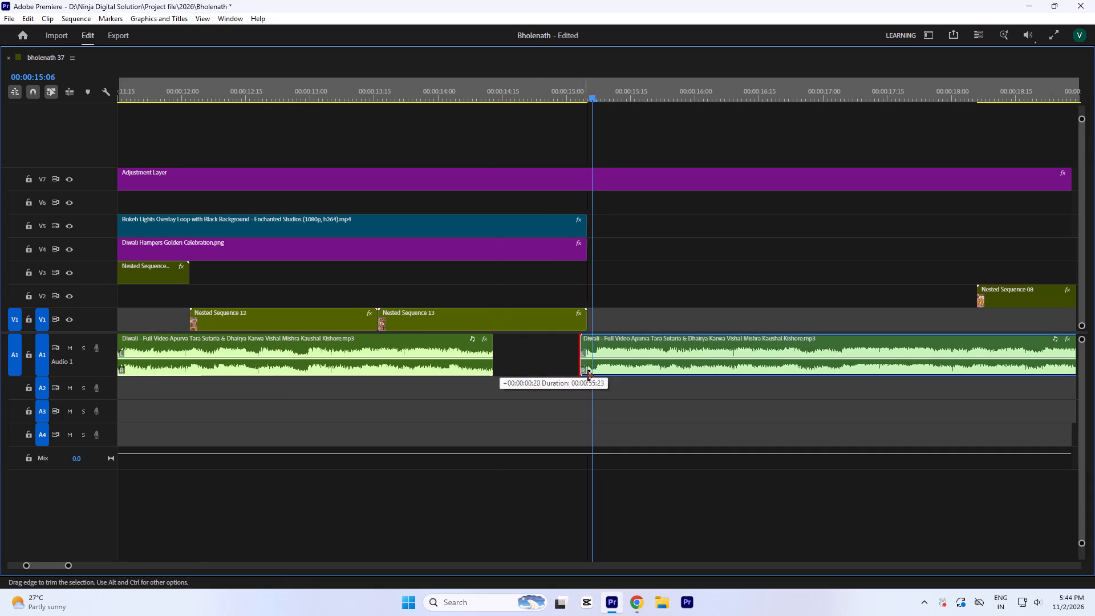
left_click_drag(588, 376, 595, 375)
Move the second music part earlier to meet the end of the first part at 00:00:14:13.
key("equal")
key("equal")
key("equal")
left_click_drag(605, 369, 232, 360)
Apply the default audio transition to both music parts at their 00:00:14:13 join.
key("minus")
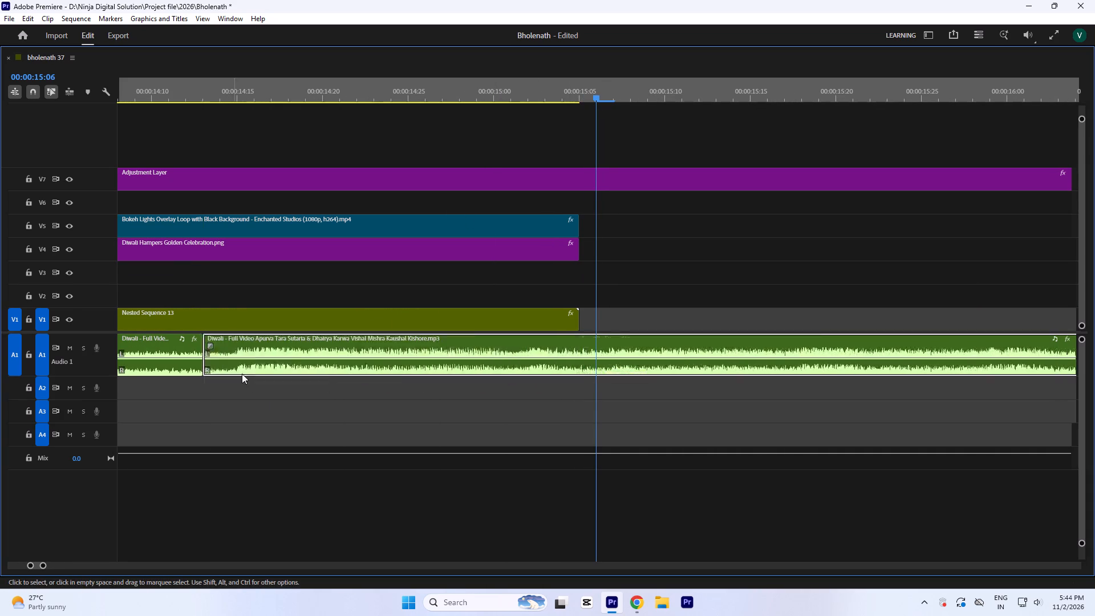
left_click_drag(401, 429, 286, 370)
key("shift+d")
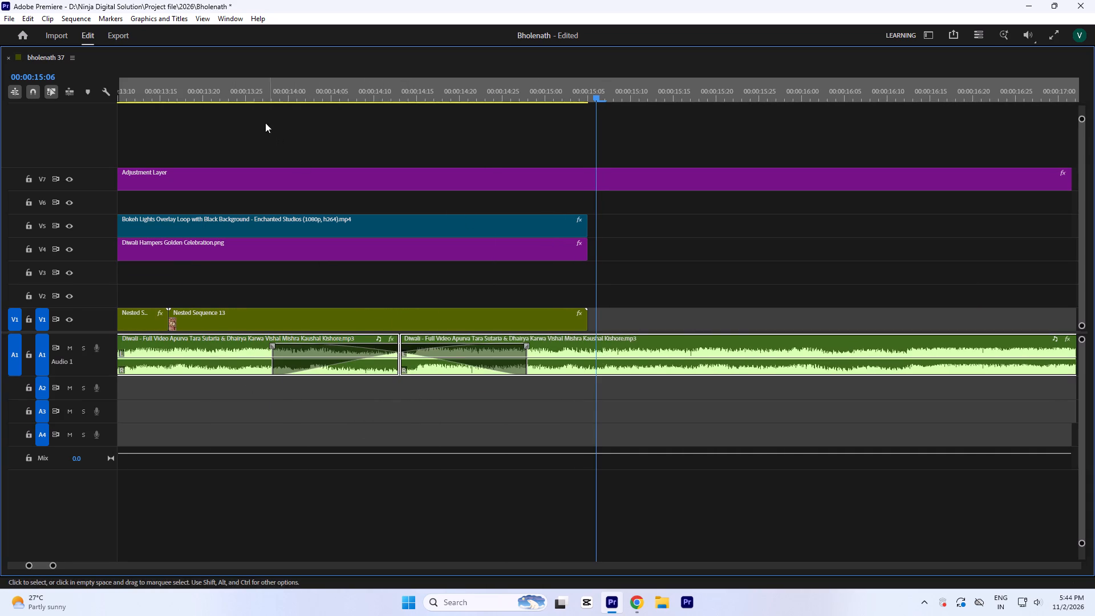
Play across the 00:00:14:13 music join repeatedly from different starting points to check the crossfade.
key("minus")
left_click(423, 88)
key("space")
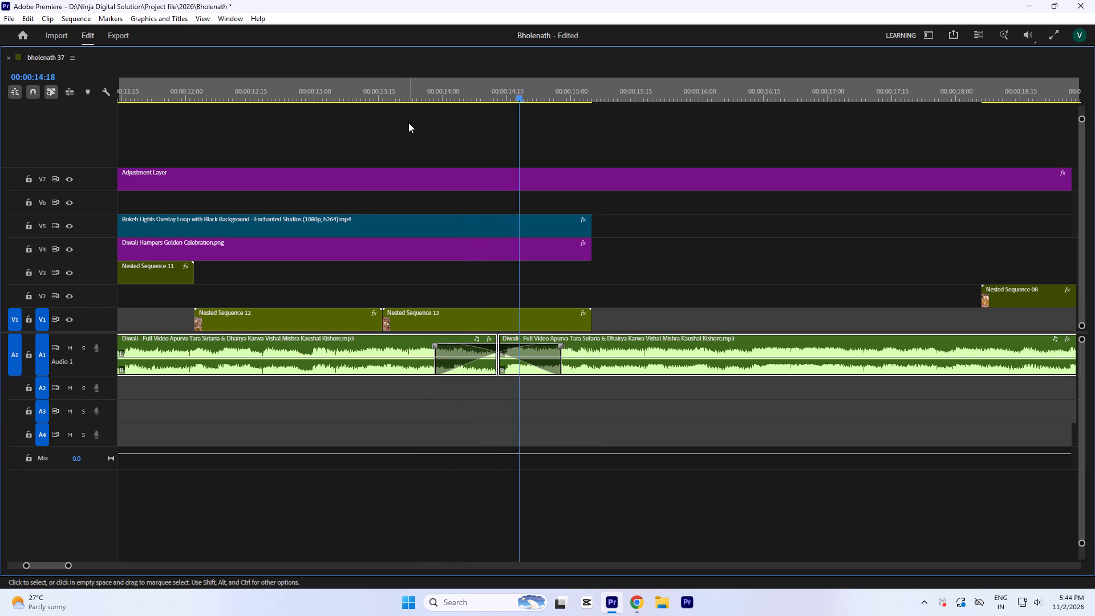
key("space")
left_click(270, 89)
key("space")
key("minus")
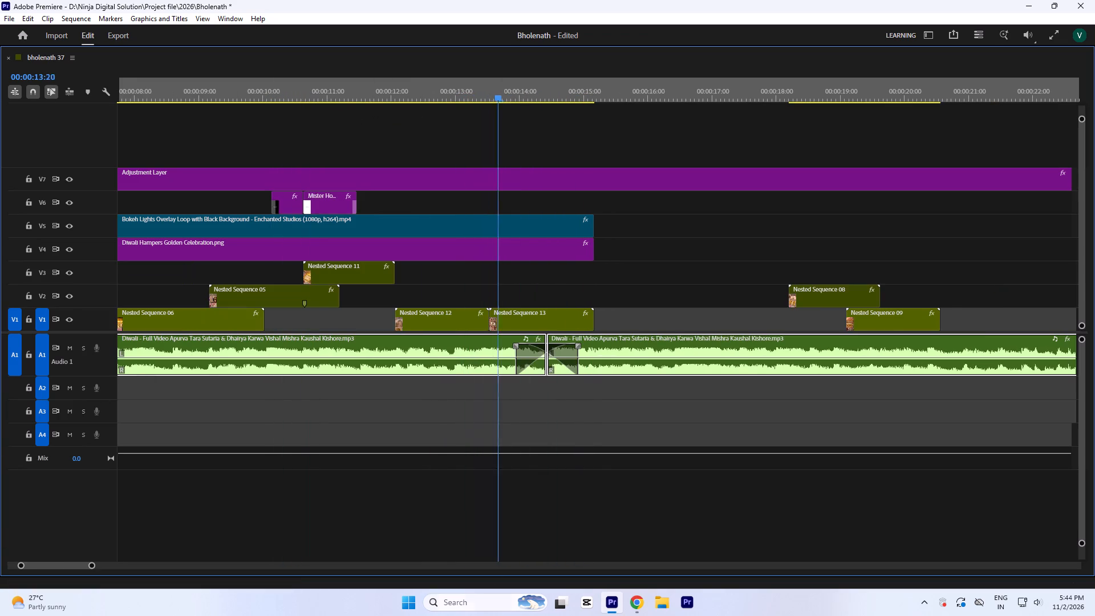
left_click(411, 94)
key("space")
type("-`")
type("-=")
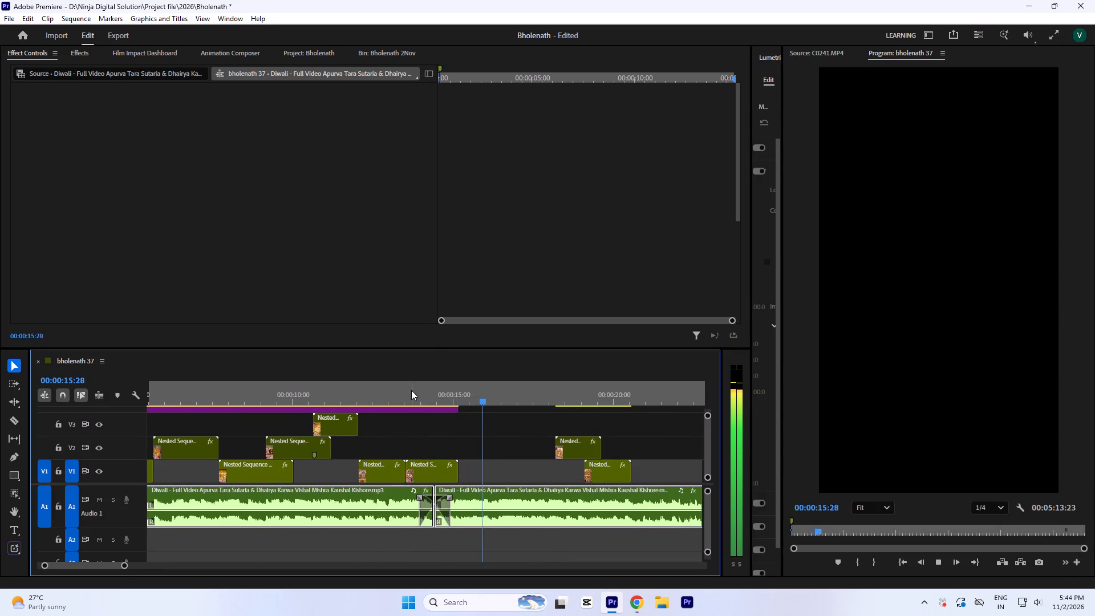
left_click(411, 390)
key("space")
key("equal")
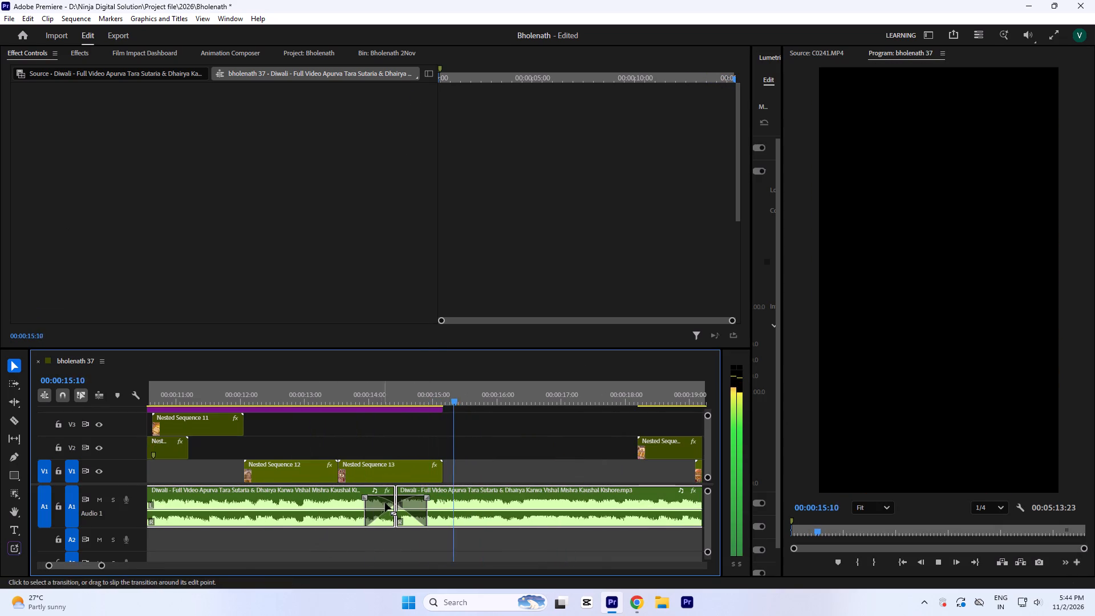
key("space")
left_click(355, 388)
key("space")
key("space")
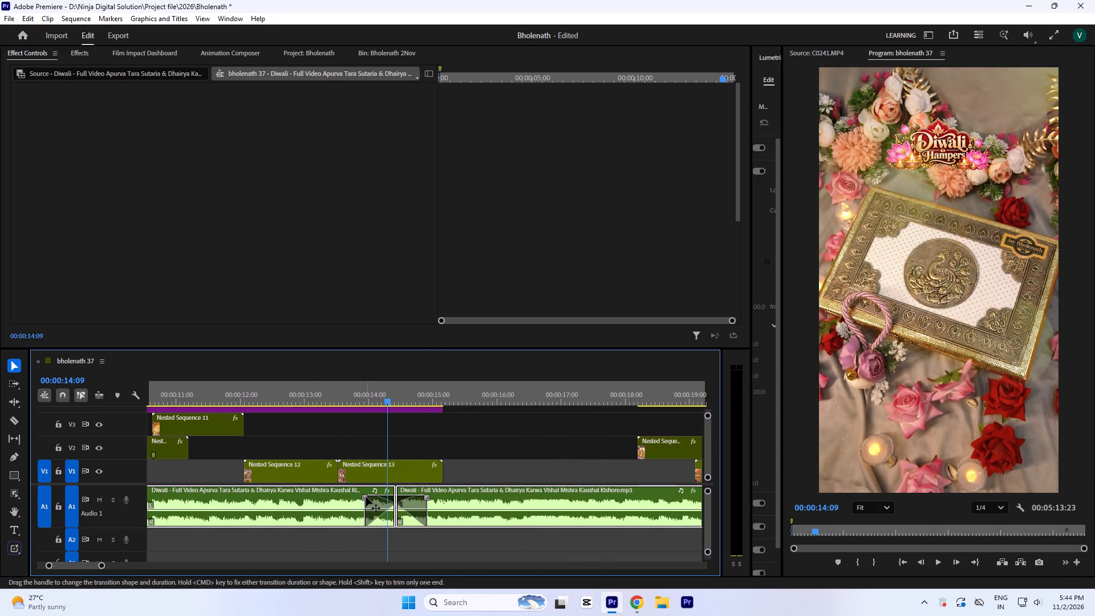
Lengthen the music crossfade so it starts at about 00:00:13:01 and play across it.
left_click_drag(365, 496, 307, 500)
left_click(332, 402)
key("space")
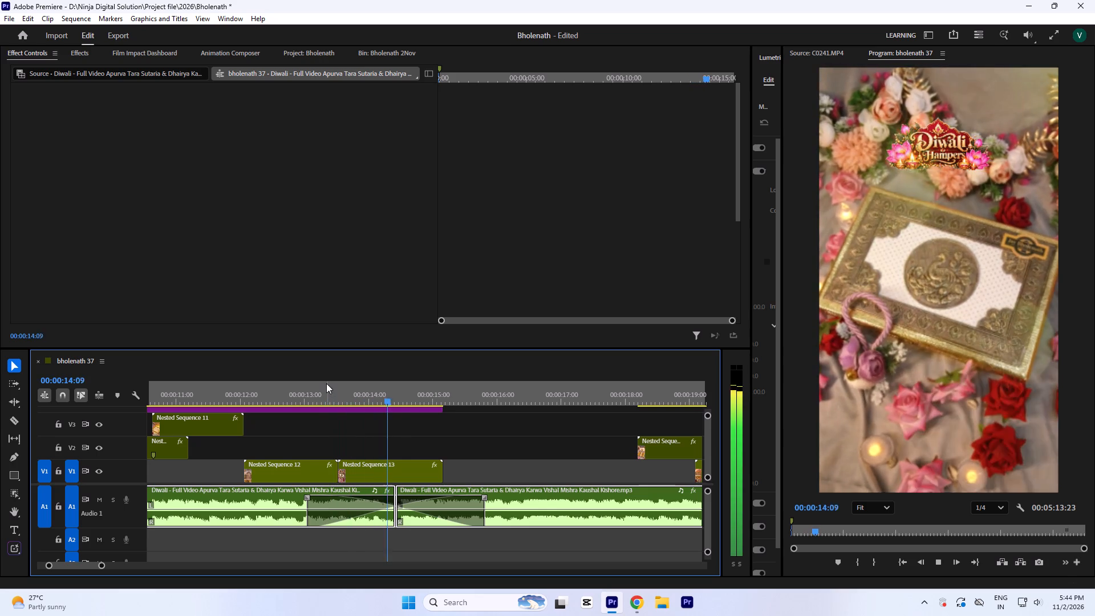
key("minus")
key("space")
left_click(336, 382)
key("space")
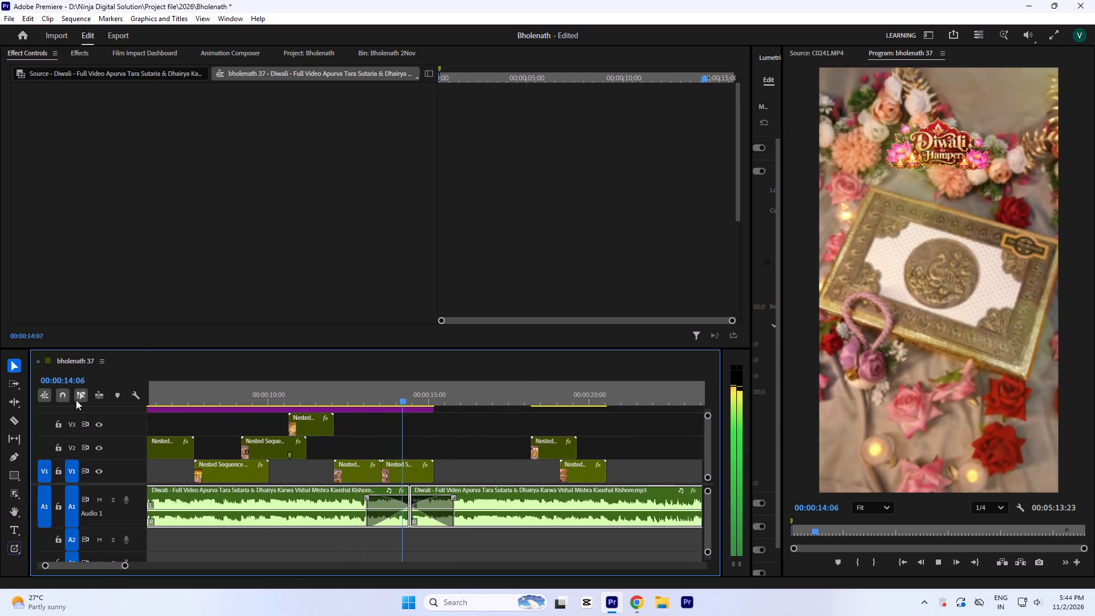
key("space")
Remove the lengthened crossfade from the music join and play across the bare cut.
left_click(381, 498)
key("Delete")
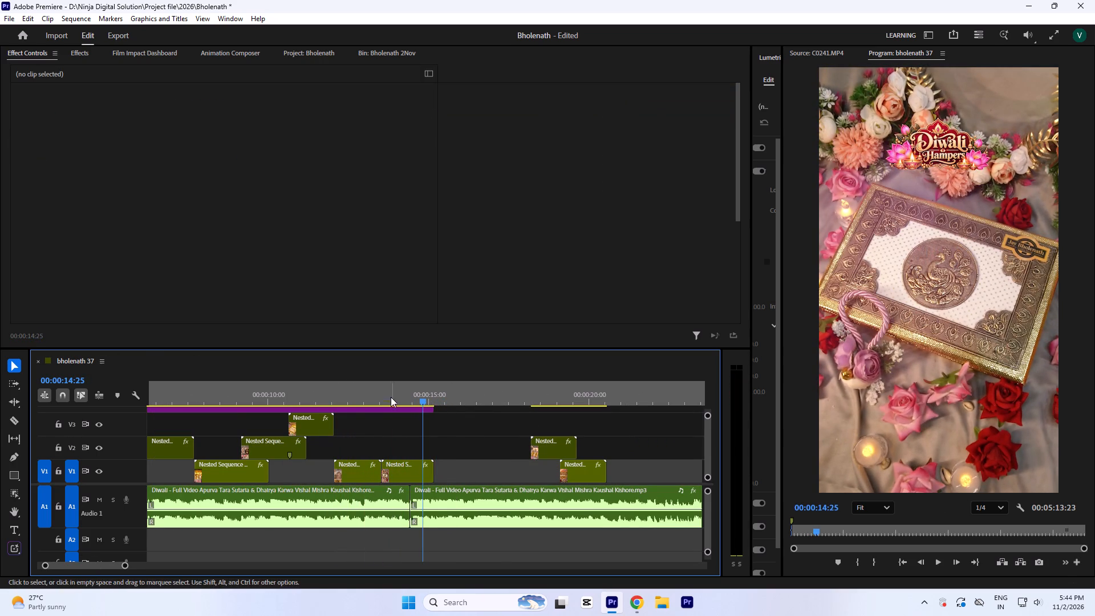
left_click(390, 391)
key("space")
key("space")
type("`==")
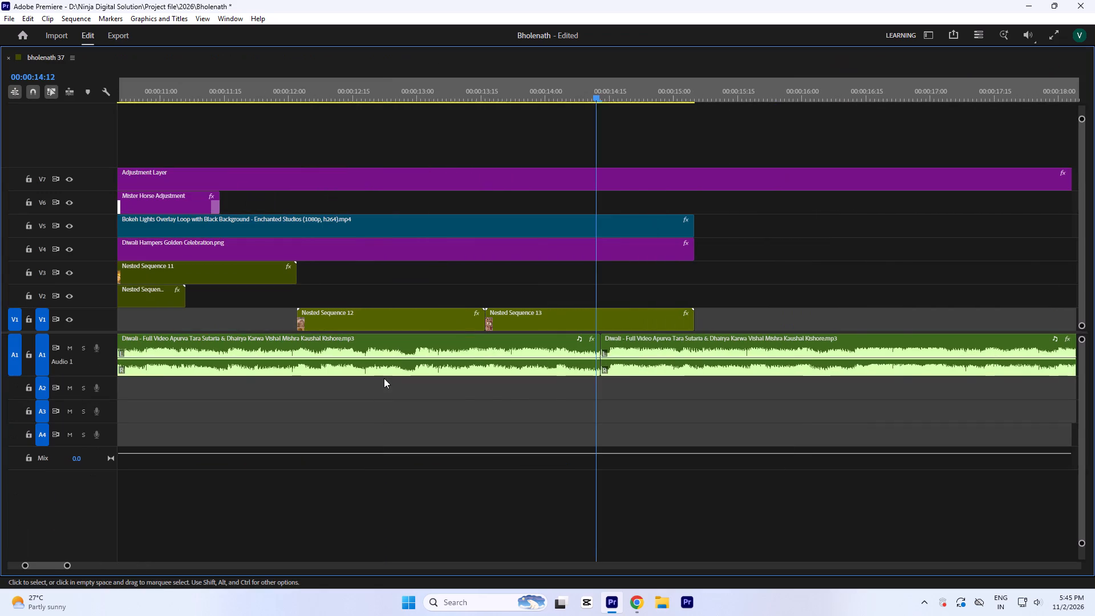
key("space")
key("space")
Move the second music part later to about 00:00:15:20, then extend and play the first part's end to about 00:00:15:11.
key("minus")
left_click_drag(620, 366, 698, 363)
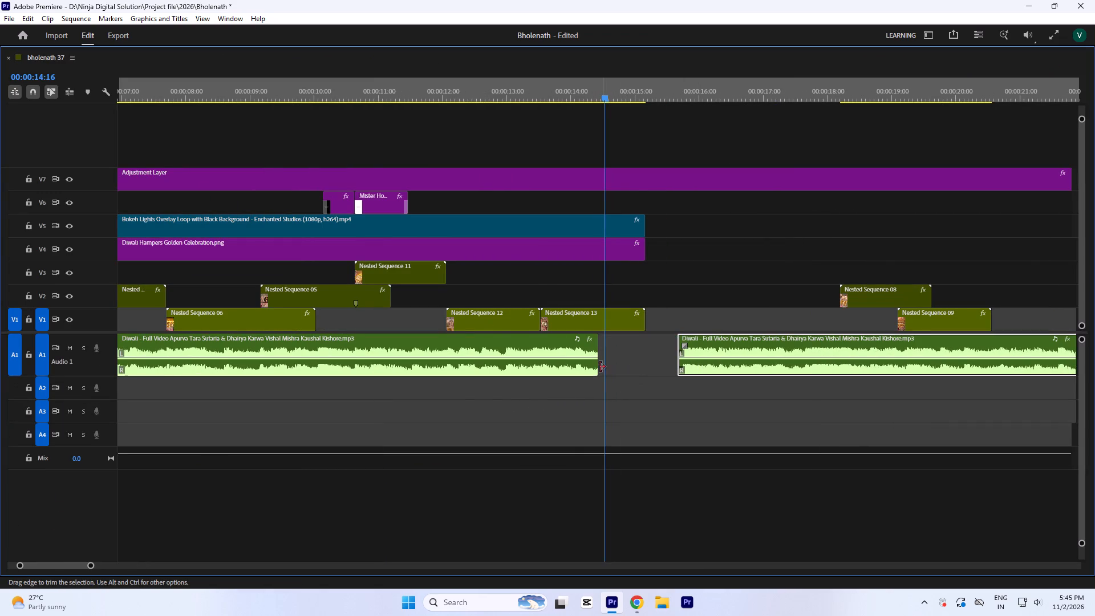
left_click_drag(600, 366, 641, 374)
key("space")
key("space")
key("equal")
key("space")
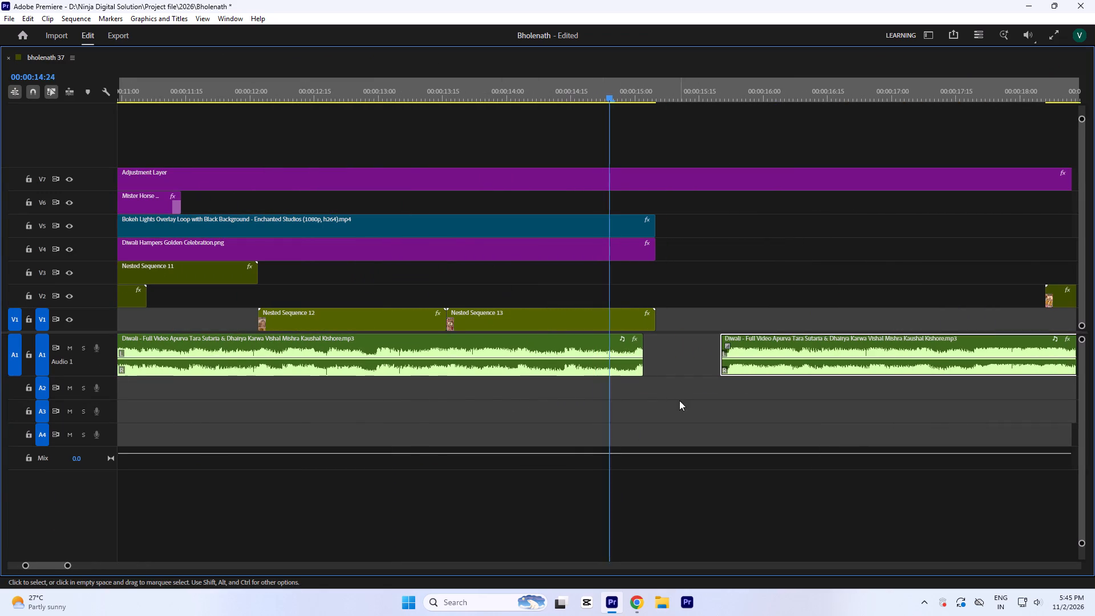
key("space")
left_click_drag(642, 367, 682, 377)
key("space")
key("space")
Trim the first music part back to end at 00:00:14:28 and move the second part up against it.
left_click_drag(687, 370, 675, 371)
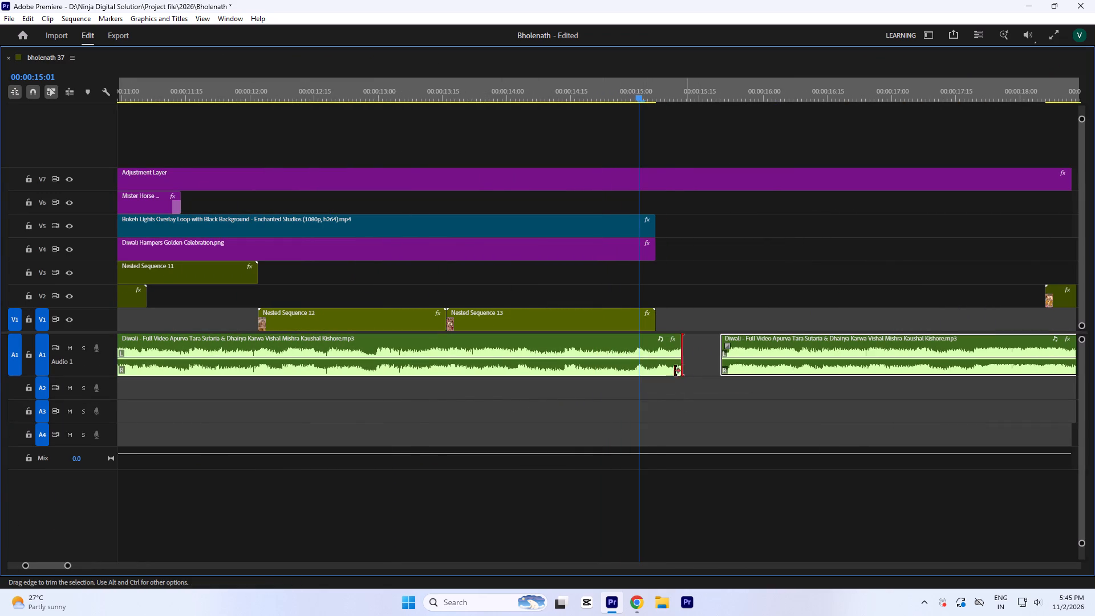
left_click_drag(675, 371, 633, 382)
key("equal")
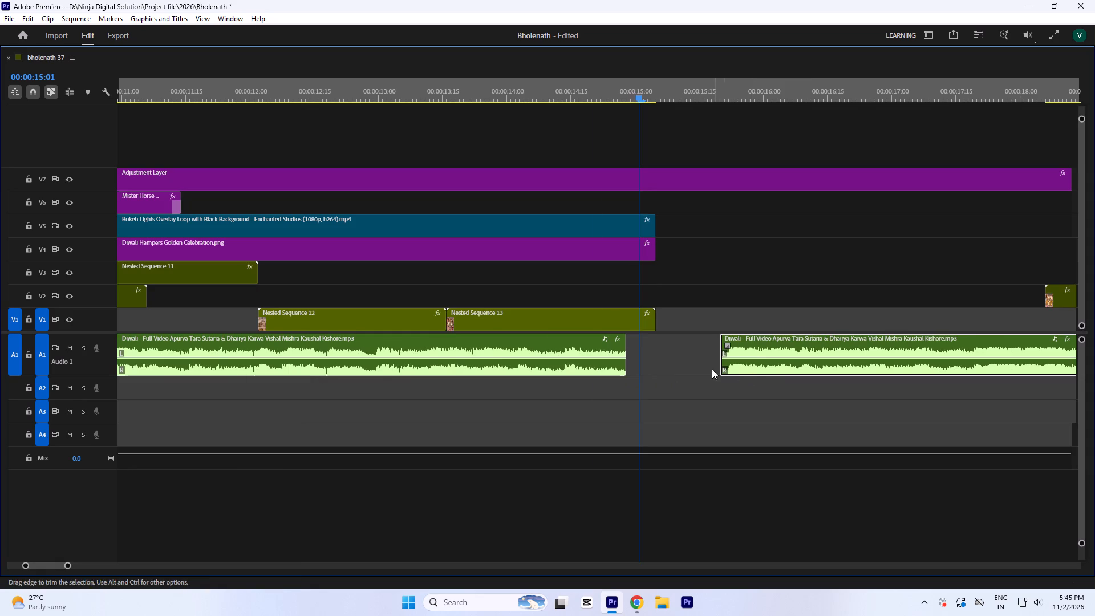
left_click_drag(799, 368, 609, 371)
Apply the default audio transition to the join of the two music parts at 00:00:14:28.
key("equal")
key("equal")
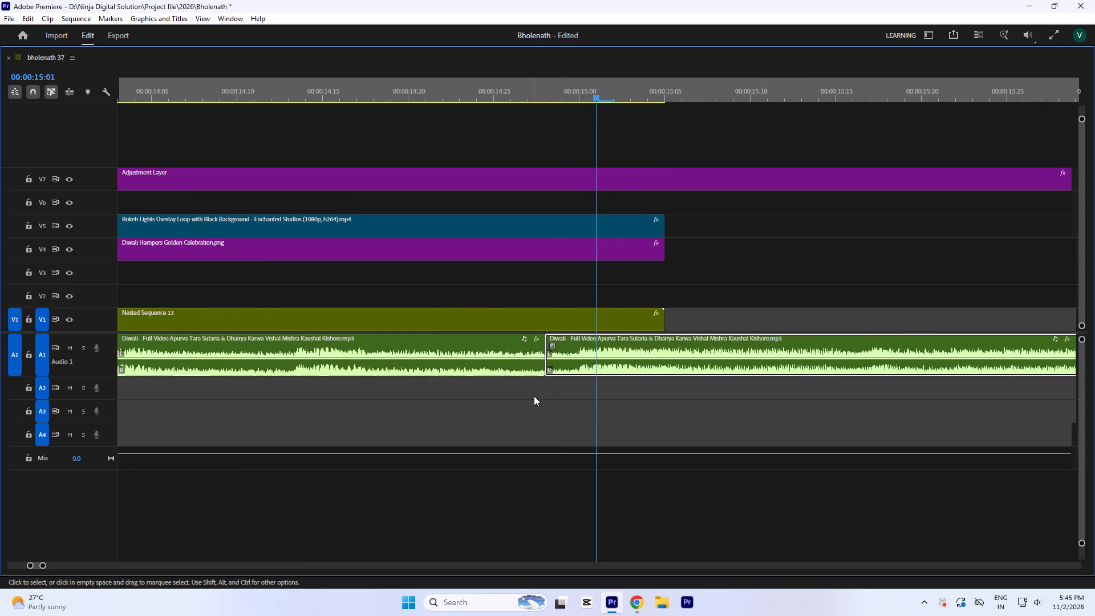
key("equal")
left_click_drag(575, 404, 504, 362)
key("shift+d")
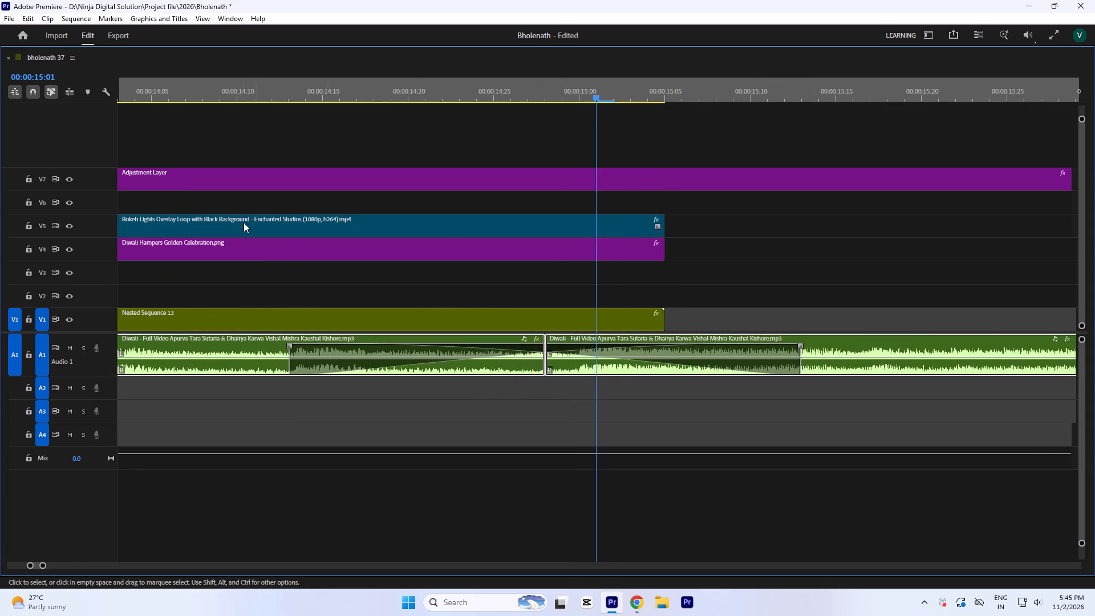
Play across the 00:00:14:28 music join repeatedly to judge how the crossfade sounds.
key("minus")
left_click(372, 88)
key("space")
key("minus")
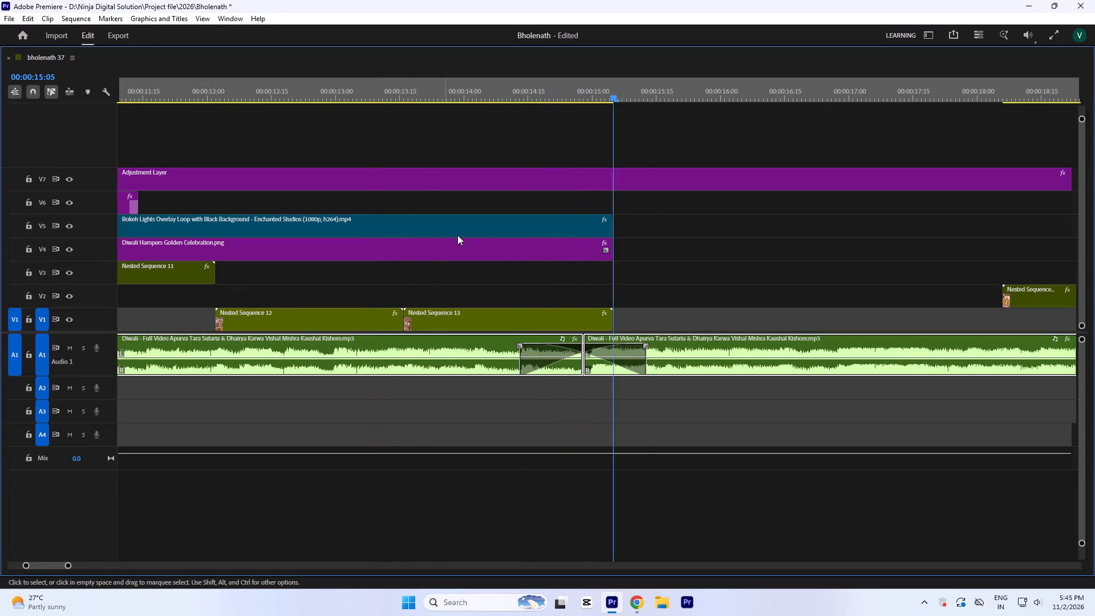
key("space")
left_click(469, 87)
key("space")
key("minus")
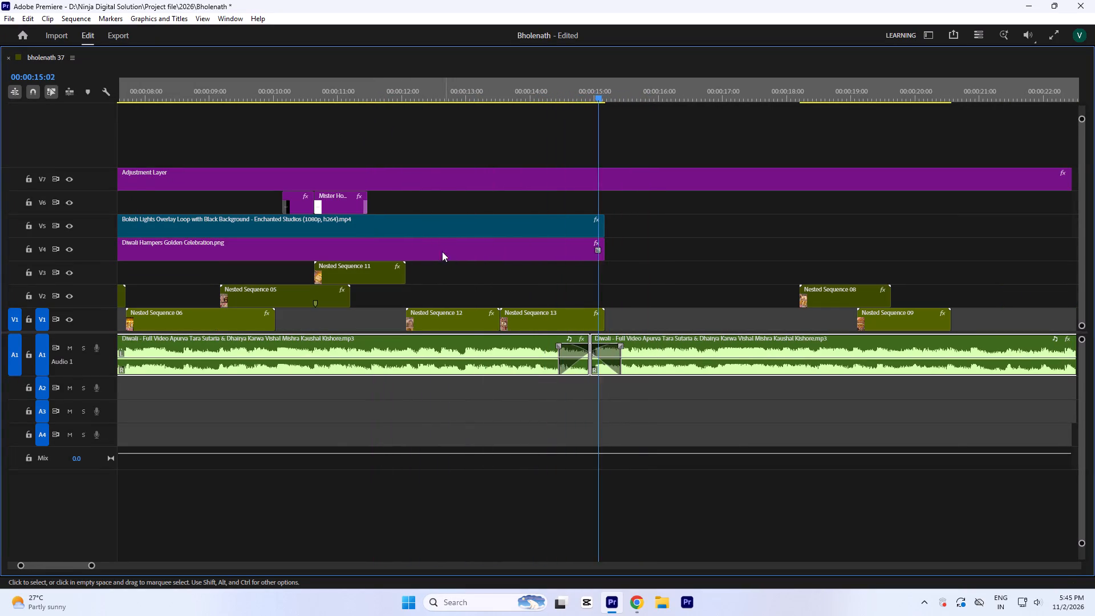
left_click(424, 95)
key("space")
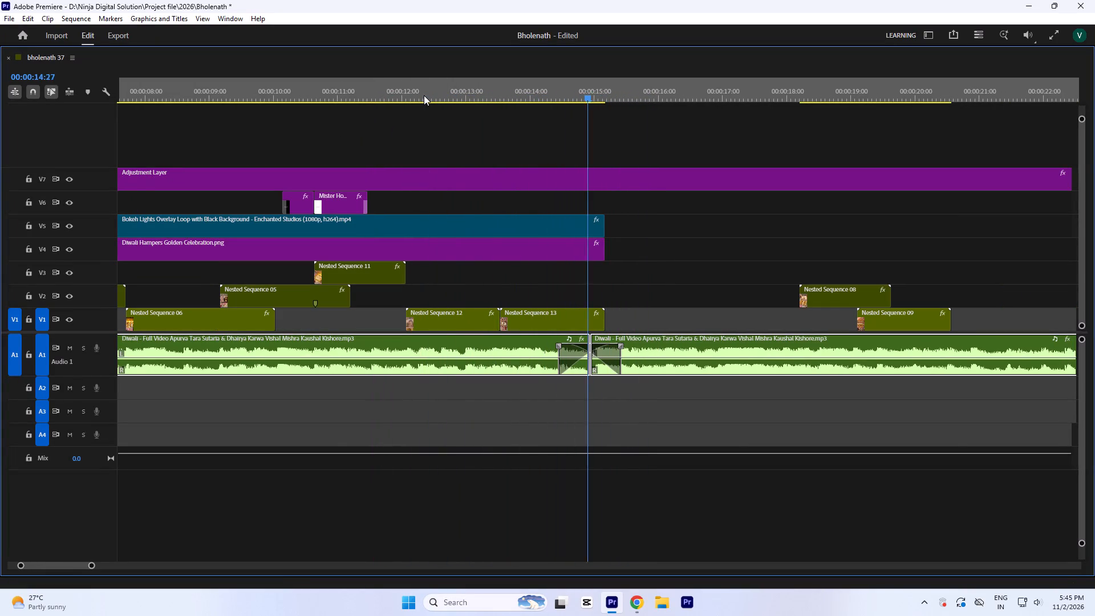
key("space")
key("space")
key("space")
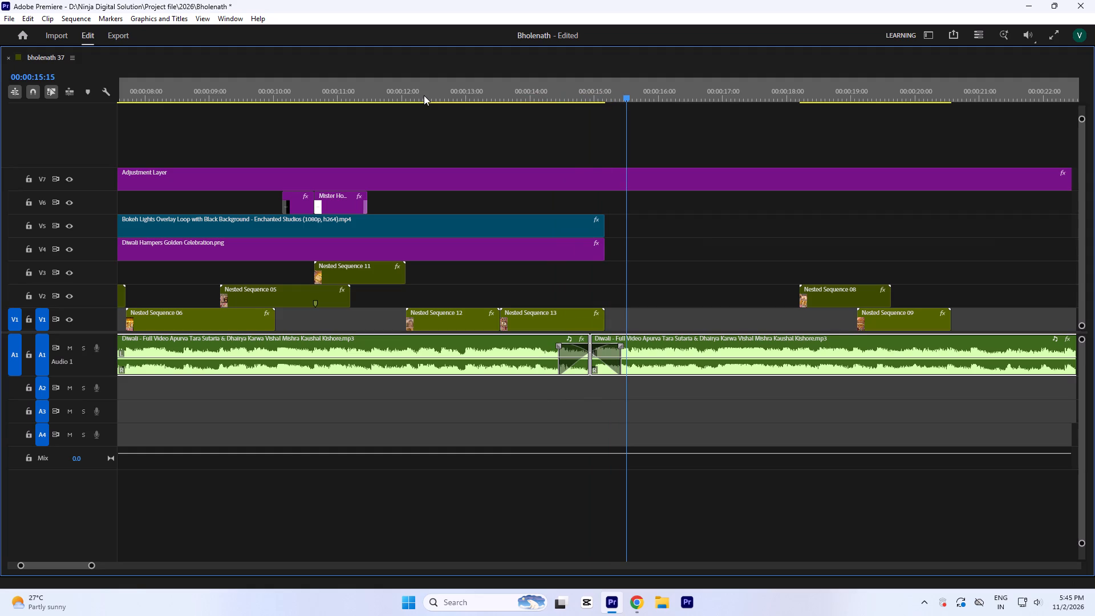
left_click(417, 100)
key("space")
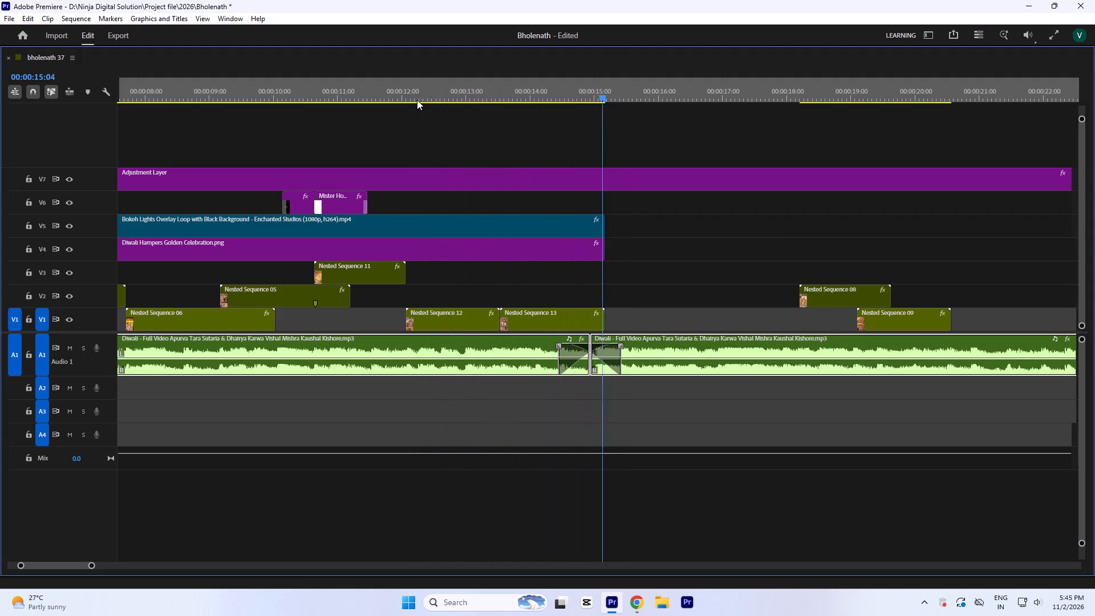
key("space")
Move the second music part later to about 00:00:16:10 and extend the first part's end to about 00:00:16:00.
left_click(601, 443)
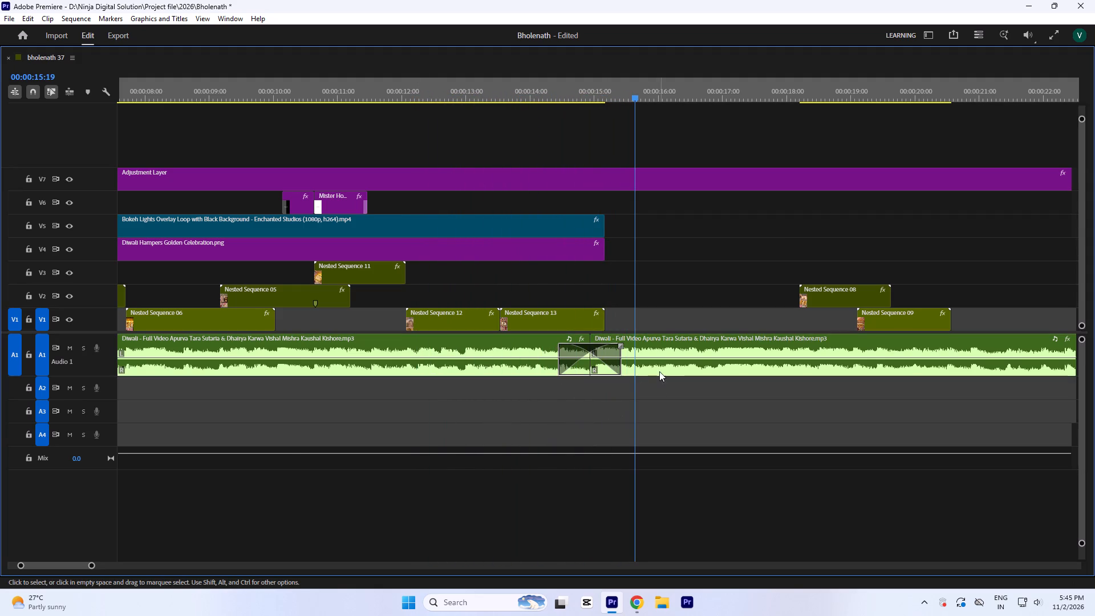
left_click_drag(659, 370, 752, 367)
left_click_drag(590, 374, 662, 392)
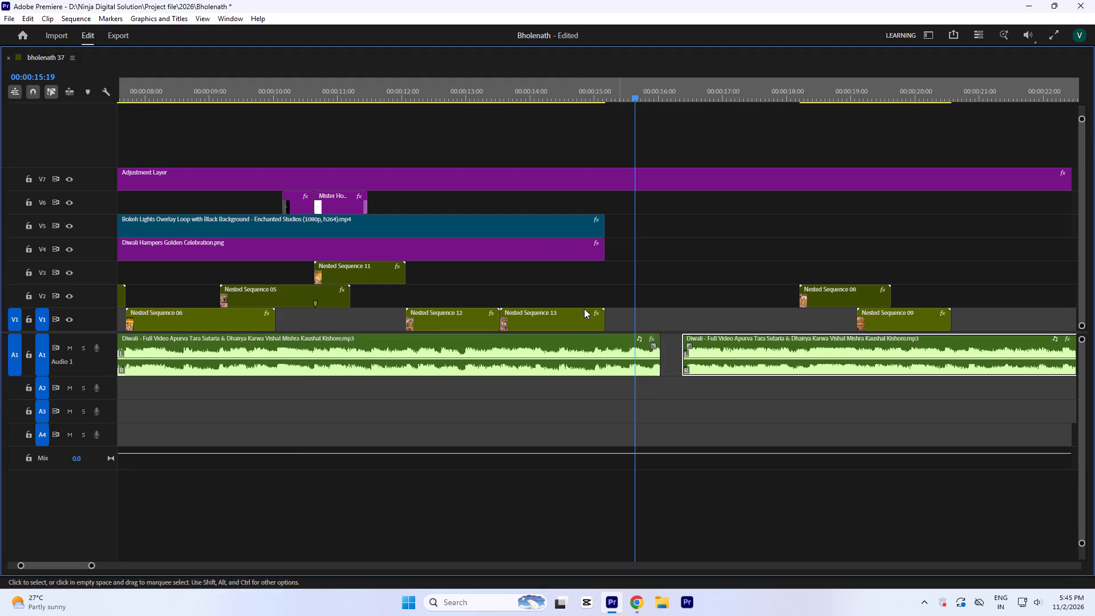
Play the end of the first music part between 00:00:12:00 and 00:00:16:00 to judge where to cut it.
left_click(540, 91)
key("space")
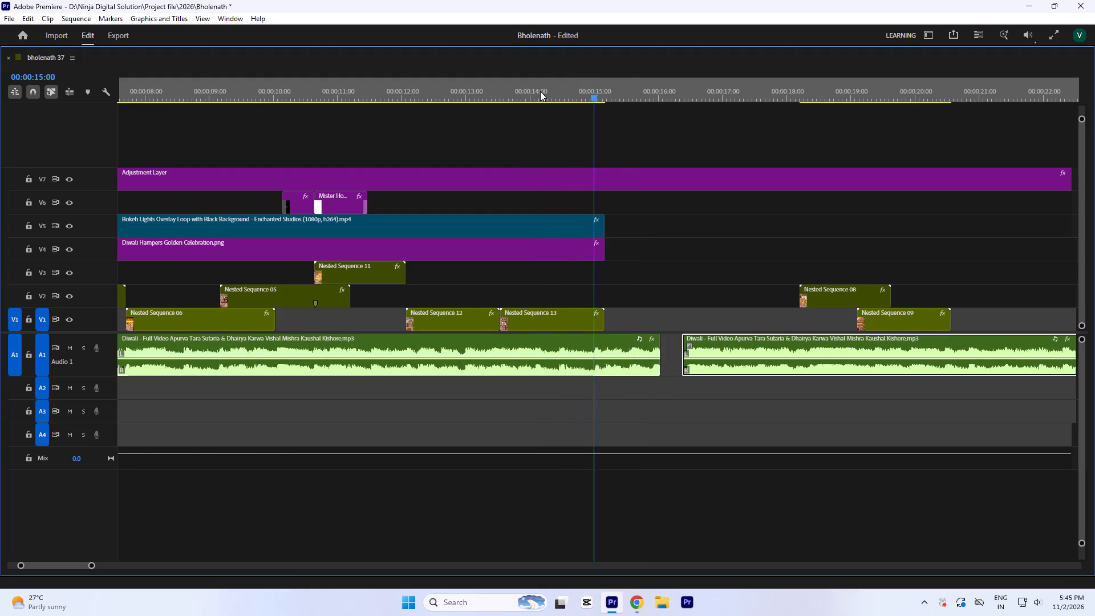
key("space")
key("space")
key("space")
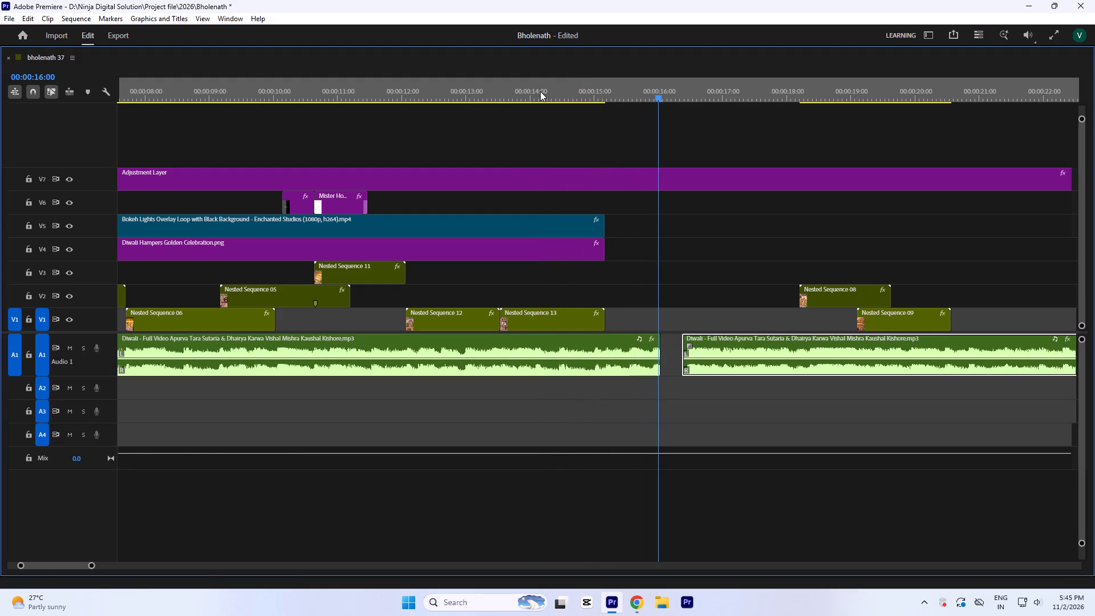
left_click(429, 89)
key("space")
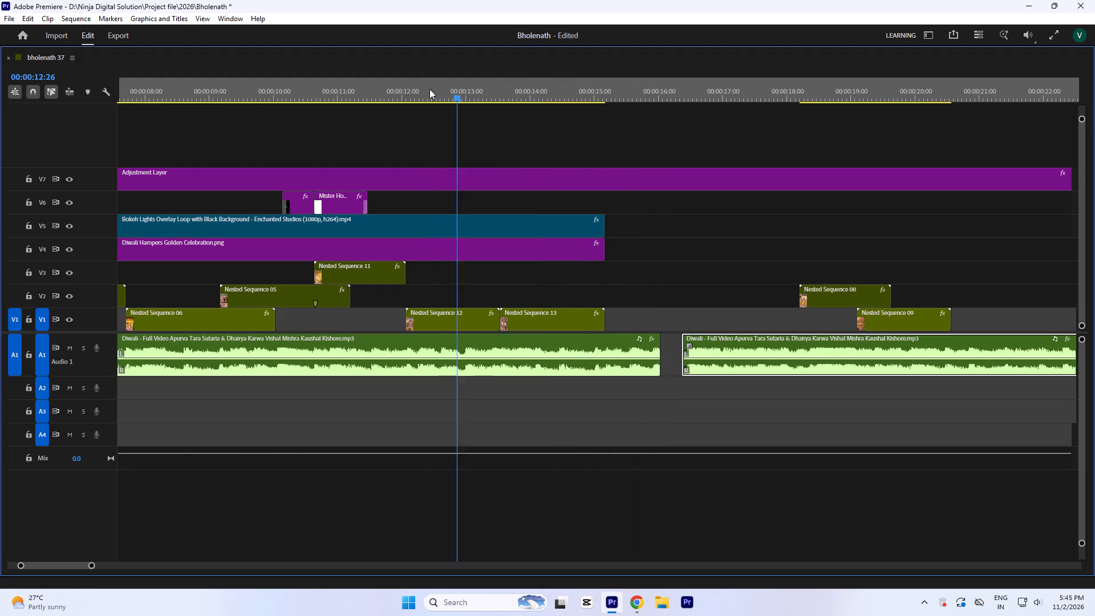
key("space")
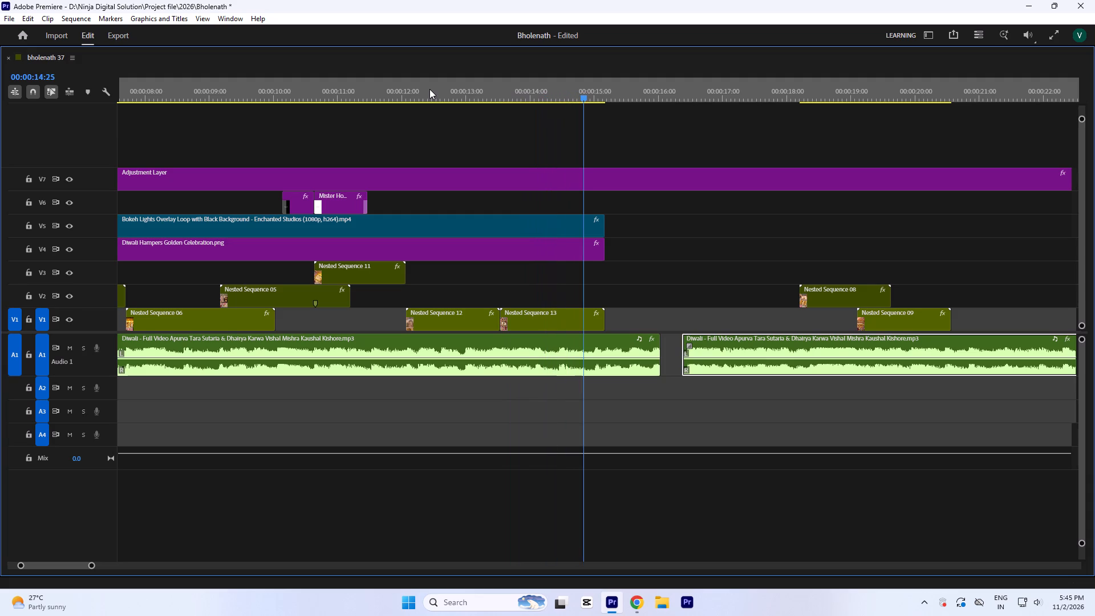
key("space")
key("space")
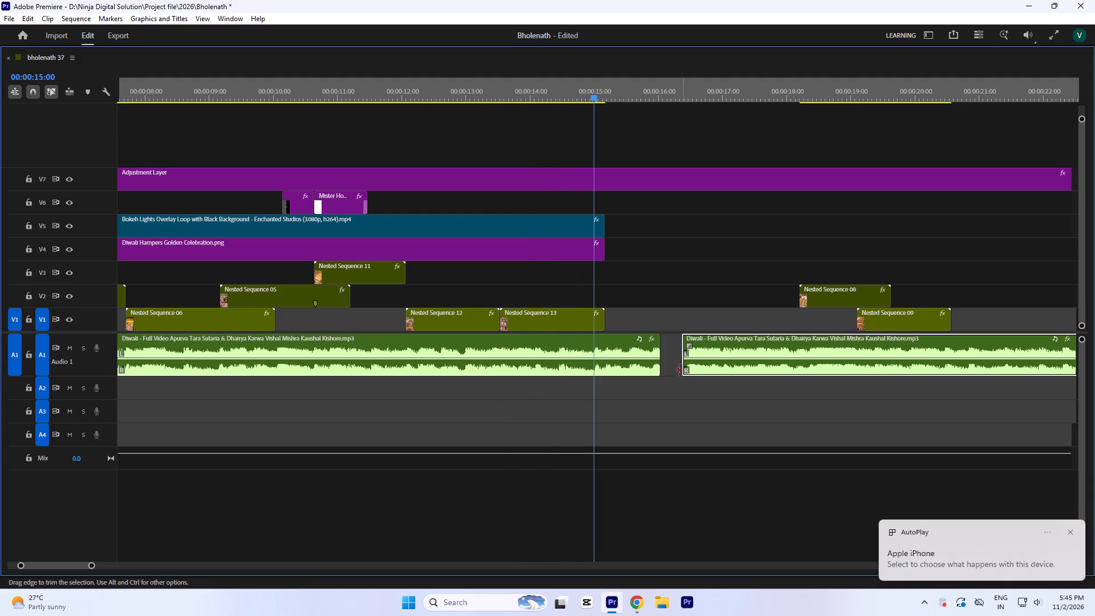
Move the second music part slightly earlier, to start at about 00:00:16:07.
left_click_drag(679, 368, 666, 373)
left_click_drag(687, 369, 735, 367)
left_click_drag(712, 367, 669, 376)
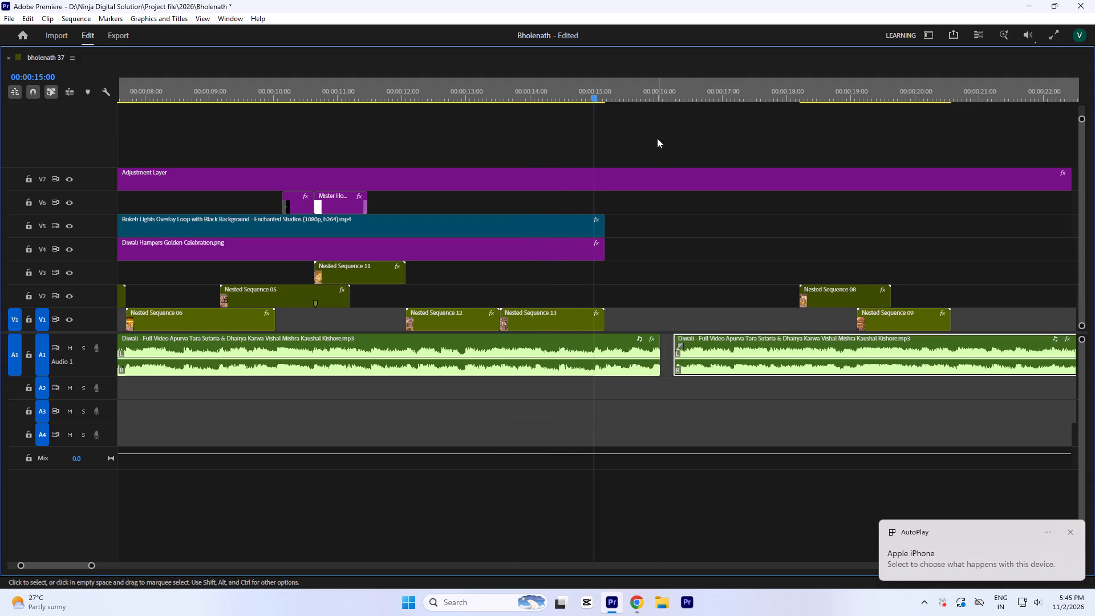
Play the second music part's opening and the first part's ending to compare their beats for a matching join.
left_click(658, 88)
key("space")
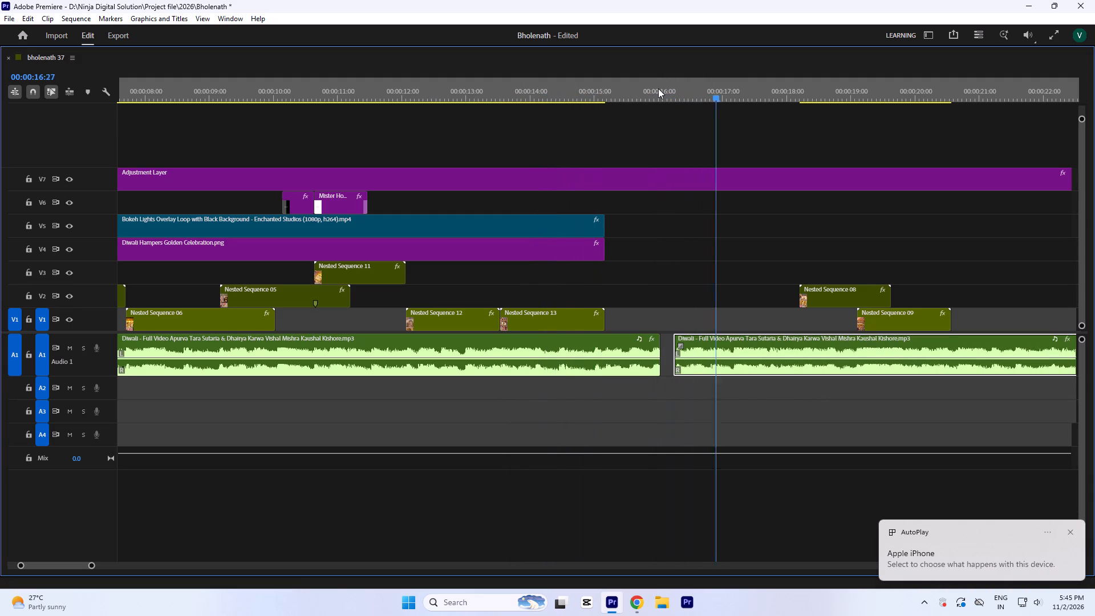
key("space")
left_click(405, 99)
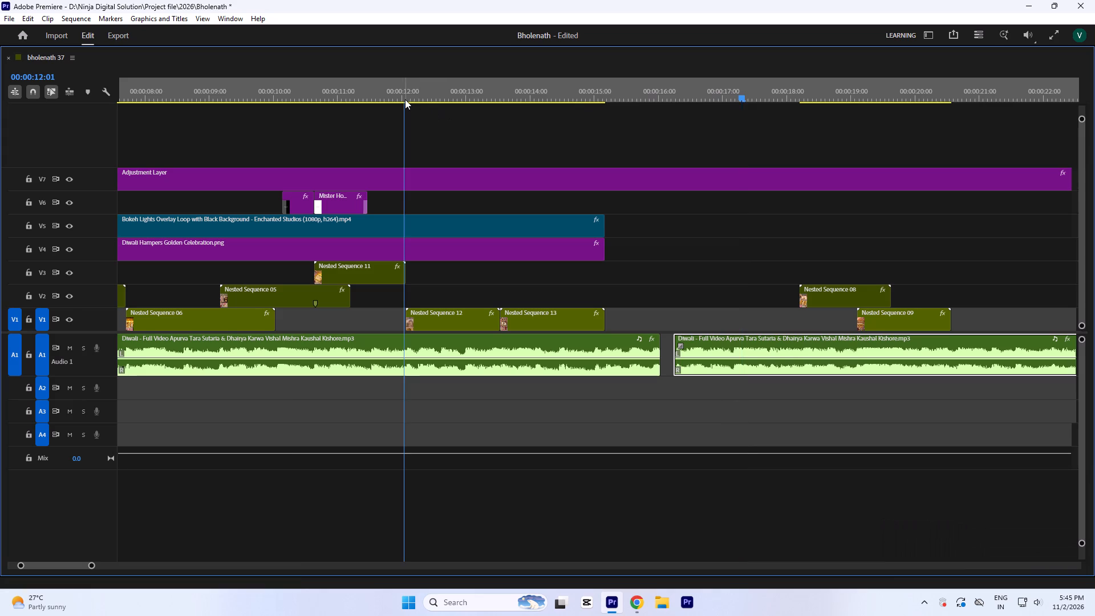
key("space")
key("minus")
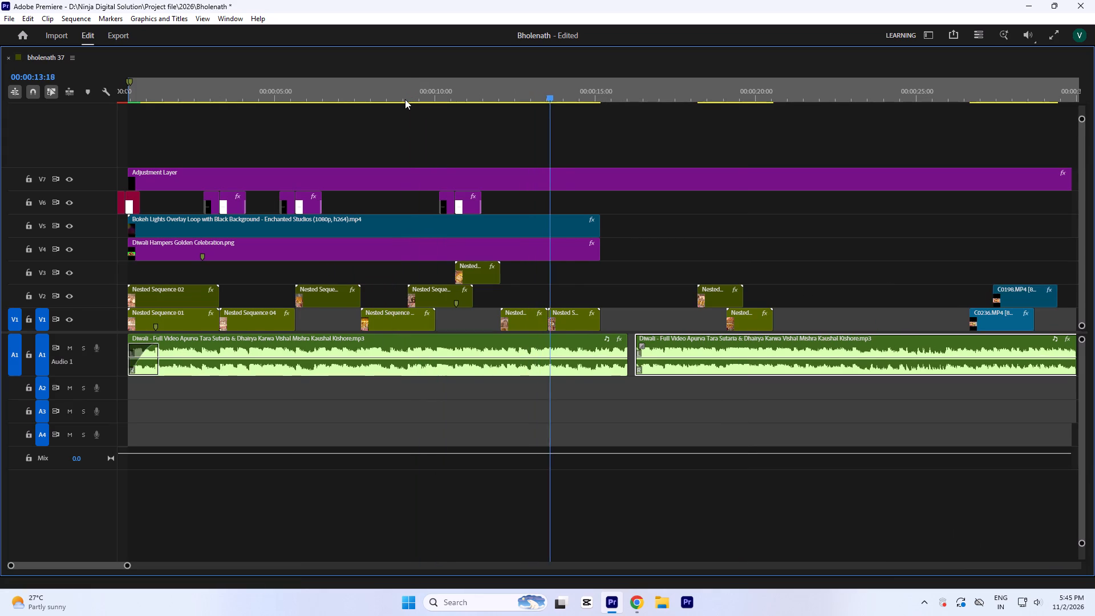
key("space")
left_click(399, 95)
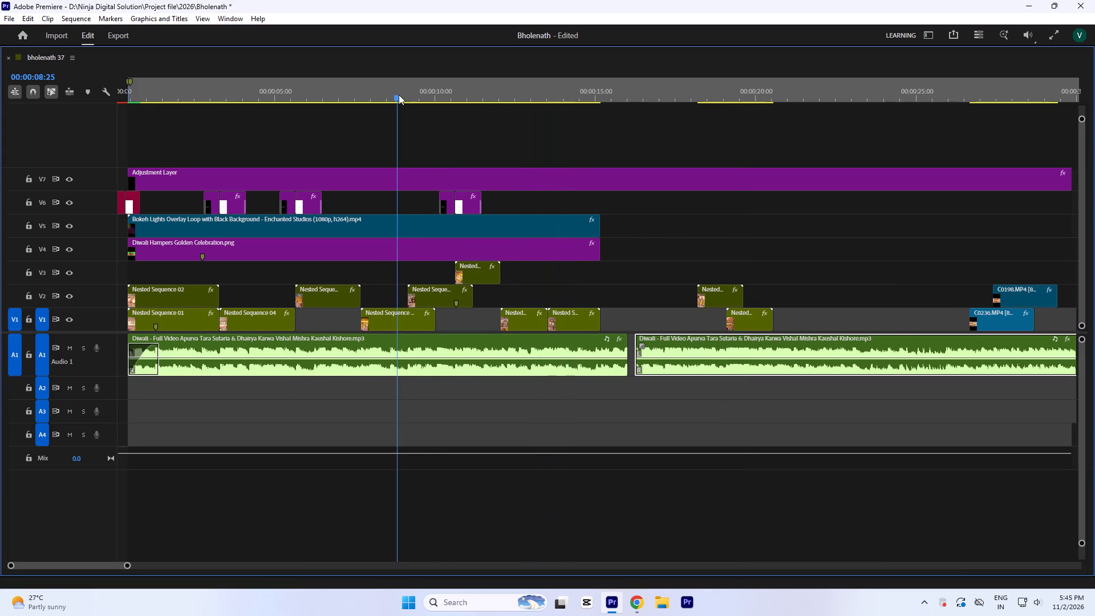
key("space")
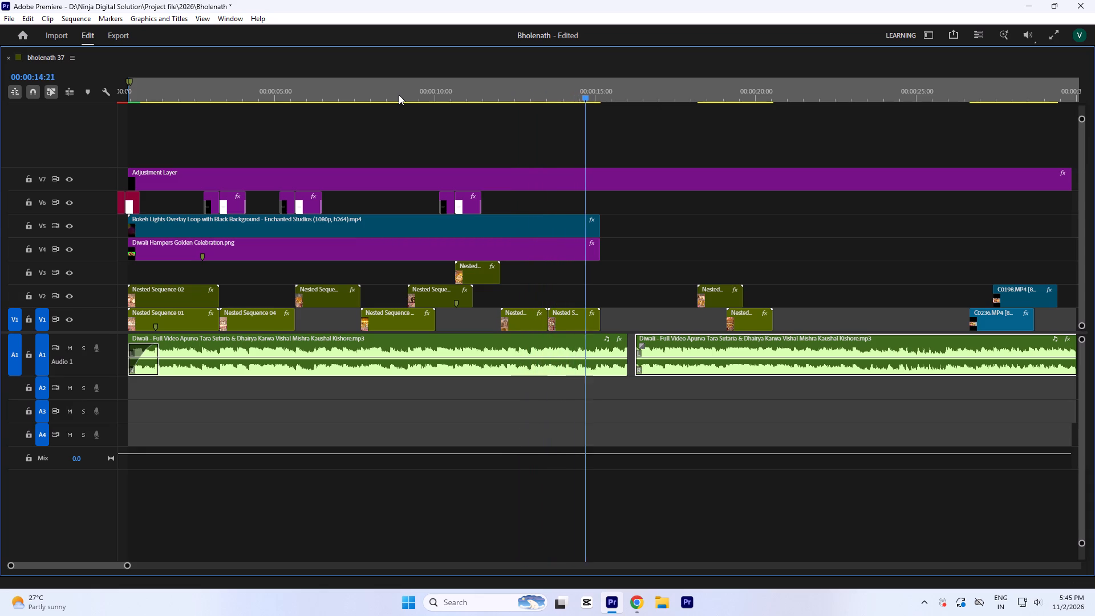
key("space")
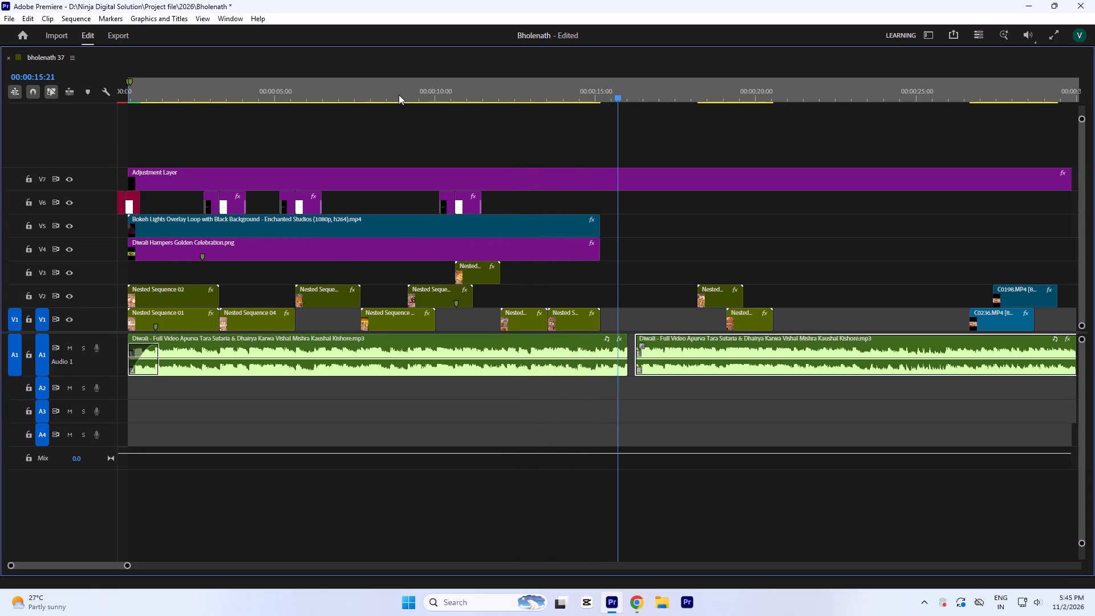
Move the second music part later to about 00:00:21:12 and extend the first part's end to about 00:00:18:23.
key("minus")
left_click_drag(420, 373, 509, 373)
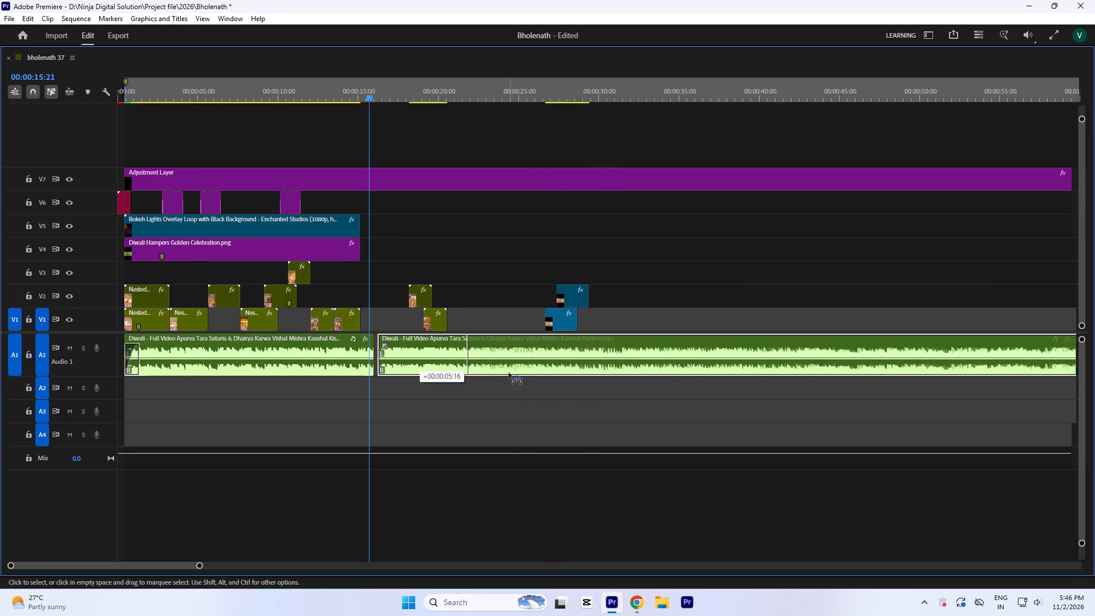
left_click_drag(509, 373, 502, 370)
left_click_drag(376, 371, 420, 376)
Trim the first music part to end at 00:00:17:26 and move the second part up against it.
key("space")
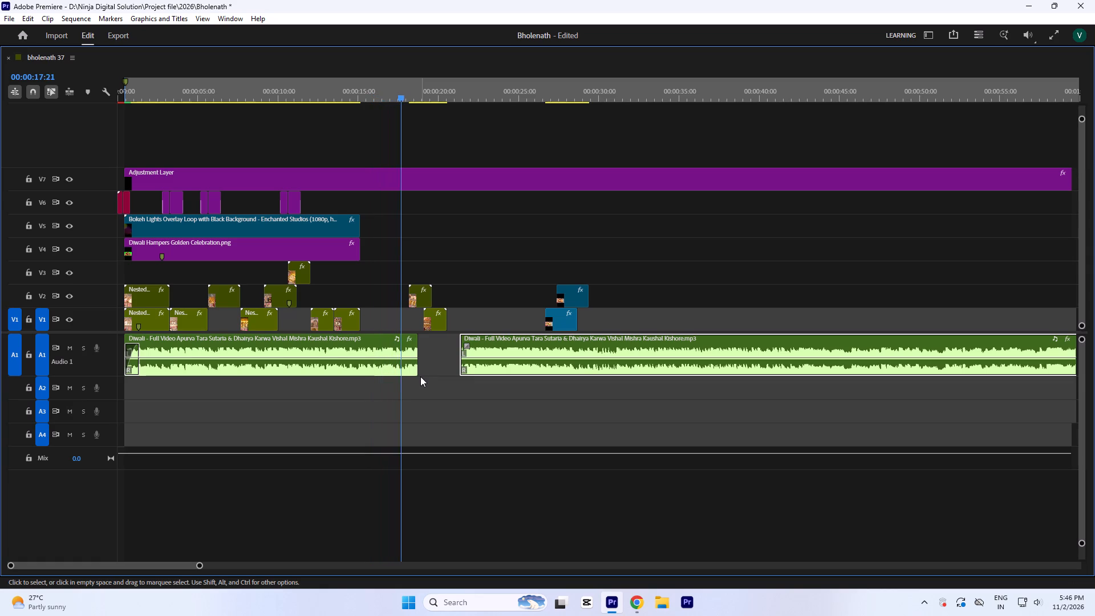
key("equal")
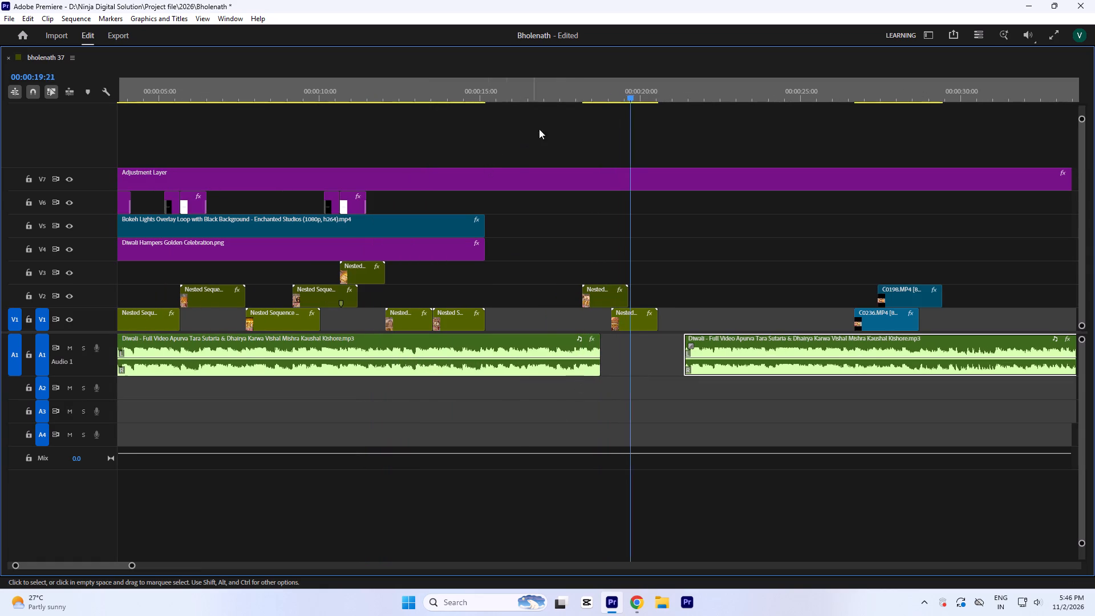
left_click(520, 86)
key("space")
key("minus")
key("space")
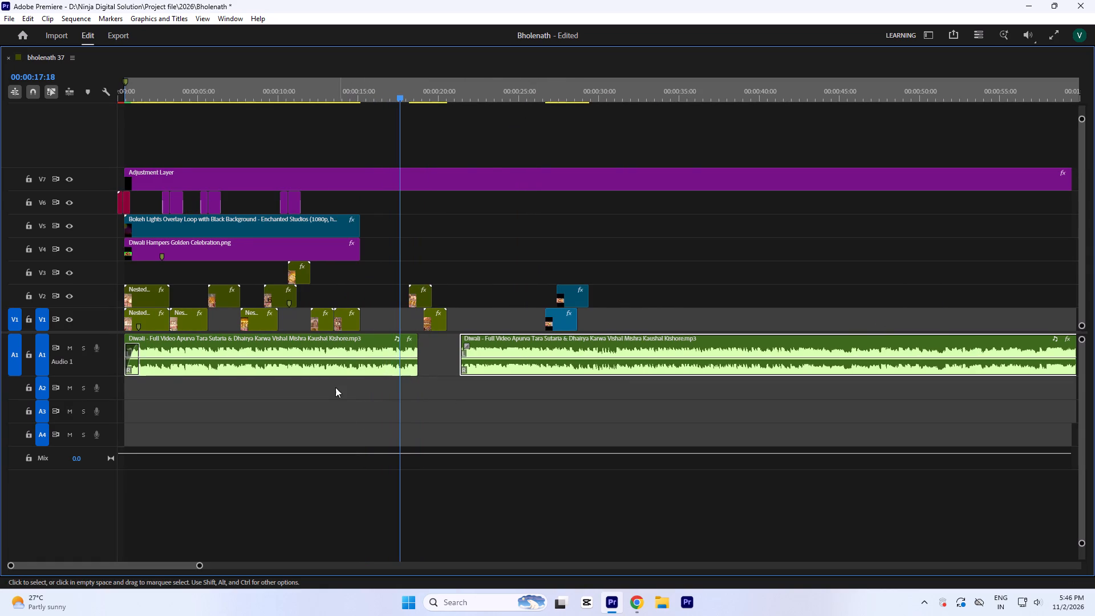
key("equal")
key("equal")
key("space")
key("space")
key("space")
key("space")
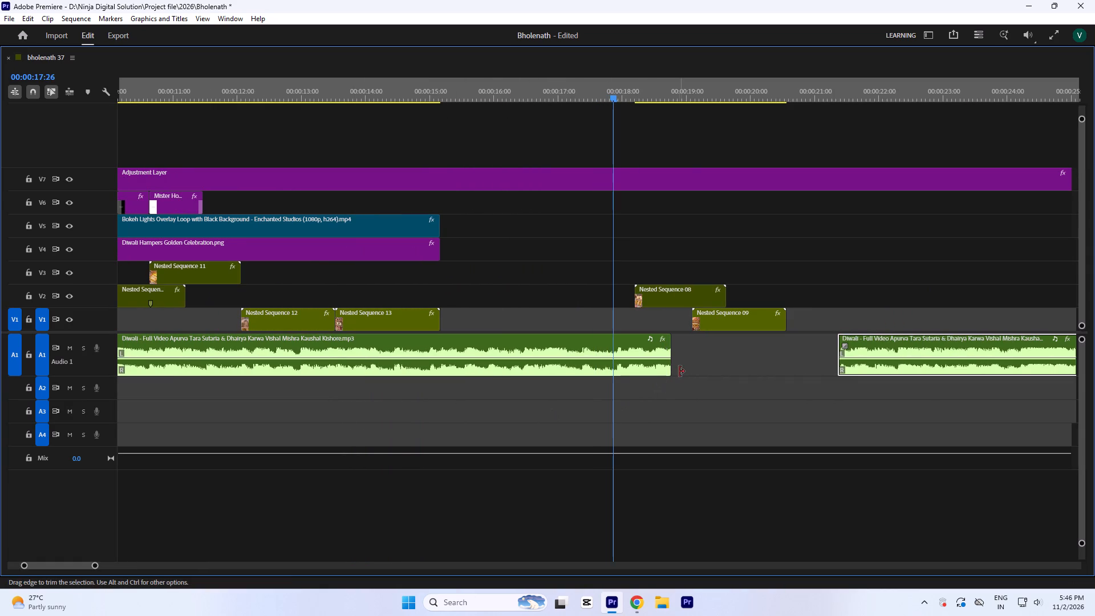
left_click_drag(673, 371, 614, 382)
left_click_drag(847, 369, 688, 361)
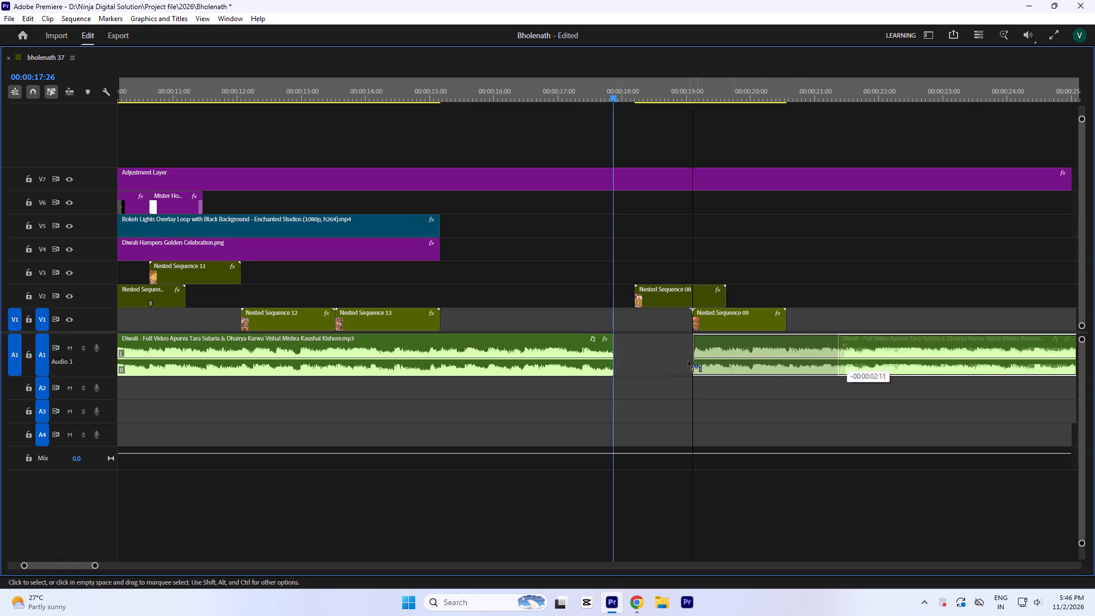
left_click_drag(688, 361, 625, 372)
Select both music parts and apply the default audio transition at their 00:00:17:26 join.
key("equal")
key("equal")
key("space")
key("space")
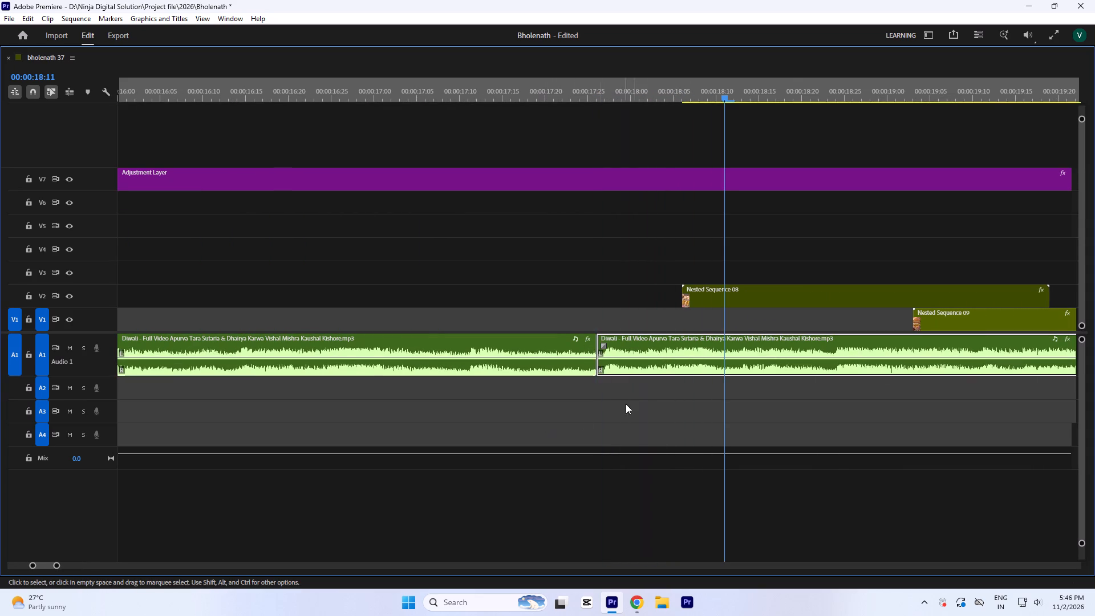
left_click_drag(676, 404, 569, 364)
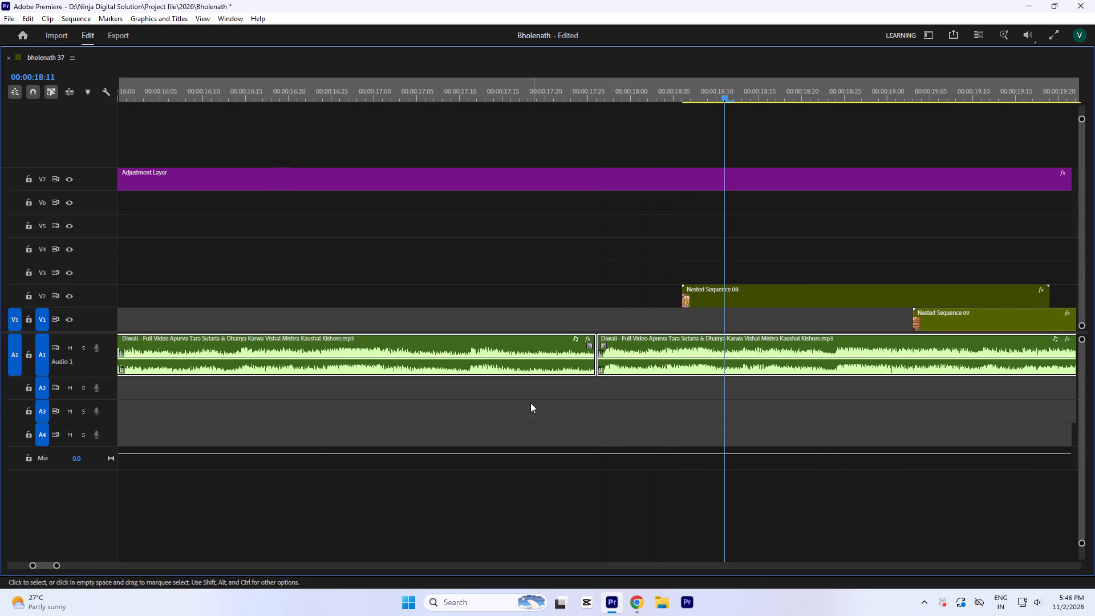
key("shift+d")
Play across the 00:00:17:26 music join to judge how the crossfade sounds.
key("minus")
left_click(487, 85)
key("space")
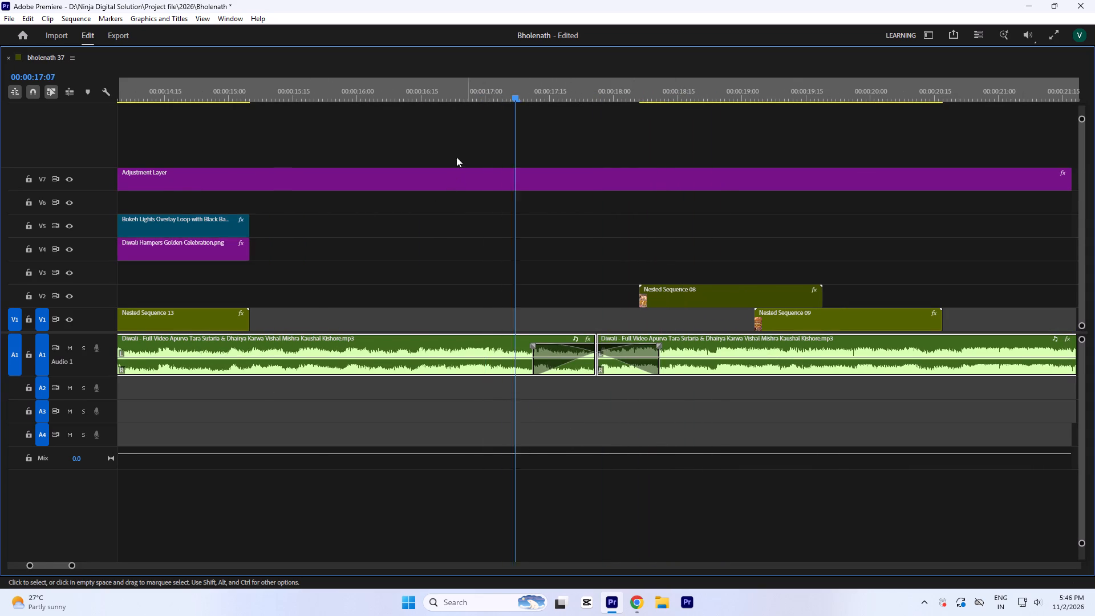
key("minus")
left_click(540, 89)
key("space")
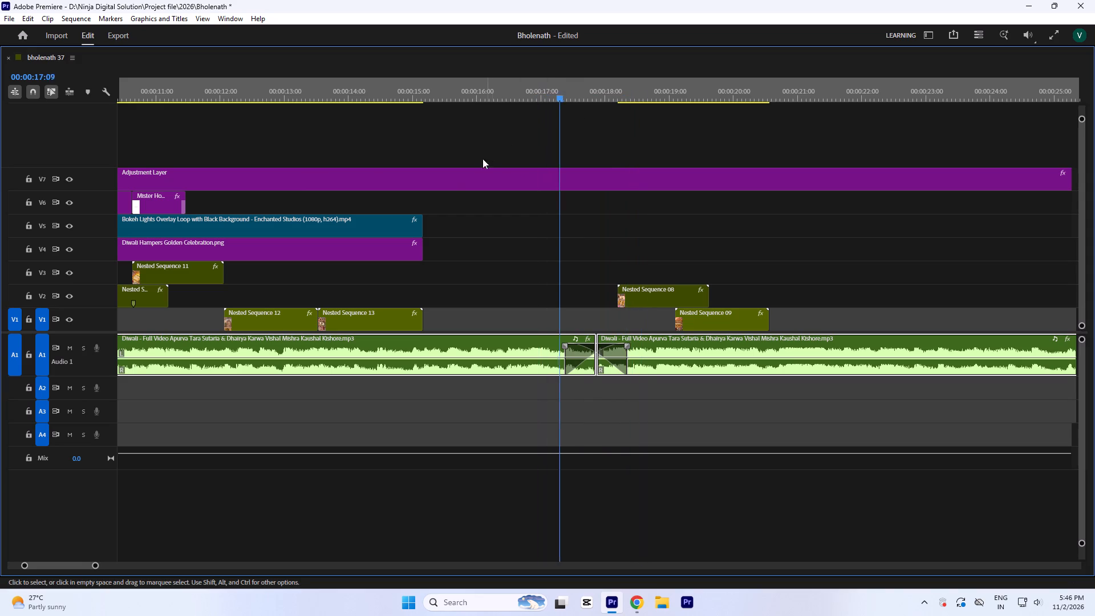
left_click(542, 94)
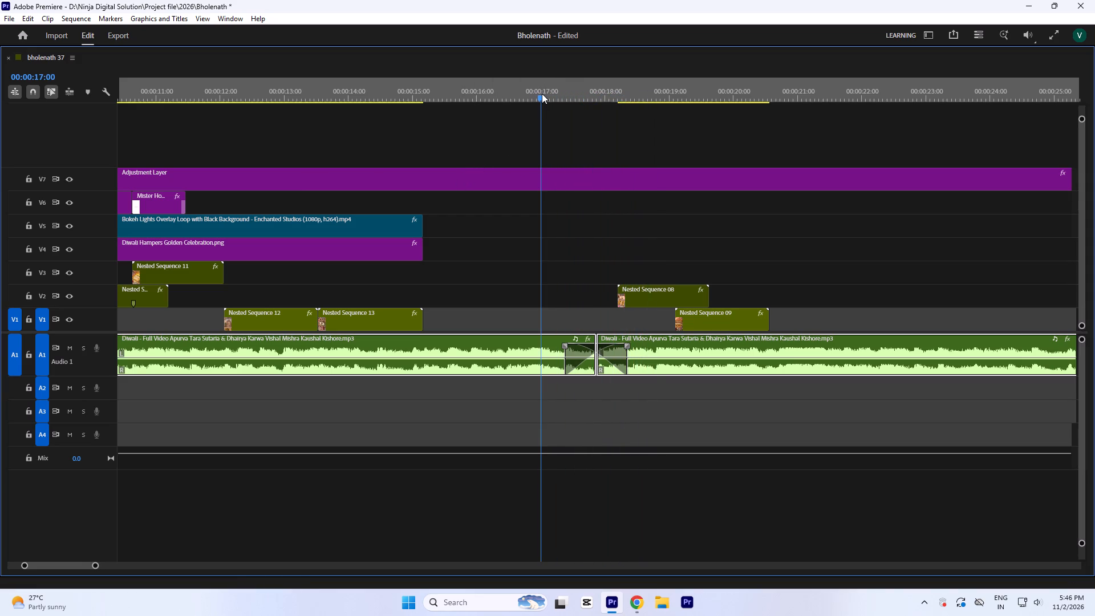
Save the project.
key("ctrl+s")
Play the music across the 00:00:17:26 join and on to about 00:00:22:26 to check its flow.
key("space")
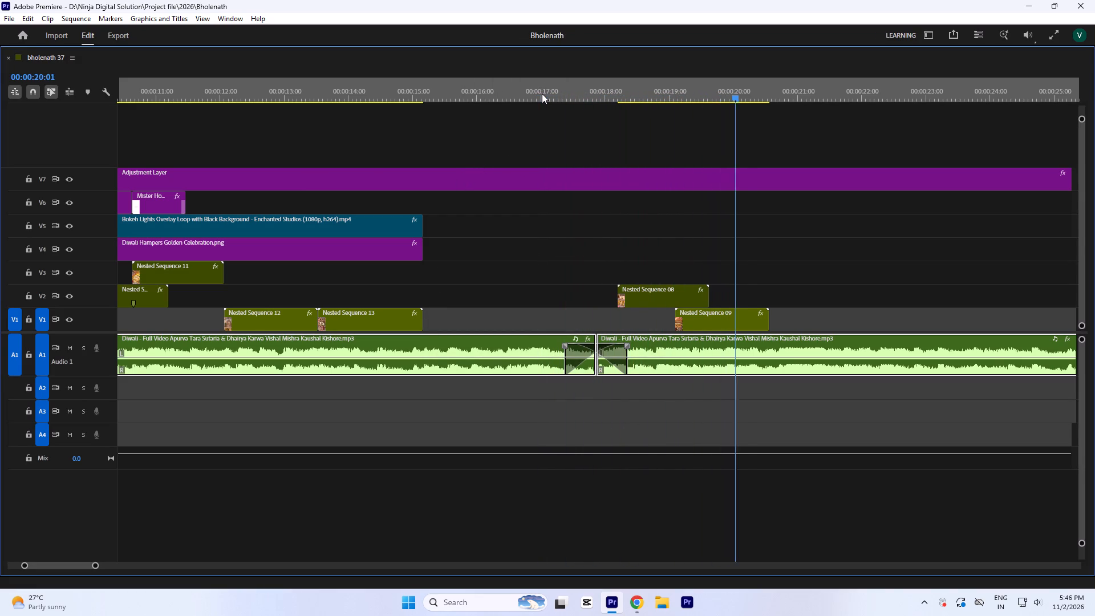
key("space")
type("-")
key("space")
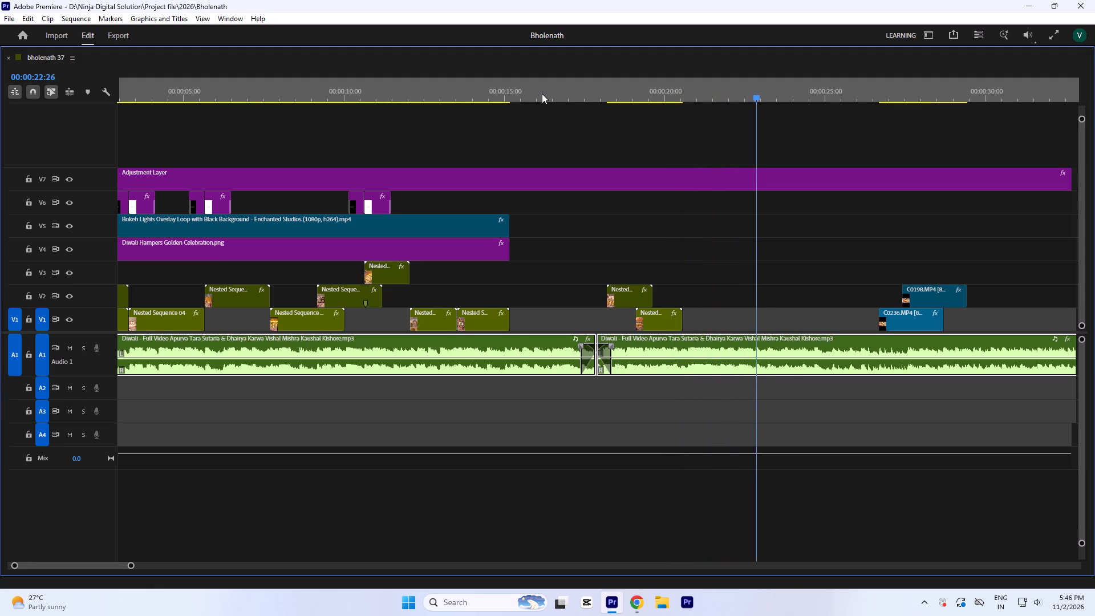
key("space")
left_click(490, 98)
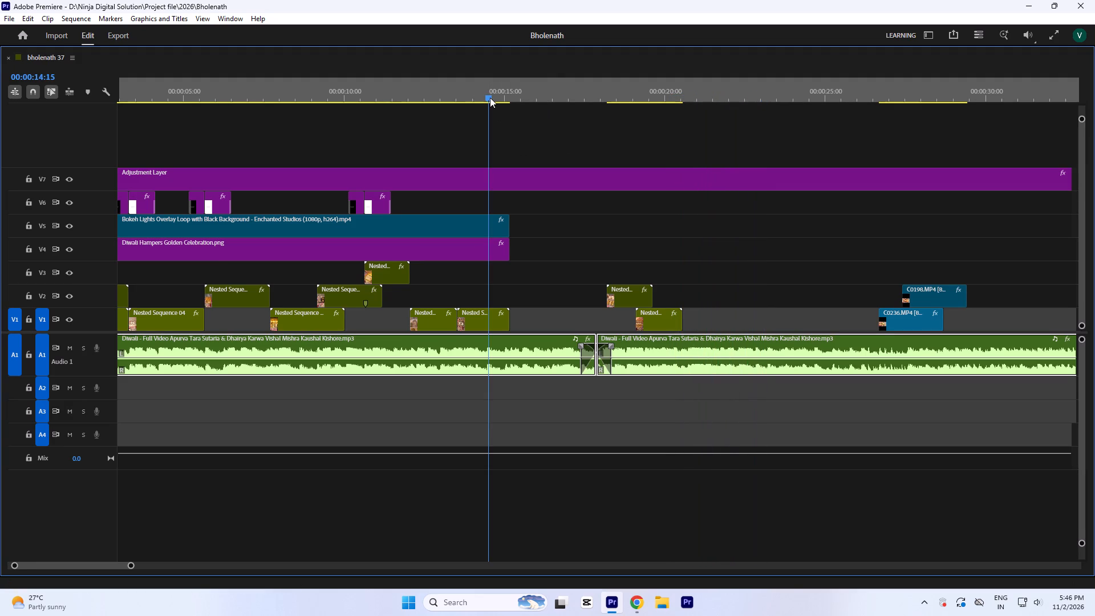
key("space")
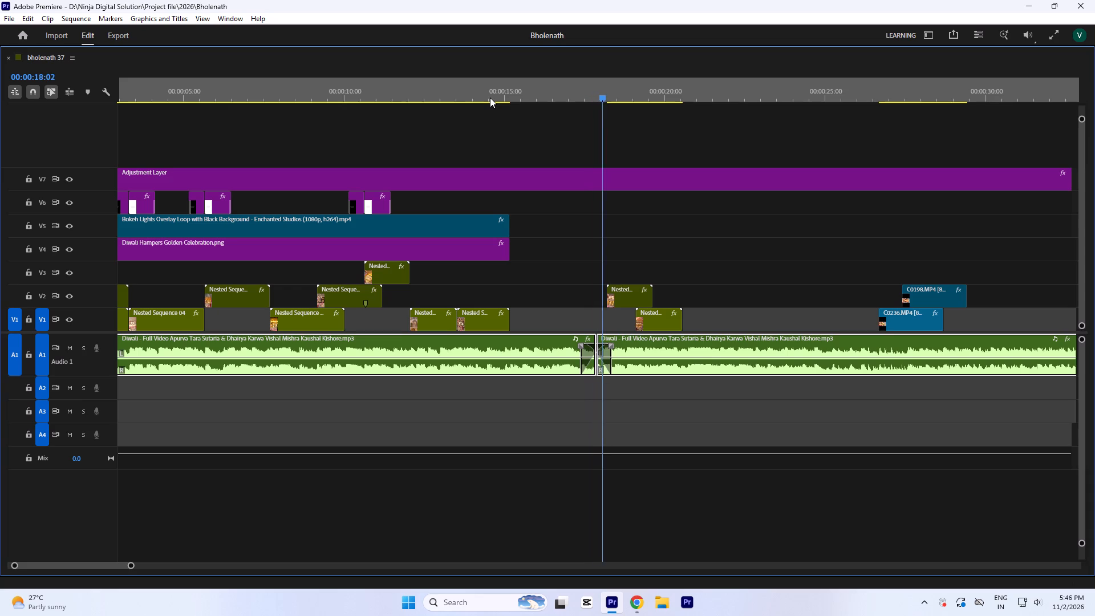
key("space")
Restore the timeline from full size to the multi-panel layout and save the project.
type("`")
key("ctrl+s")
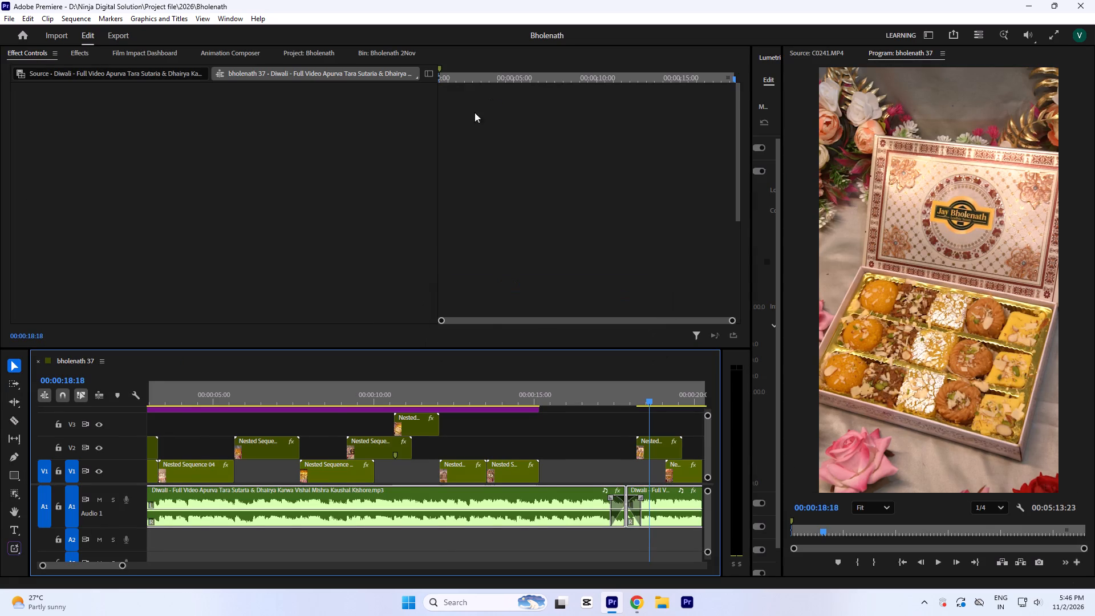
Move Nested Sequence 08 earlier on V2 so it starts where Nested Sequence 13 ends.
key("minus")
left_click(431, 394)
key("space")
key("equal")
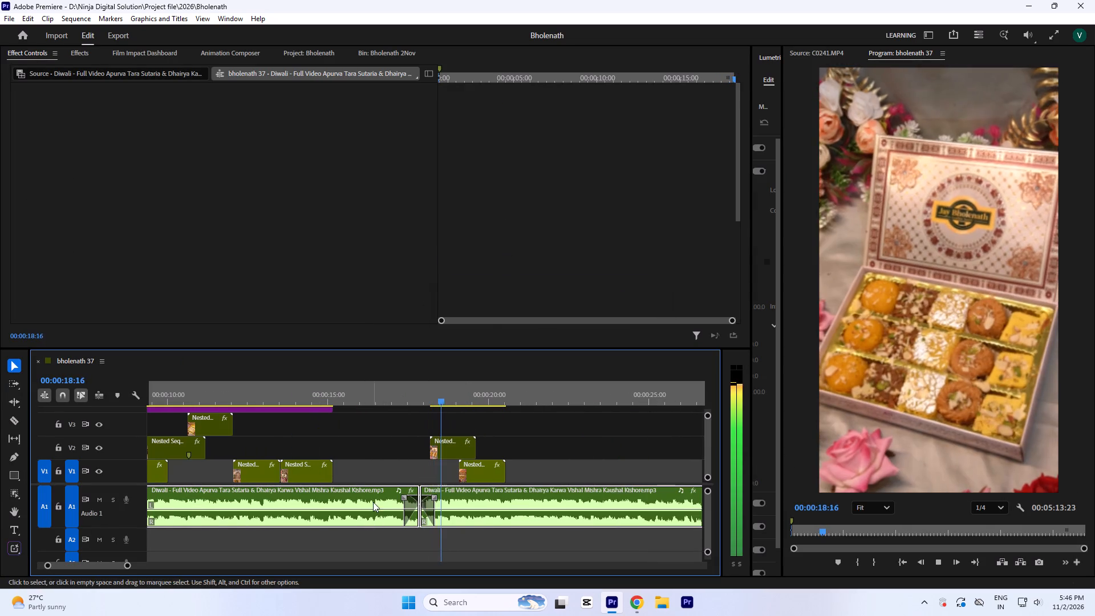
key("space")
left_click_drag(456, 452, 370, 448)
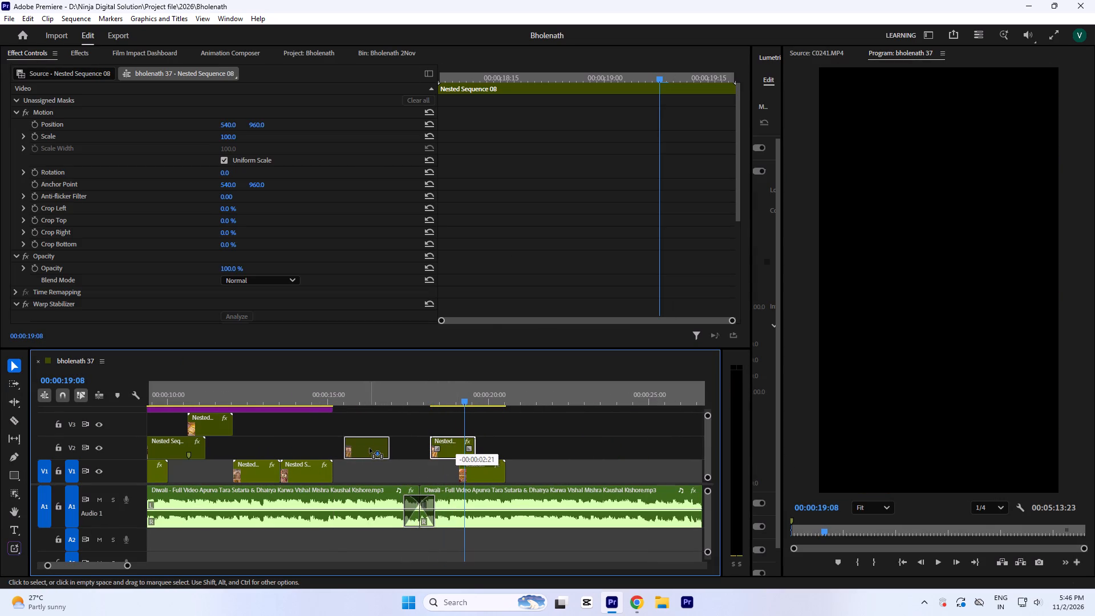
left_click_drag(370, 448, 361, 450)
Move Nested Sequence 08 from V2 down to V1, directly after Nested Sequence 13.
left_click(319, 387)
key("space")
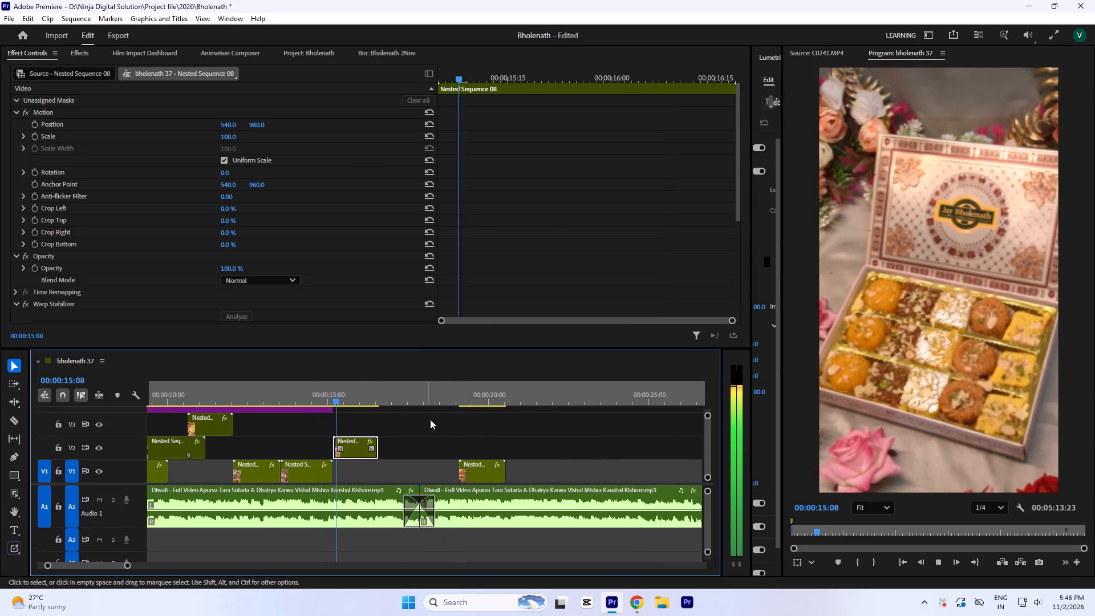
key("space")
left_click(304, 396)
key("space")
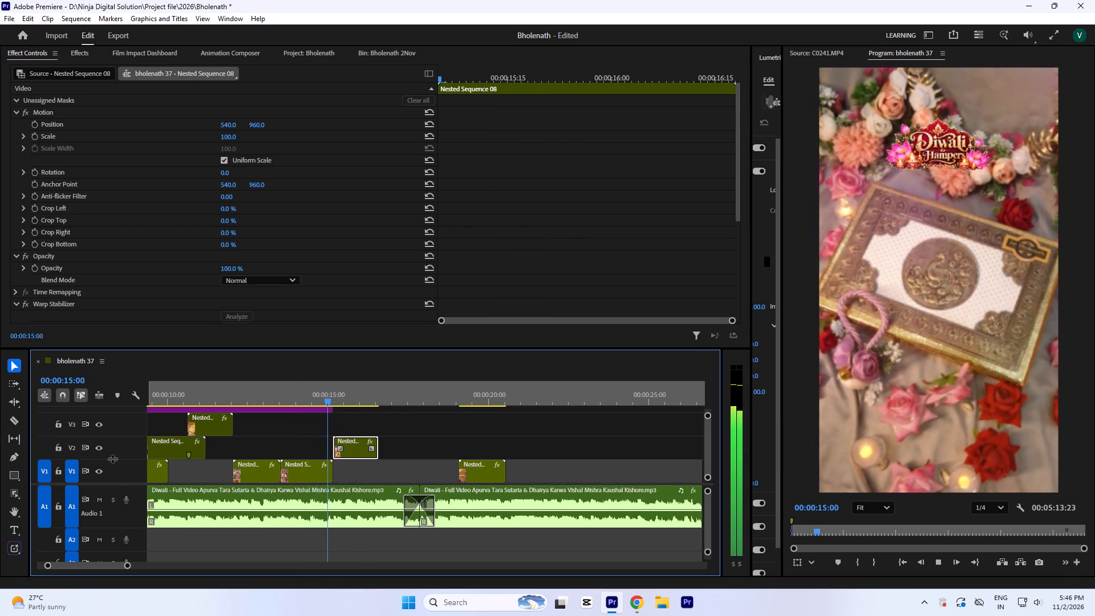
key("space")
key("equal")
key("grave")
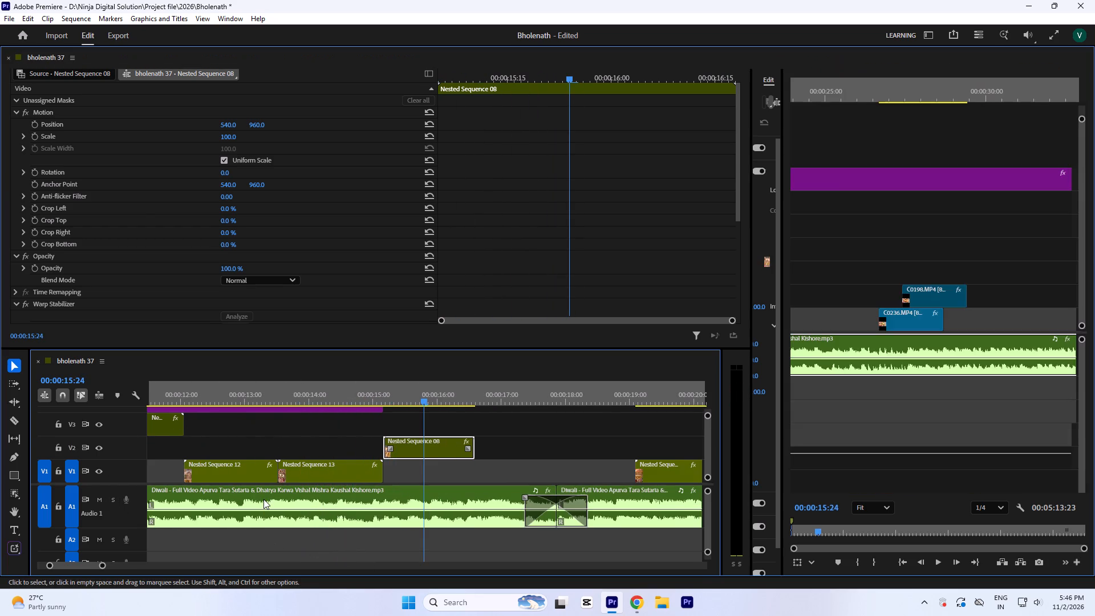
key("equal")
left_click(555, 300)
left_click_drag(558, 298, 557, 311)
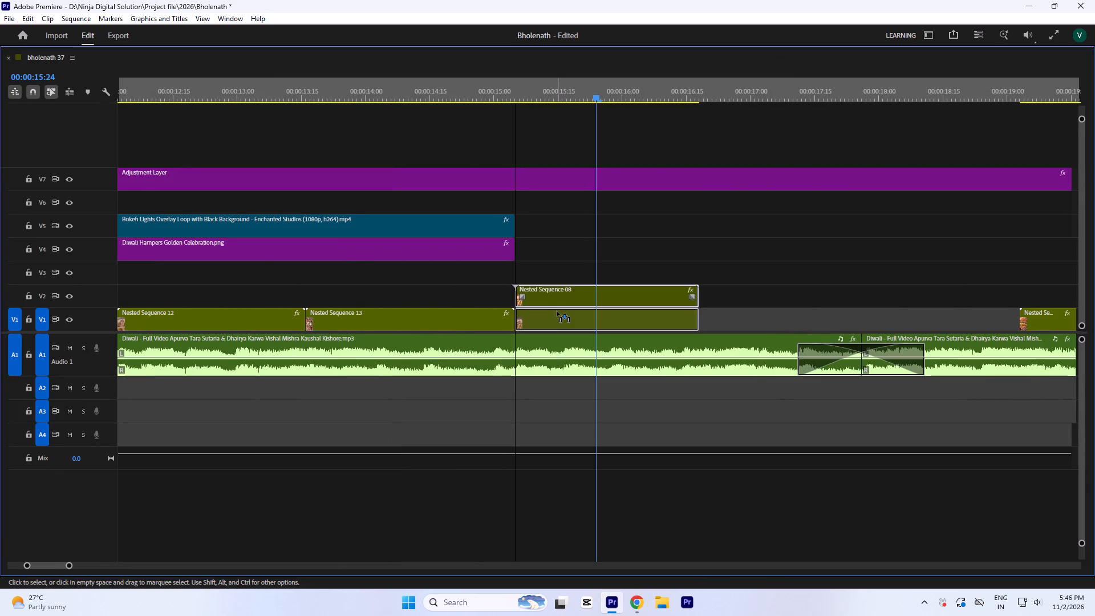
left_click_drag(557, 311, 557, 312)
Play the cut from Nested Sequence 13 into Nested Sequence 08 and on past the end of Nested Sequence 08.
key("minus")
left_click_drag(443, 84, 459, 95)
type("`")
key("space")
key("minus")
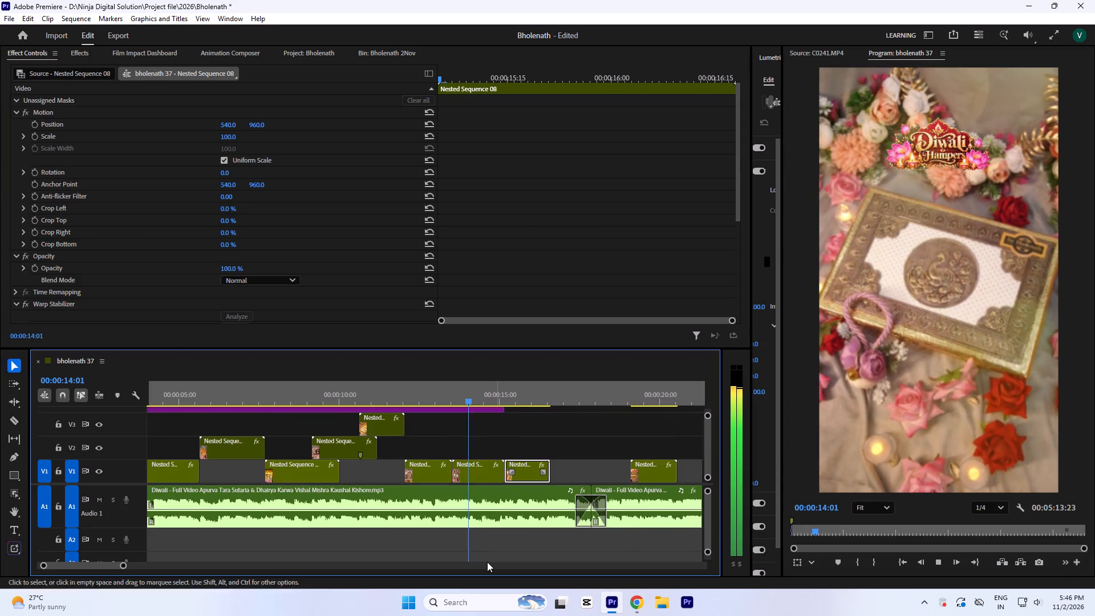
key("equal")
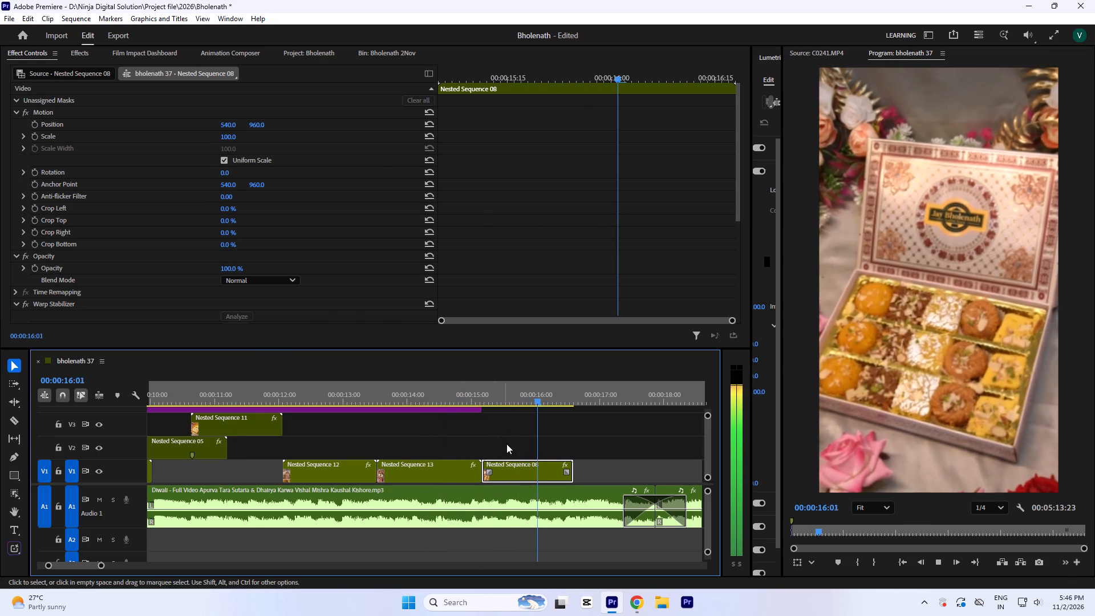
key("space")
key("space")
key("space")
left_click(575, 390)
key("space")
key("space")
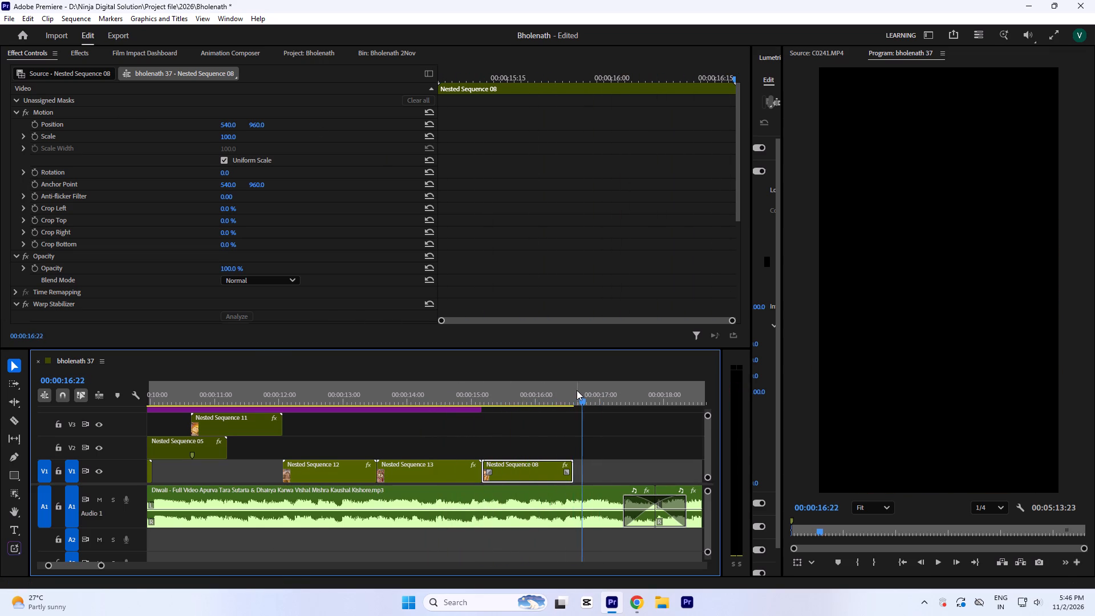
Park the playhead on the beat at 00:00:16:24, just past the end of Nested Sequence 08.
key("equal")
key("equal")
key("space")
key("space")
left_click_drag(436, 394, 443, 401)
type("==")
key("equal")
key("minus")
key("minus")
key("minus")
Open Nested Sequence 08, extend the end of the clip inside it, and close the nested sequence.
left_click(392, 440)
key("minus")
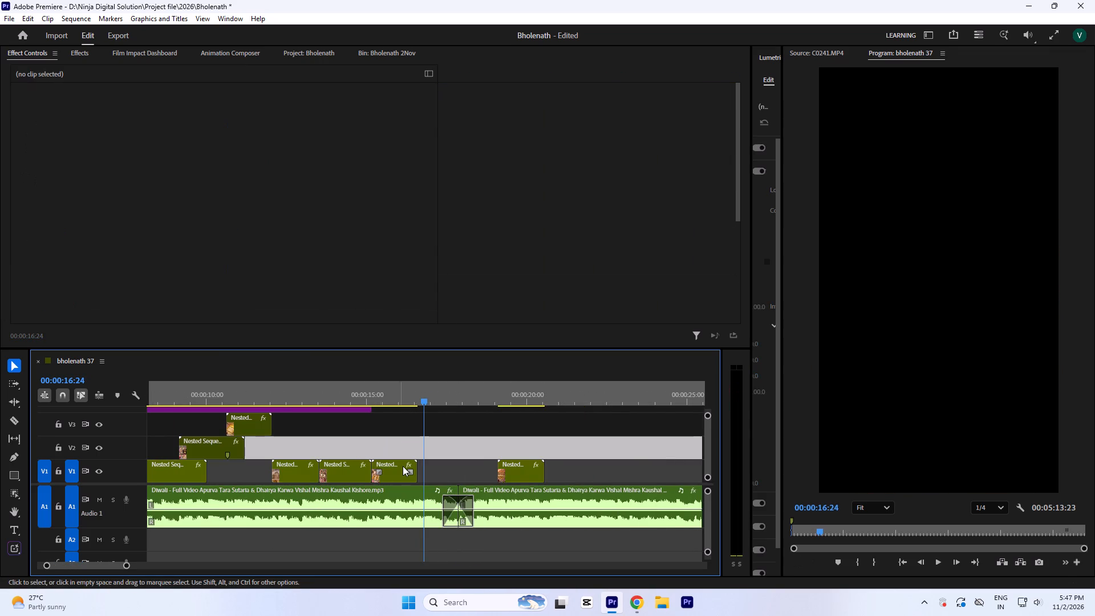
double_click(403, 466)
left_click(313, 463)
key("minus")
key("minus")
key("minus")
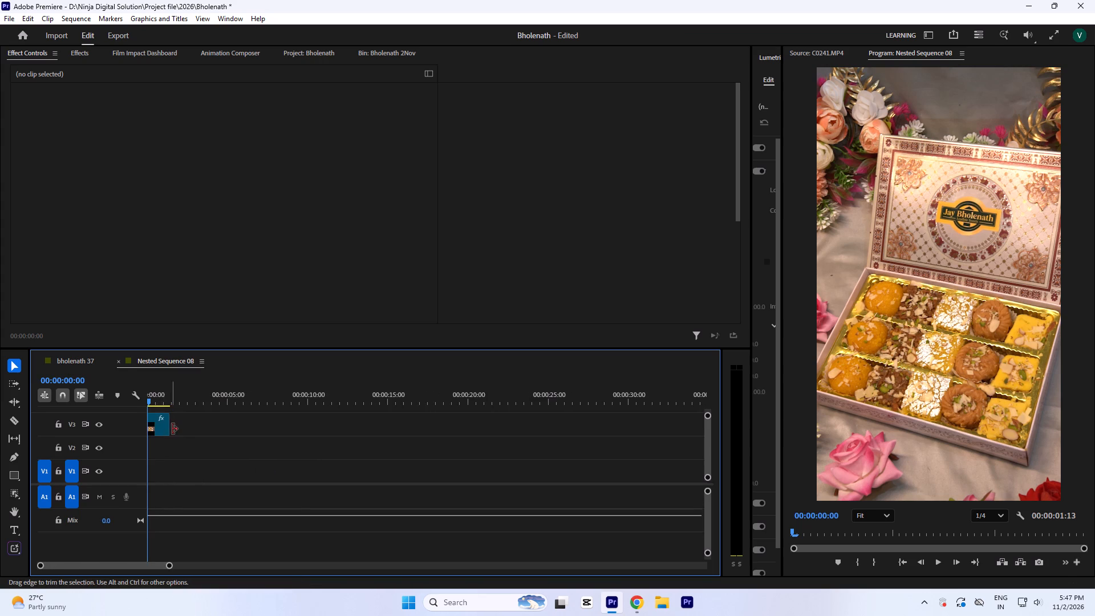
left_click_drag(172, 429, 191, 431)
left_click(120, 364)
Extend the end of Nested Sequence 08 on V1 to the playhead at 00:00:16:24.
key("equal")
left_click_drag(412, 473, 423, 477)
Run the Warp Stabilizer analysis on Nested Sequence 08, save the project, and run the analysis again.
left_click(404, 448)
left_click(401, 470)
scroll(496, 232, "down", 4)
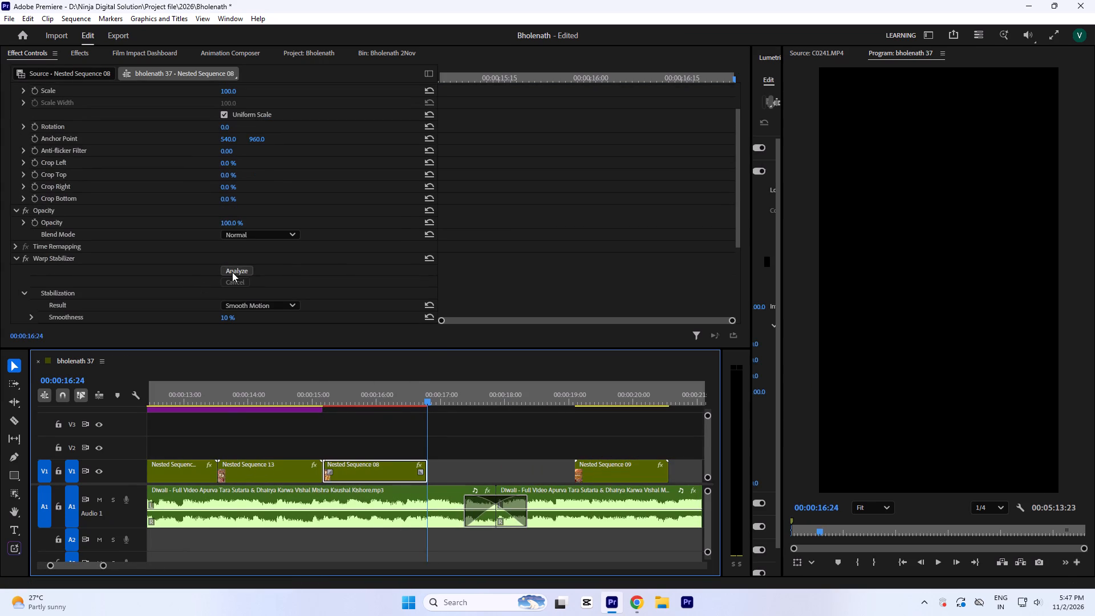
left_click(234, 270)
left_click(324, 390)
key("equal")
key("equal")
key("equal")
key("equal")
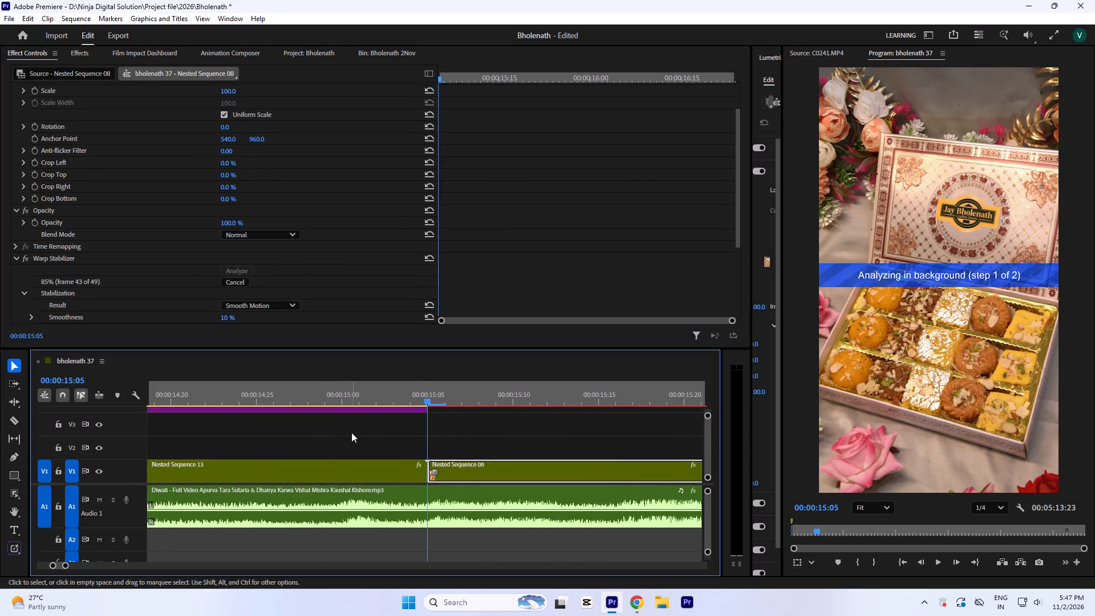
key("ctrl+s")
left_click(242, 268)
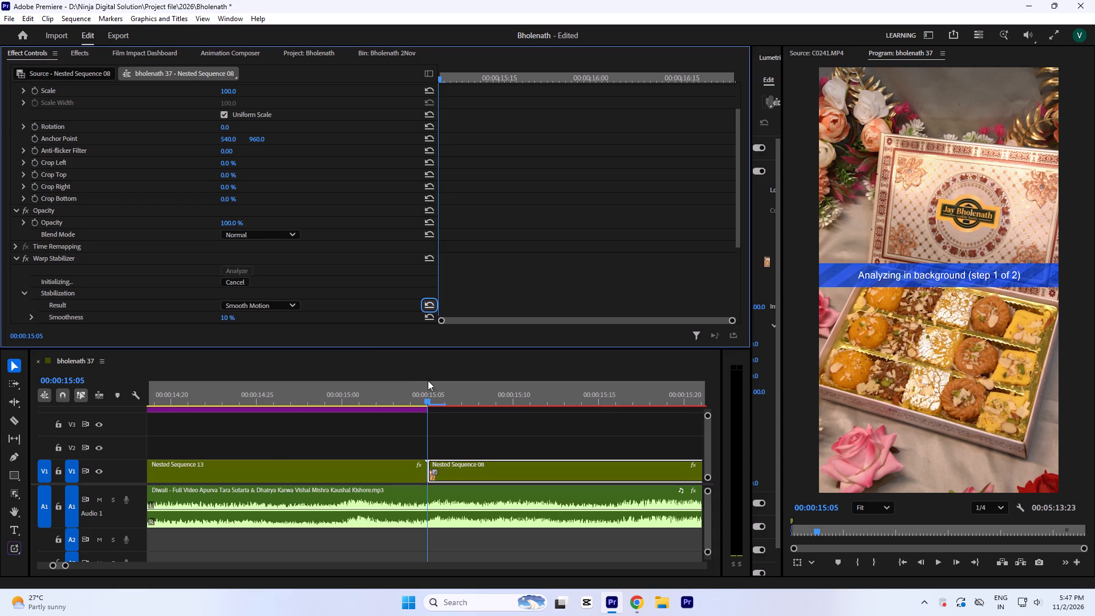
Play the cut from Nested Sequence 13 into the restabilized Nested Sequence 08 several times to check it.
left_click(429, 385)
key("minus")
key("minus")
key("minus")
key("space")
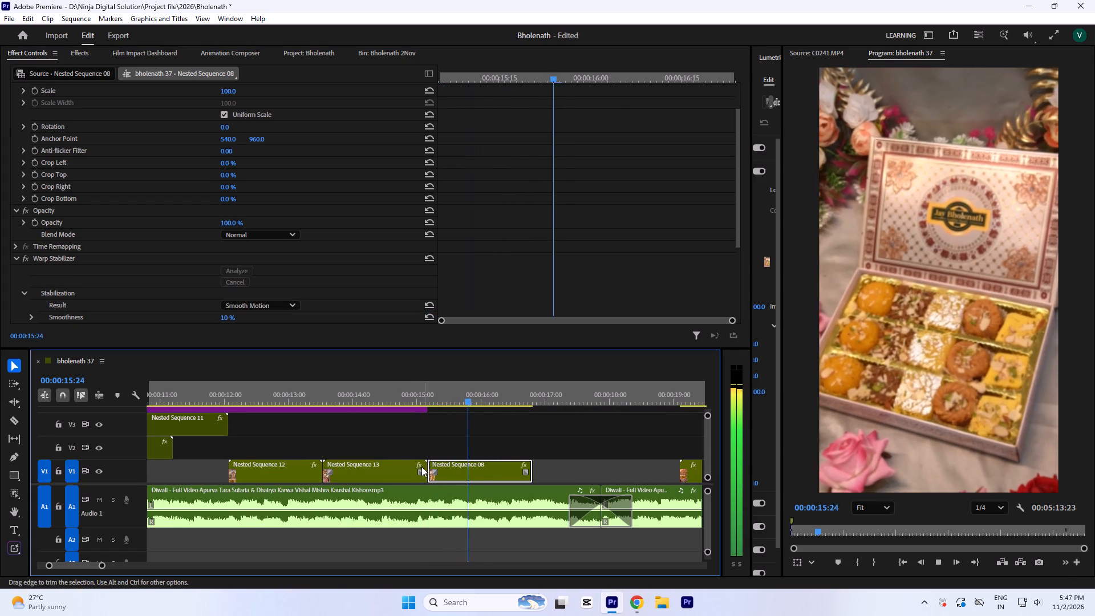
key("space")
left_click(394, 397)
key("space")
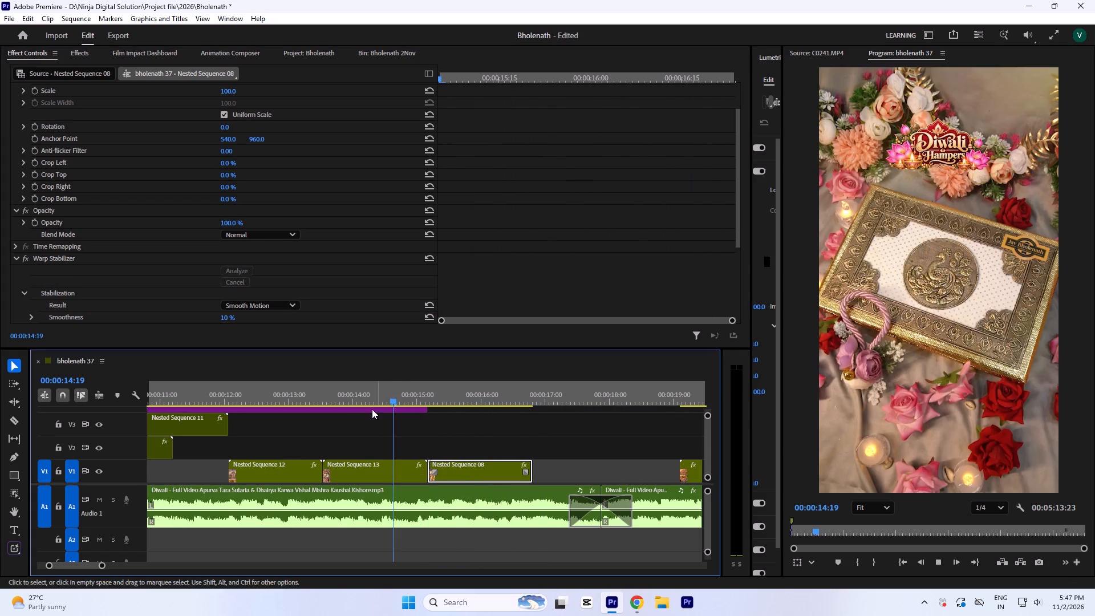
key("space")
left_click(376, 392)
key("space")
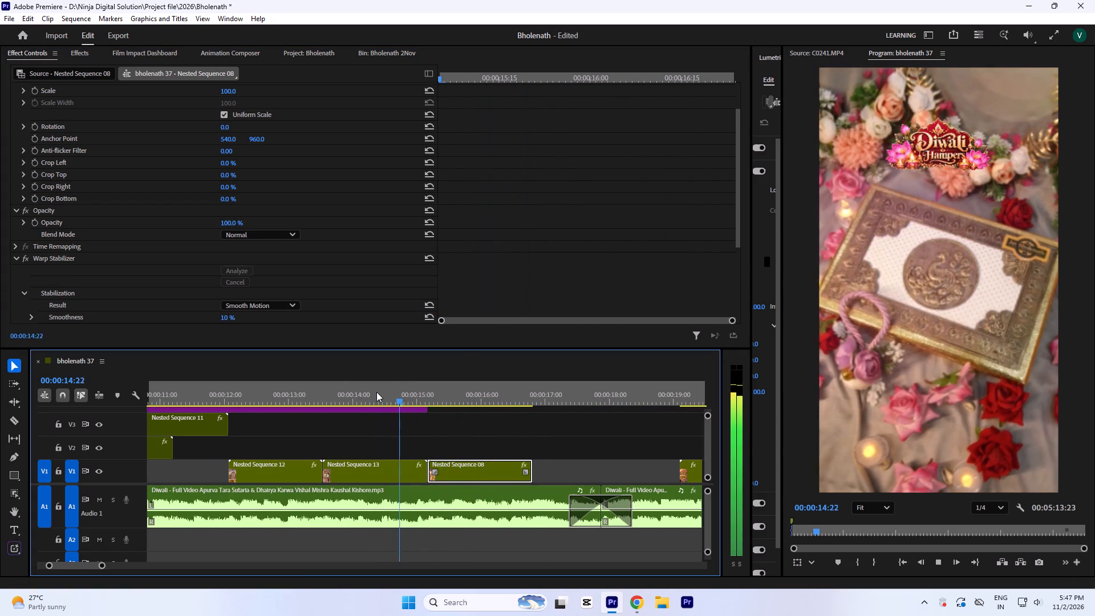
key("space")
Copy the last pair of Mister Horse Adjustment clips on V6 so the copies meet over the cut at 00:00:15:05.
left_click(432, 387)
type("`==")
key("equal")
left_click(583, 95)
key("minus")
key("minus")
key("minus")
key("minus")
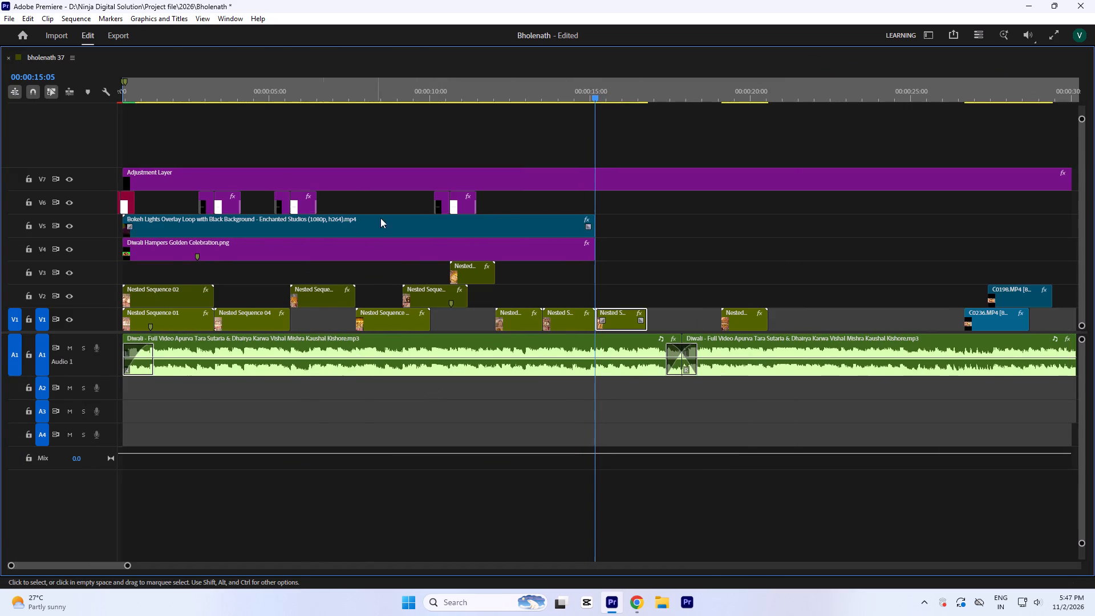
left_click_drag(529, 200, 420, 197)
left_click_drag(468, 209, 599, 212, "alt")
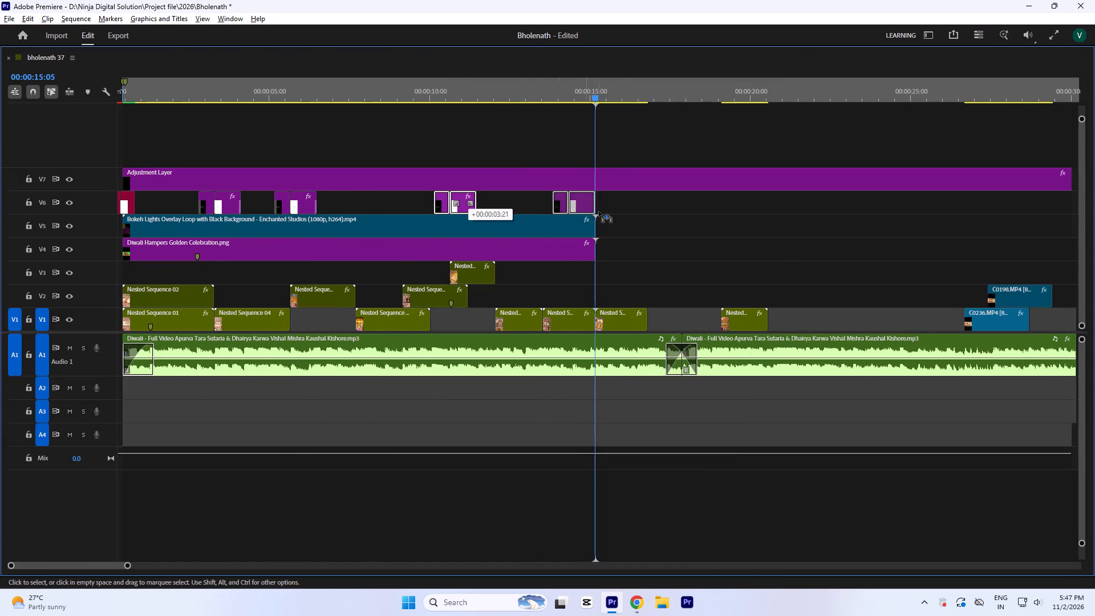
left_click_drag(599, 212, 618, 212, "alt")
Play the transition between Nested Sequence 13 and Nested Sequence 08 with the copied adjustment clips in the multi-panel layout.
key("equal")
key("equal")
key("equal")
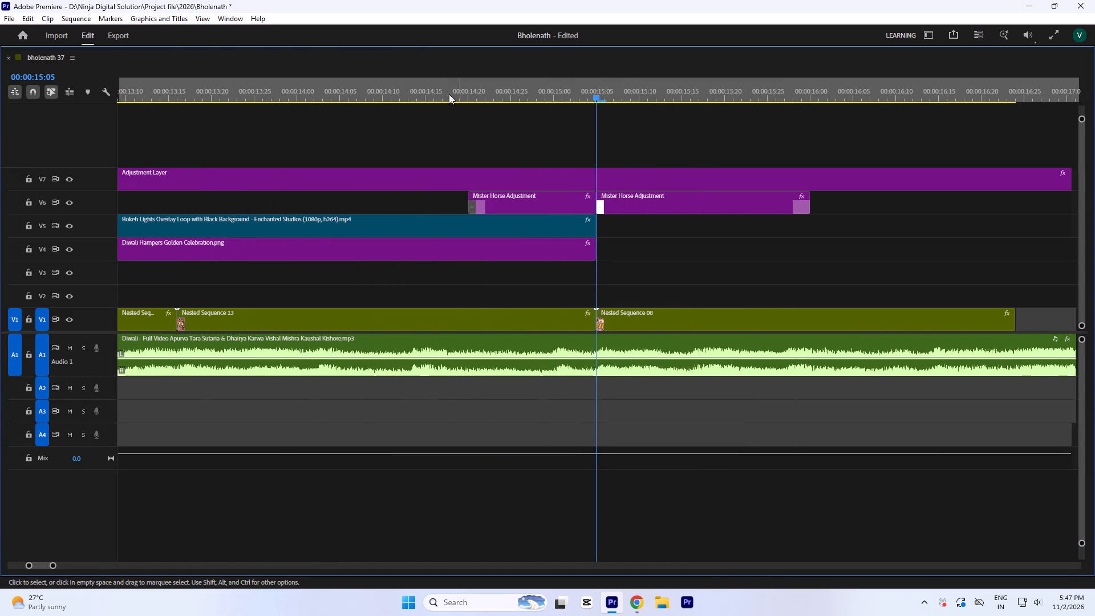
left_click(440, 90)
type("`-")
key("space")
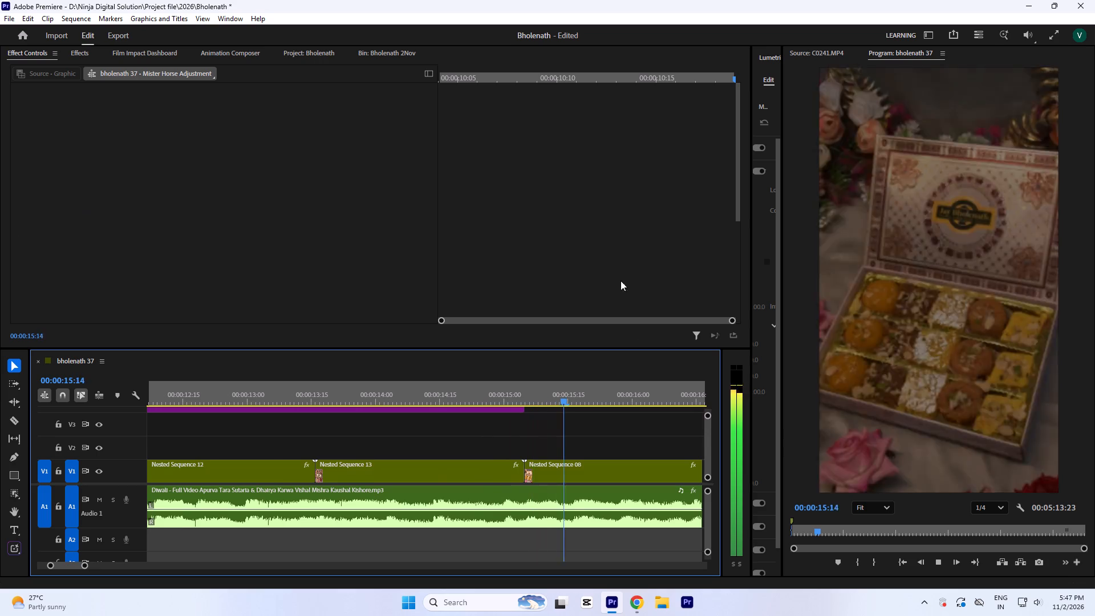
key("minus")
key("space")
left_click(396, 379)
left_click(396, 388)
key("space")
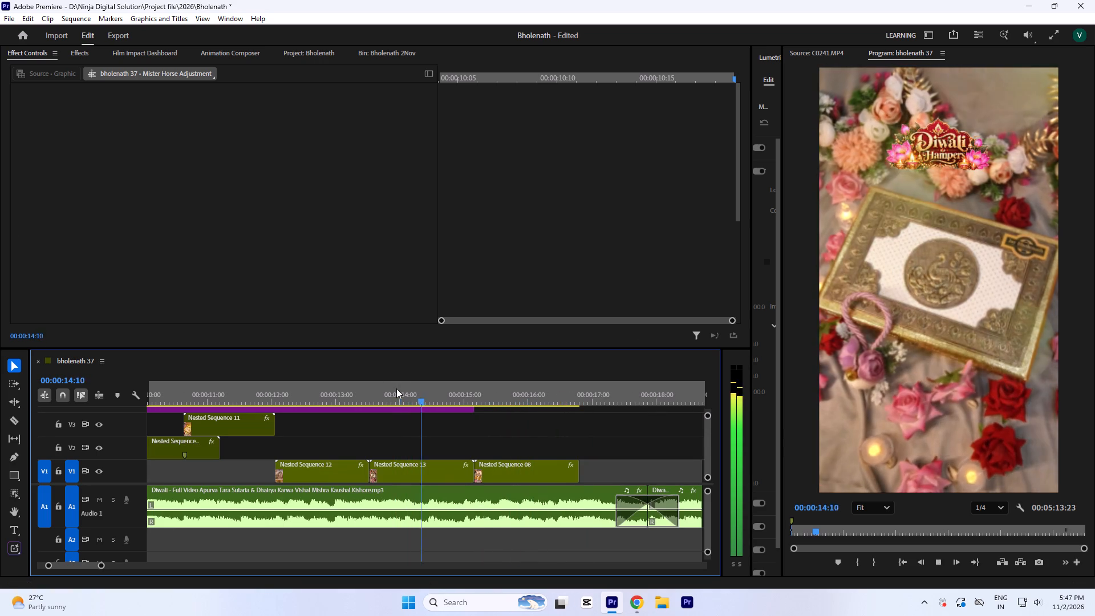
key("space")
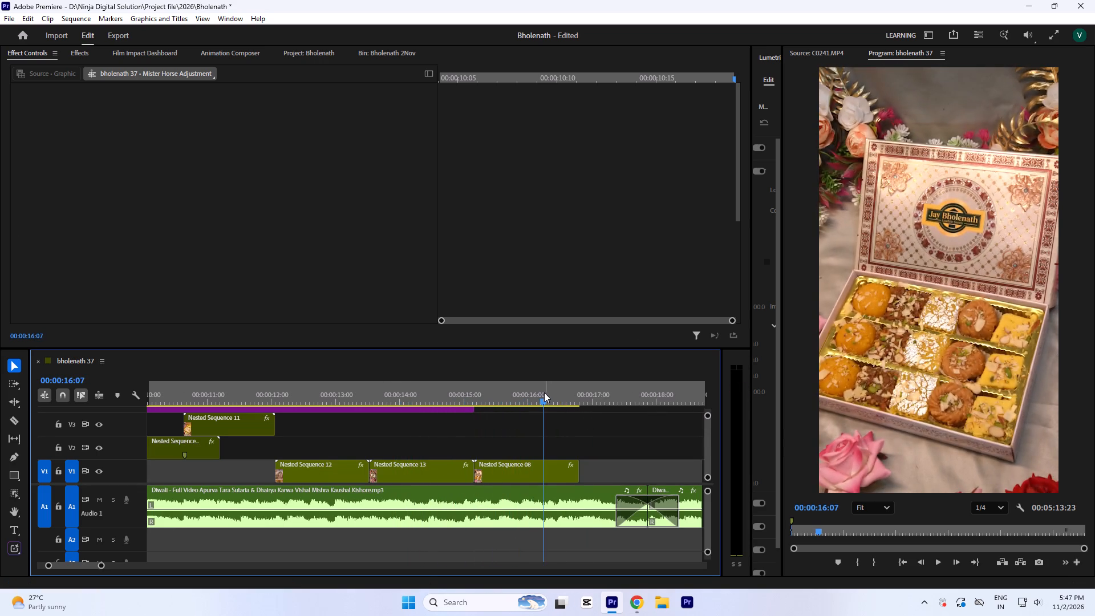
Play from about 00:00:14:00 over the music join and on to about 00:00:25:00 to find a point to end the music.
left_click(398, 386)
key("space")
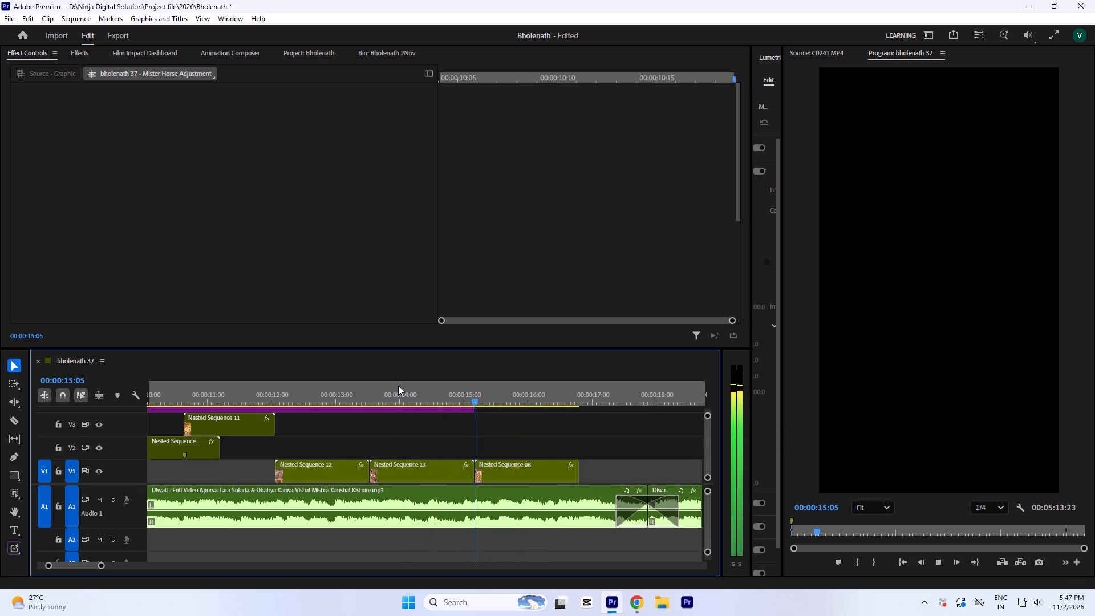
key("minus")
key("equal")
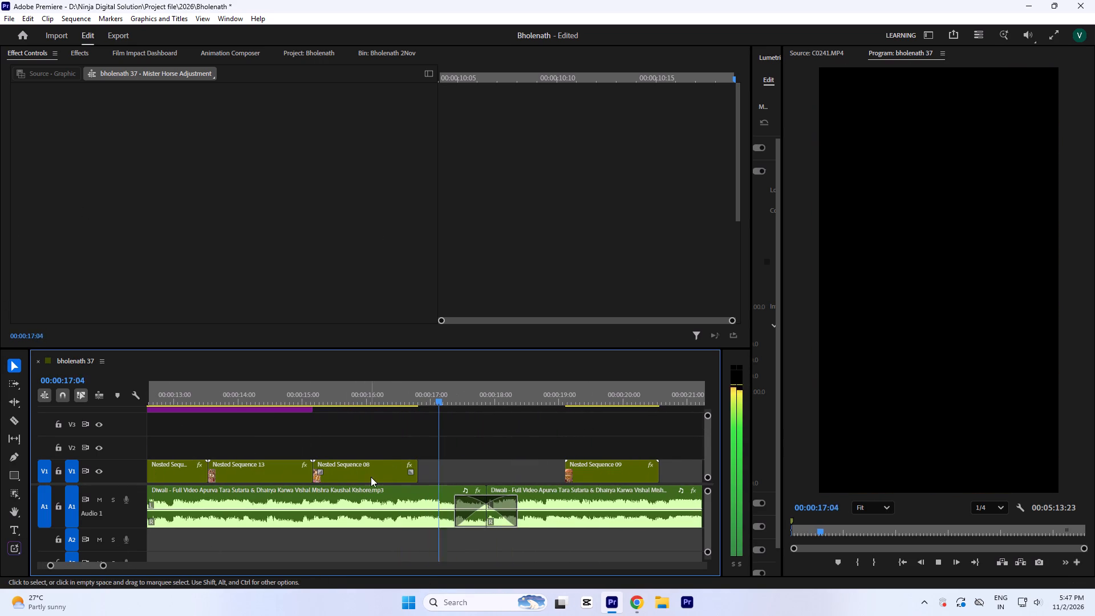
key("space")
key("space")
key("minus")
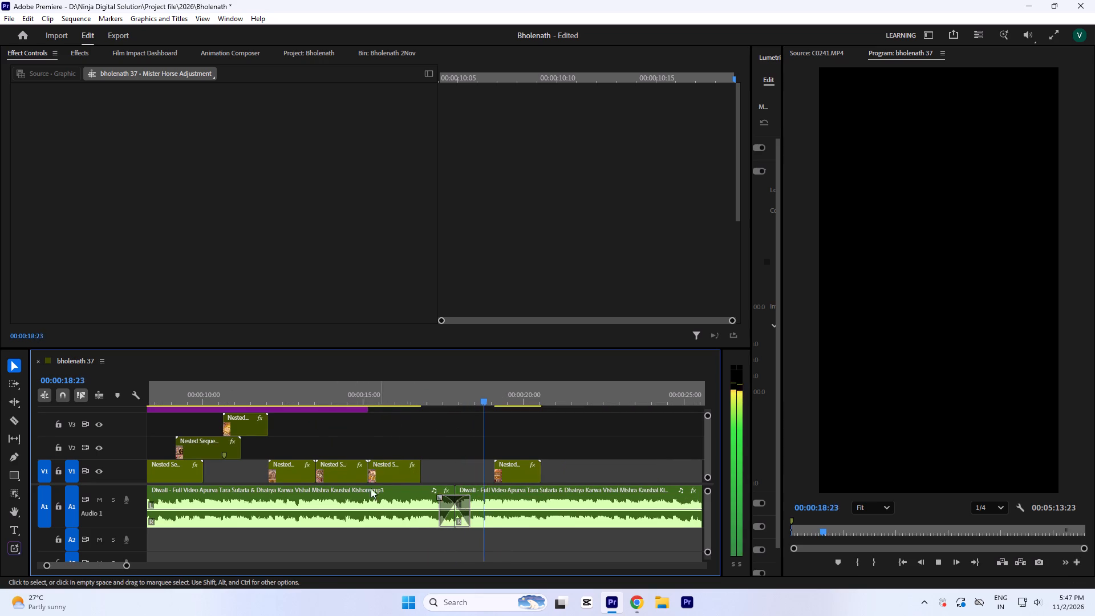
key("minus")
key("equal")
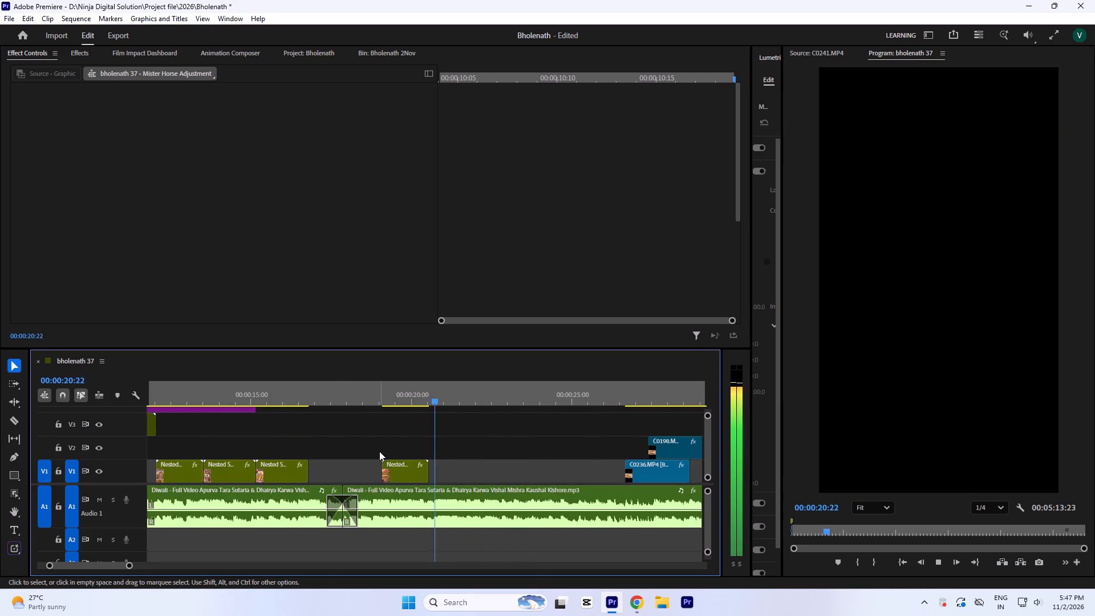
key("minus")
type("`-")
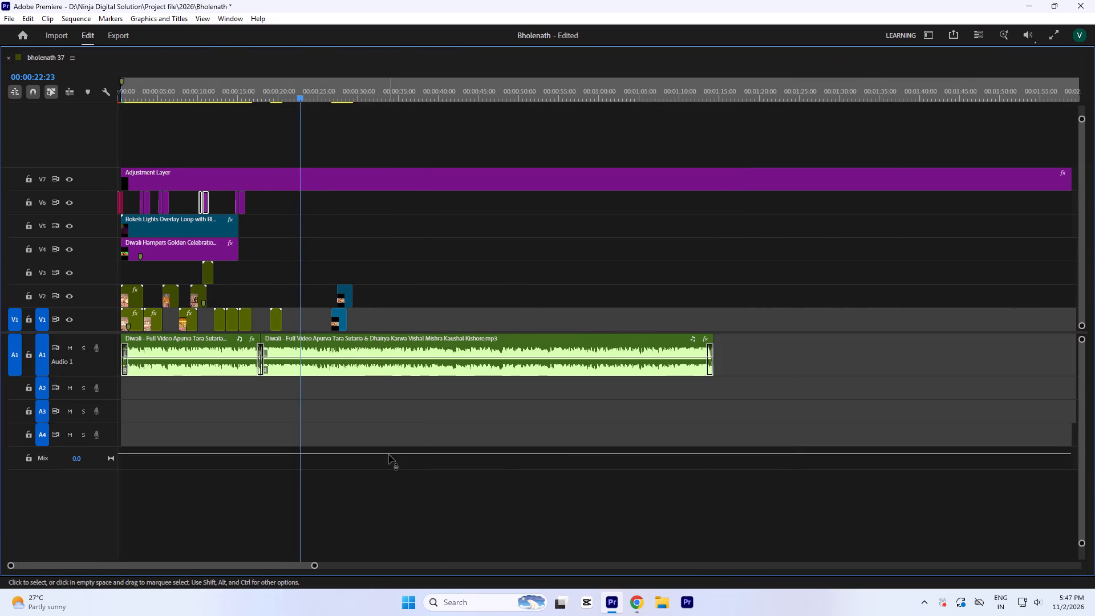
key("equal")
key("minus")
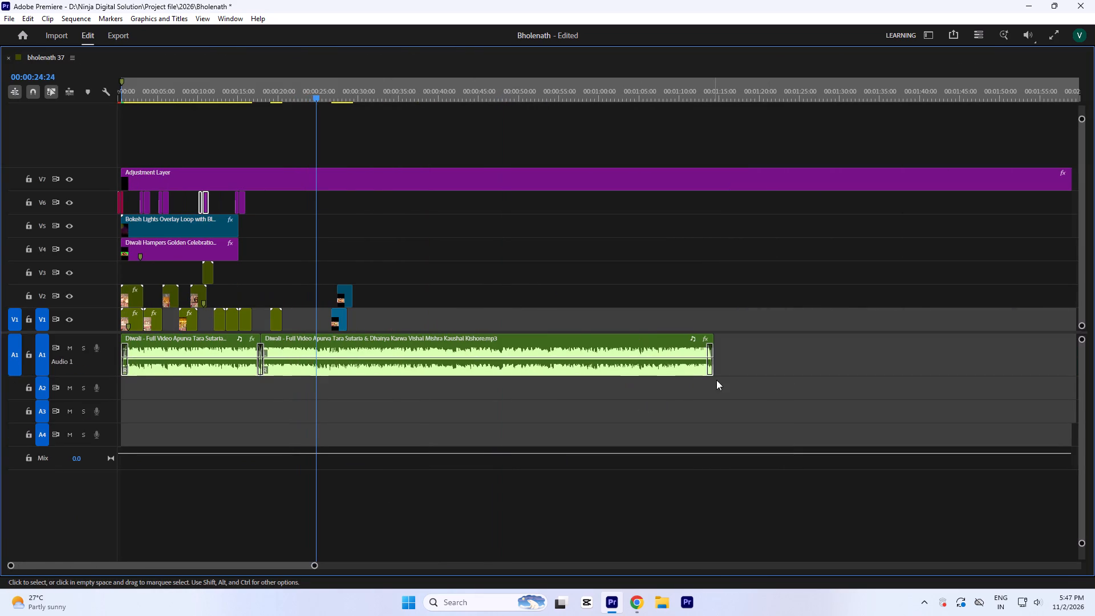
Trim the end of the second music clip on A1 back to 00:00:25:06.
key("space")
left_click_drag(717, 333, 389, 339)
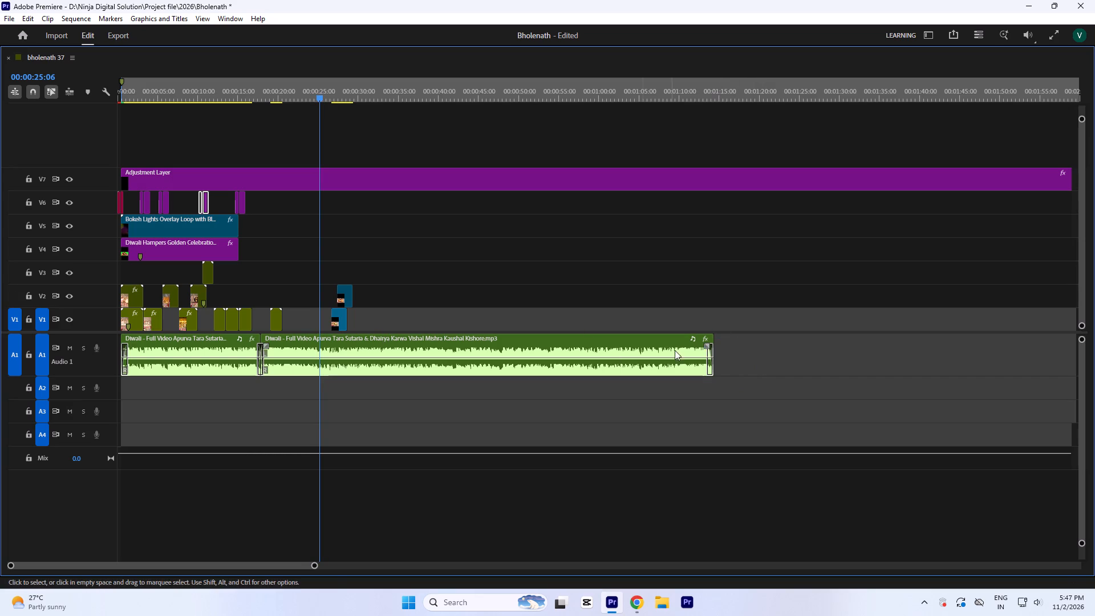
left_click_drag(719, 340, 322, 356)
key("equal")
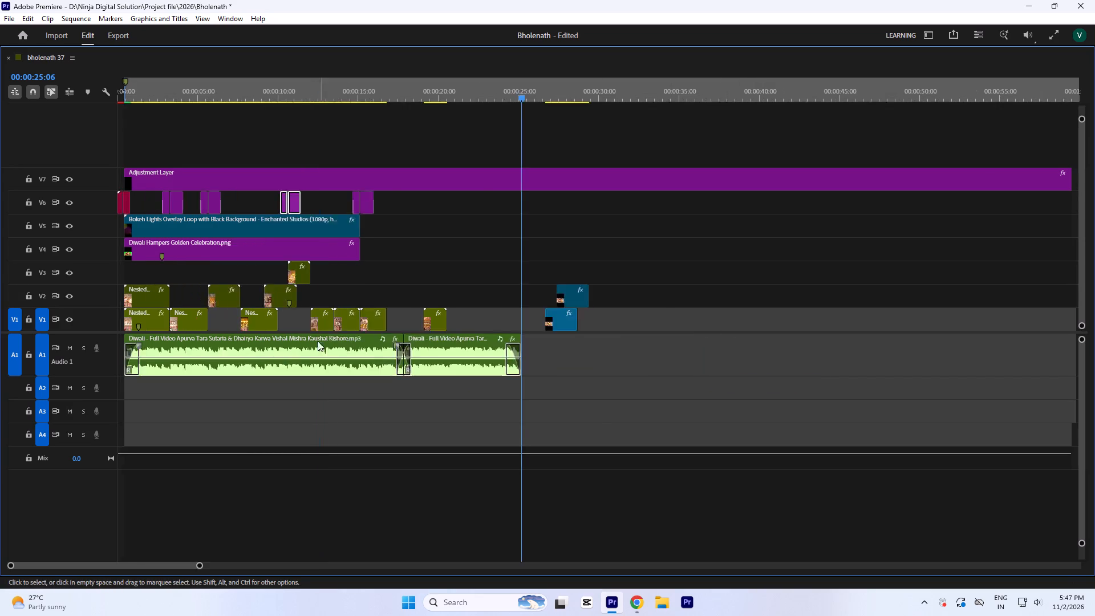
key("equal")
Set the sequence's Out point at 00:00:25:05 by the music's end, restore the multi-panel layout, and save the project.
left_click(549, 89)
key("space")
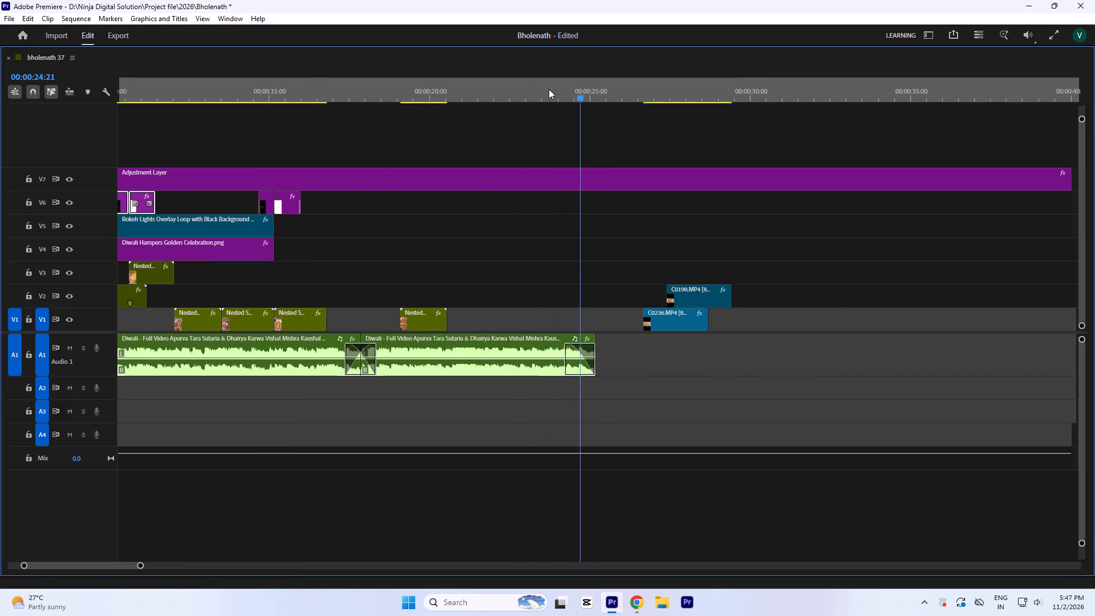
key("space")
key("equal")
key("equal")
key("equal")
key("equal")
left_click_drag(609, 91, 675, 120)
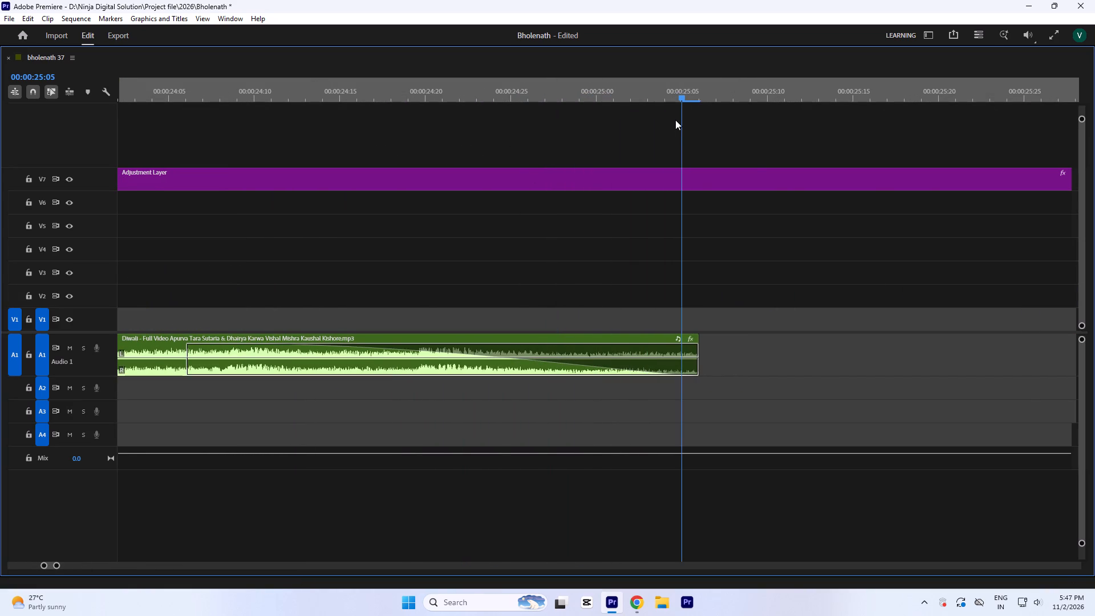
left_click_drag(675, 120, 676, 119)
type("o`")
key("ctrl+s")
Play the second part of the music through to its fade-out near 00:00:24:27 to judge the ending.
type("--")
key("minus")
key("minus")
key("minus")
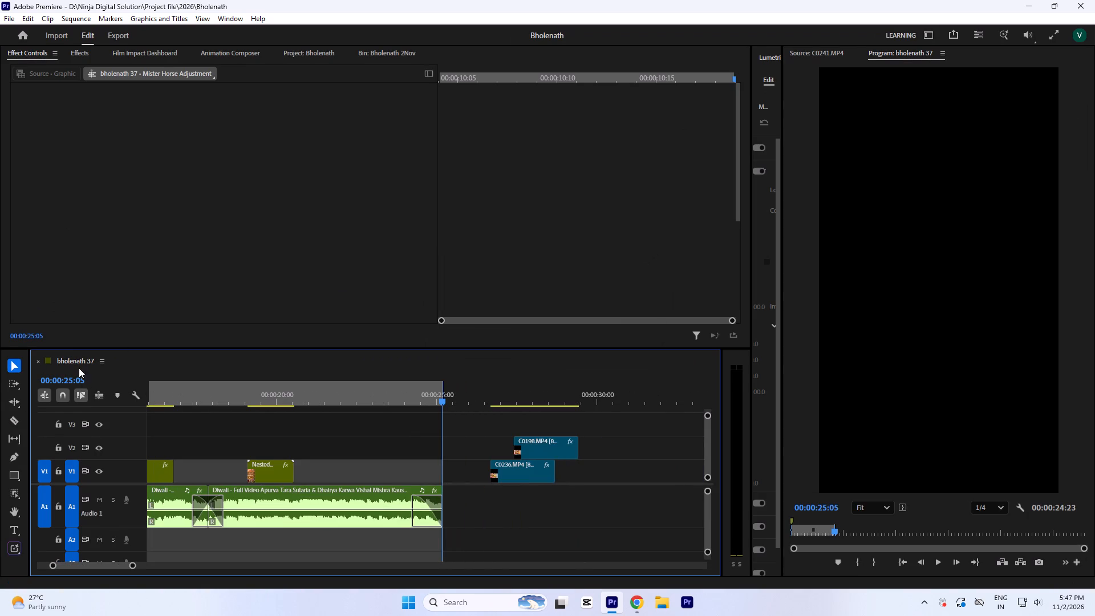
left_click(379, 388)
left_click(299, 388)
key("space")
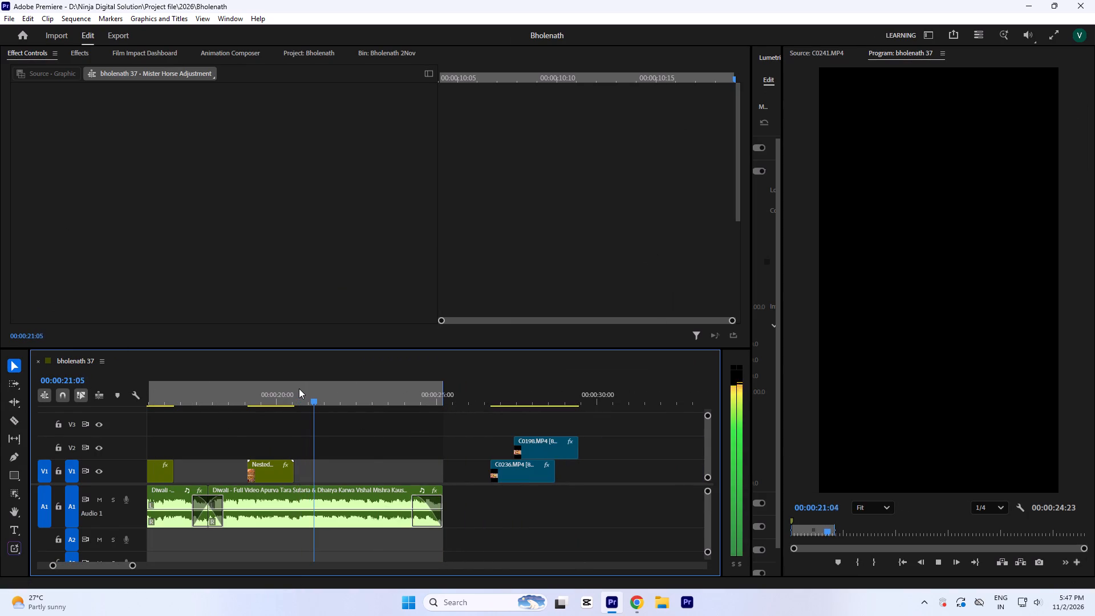
key("ctrl+s")
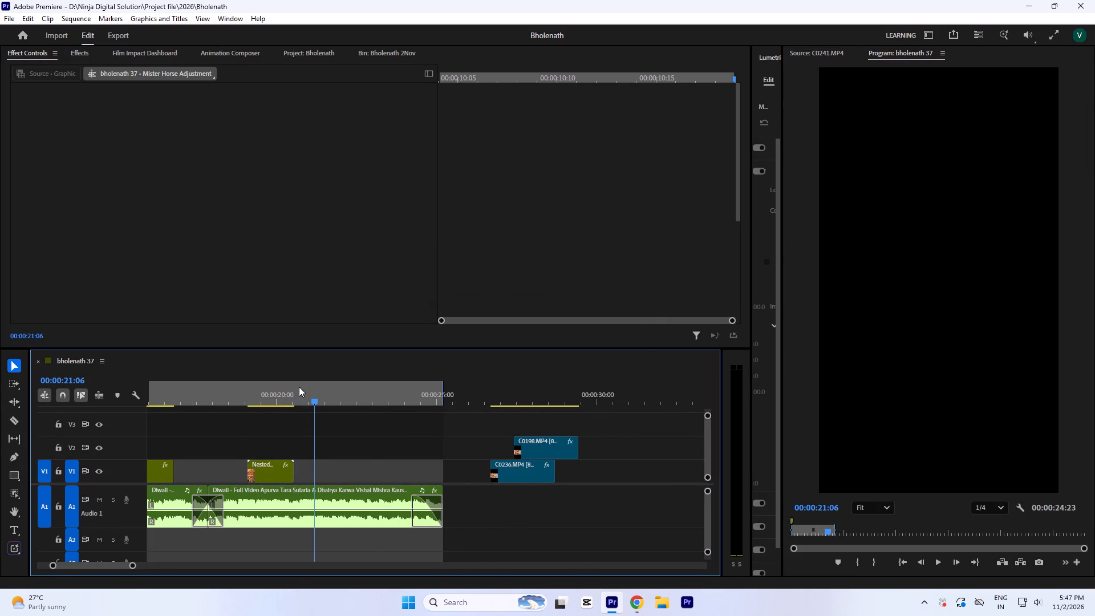
key("minus")
left_click(293, 398)
key("space")
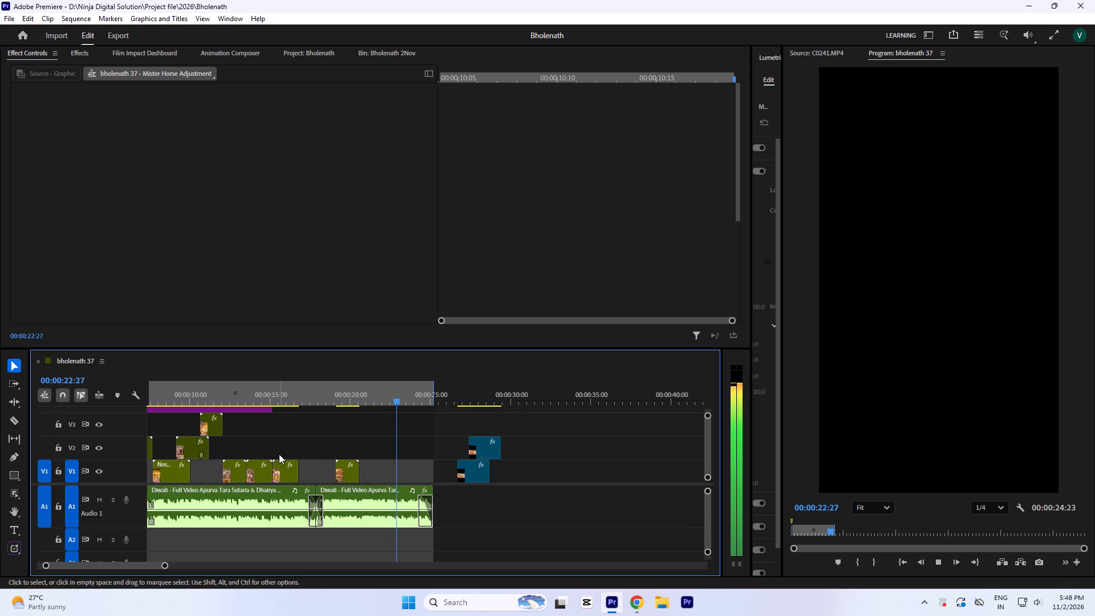
key("space")
key("space")
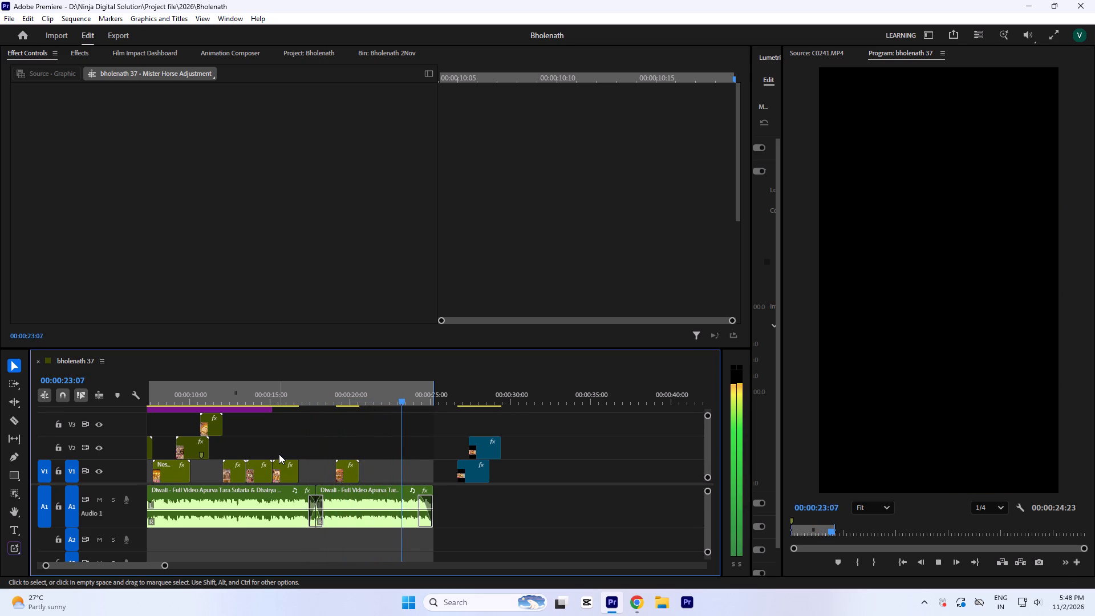
key("space")
key("space")
key("space")
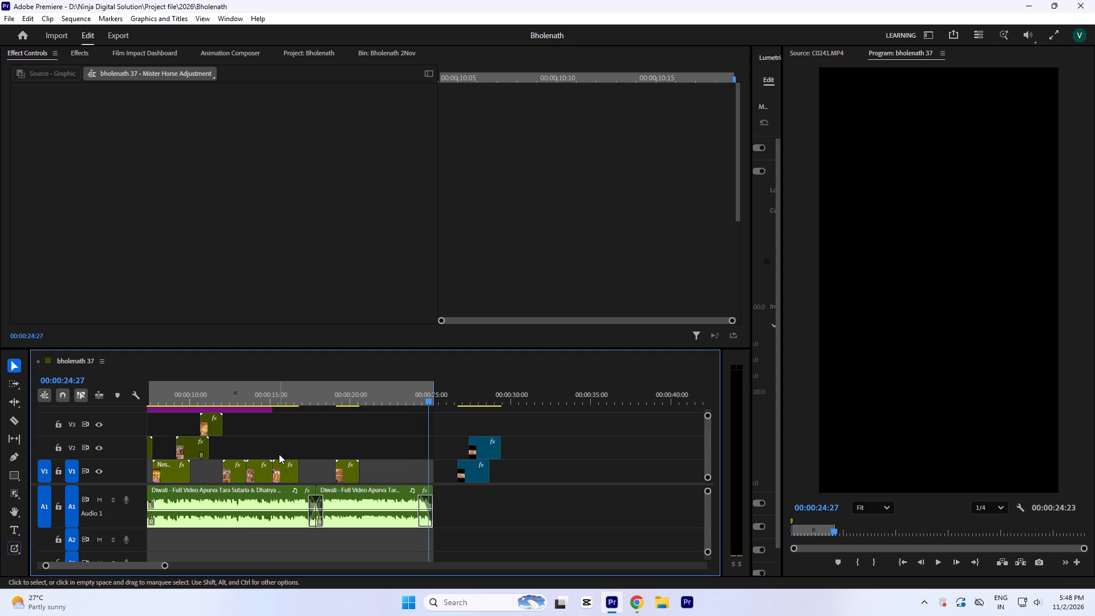
Lengthen the audio fade-out at the music's end to about 3 seconds, starting near 00:00:22:07.
key("equal")
key("equal")
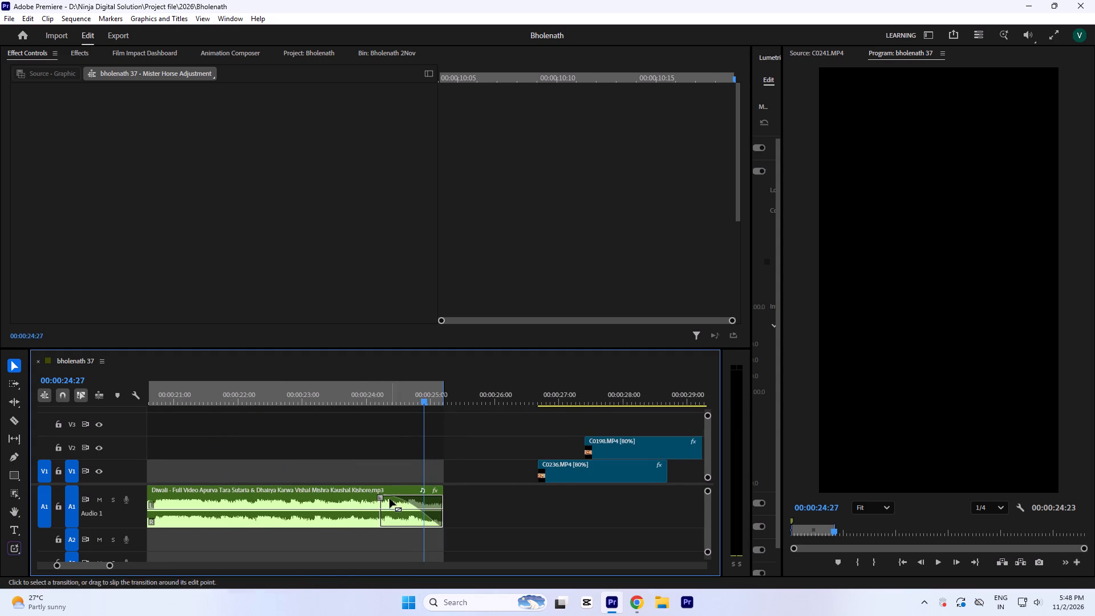
left_click_drag(378, 496, 253, 496)
Play the music's ending from the start of the lengthened fade-out through to 00:00:25:00 to judge how it fades.
key("minus")
left_click(329, 393)
key("space")
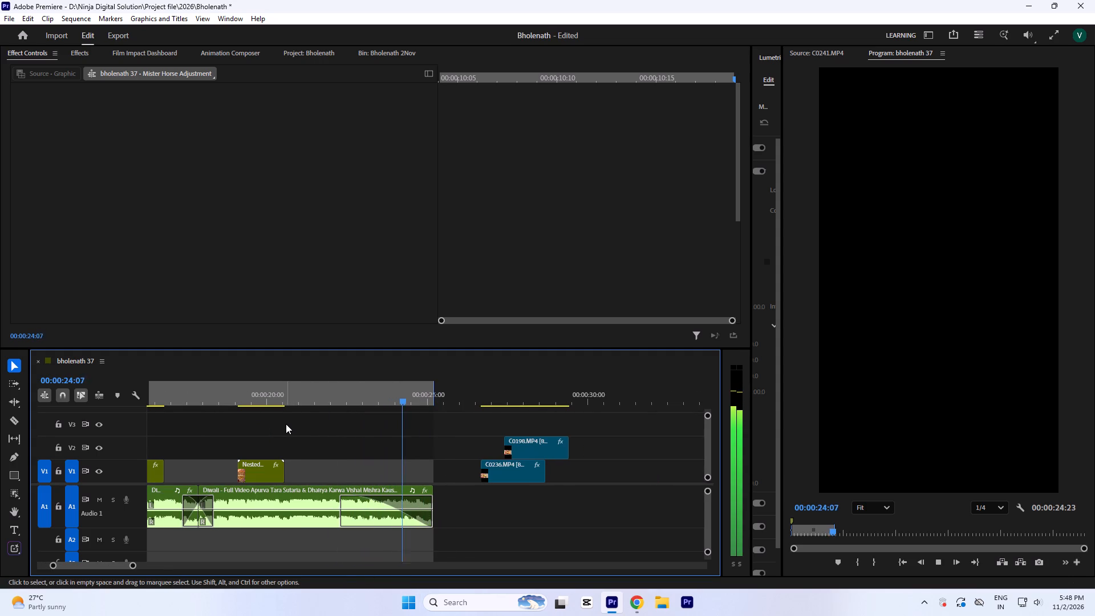
key("space")
left_click(350, 388)
key("space")
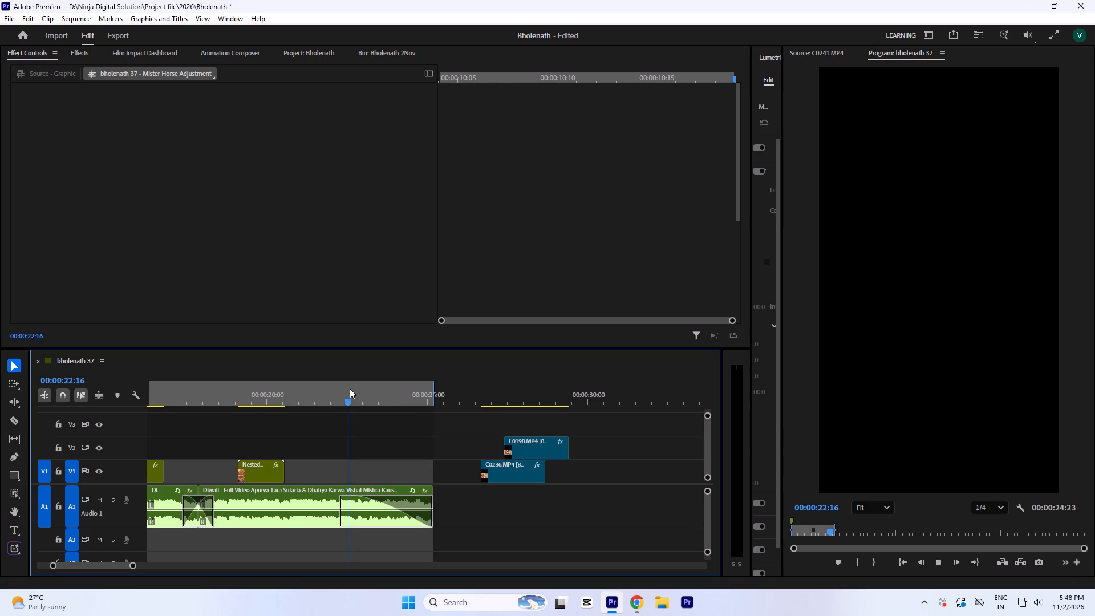
key("equal")
key("space")
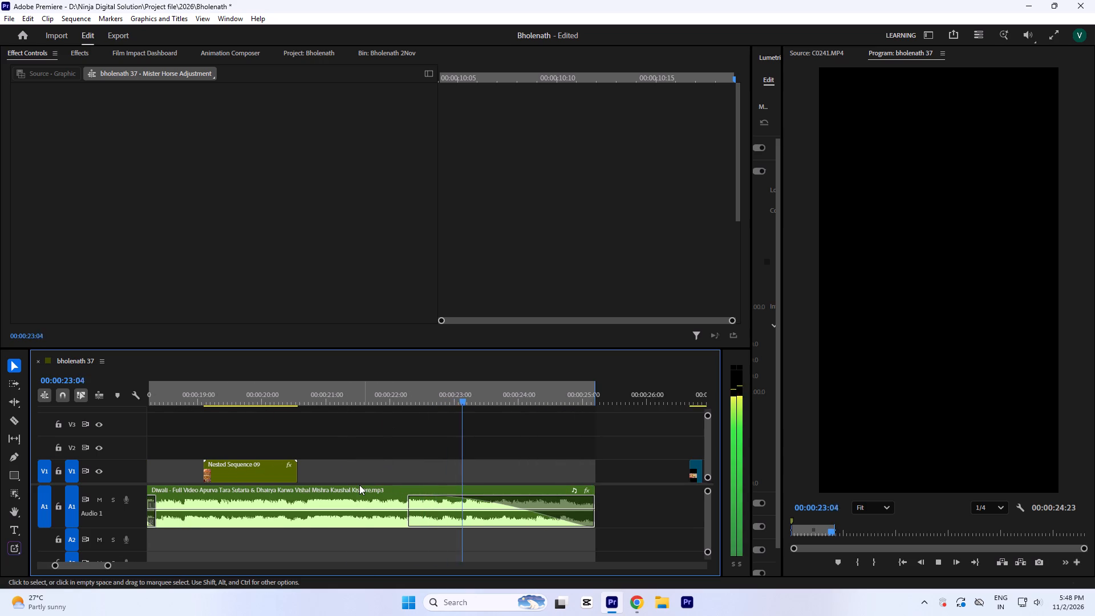
key("space")
key("space")
key("space")
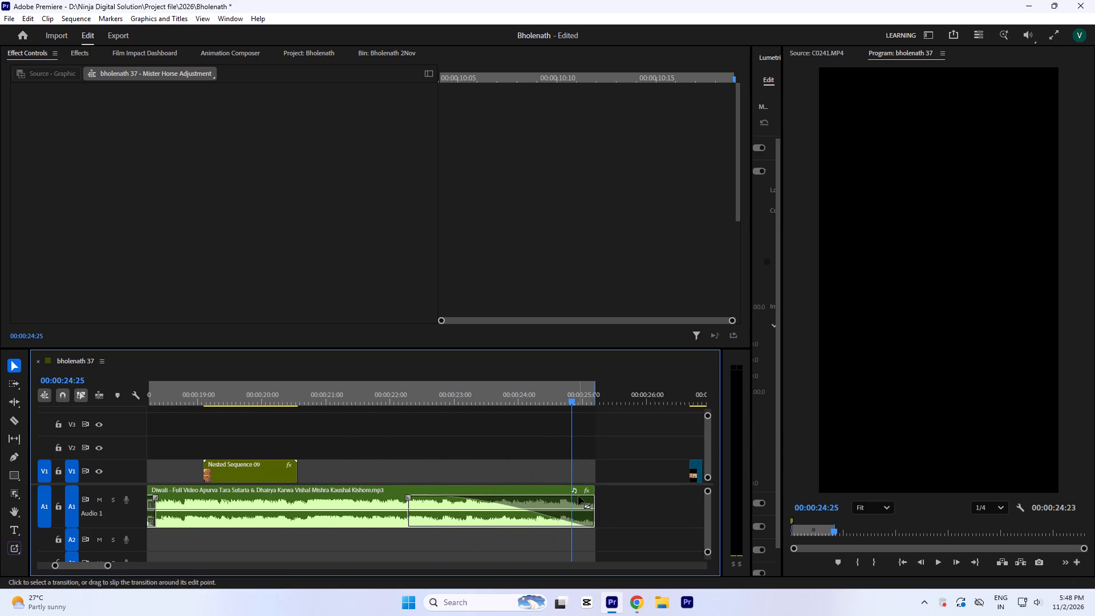
key("space")
key("space")
Trim the end of the second music clip on A1 back to 00:00:25:00.
key("equal")
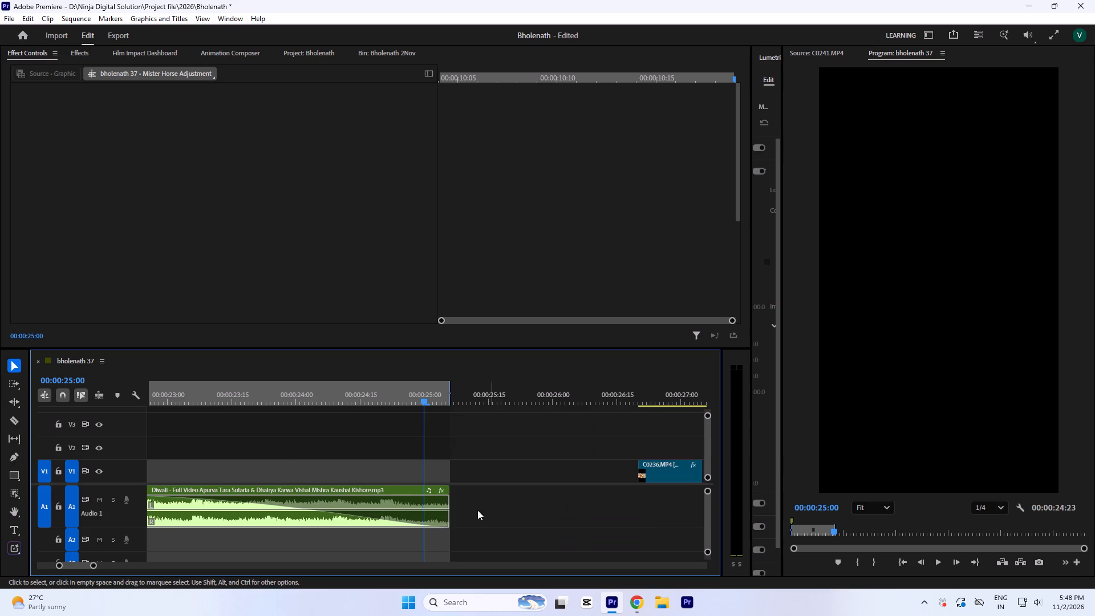
key("equal")
left_click_drag(475, 516, 419, 530)
left_click_drag(419, 521, 427, 524)
Set the sequence's Out point at 00:00:24:29 and save the project.
key("Left")
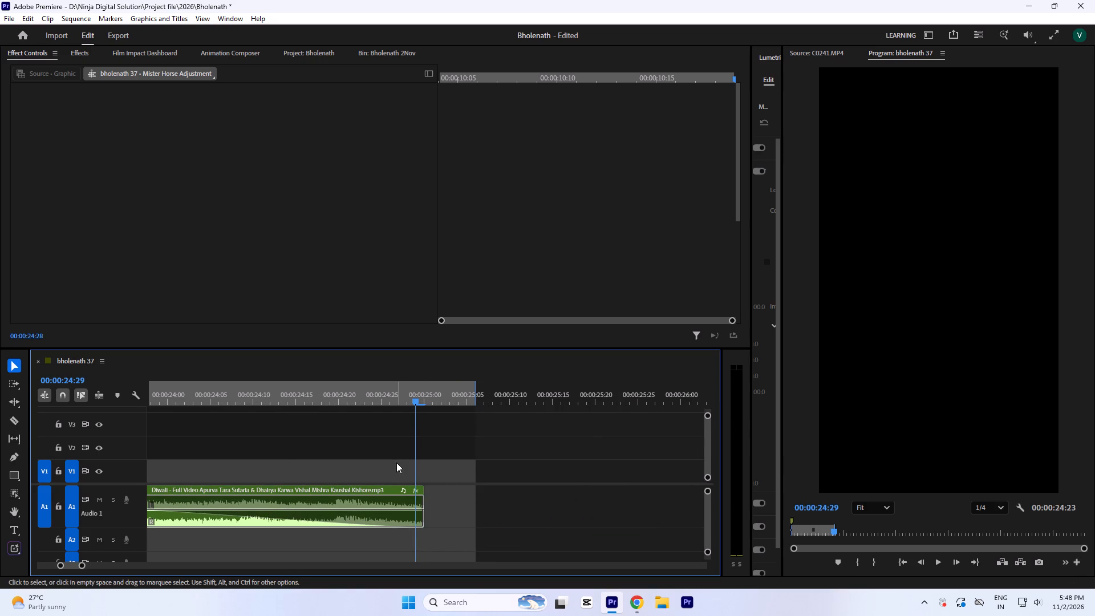
key("o")
key("ctrl+s")
Play the music's fade-out from 00:00:22:07 to the sequence's Out point to check the shortened ending.
key("minus")
key("minus")
key("minus")
left_click(336, 389)
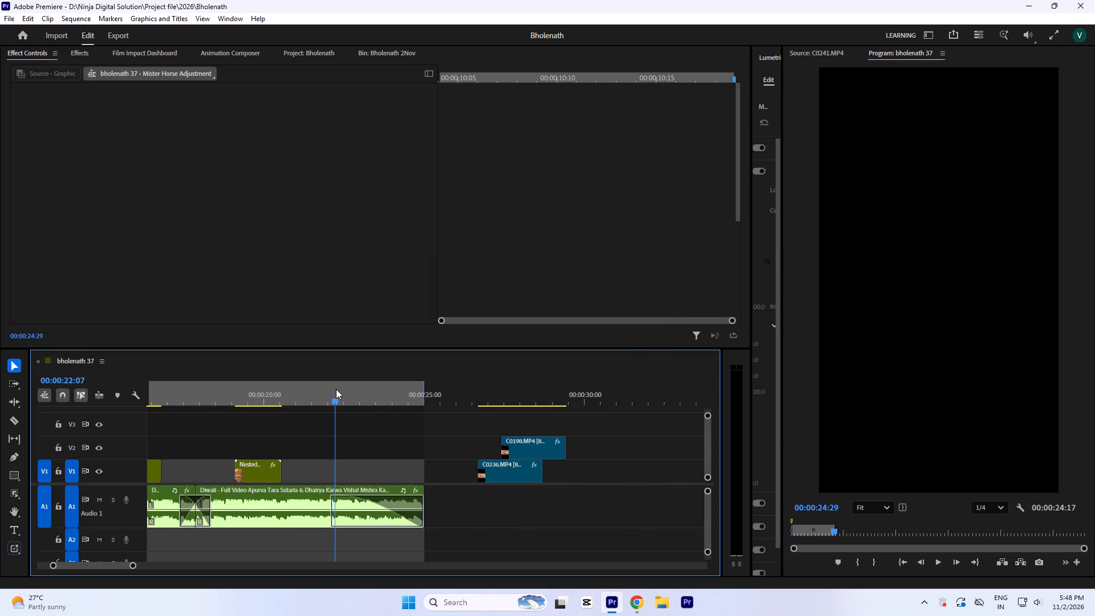
key("space")
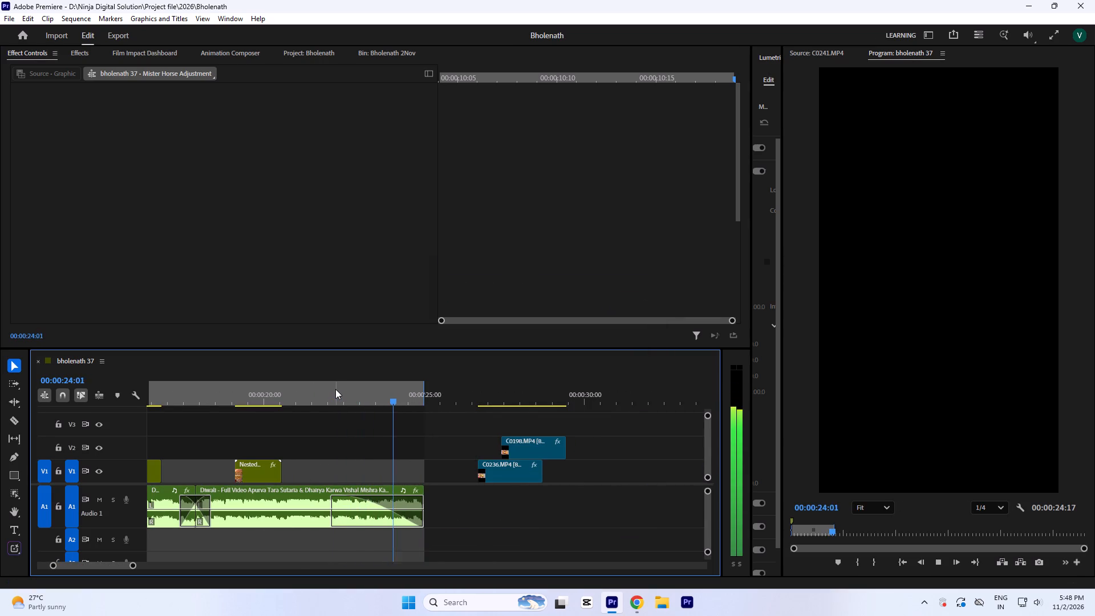
key("space")
key("space")
key("space")
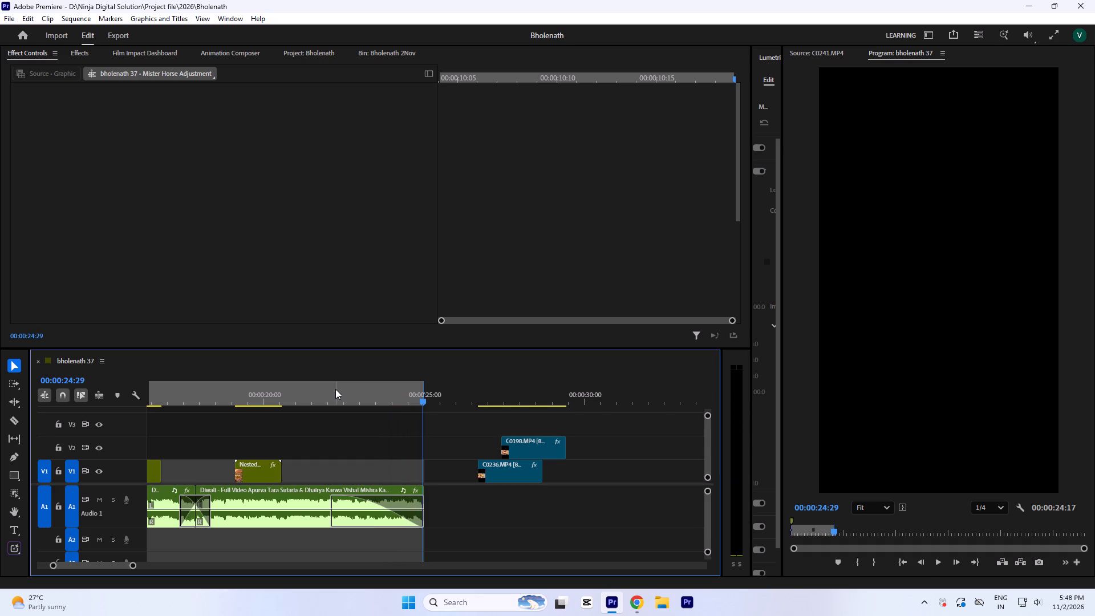
Play the sequence from about 00:00:16 across the gap between the last V1 shots to 00:00:19:25.
left_click(237, 405)
type("--")
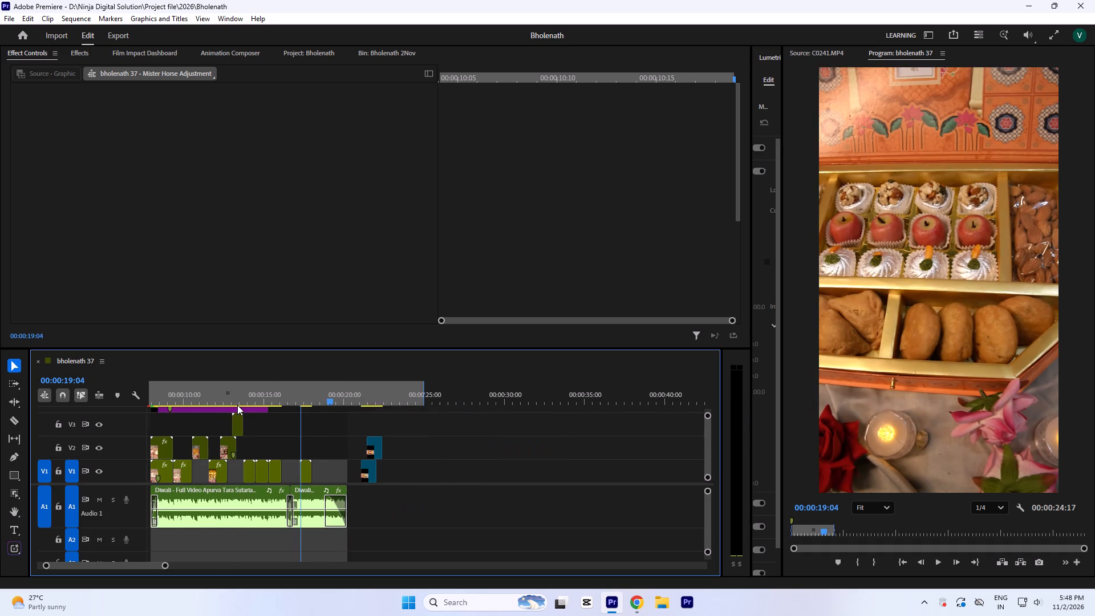
left_click(278, 398)
key("space")
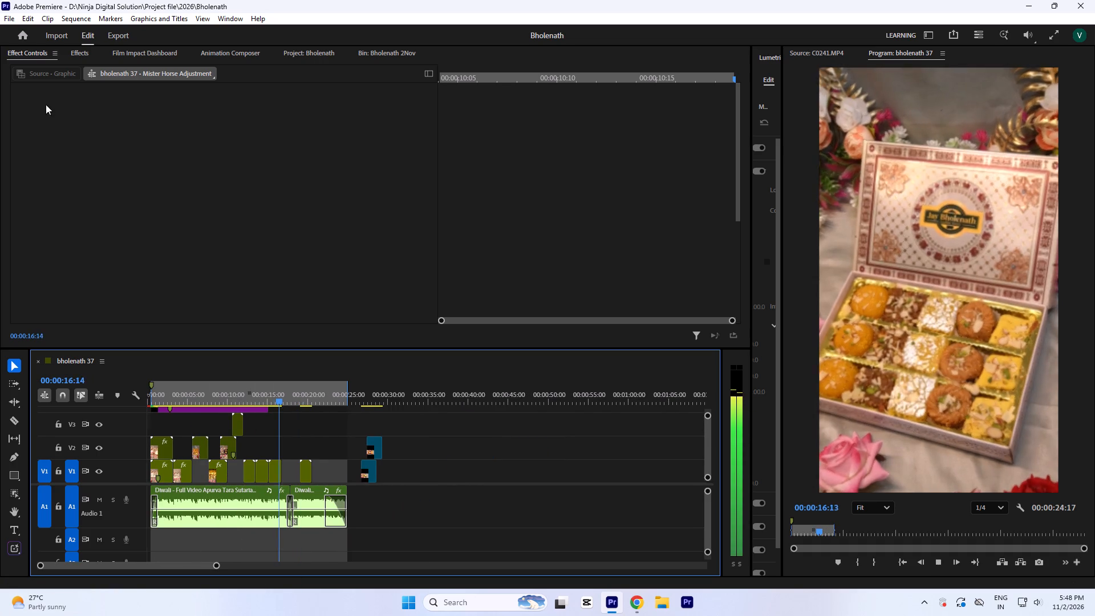
key("equal")
key("equal")
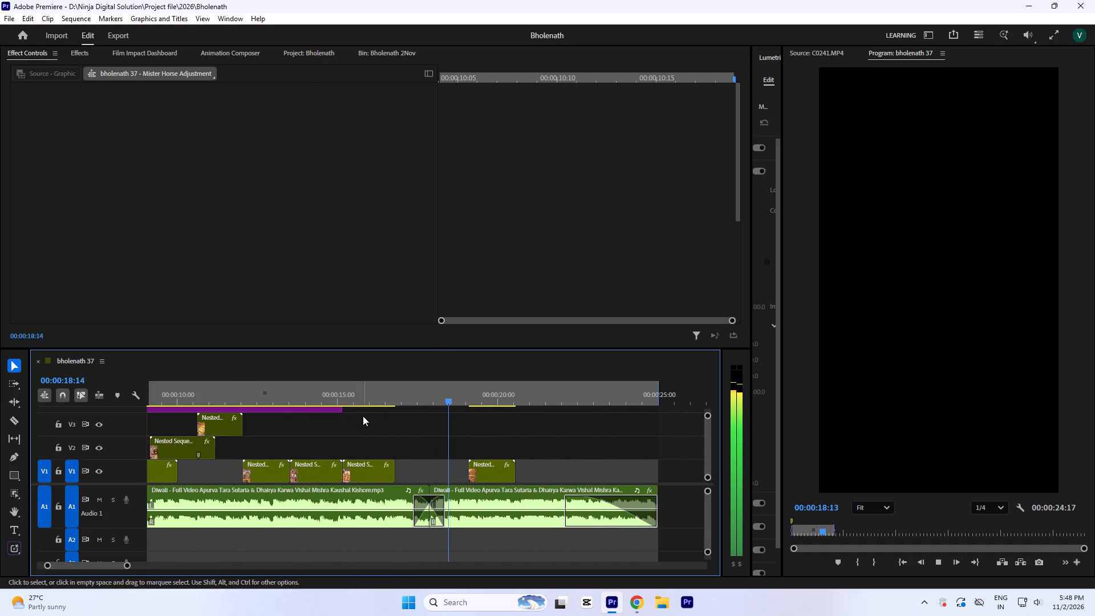
key("space")
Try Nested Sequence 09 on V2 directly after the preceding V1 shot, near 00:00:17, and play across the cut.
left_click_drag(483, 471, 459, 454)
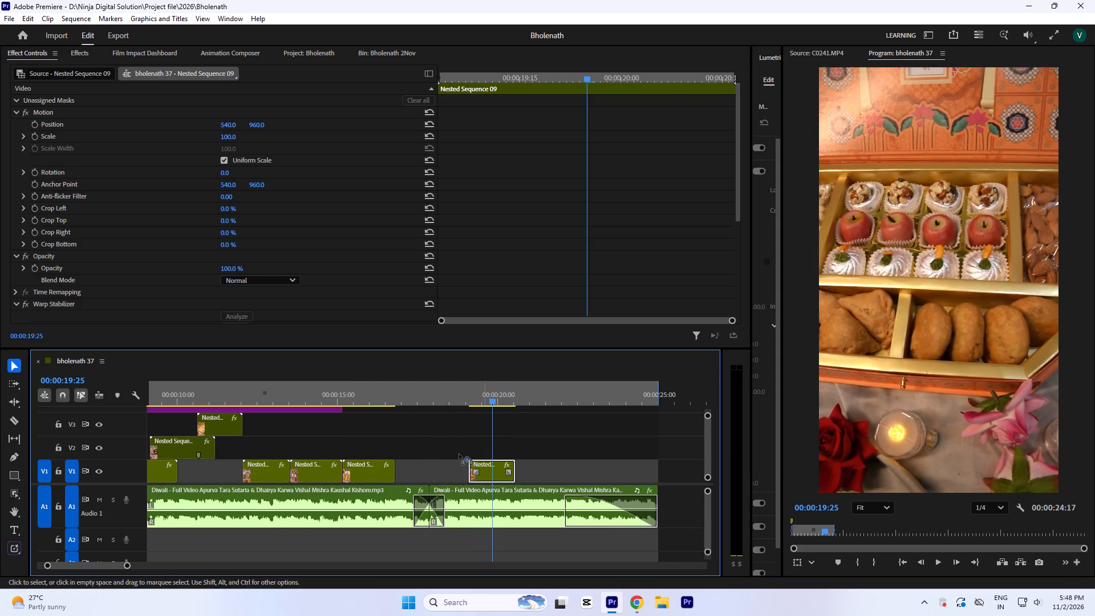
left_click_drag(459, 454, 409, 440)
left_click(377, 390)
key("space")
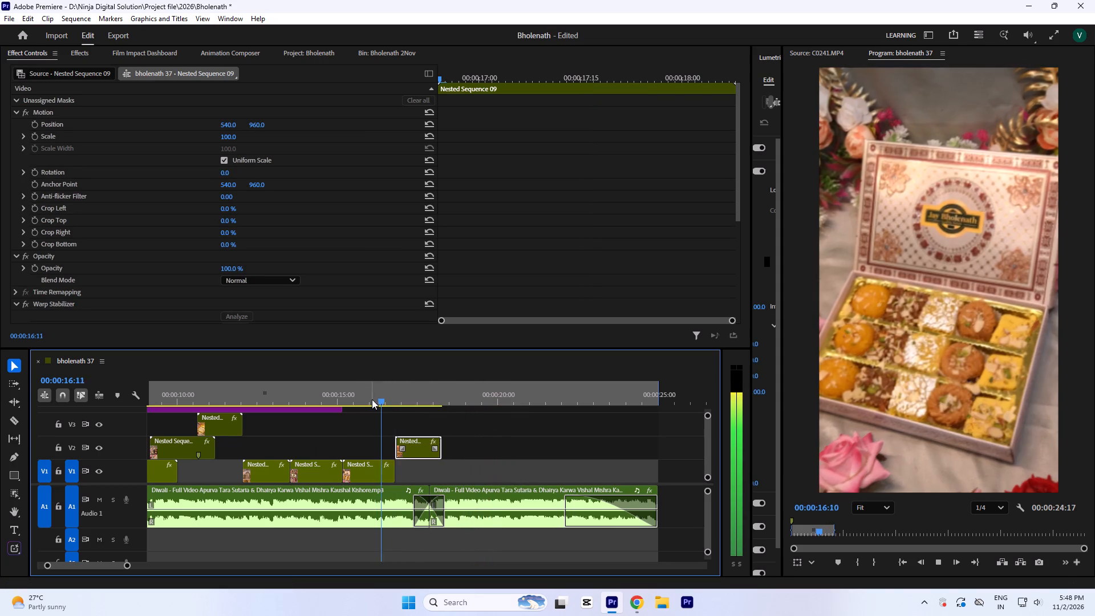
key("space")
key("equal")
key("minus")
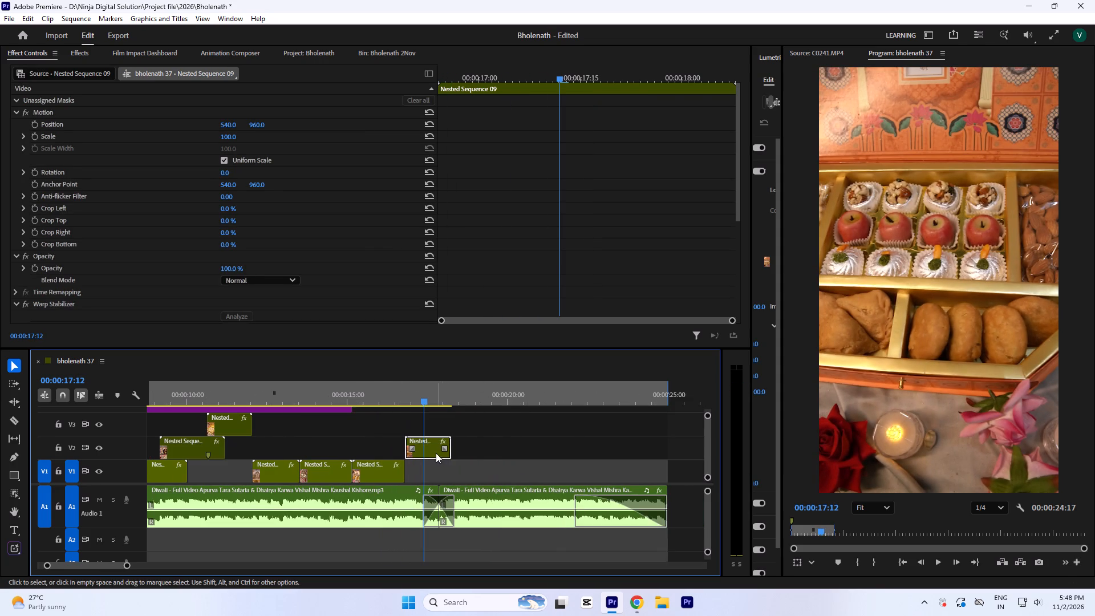
Move Nested Sequence 09 to V1 at about 00:00:20:10, leaving a gap after the preceding shot.
left_click_drag(435, 451, 547, 468)
Open the Bholenath project's media items containing the nested sequences.
left_click(311, 54)
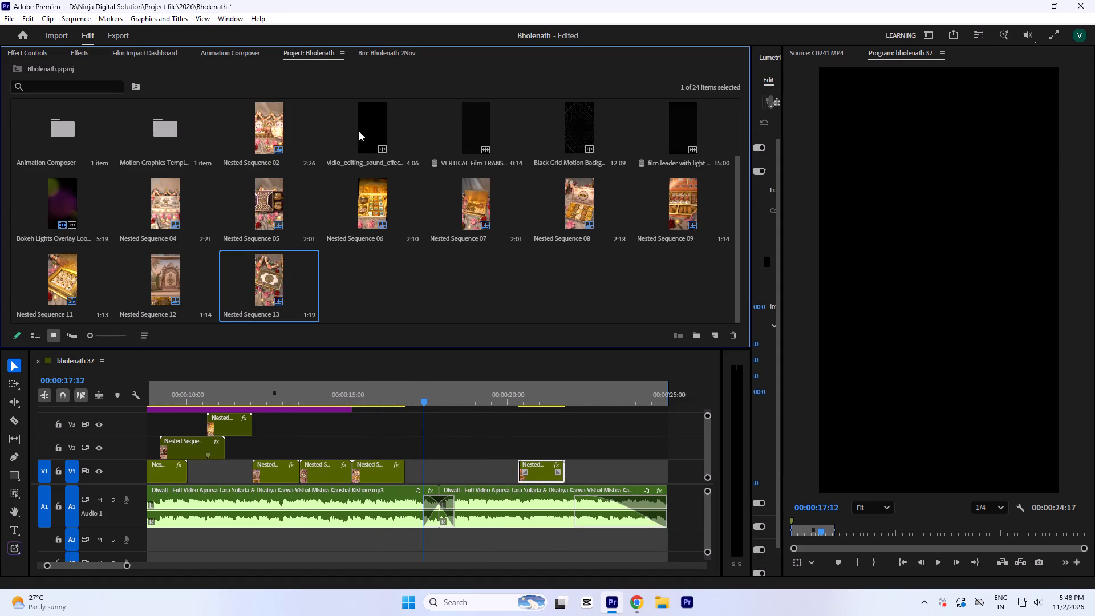
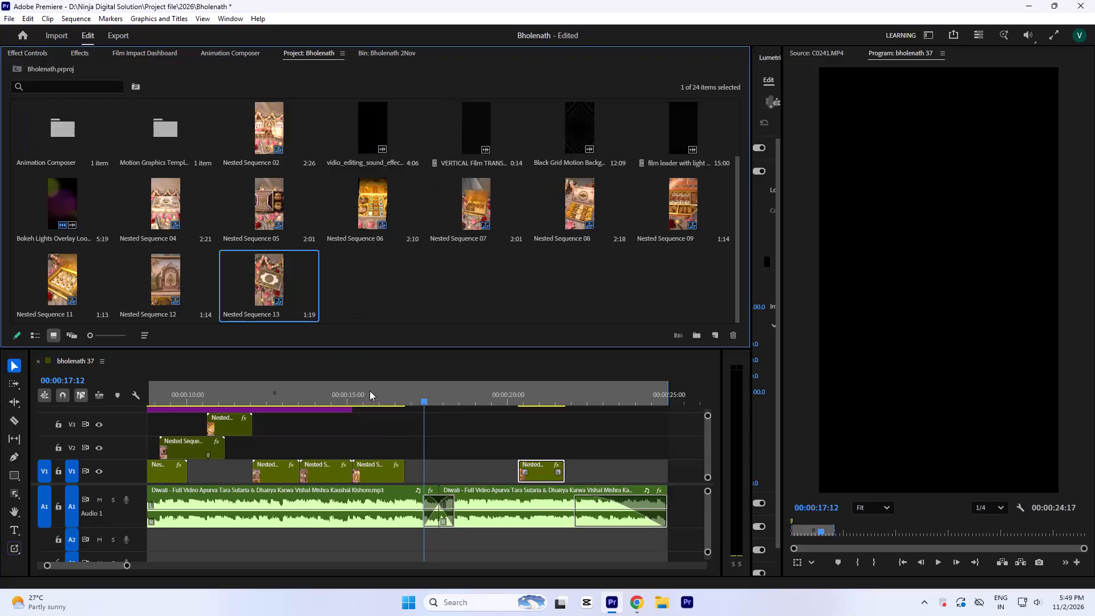
Position the playhead at about 00:00:15:28 in bholenath 37 and save the project.
left_click(378, 398)
key("ctrl+s")
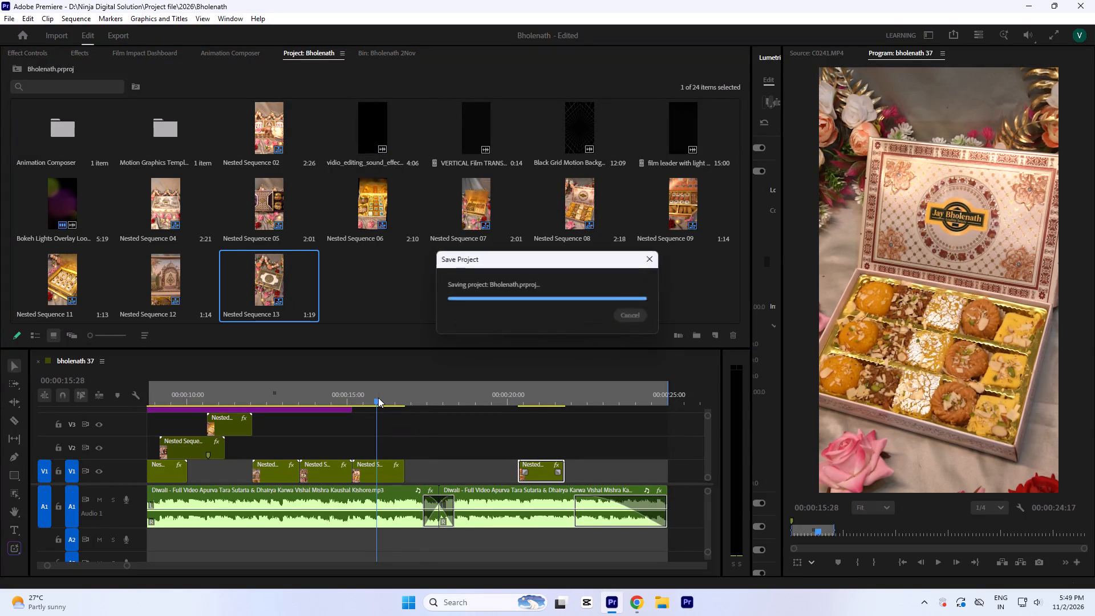
Play the sequence from about 00:00:15:28 past the V1 shot into the gap, stopping near 00:00:18:09.
key("space")
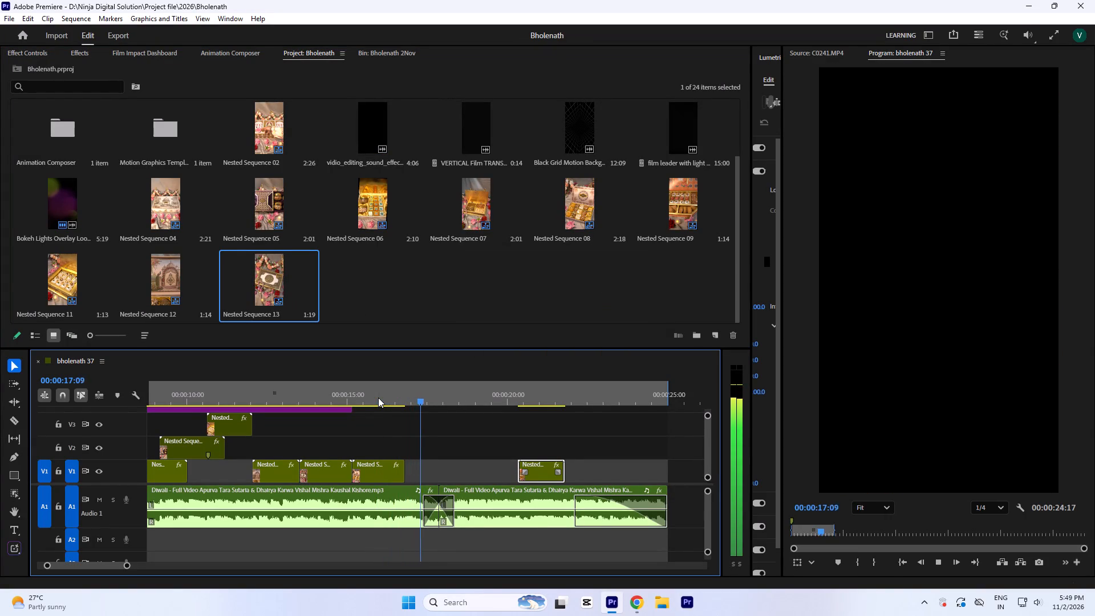
key("space")
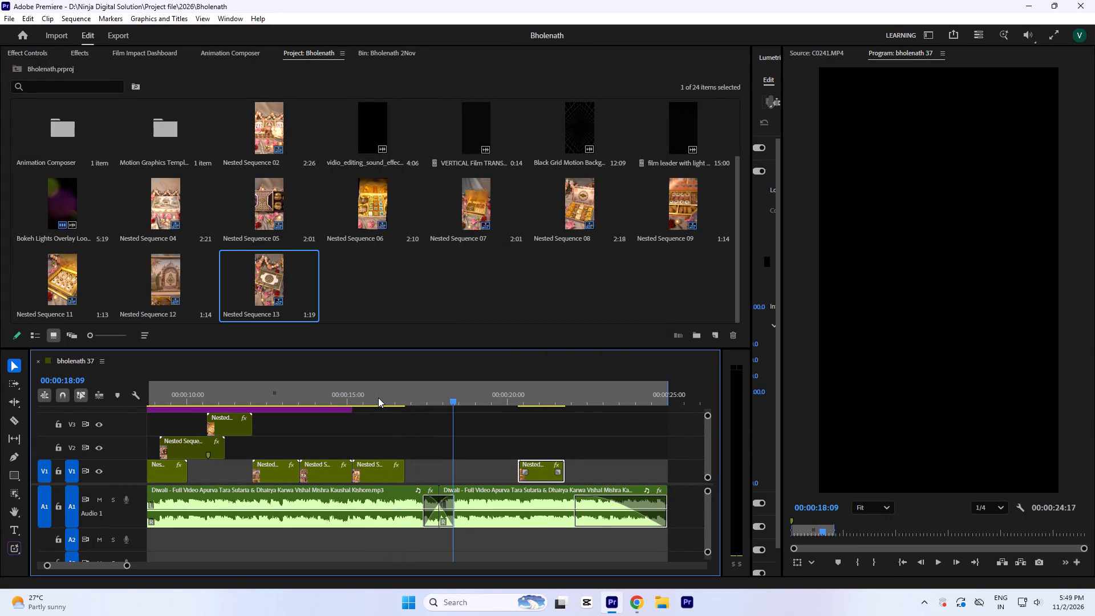
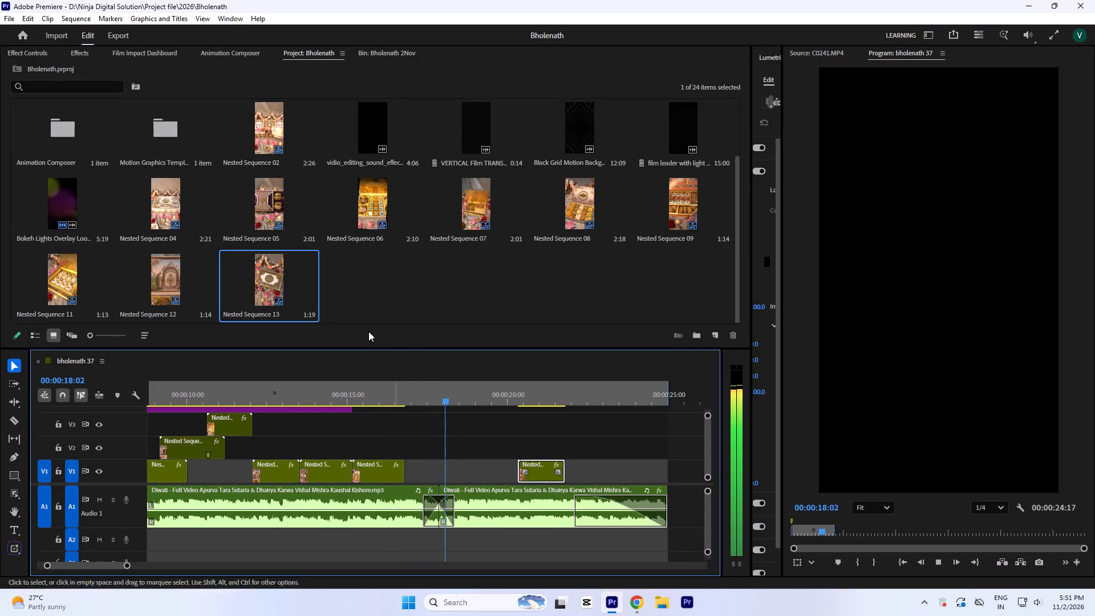
Stop playback and open the Logo Templet folder inside Ninja Digital Solution on drive D for importing media.
key("space")
double_click(396, 272)
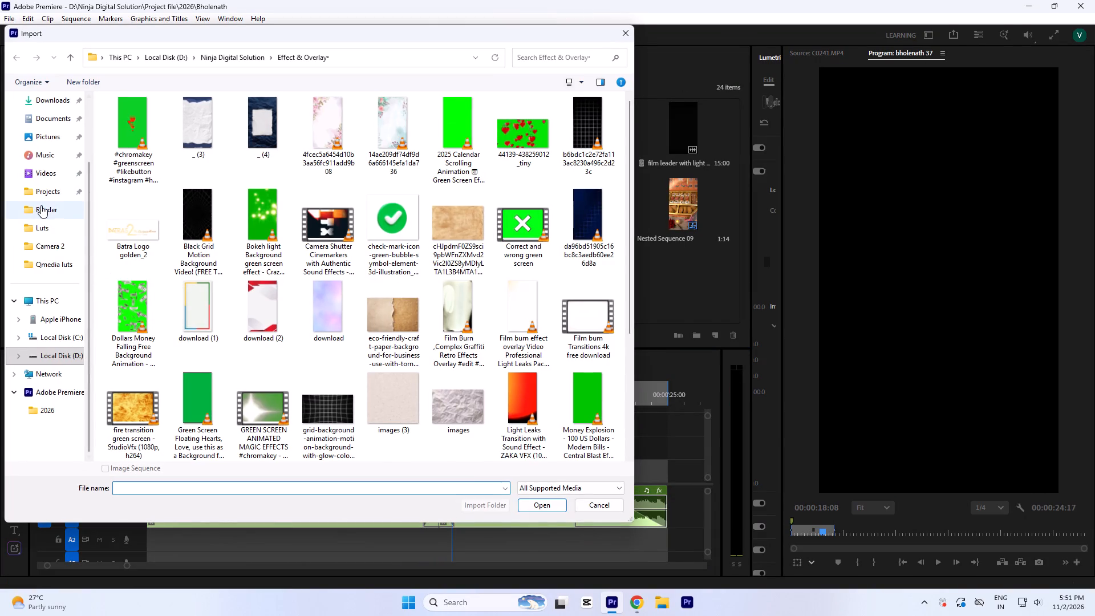
left_click(59, 301)
double_click(293, 130)
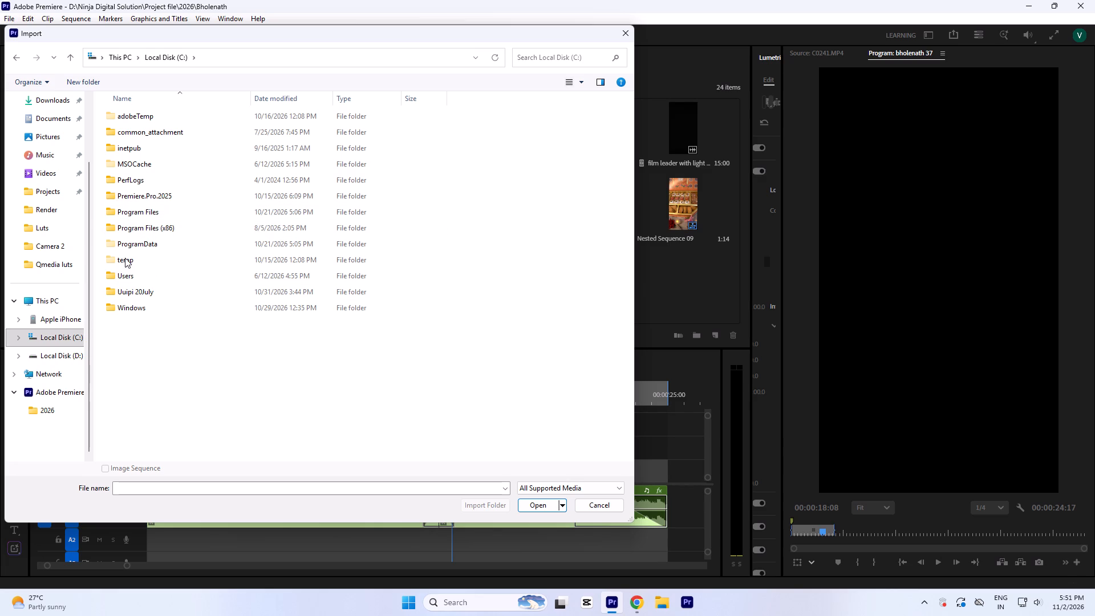
left_click(48, 297)
double_click(334, 126)
left_click(54, 302)
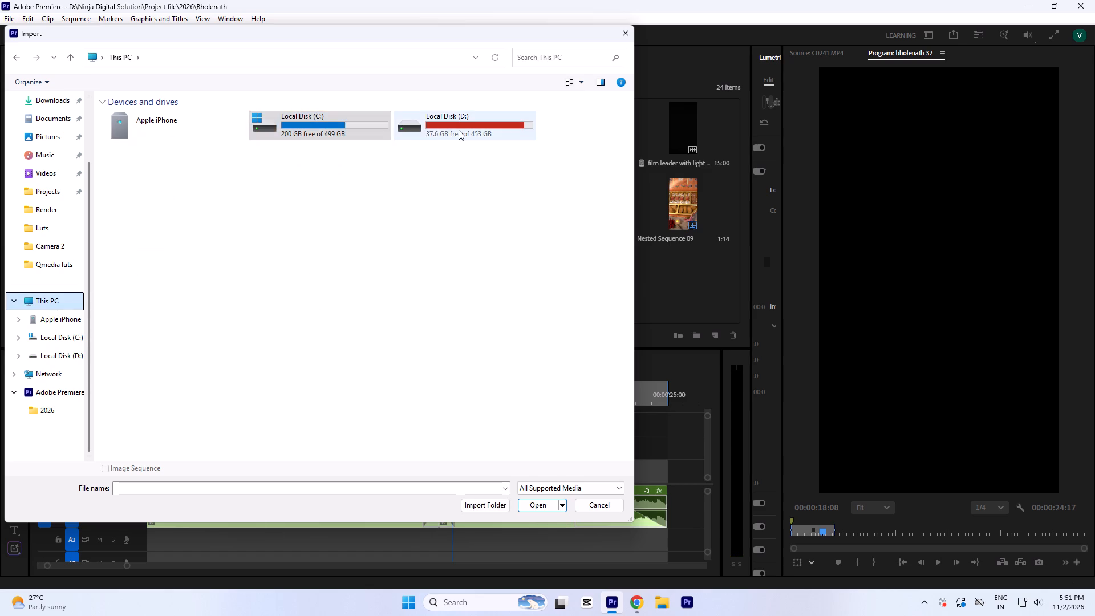
double_click(472, 128)
left_click(76, 58)
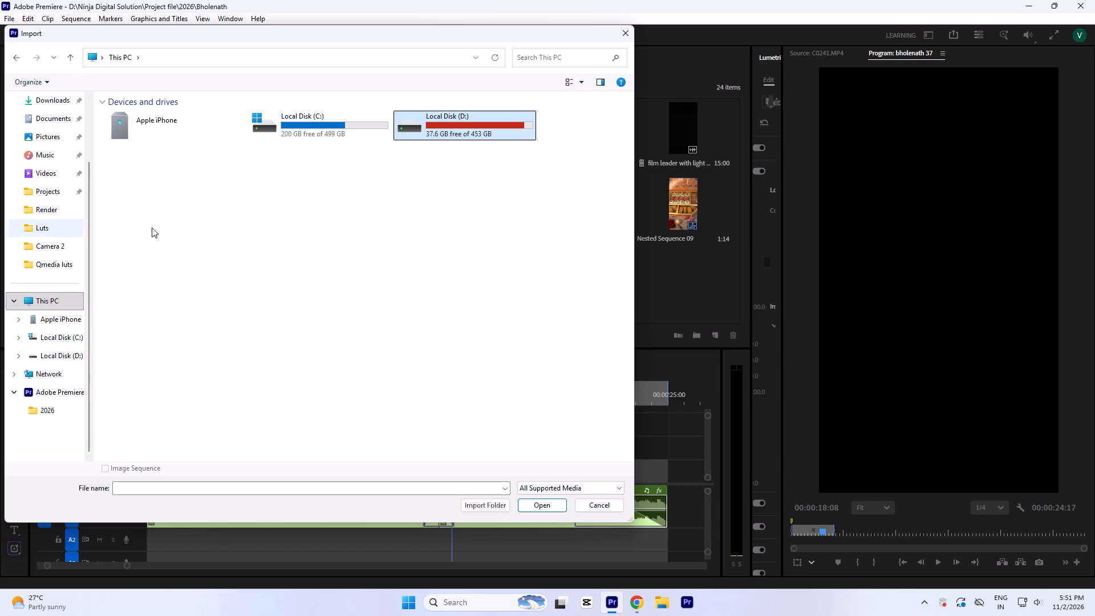
double_click(455, 133)
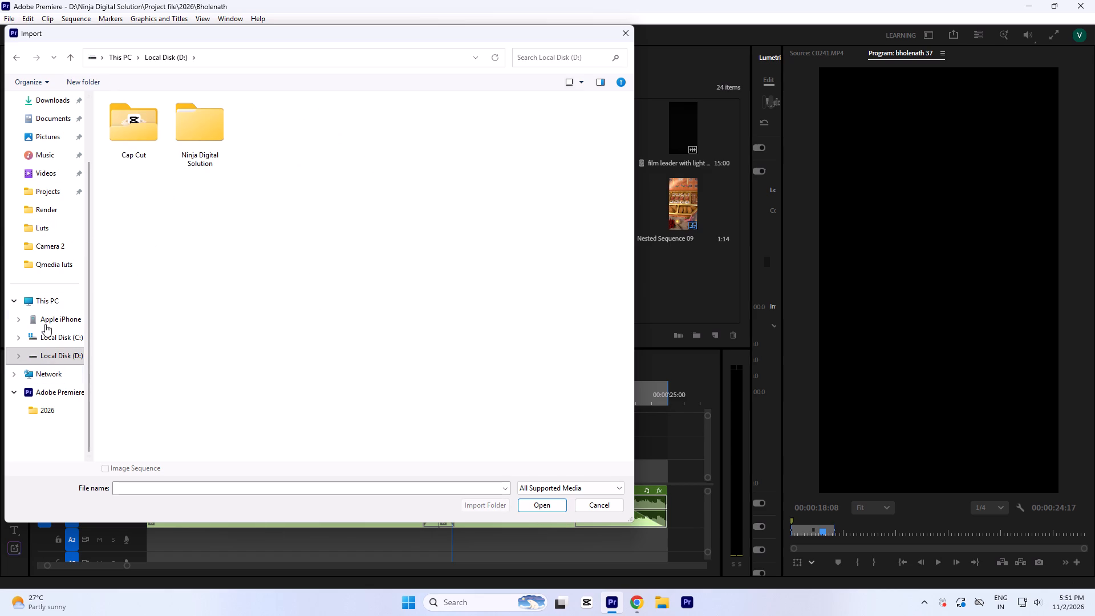
double_click(192, 141)
double_click(179, 252)
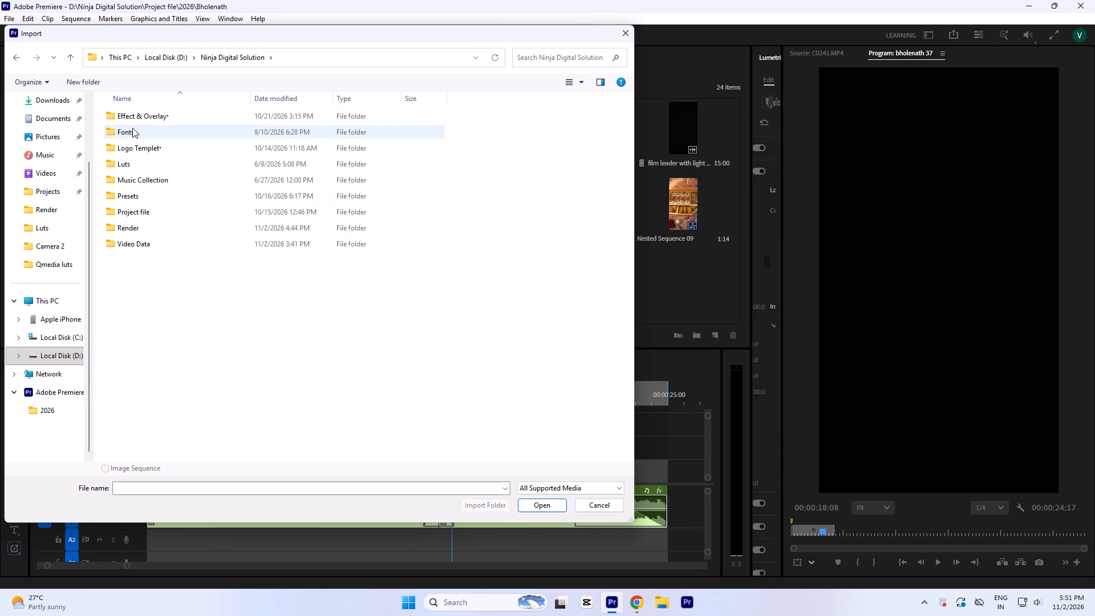
double_click(149, 141)
scroll(240, 233, "up", 3)
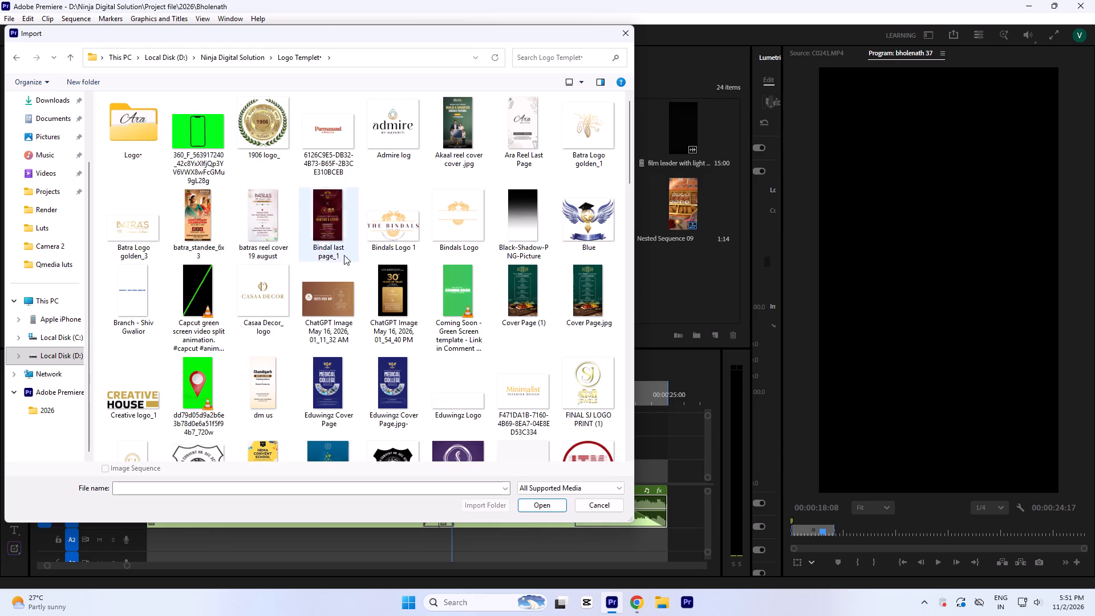
Look through the Logo Templet images and import Cover Page (1) into the project.
left_click(530, 294)
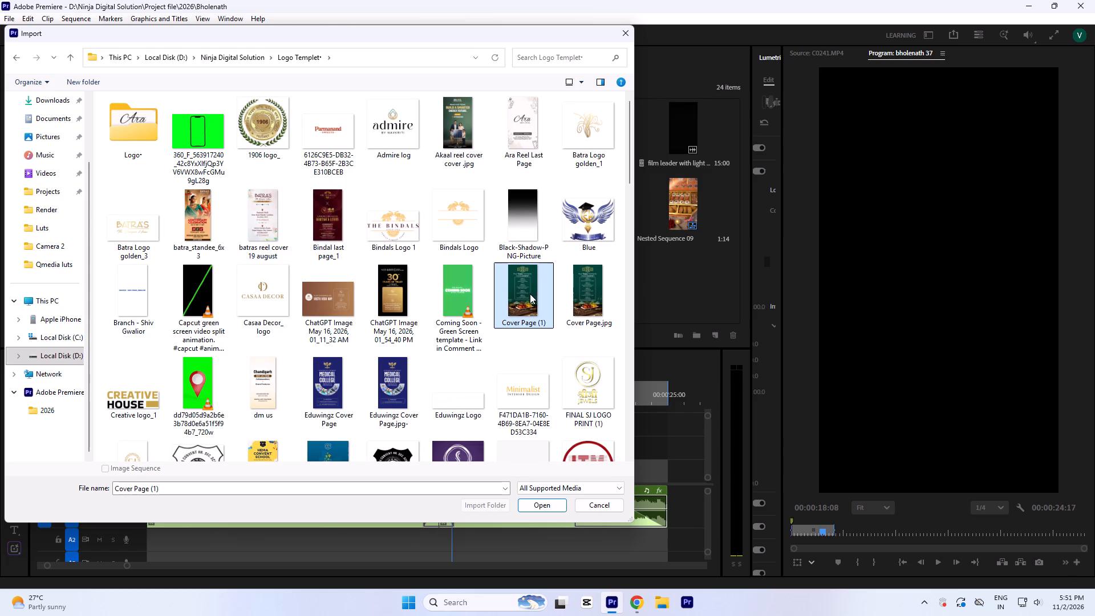
scroll(305, 286, "up", 3)
scroll(313, 293, "down", 3)
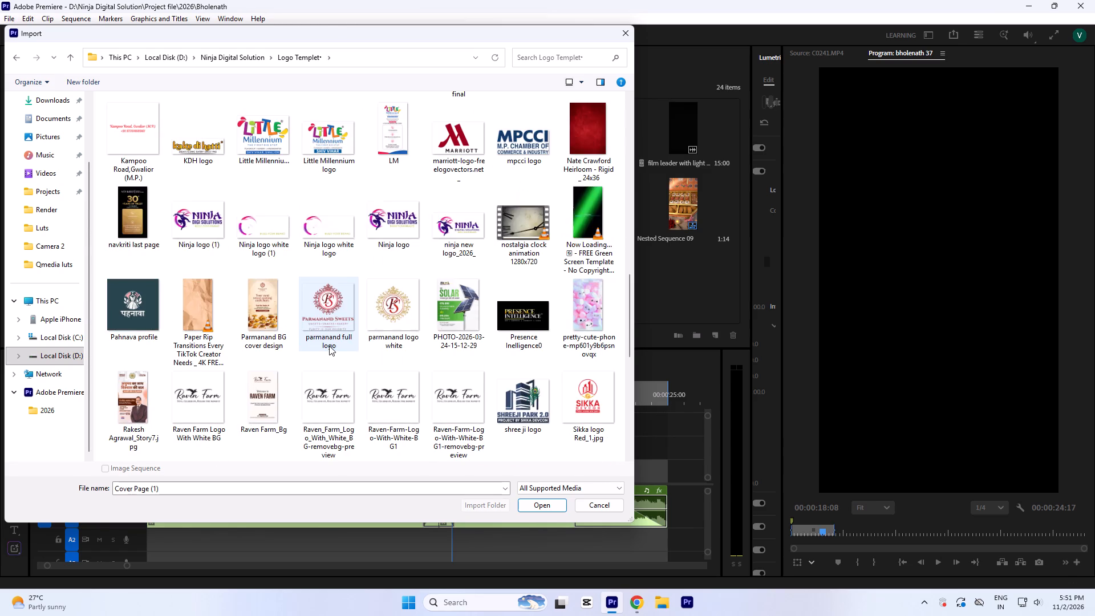
scroll(329, 346, "down", 1)
scroll(354, 348, "up", 1)
scroll(389, 348, "down", 5)
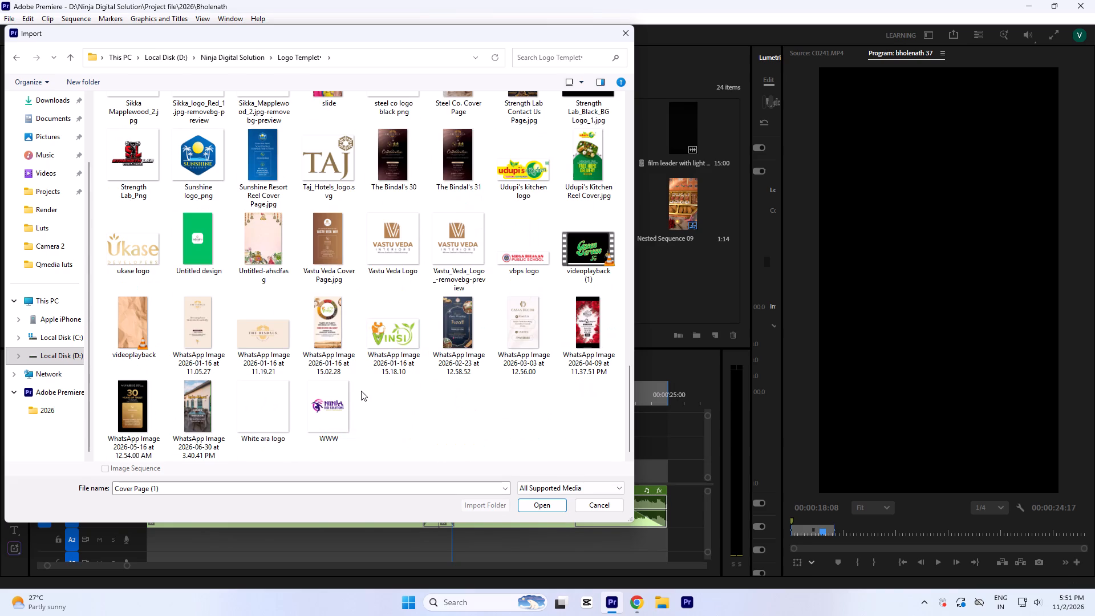
scroll(361, 391, "up", 3)
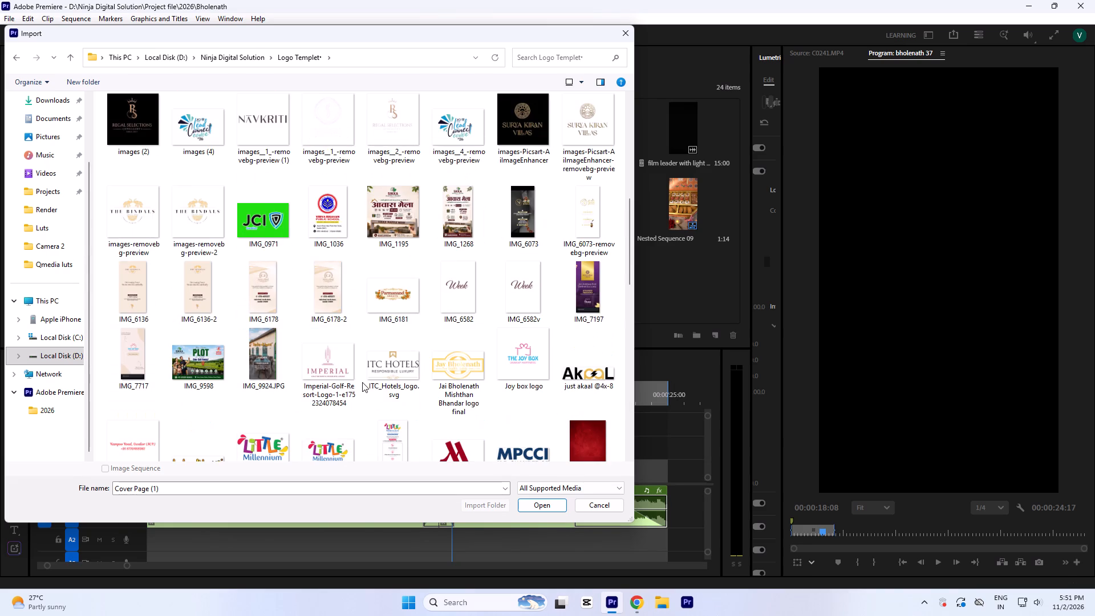
scroll(362, 382, "up", 2)
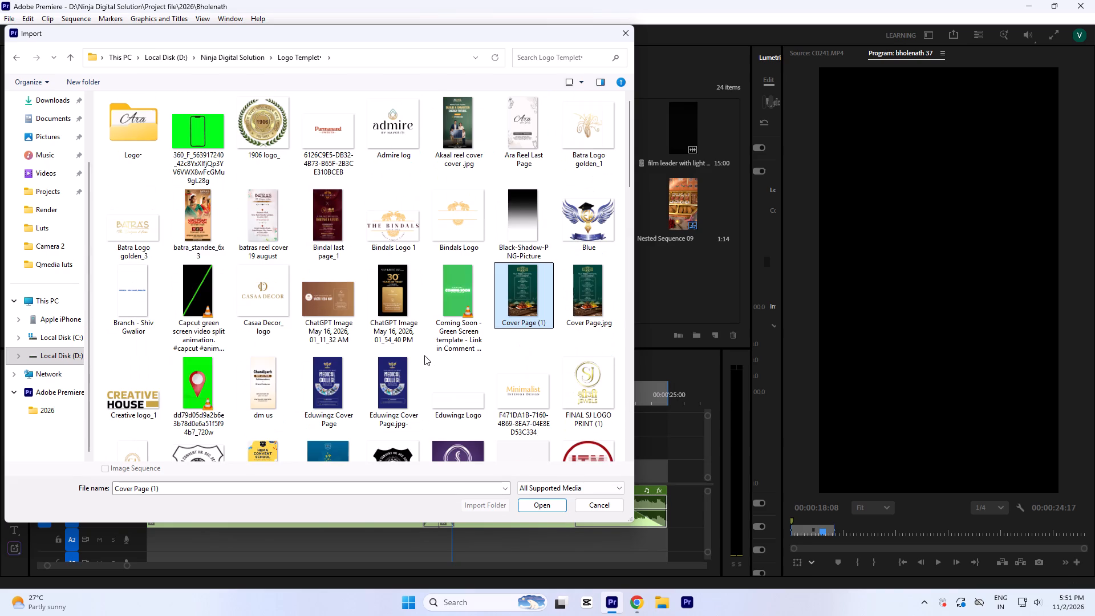
scroll(424, 355, "up", 3)
key("Return")
Place Cover Page (1).jpg on V3 starting at about 00:00:22:02, above the music fade-out.
left_click_drag(366, 281, 573, 435)
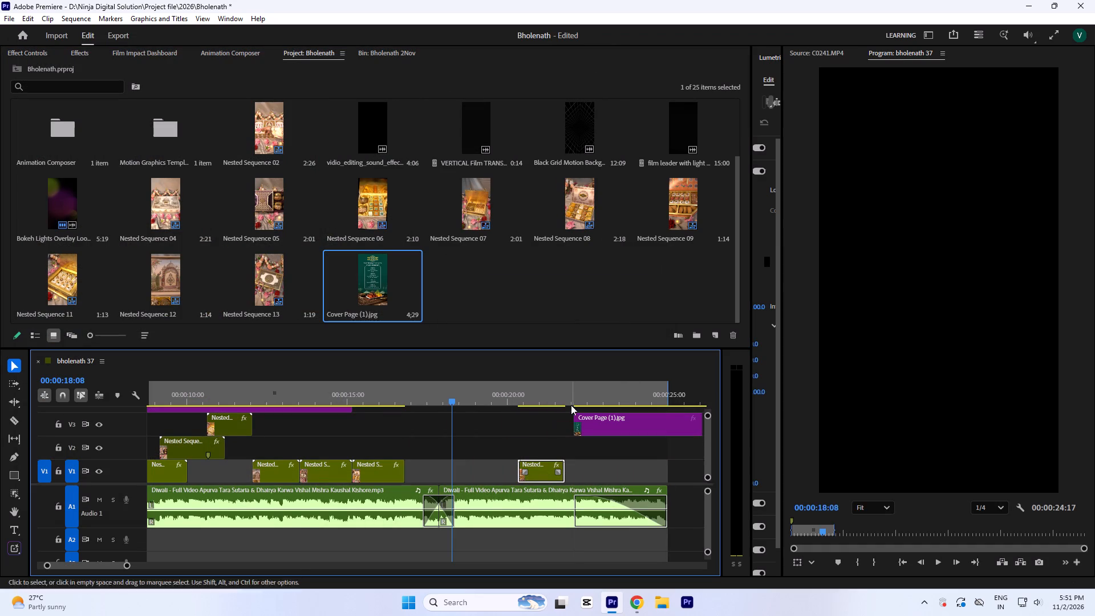
left_click(570, 396)
key("space")
key("minus")
key("minus")
key("equal")
key("equal")
key("equal")
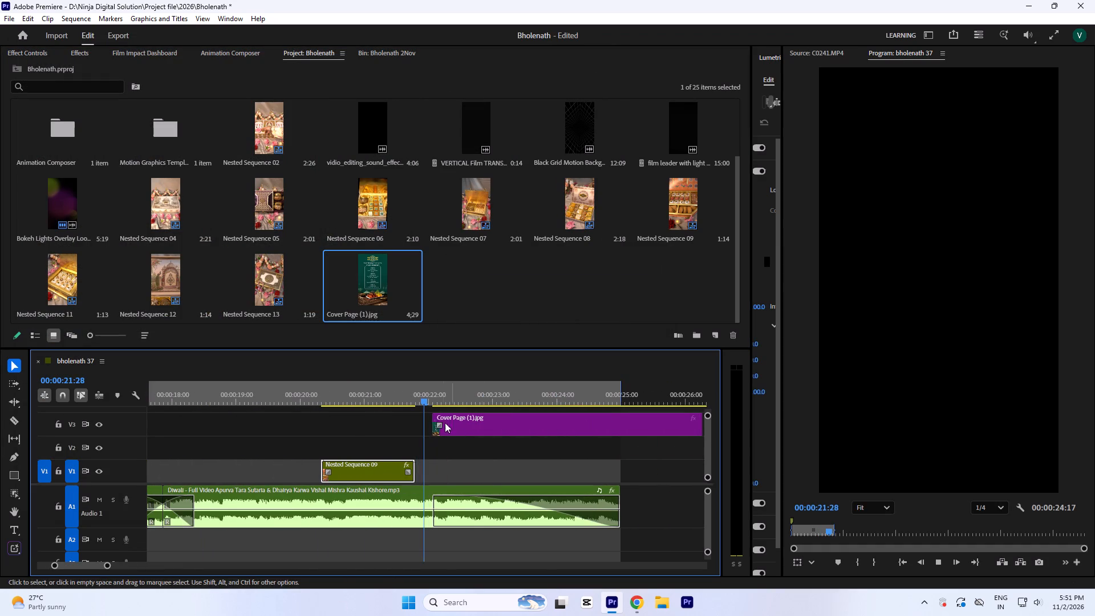
Trim the end of the Cover Page (1).jpg clip to a duration of about 3:21 and save the project.
left_click(443, 400)
key("space")
key("minus")
key("equal")
key("equal")
key("minus")
key("minus")
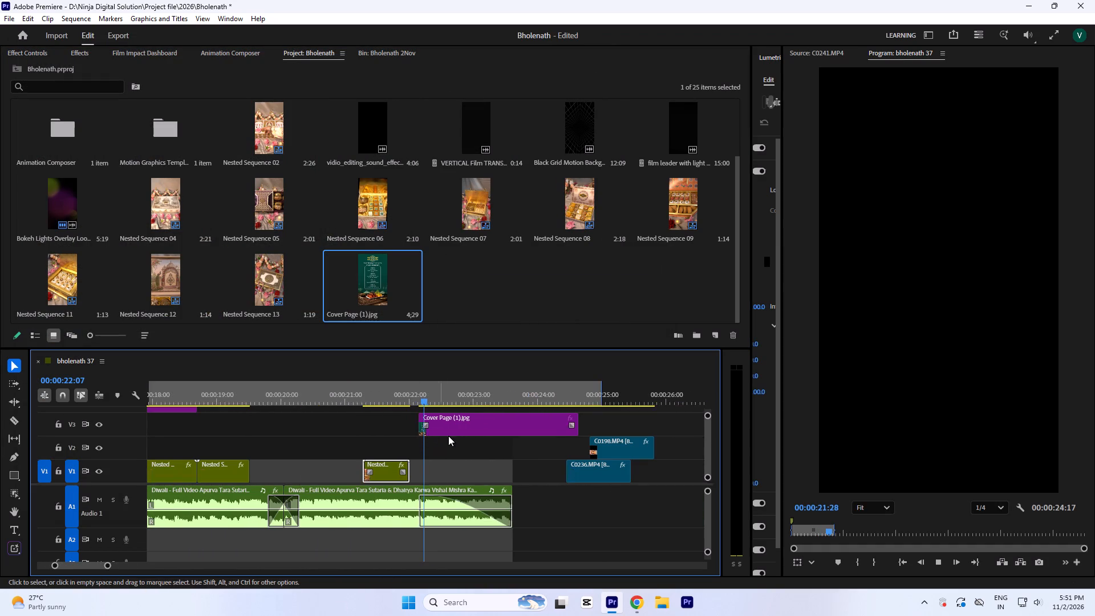
left_click_drag(582, 432, 541, 435)
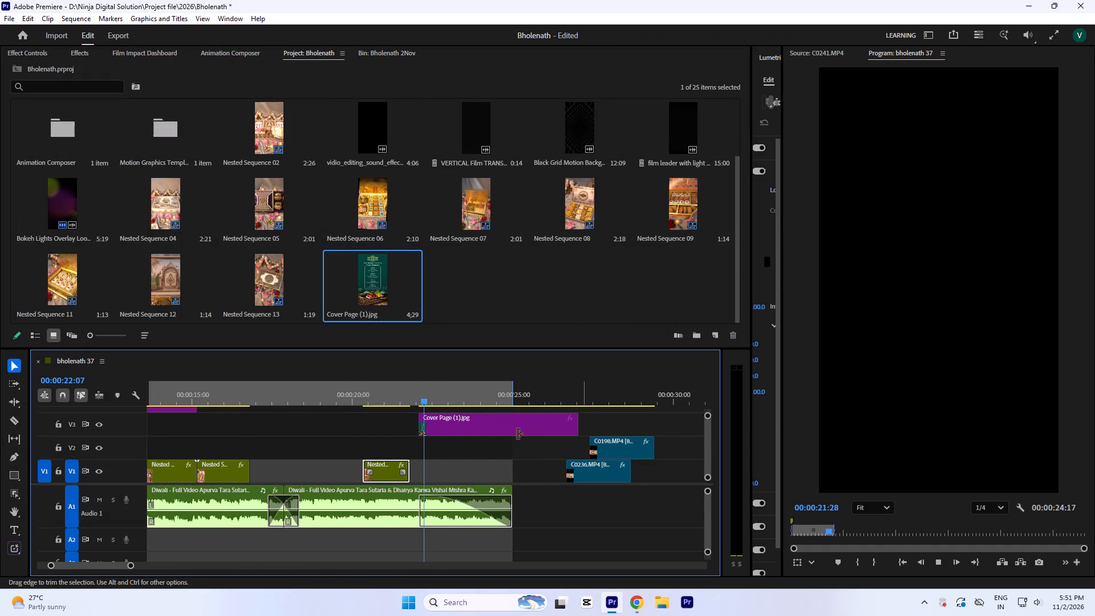
key("ctrl+s")
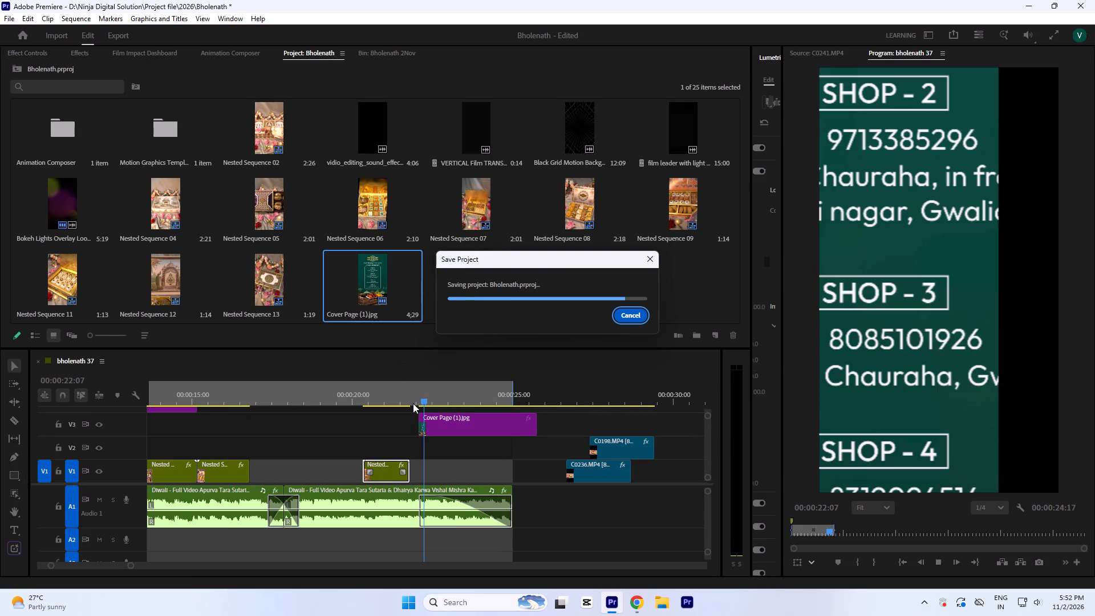
Fit the cover page clip to the vertical frame and move it from V3 down to V1.
left_click(427, 391)
left_click(448, 395)
left_click(450, 429)
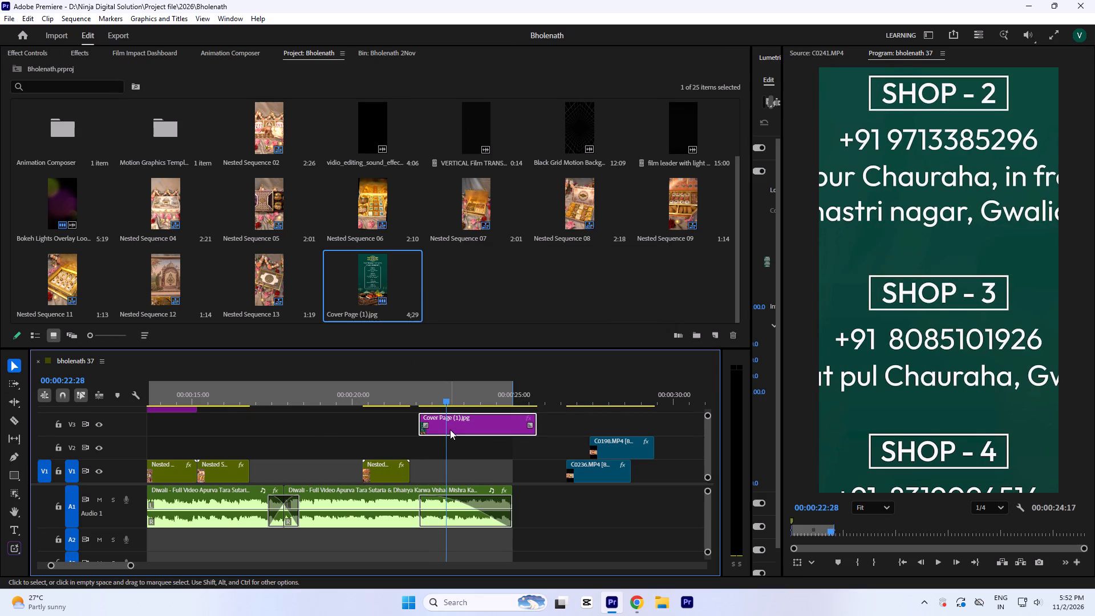
key("a")
left_click_drag(450, 429, 458, 465)
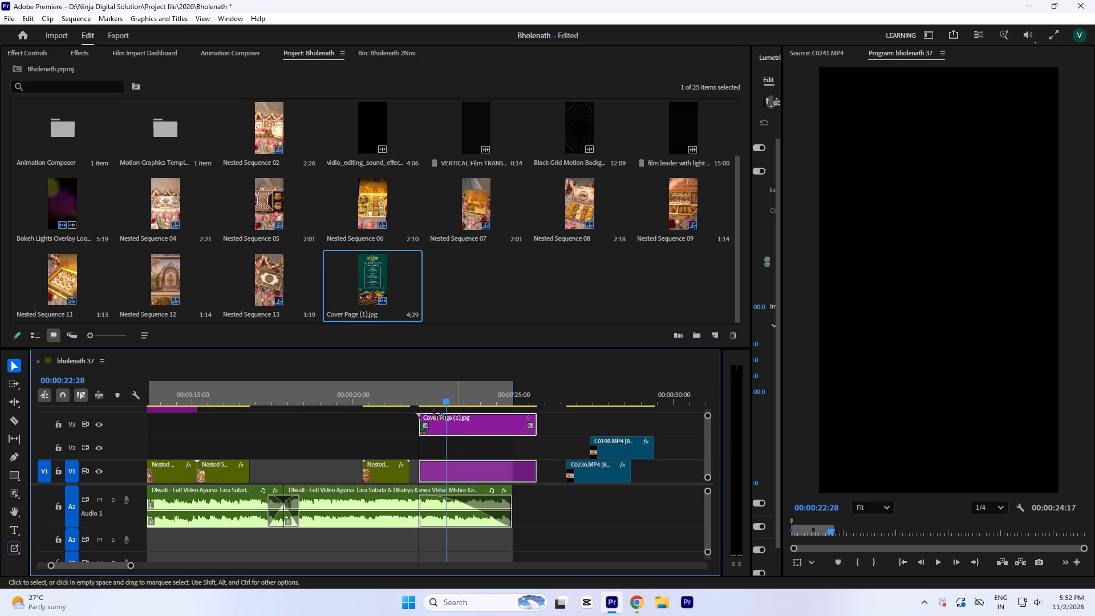
Find the beat near the cover page's start and shift the clip on V1 to begin at 00:00:22:07.
left_click(419, 392)
key("equal")
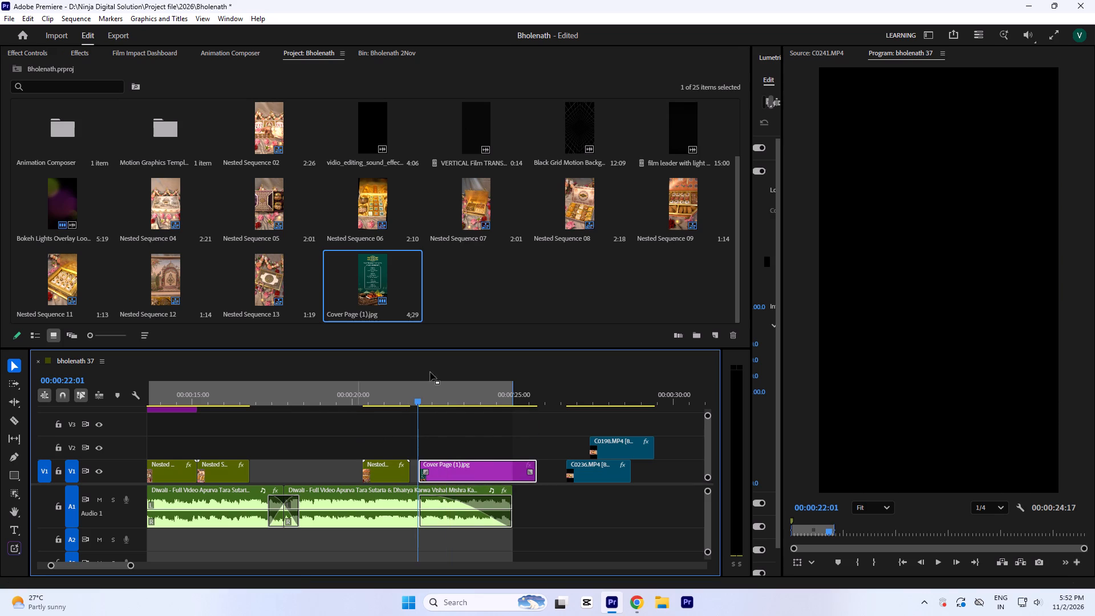
key("equal")
key("equal")
key("space")
key("minus")
key("space")
left_click_drag(453, 392, 449, 400)
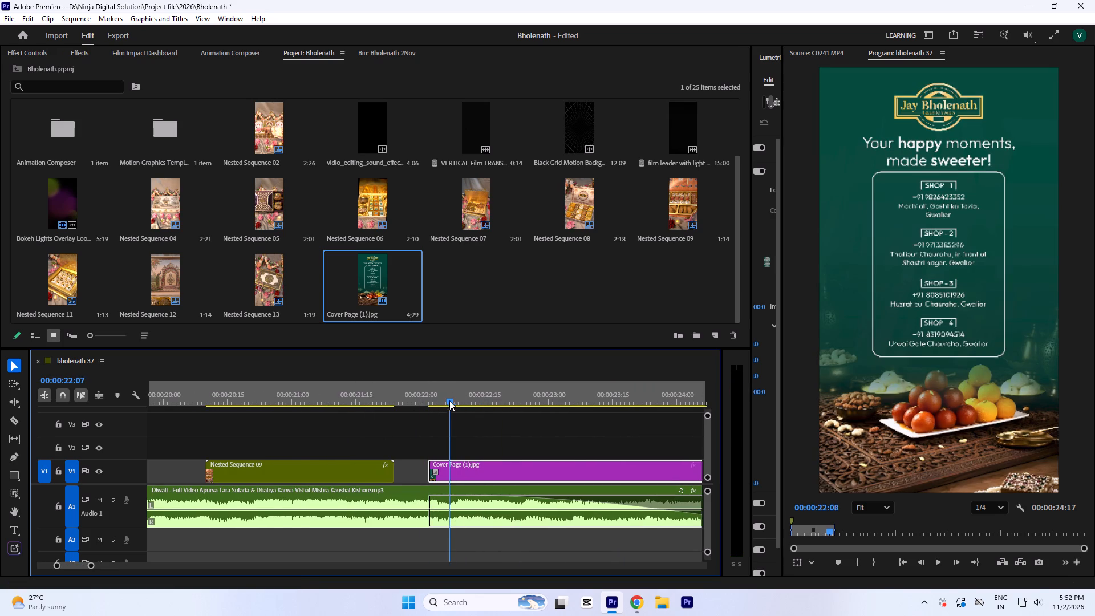
left_click_drag(449, 400, 446, 408)
key("equal")
key("equal")
key("equal")
key("equal")
left_click(437, 395)
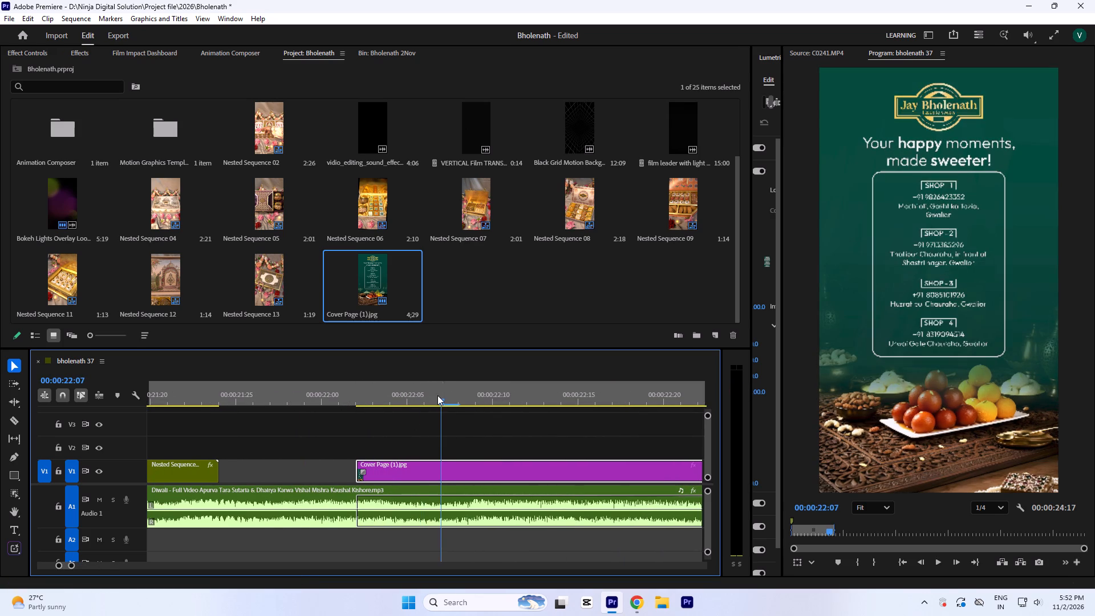
key("equal")
key("minus")
key("minus")
key("minus")
left_click_drag(468, 463, 486, 466)
left_click(486, 466)
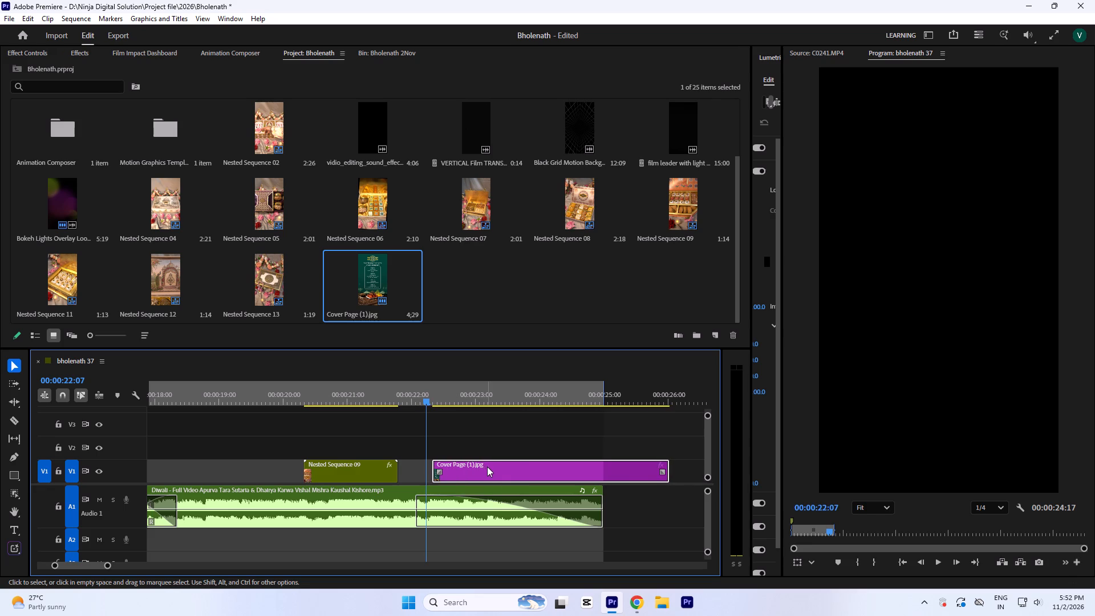
left_click_drag(487, 467, 475, 472)
left_click_drag(478, 471, 471, 472)
left_click_drag(474, 470, 471, 470)
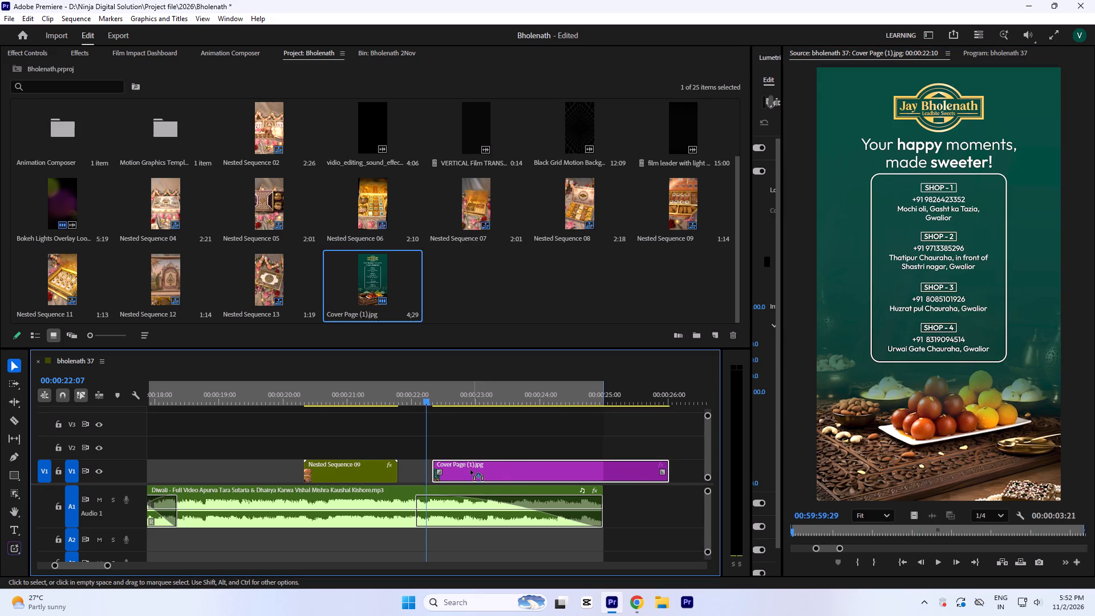
left_click_drag(471, 470, 468, 471)
Trim the cover page clip's end to match the end of the music on A1 and play the section back.
key("space")
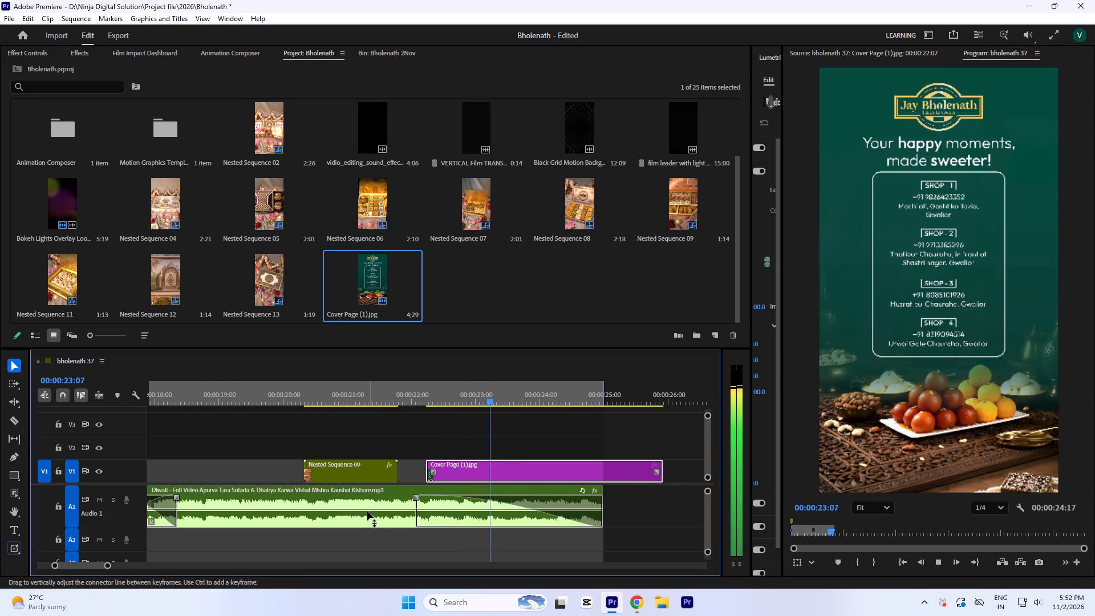
key("space")
left_click(551, 433)
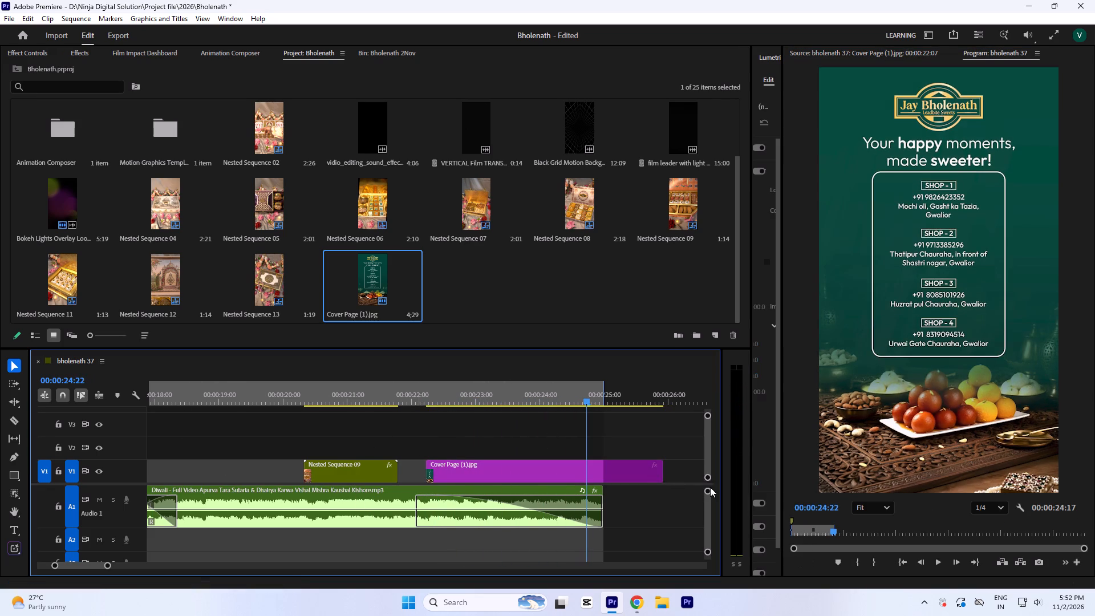
left_click(671, 475)
left_click_drag(662, 475, 593, 474)
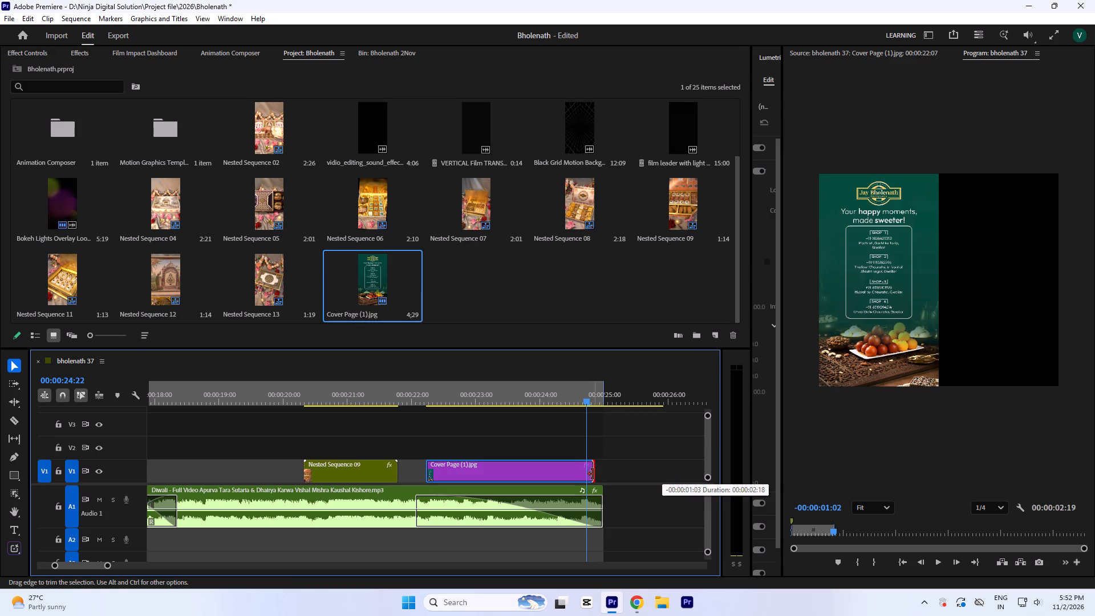
left_click_drag(593, 474, 603, 476)
left_click(558, 472)
left_click(429, 393)
key("space")
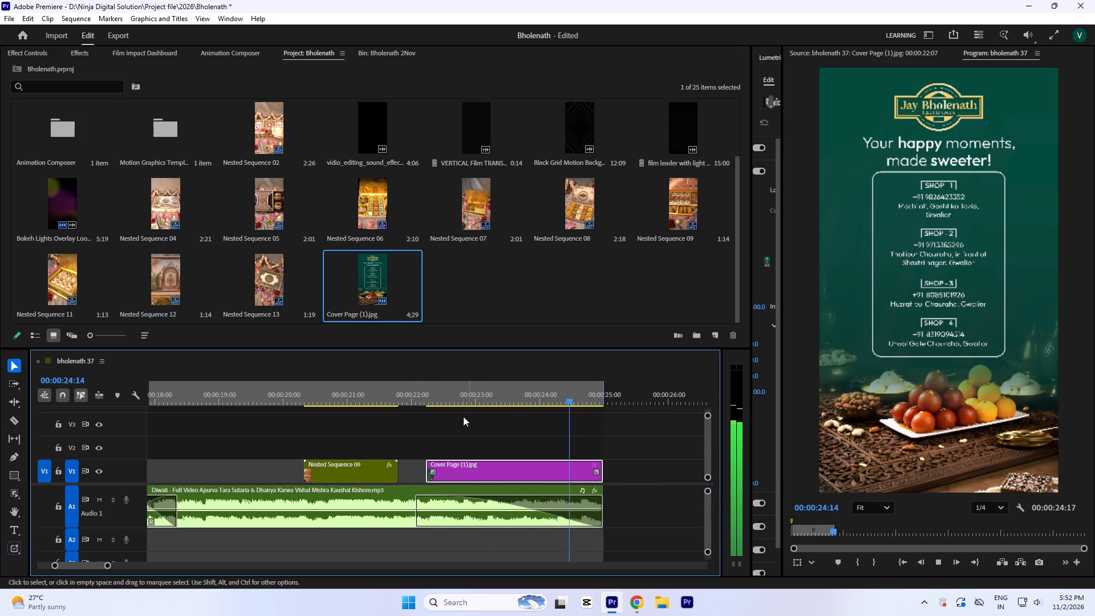
key("space")
Add starting Position and Scale keyframes to the cover page clip at 00:00:22:07.
left_click(432, 394)
left_click(428, 395)
key("equal")
key("equal")
key("equal")
key("equal")
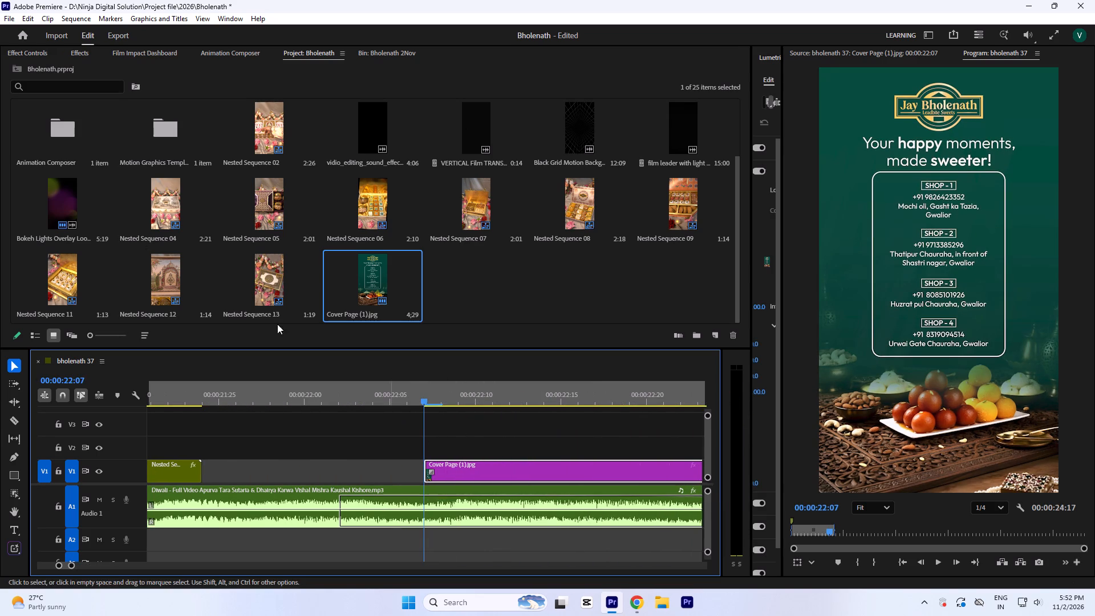
left_click(30, 55)
left_click(36, 124)
left_click(38, 135)
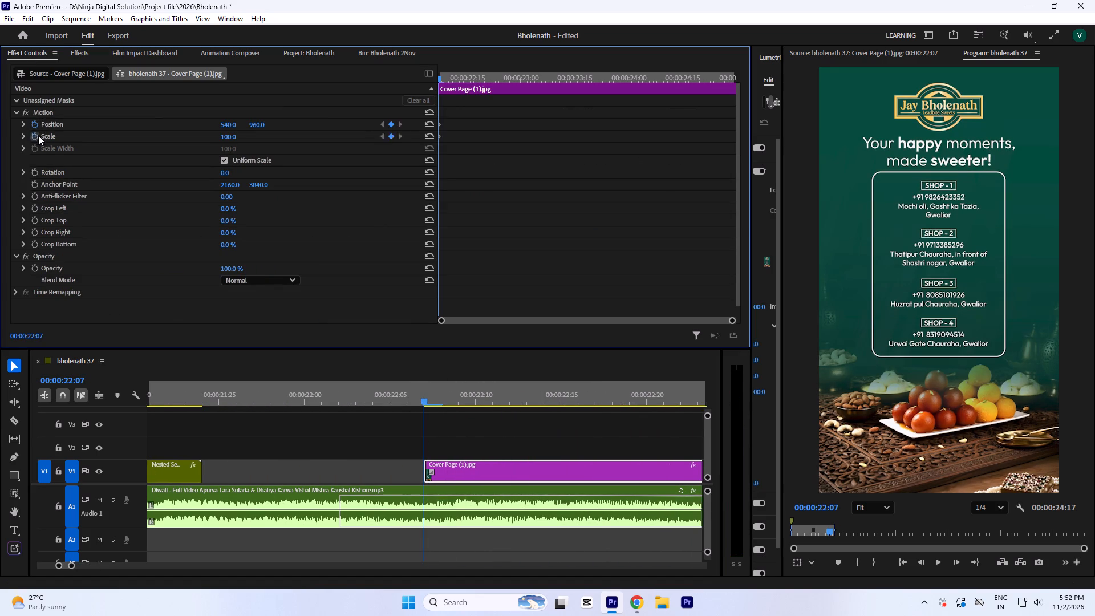
left_click(481, 194)
Keyframe the cover page at 00:00:24:25 with Scale 105 and vertical Position about 993 for a slow zoom.
left_click(447, 382)
type("--")
key("minus")
left_click_drag(523, 392, 585, 425)
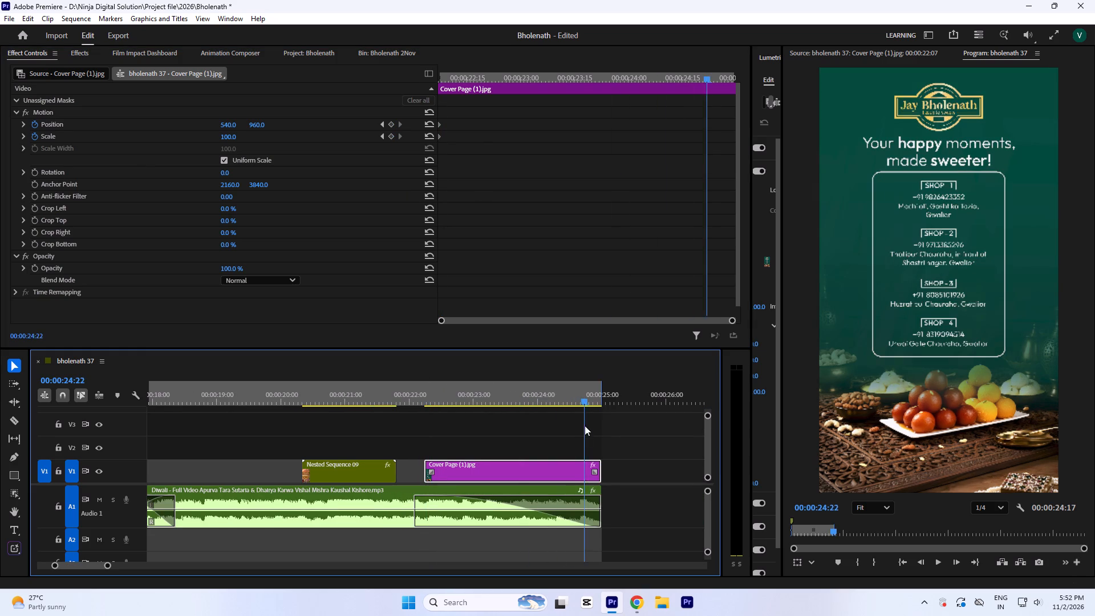
left_click_drag(585, 425, 592, 425)
left_click(232, 135)
key("1")
key("0")
key("5")
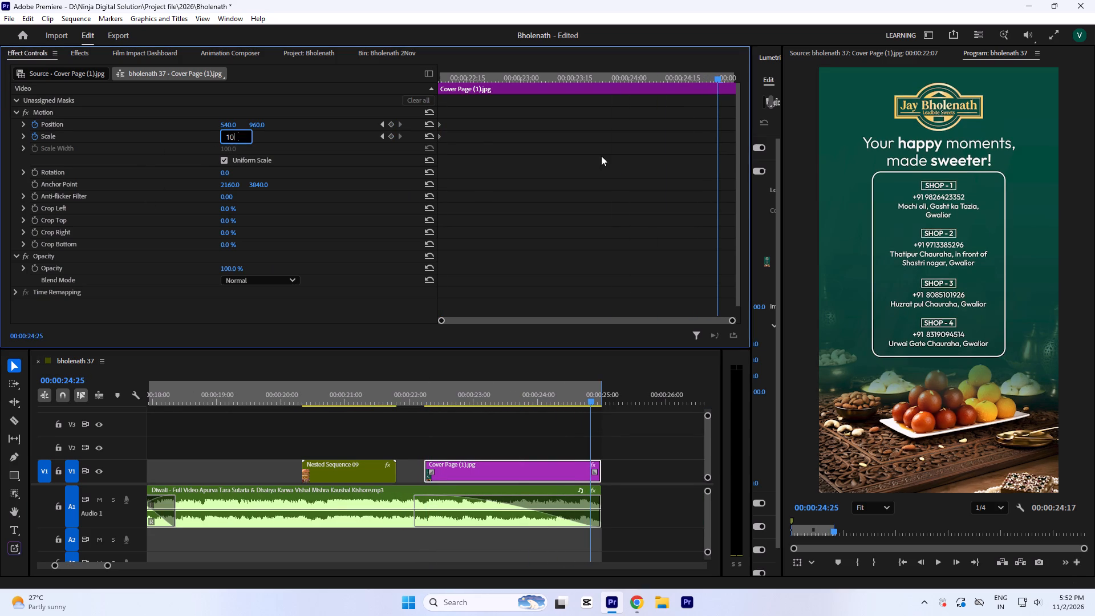
left_click(626, 156)
left_click_drag(262, 126, 259, 107)
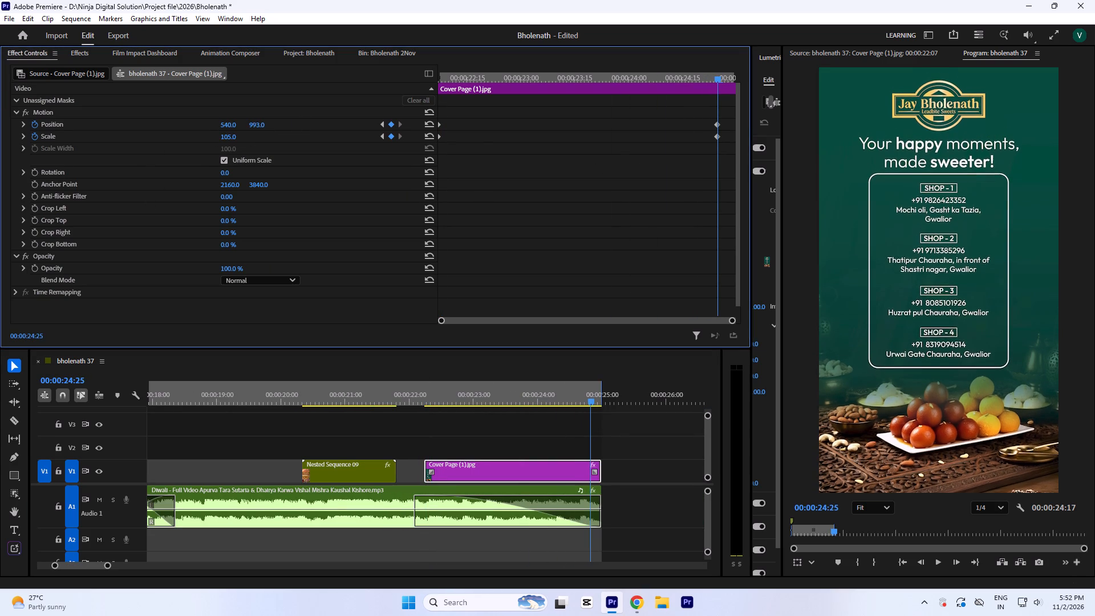
Set the vertical Position of the cover page's ending keyframe to 999.
left_click_drag(259, 107, 257, 103)
left_click(540, 209)
key("minus")
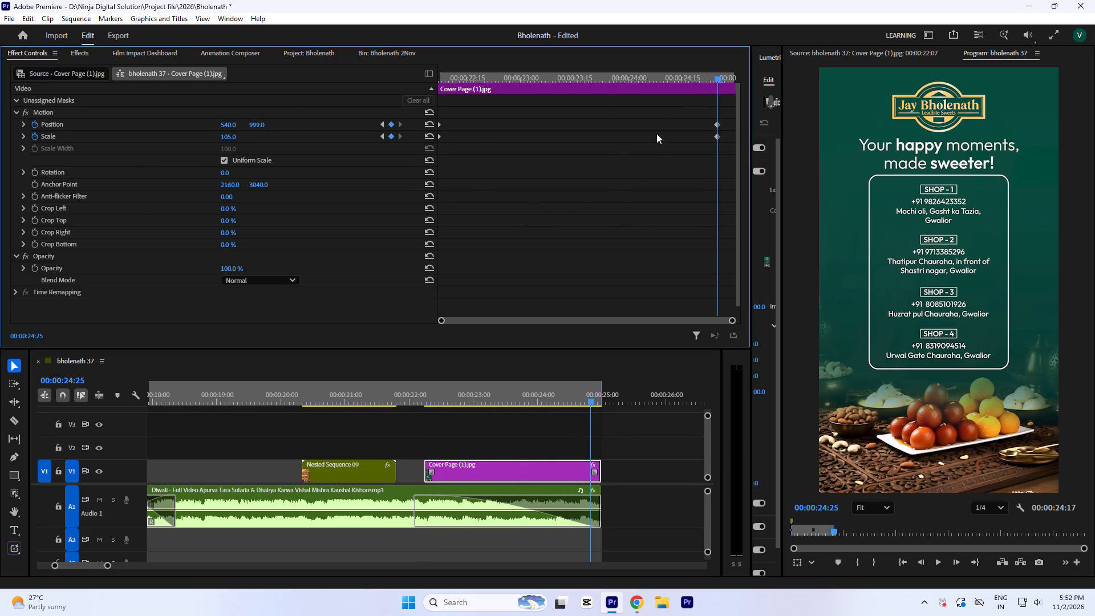
Move the cover page's ending Position and Scale keyframes to the clip's end, save, and play the zoom back.
left_click_drag(664, 112, 726, 156)
left_click_drag(715, 134, 744, 146)
left_click(664, 158)
key("minus")
left_click(424, 394)
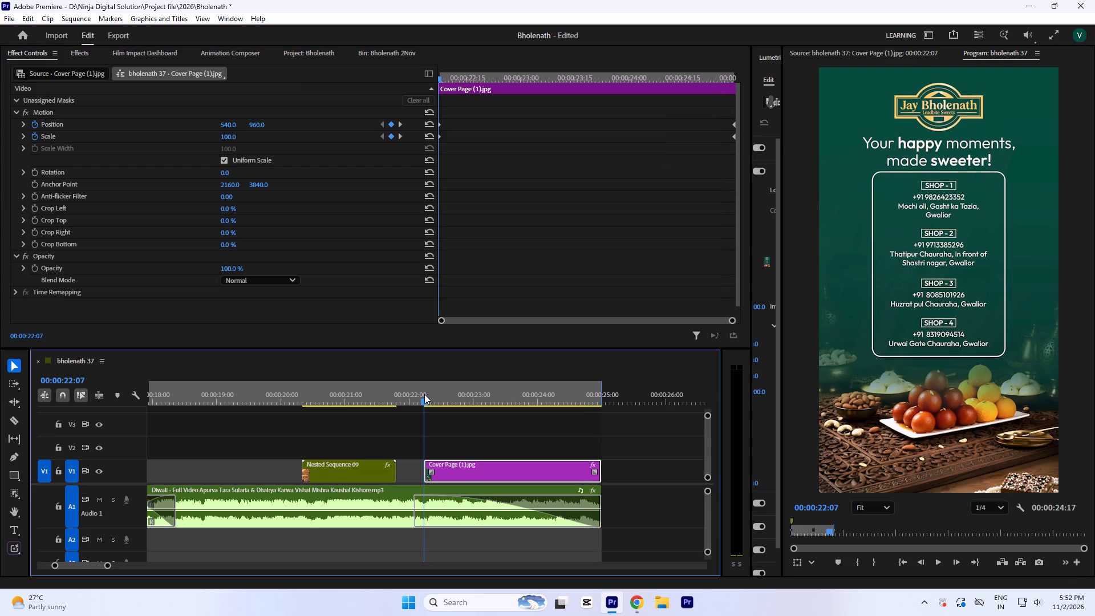
key("ctrl+s")
key("space")
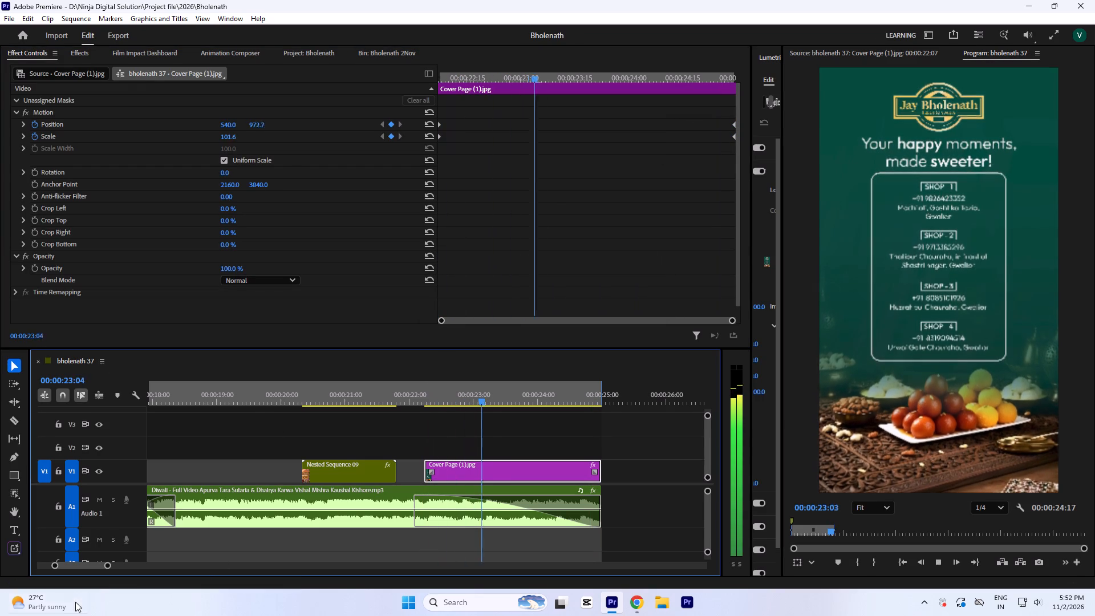
key("space")
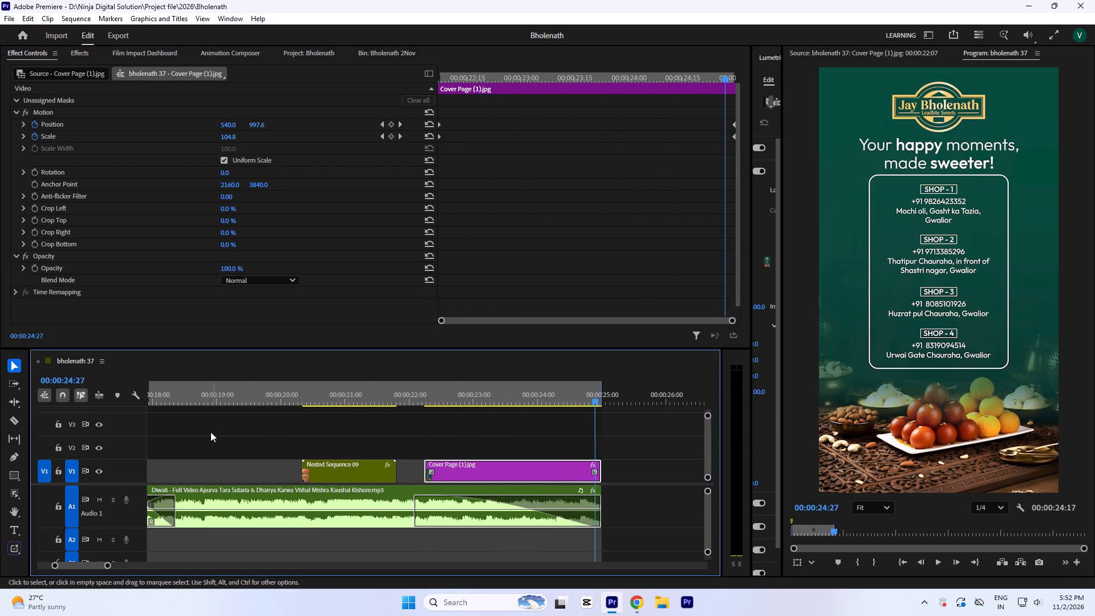
Duplicate the Bokeh Lights Overlay clip on V5 so the copy starts directly where the original ends.
key("minus")
key("minus")
left_click(331, 396)
key("space")
key("ctrl+s")
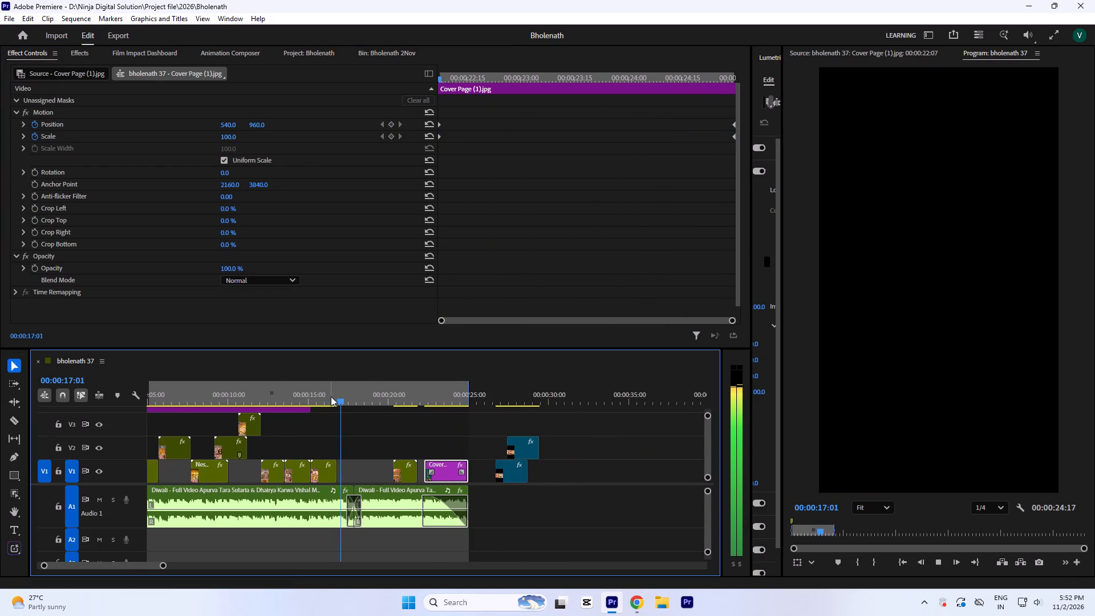
key("space")
key("grave")
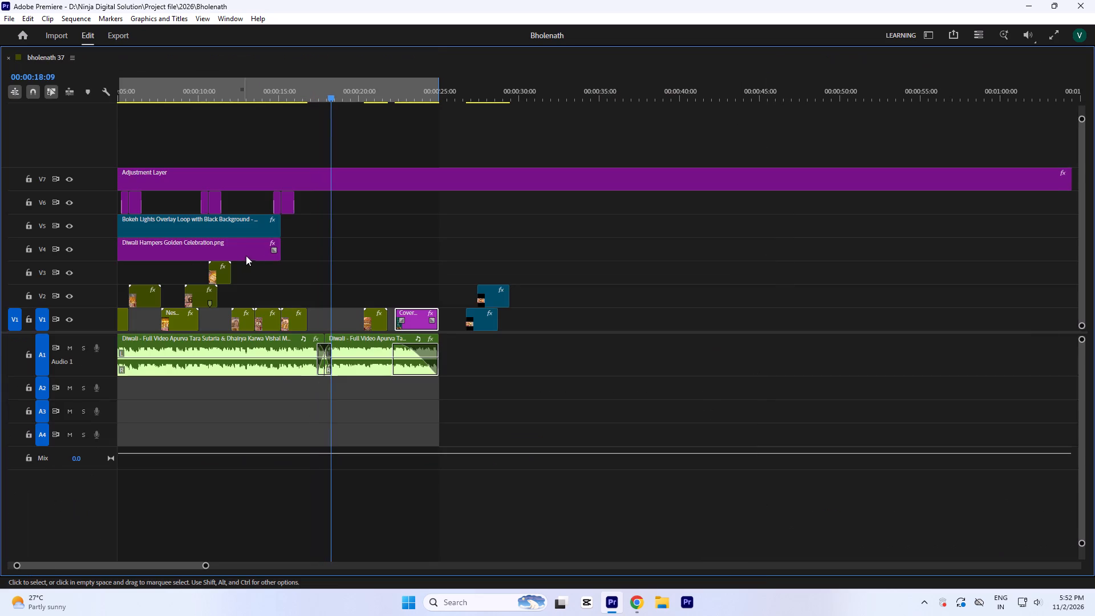
key("space")
left_click_drag(214, 225, 469, 232, "alt")
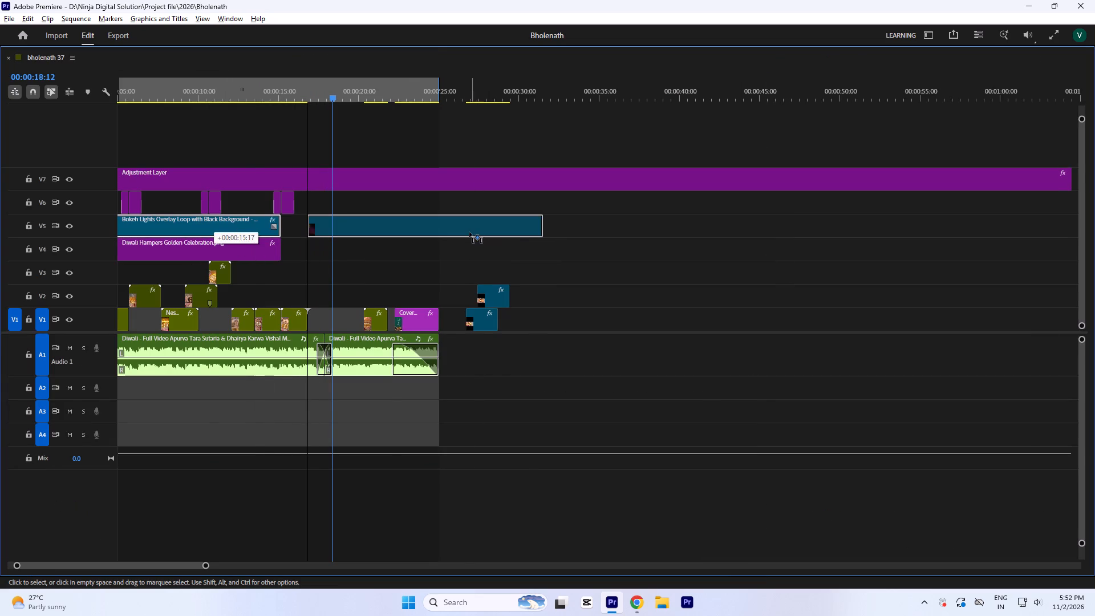
left_click_drag(469, 232, 457, 234, "alt")
Preview how the duplicated bokeh overlay looks over the preceding shots and the cover page.
left_click_drag(280, 89, 302, 95)
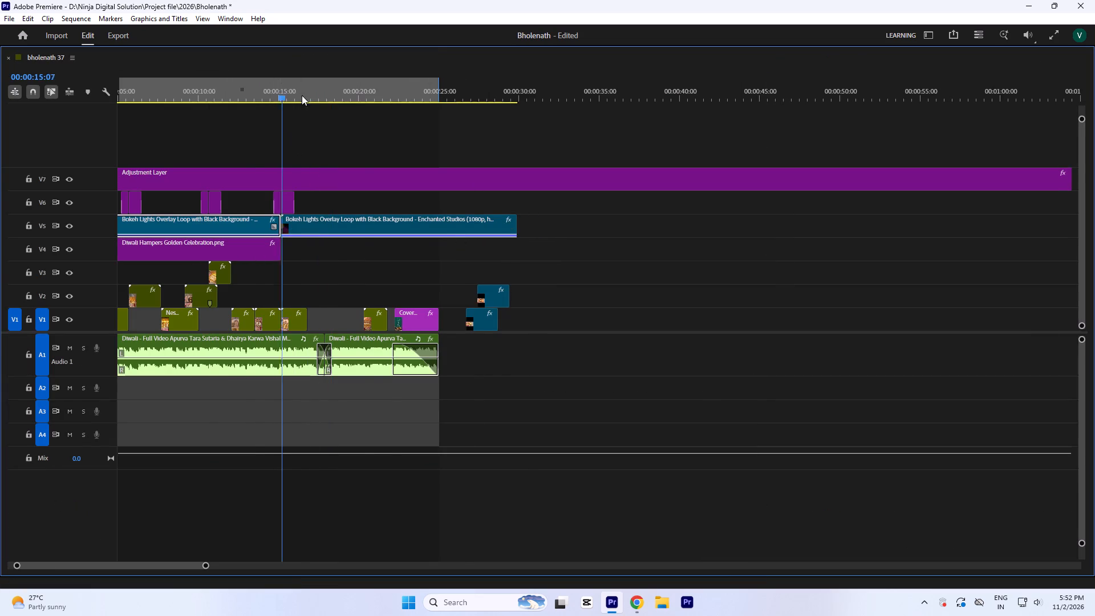
left_click_drag(302, 95, 401, 162)
type("`")
key("space")
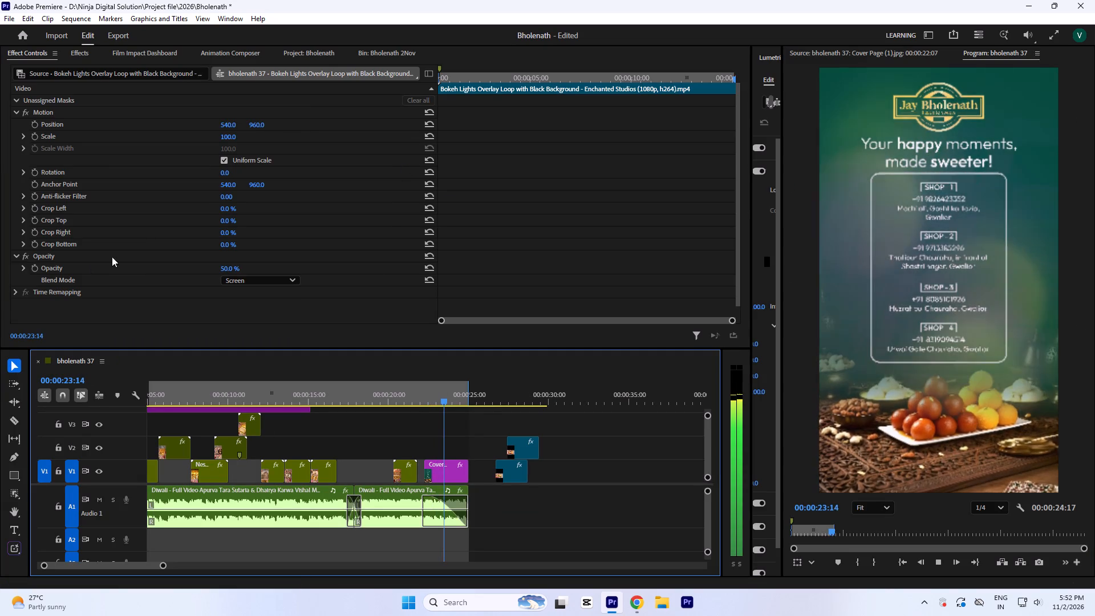
key("space")
key("space")
key("space")
left_click(447, 397)
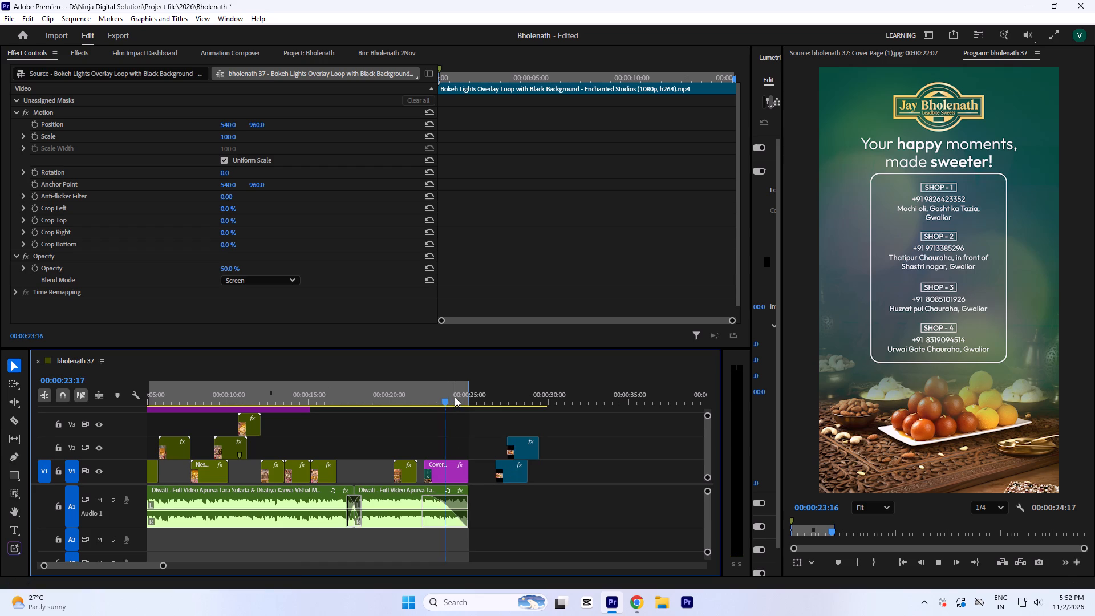
left_click(455, 396)
Trim the end of the second Bokeh Lights clip on V5 back to the start of the cover page clip.
key("grave")
key("equal")
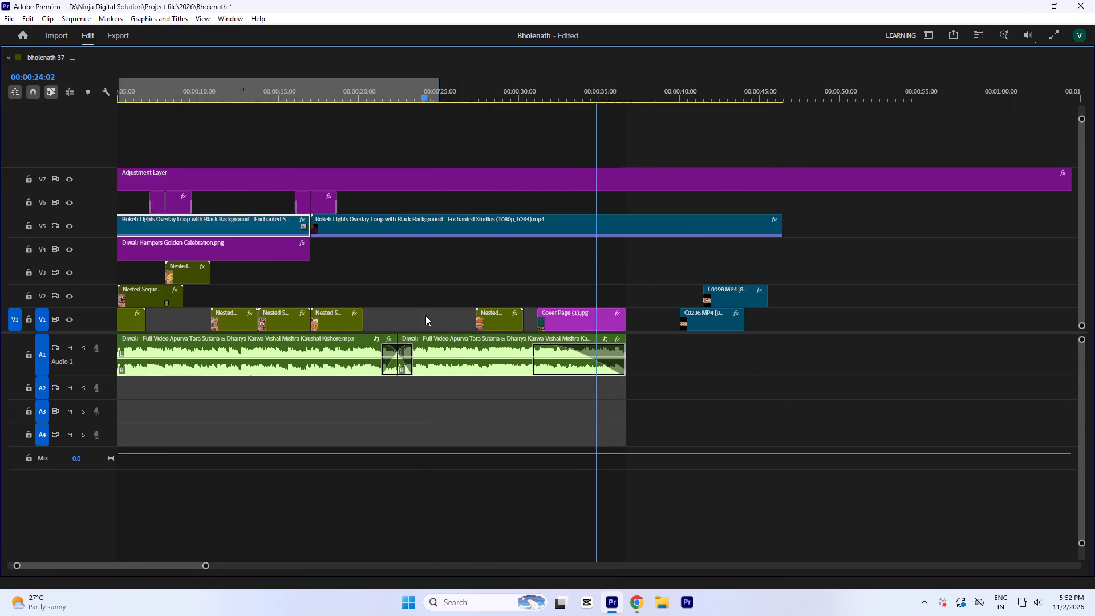
key("grave")
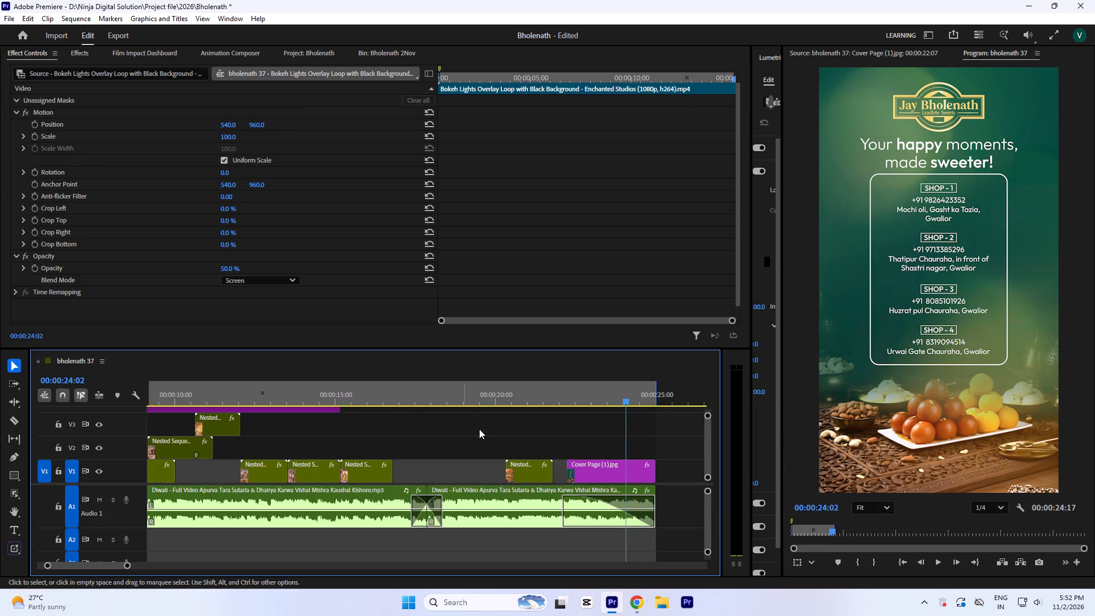
left_click(627, 396)
key("grave")
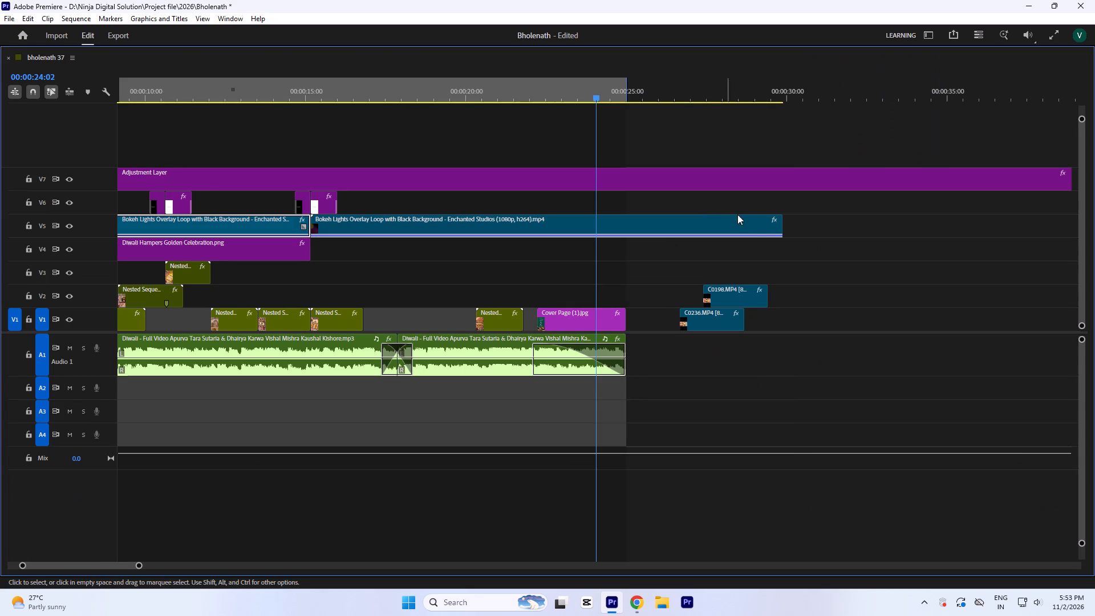
left_click_drag(784, 226, 540, 226)
Play the shots before the cover page, move Nested Sequence 09 from V1 to V2 past the music's end, and save.
left_click(468, 82)
type("`")
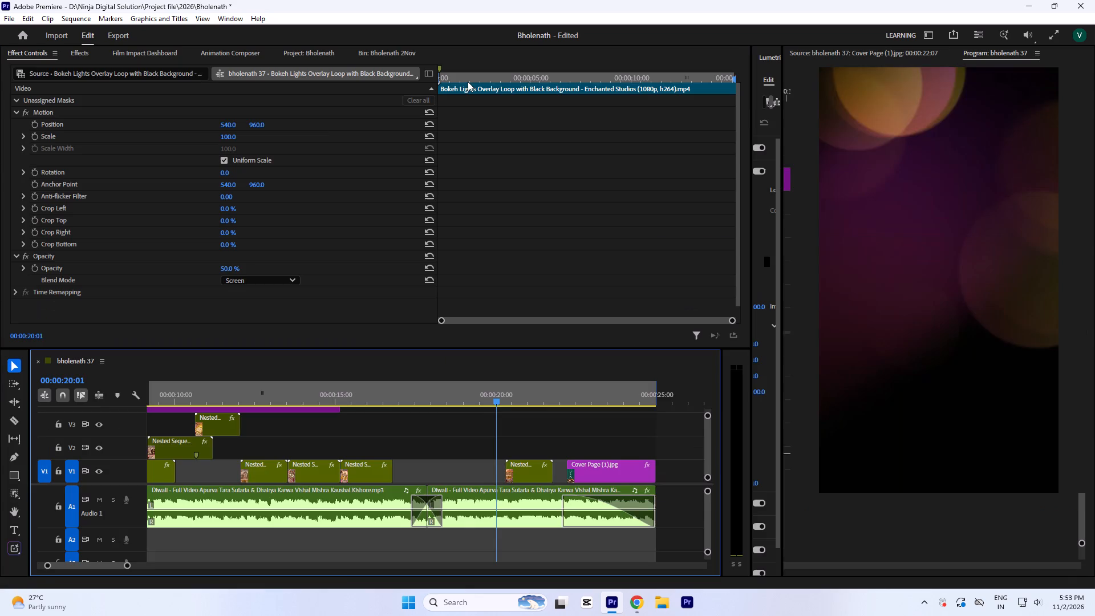
key("space")
key("minus")
key("equal")
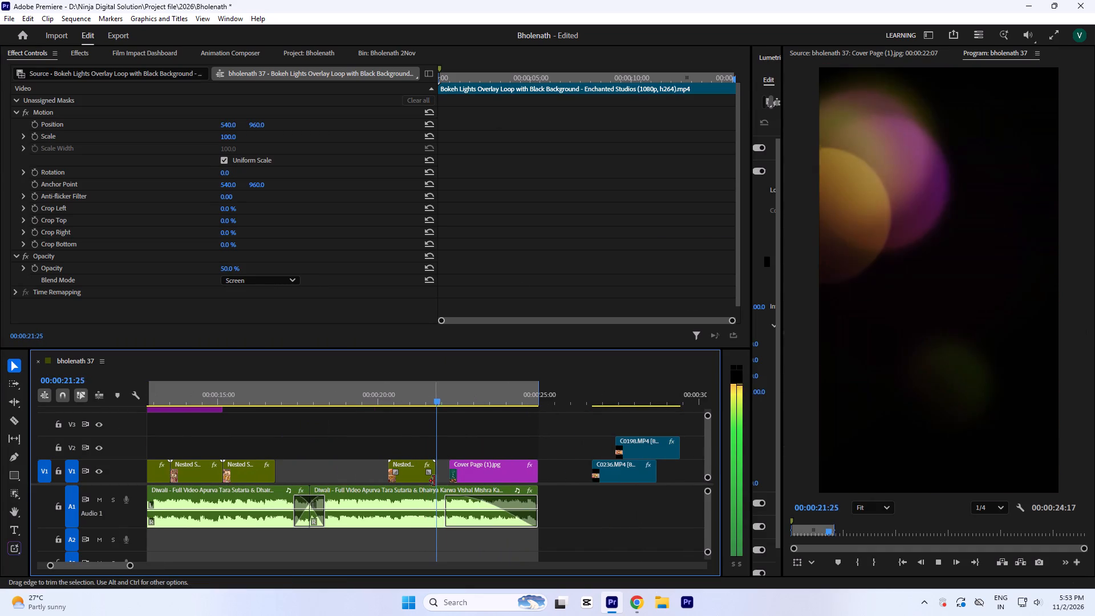
key("space")
left_click_drag(411, 476, 571, 439)
key("space")
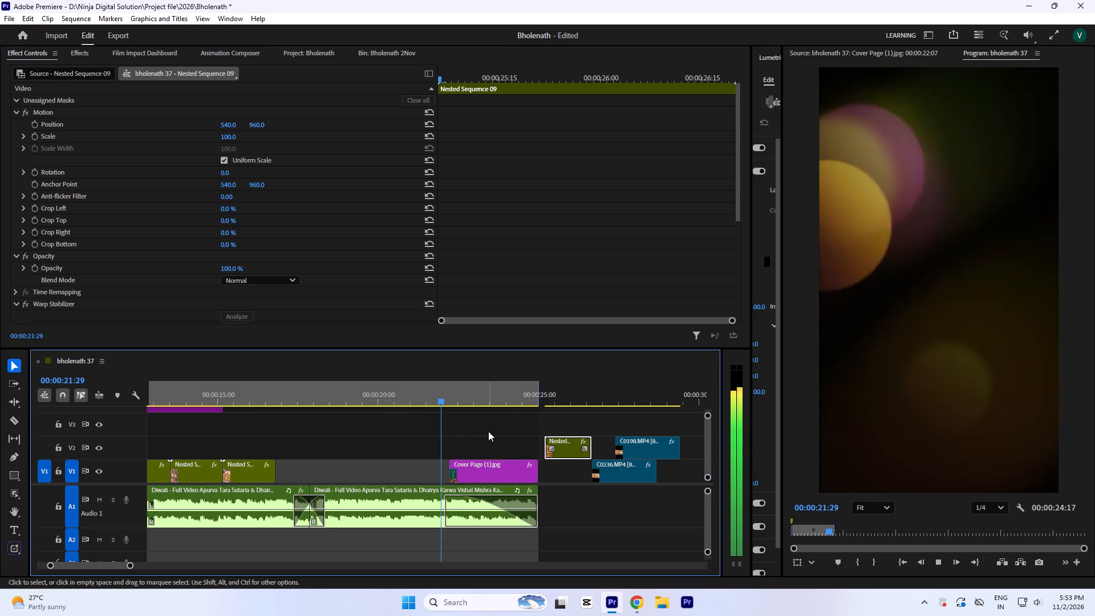
key("space")
key("ctrl+s")
Duplicate the red transition clips from the start of V6 to the cut where the cover page begins.
key("grave")
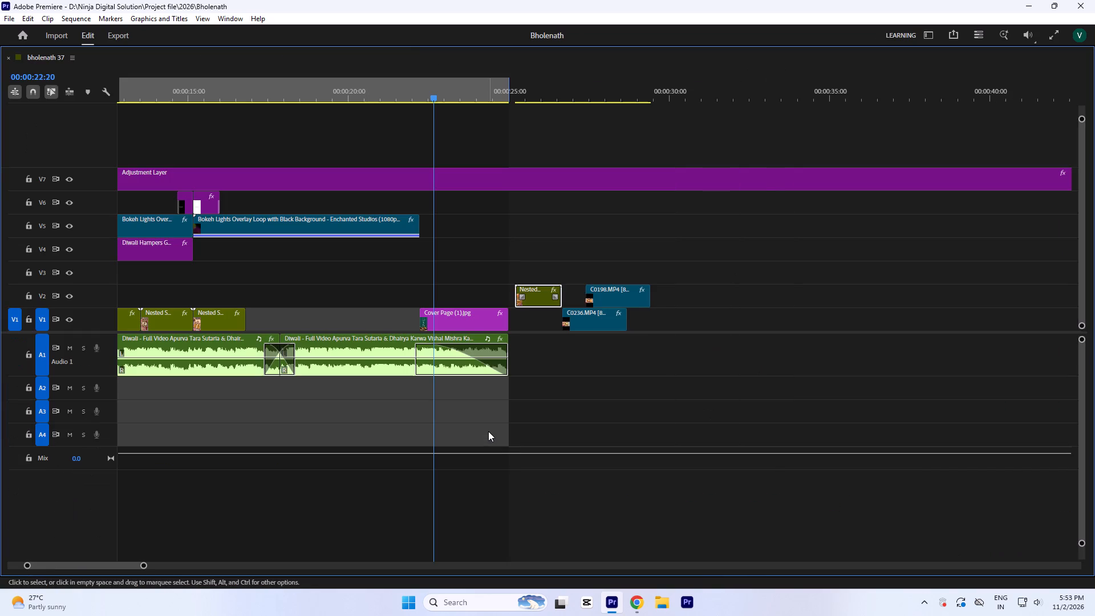
key("minus")
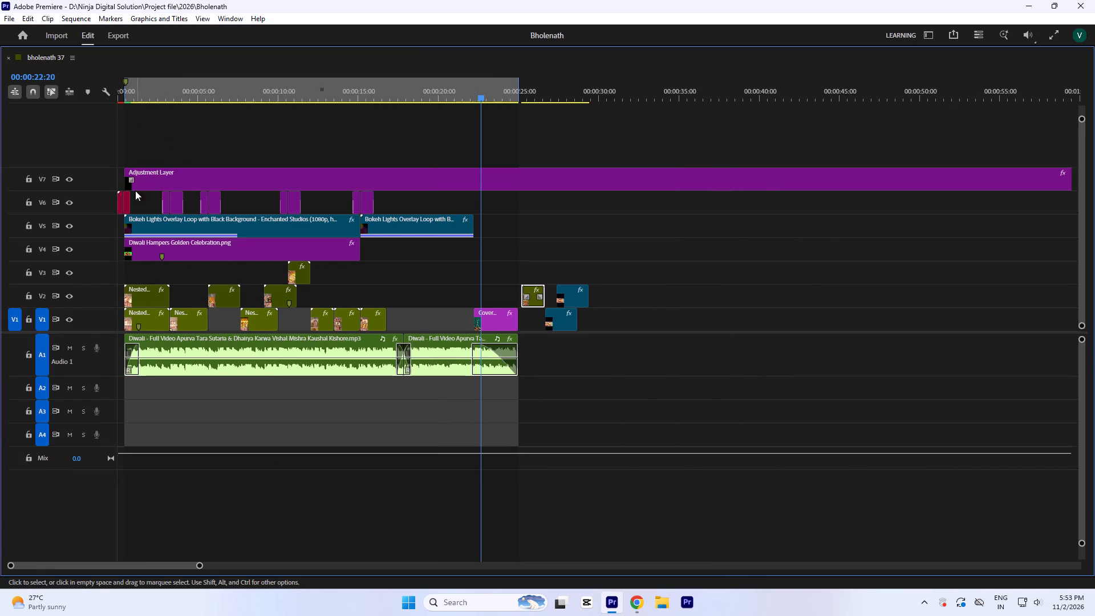
left_click_drag(137, 198, 103, 205)
left_click_drag(127, 209, 382, 196, "alt")
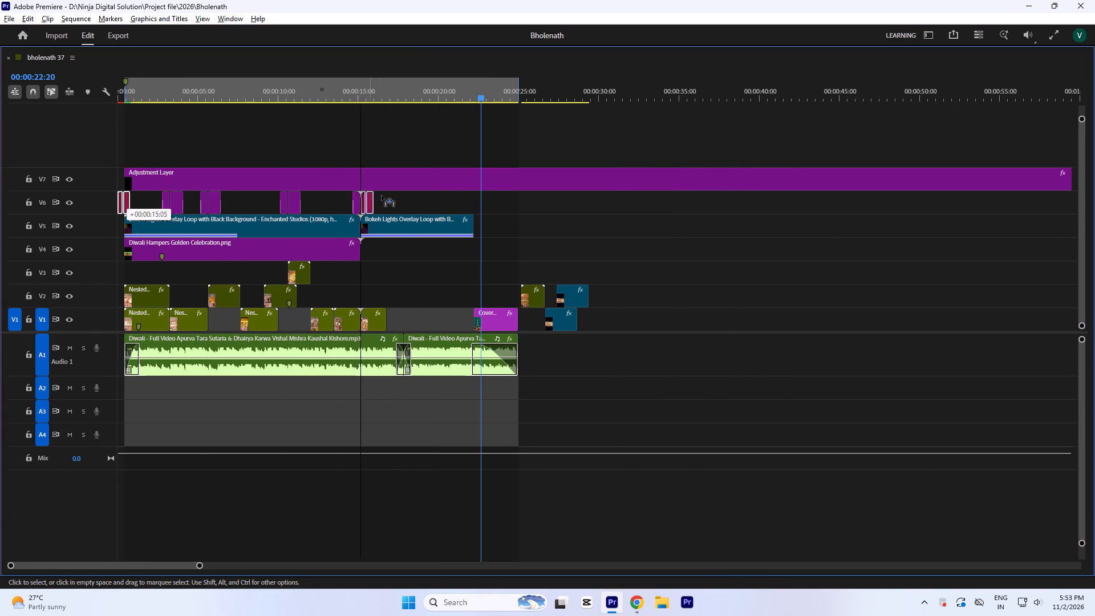
left_click_drag(382, 196, 479, 198, "alt")
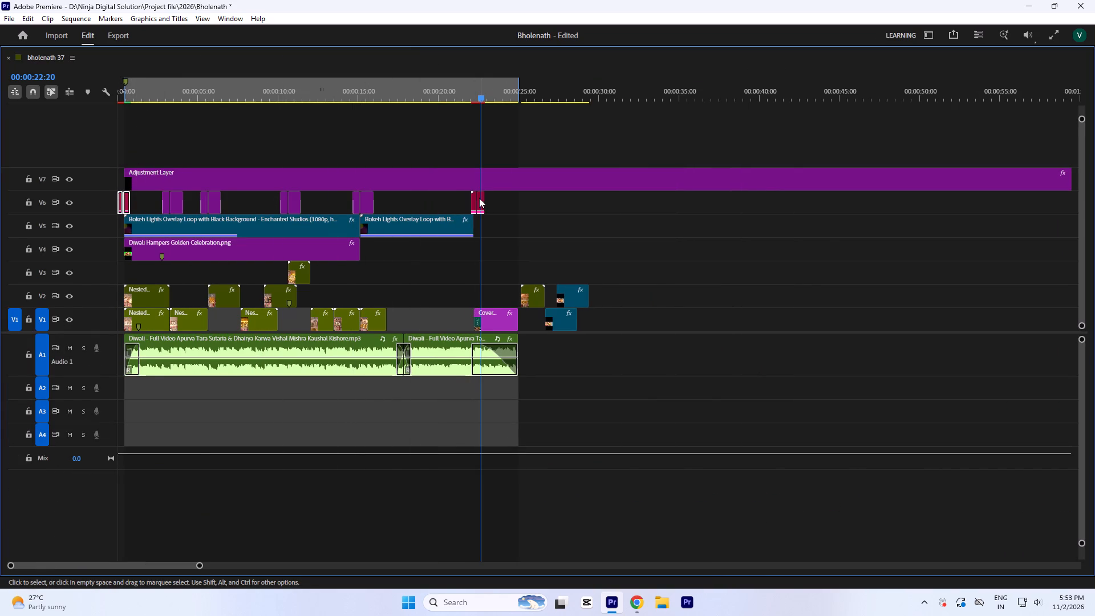
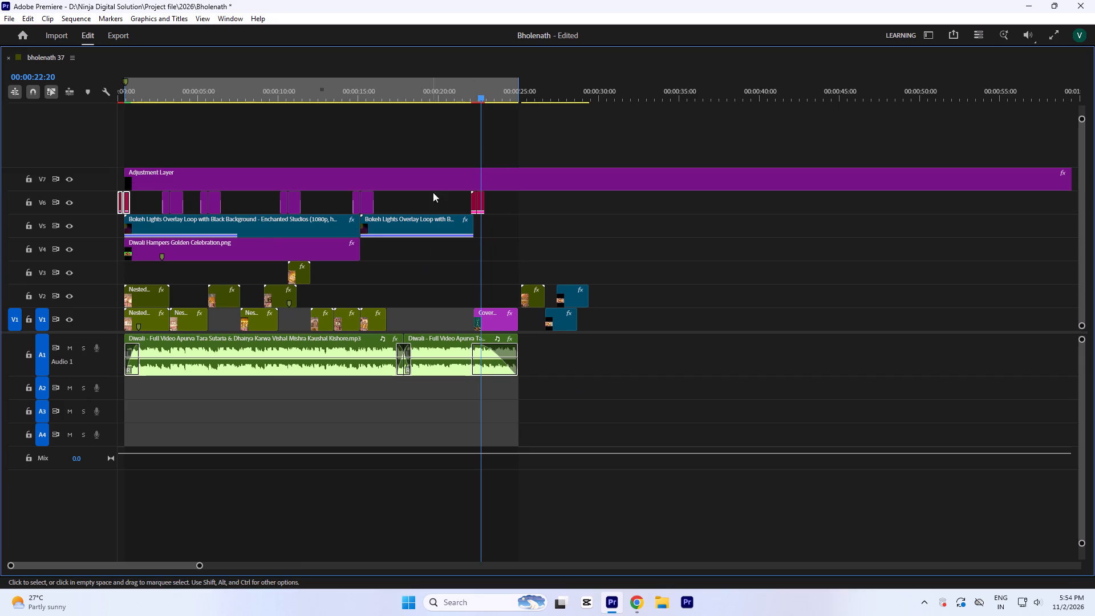
Play the cut where the cover page begins to check the duplicated transition, and save the project.
left_click(467, 80)
type("`")
key("space")
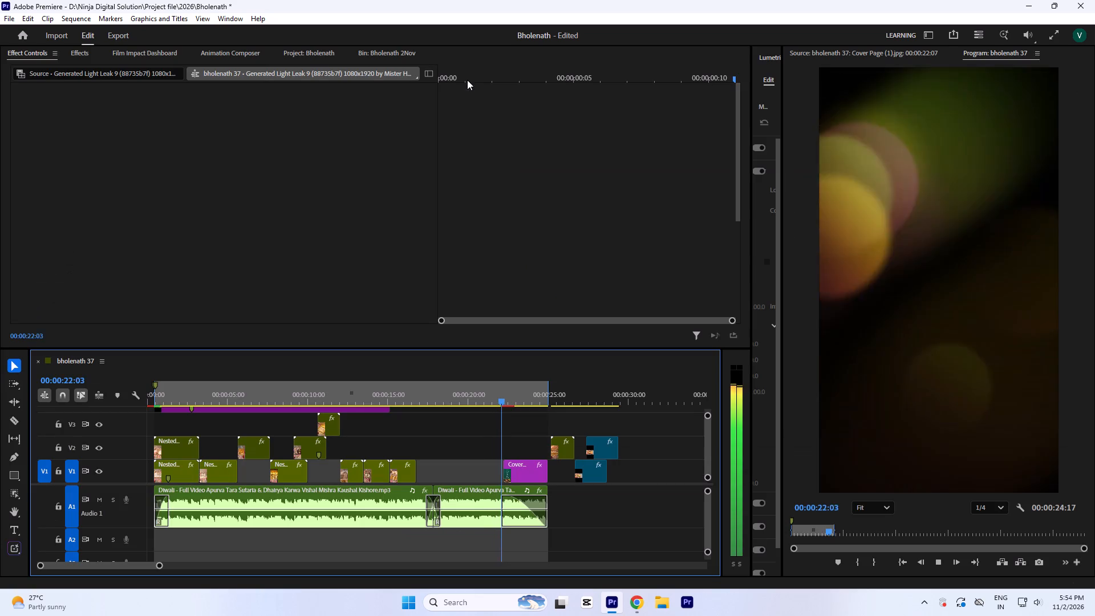
left_click(382, 48)
key("space")
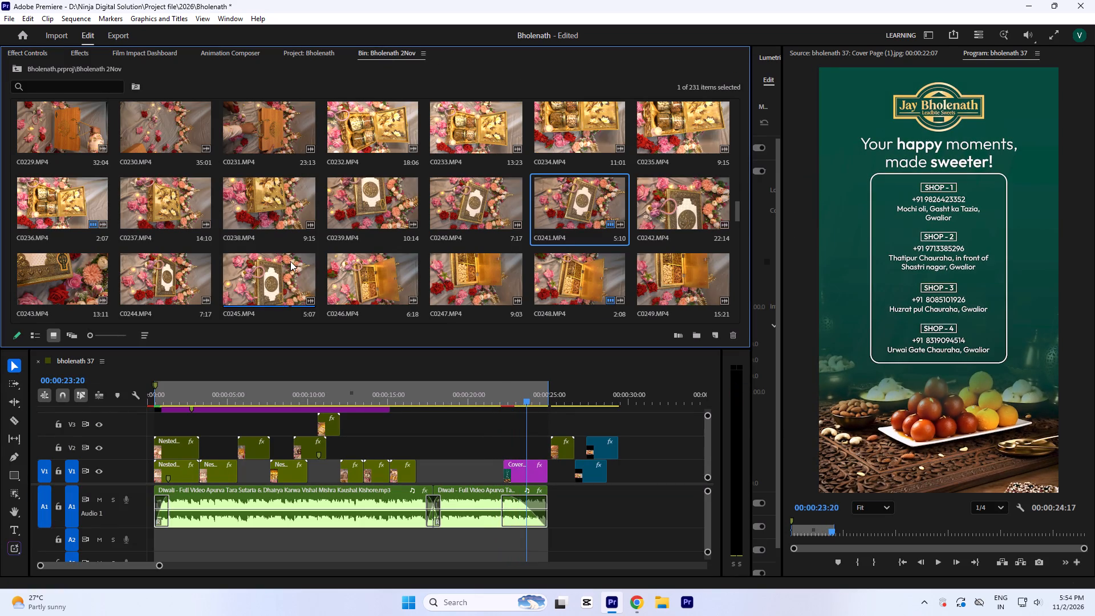
key("ctrl+s")
Review the last shot before the empty stretch and examine hamper clips C0232, C0218 and C0211 in the Bholenath 2Nov bin as candidates.
left_click_drag(411, 388, 409, 394)
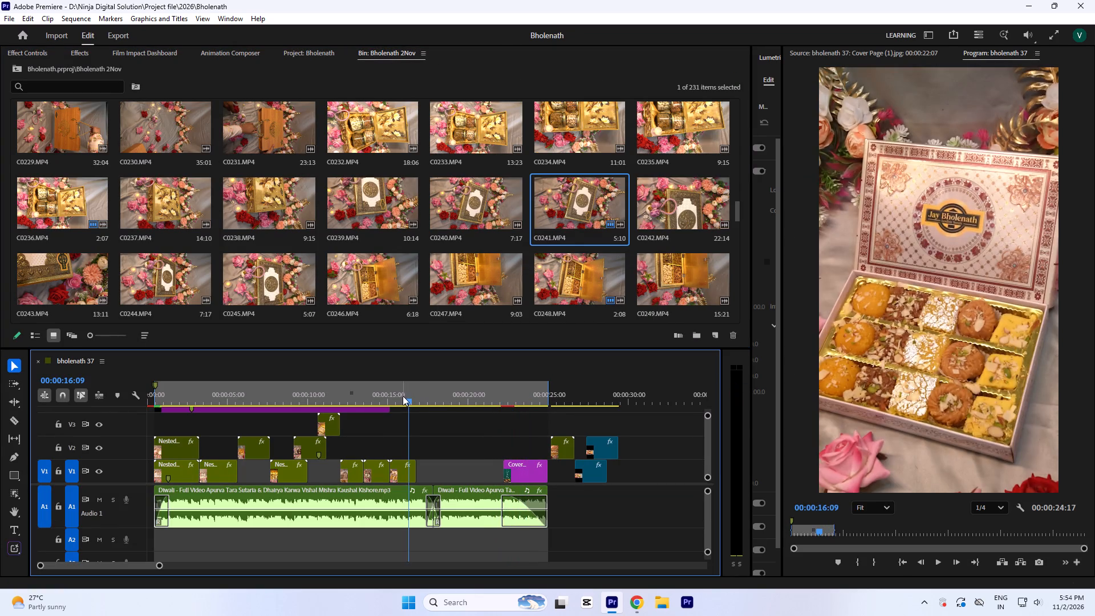
left_click_drag(403, 396, 383, 416)
key("space")
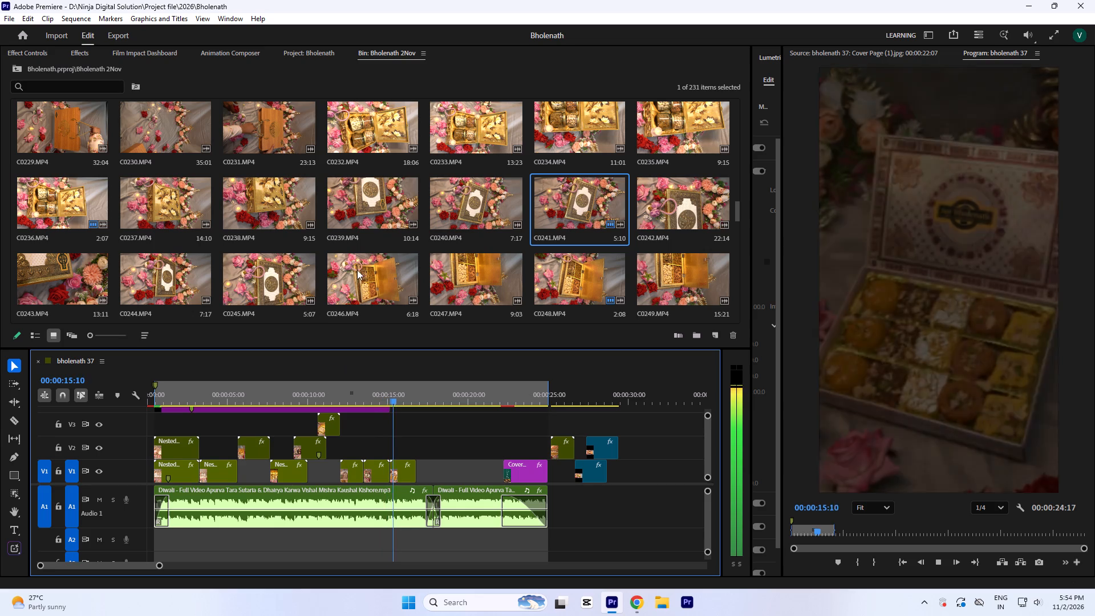
key("space")
scroll(361, 269, "down", 1)
scroll(208, 254, "up", 2)
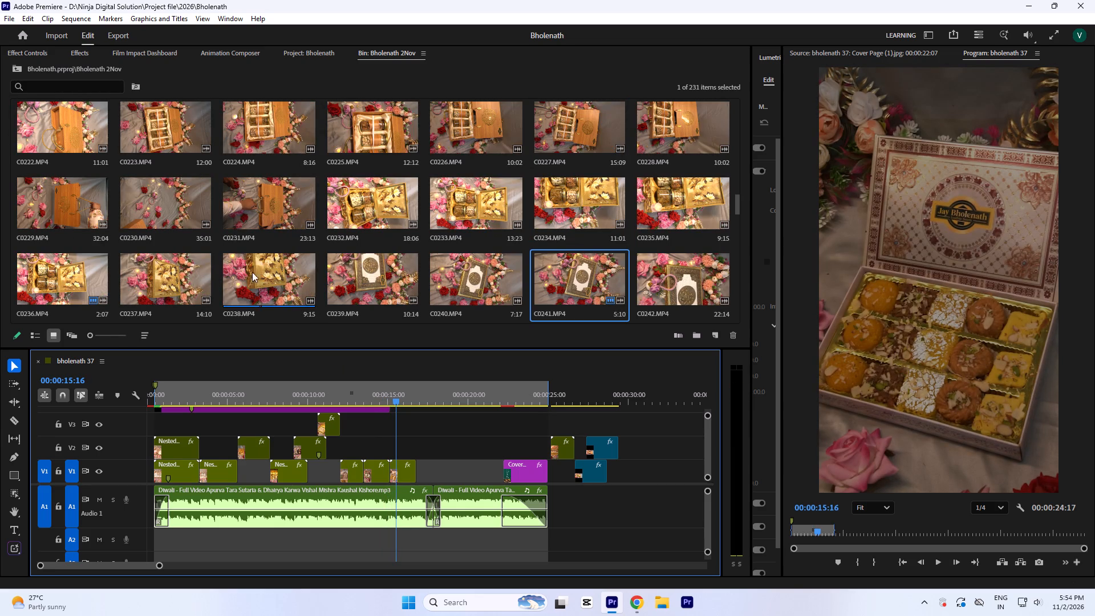
scroll(183, 252, "up", 1)
double_click(356, 286)
scroll(273, 262, "up", 1)
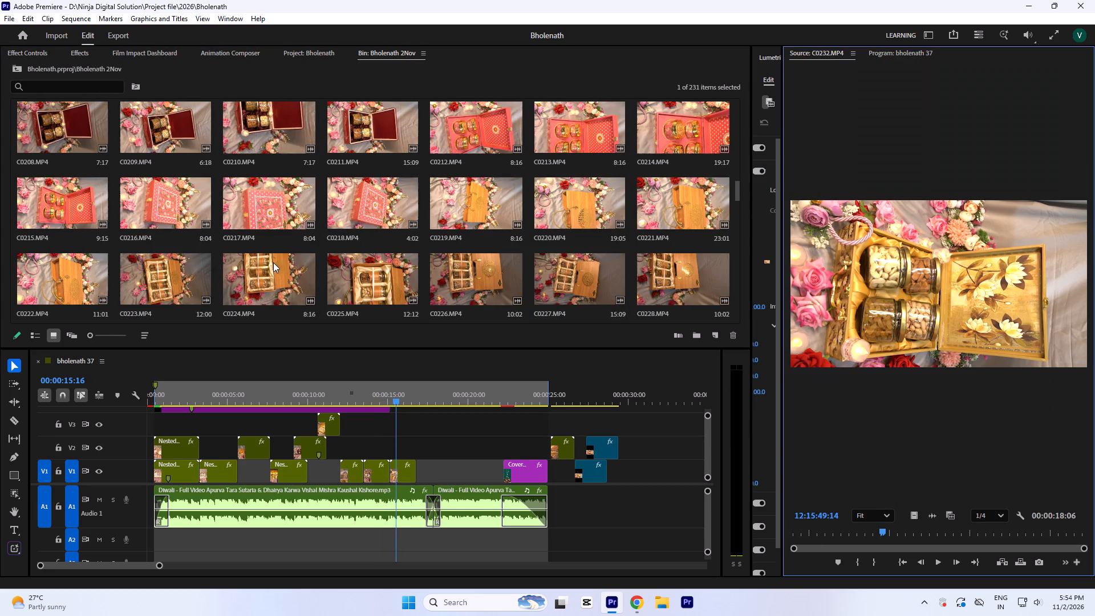
double_click(366, 203)
scroll(279, 227, "up", 2)
double_click(375, 287)
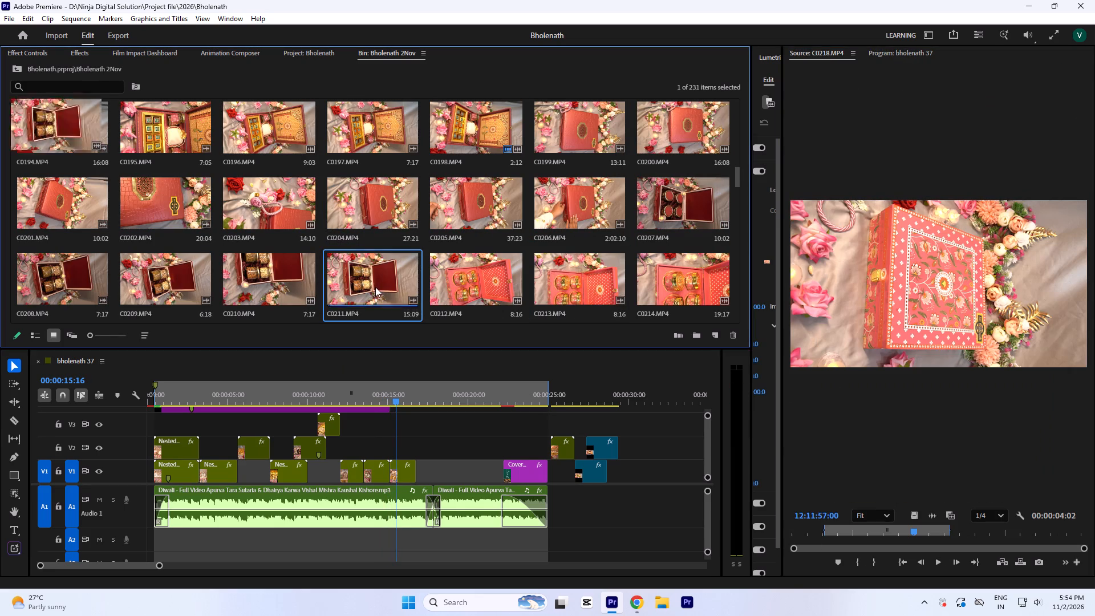
key("space")
left_click_drag(952, 534, 820, 542)
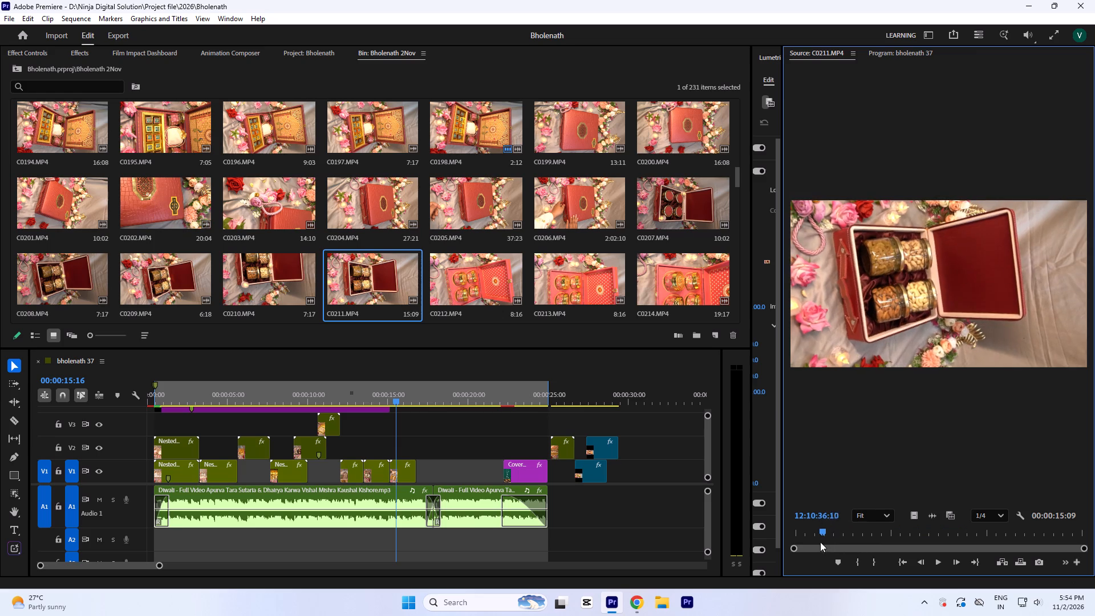
left_click_drag(820, 542, 887, 545)
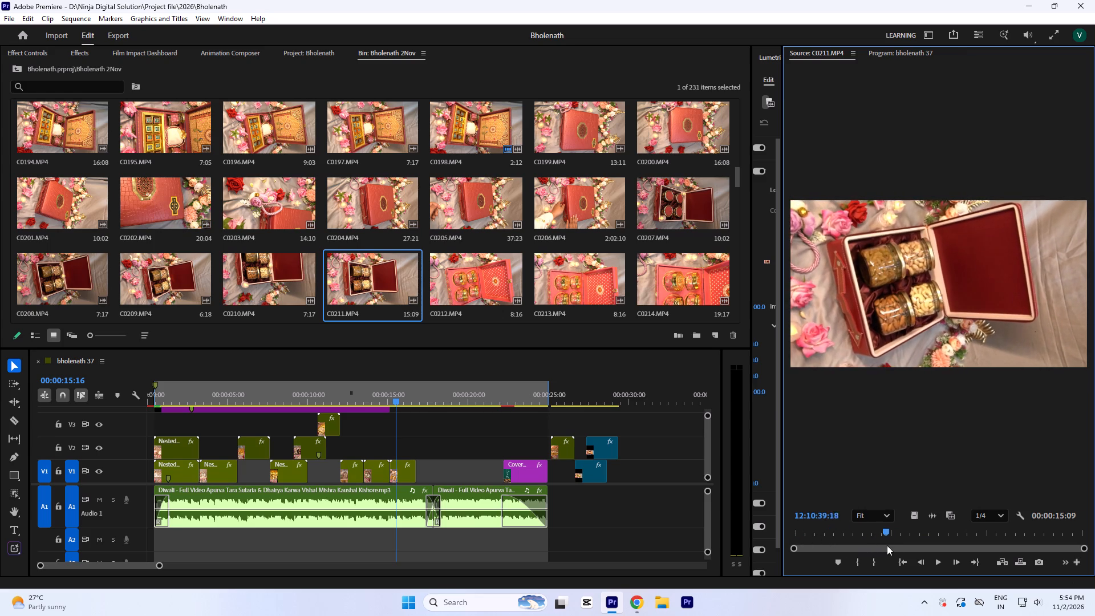
left_click_drag(887, 545, 898, 548)
Open C0214.MP4, the red box with four jars, and mark in and out points around a section of about 3 seconds.
scroll(566, 266, "down", 1)
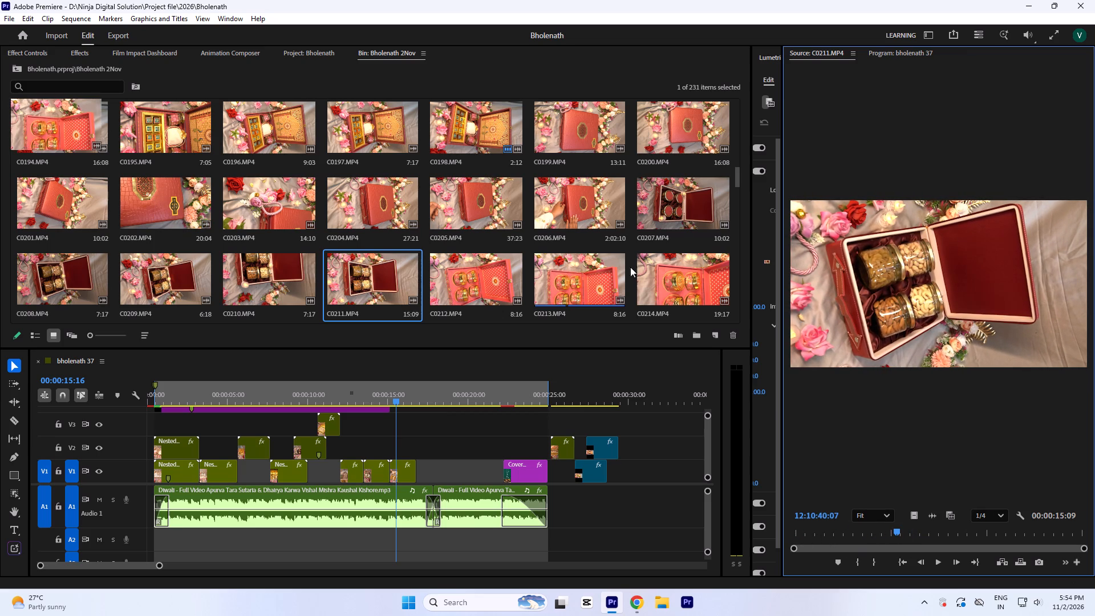
double_click(669, 211)
key("ctrl+s")
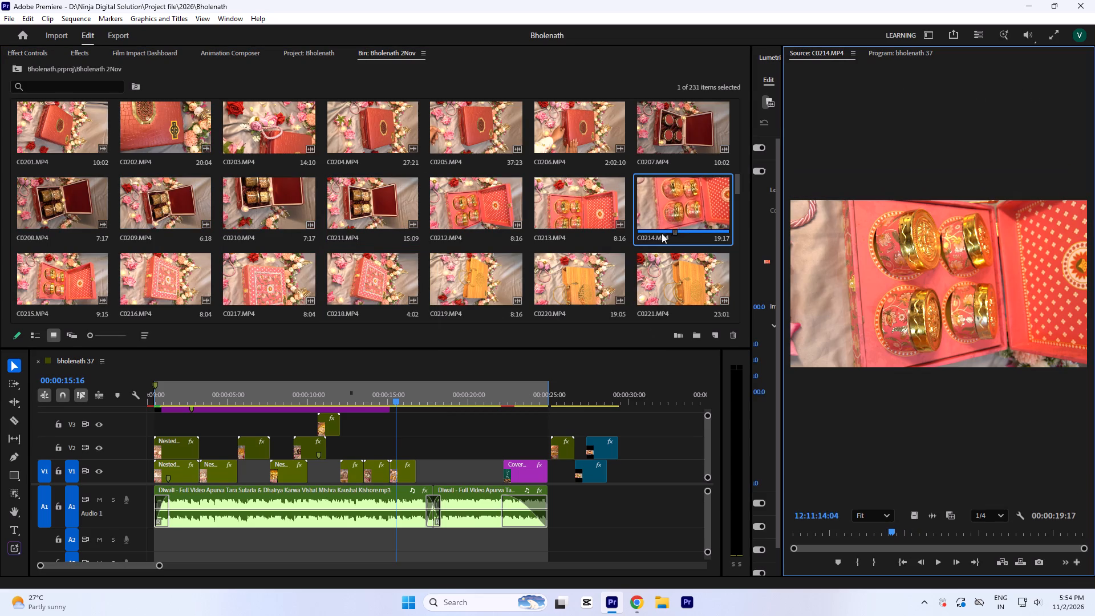
left_click_drag(901, 539, 849, 550)
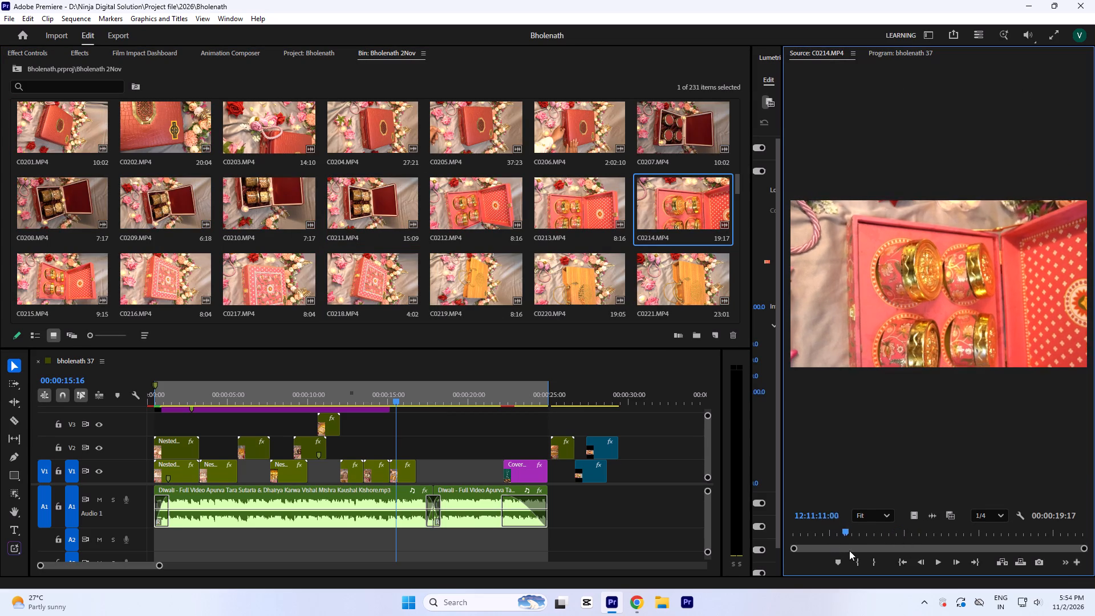
left_click_drag(849, 550, 882, 557)
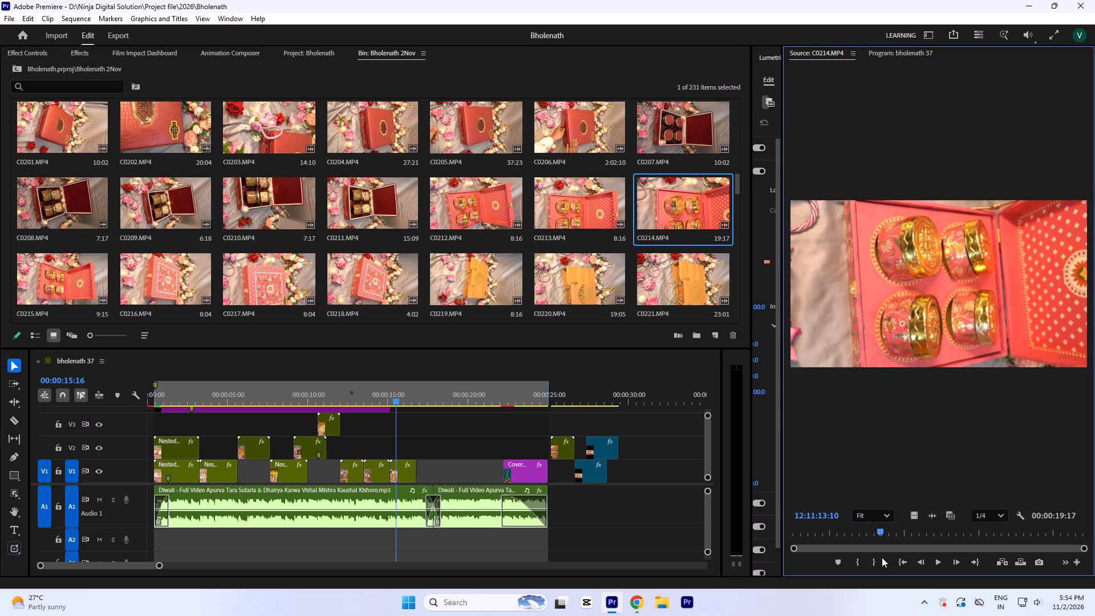
left_click_drag(882, 557, 839, 558)
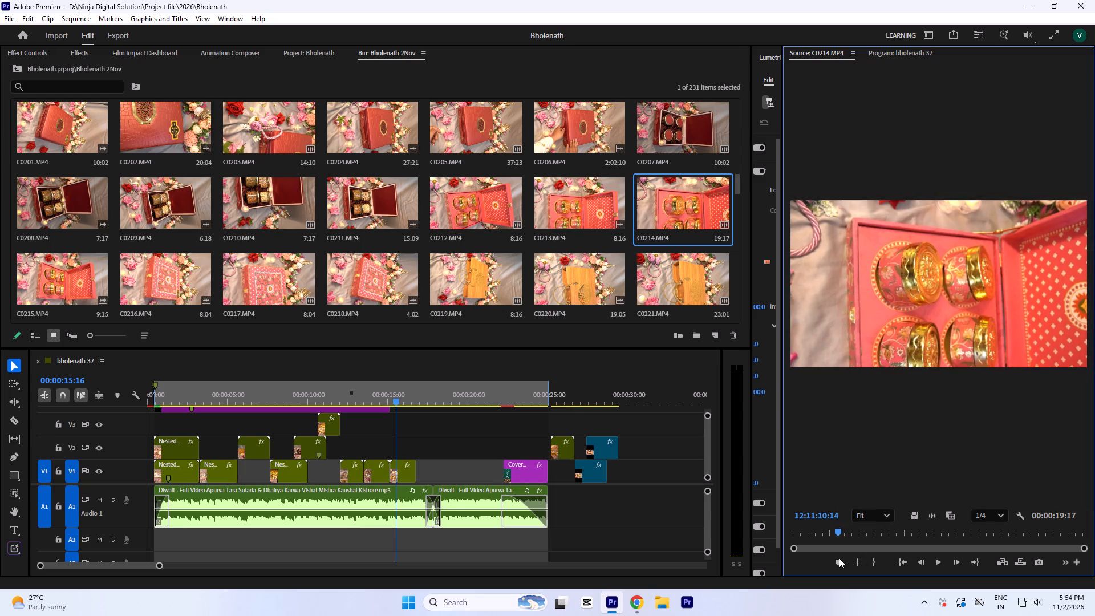
left_click_drag(839, 558, 891, 594)
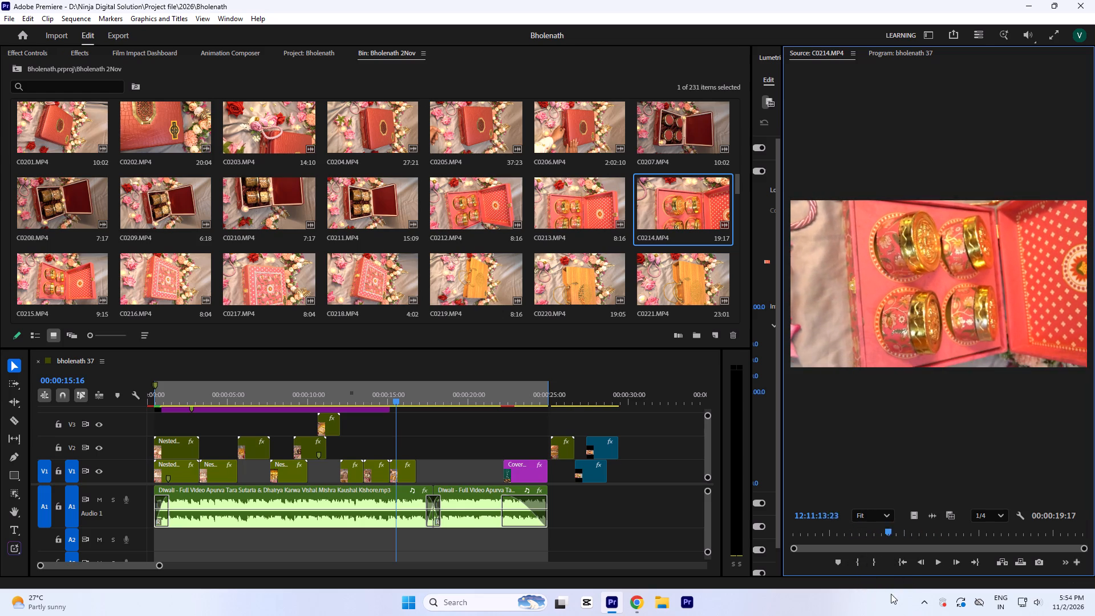
left_click_drag(891, 594, 906, 609)
key("i")
key("o")
Place the marked C0214 section on V2, starting where Nested Sequence 08 ends.
left_click_drag(912, 518, 419, 443)
left_click(437, 449)
left_click(433, 390)
key("equal")
key("equal")
left_click(419, 456)
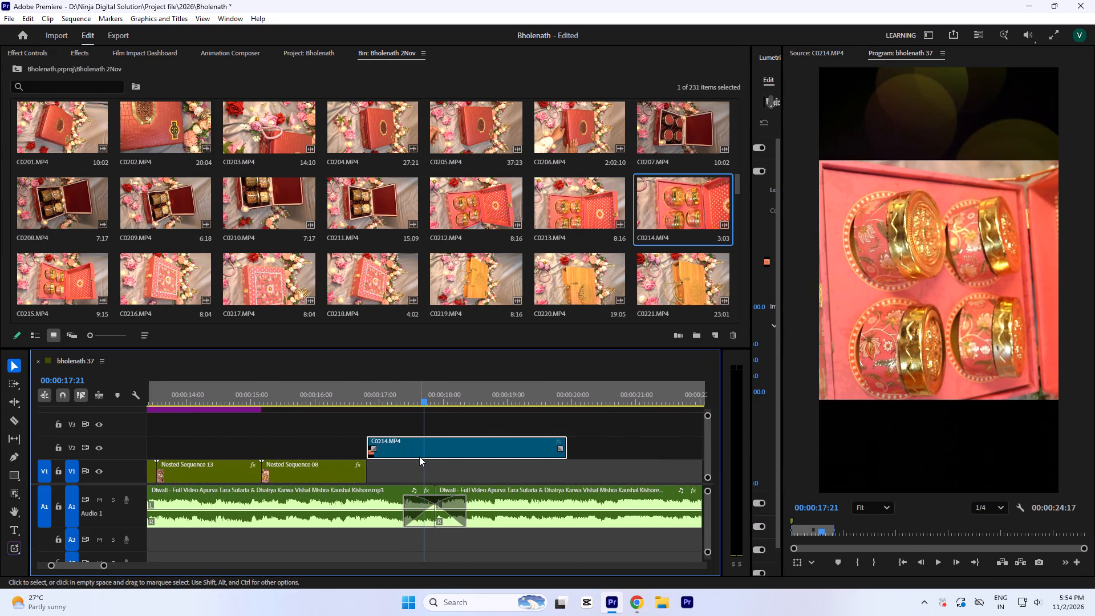
Trim the end of the C0214 clip back to 00:00:18:24 and move the clip down to V1 after Nested Sequence 08.
left_click_drag(485, 392, 497, 415)
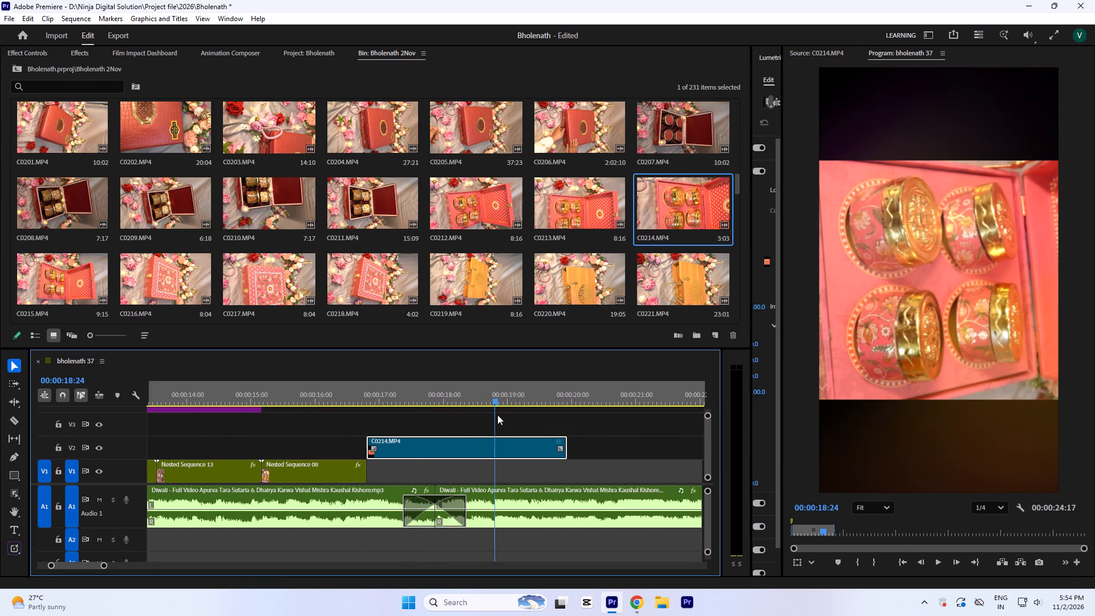
left_click_drag(497, 415, 497, 415)
key("equal")
key("equal")
key("equal")
key("minus")
key("minus")
key("minus")
left_click_drag(500, 455, 427, 467)
left_click_drag(396, 456, 397, 468)
Check the join between Nested Sequence 08 and the C0214 clip up close, and save the project.
left_click(304, 395)
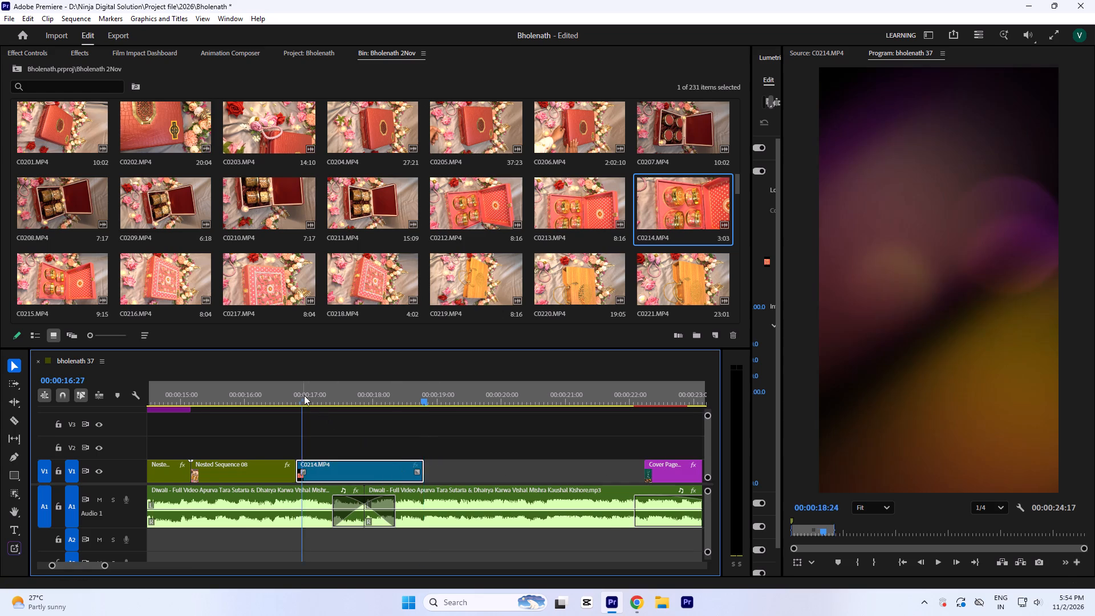
key("equal")
key("equal")
key("equal")
left_click(378, 387)
type("--")
key("ctrl+s")
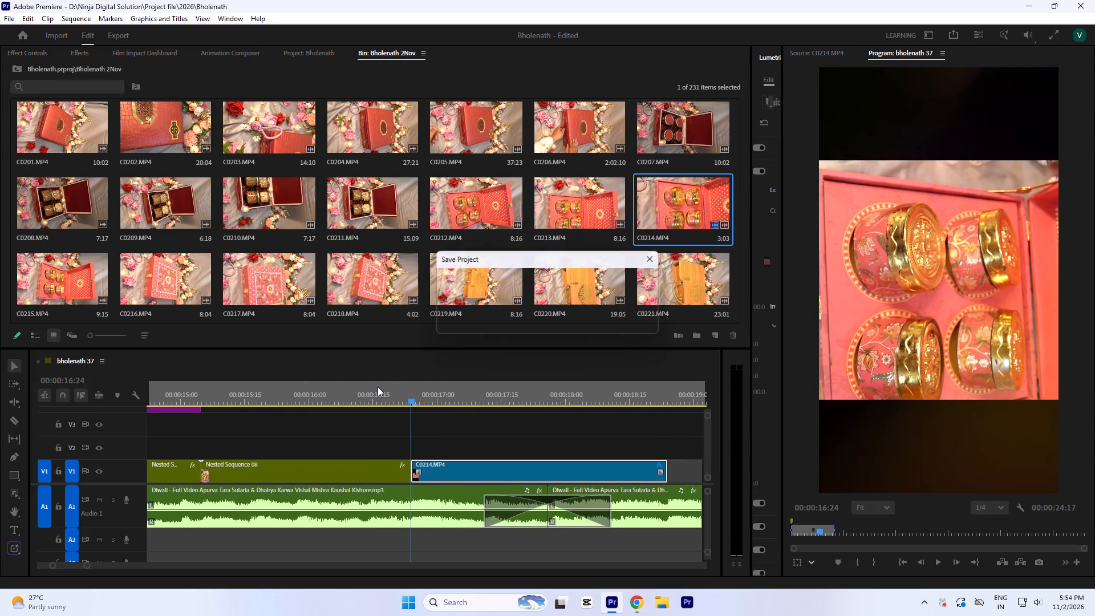
Set the C0214 clip's rotation to -90° so the jar box stands upright, and save the project.
left_click(516, 394)
key("minus")
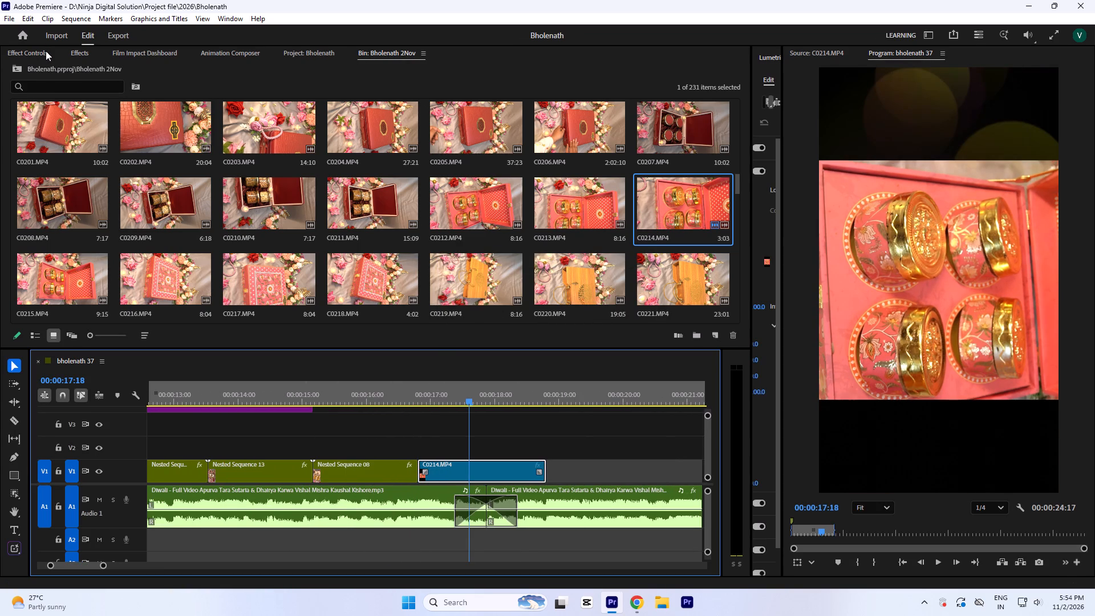
left_click(46, 51)
left_click(233, 175)
key("minus")
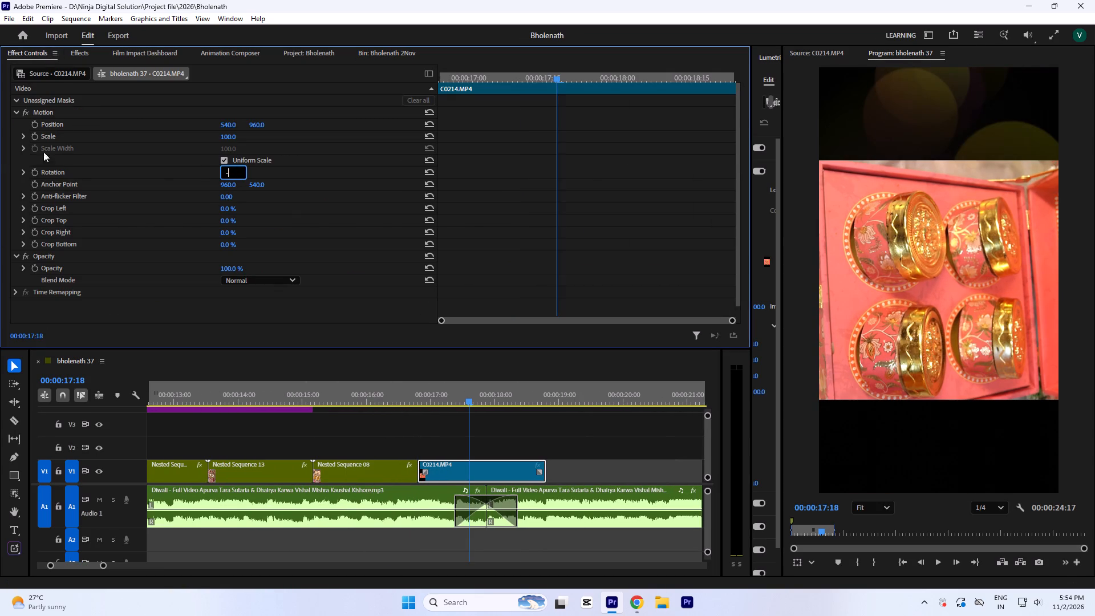
key("9")
key("0")
left_click(586, 177)
left_click(503, 390)
key("ctrl+s")
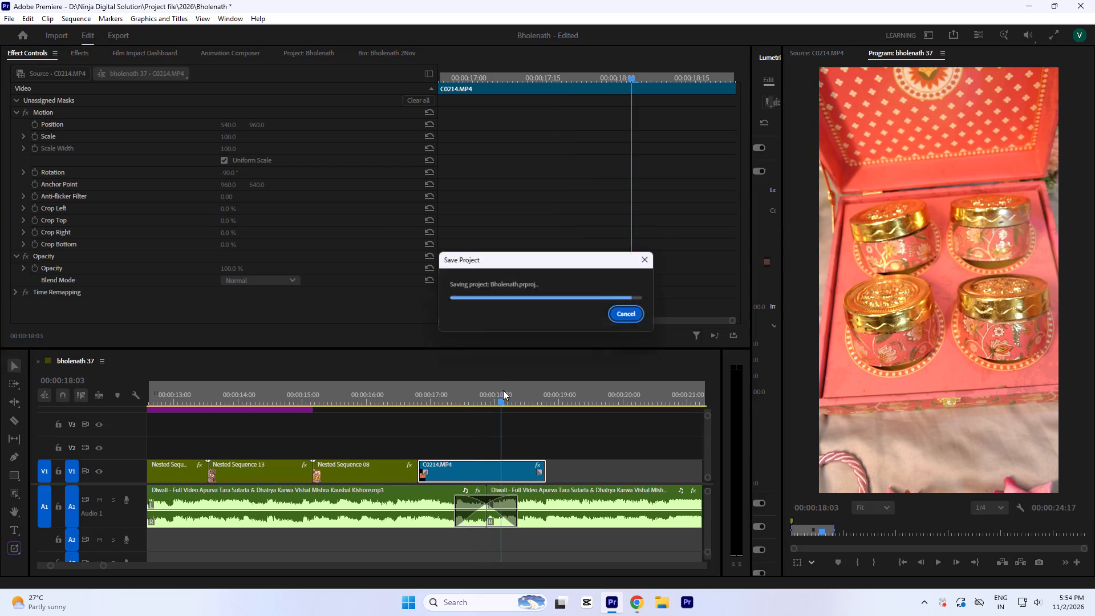
left_click(587, 459)
left_click(486, 476)
key("ctrl+s")
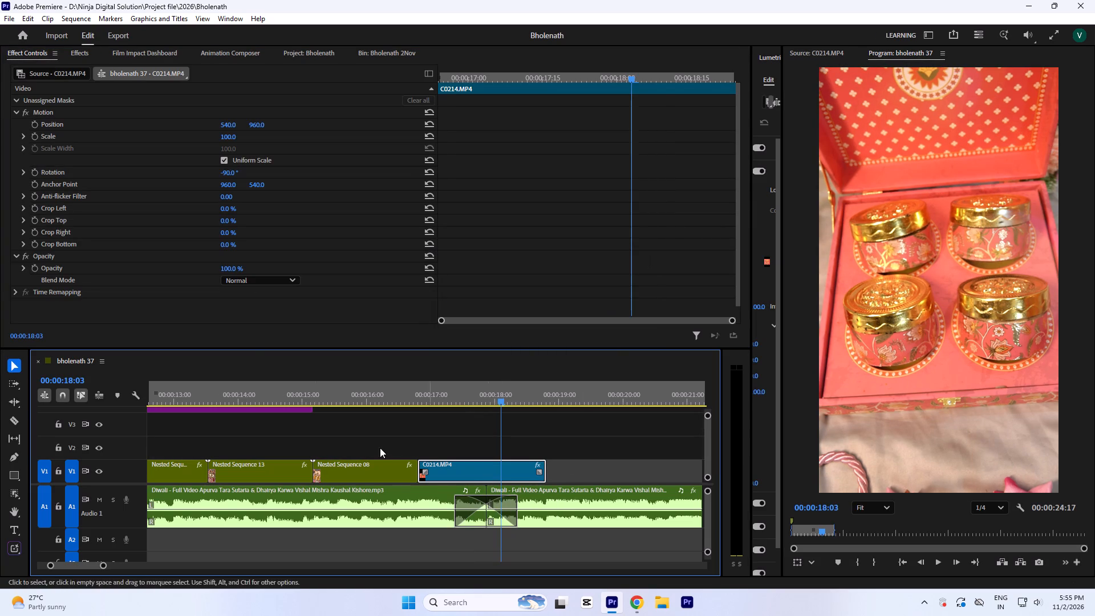
Fine-tune the C0214 clip's rotation to -86° to level the box in the frame.
left_click(235, 170)
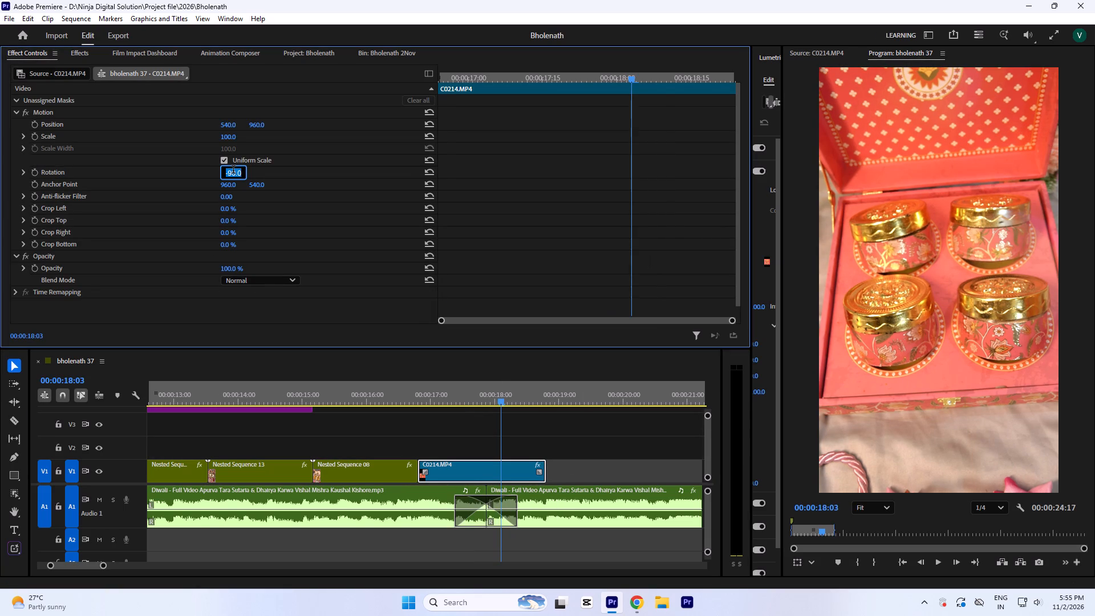
key("Up")
key("Up")
key("Up")
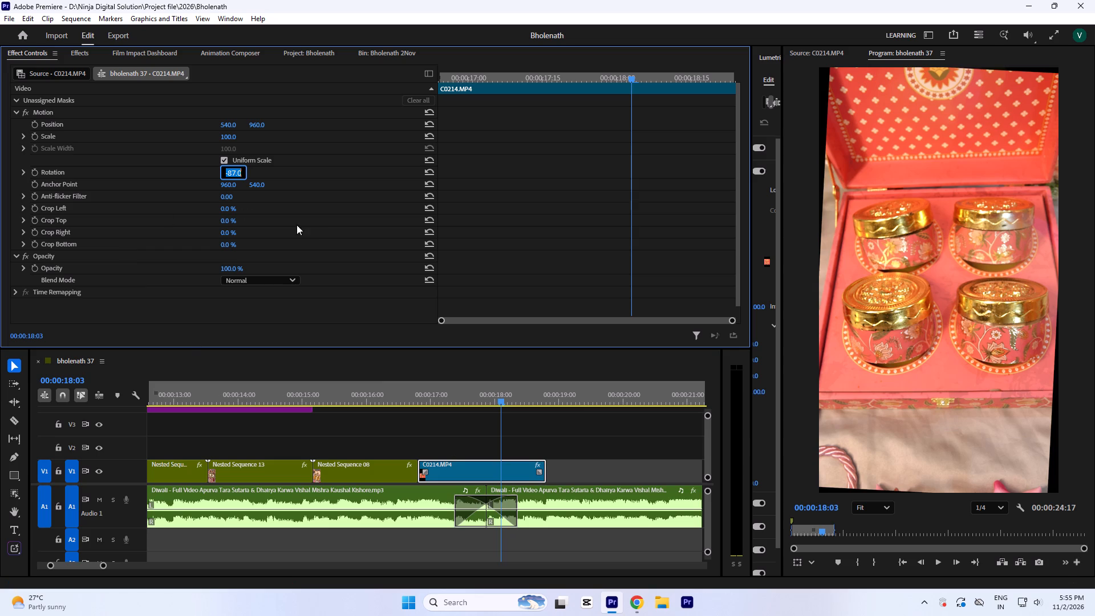
key("Up")
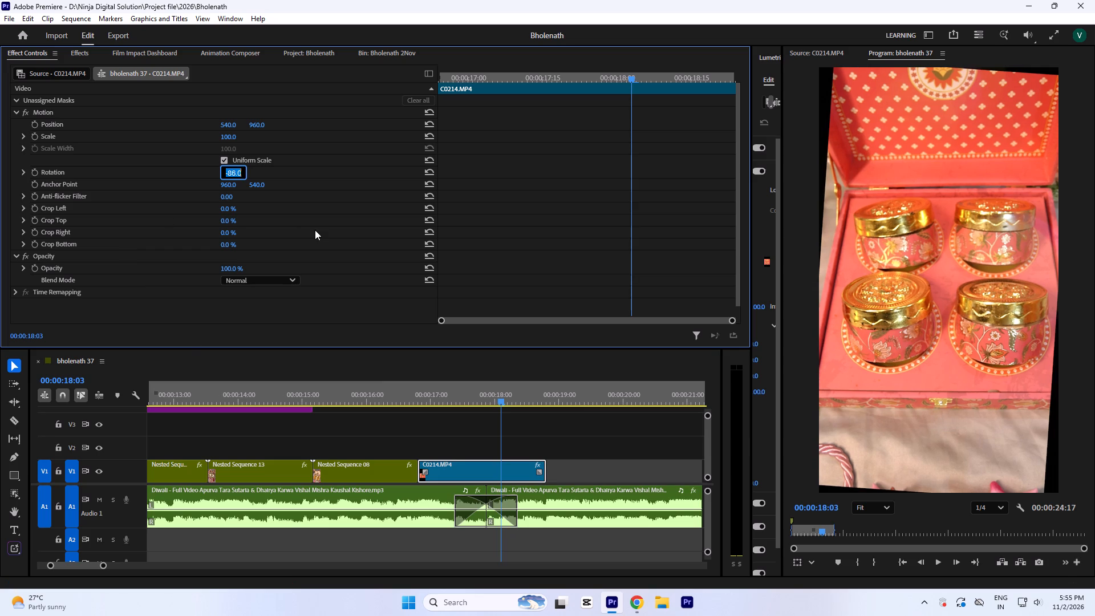
left_click(333, 158)
Scale the C0214 clip up to 115 so it fills the vertical frame.
left_click_drag(234, 136, 233, 134)
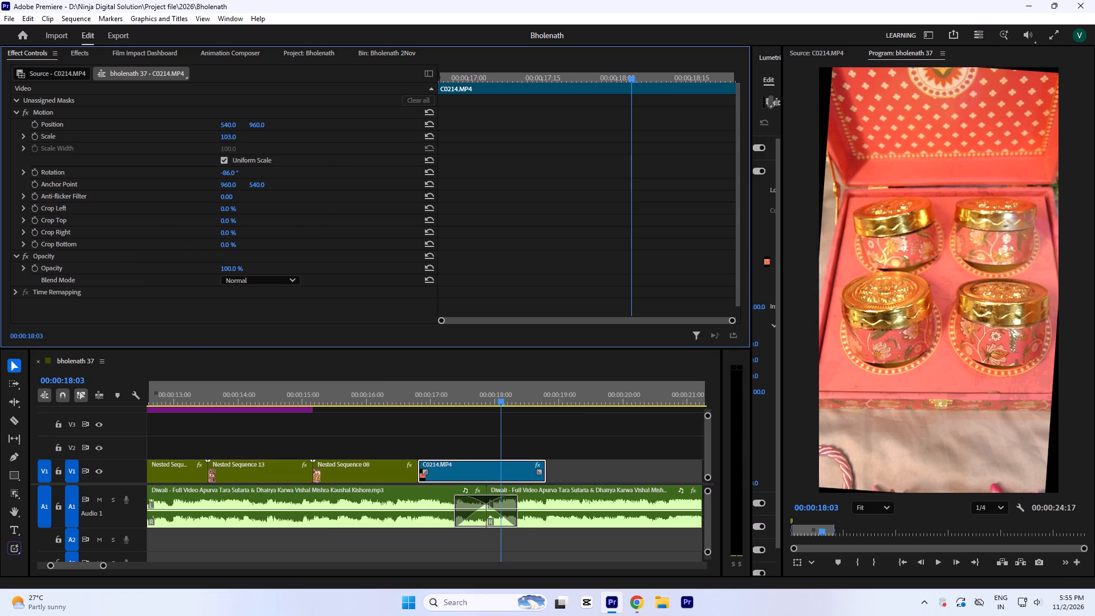
left_click_drag(233, 134, 233, 128)
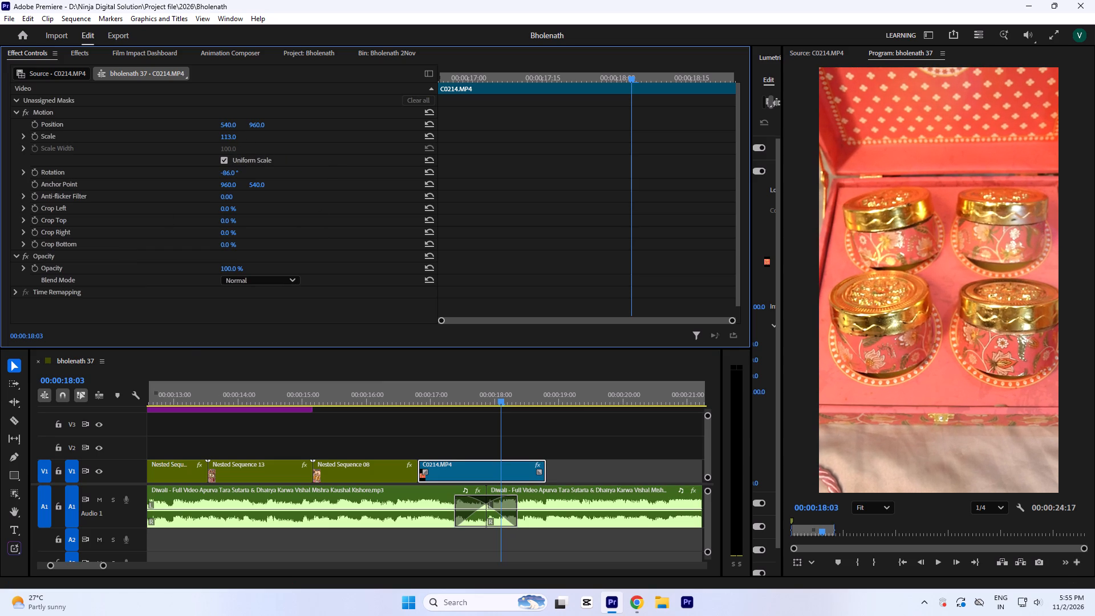
left_click_drag(233, 128, 233, 127)
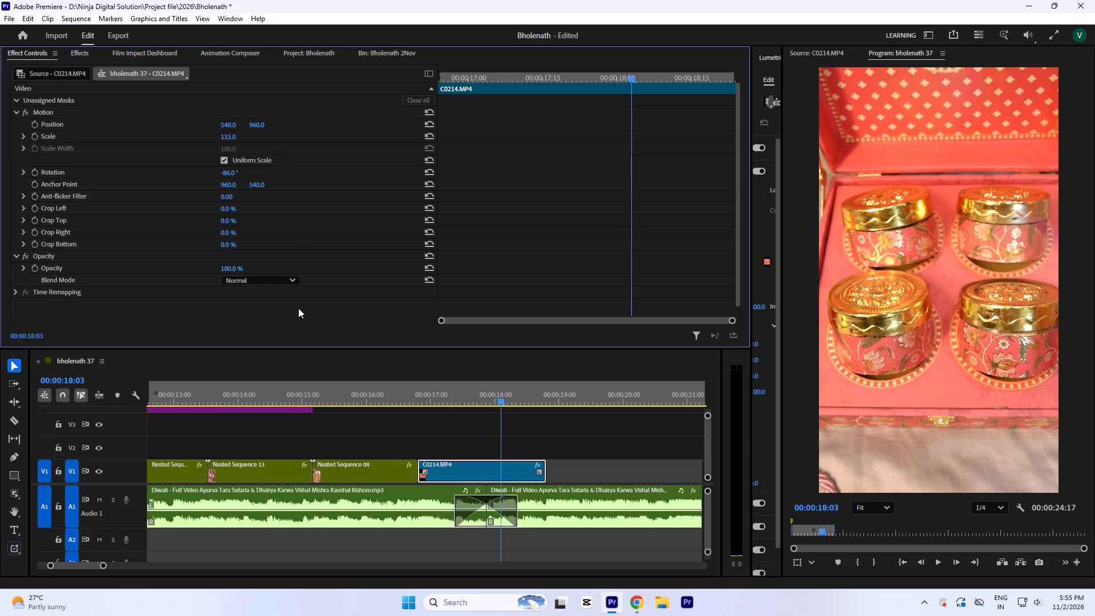
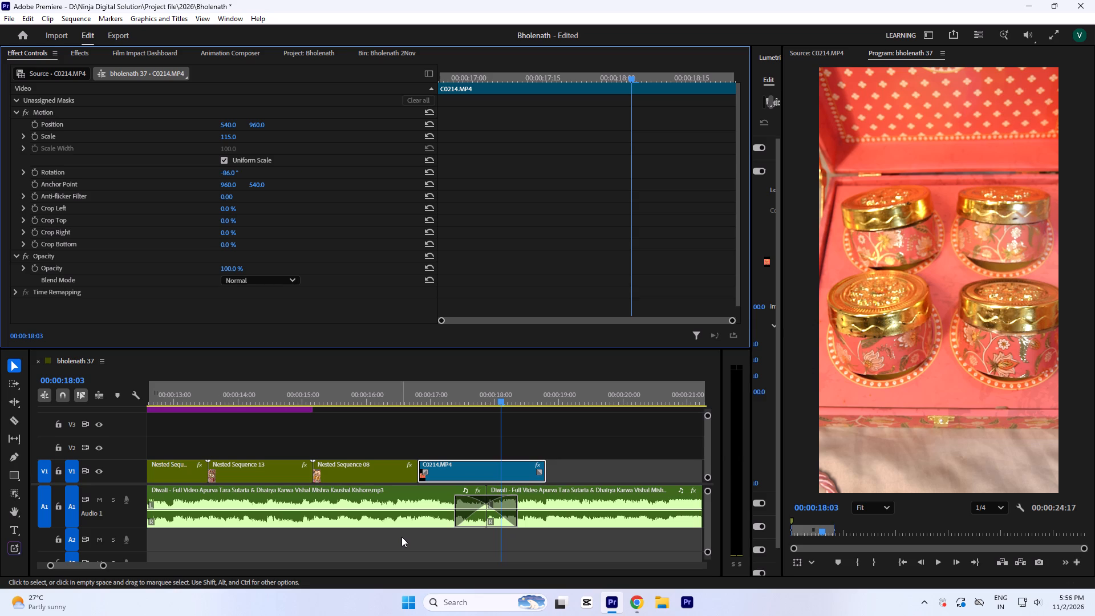
Save the project and play back the transition from Nested Sequence 08 into the C0214 jar-box clip.
left_click(367, 399)
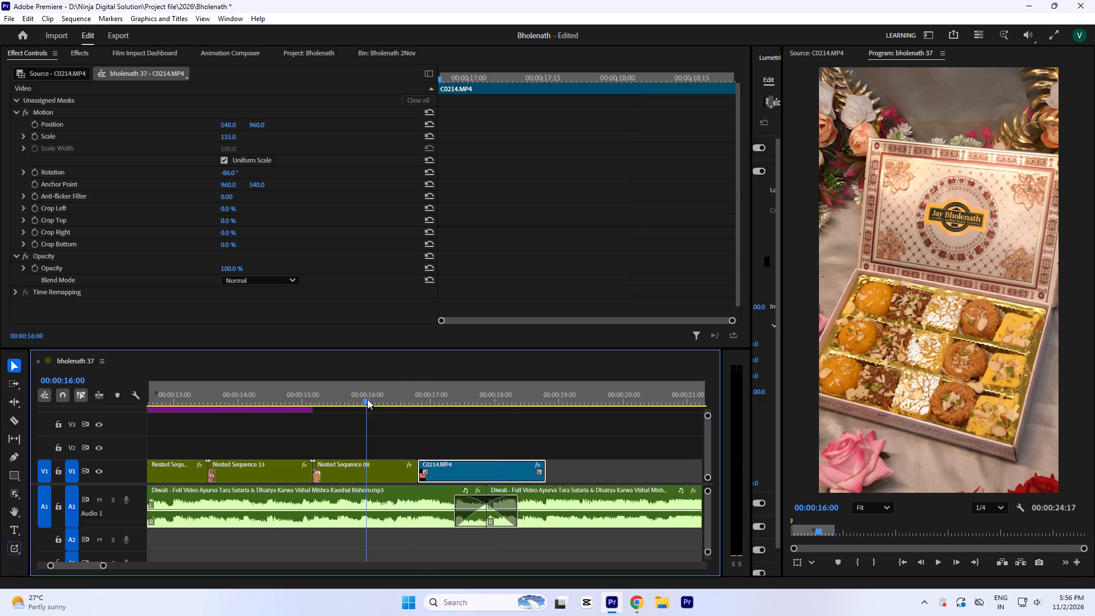
key("ctrl+s")
key("space")
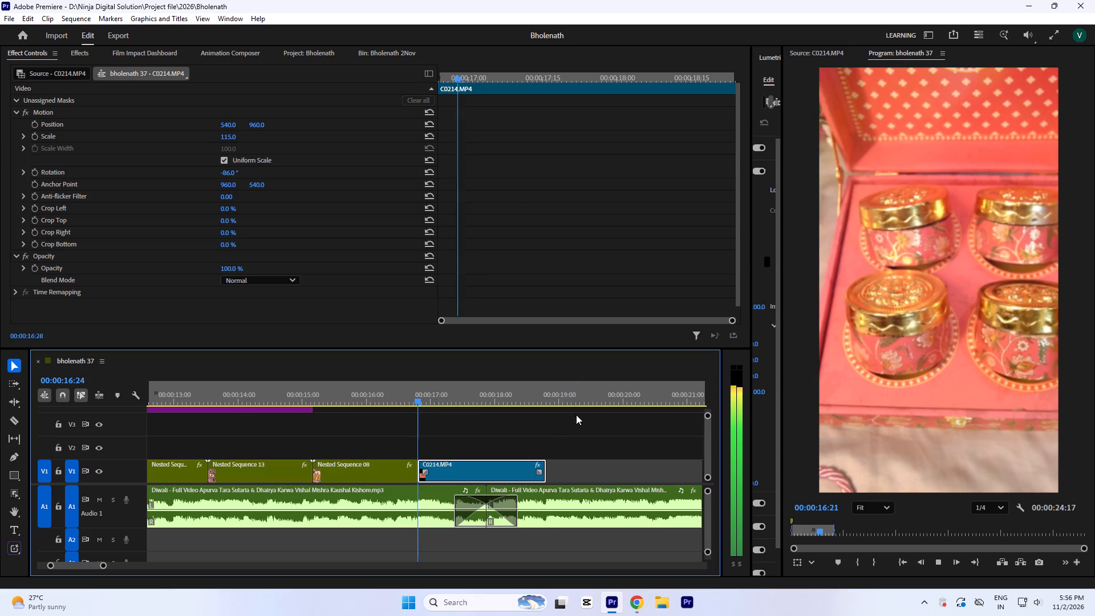
key("space")
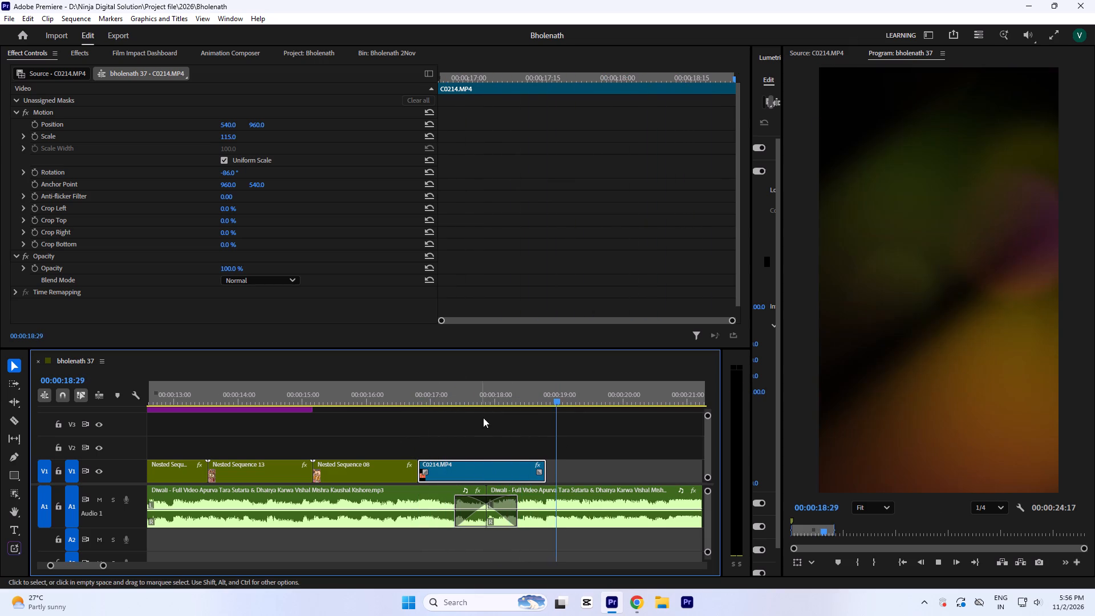
left_click_drag(509, 387, 493, 396)
key("space")
key("space")
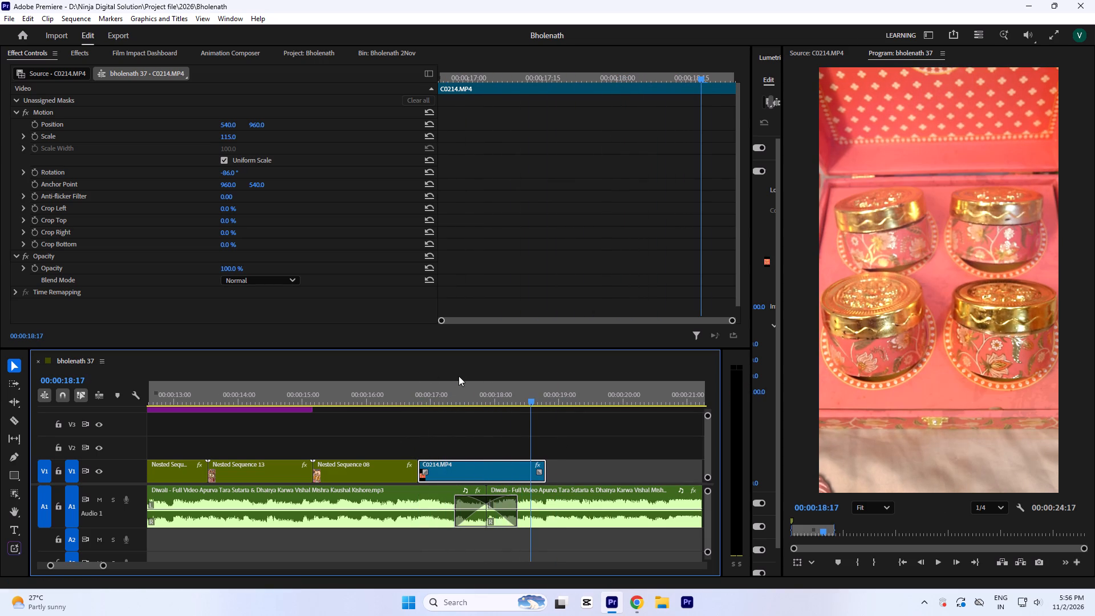
left_click(504, 391)
Nest the C0214 jar-box clip on V1 under the default name and save the project.
key("n")
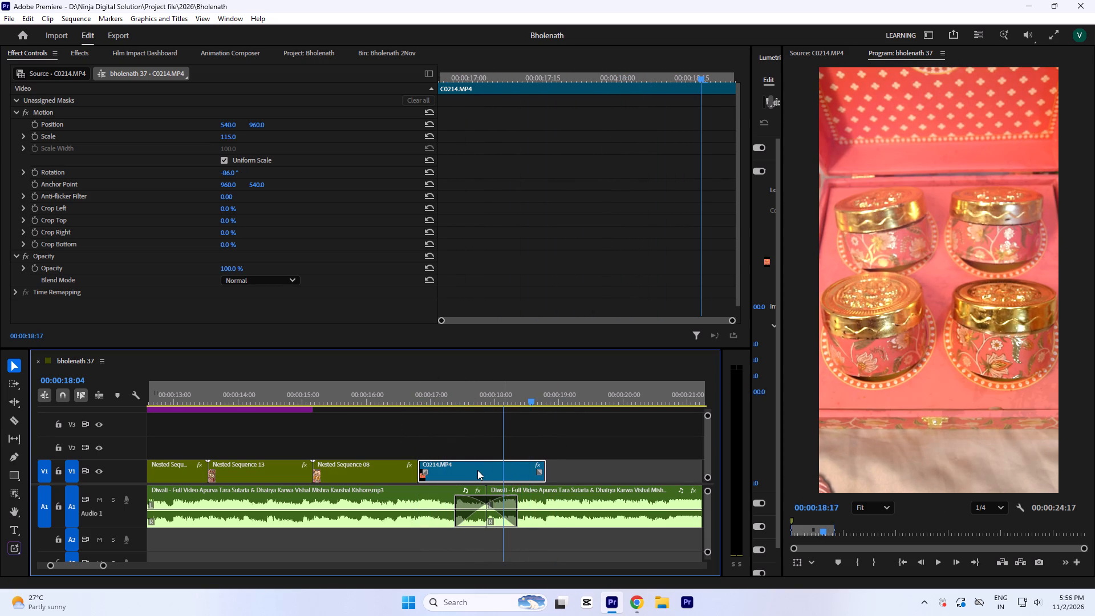
key("Return")
left_click(512, 392)
left_click(525, 392)
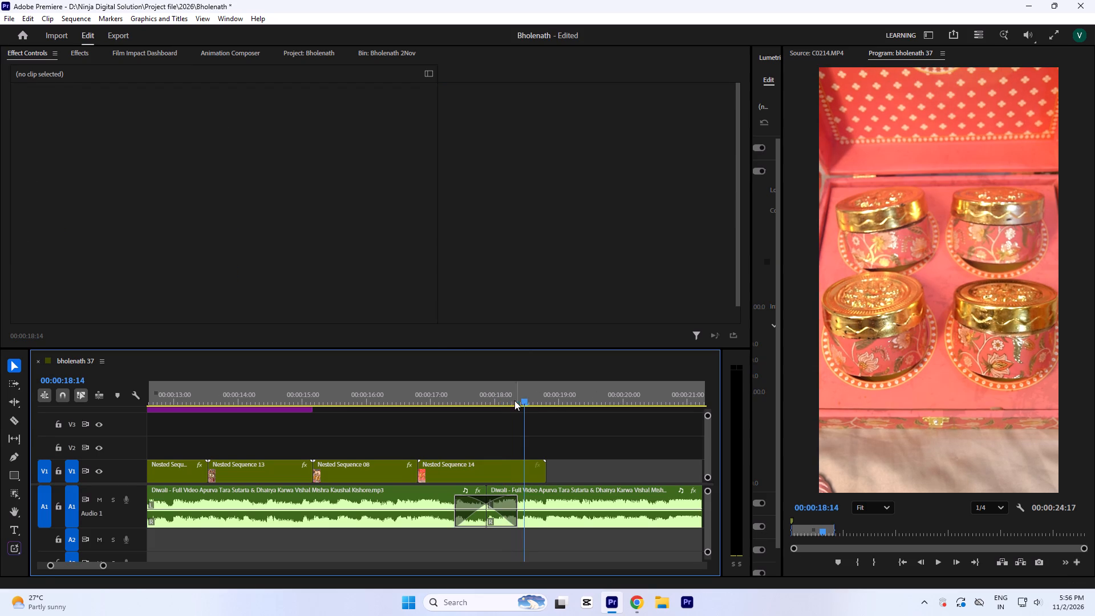
left_click(504, 465)
key("ctrl+s")
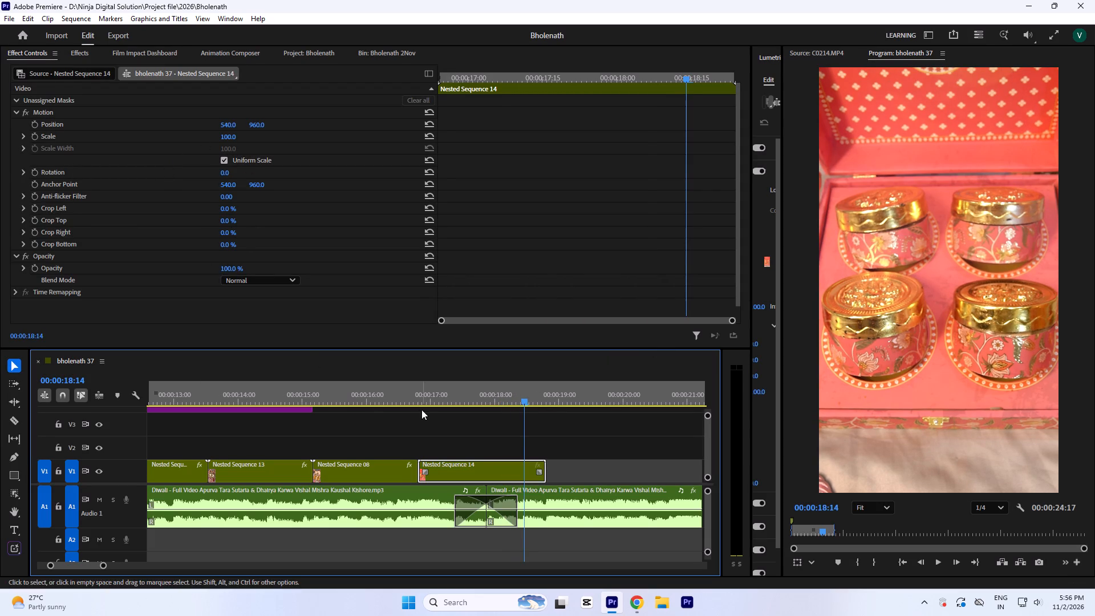
Apply Warp Stabilizer to the nested jar-box clip and set its smoothness to 10%.
left_click(423, 394)
key("space")
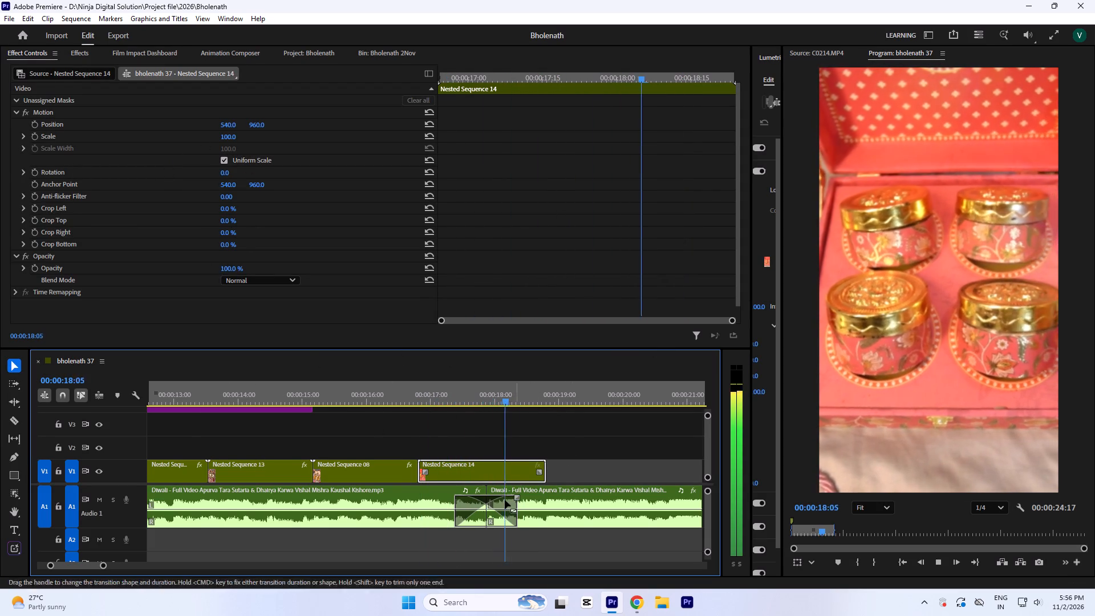
left_click(513, 393)
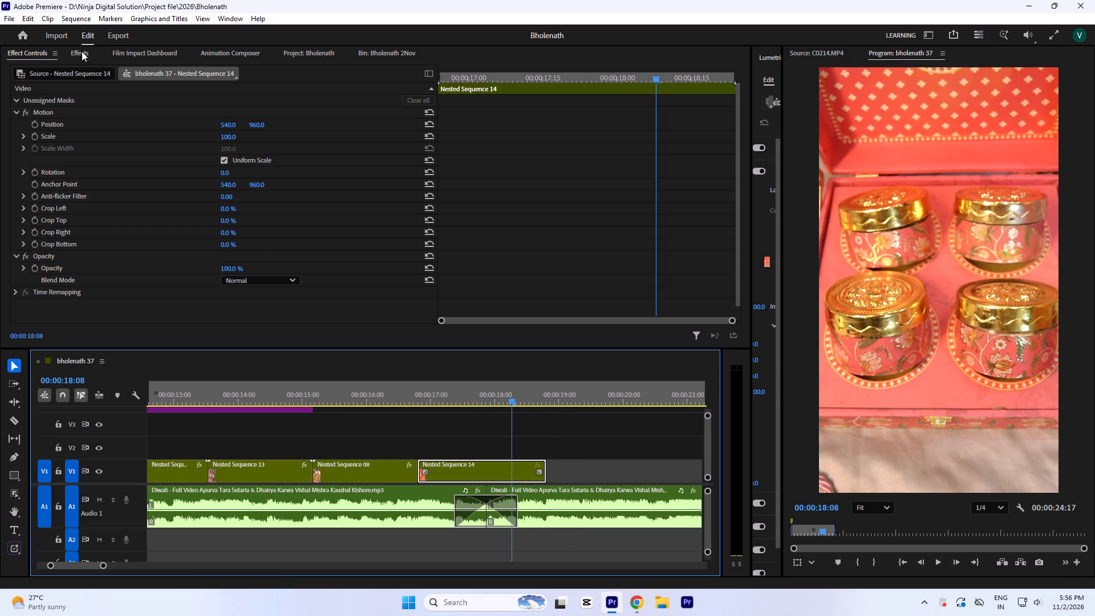
left_click(86, 49)
double_click(103, 244)
left_click(46, 56)
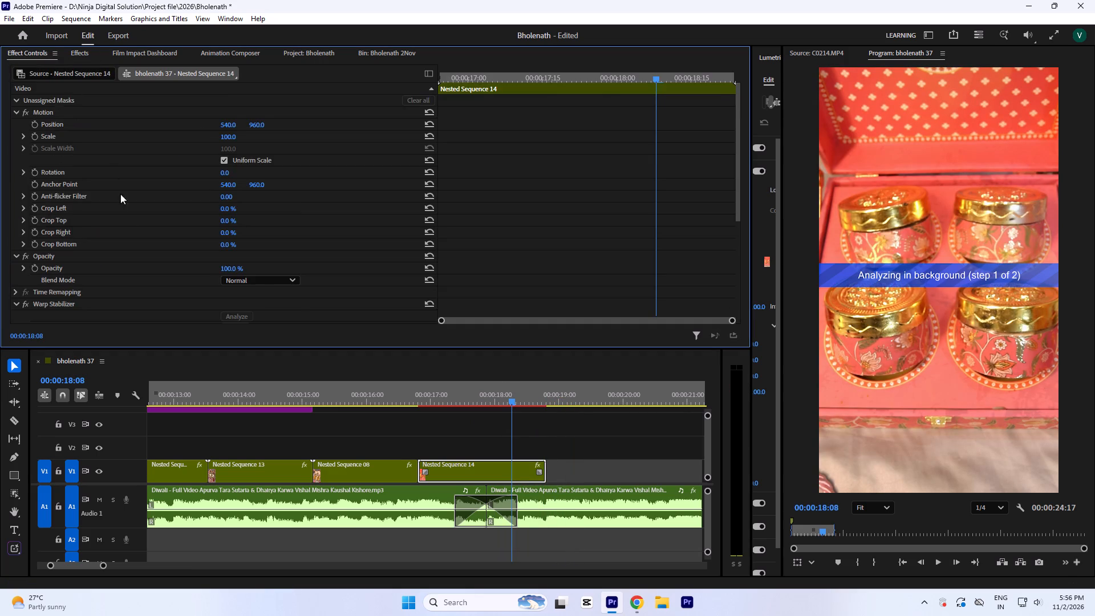
scroll(123, 223, "down", 6)
left_click(227, 292)
key("1")
key("0")
left_click(588, 184)
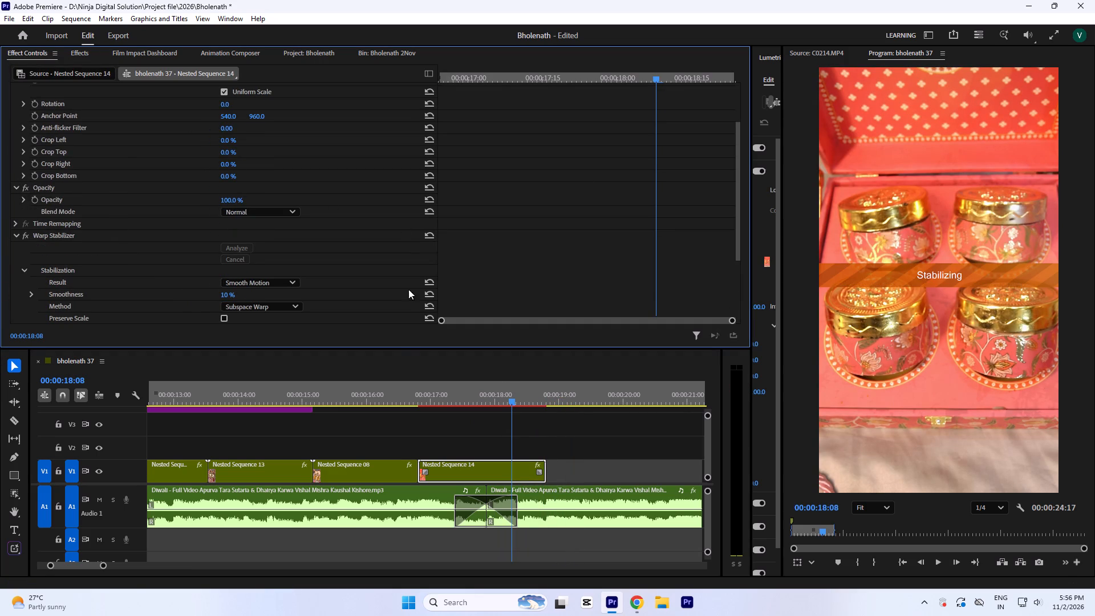
Play back the stabilized jar-box shot together with the preceding sweet-box shots to check motion and timing.
left_click(374, 394)
key("space")
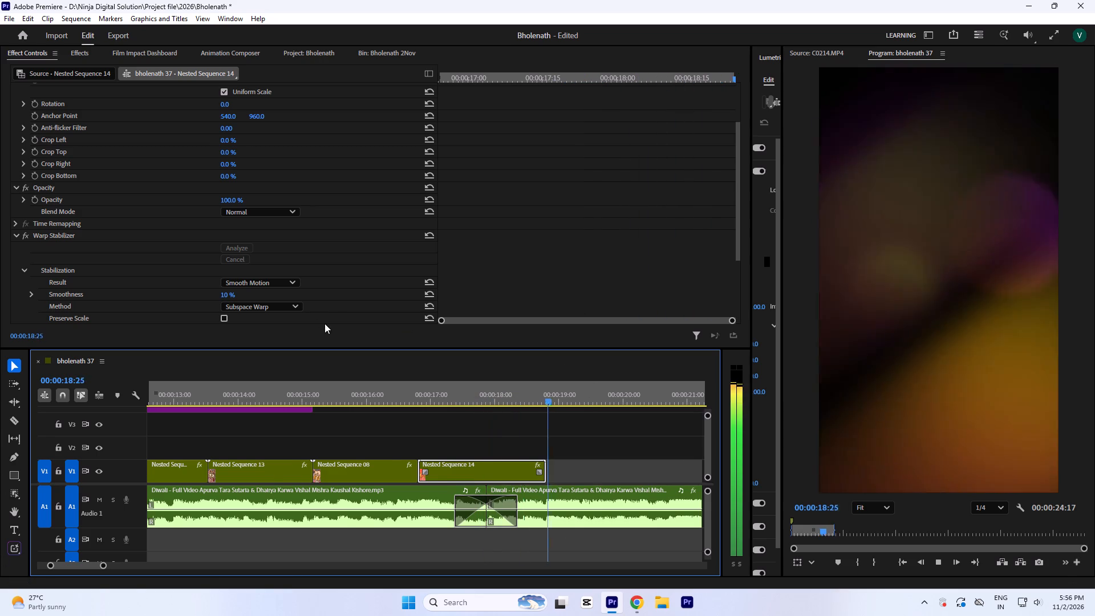
key("minus")
key("minus")
key("equal")
key("space")
left_click(313, 402)
key("space")
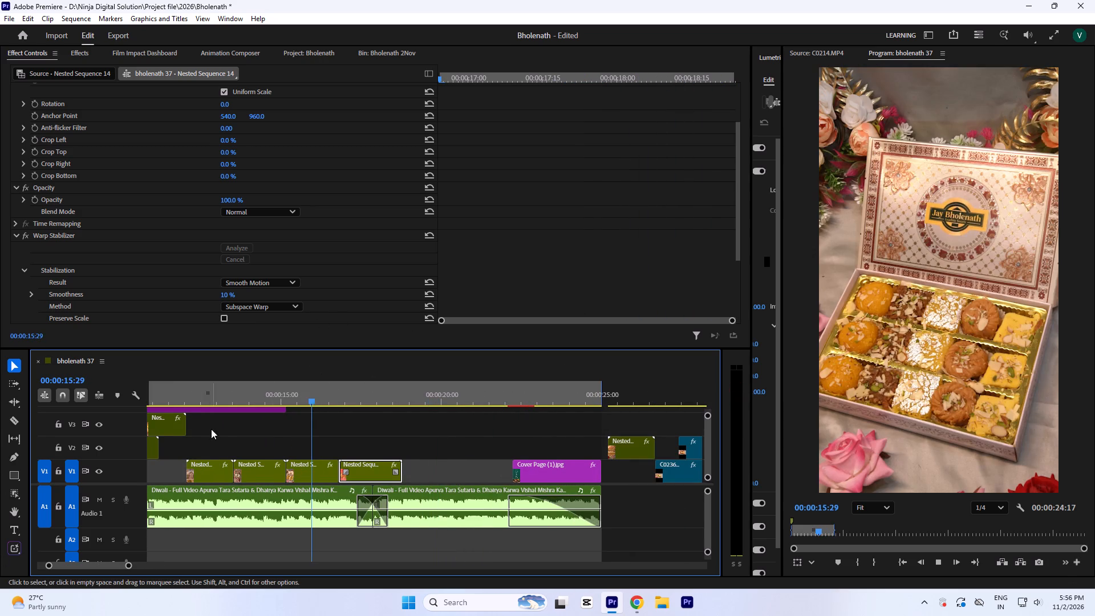
key("equal")
key("minus")
key("space")
left_click(416, 389)
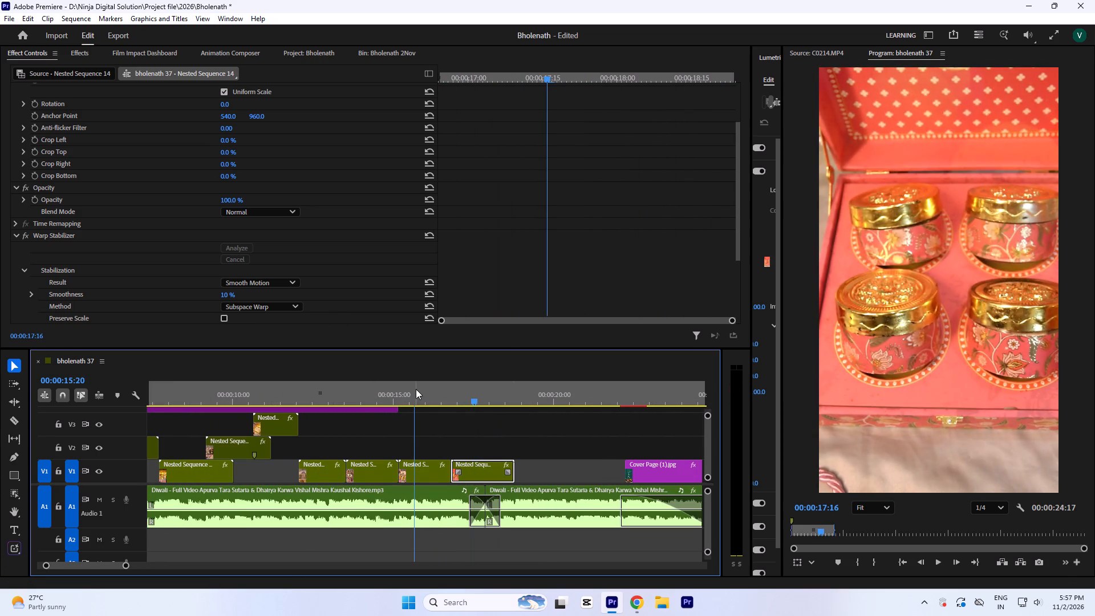
key("space")
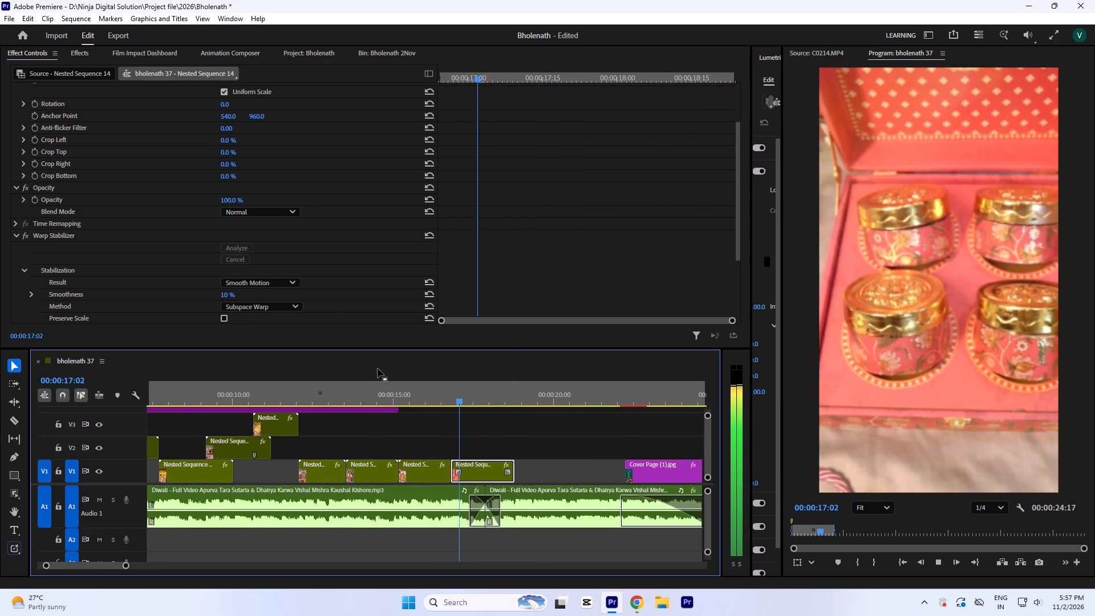
key("space")
left_click(435, 400)
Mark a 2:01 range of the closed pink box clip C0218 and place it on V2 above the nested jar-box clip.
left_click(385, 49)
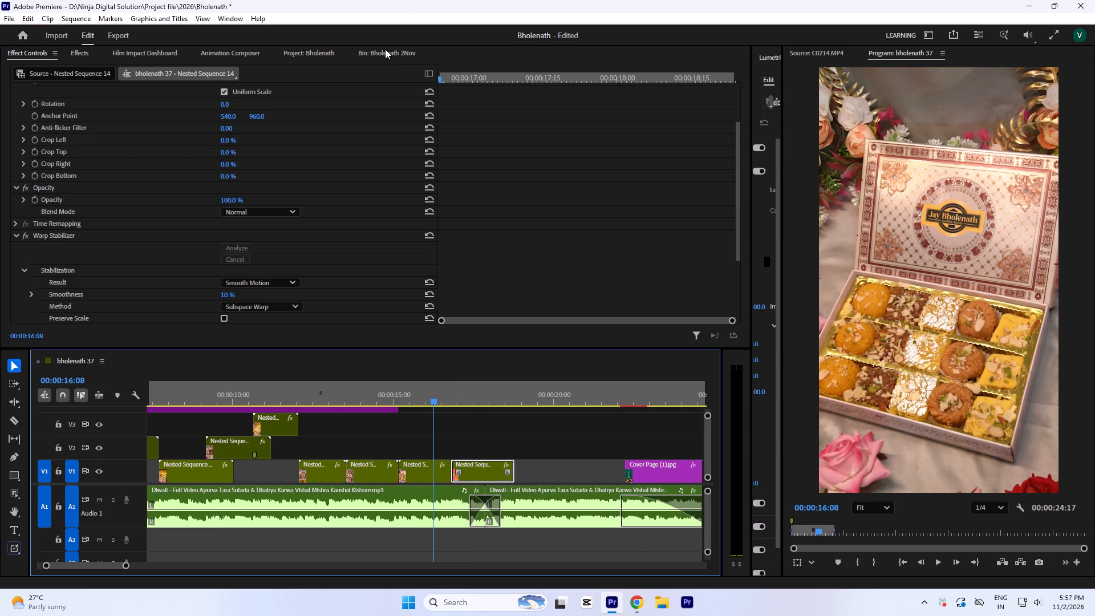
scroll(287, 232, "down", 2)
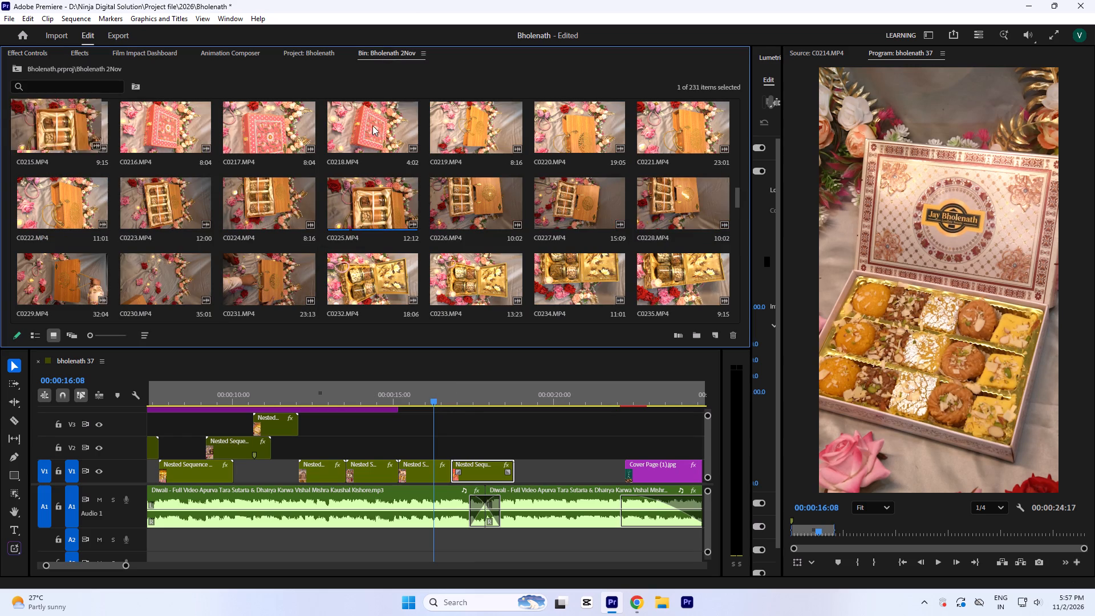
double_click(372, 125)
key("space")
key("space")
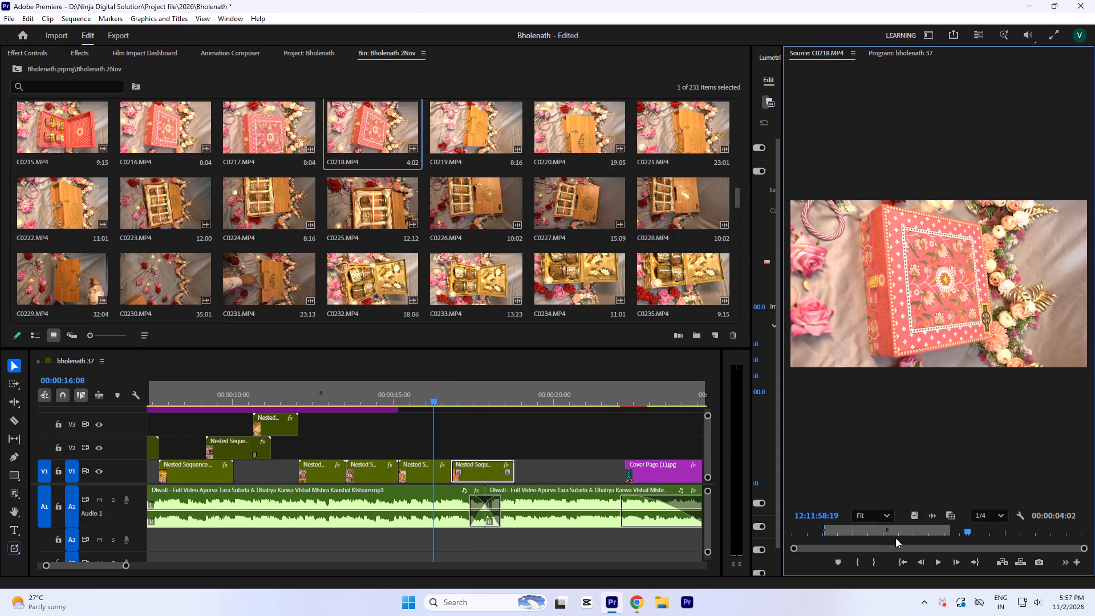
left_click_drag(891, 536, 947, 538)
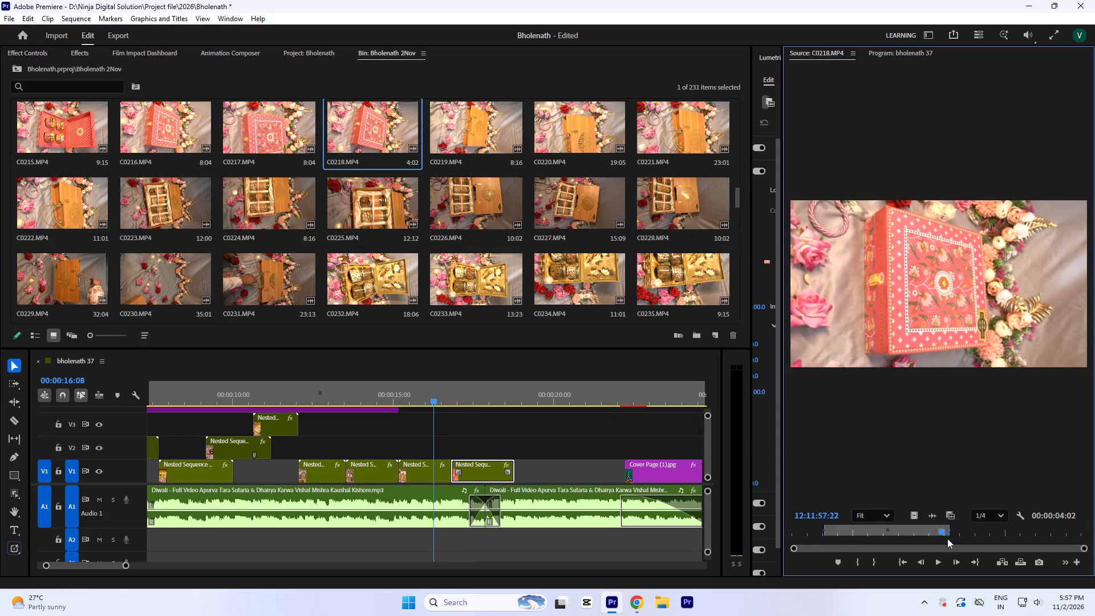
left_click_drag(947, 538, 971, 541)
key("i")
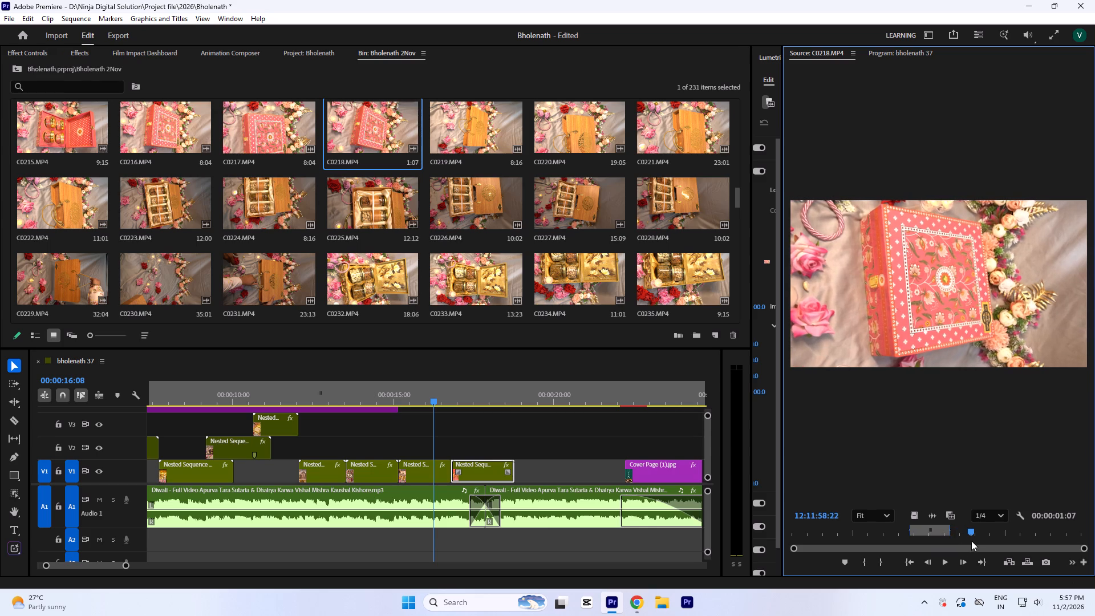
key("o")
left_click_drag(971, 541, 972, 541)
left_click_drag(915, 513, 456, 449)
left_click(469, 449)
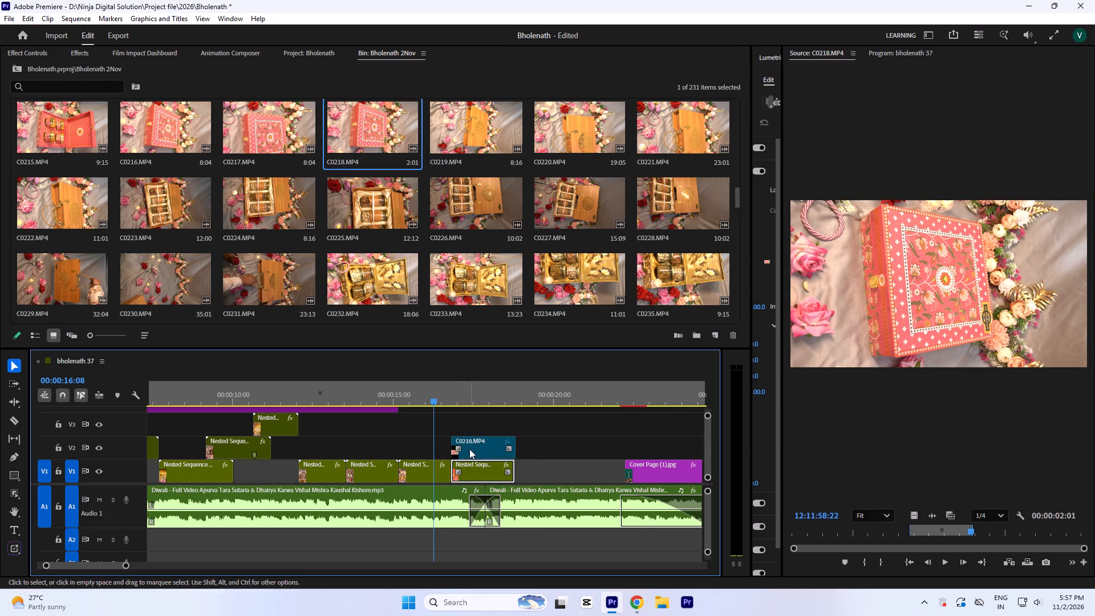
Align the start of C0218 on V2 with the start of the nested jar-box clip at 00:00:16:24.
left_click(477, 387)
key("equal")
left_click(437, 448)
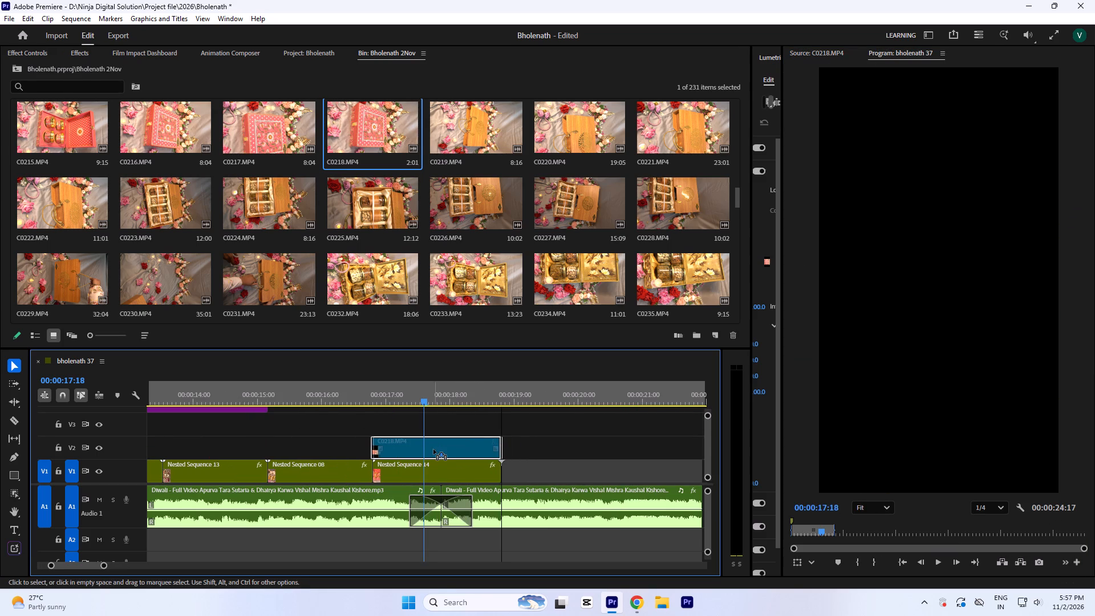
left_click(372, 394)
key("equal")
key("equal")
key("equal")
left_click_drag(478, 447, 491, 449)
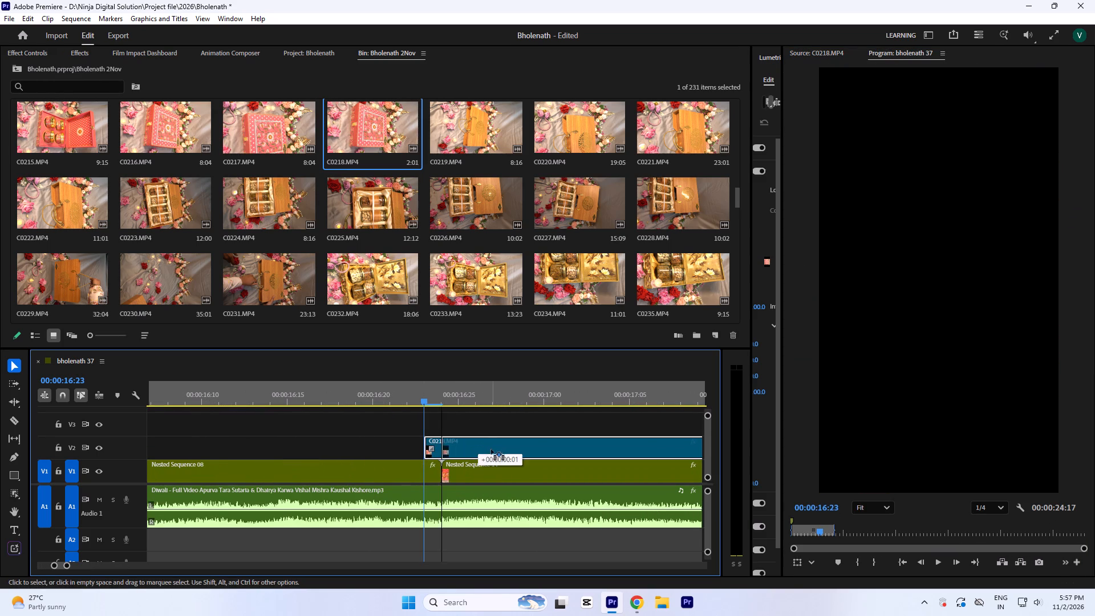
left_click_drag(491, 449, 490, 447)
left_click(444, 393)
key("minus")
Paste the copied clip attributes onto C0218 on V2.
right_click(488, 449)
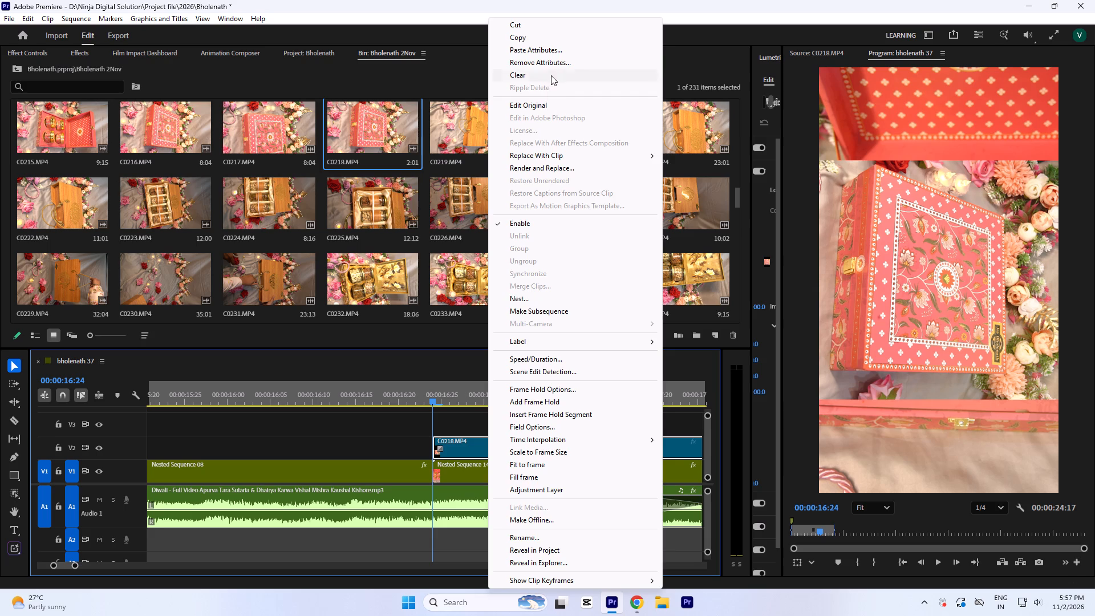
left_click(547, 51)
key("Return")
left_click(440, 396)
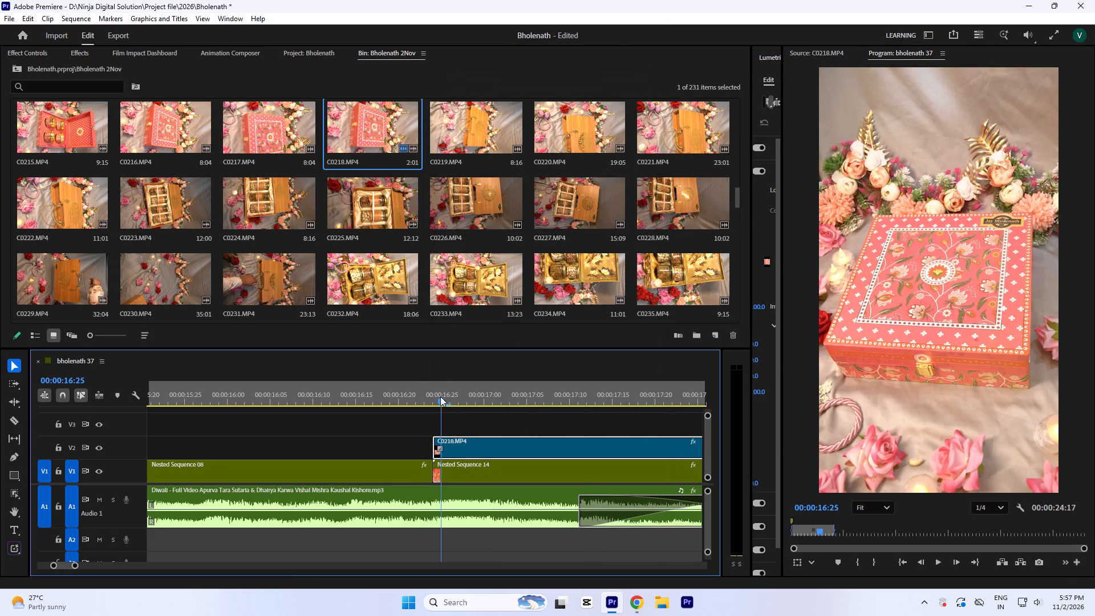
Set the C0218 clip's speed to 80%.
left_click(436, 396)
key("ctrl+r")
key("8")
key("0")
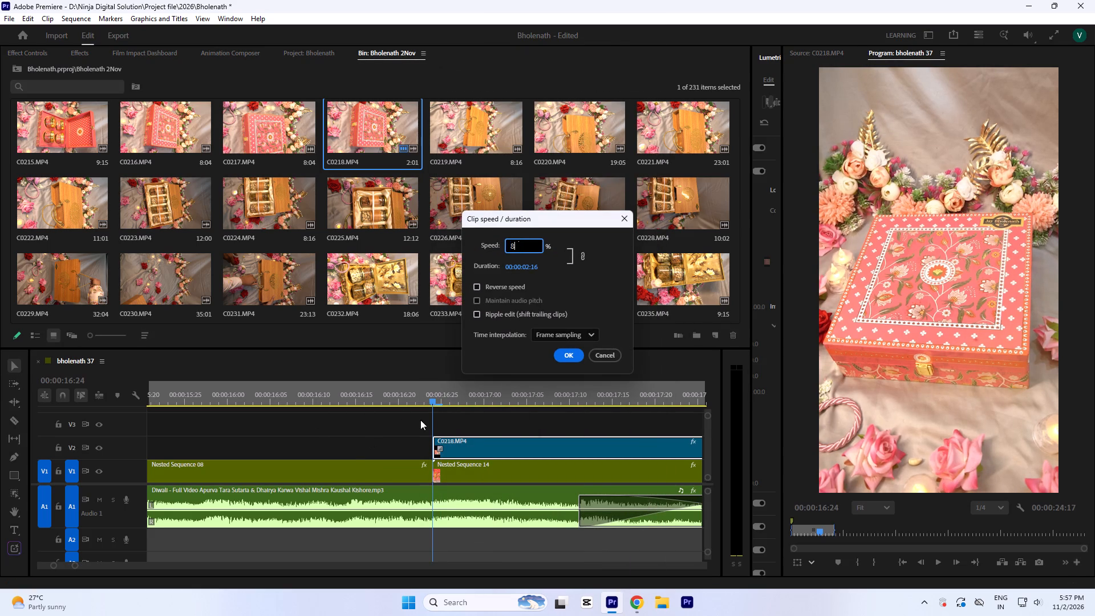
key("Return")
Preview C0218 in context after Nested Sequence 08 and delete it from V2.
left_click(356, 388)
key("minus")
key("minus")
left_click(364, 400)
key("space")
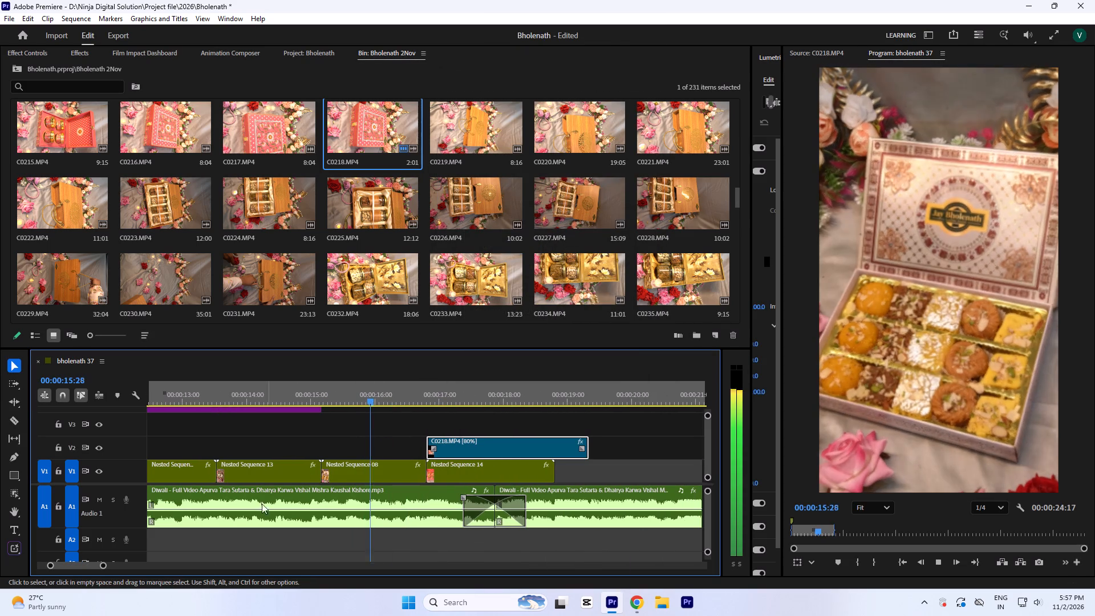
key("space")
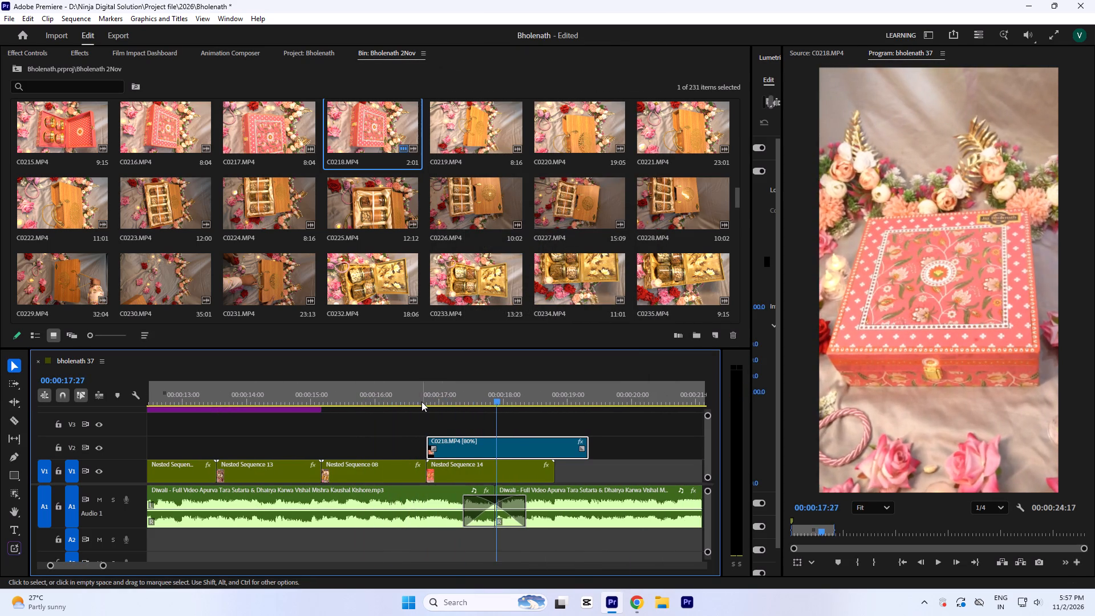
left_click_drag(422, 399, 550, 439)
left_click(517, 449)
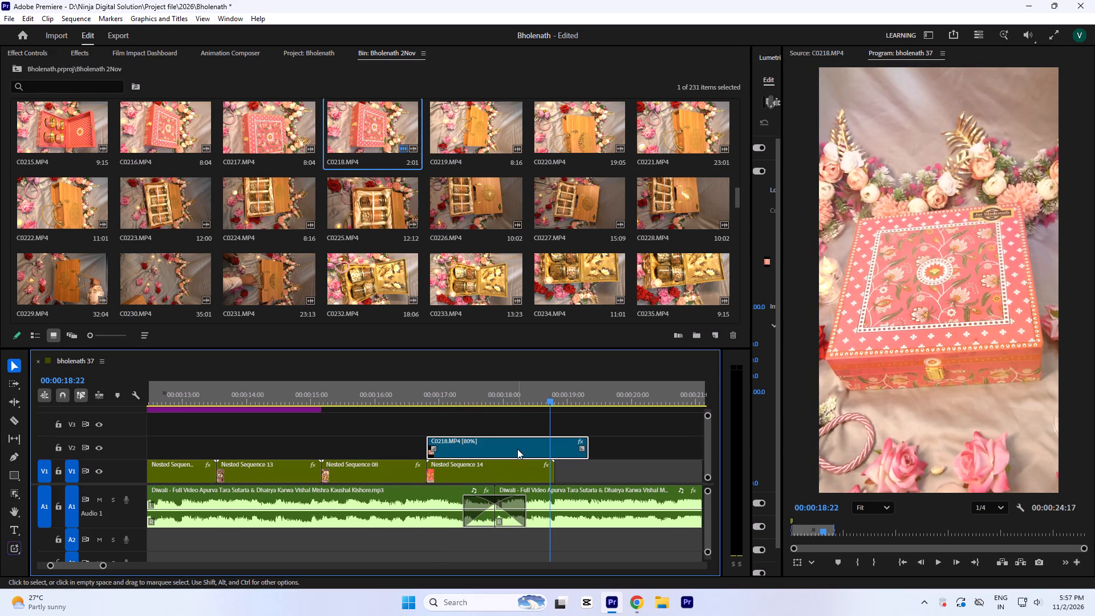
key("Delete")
Mark a 1:14 range of the wooden jar-box clip C0224 and place it on V2 at the start of Nested Sequence 14.
scroll(182, 261, "up", 1)
double_click(246, 265)
key("space")
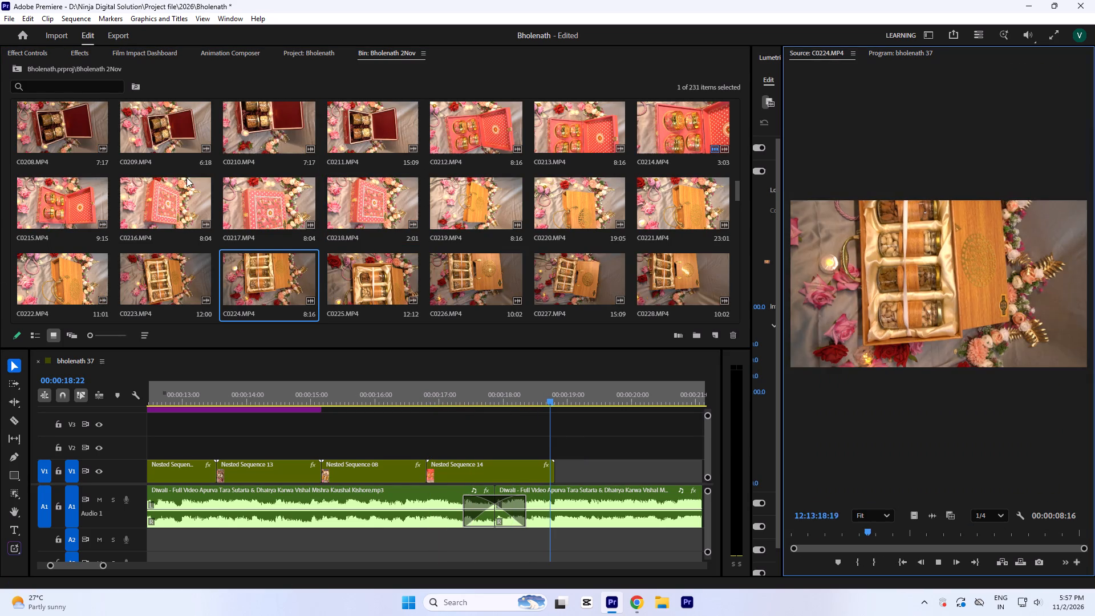
left_click_drag(913, 538, 959, 554)
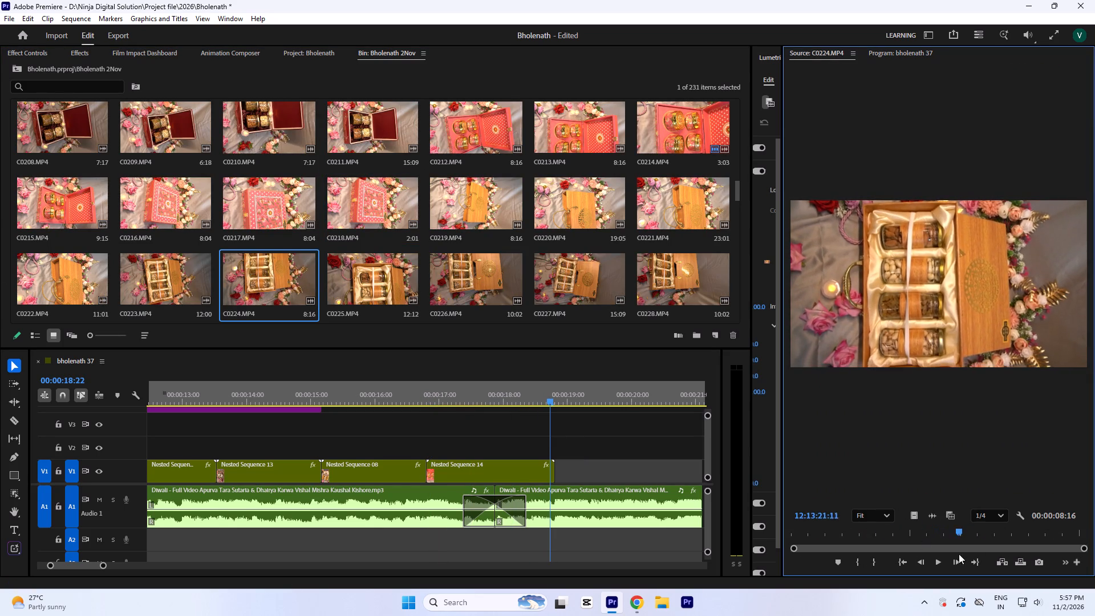
left_click_drag(959, 554, 956, 571)
key("i")
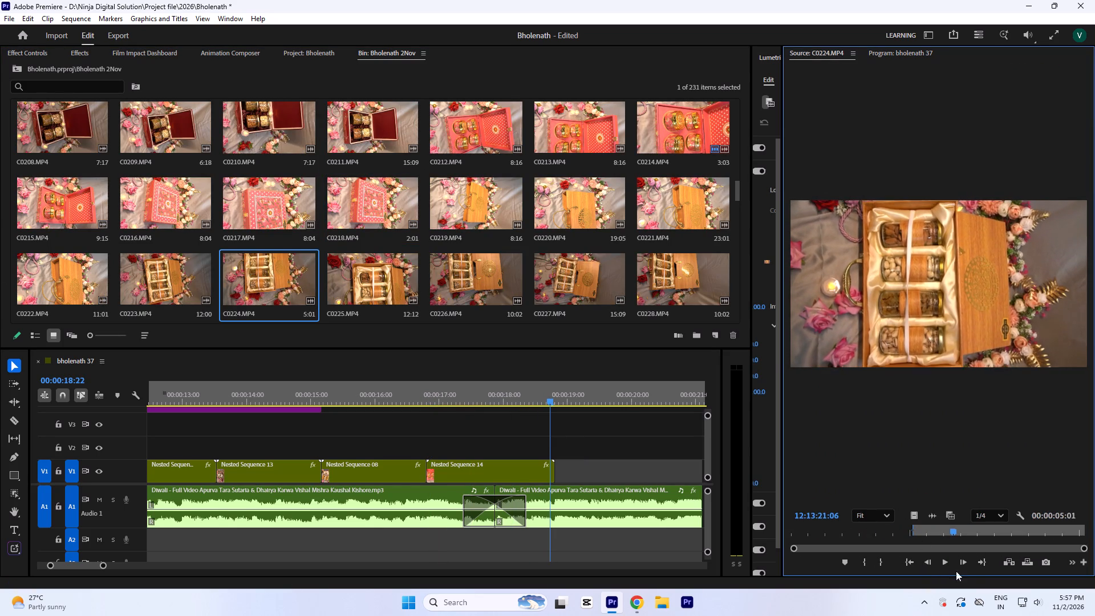
left_click_drag(956, 571, 964, 569)
key("o")
left_click_drag(911, 518, 438, 444)
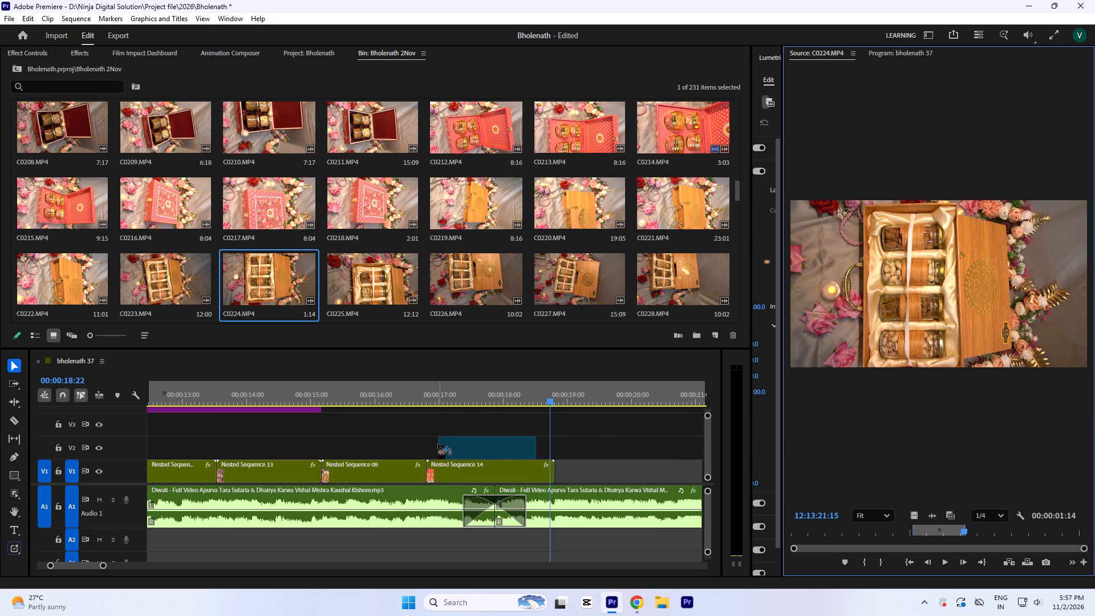
left_click_drag(438, 444, 429, 444)
left_click_drag(462, 447, 456, 448)
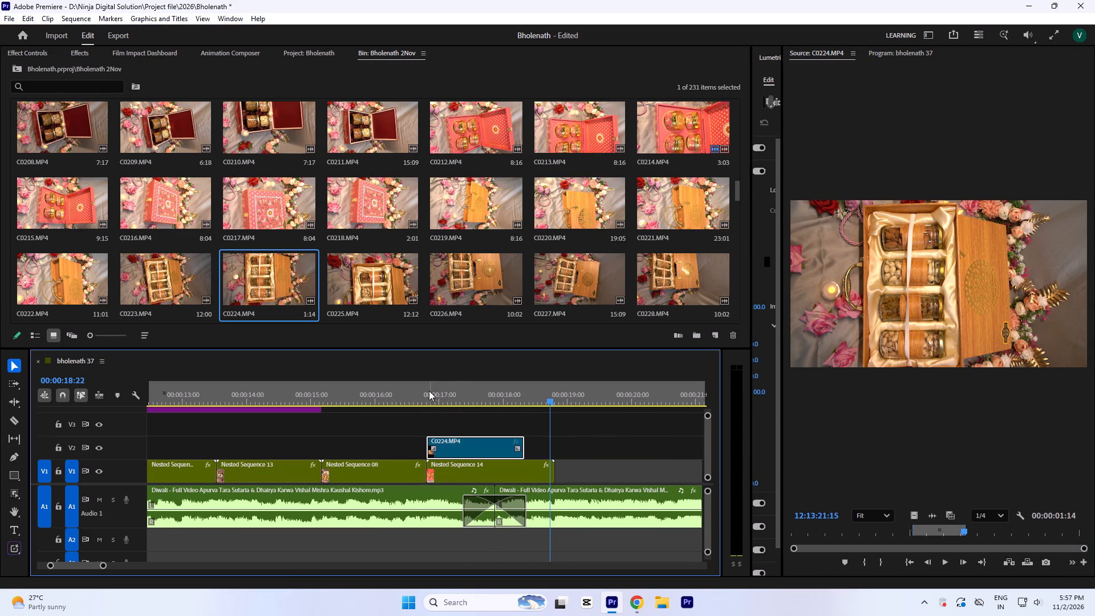
Paste the copied clip attributes onto the C0224 clip on V2.
left_click(427, 387)
key("equal")
key("equal")
key("equal")
key("equal")
right_click(456, 445)
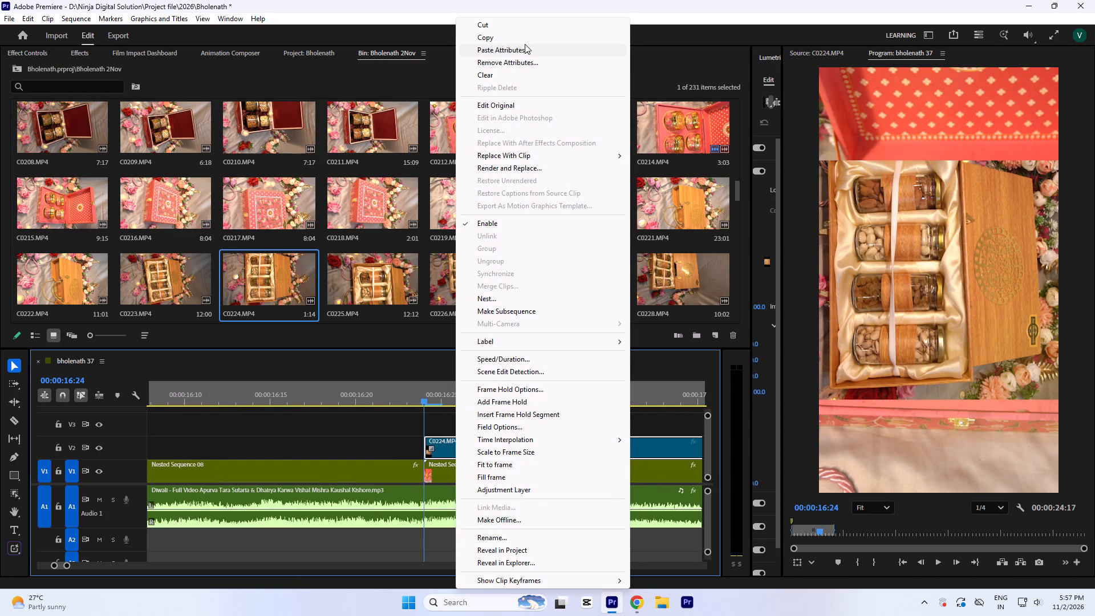
left_click(521, 54)
key("Return")
left_click(425, 395)
type("--")
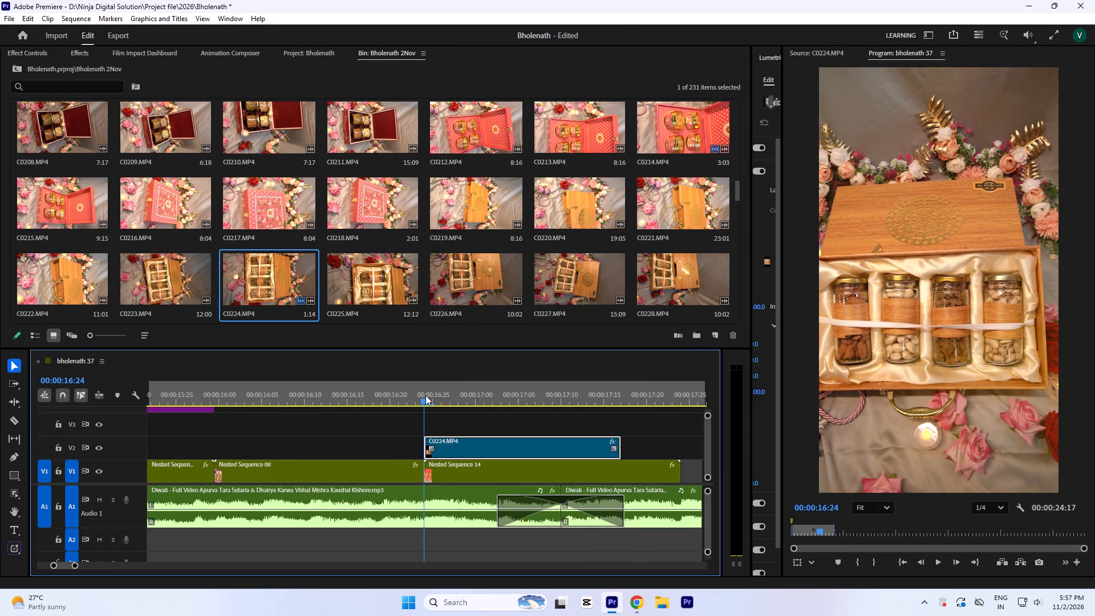
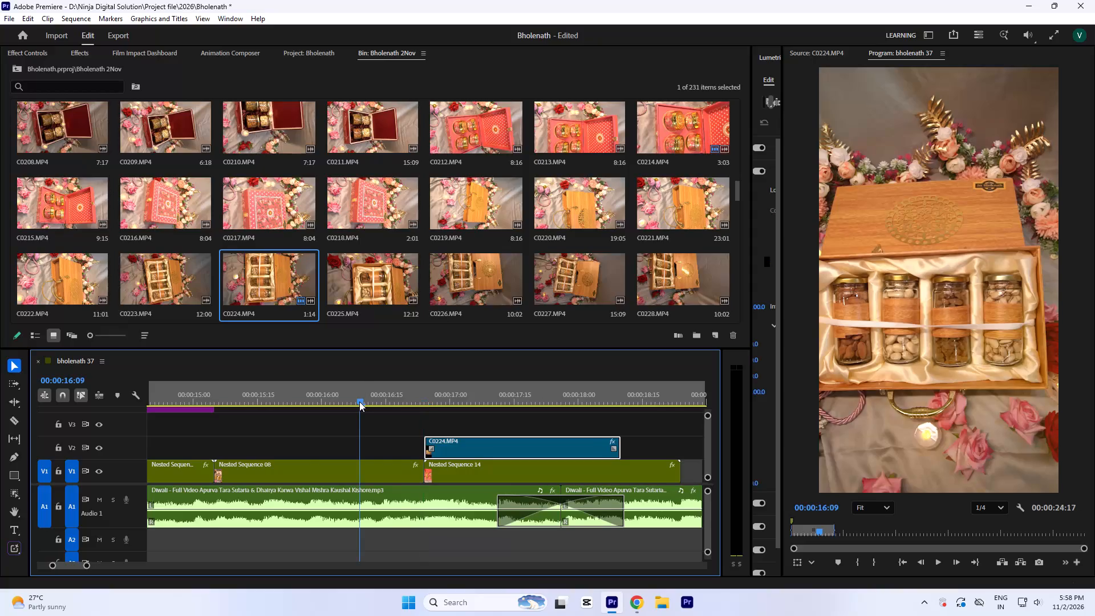
Preview the cut from Nested Sequence 08 into the C0224 jar-box shot and save the project.
key("minus")
key("space")
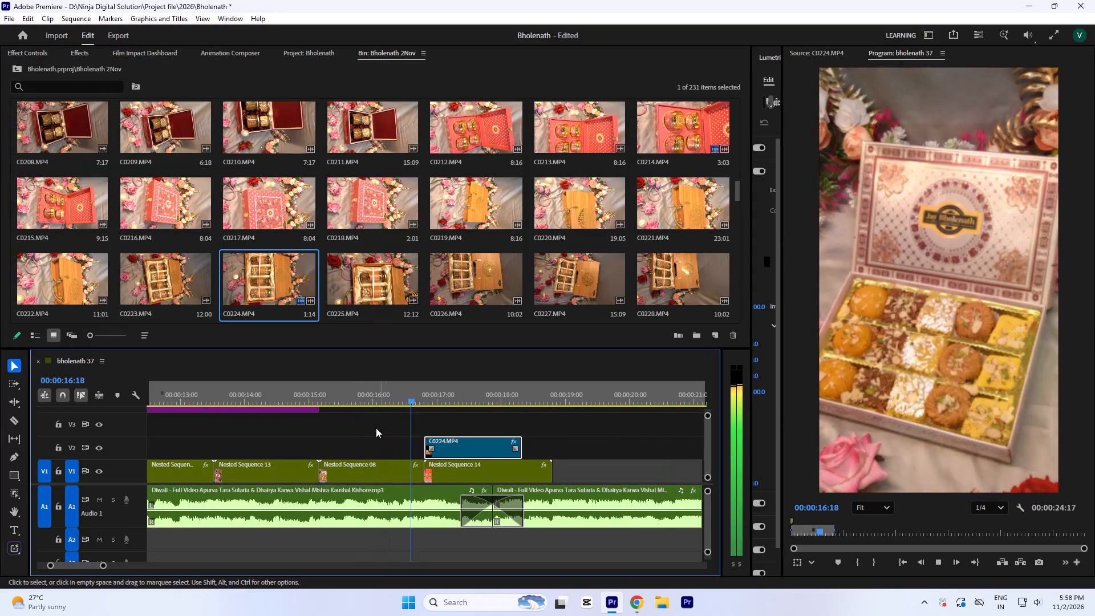
key("space")
left_click(386, 392)
key("space")
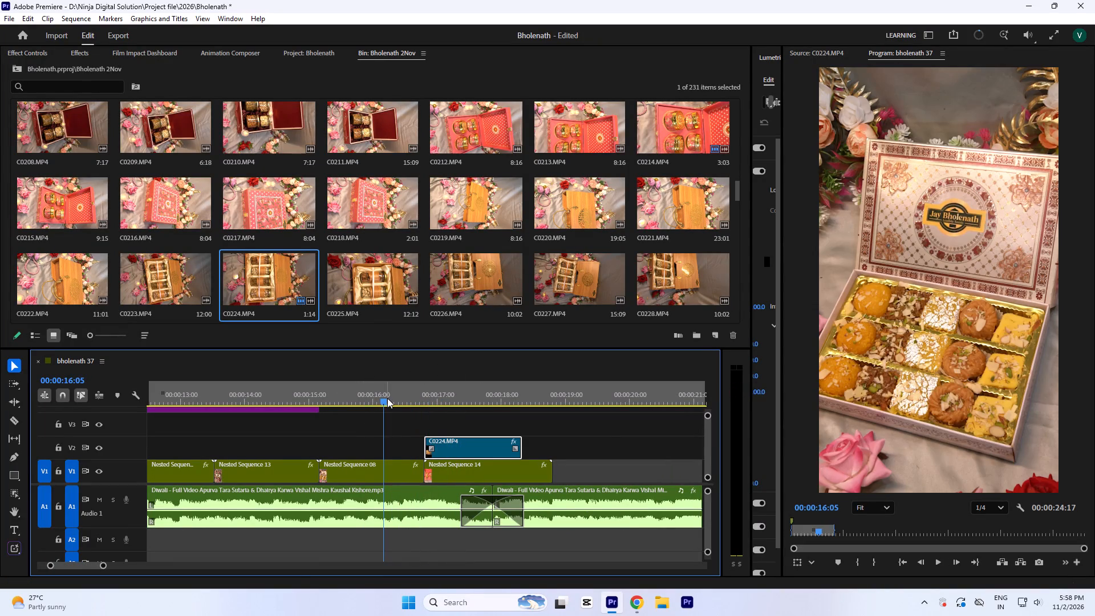
key("space")
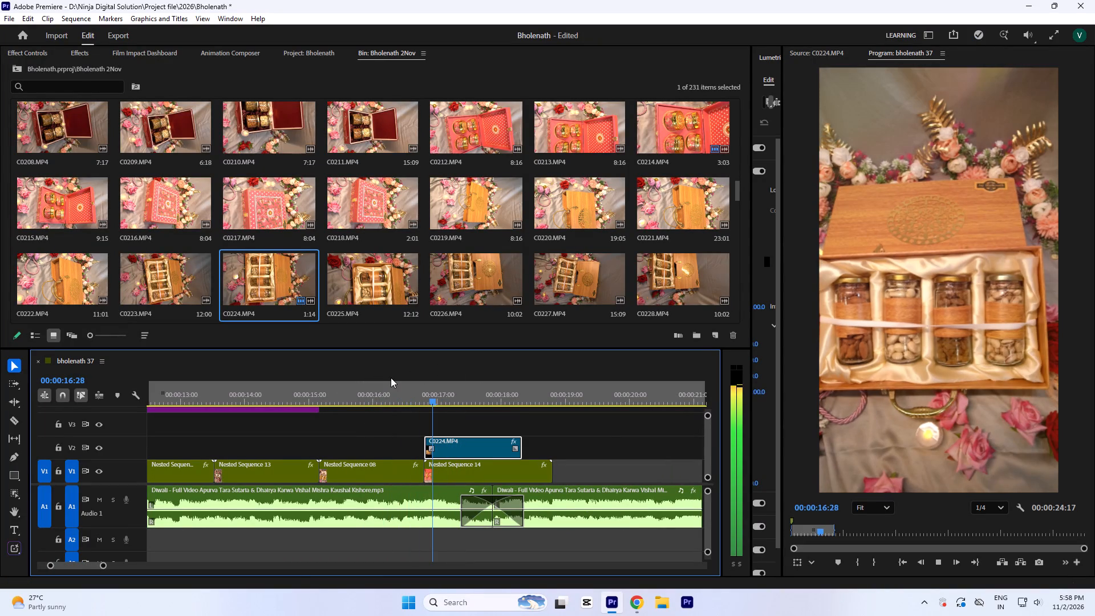
key("space")
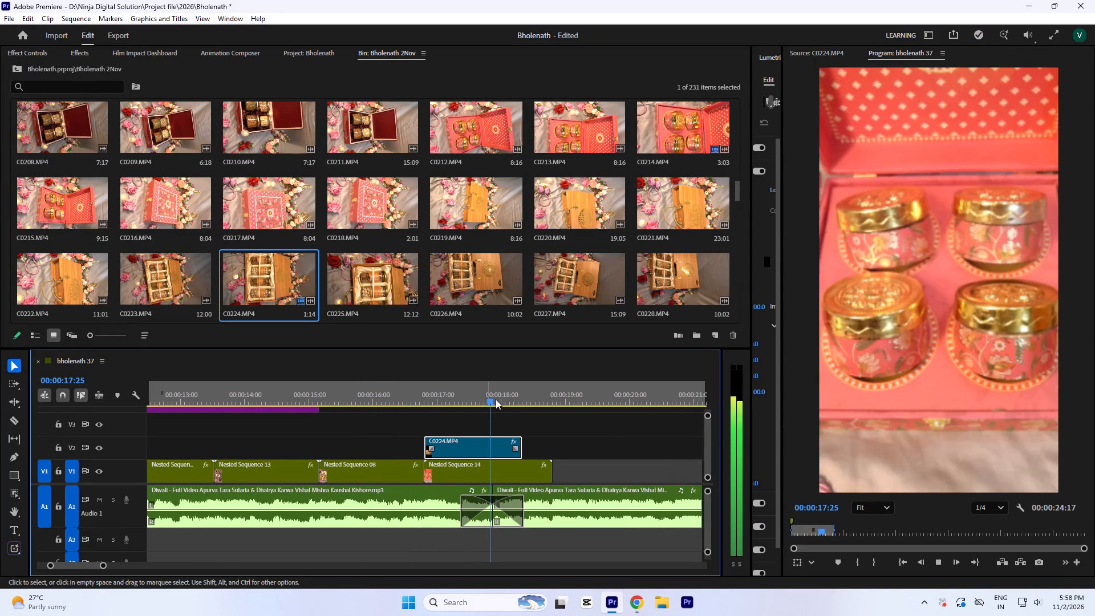
left_click(476, 393)
left_click(475, 392)
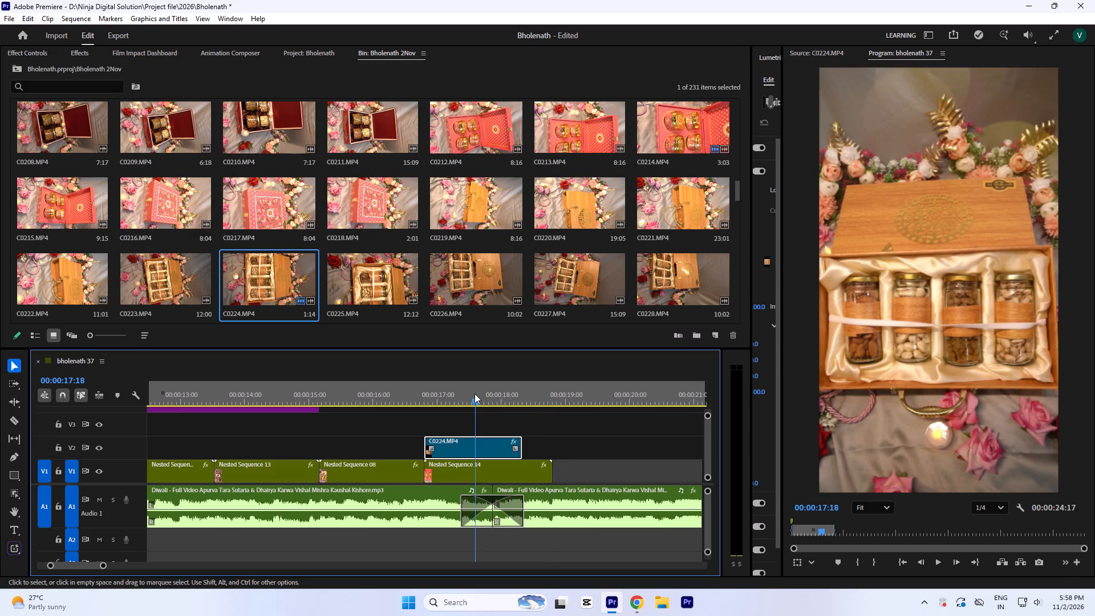
key("ctrl+s")
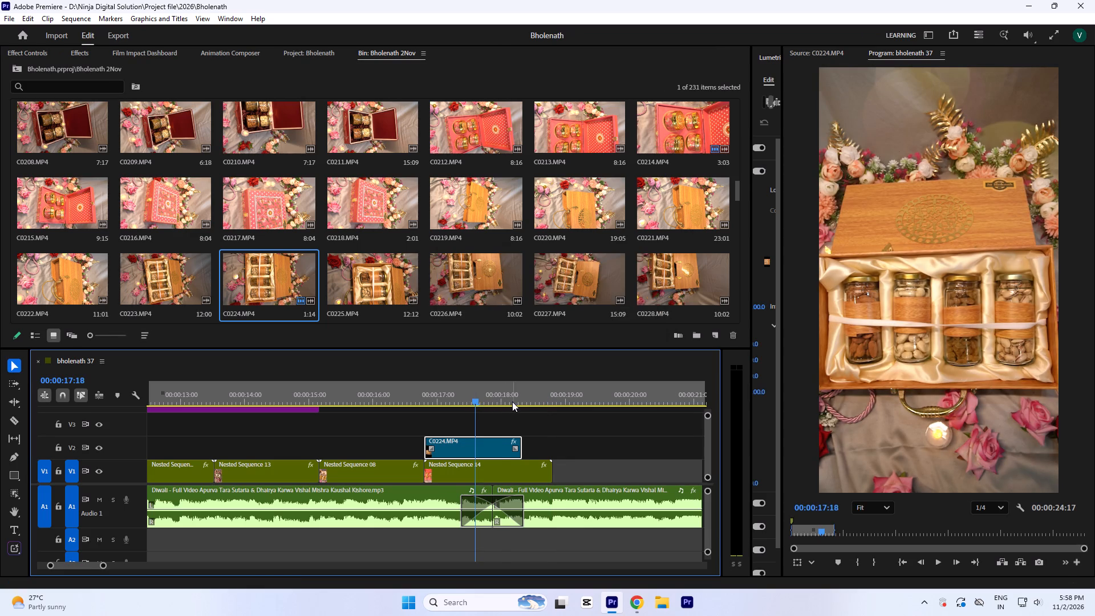
Review the cut at the start of C0224 and play the shot through to check its framing and motion.
left_click(502, 400)
left_click(394, 390)
key("space")
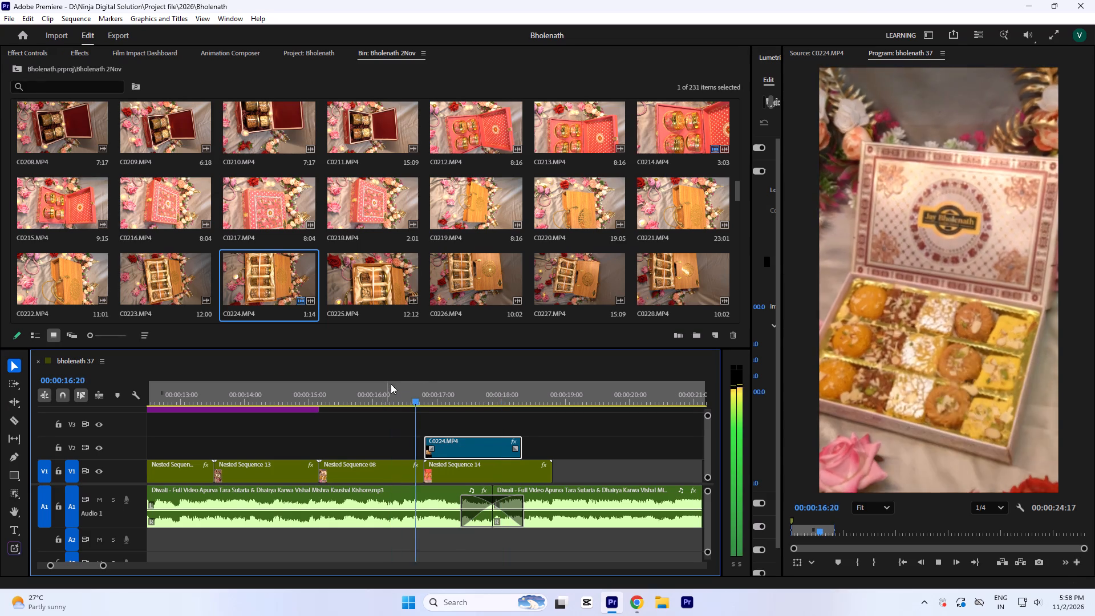
key("space")
left_click(380, 378)
left_click(373, 388)
key("space")
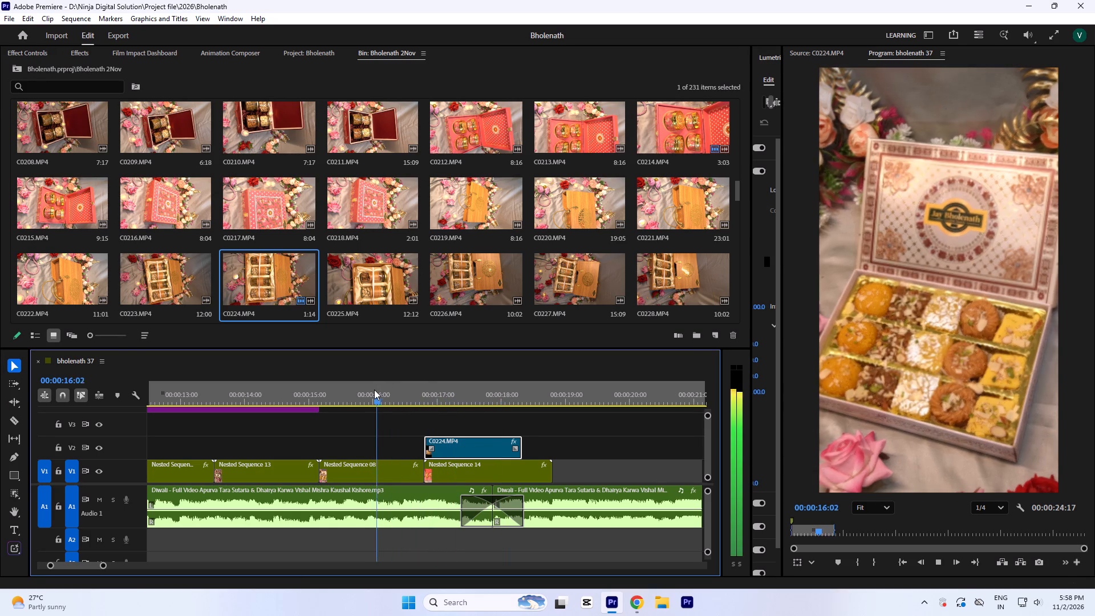
key("space")
type("`==")
left_click(478, 90)
key("equal")
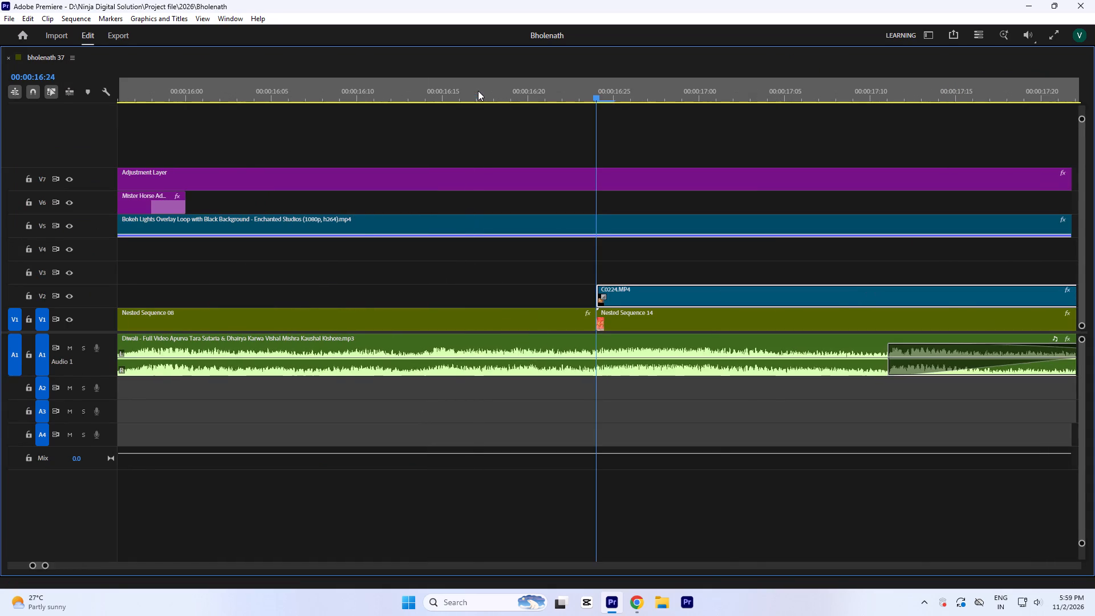
type("`--")
key("space")
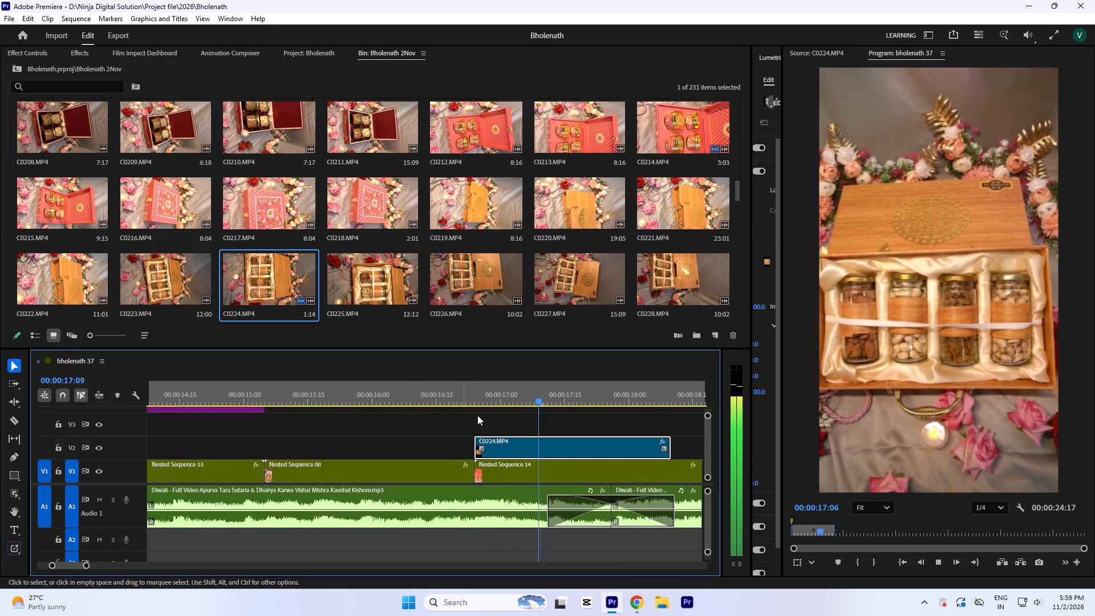
key("space")
key("minus")
key("space")
key("space")
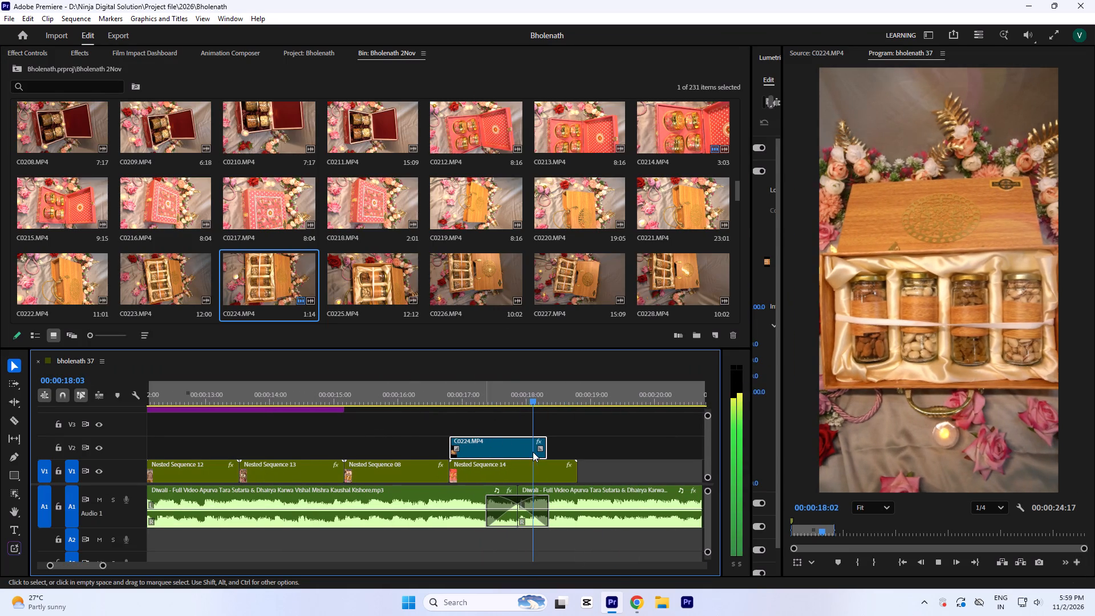
Straighten the C0224 clip with a rotation of -88° and set its scale to 109.
left_click(538, 389)
left_click(42, 50)
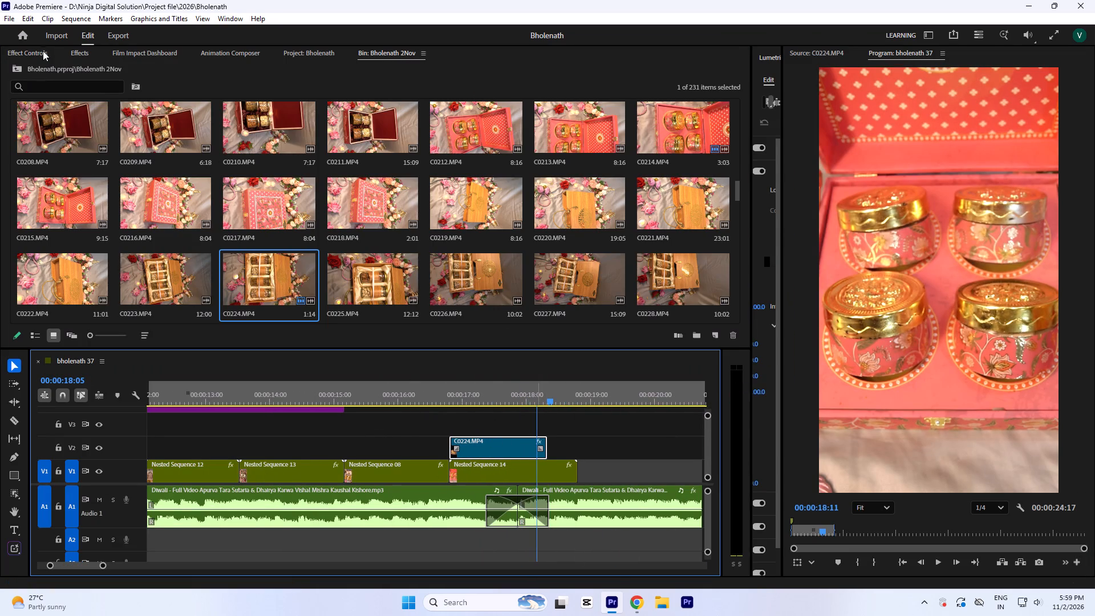
left_click(226, 170)
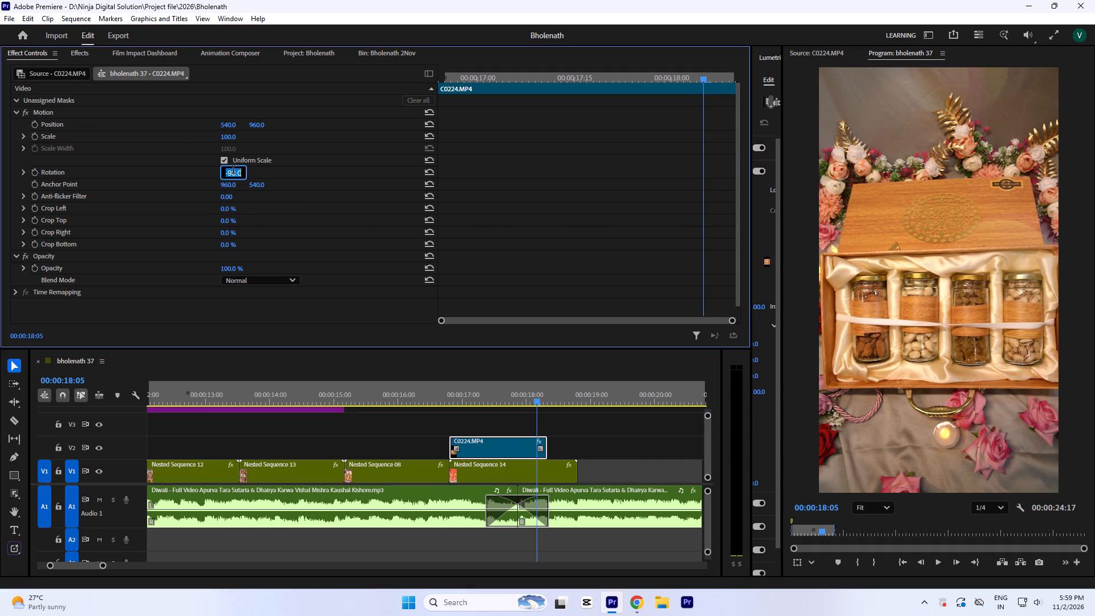
key("Up")
key("Up")
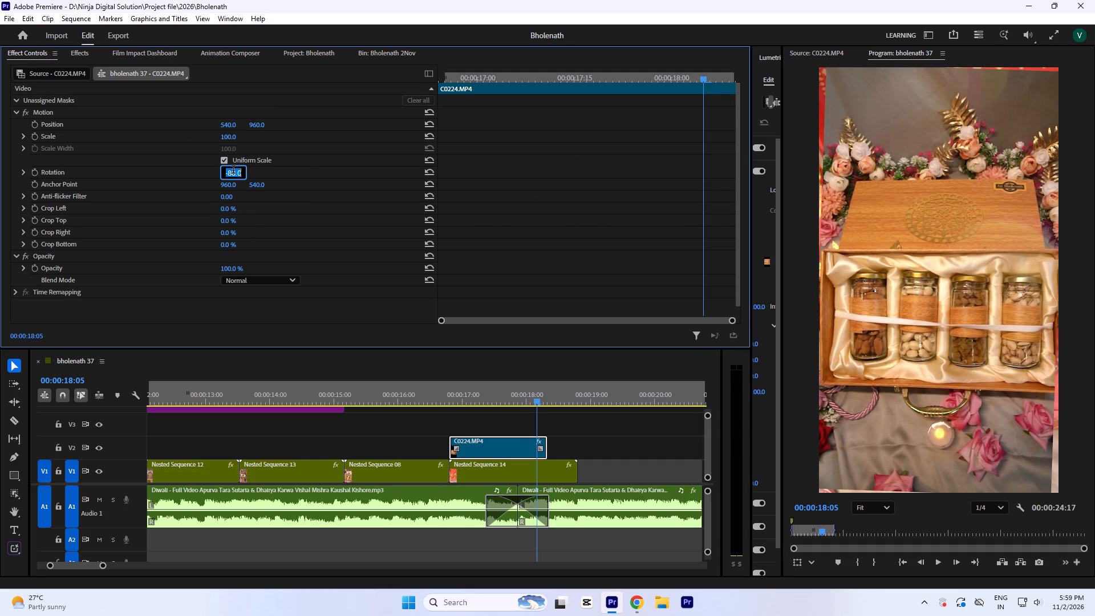
left_click(226, 138)
key("Up")
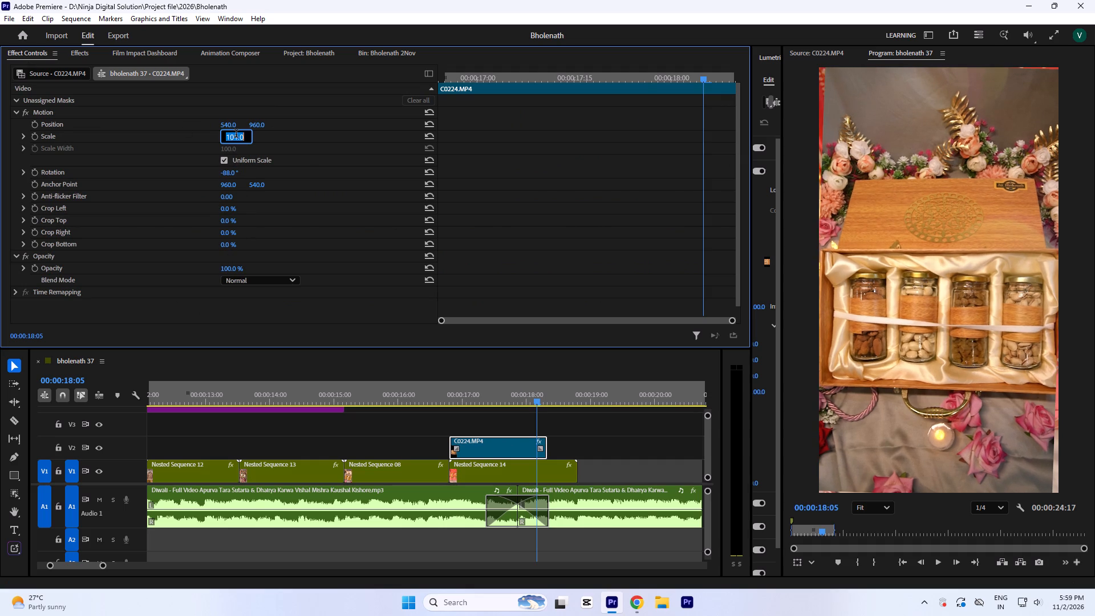
key("Up")
key("Up")
key("Up")
key("Up")
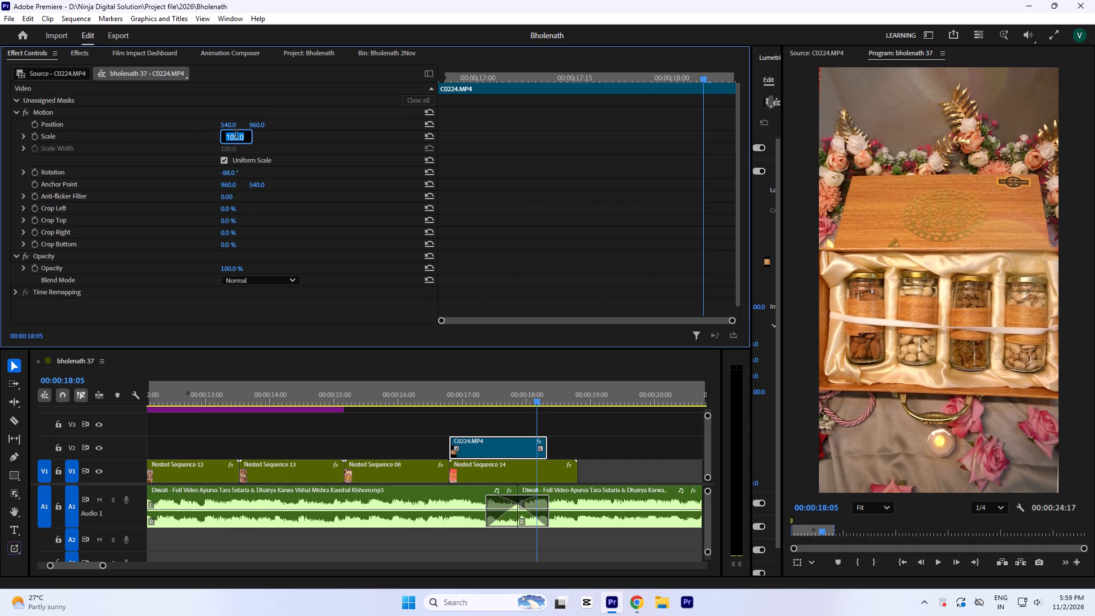
key("Up")
key("Up")
key("Up")
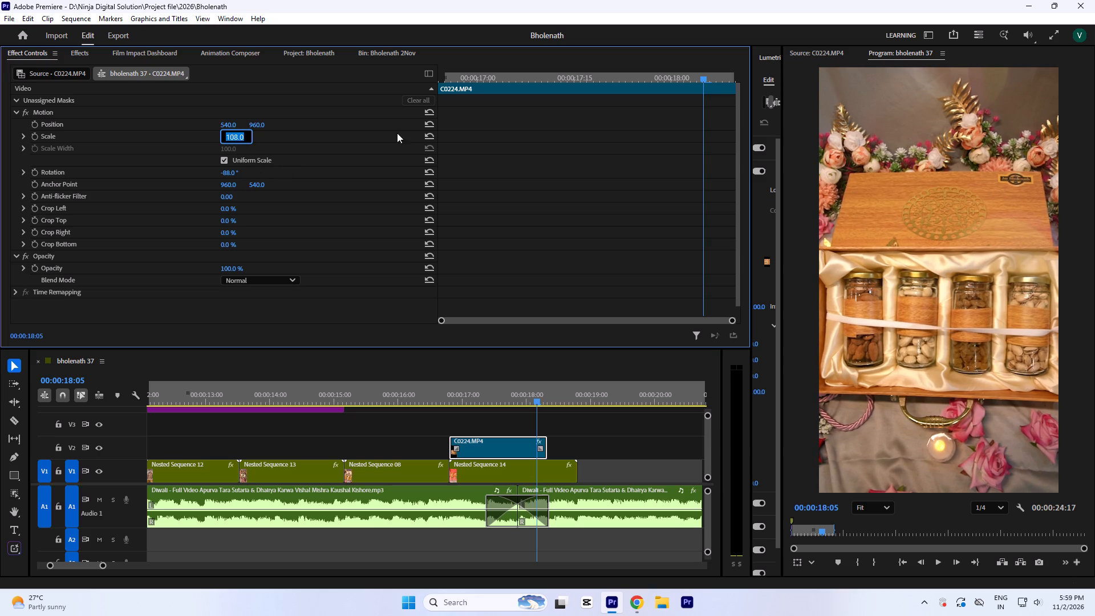
key("Up")
left_click(465, 108)
left_click(493, 419)
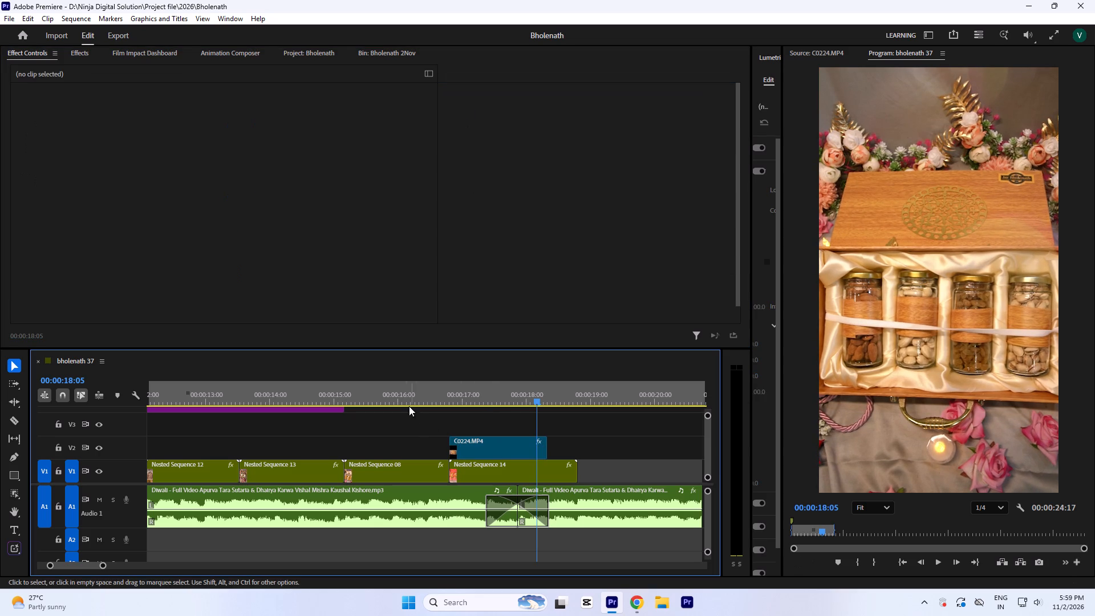
Play the straightened C0224 shot and set the clip's speed to 80%.
left_click(400, 391)
key("space")
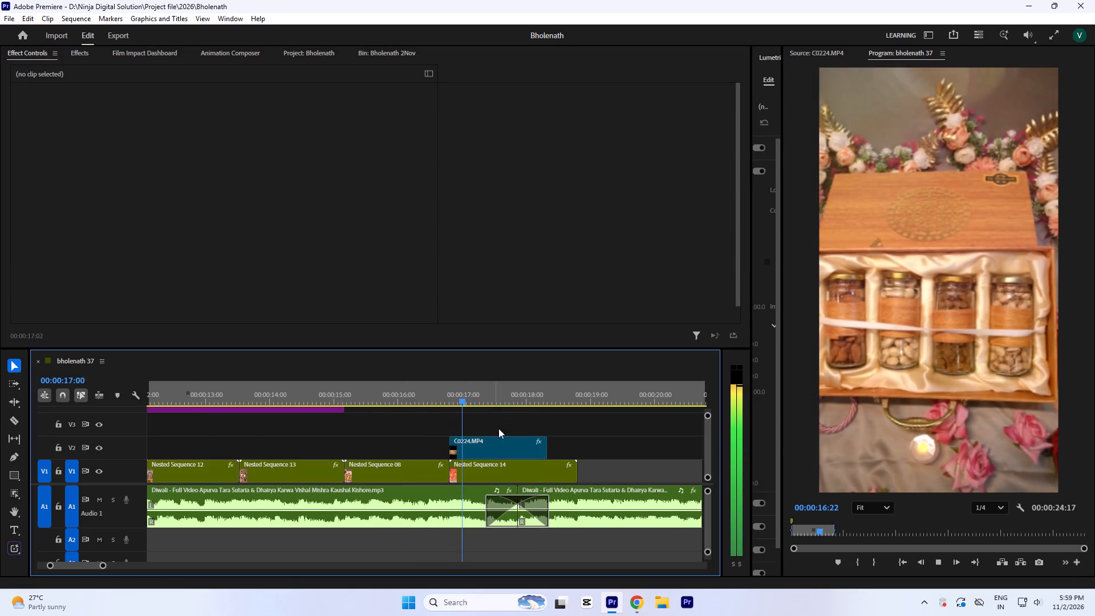
key("space")
left_click(509, 451)
key("ctrl+r")
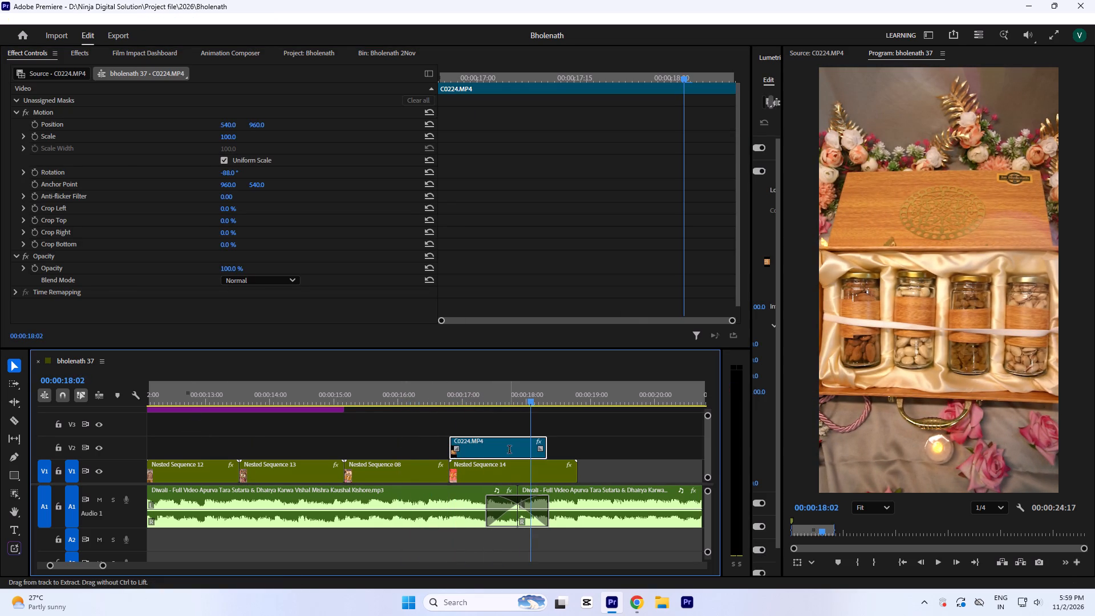
type("80")
key("Return")
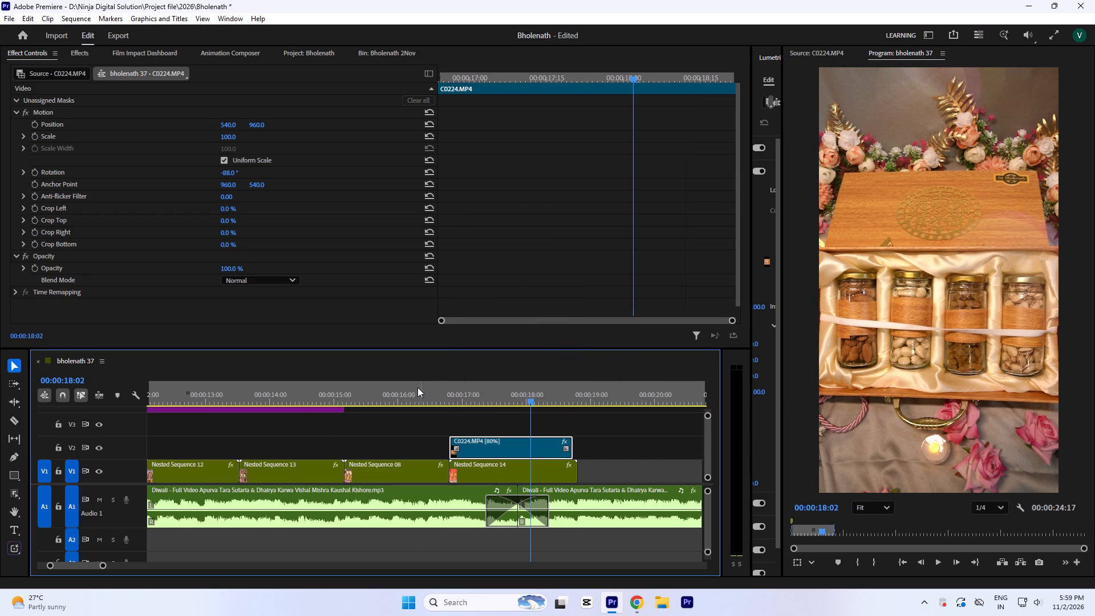
Preview the slowed C0224 clip on V2 following Nested Sequence 08.
left_click(417, 387)
key("space")
key("space")
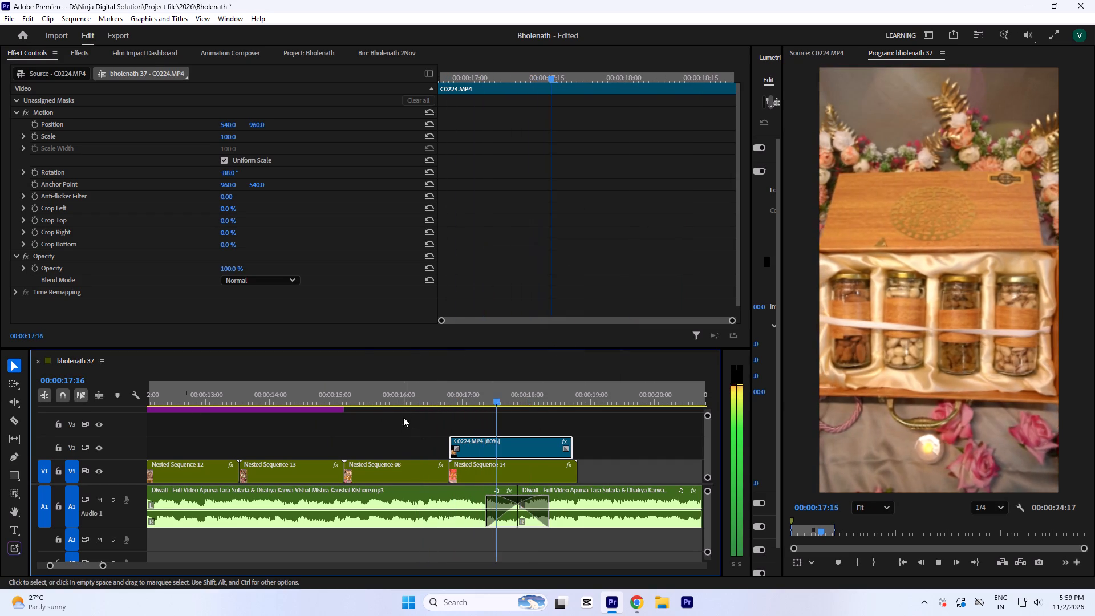
left_click(406, 388)
key("space")
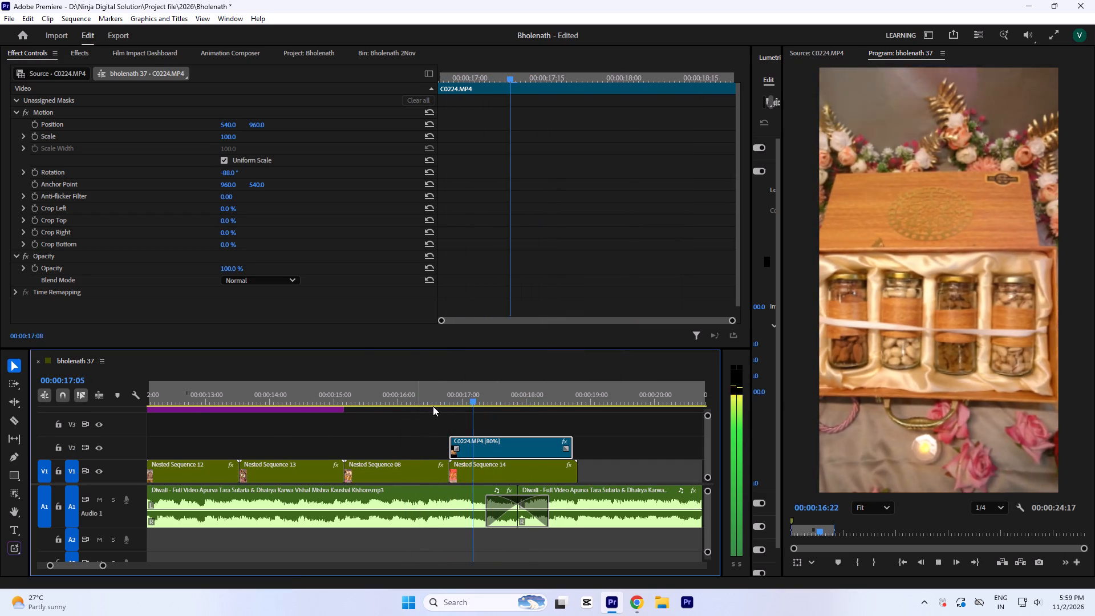
key("space")
key("space")
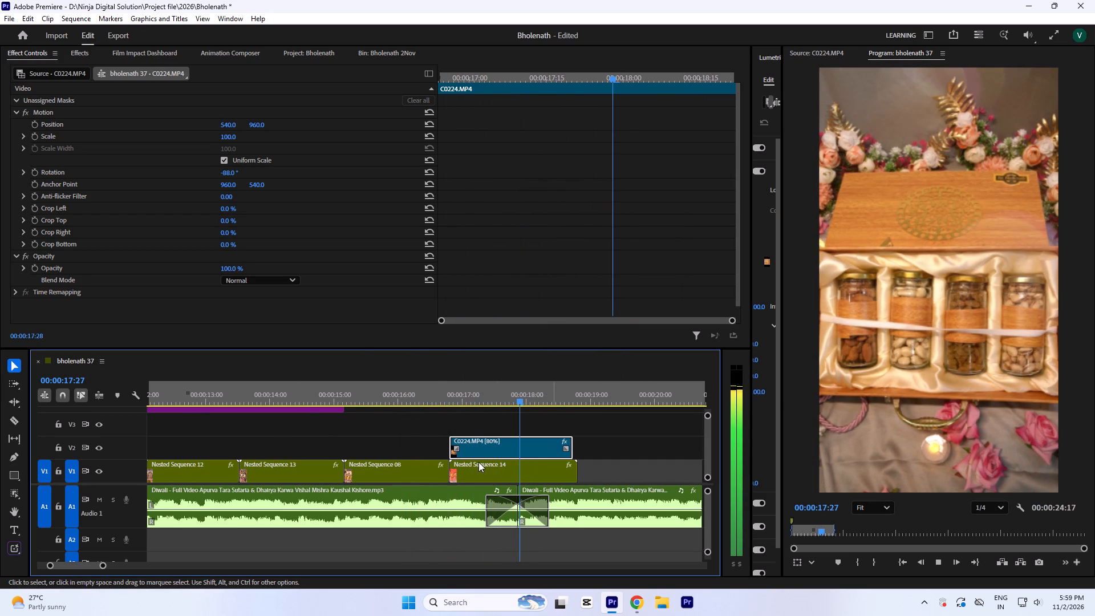
key("space")
Extend the end of C0224 on V2 to match the end of Nested Sequence 14 at 18:24, and save the project.
key("equal")
key("equal")
key("equal")
key("equal")
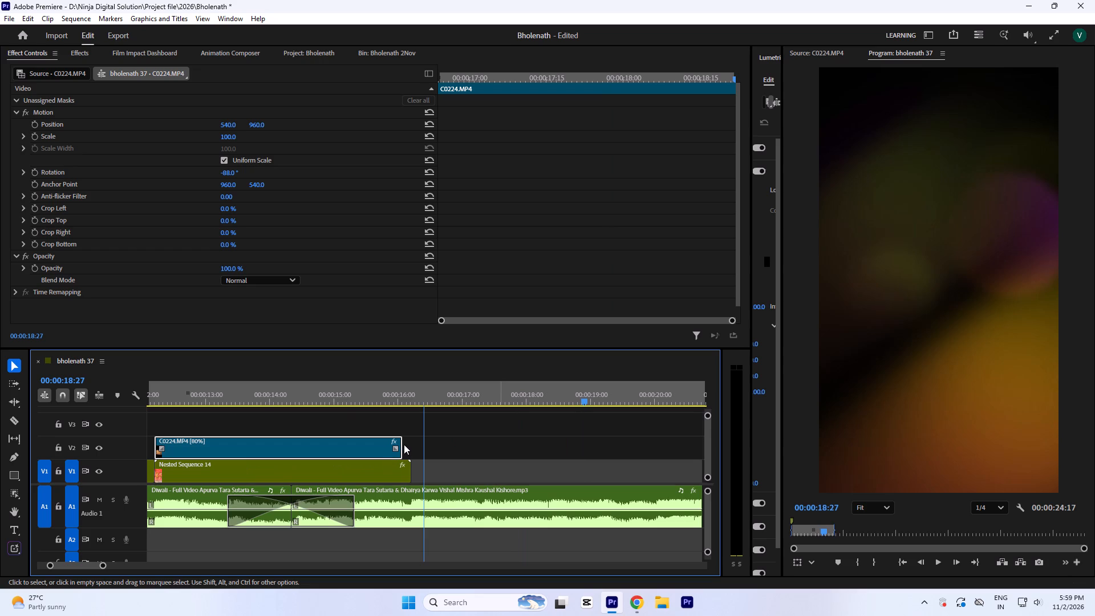
left_click_drag(404, 444, 415, 447)
left_click_drag(405, 447, 415, 451)
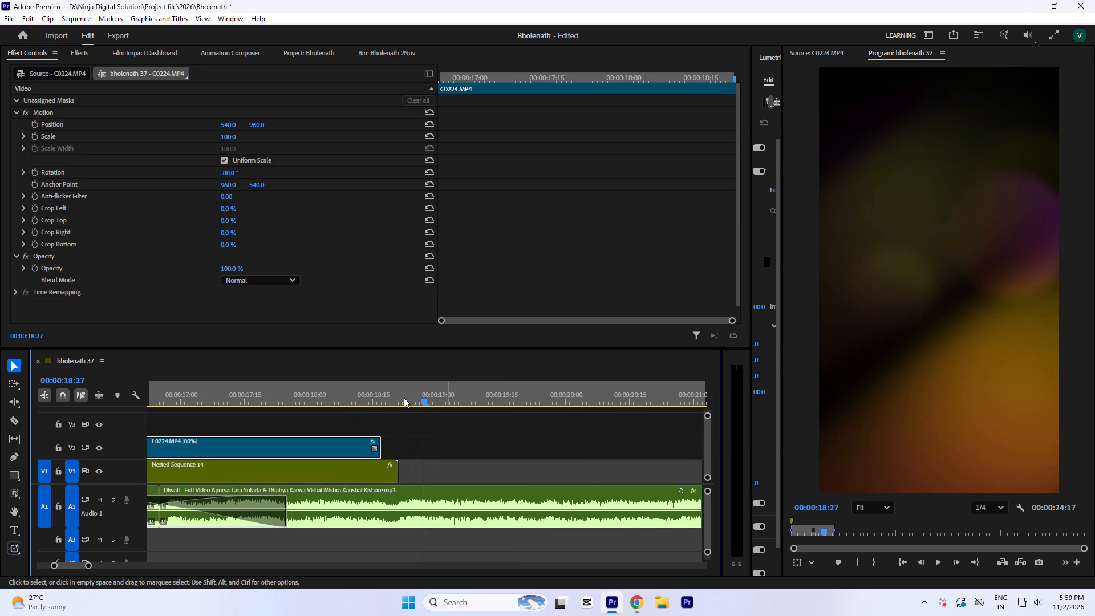
left_click(402, 392)
left_click(372, 390)
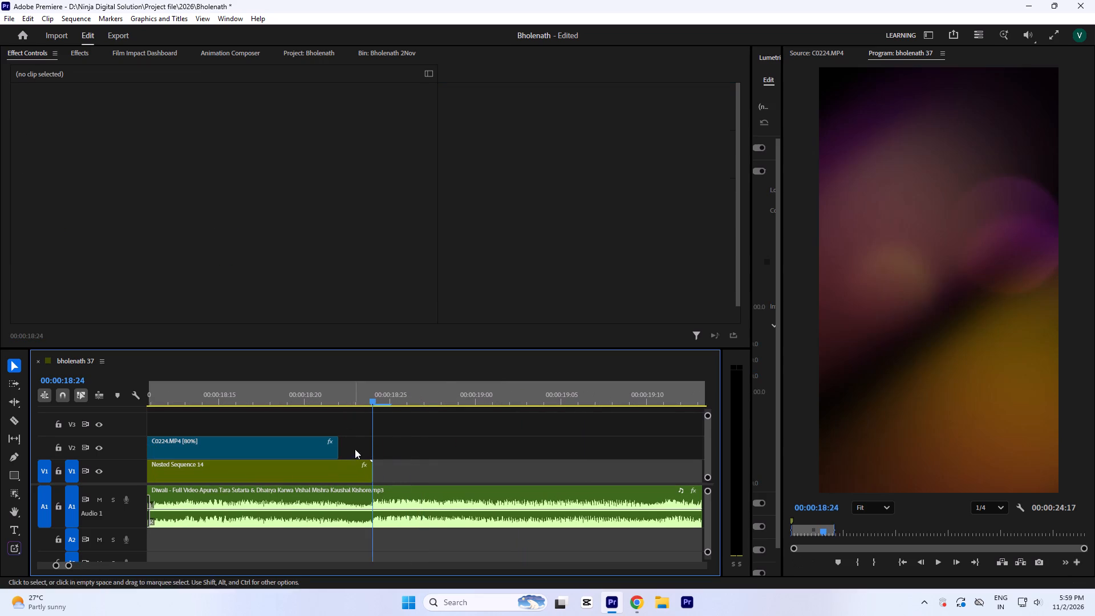
left_click_drag(340, 449, 376, 457)
key("minus")
type("--")
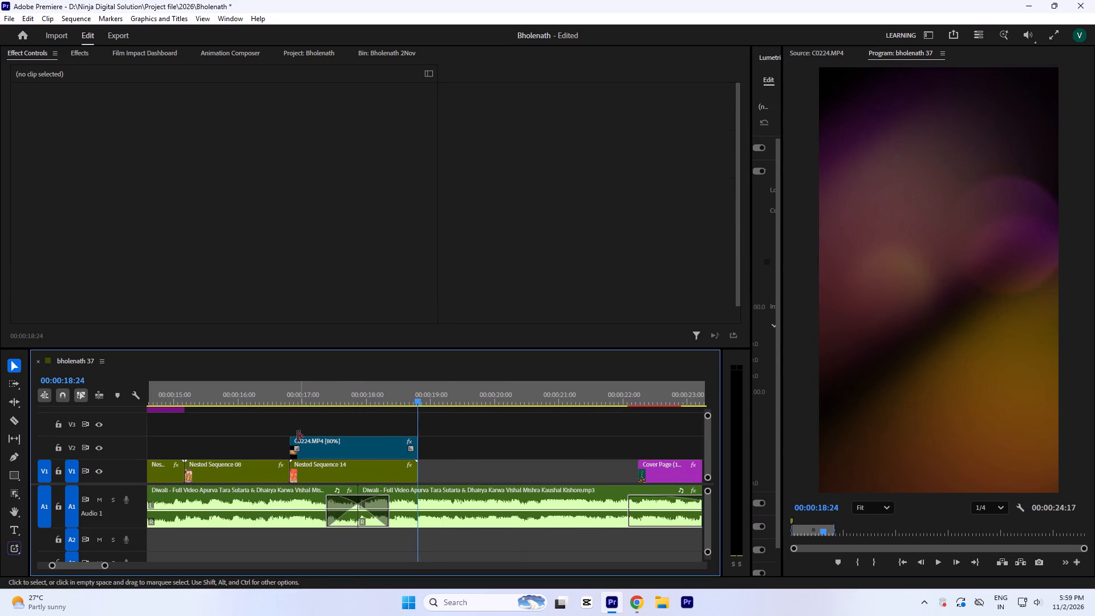
left_click(255, 394)
key("ctrl+s")
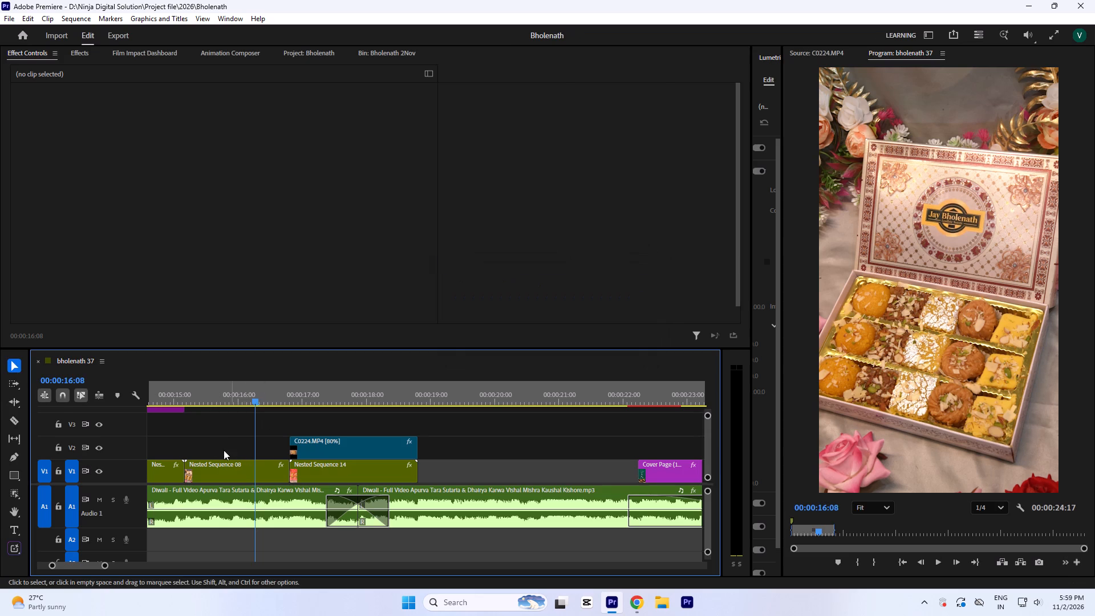
Play through the extended C0224 clip, set its scale to 116 and return to the clip's start.
left_click(220, 392)
key("space")
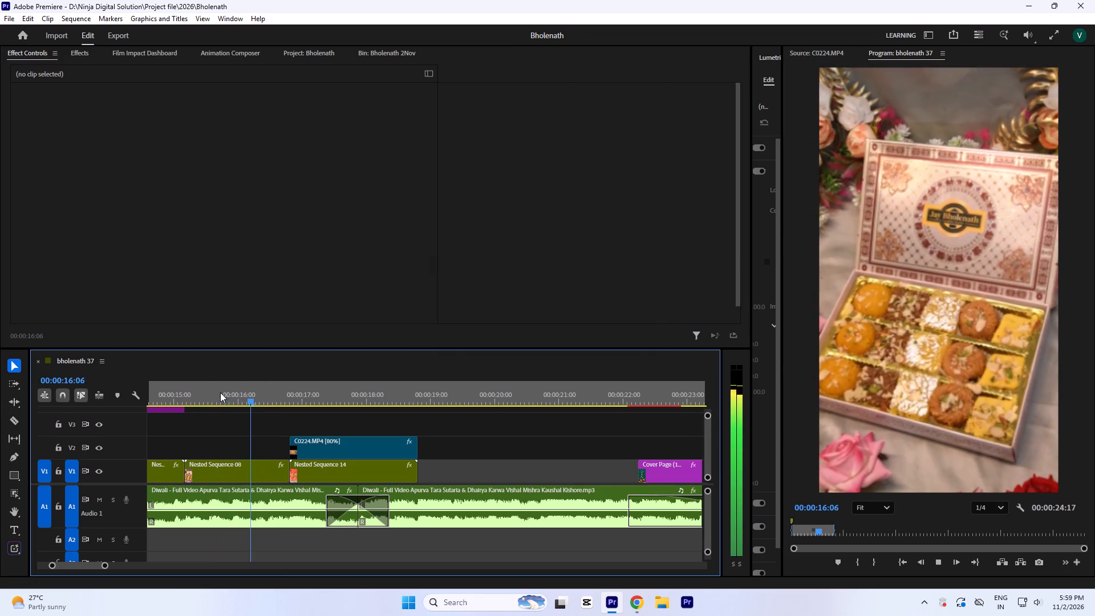
key("space")
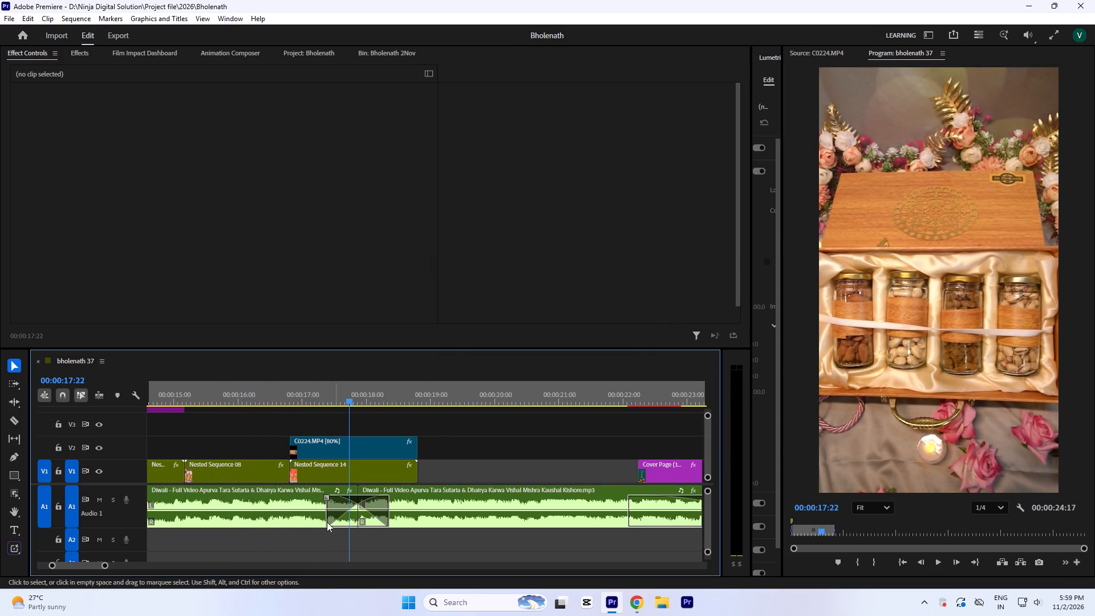
key("space")
key("space")
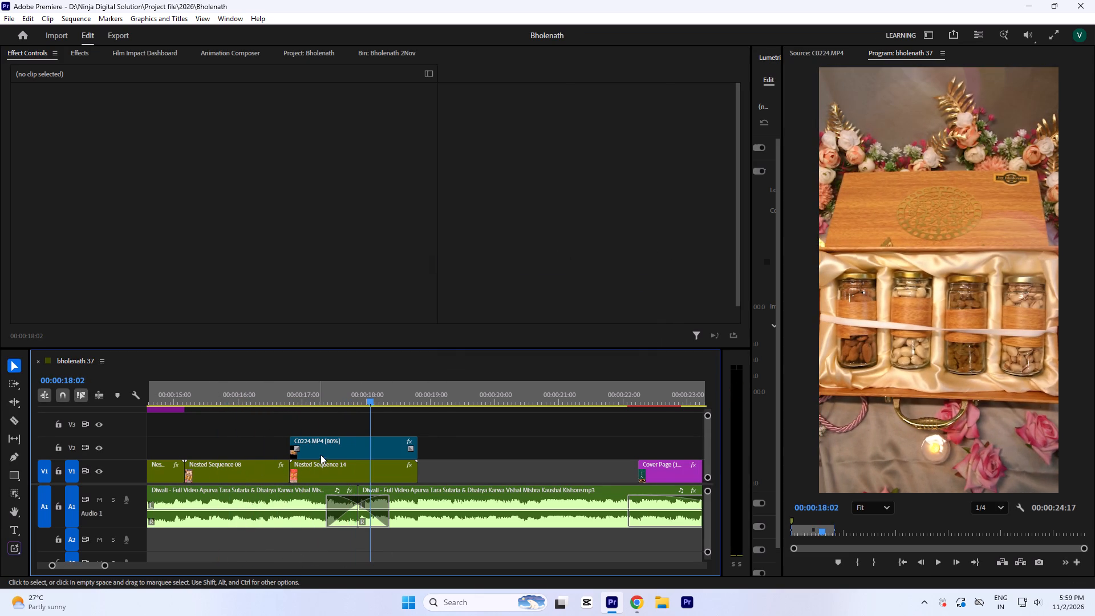
left_click(326, 453)
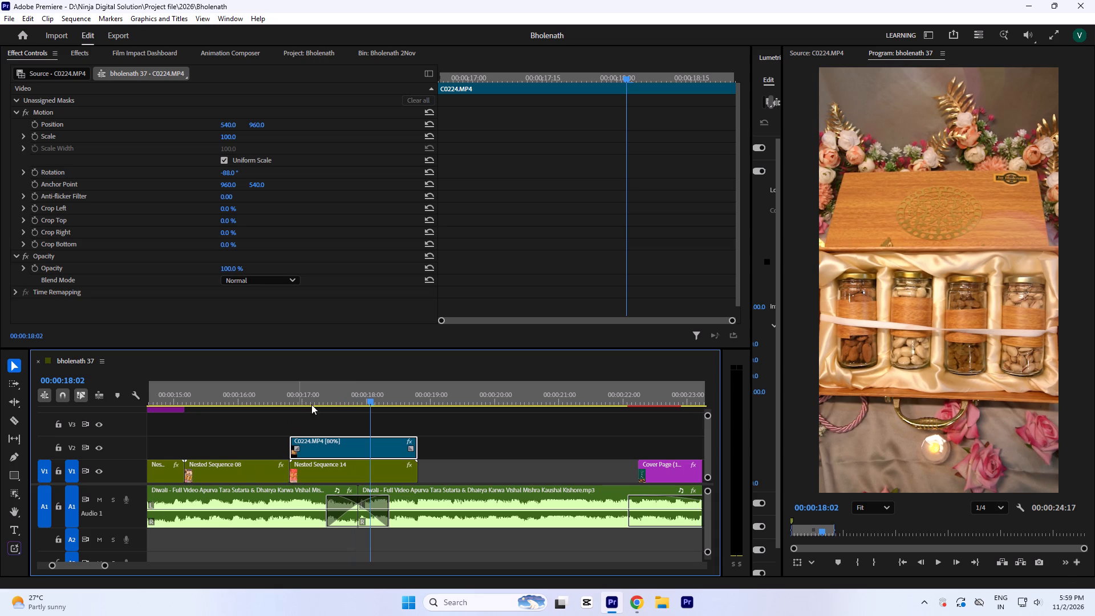
left_click_drag(225, 137, 224, 131)
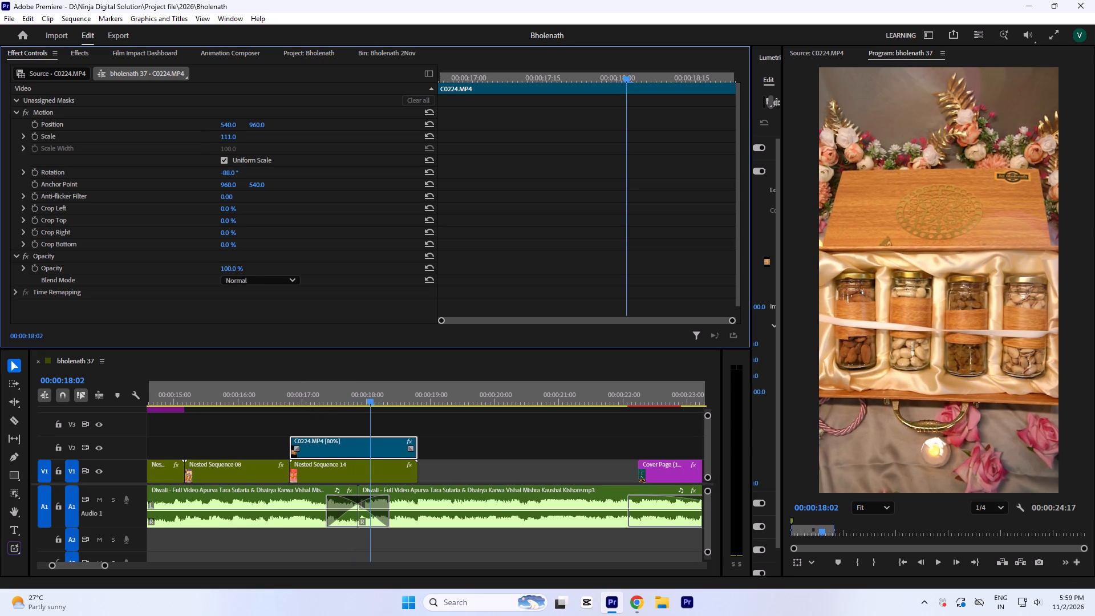
left_click_drag(224, 131, 222, 127)
left_click(293, 389)
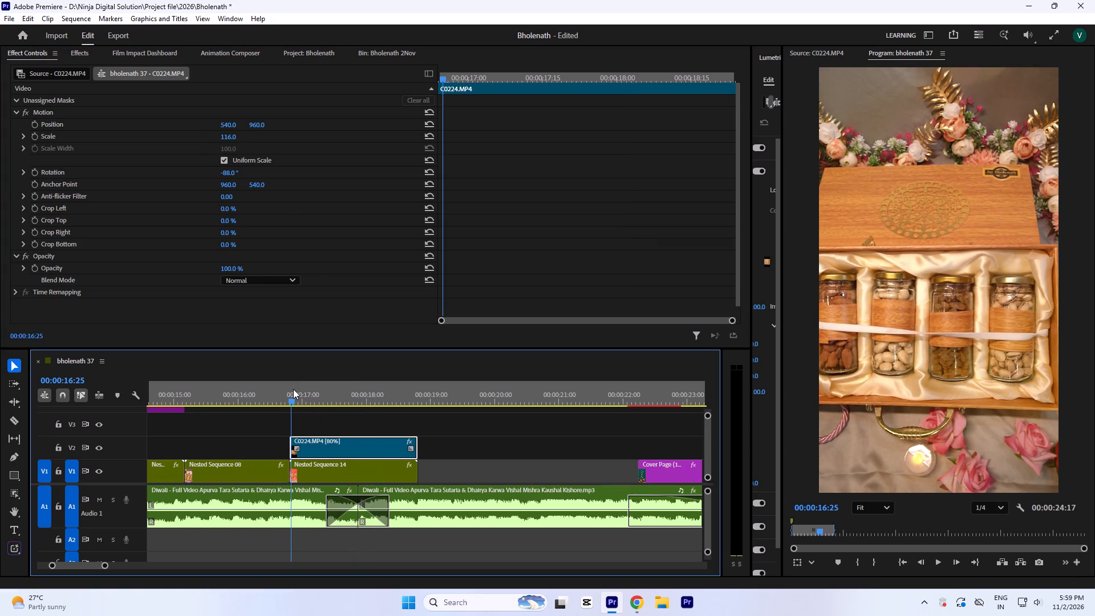
Reframe the C0224 clip with a horizontal position of 553 and a scale of 126, and play the result.
key("space")
key("space")
left_click(293, 389)
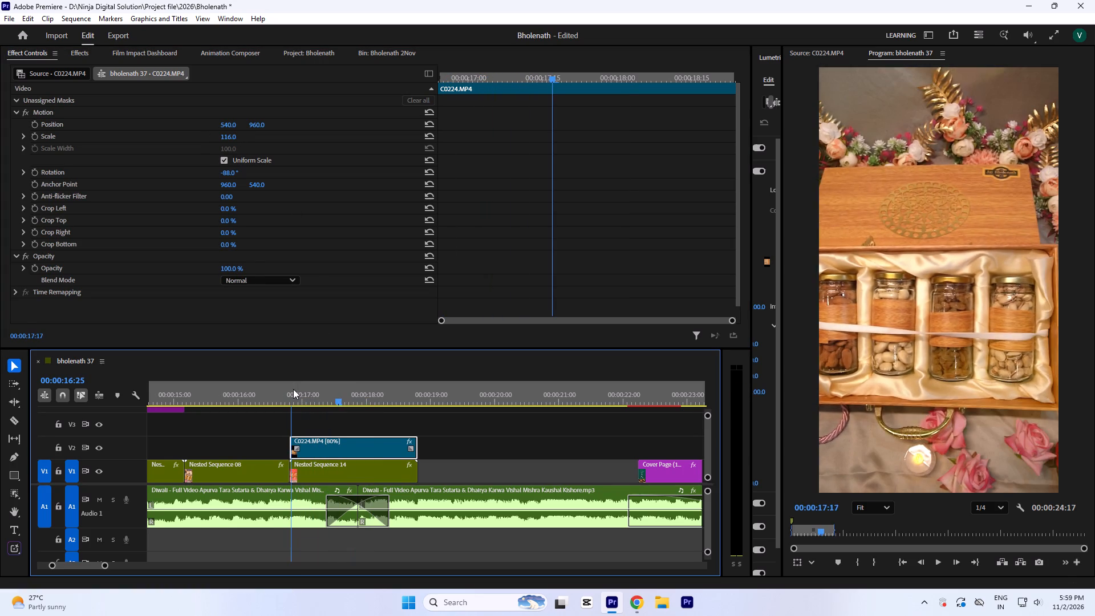
left_click_drag(224, 127, 224, 119)
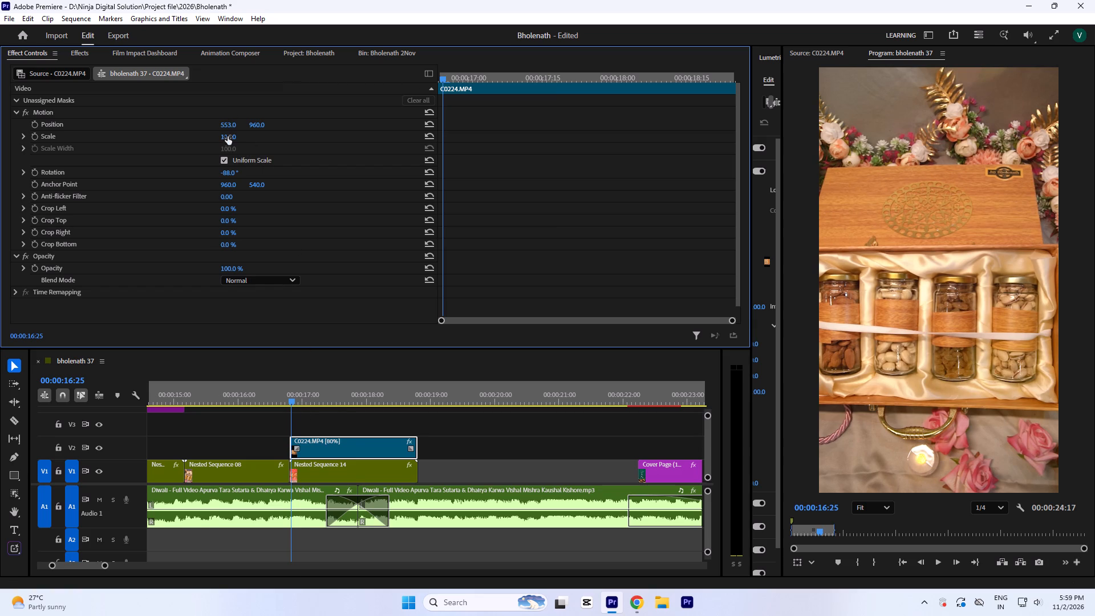
left_click_drag(228, 140, 228, 134)
left_click(249, 386)
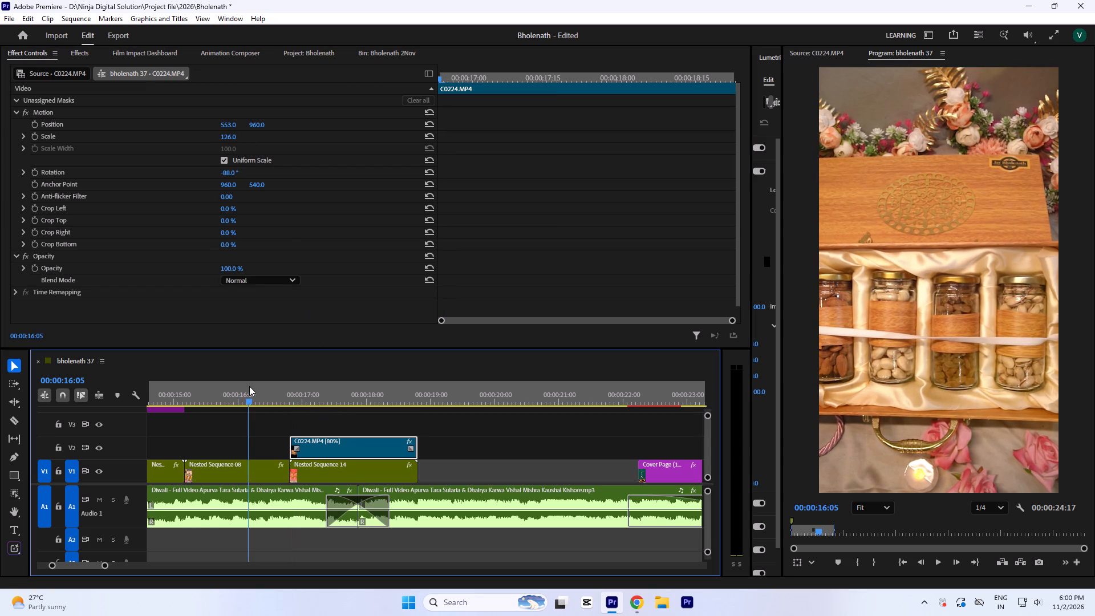
left_click(249, 426)
left_click(228, 428)
key("space")
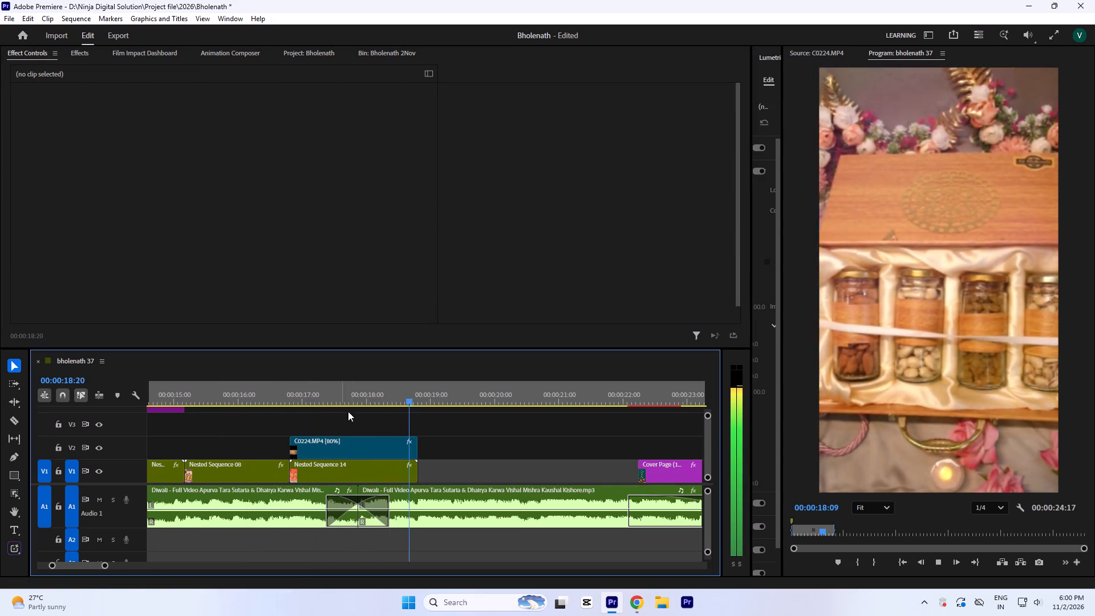
key("space")
Nest the C0224 clip on V2, keeping the suggested sequence name.
left_click(384, 391)
left_click(382, 450)
key("n")
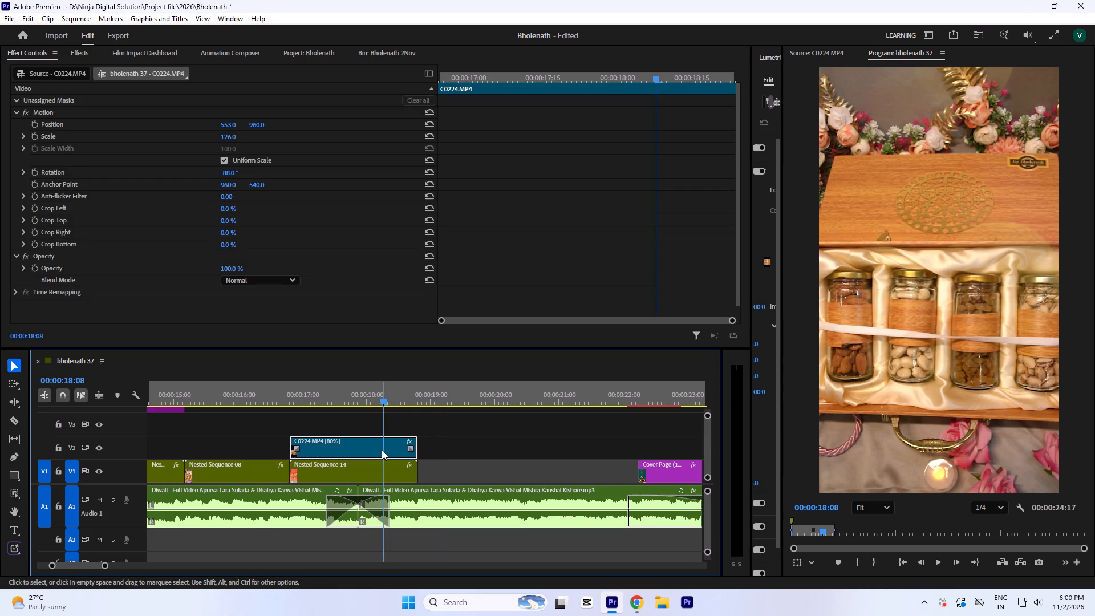
key("Return")
Apply Warp Stabilizer with 10% smoothness to the new nest on V2 and play the stabilised shot.
left_click(382, 450)
left_click(78, 52)
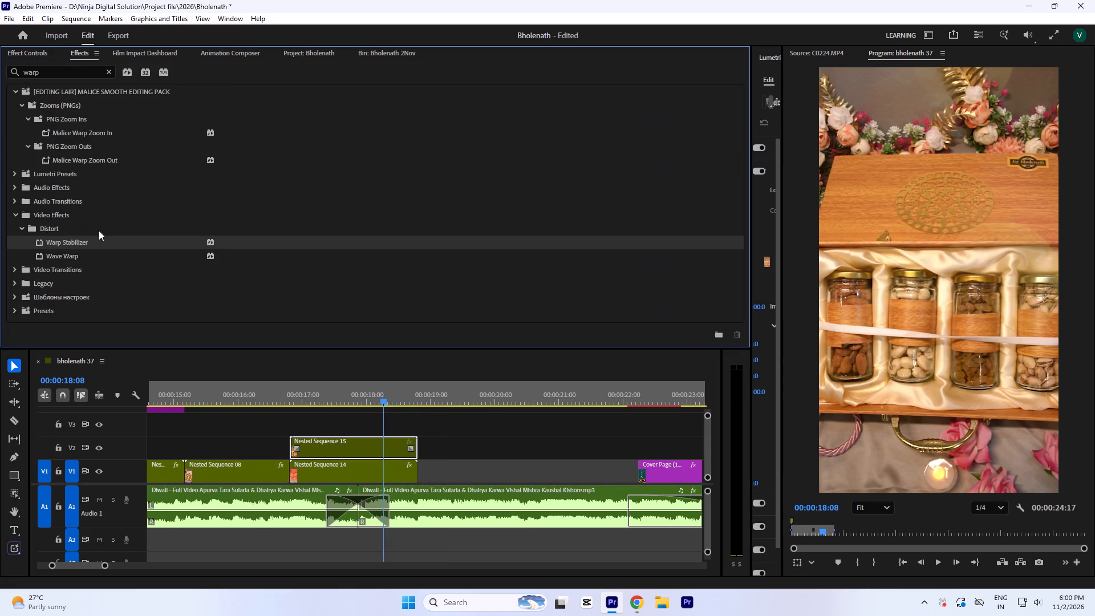
double_click(88, 241)
left_click(29, 49)
scroll(79, 155, "down", 10)
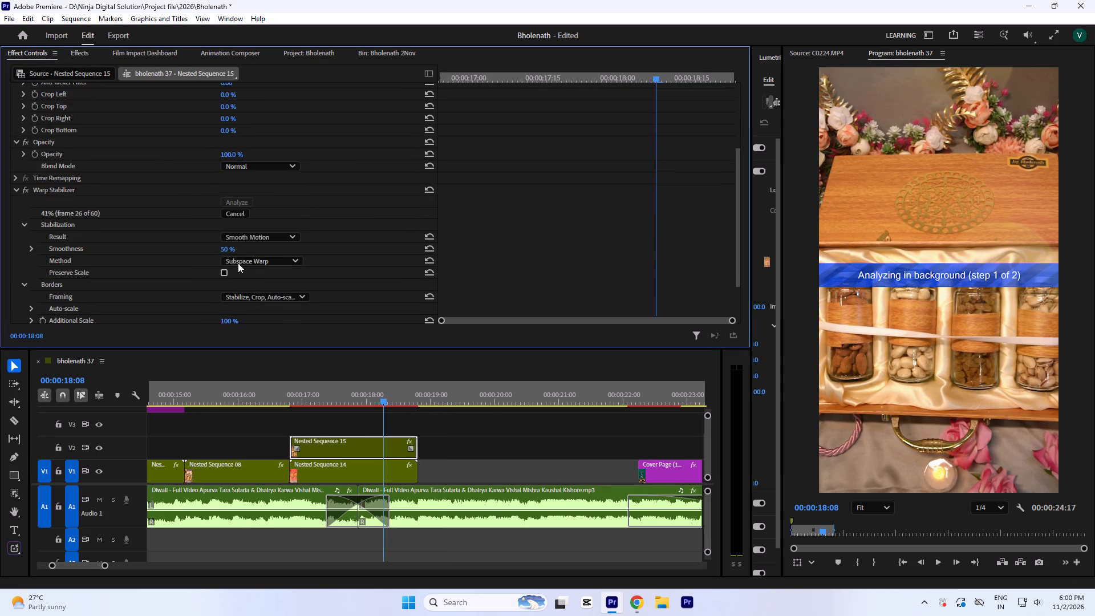
left_click(226, 248)
key("1")
key("0")
left_click(532, 167)
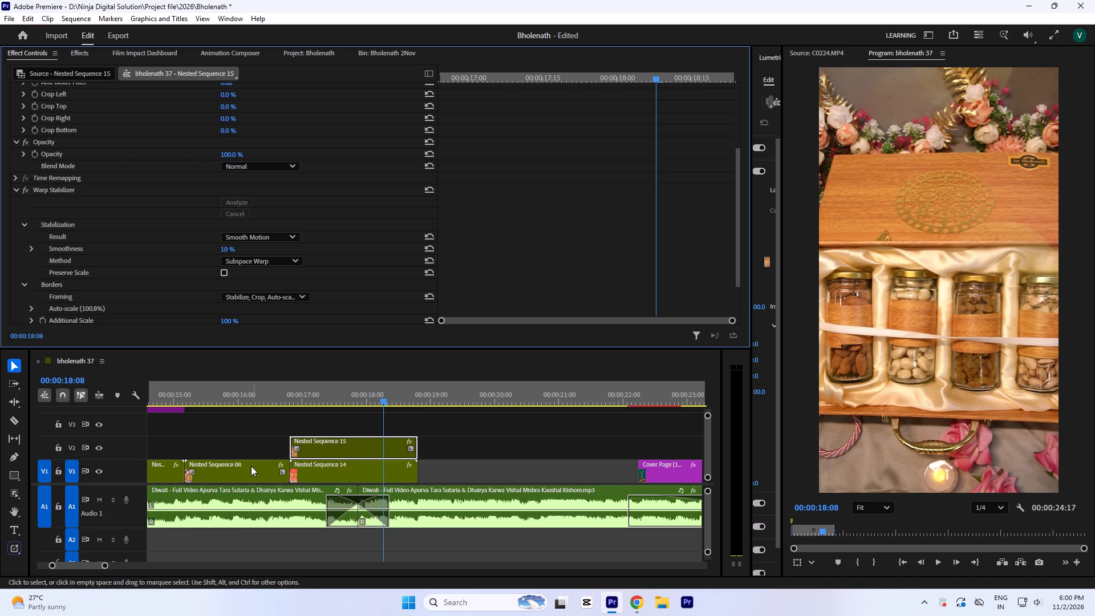
left_click(228, 397)
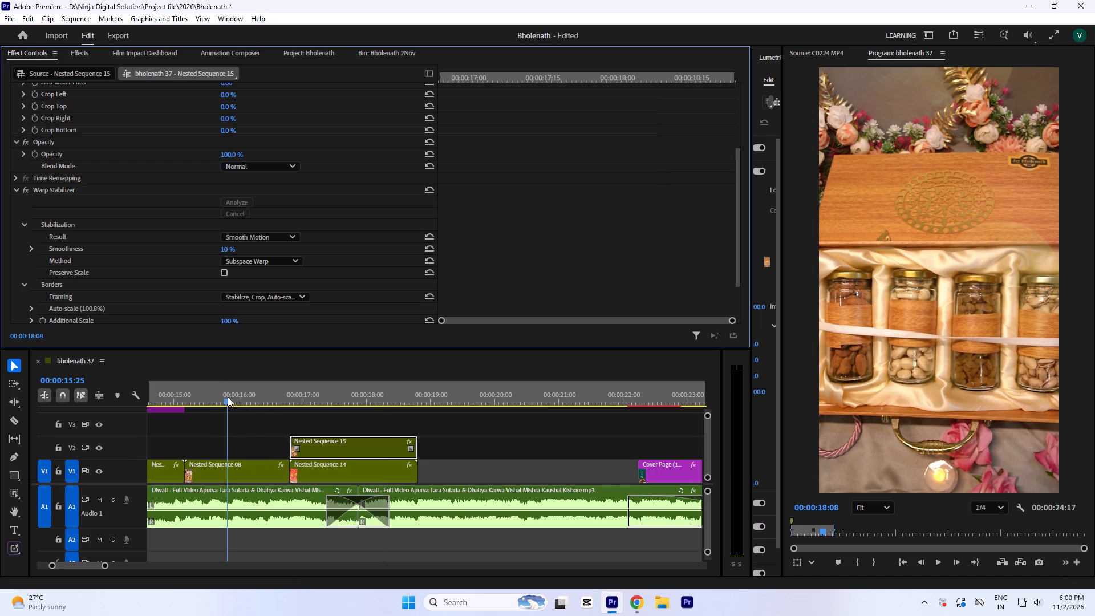
key("space")
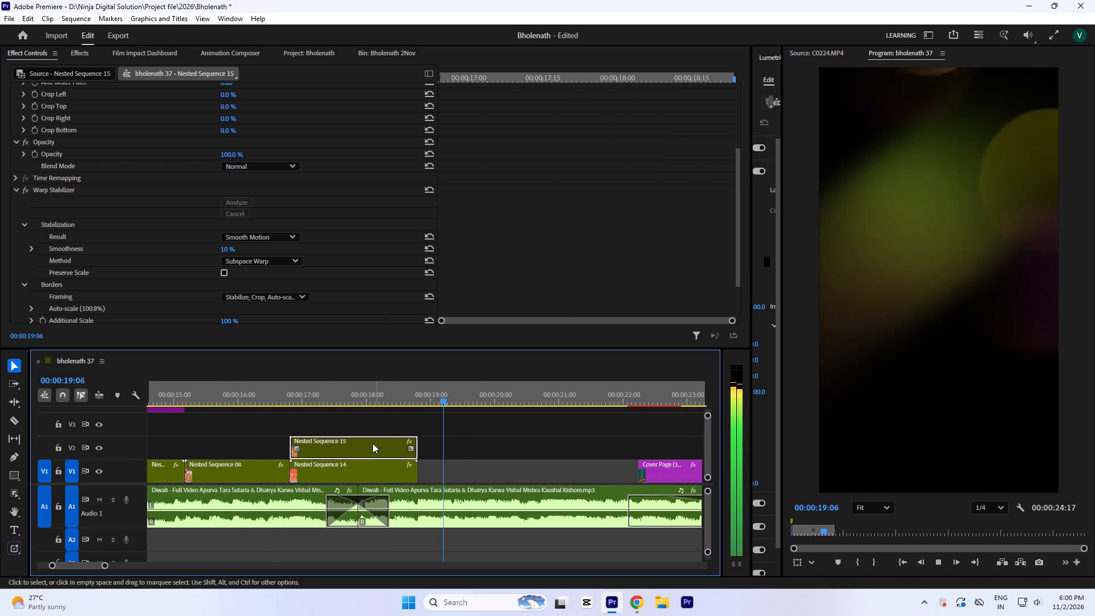
key("space")
Place Nested Sequence 15 on V1 directly after Nested Sequence 08, with Nested Sequence 14 moved behind it, and play the result.
left_click_drag(375, 475, 505, 464)
left_click_drag(374, 450, 374, 473)
left_click(370, 389)
key("space")
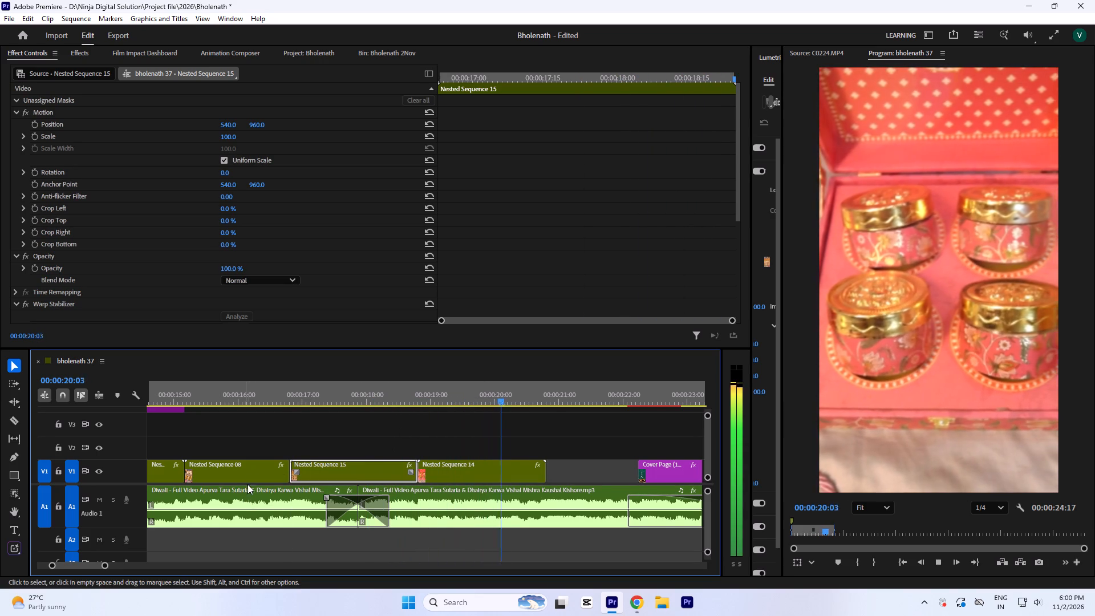
key("space")
Trim the end of Nested Sequence 14 on V1 back to about 20:20.
key("equal")
key("equal")
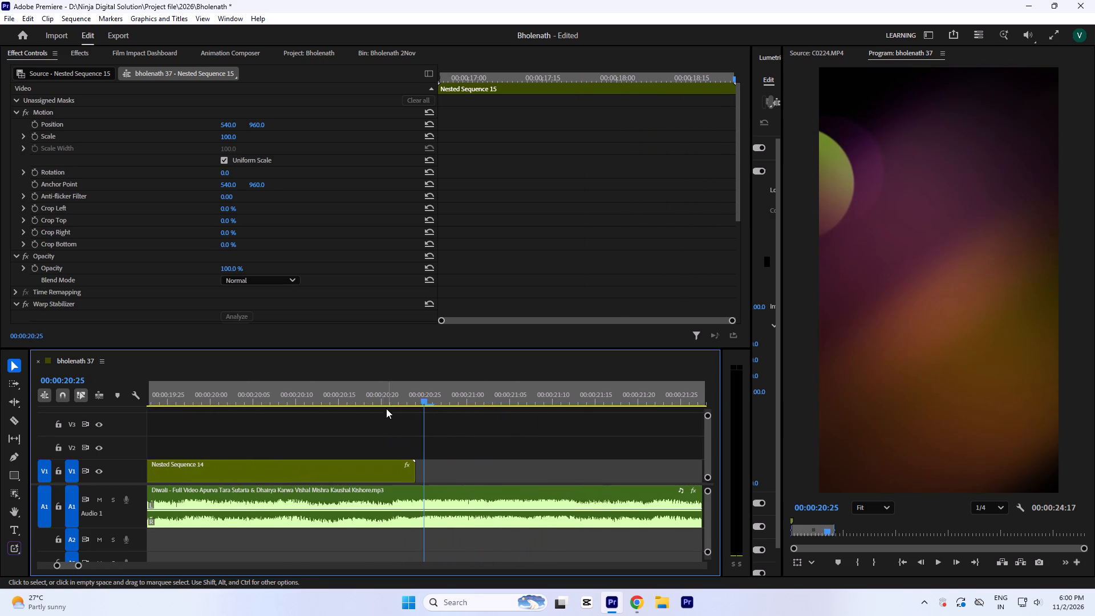
left_click(389, 396)
key("equal")
key("equal")
key("equal")
left_click_drag(477, 474, 419, 477)
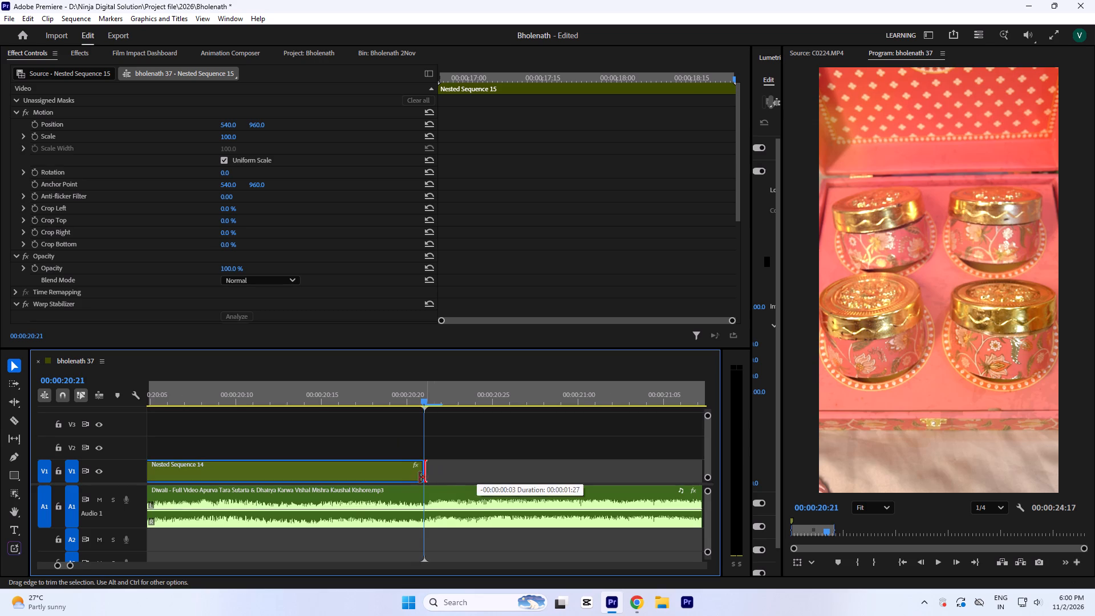
left_click_drag(419, 477, 417, 477)
Rerun the Warp Stabilizer analysis on the trimmed Nested Sequence 14 and save the project.
key("minus")
key("minus")
key("minus")
left_click(379, 469)
scroll(493, 206, "down", 4)
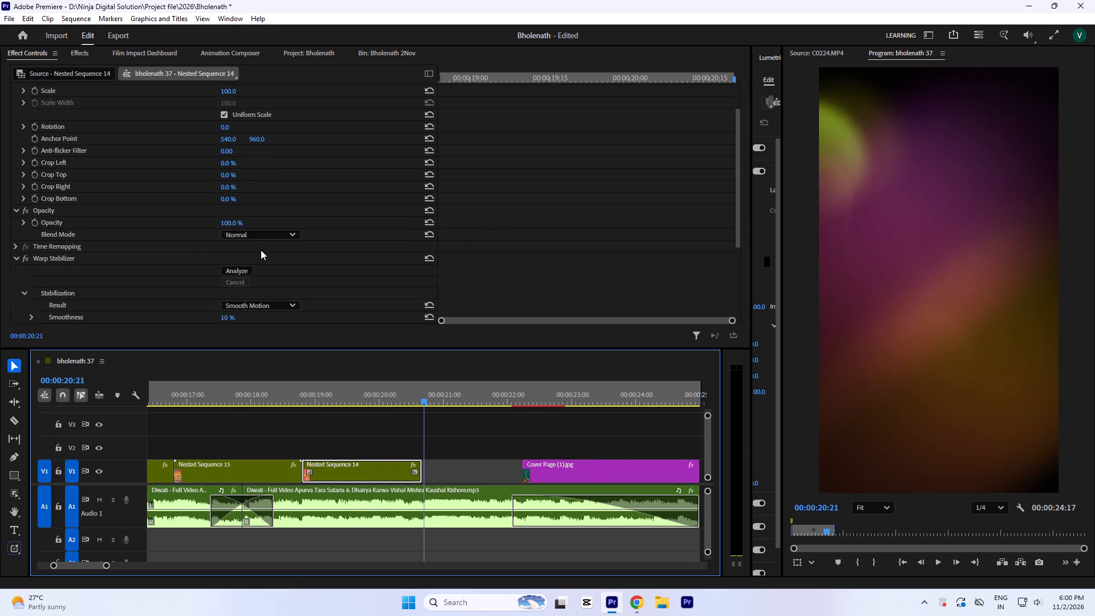
left_click(244, 267)
left_click(367, 378)
left_click(350, 387)
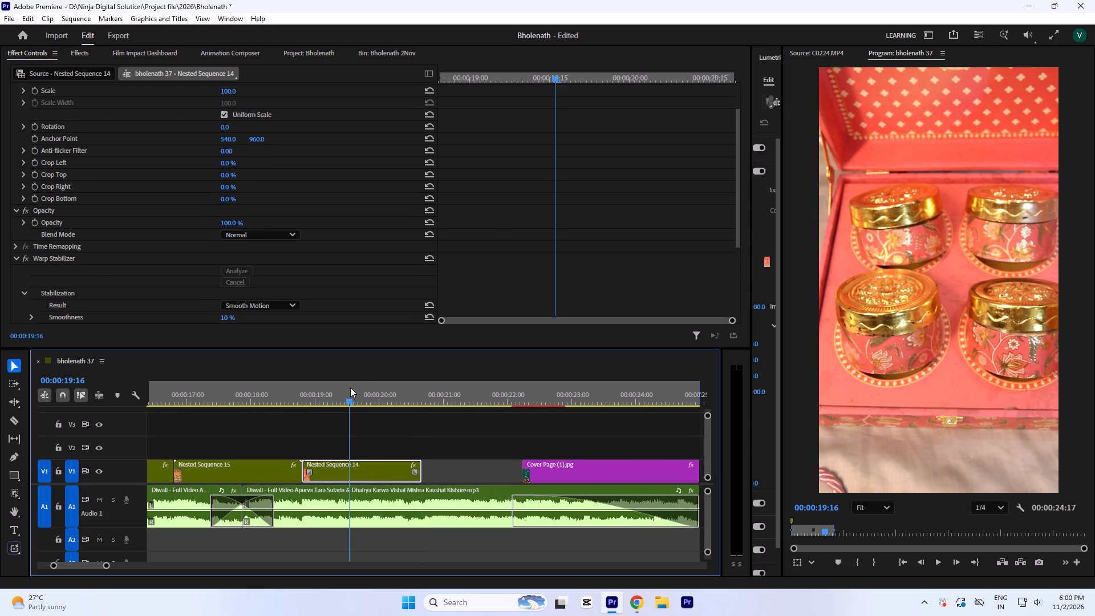
key("ctrl+s")
Play the end section and examine the cut between Nested Sequence 15 and Nested Sequence 14.
left_click(209, 400)
key("minus")
key("space")
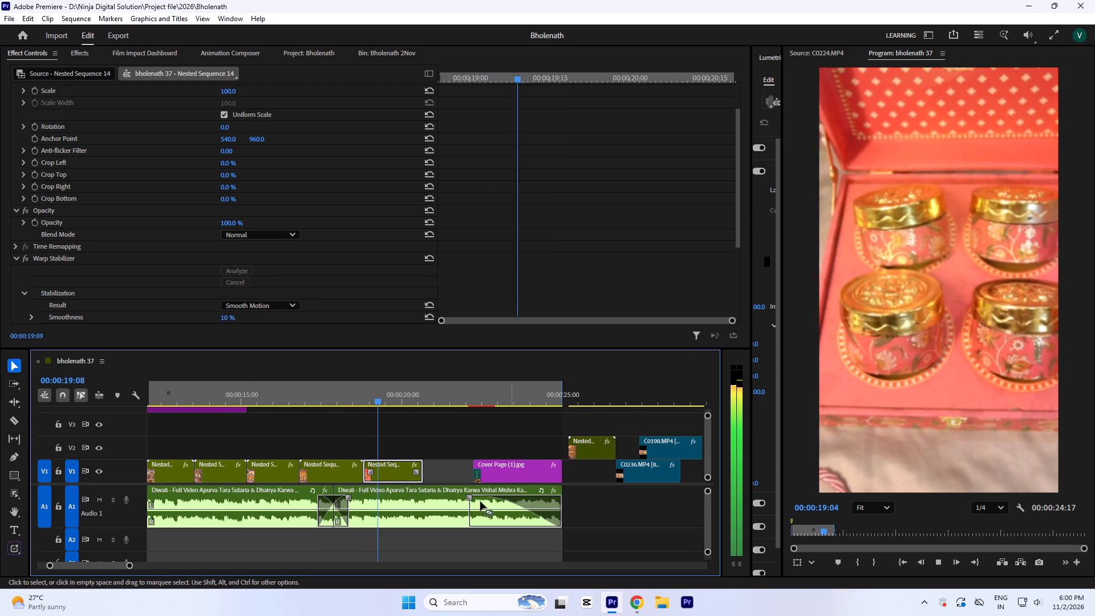
key("space")
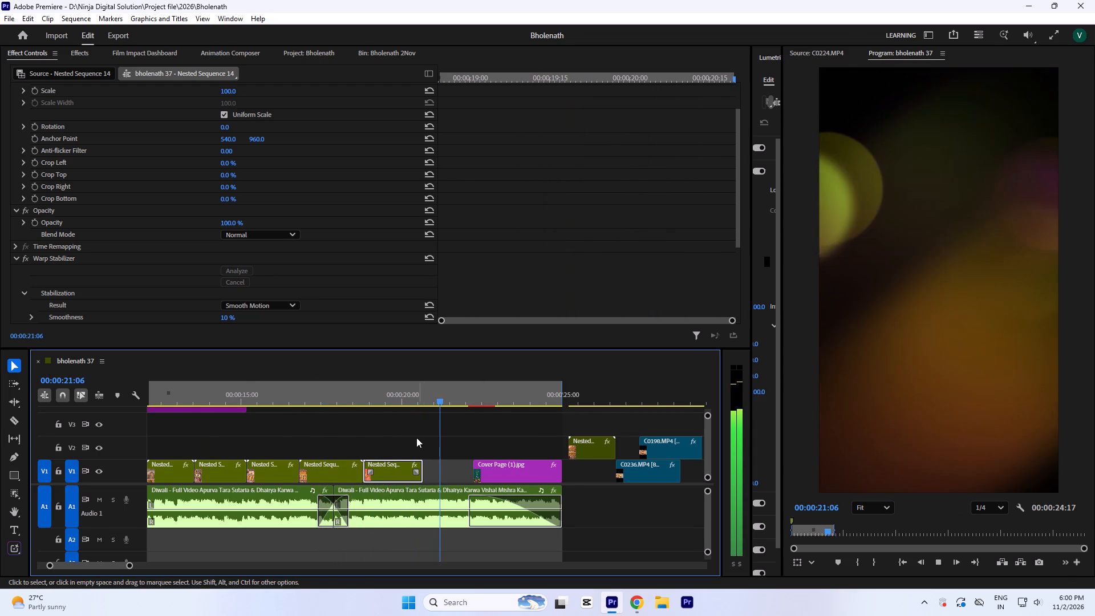
left_click(363, 383)
key("equal")
key("space")
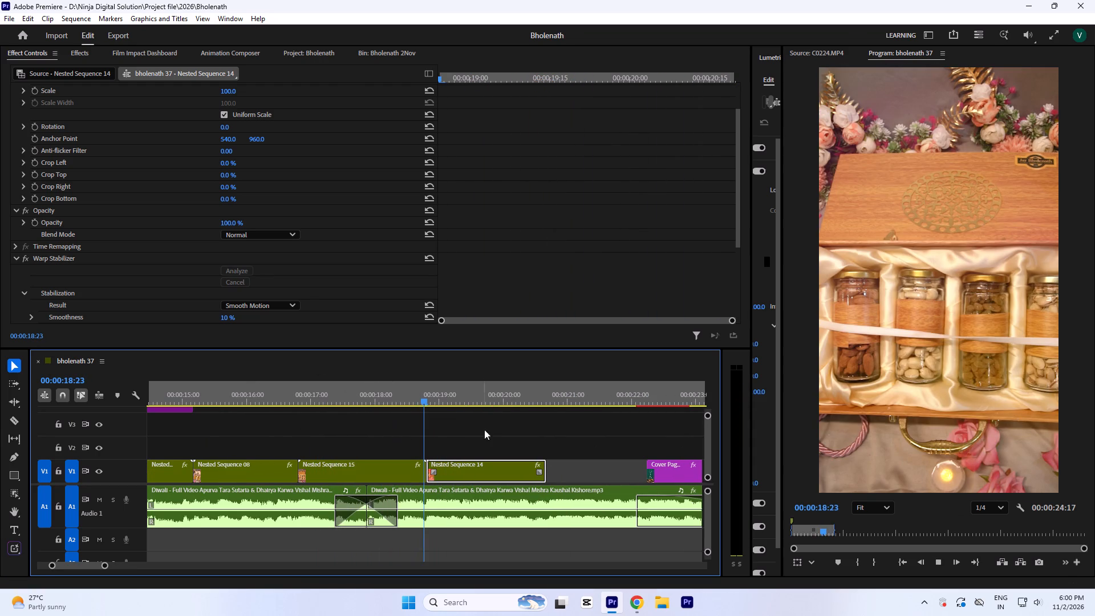
left_click(425, 397)
key("equal")
key("equal")
key("equal")
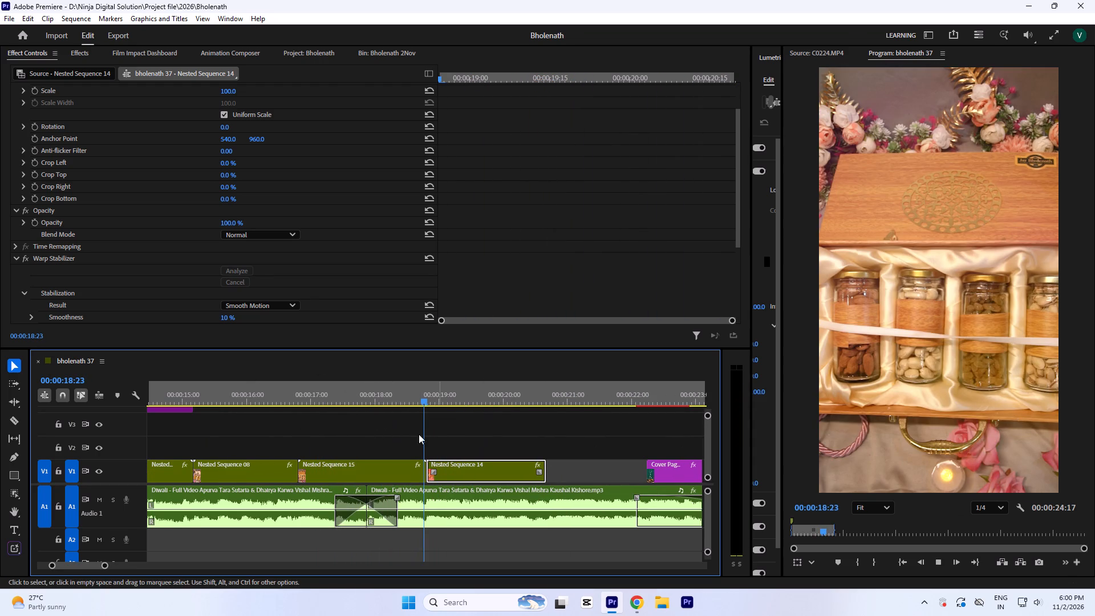
key("equal")
left_click(448, 394)
key("minus")
key("minus")
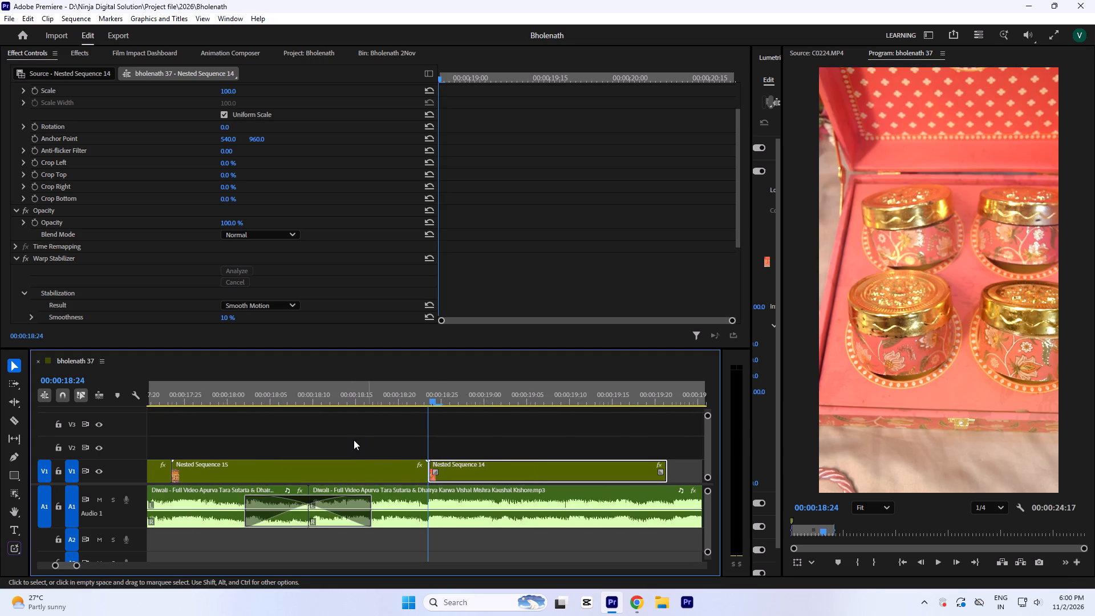
Review Nested Sequence 14, the gap behind it and the cover page in playback.
key("space")
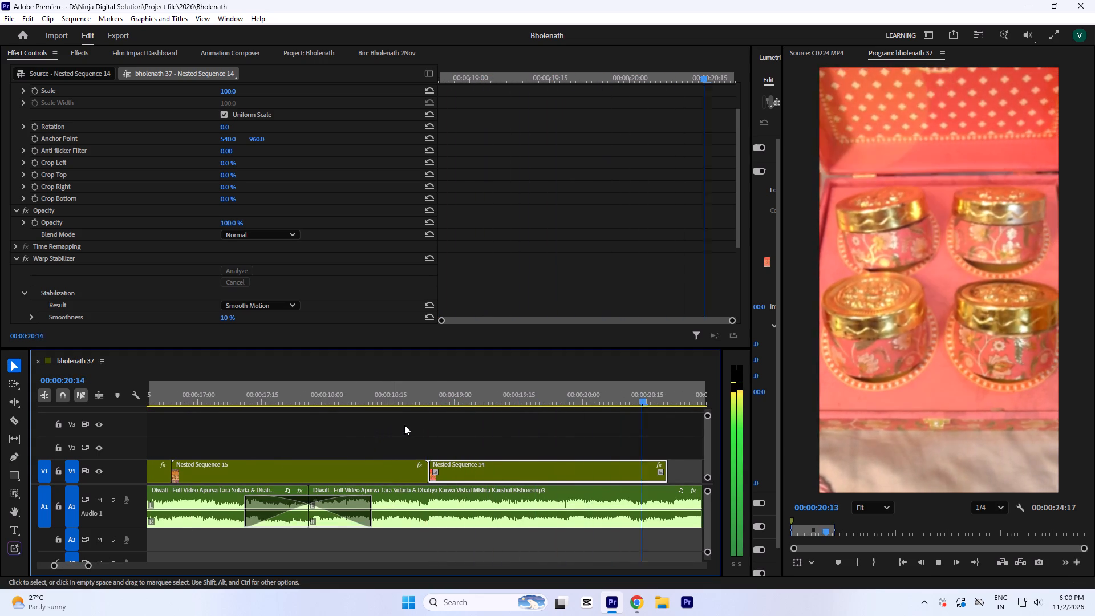
key("minus")
key("space")
left_click_drag(520, 402, 543, 412)
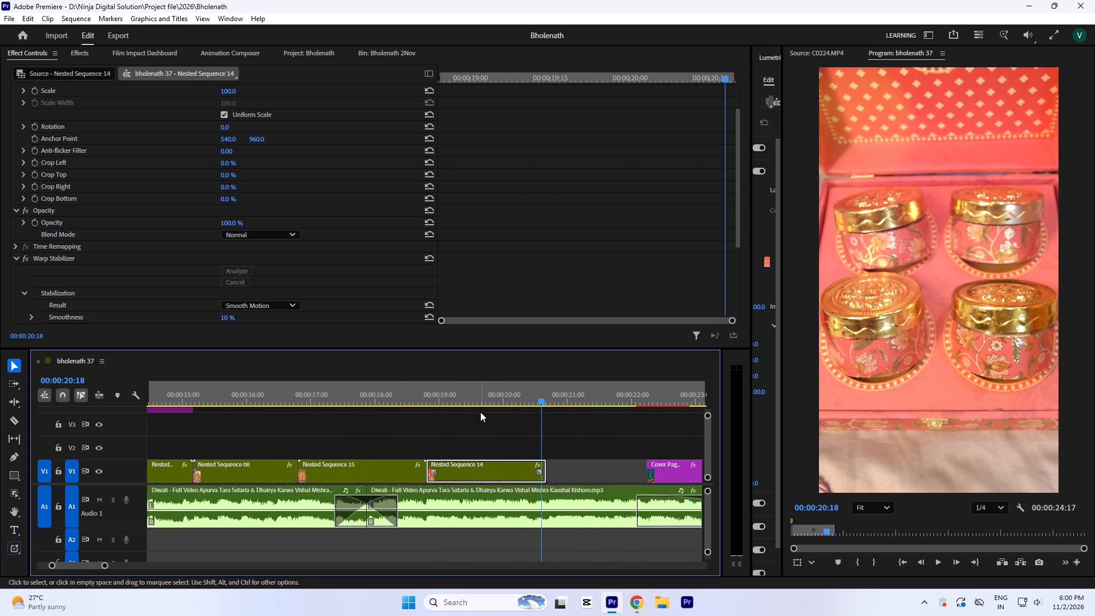
key("space")
key("minus")
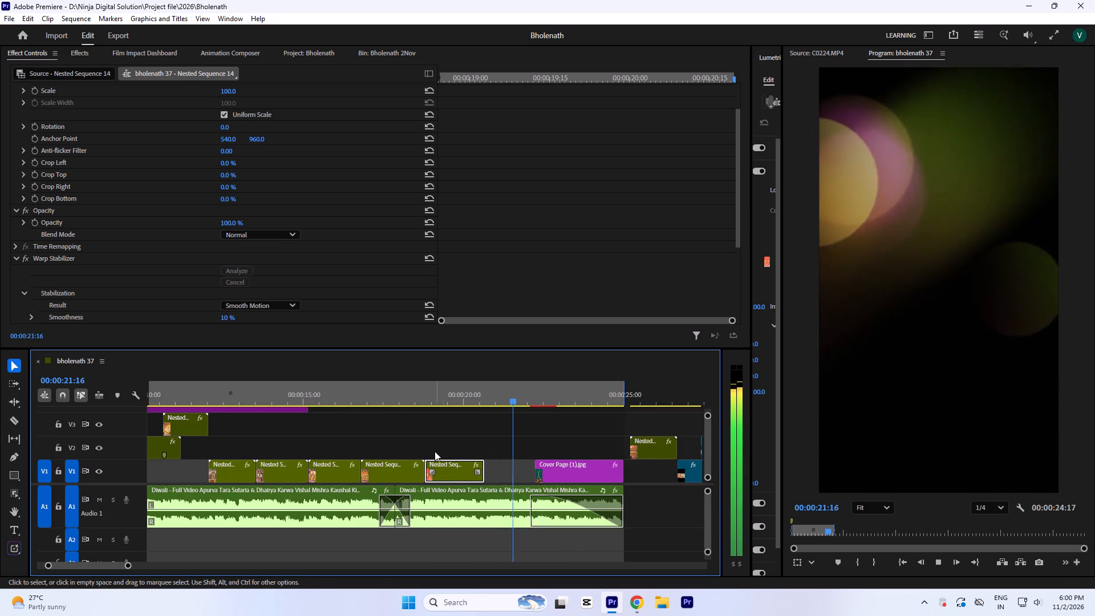
key("equal")
key("space")
key("space")
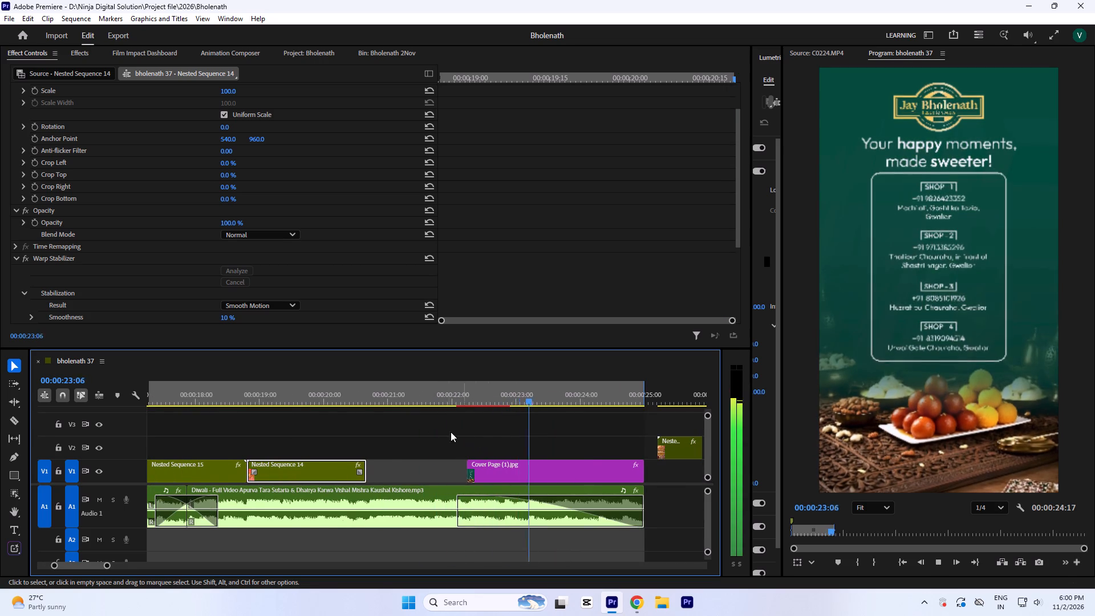
key("minus")
key("space")
left_click(407, 398)
Extend the sequence's out point to about 25:14.
left_click_drag(536, 392, 551, 404)
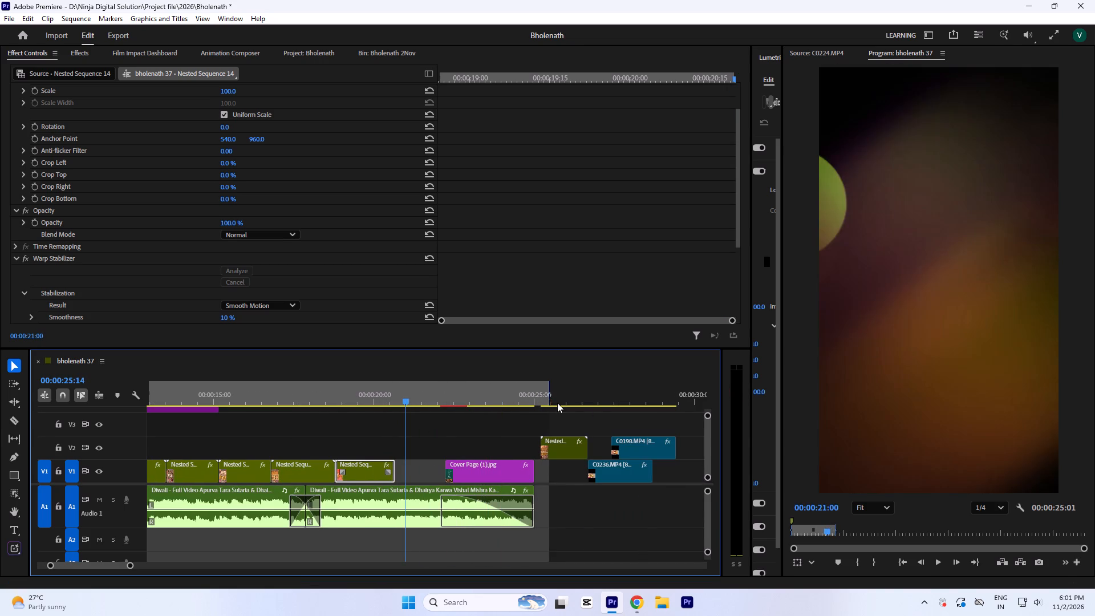
Check the three spare clips beyond the cover page and move them together about 5:24 further along the timeline.
left_click_drag(547, 402, 622, 453)
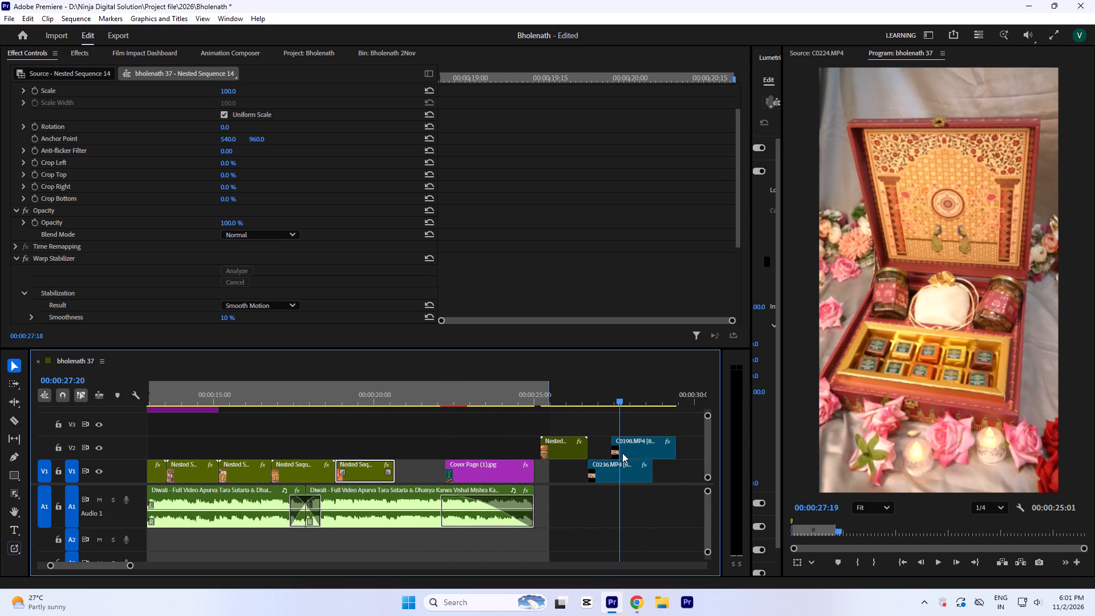
left_click_drag(622, 453, 624, 453)
key("minus")
left_click_drag(585, 533, 499, 448)
left_click_drag(497, 456, 591, 467)
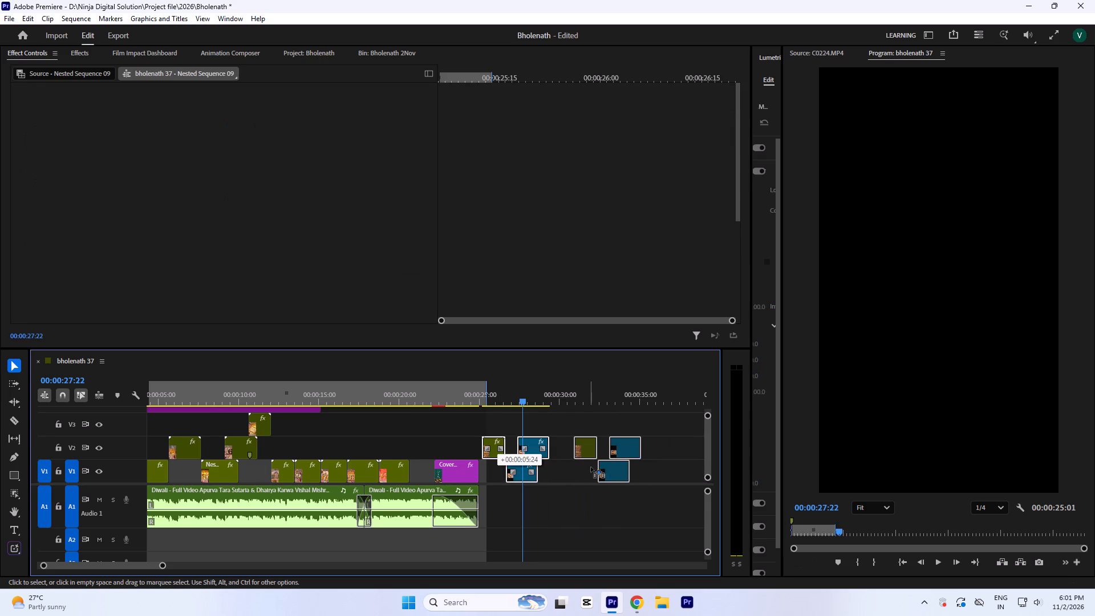
left_click_drag(591, 467, 591, 464)
Render the sequence's video previews and play from the start.
key("Return")
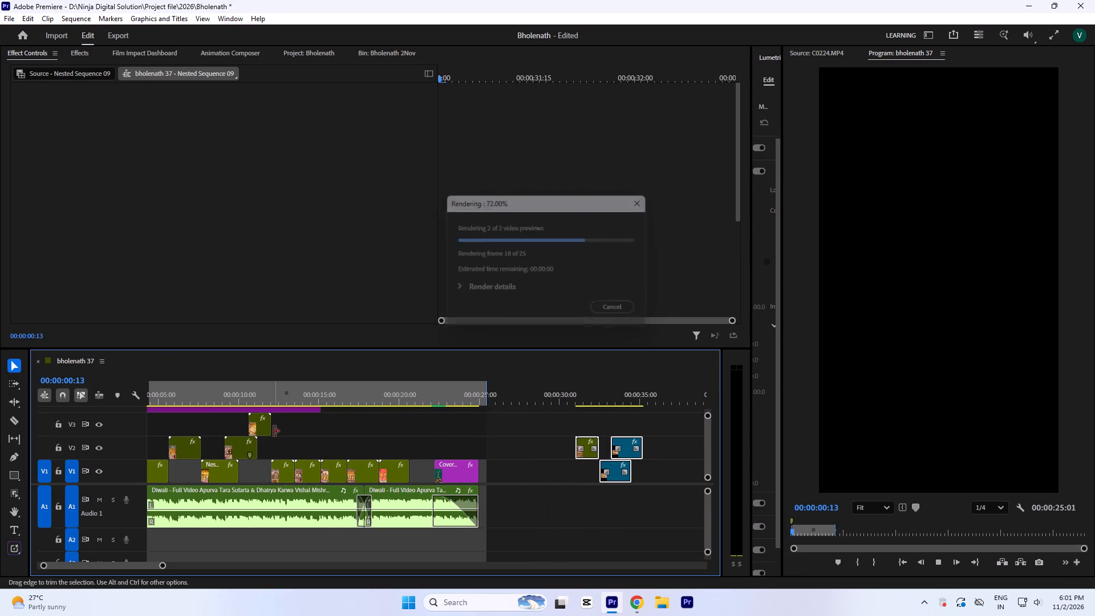
type("``")
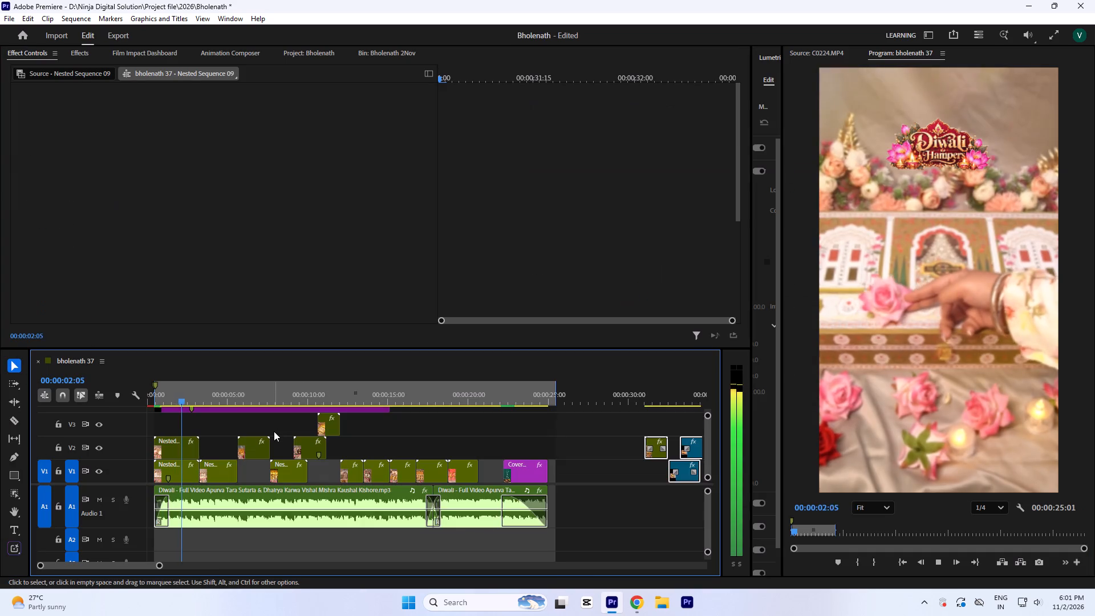
key("equal")
key("space")
Delete the fade-in transition at the start of the Diwali music on A1.
left_click(176, 402)
key("equal")
key("equal")
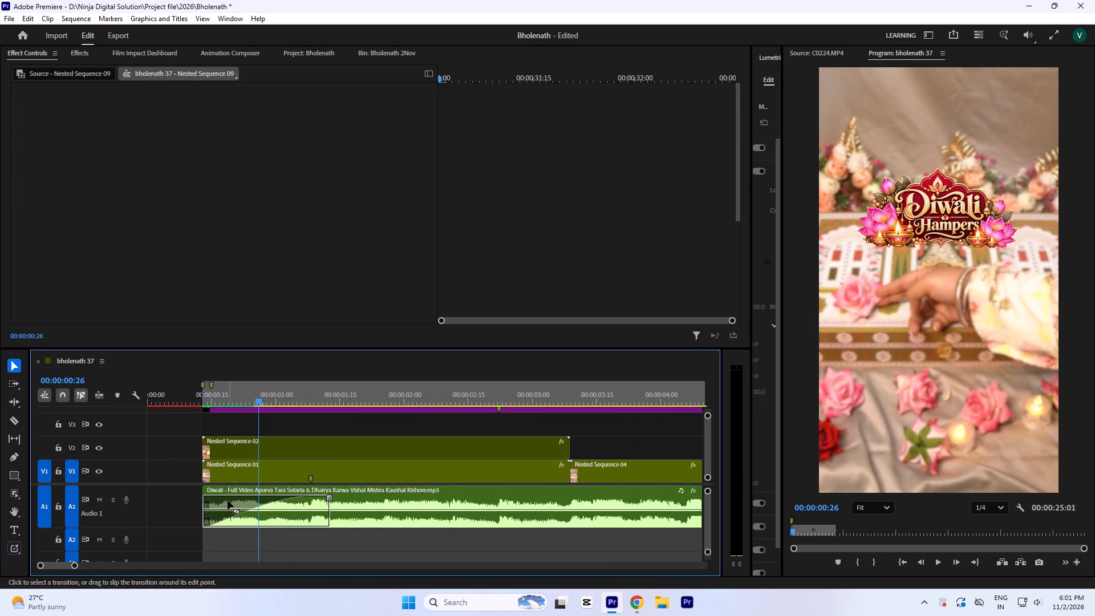
left_click(228, 500)
key("Delete")
Play the sequence back from its start and review the opening hamper shots against the music.
key("Return")
key("minus")
key("minus")
key("minus")
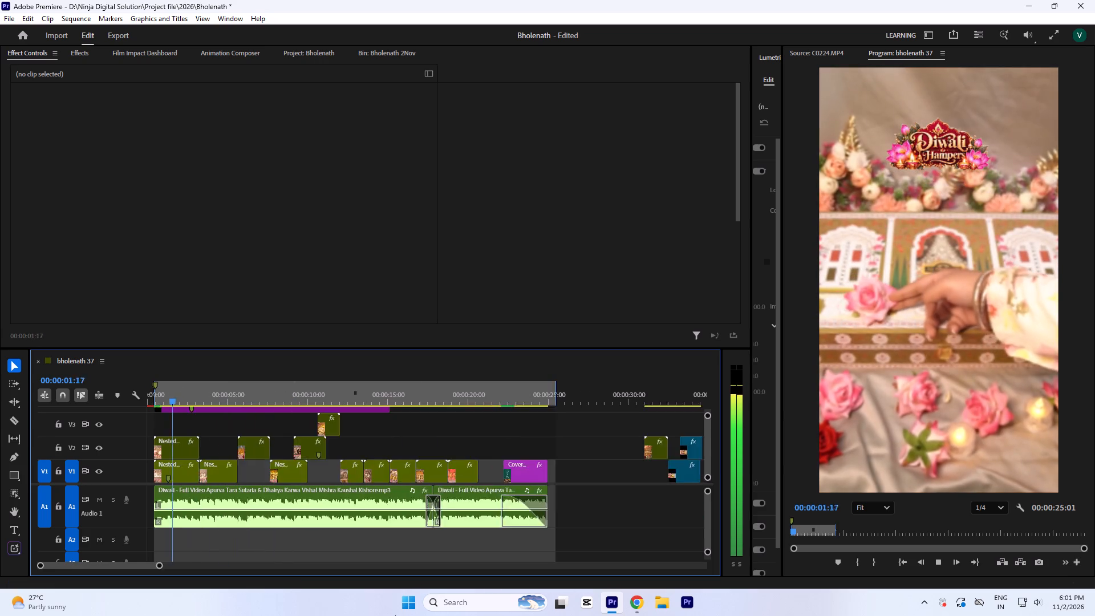
key("minus")
key("minus")
key("space")
key("equal")
key("space")
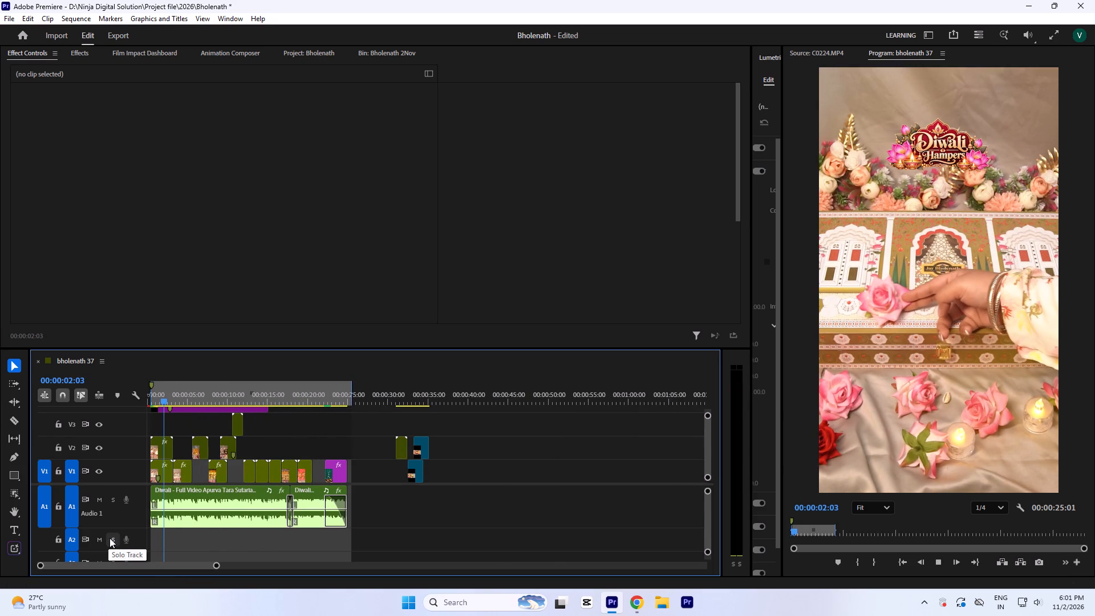
key("space")
key("space")
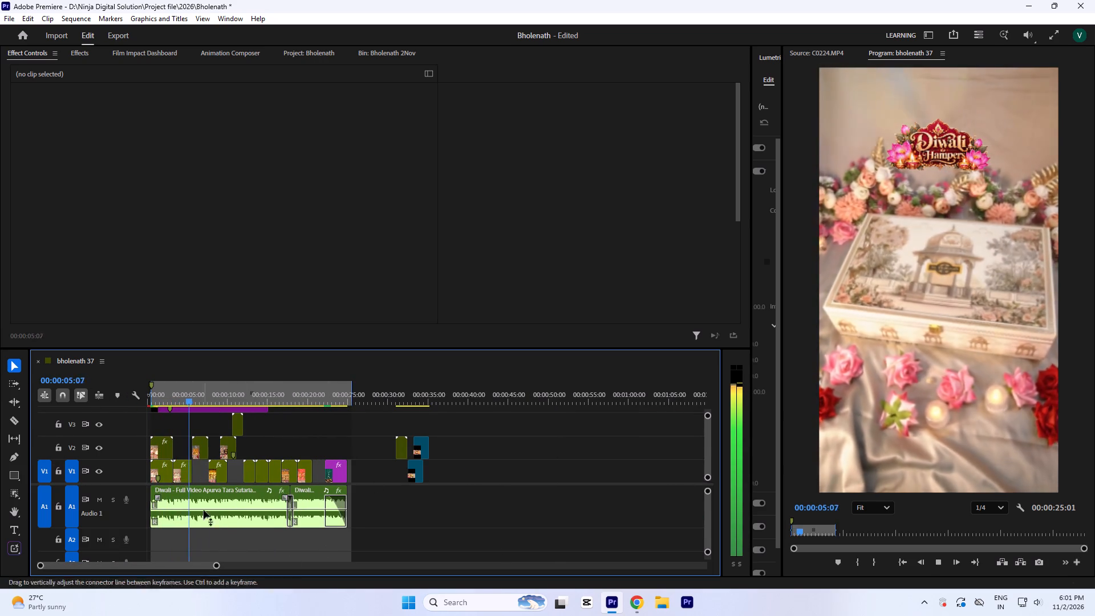
key("minus")
key("minus")
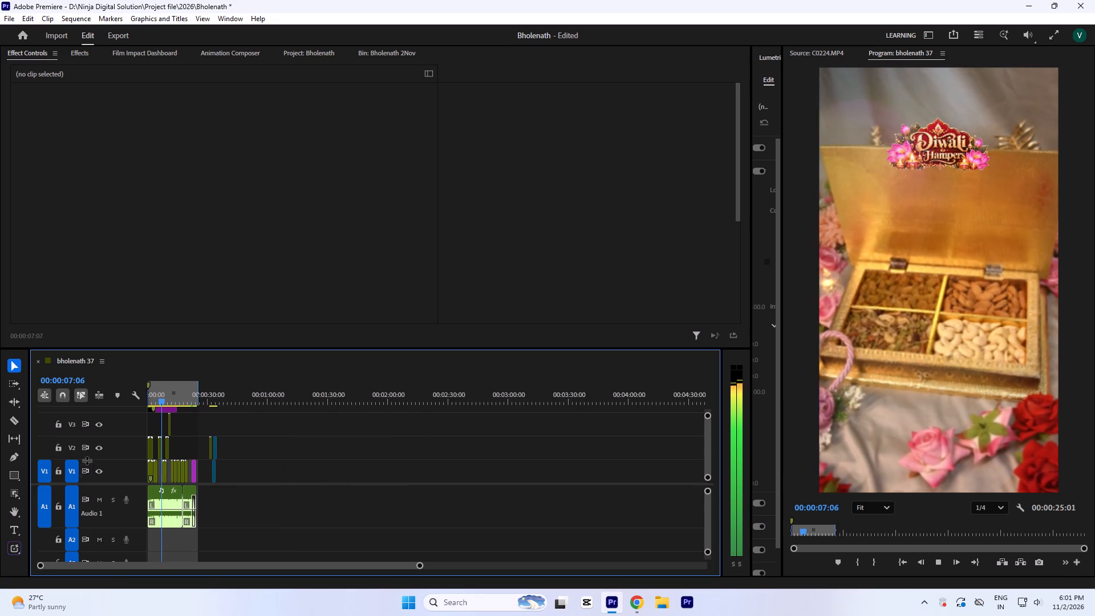
key("space")
key("space")
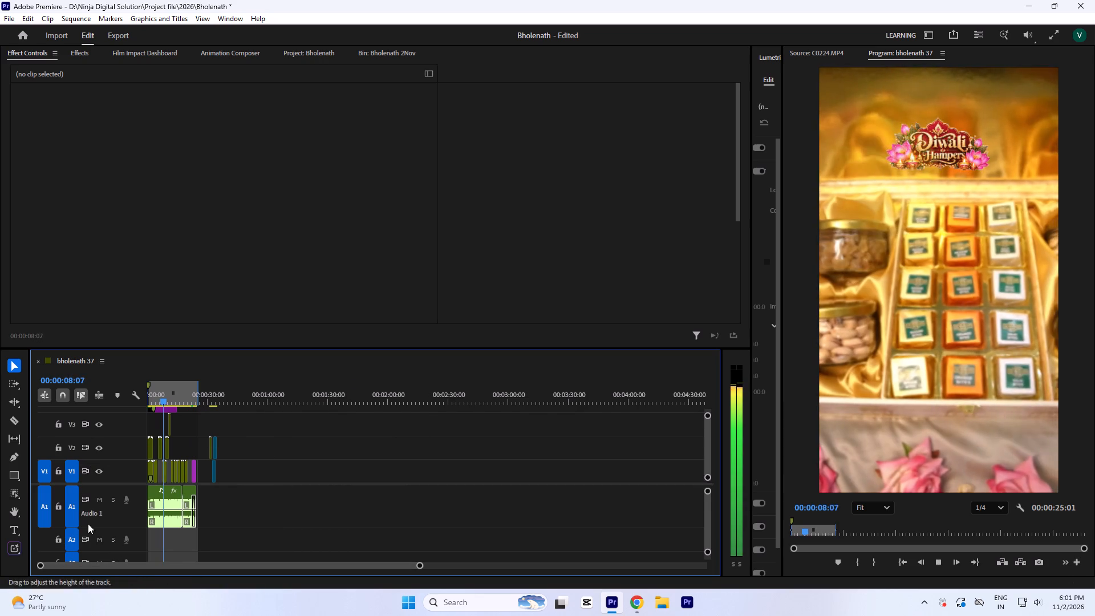
key("minus")
key("equal")
key("equal")
key("equal")
key("equal")
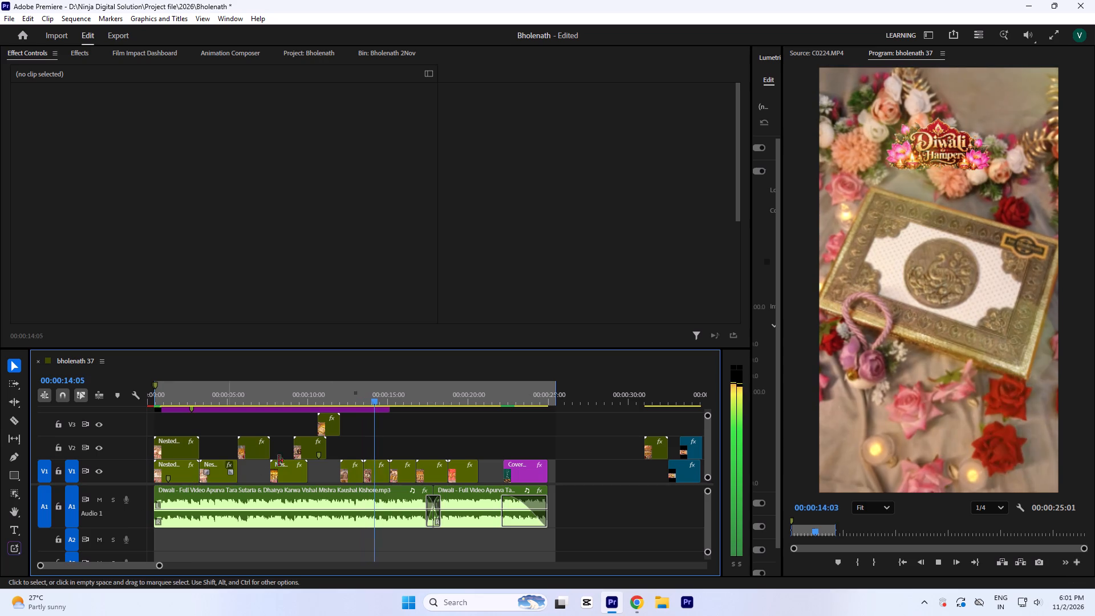
Continue playback from about 14 seconds and check the remaining shots up to the empty stretch before the cover page.
key("space")
key("equal")
left_click(416, 483)
scroll(520, 179, "down", 5)
key("space")
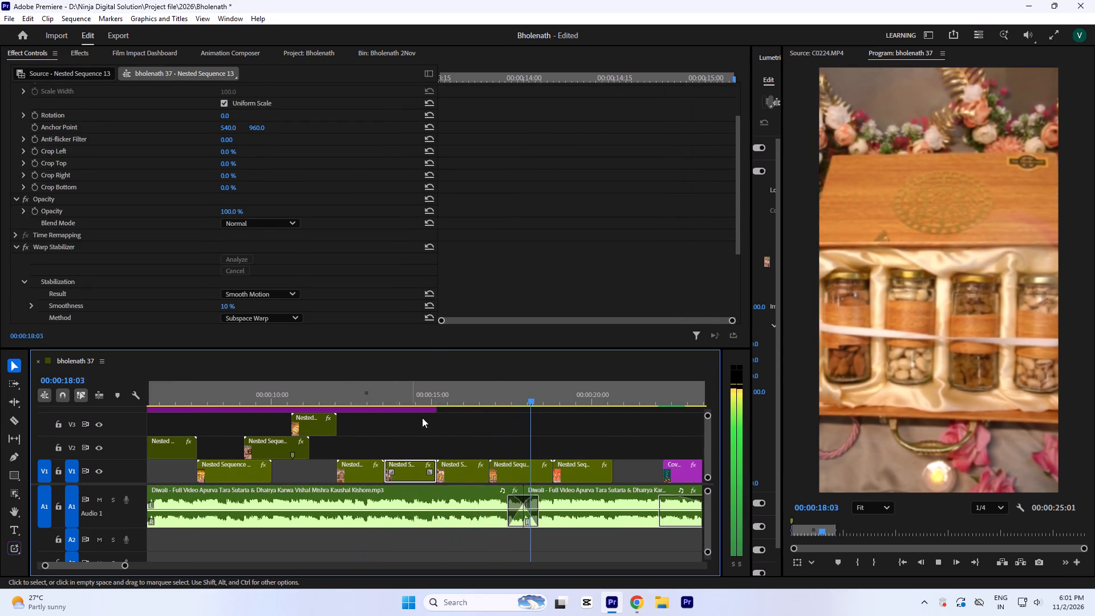
key("minus")
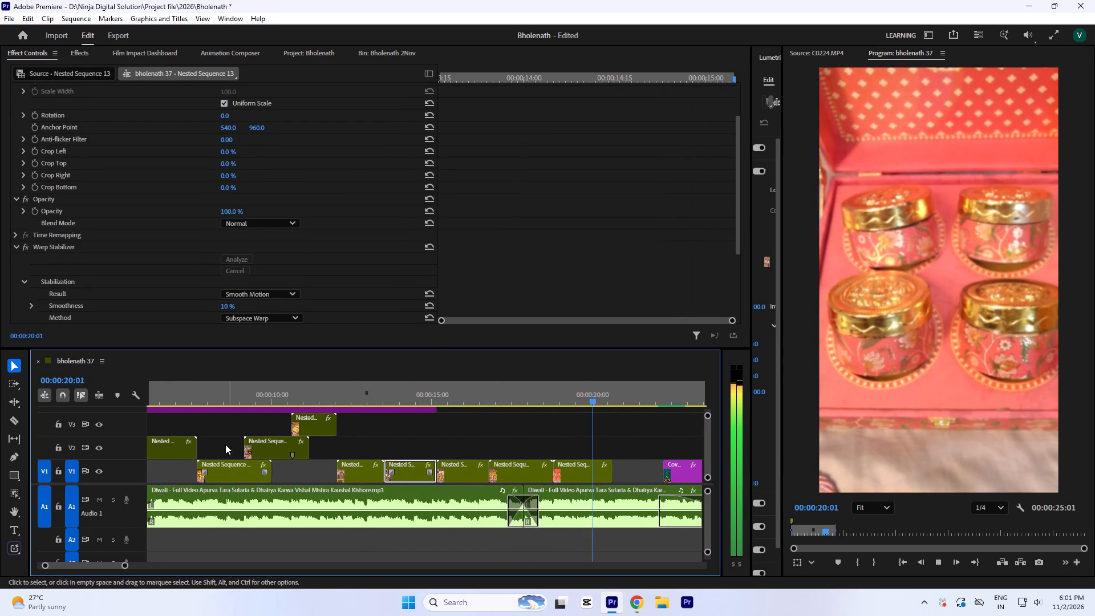
key("space")
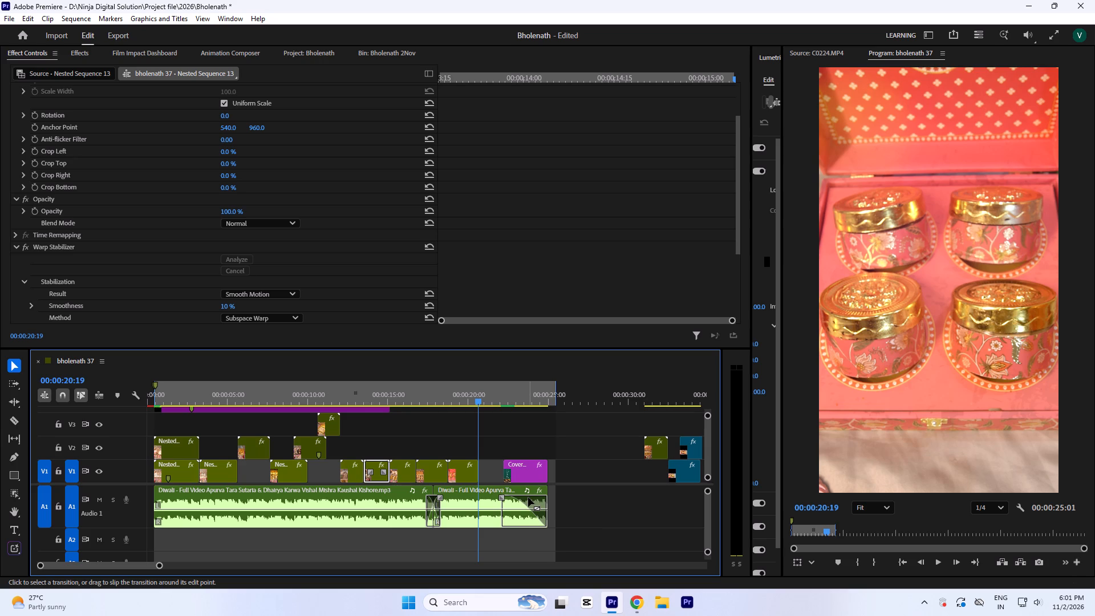
left_click(471, 390)
key("space")
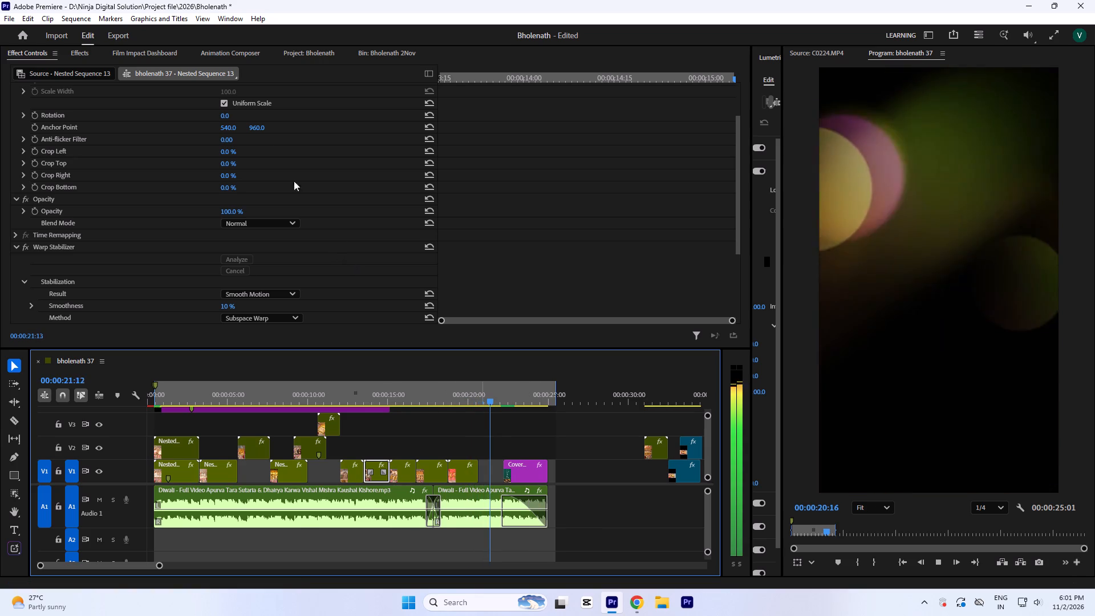
key("space")
Bring up the Bholenath 2Nov bin and save the project.
left_click(386, 53)
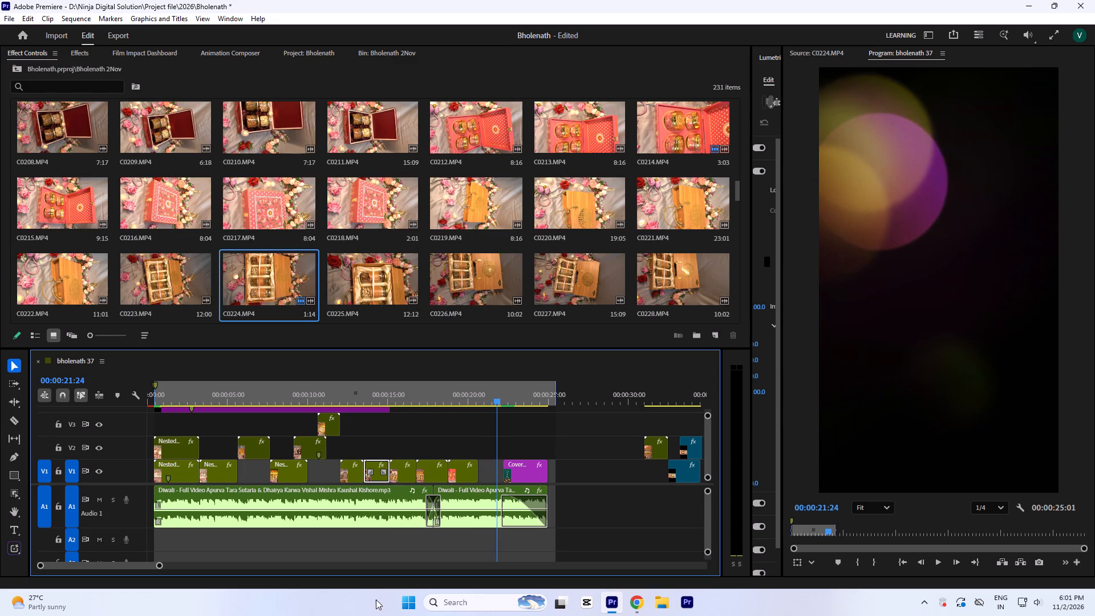
key("ctrl+s")
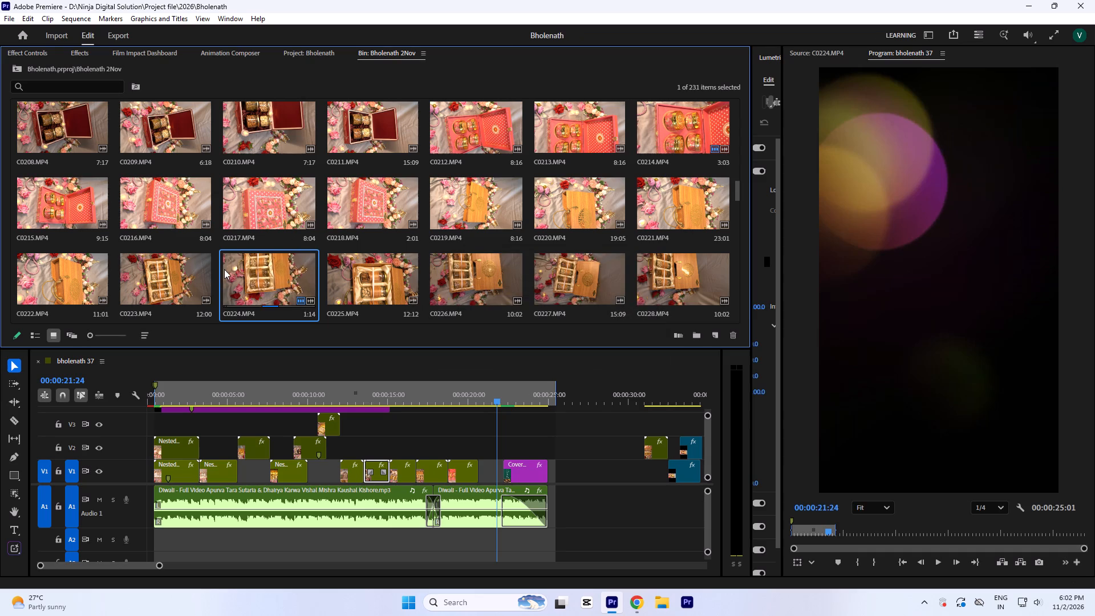
Open C0223.MP4 for preview and look through the rest of the bin for hamper shots to fill the gap.
scroll(224, 269, "down", 1)
double_click(138, 201)
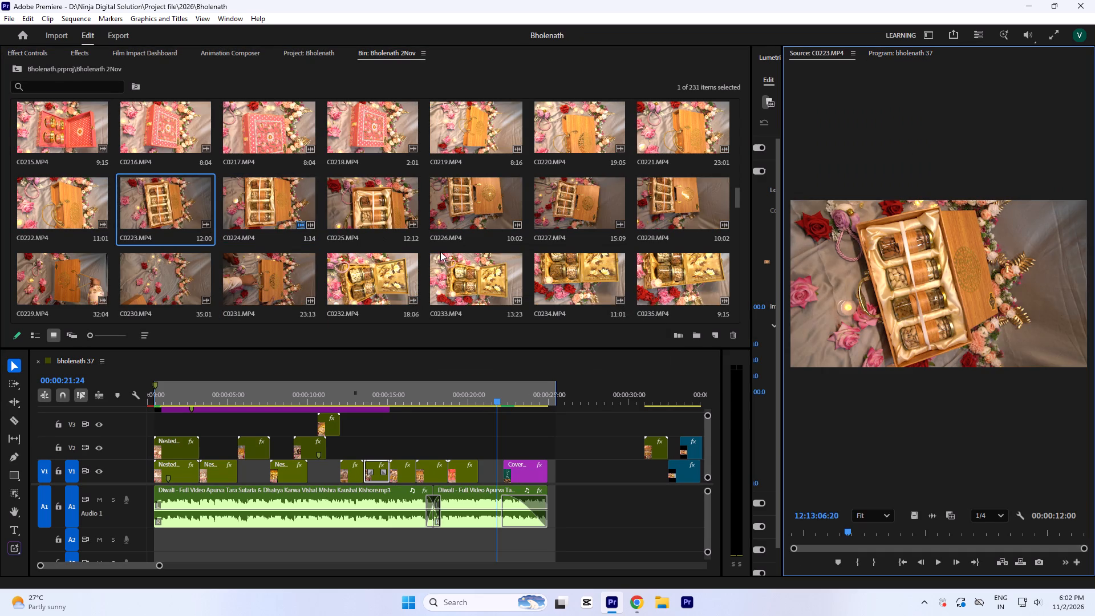
scroll(536, 254, "down", 1)
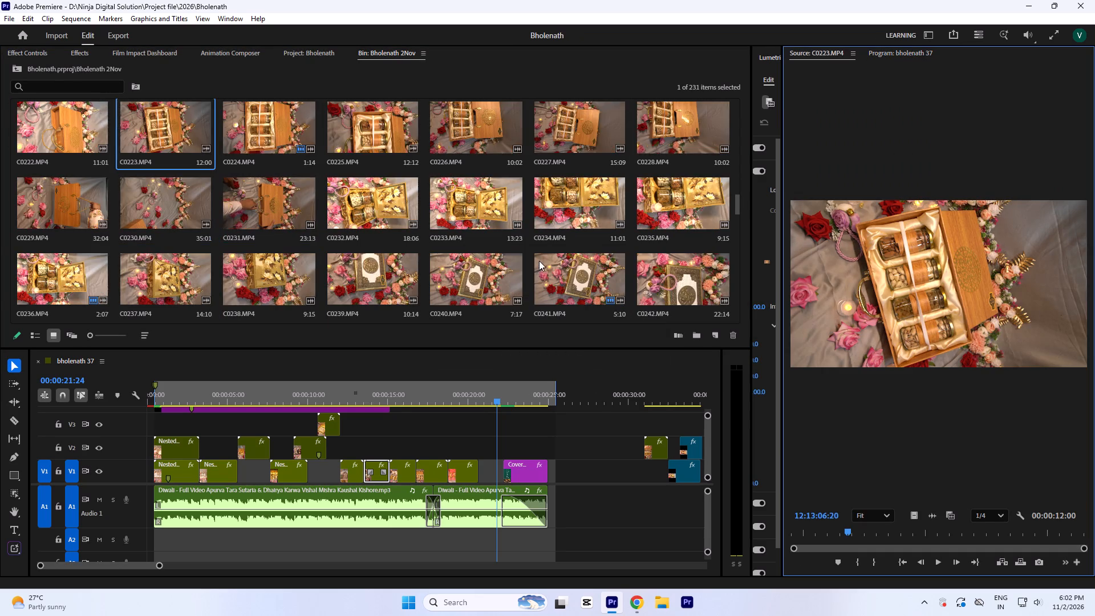
scroll(525, 262, "down", 1)
scroll(435, 271, "down", 2)
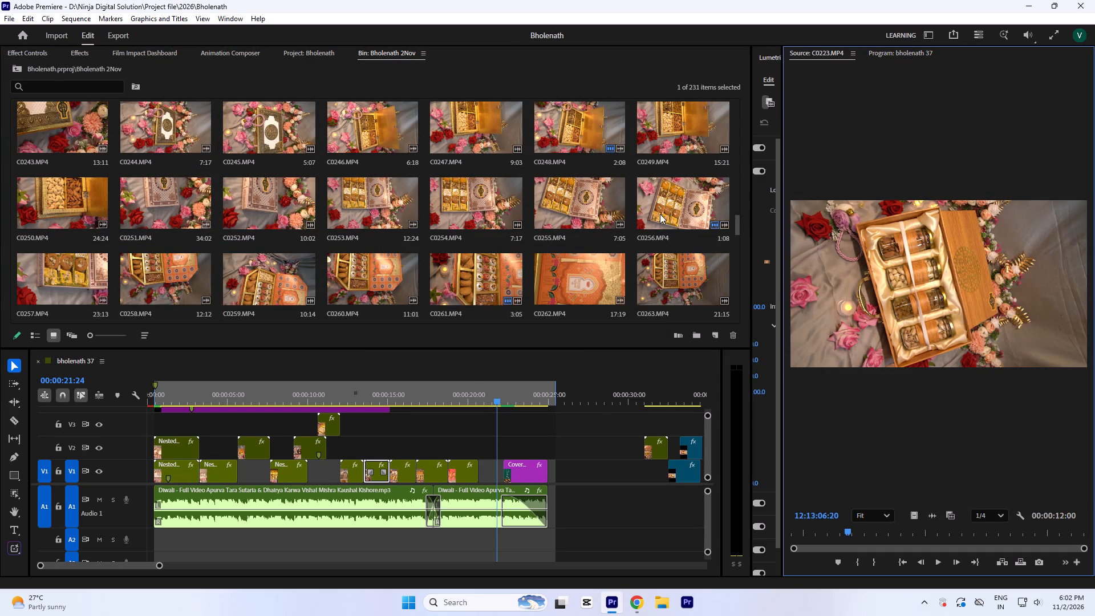
scroll(541, 242, "down", 1)
scroll(467, 267, "down", 5)
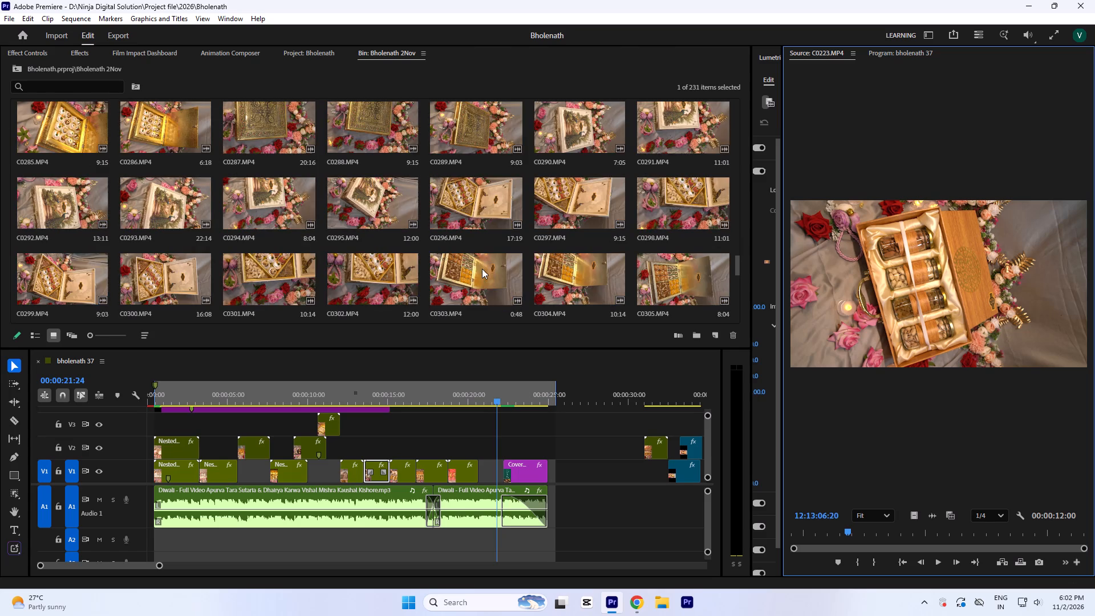
scroll(530, 268, "down", 7)
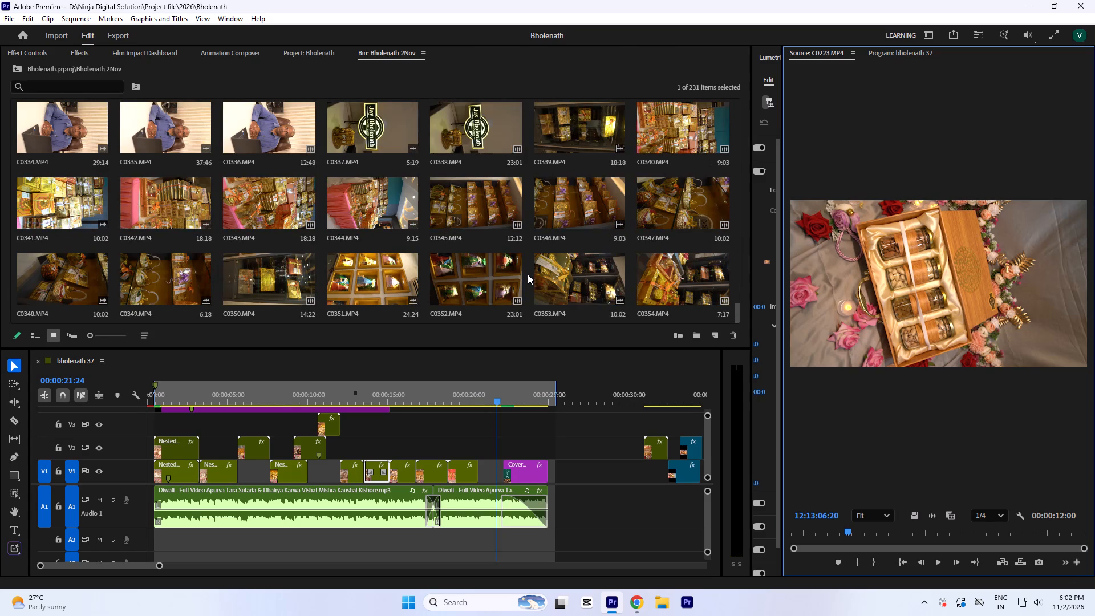
scroll(528, 274, "down", 5)
scroll(382, 257, "up", 1)
scroll(273, 246, "up", 1)
scroll(160, 246, "up", 3)
scroll(102, 261, "down", 1)
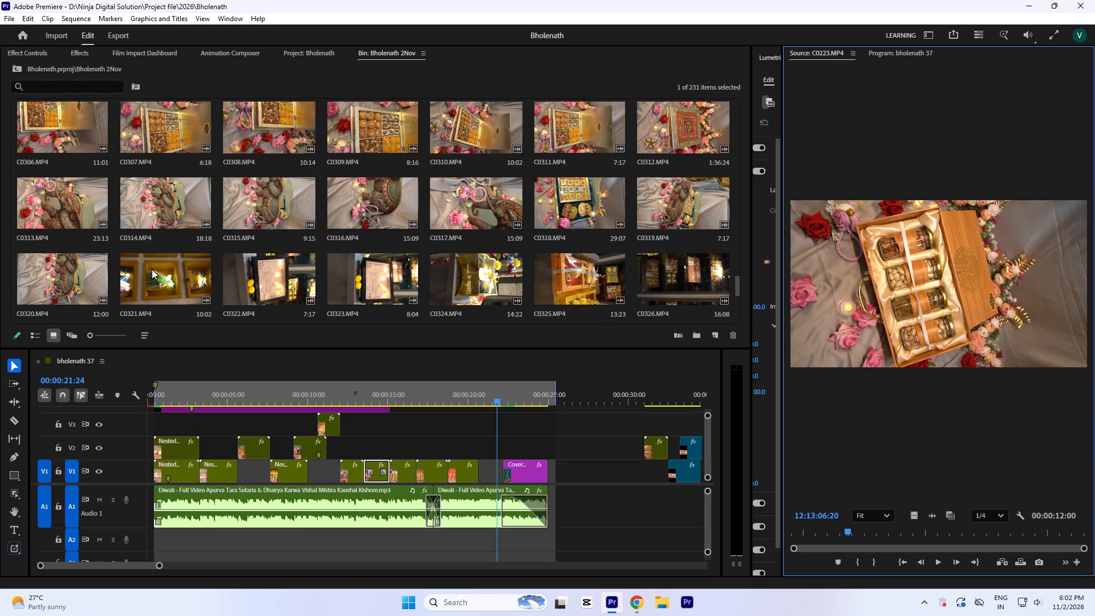
Preview C0320.MP4, C0318.MP4, C0316.MP4 and C0312.MP4 as candidates for the gap before the cover page.
double_click(55, 270)
left_click(78, 285)
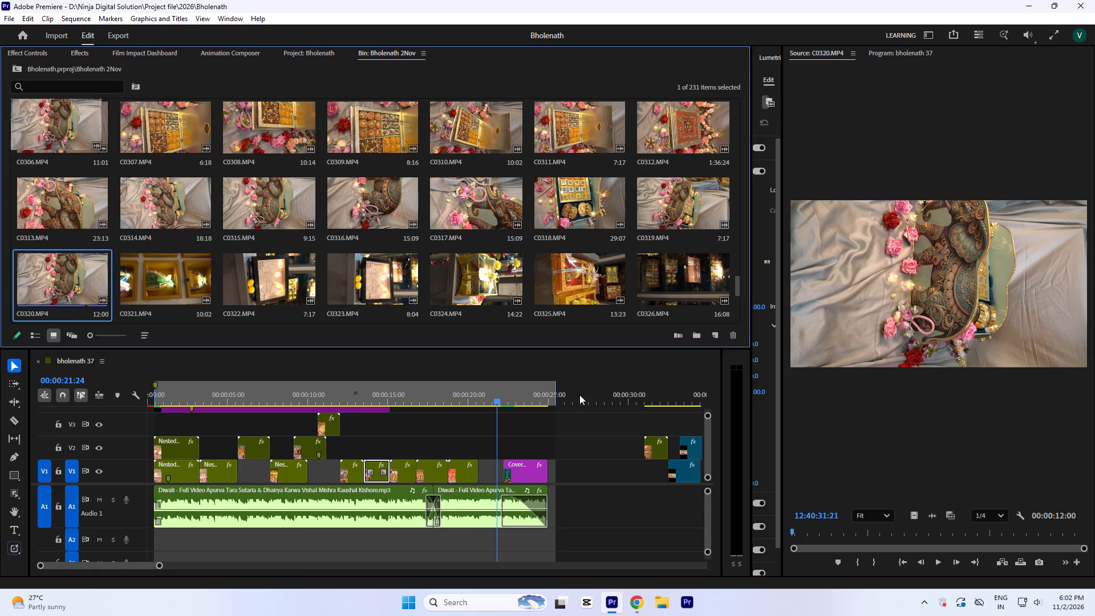
left_click_drag(854, 538, 997, 565)
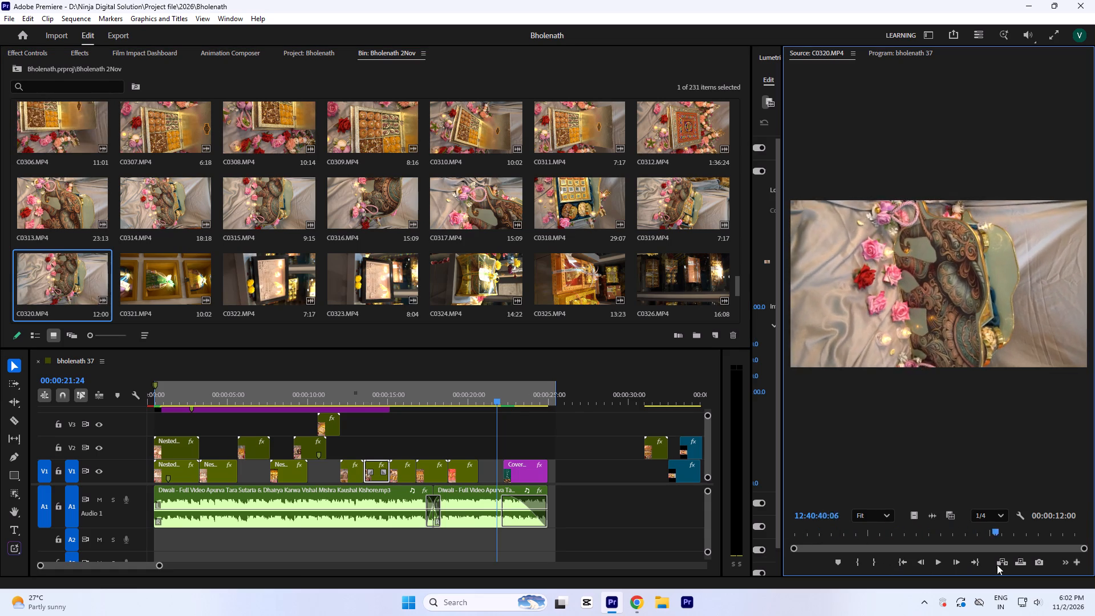
left_click_drag(997, 565, 982, 567)
double_click(566, 205)
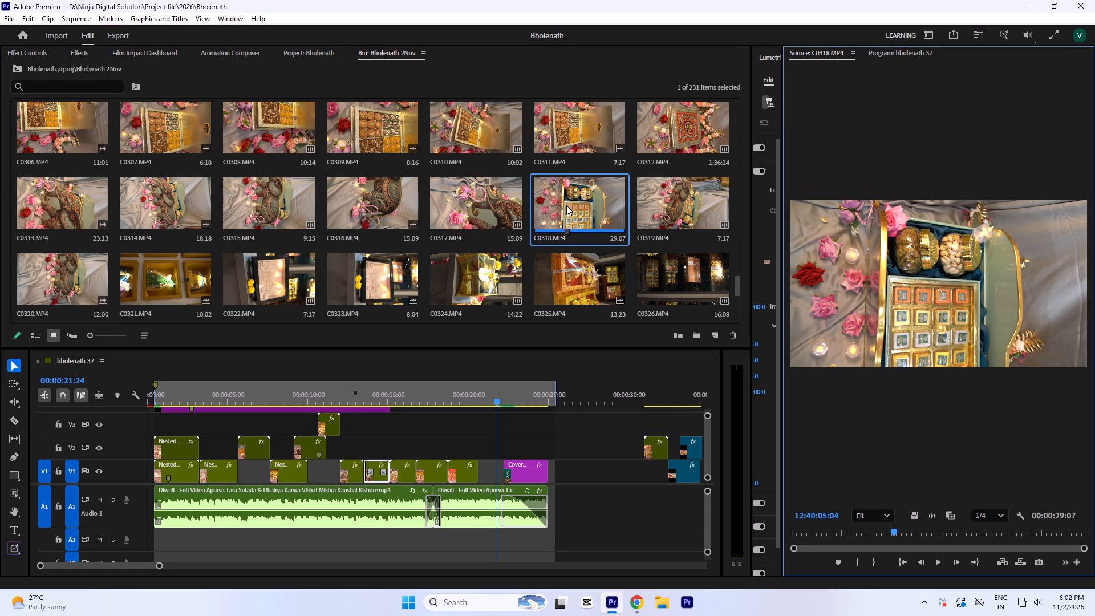
left_click_drag(862, 536, 843, 553)
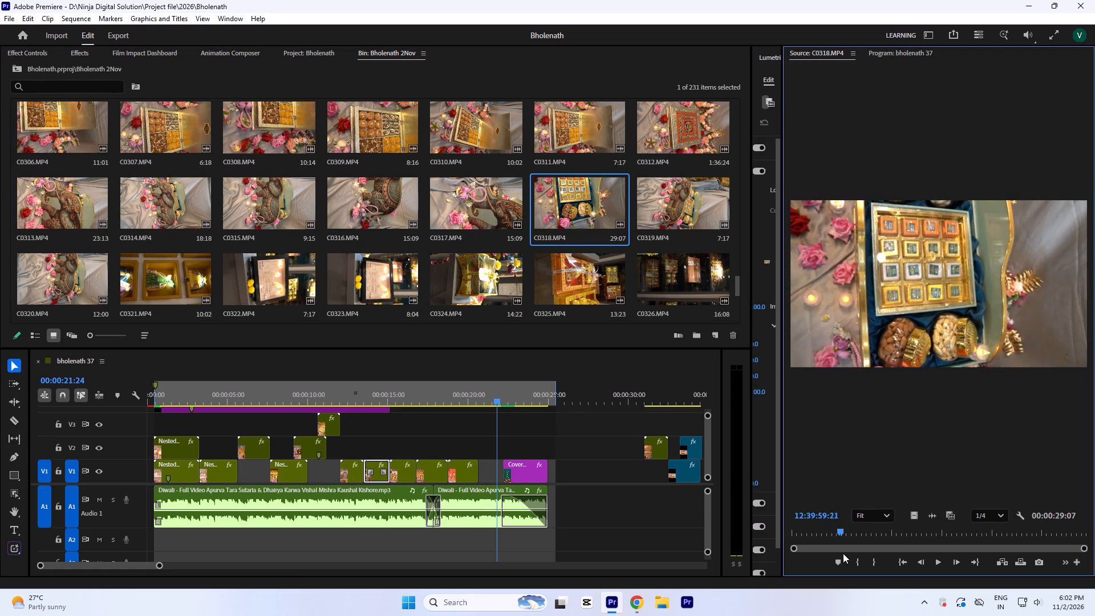
left_click_drag(843, 553, 871, 557)
key("space")
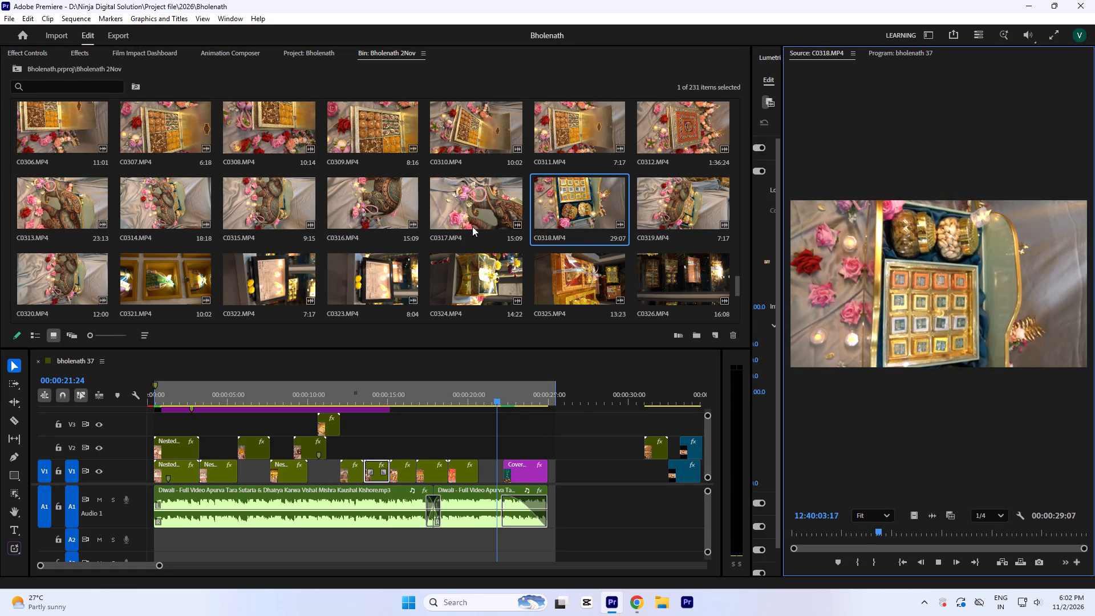
double_click(373, 205)
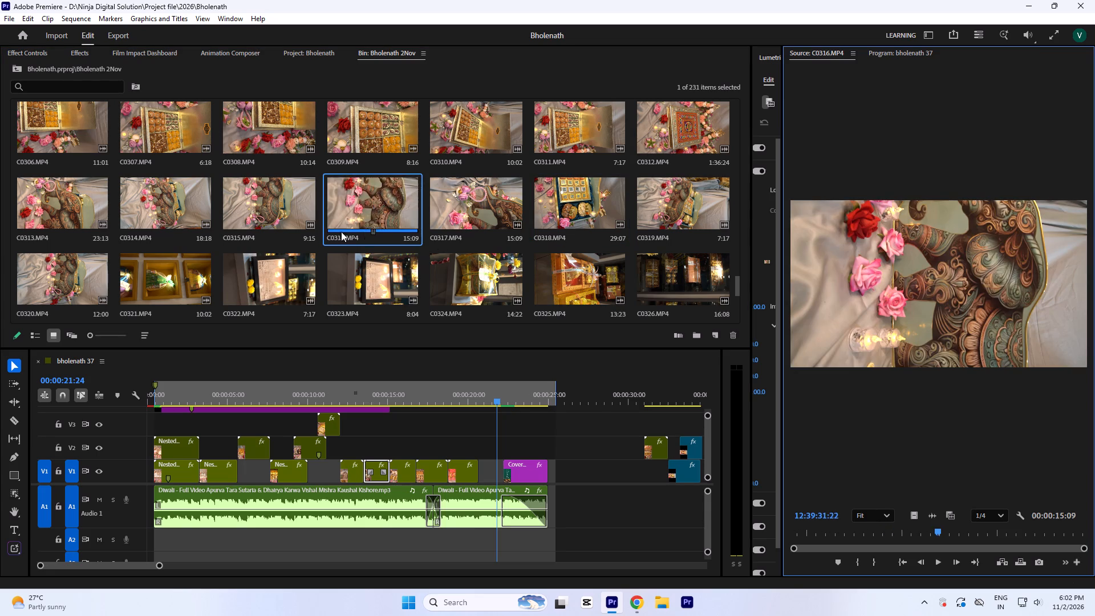
key("space")
scroll(464, 233, "up", 1)
double_click(663, 200)
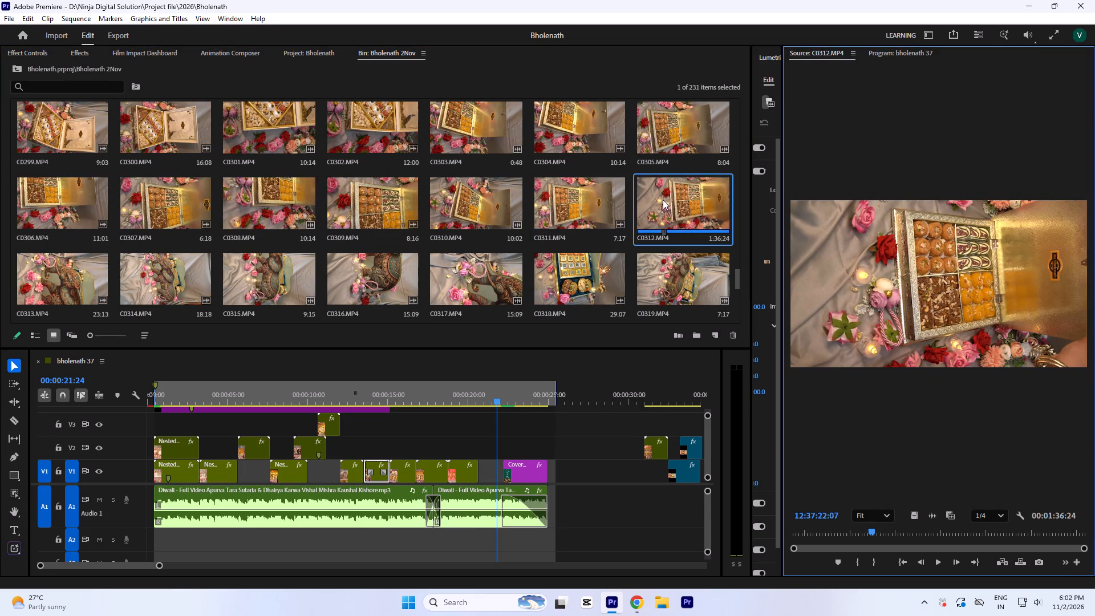
key("space")
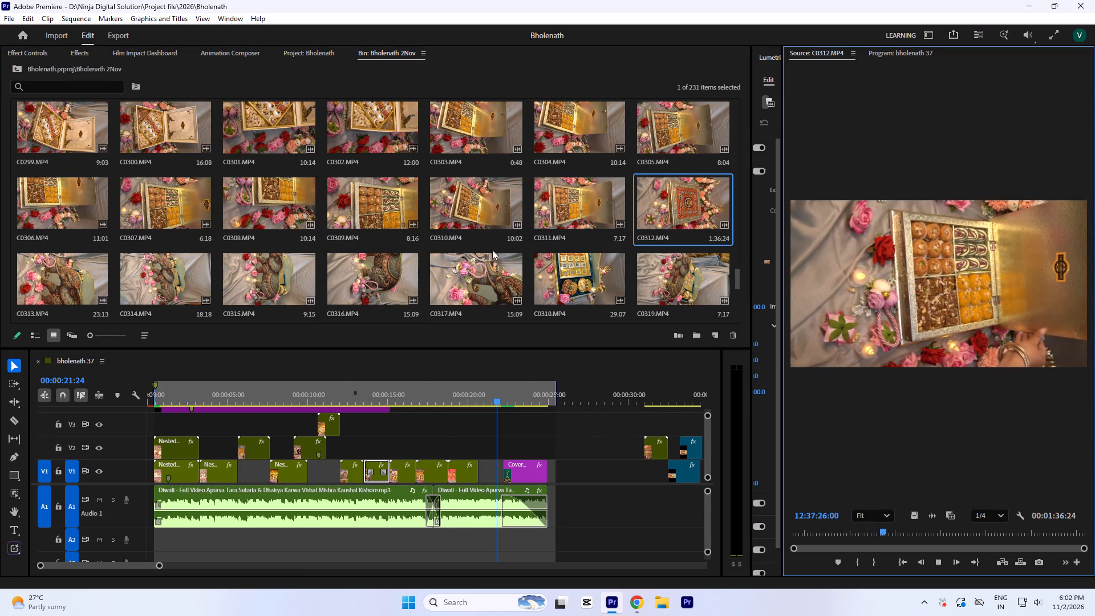
Reopen C0318.MP4, scrub through it and mark an in point on the open hamper that leaves 9:17 of the clip.
double_click(575, 273)
key("space")
left_click_drag(853, 536, 855, 537)
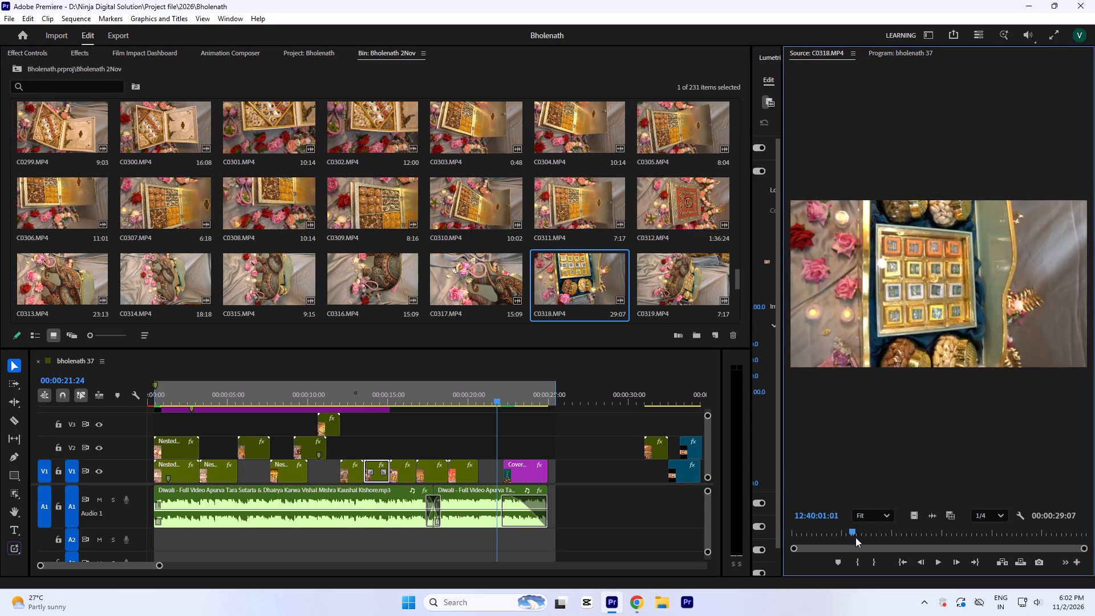
left_click_drag(855, 537, 986, 550)
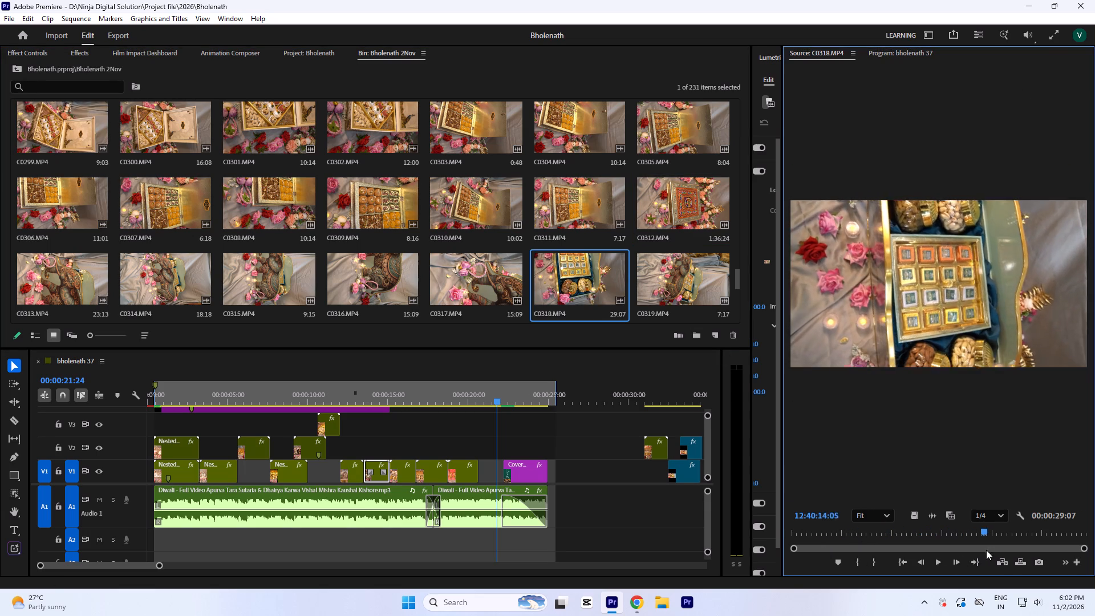
left_click_drag(986, 550, 982, 553)
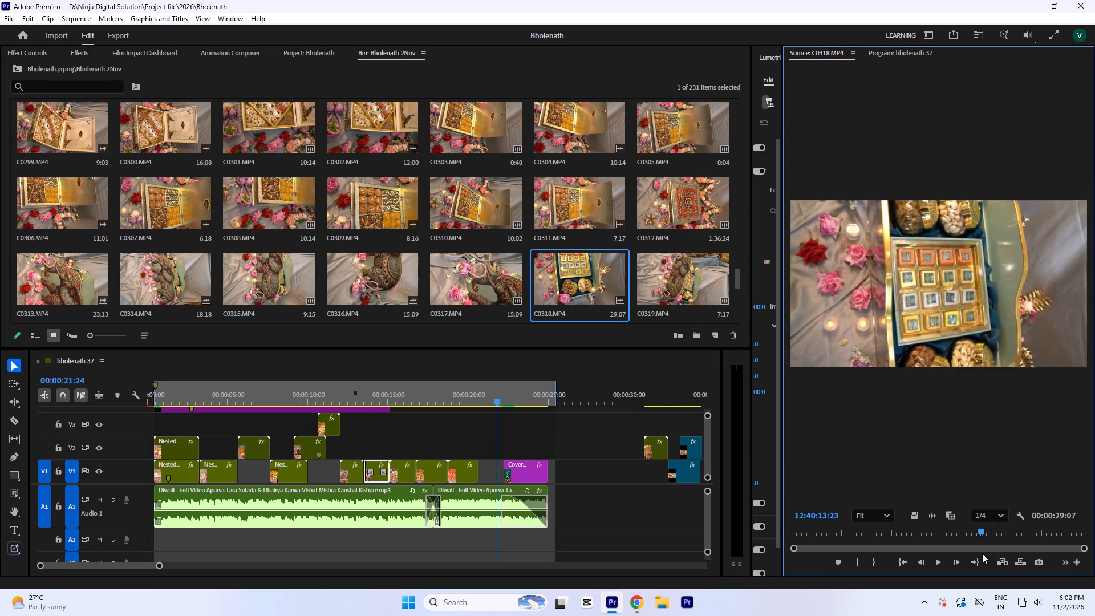
left_click_drag(982, 553, 997, 565)
key("i")
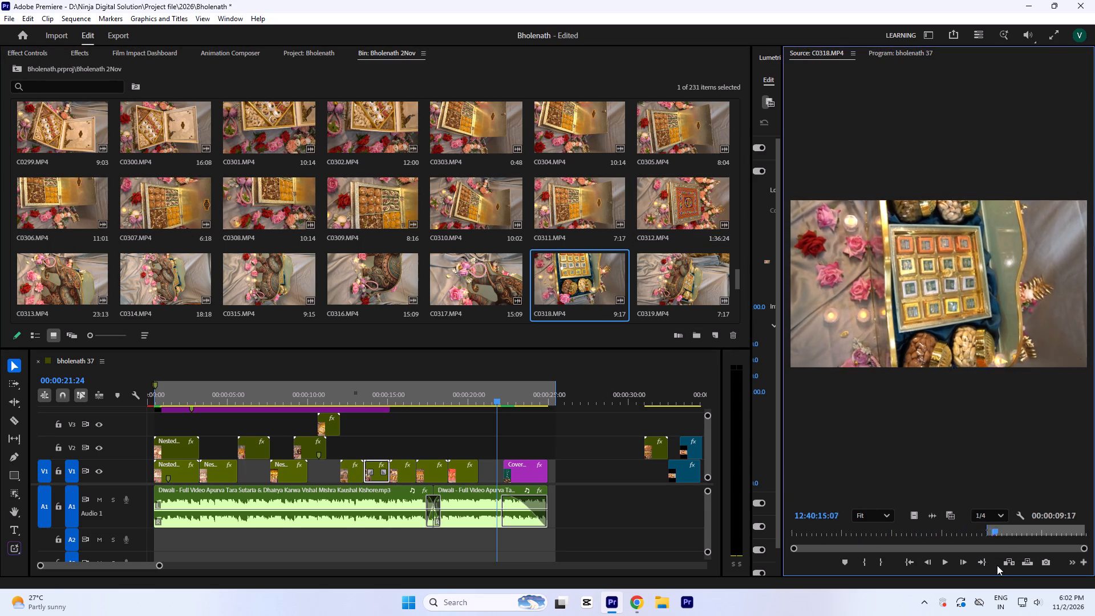
left_click_drag(997, 565, 974, 572)
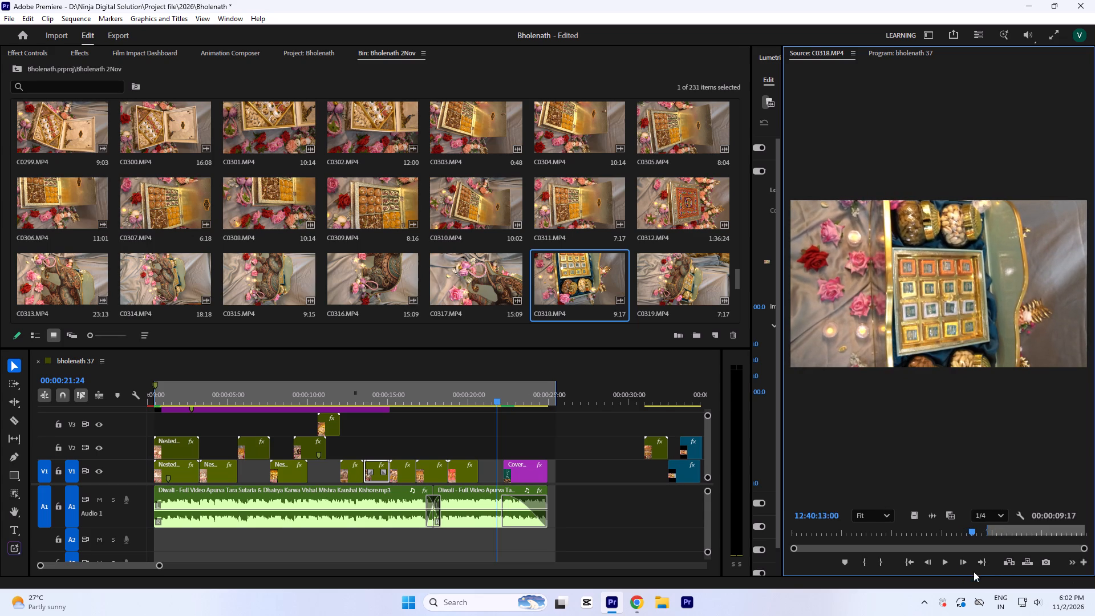
left_click_drag(974, 572, 973, 572)
Preview C0302.MP4, C0294.MP4 and C0286.MP4 as gap candidates, scrubbing through the golden box shot in C0286.MP4.
scroll(379, 254, "up", 1)
double_click(363, 206)
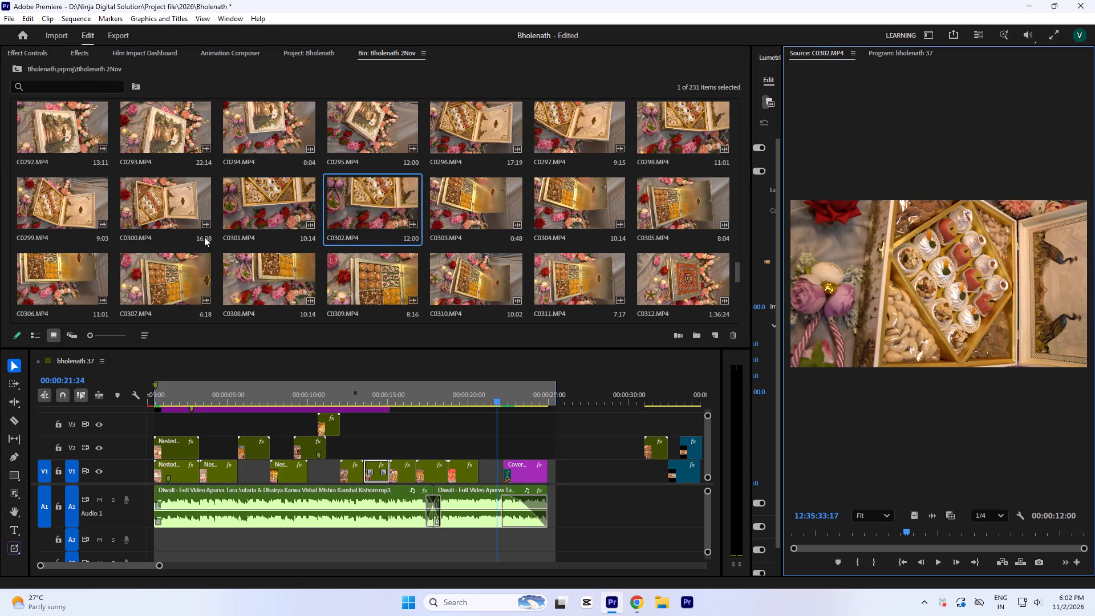
key("space")
key("space")
scroll(213, 209, "up", 1)
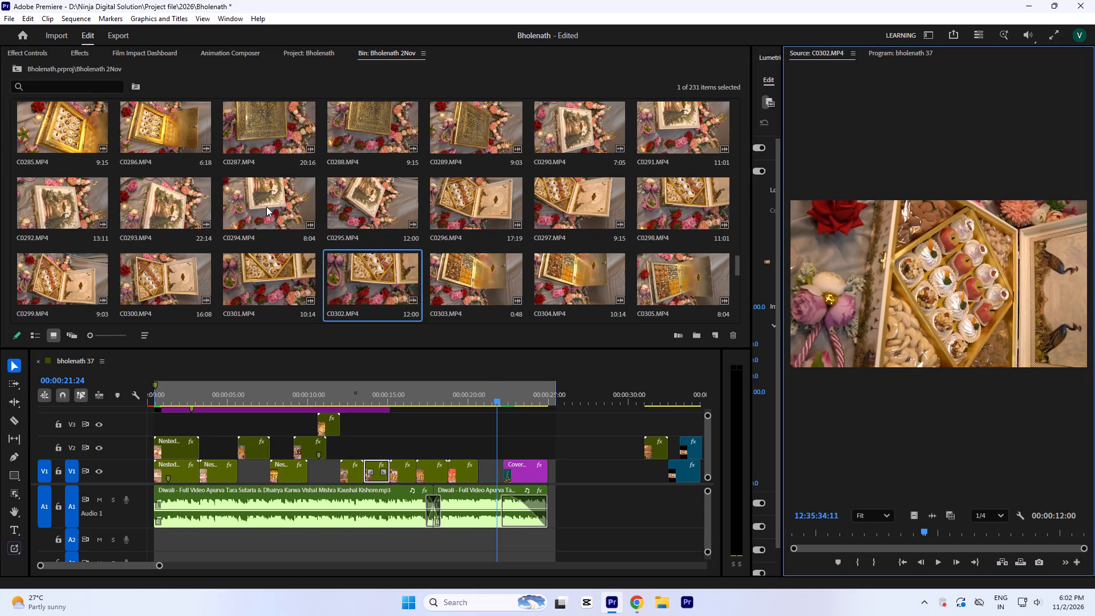
double_click(266, 206)
scroll(295, 225, "up", 1)
double_click(169, 208)
key("space")
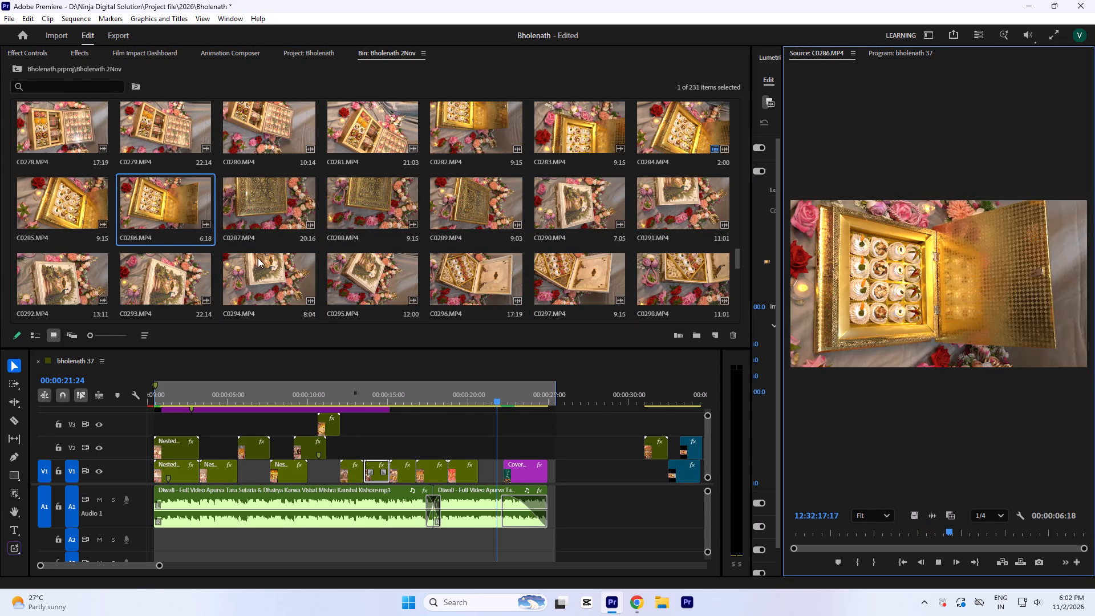
key("space")
left_click_drag(970, 538, 958, 540)
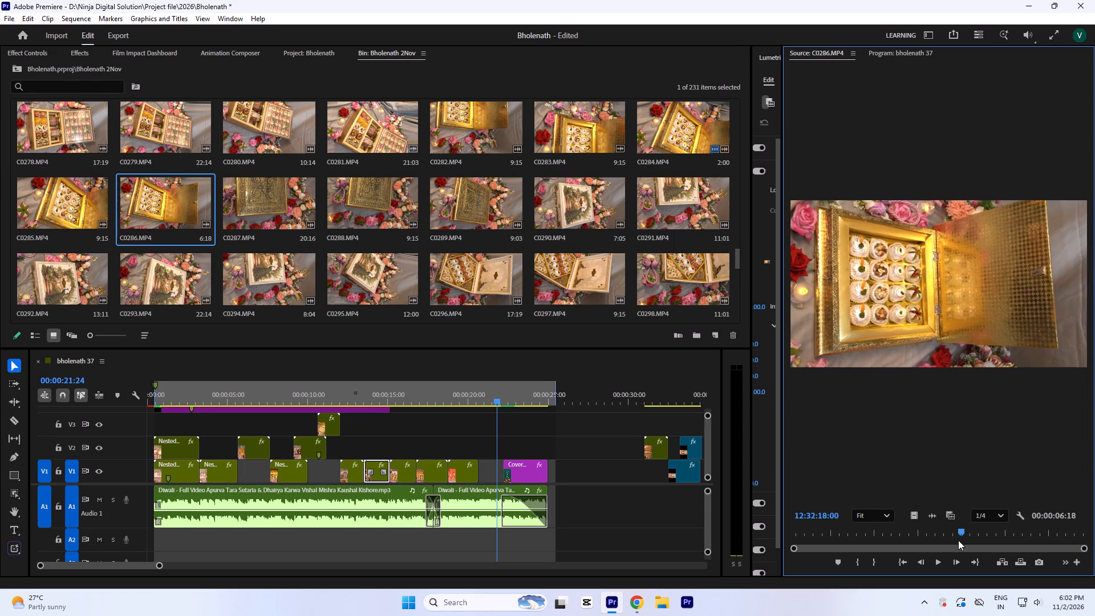
left_click_drag(958, 540, 983, 549)
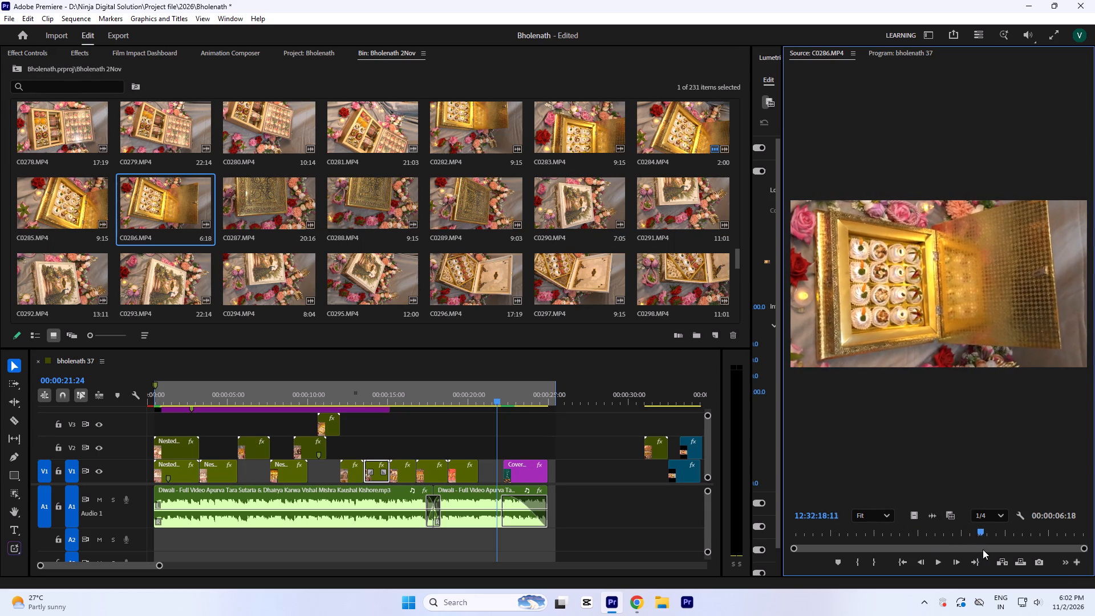
left_click_drag(983, 549, 962, 558)
Preview C0281.MP4 and C0280.MP4 and scrub through both to examine the open hamper box with sweets.
scroll(387, 226, "up", 1)
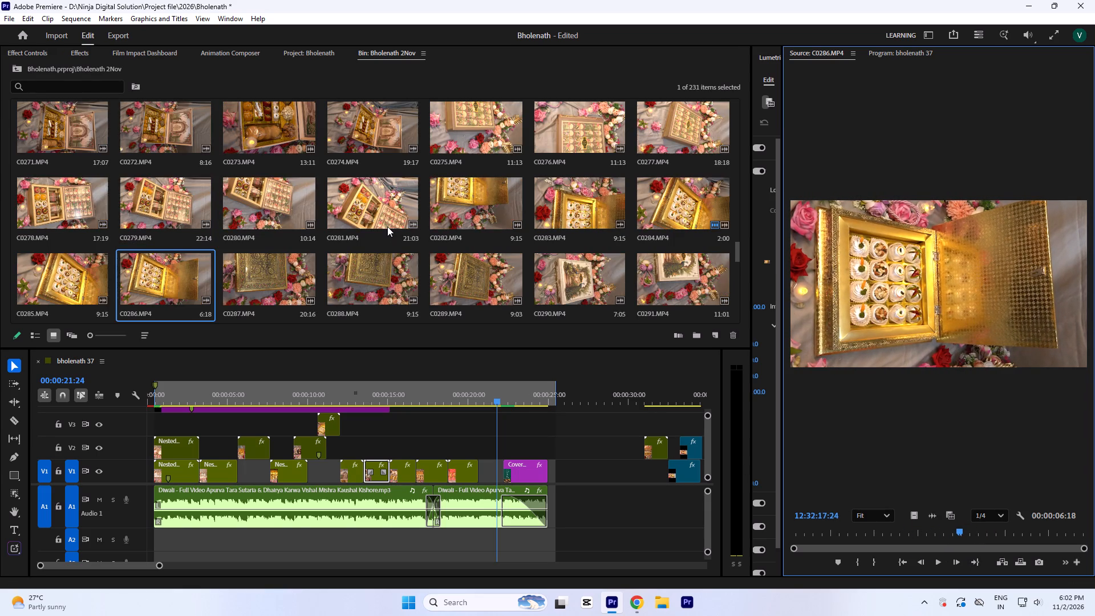
double_click(271, 206)
double_click(368, 206)
key("space")
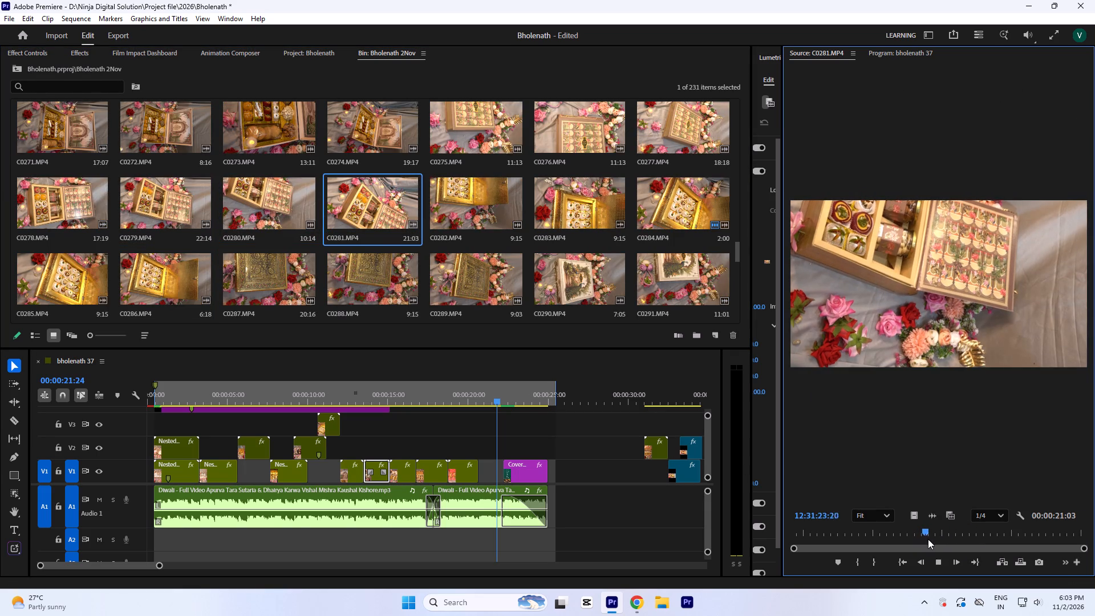
left_click_drag(928, 539, 1018, 550)
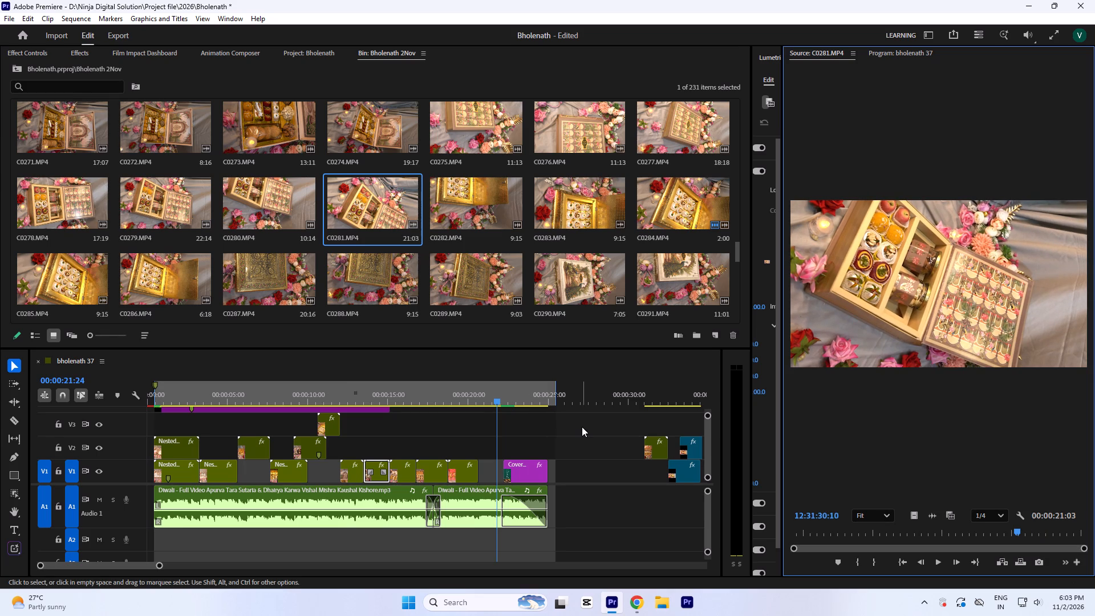
double_click(254, 198)
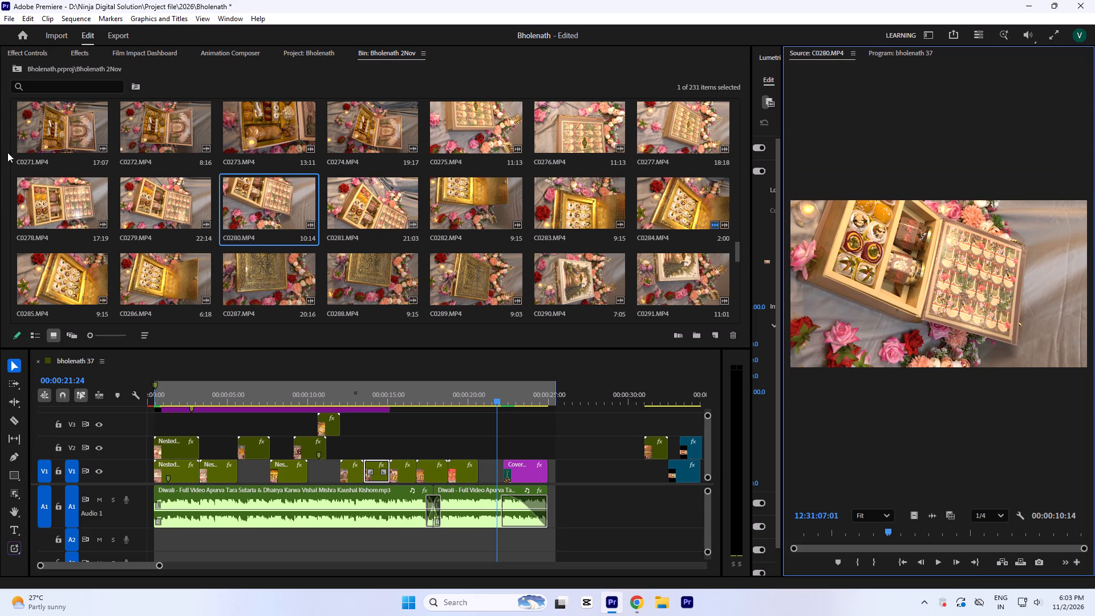
left_click_drag(894, 532, 911, 556)
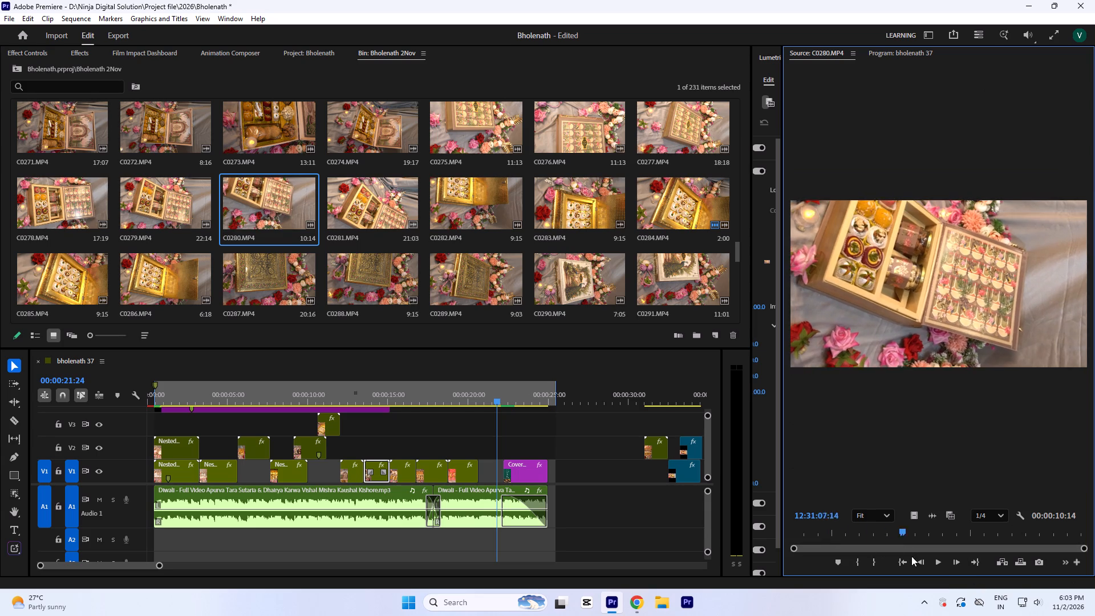
left_click_drag(911, 556, 1020, 572)
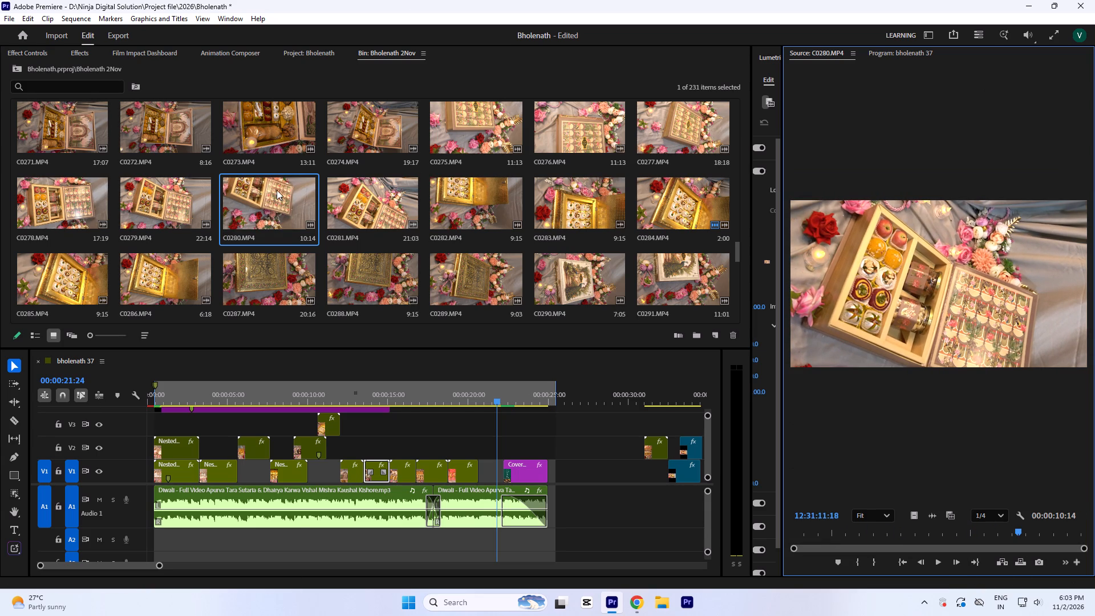
Preview C0273.MP4 and C0272.MP4, scrubbing back and forth through the open hamper in C0272.MP4.
scroll(275, 192, "up", 1)
double_click(259, 209)
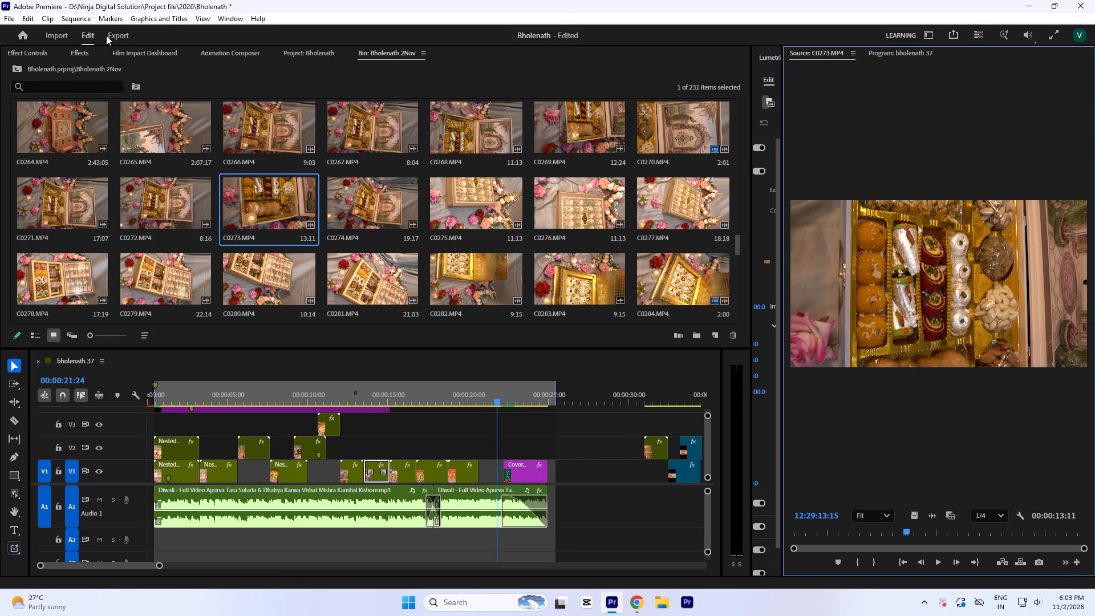
triple_click(168, 214)
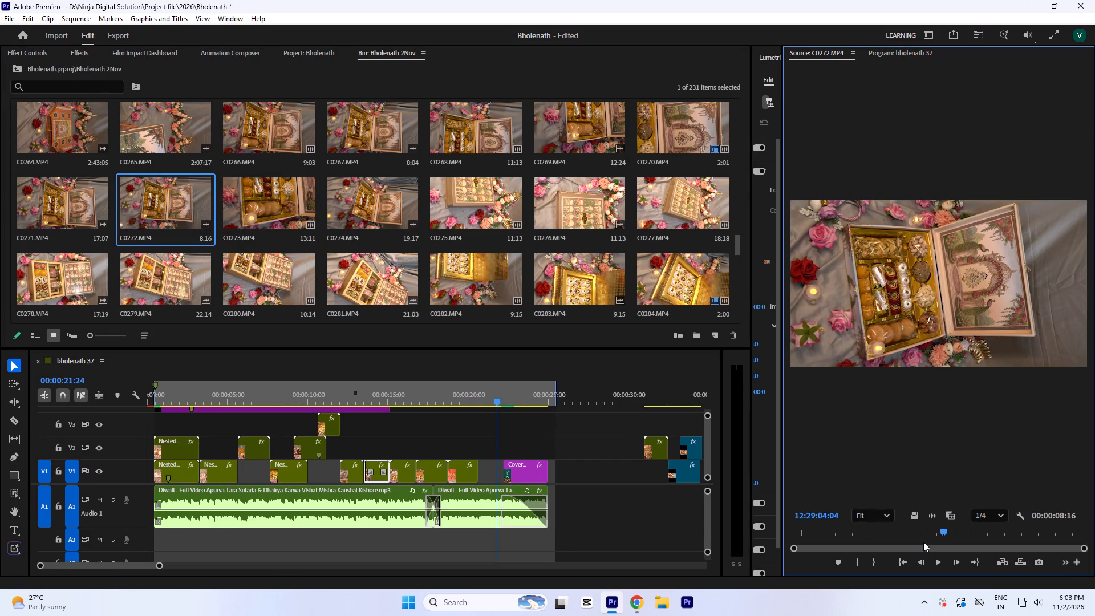
left_click_drag(922, 539, 962, 545)
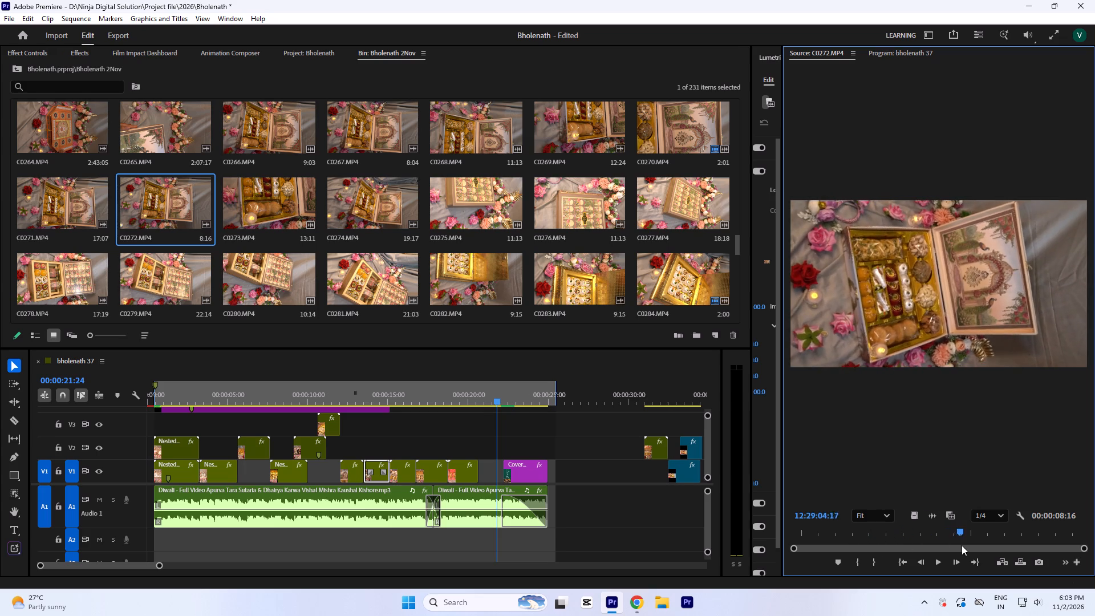
left_click_drag(962, 545, 894, 556)
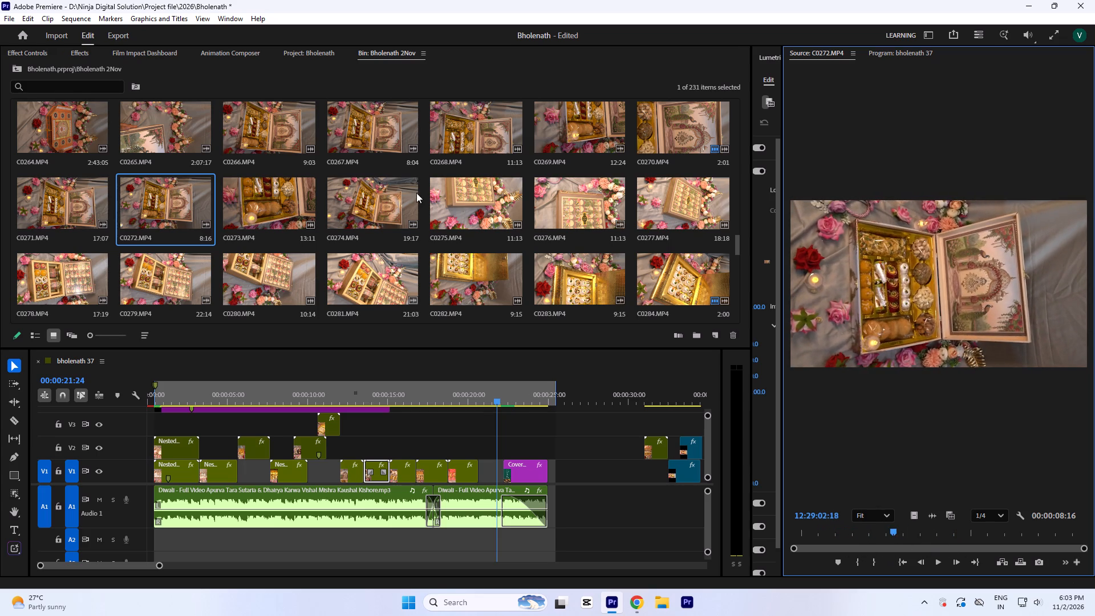
Preview C0268.MP4 and C0261.MP4 through C0258.MP4, scrubbing through the orange octagonal hamper in C0260.MP4.
scroll(416, 192, "up", 1)
double_click(451, 209)
scroll(463, 227, "up", 1)
left_click(463, 227)
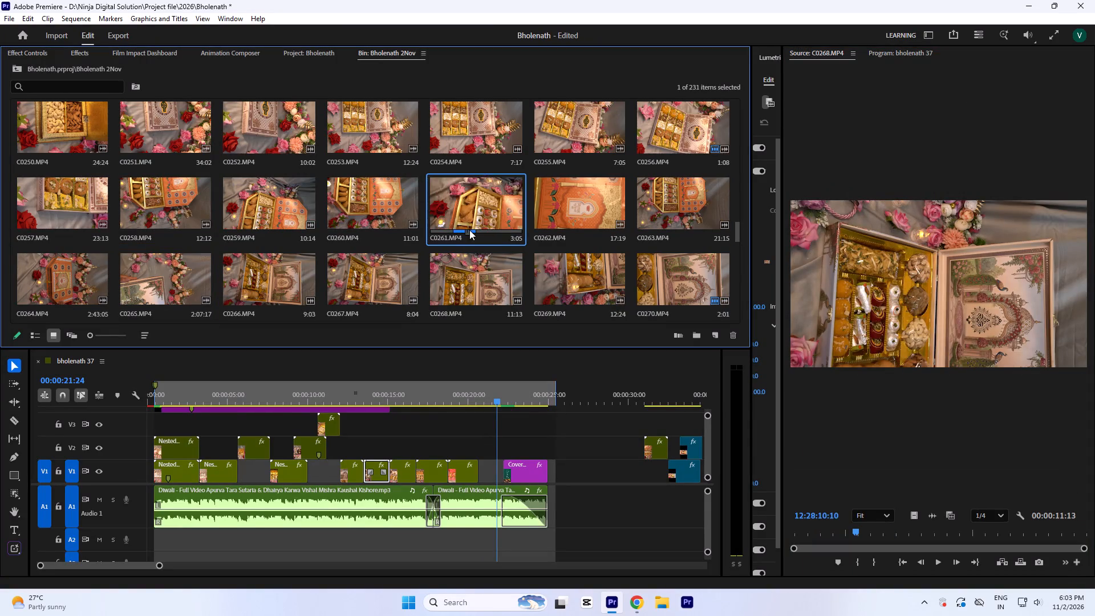
triple_click(467, 214)
triple_click(363, 208)
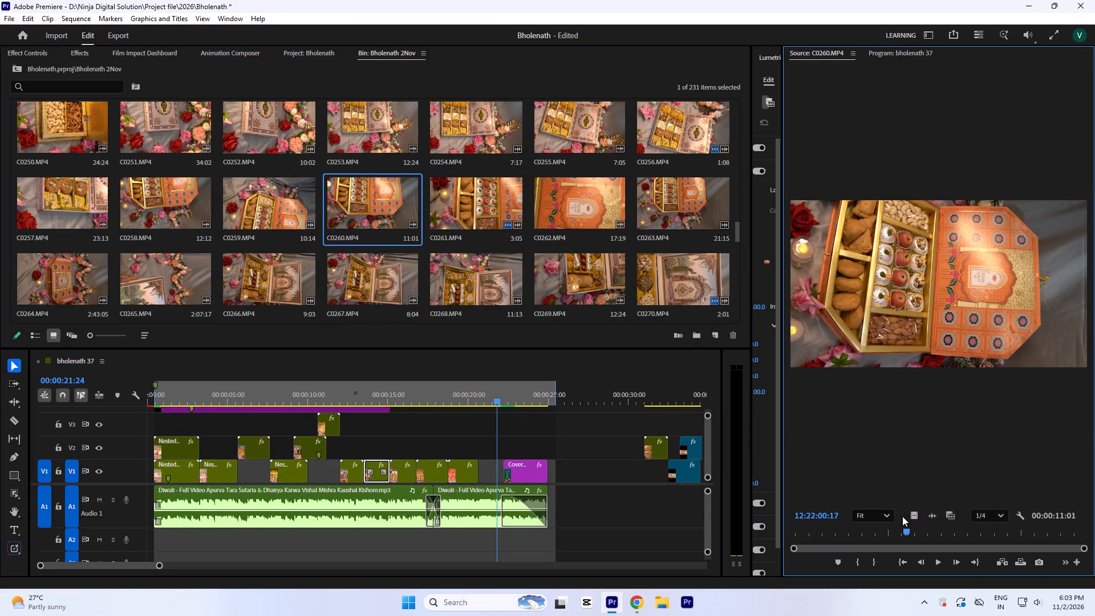
left_click_drag(881, 538, 981, 552)
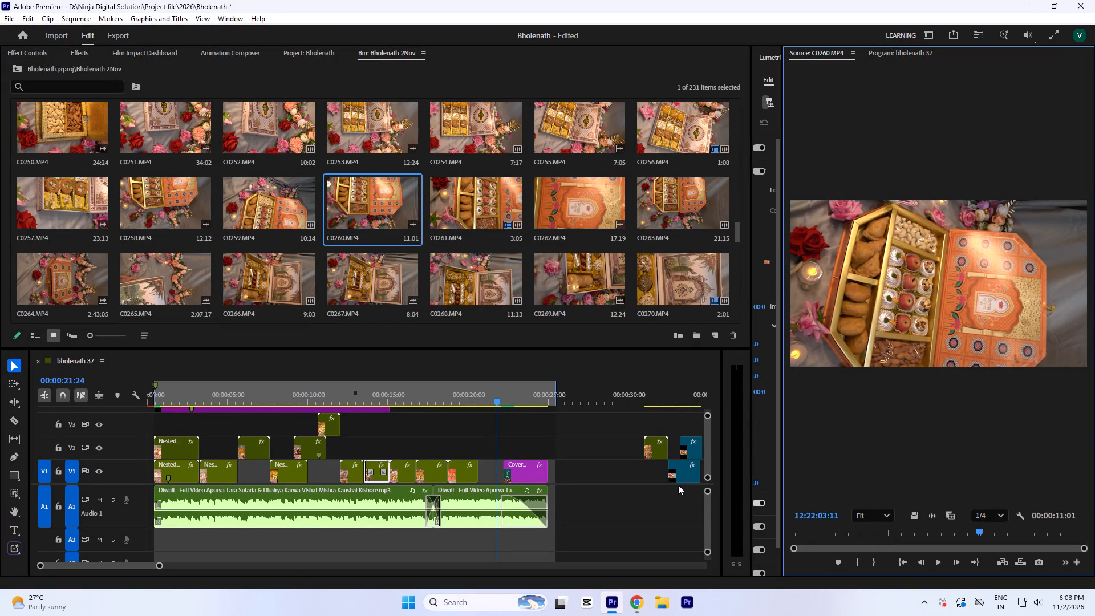
double_click(244, 222)
triple_click(149, 201)
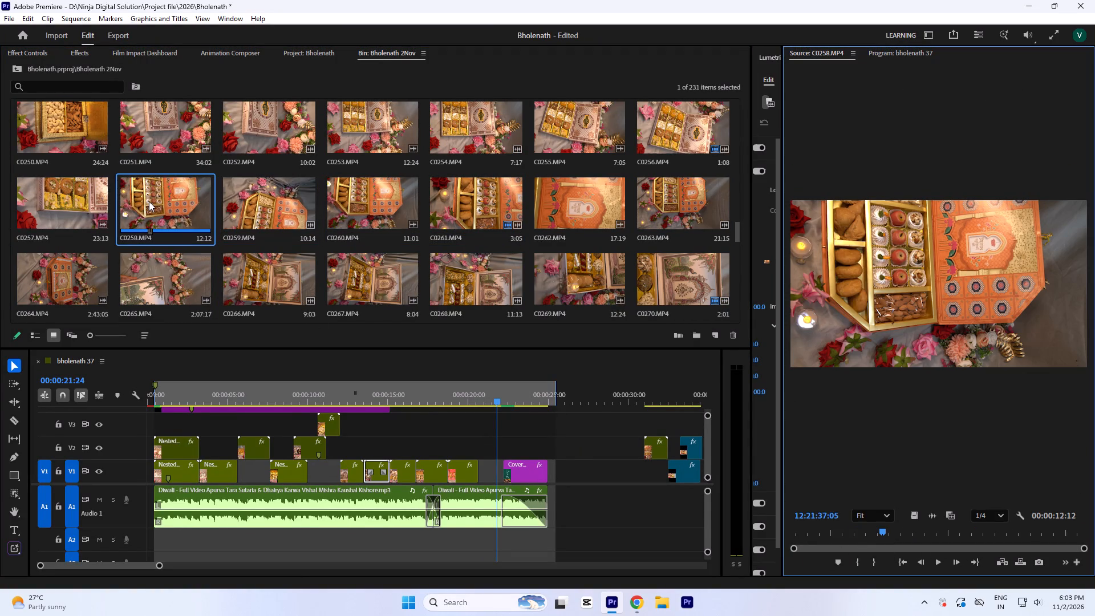
Preview C0252.MP4, C0253.MP4, C0255.MP4 and C0235.MP4 as further candidates for the gap.
scroll(199, 230, "up", 2)
scroll(274, 173, "up", 1)
double_click(263, 197)
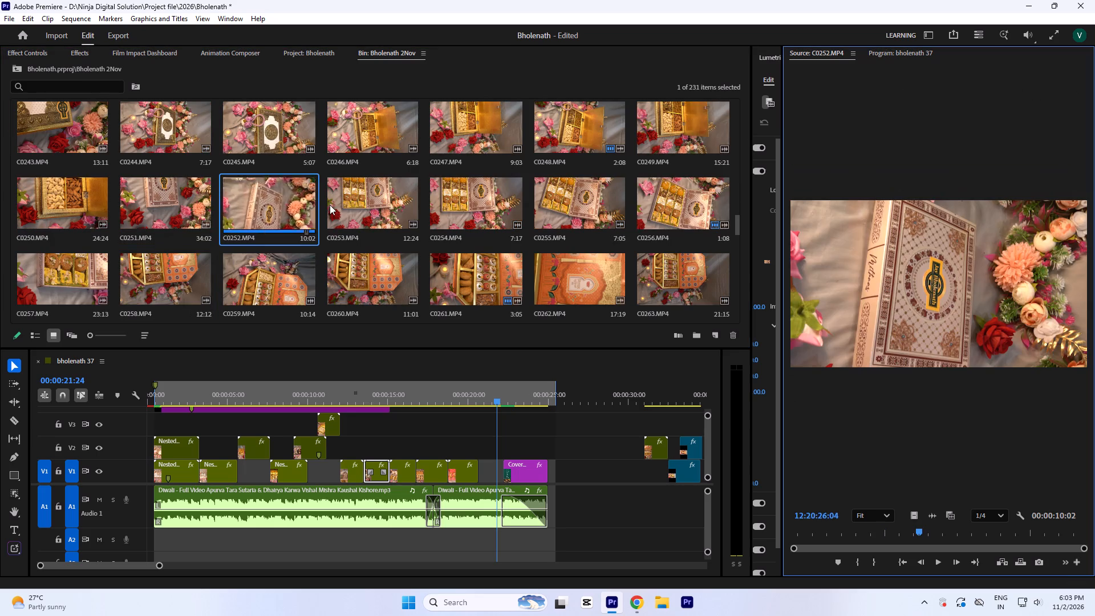
double_click(355, 204)
double_click(571, 206)
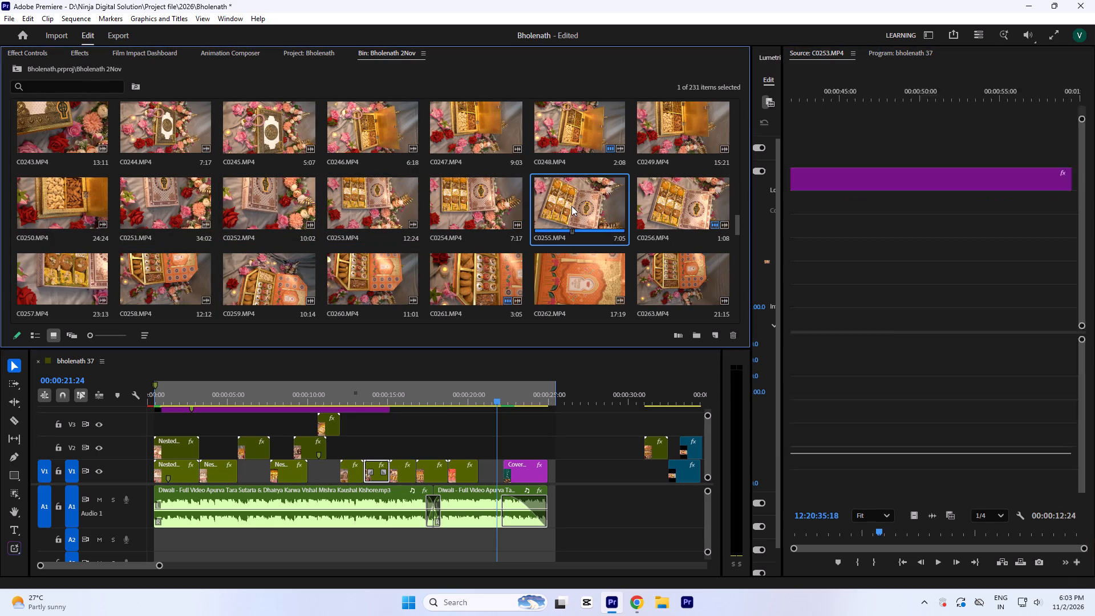
scroll(566, 207, "up", 5)
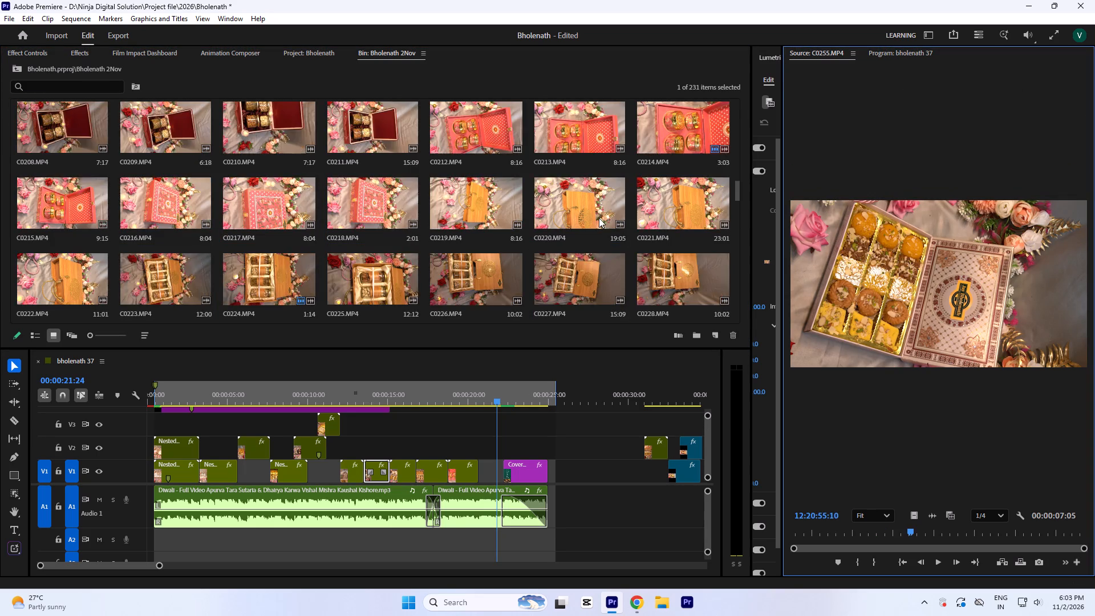
scroll(599, 218, "down", 2)
double_click(671, 202)
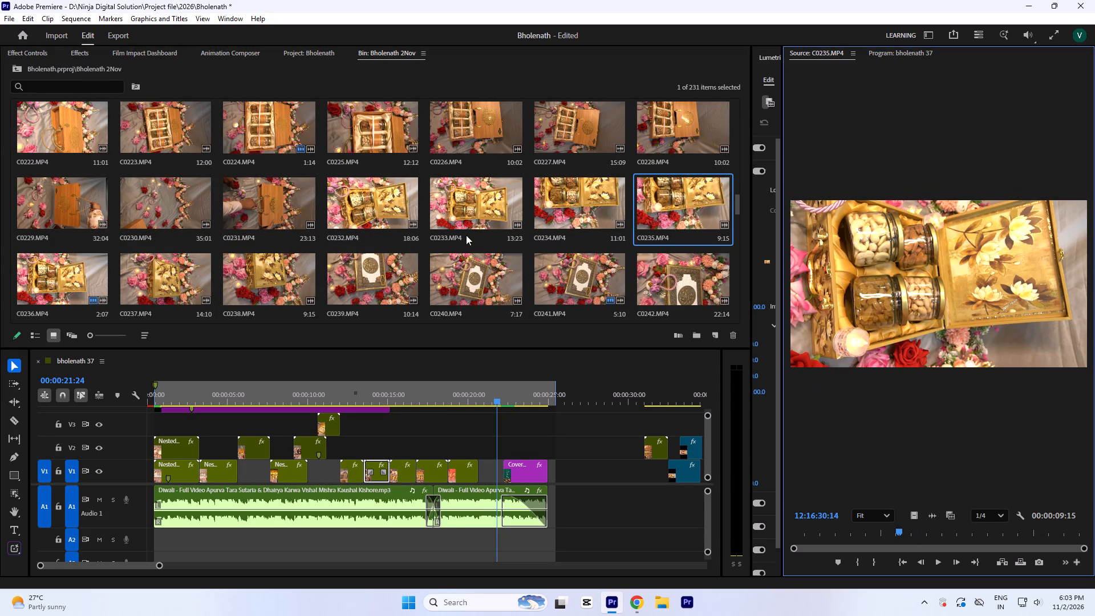
Look through the earlier clips in the bin, then open C0141.MP4 and scrub through its close-up of the golden box.
scroll(476, 204, "up", 2)
scroll(367, 197, "up", 1)
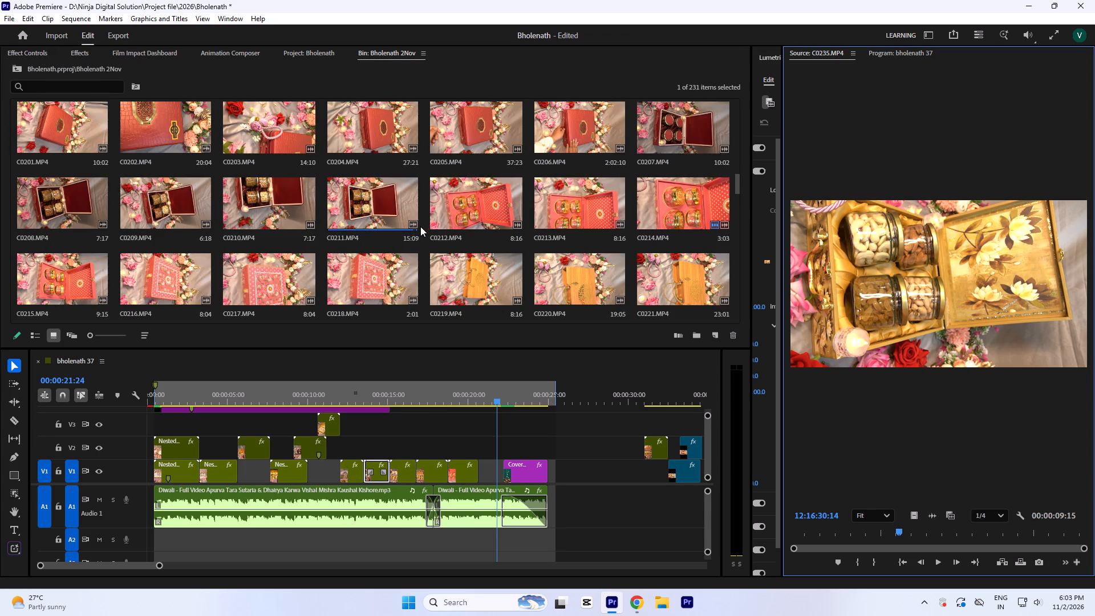
scroll(423, 226, "up", 1)
scroll(367, 221, "up", 6)
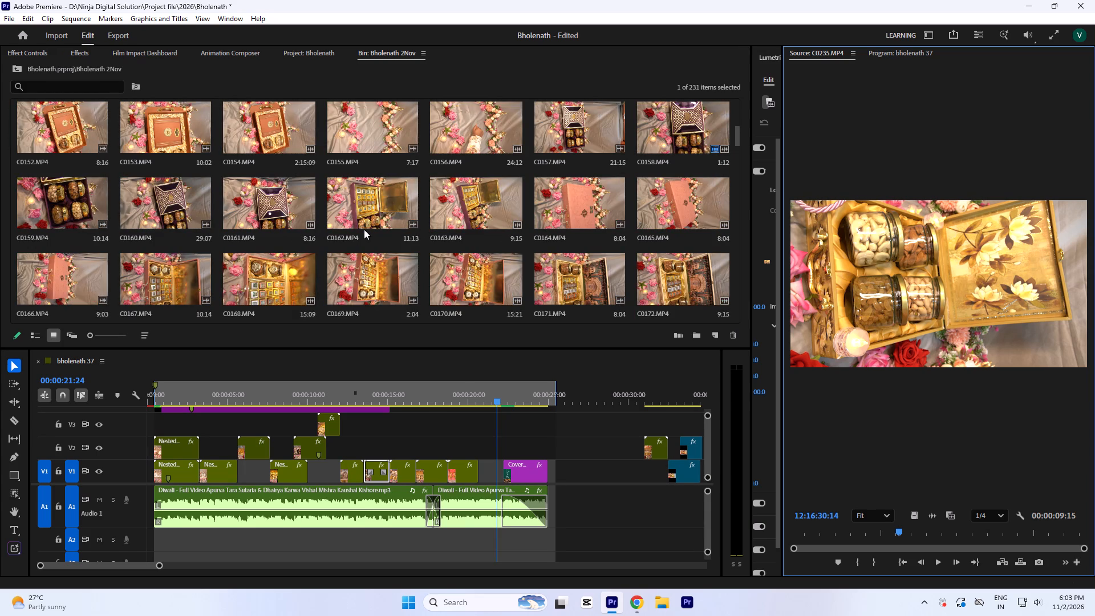
scroll(364, 229, "up", 3)
scroll(360, 233, "down", 1)
scroll(360, 234, "up", 1)
double_click(359, 203)
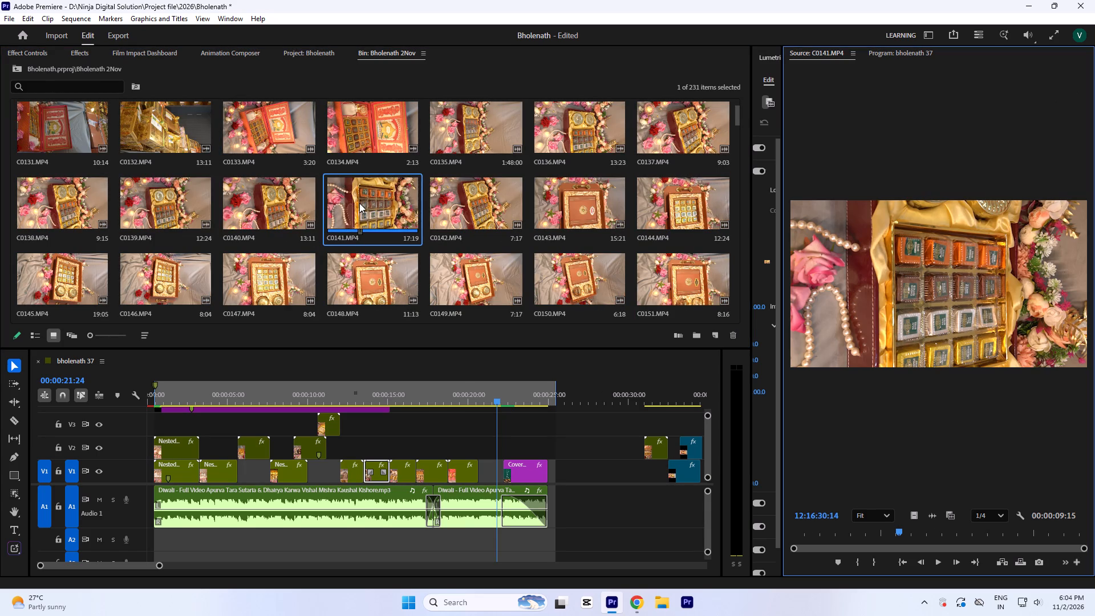
left_click_drag(901, 540, 924, 553)
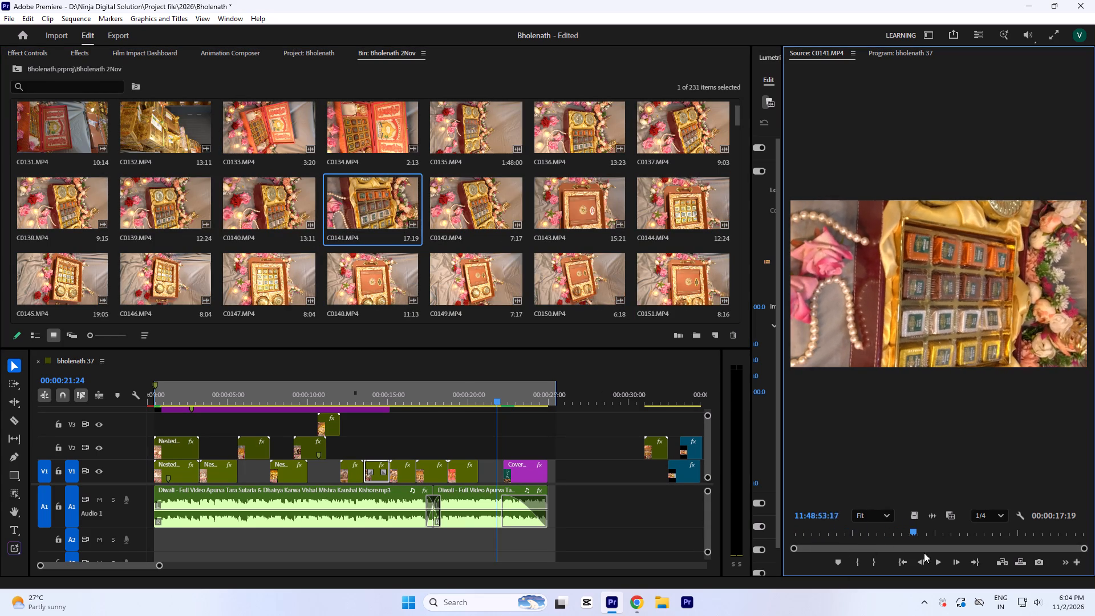
left_click_drag(924, 553, 956, 554)
Scrub through C0137.MP4, then preview C0126.MP4, C0131.MP4 and C0132.MP4 as gap candidates.
scroll(518, 253, "up", 1)
double_click(662, 209)
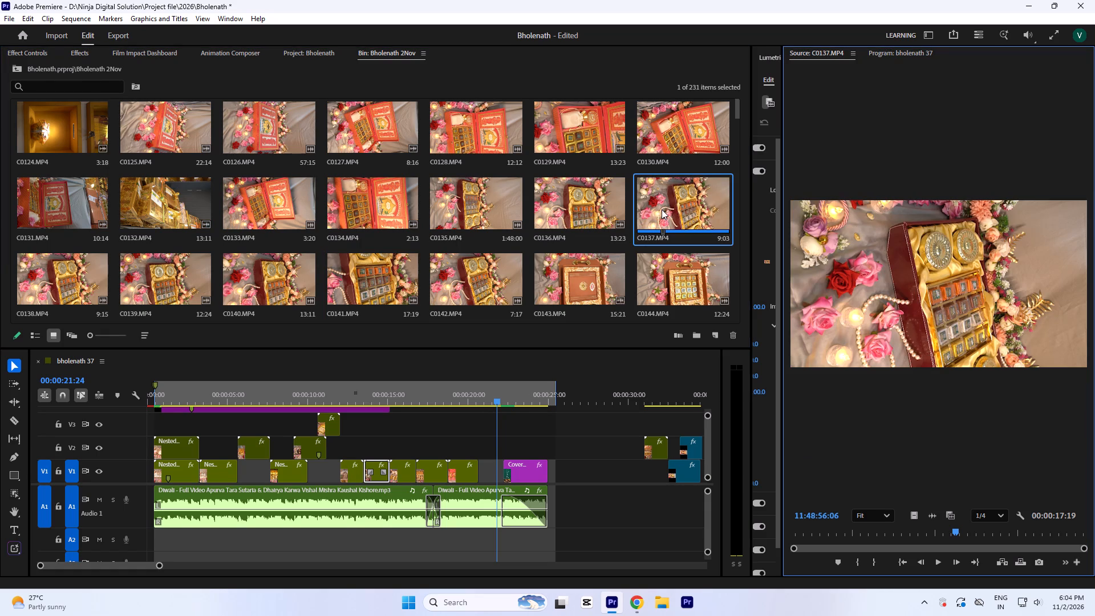
left_click_drag(859, 533, 897, 538)
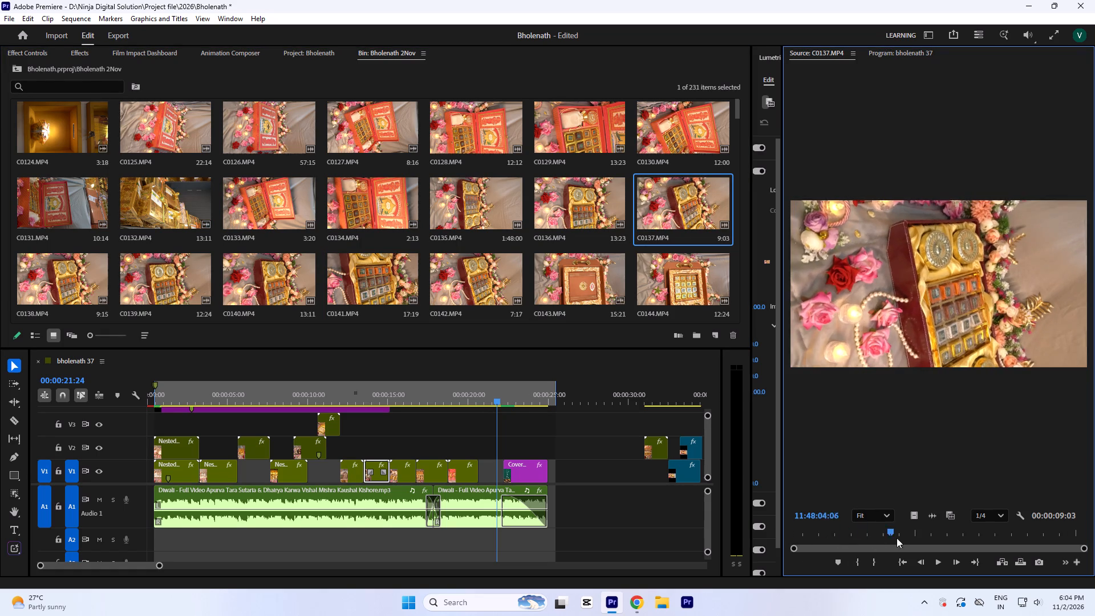
left_click_drag(897, 538, 1020, 514)
scroll(572, 238, "up", 2)
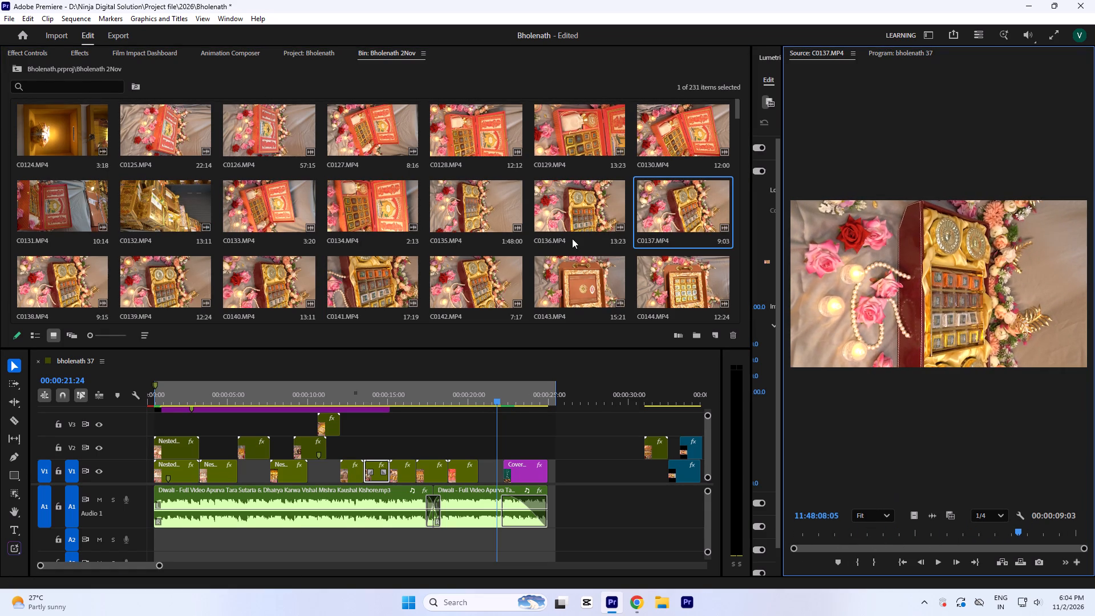
scroll(197, 192, "up", 3)
double_click(248, 136)
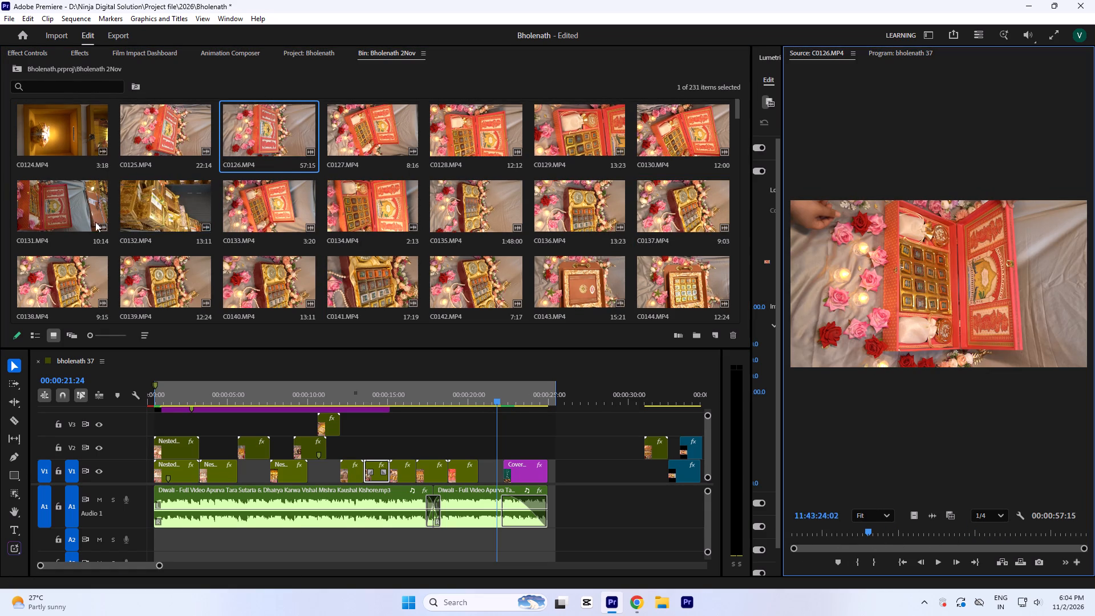
double_click(47, 208)
double_click(163, 202)
Preview C0143.MP4 and C0144.MP4, scrubbing through the open box in C0144.MP4, and continue looking through the bin.
scroll(163, 202, "down", 1)
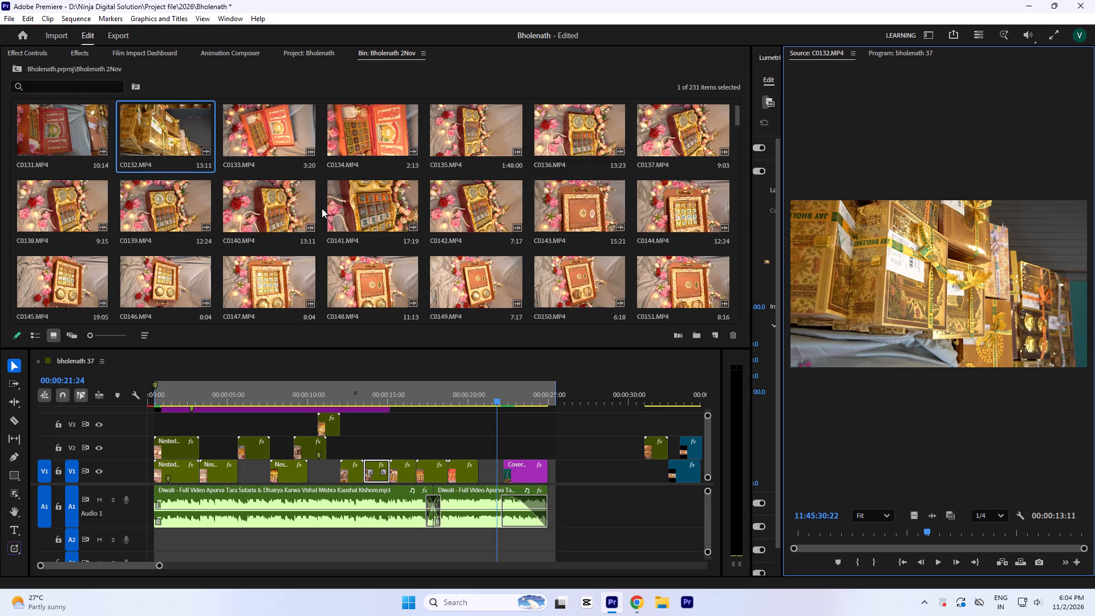
scroll(325, 209, "down", 1)
double_click(581, 131)
double_click(684, 127)
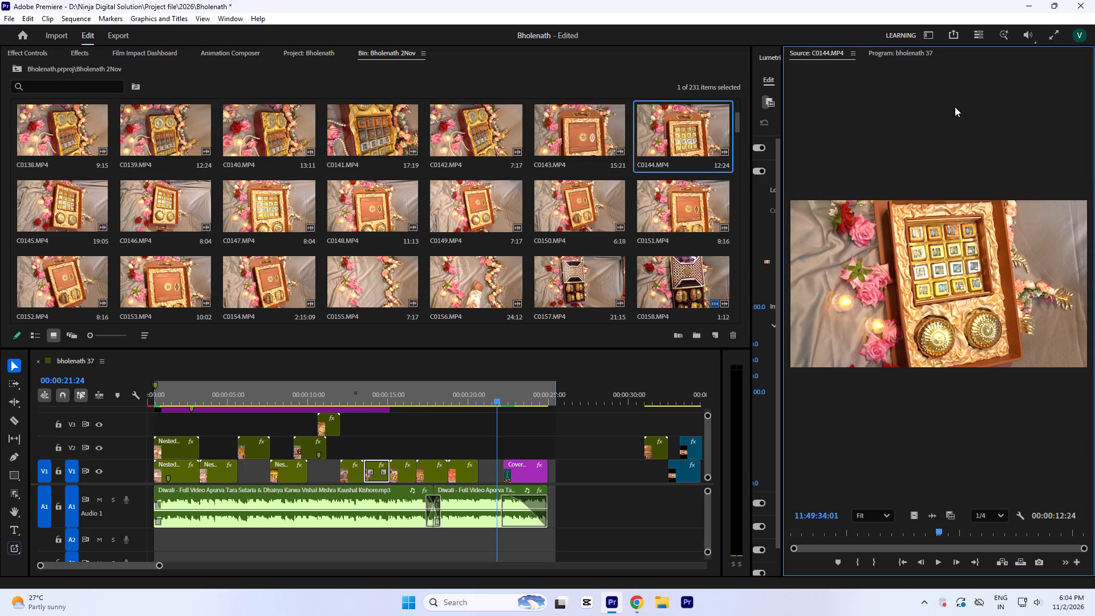
left_click_drag(953, 525, 920, 545)
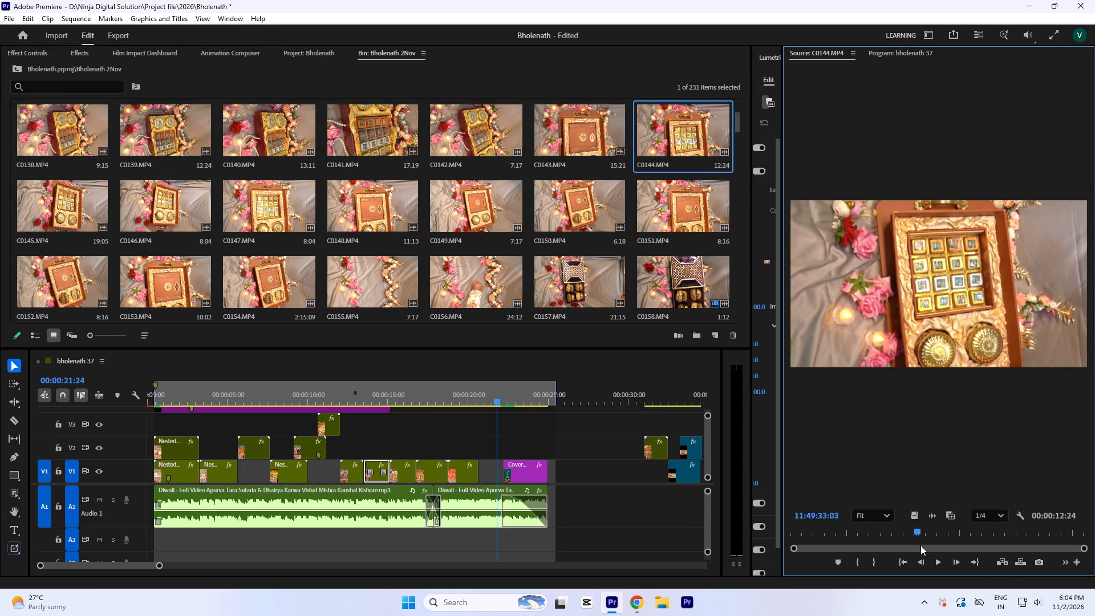
left_click_drag(920, 545, 977, 545)
scroll(658, 229, "down", 1)
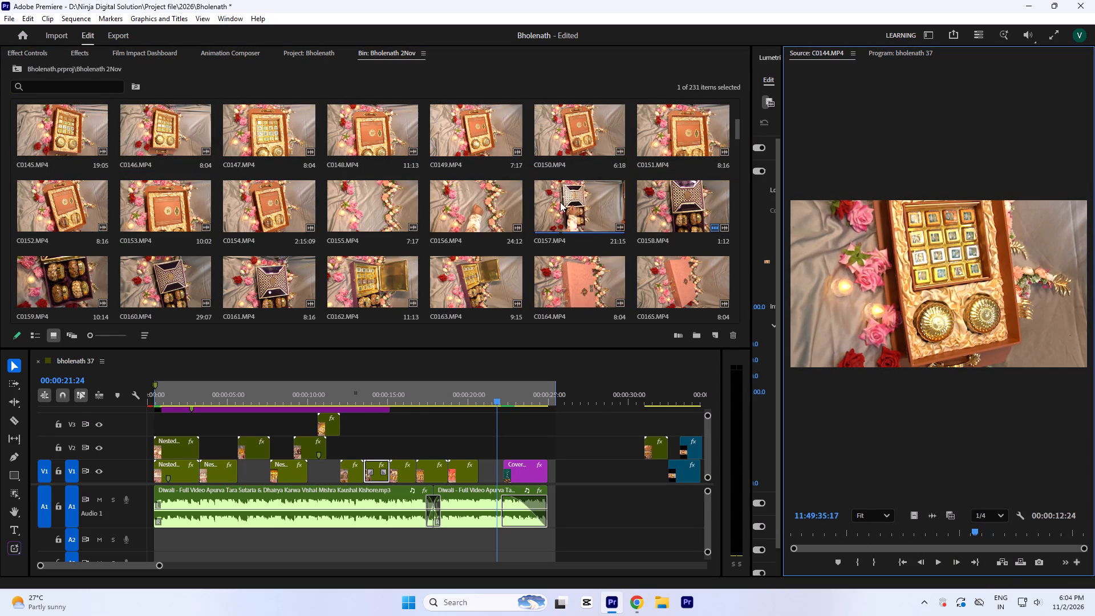
Look through the later hamper clips in the bin, previewing C0178.MP4, C0212.MP4 and C0312.MP4 as gap candidates.
scroll(560, 202, "down", 3)
double_click(569, 203)
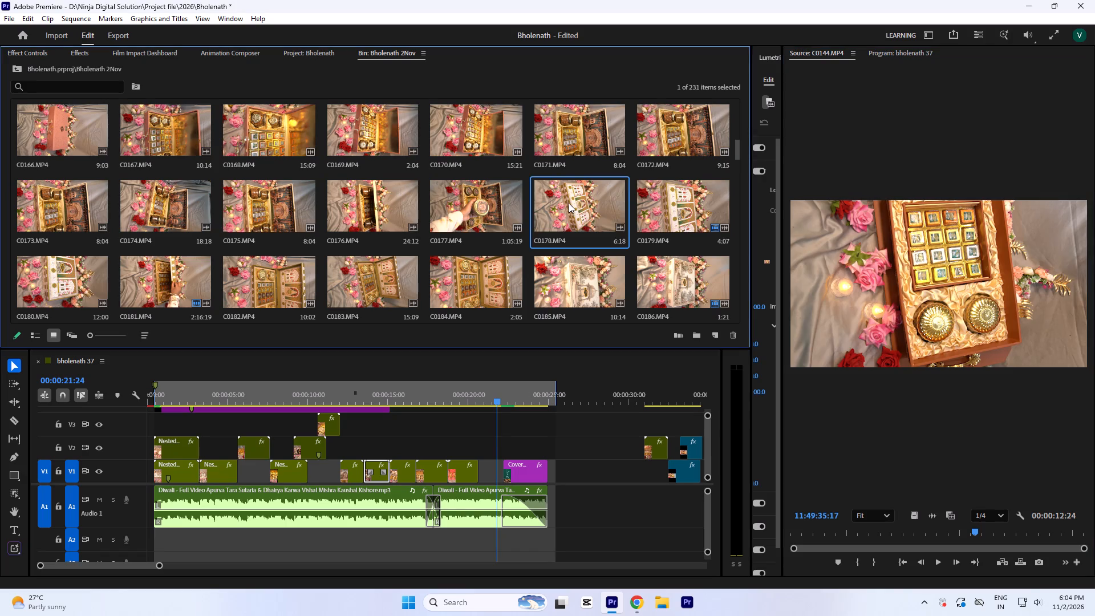
scroll(568, 202, "down", 2)
scroll(437, 215, "down", 3)
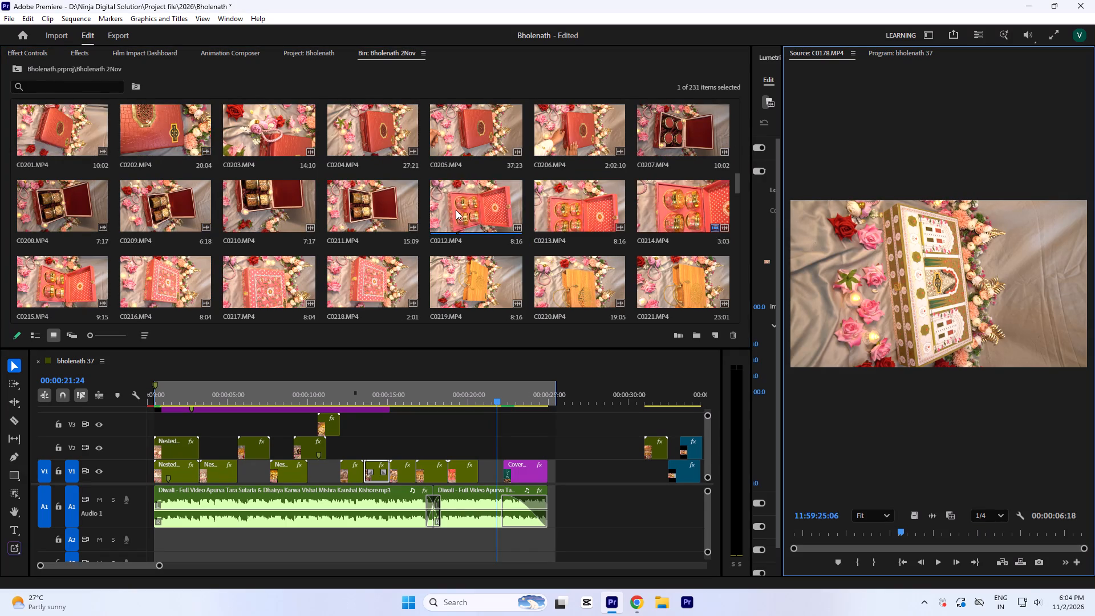
double_click(456, 210)
scroll(455, 209, "down", 2)
scroll(508, 234, "down", 4)
scroll(559, 244, "down", 1)
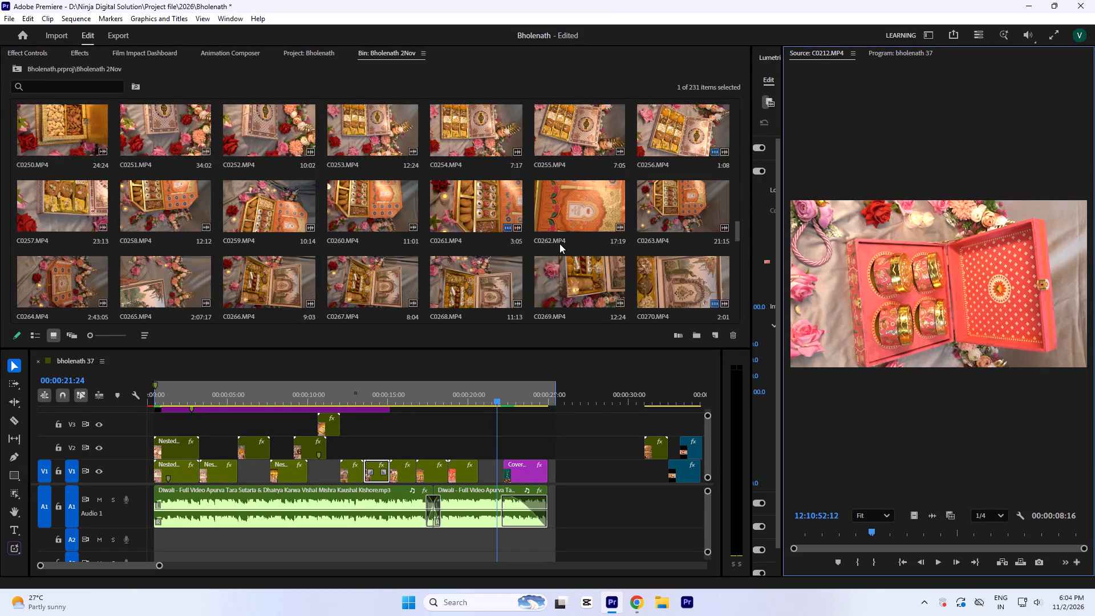
scroll(565, 245, "down", 4)
scroll(611, 252, "down", 2)
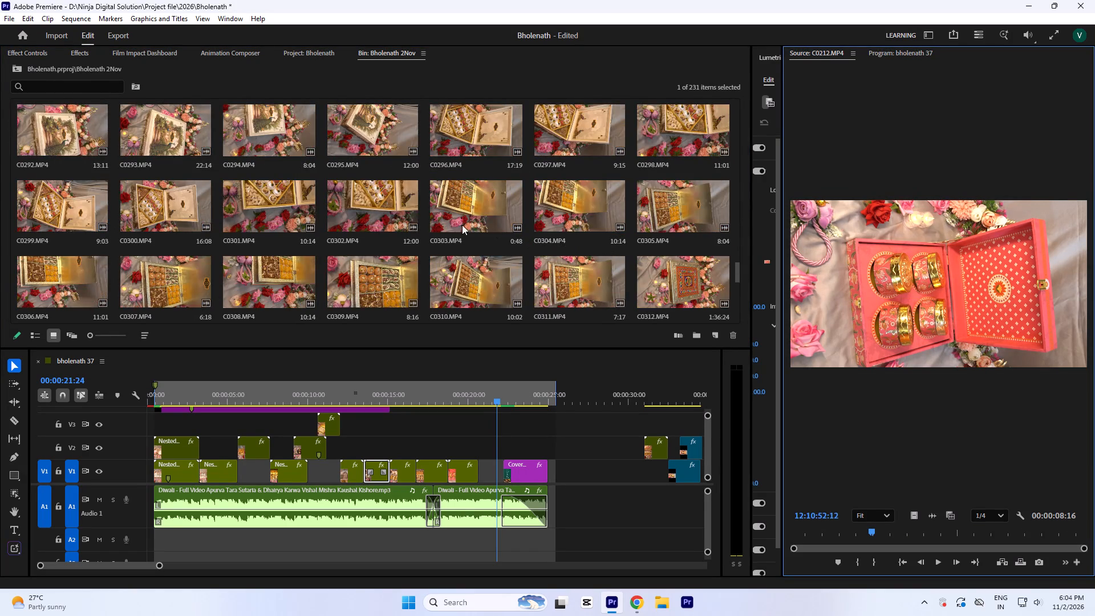
scroll(462, 225, "down", 1)
scroll(559, 243, "down", 2)
scroll(598, 254, "up", 1)
triple_click(666, 147)
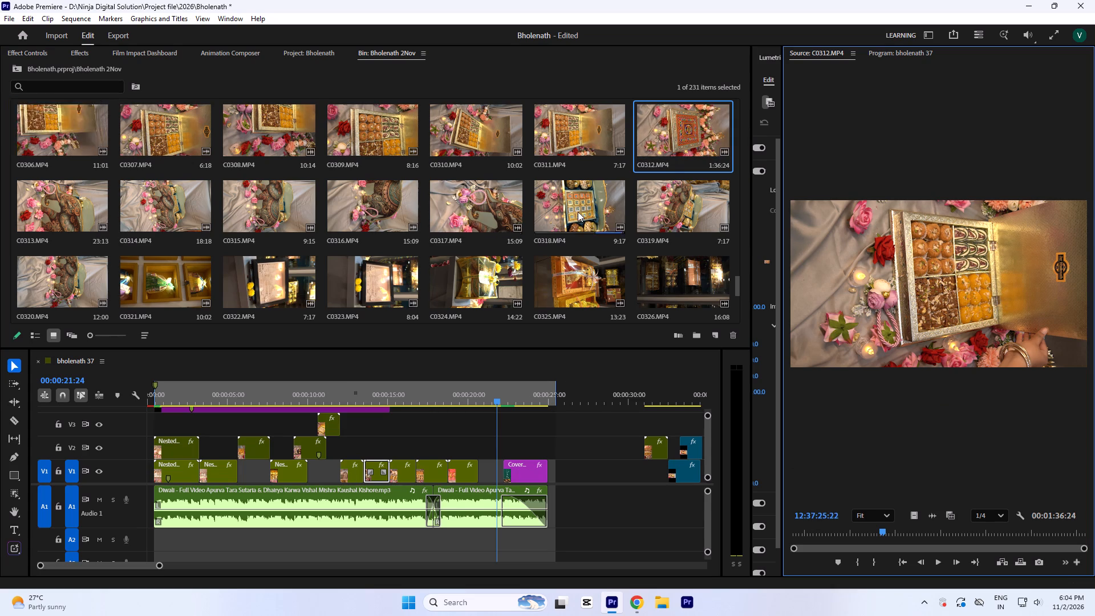
Open C0318.MP4, scrub through its open chocolate-and-nut hamper shot, and mark the out point at about 12:40:18:07.
double_click(578, 212)
left_click_drag(931, 540, 869, 541)
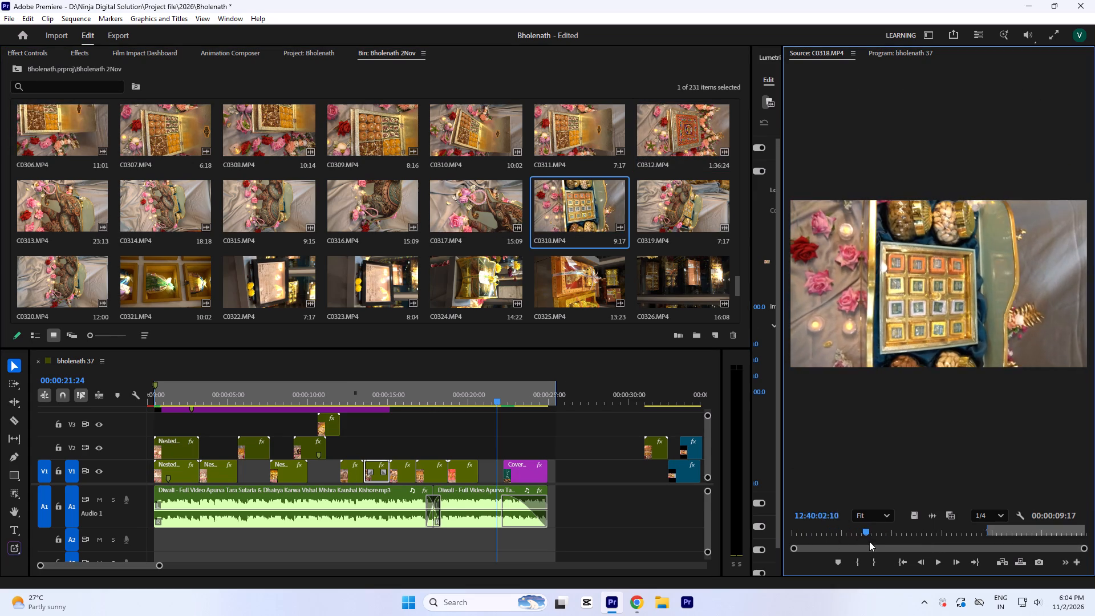
left_click_drag(869, 541, 1030, 544)
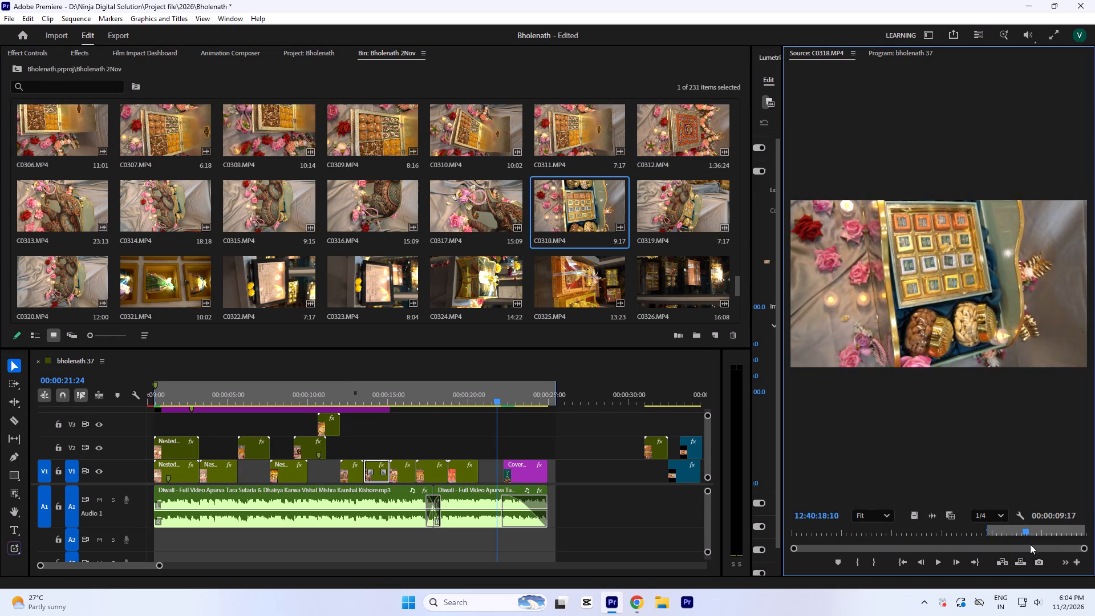
left_click_drag(1030, 544, 972, 542)
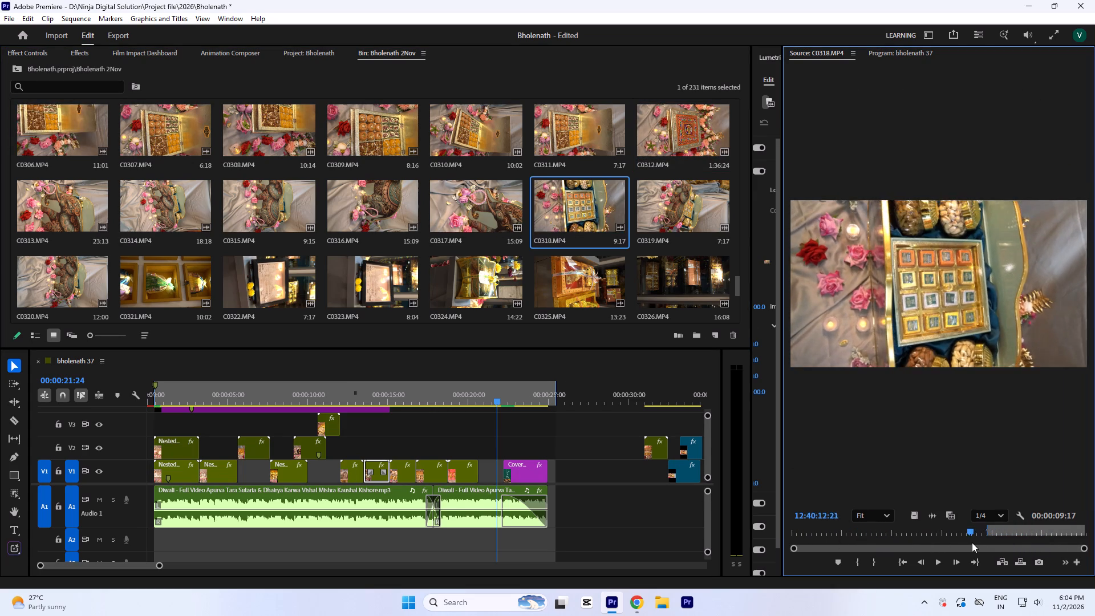
left_click_drag(972, 542, 952, 568)
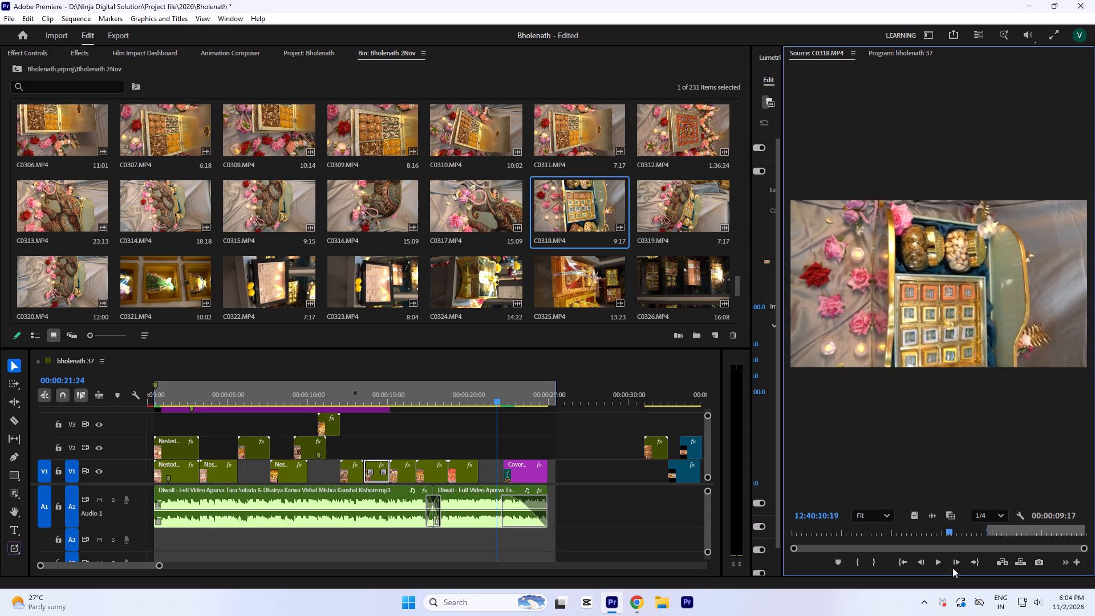
left_click_drag(952, 568, 1026, 582)
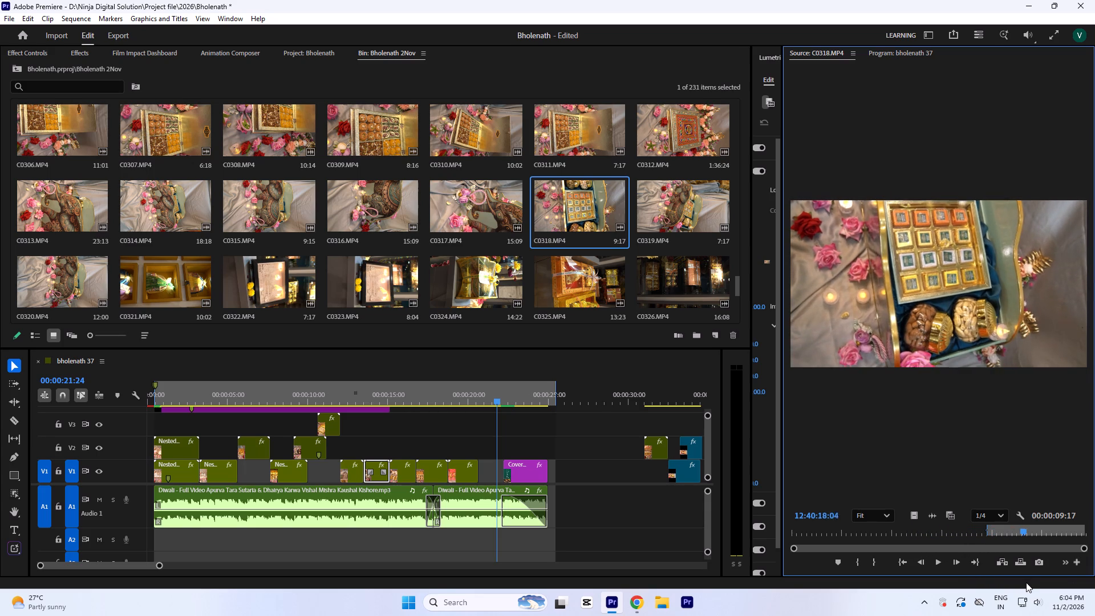
left_click_drag(1026, 582, 1027, 582)
key("o")
Place only the video of C0318.MP4 on V2, starting where the last nested sequence before the cover page ends.
left_click_drag(914, 519, 547, 444)
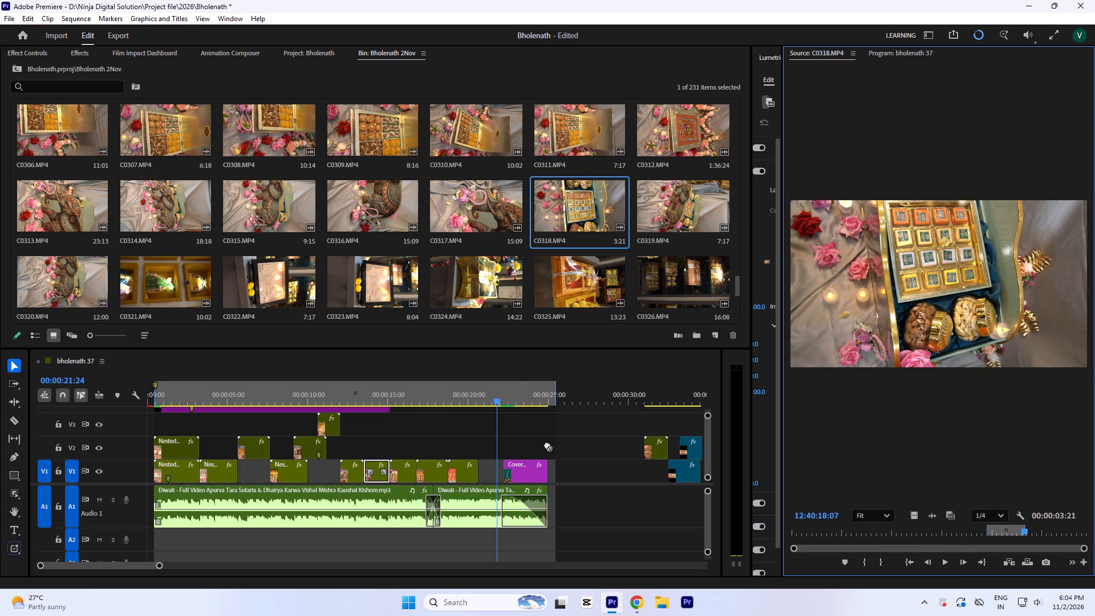
left_click_drag(547, 444, 487, 441)
left_click(500, 445)
key("equal")
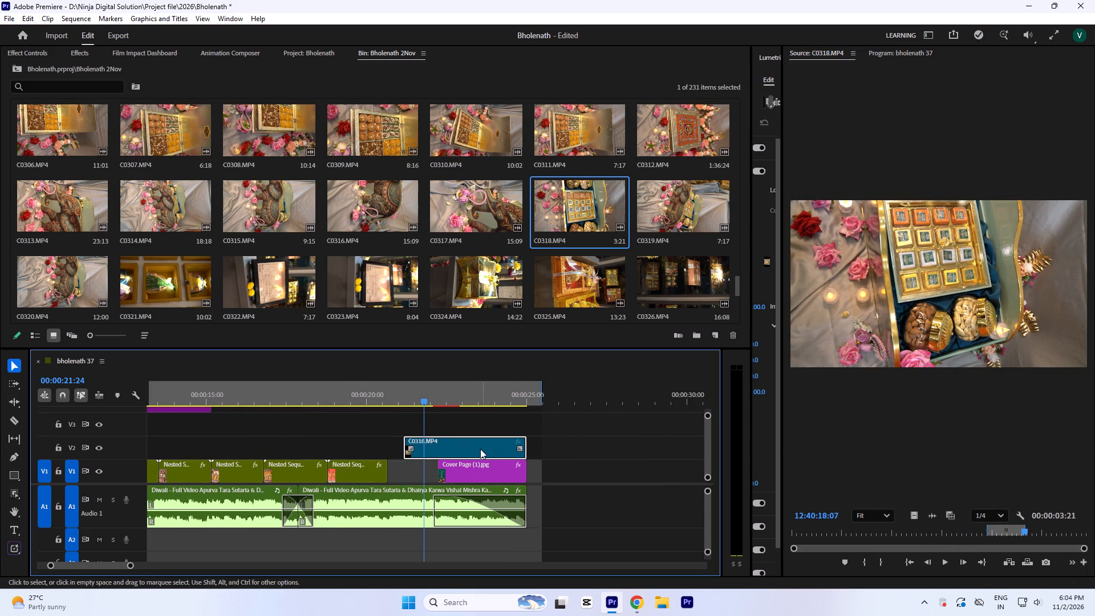
left_click_drag(478, 449, 461, 448)
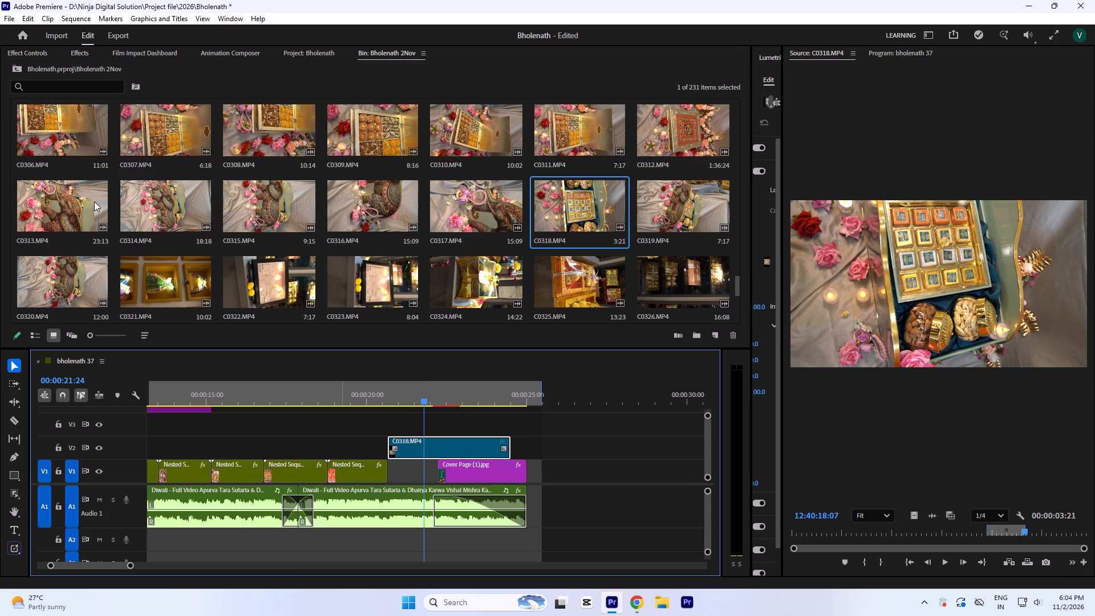
Set the rotation of C0318.MP4 to -90° so it fits the vertical frame, and save the project.
left_click(38, 56)
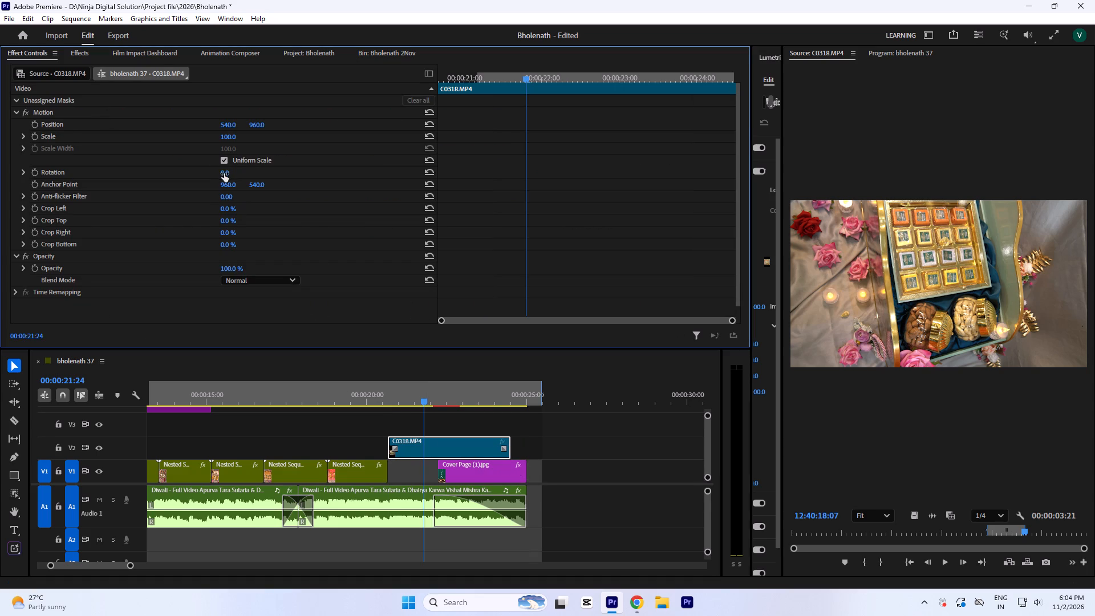
left_click(223, 172)
type("-9")
key("0")
left_click(516, 174)
left_click(417, 390)
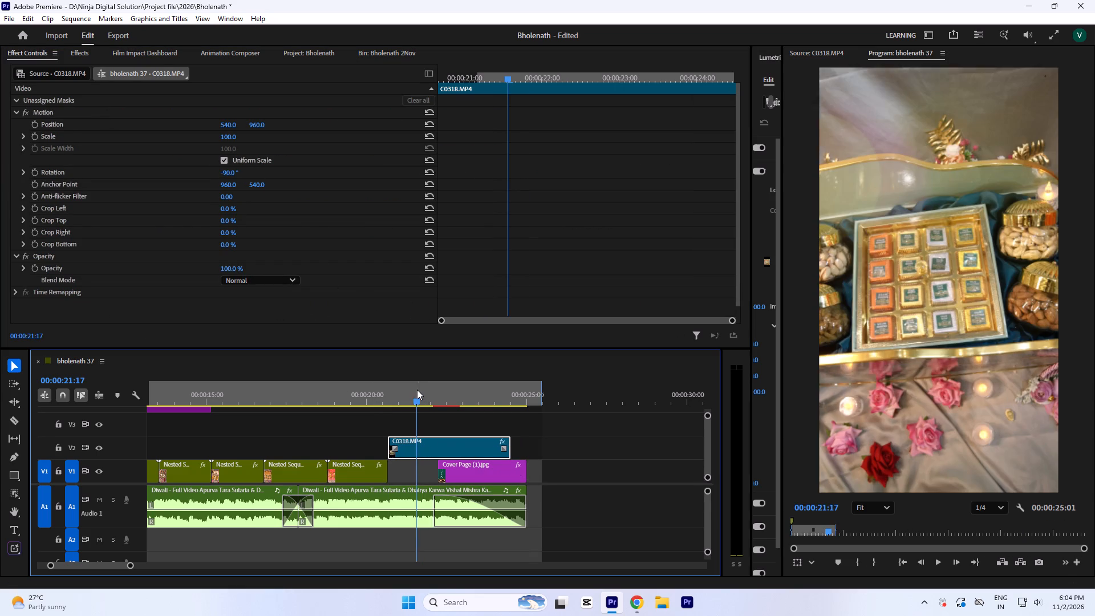
key("ctrl+s")
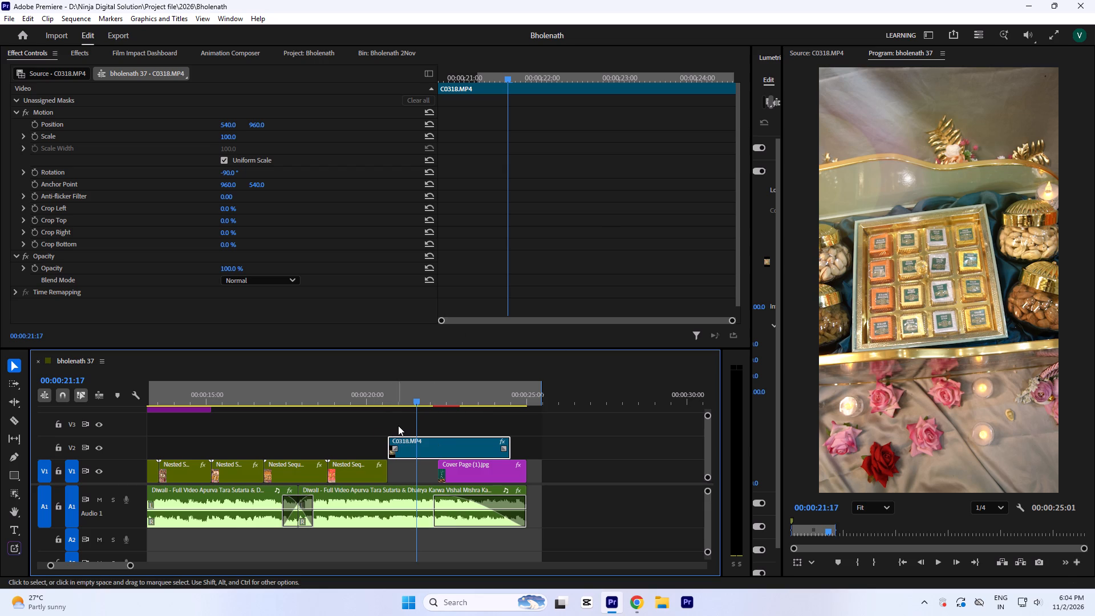
left_click(398, 425)
key("ctrl+s")
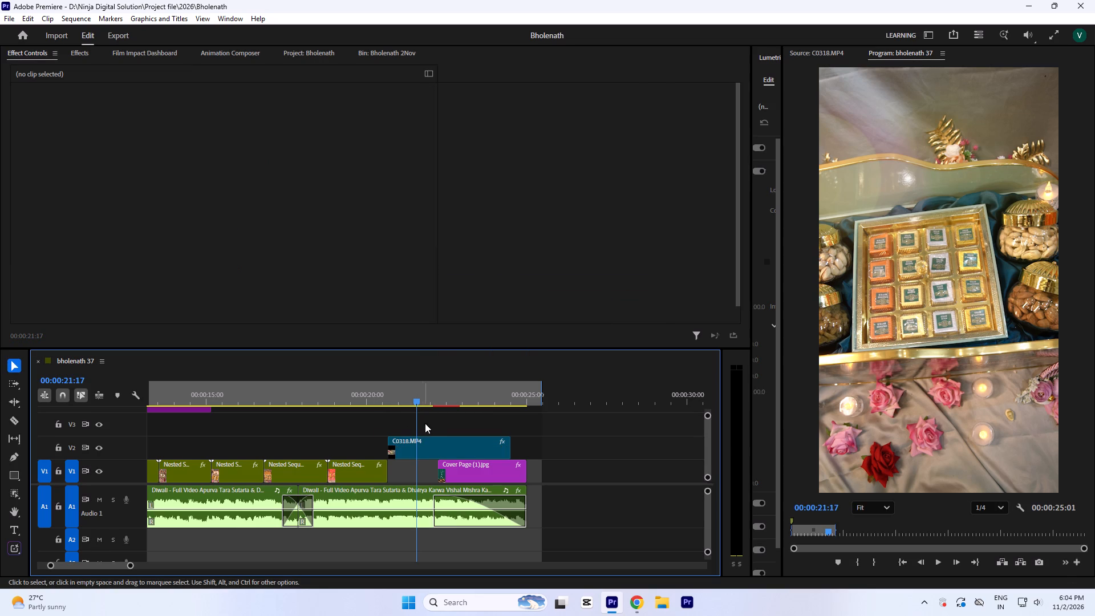
left_click(427, 423)
left_click(431, 453)
key("ctrl+s")
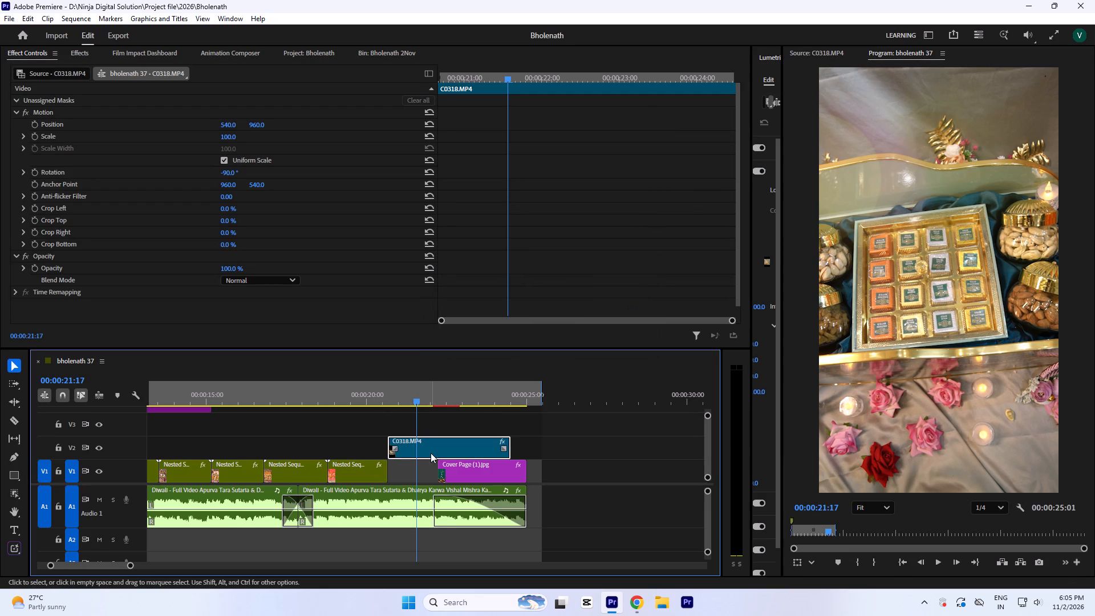
Trim the end of C0318.MP4 back to 00:00:22:09, just past the start of the cover page.
type("--=")
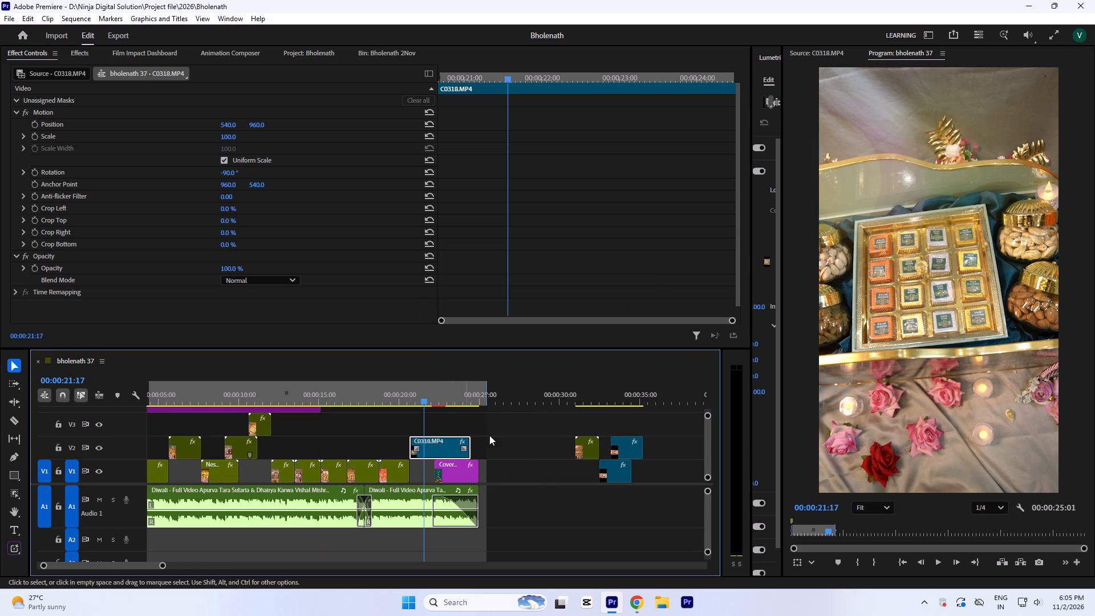
left_click_drag(472, 448, 448, 447)
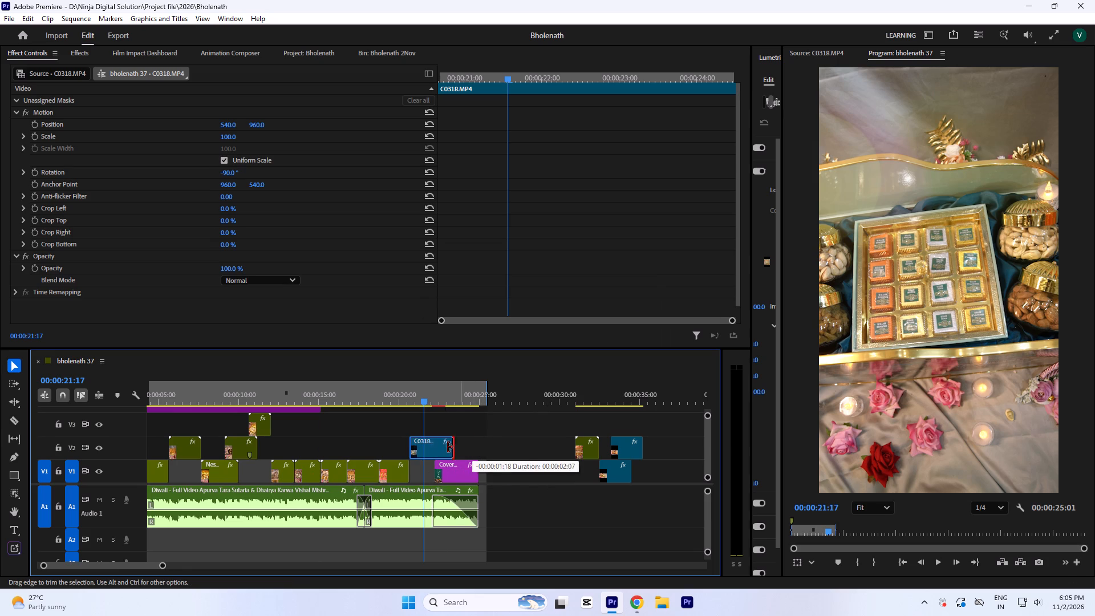
left_click_drag(448, 447, 439, 445)
left_click(453, 432)
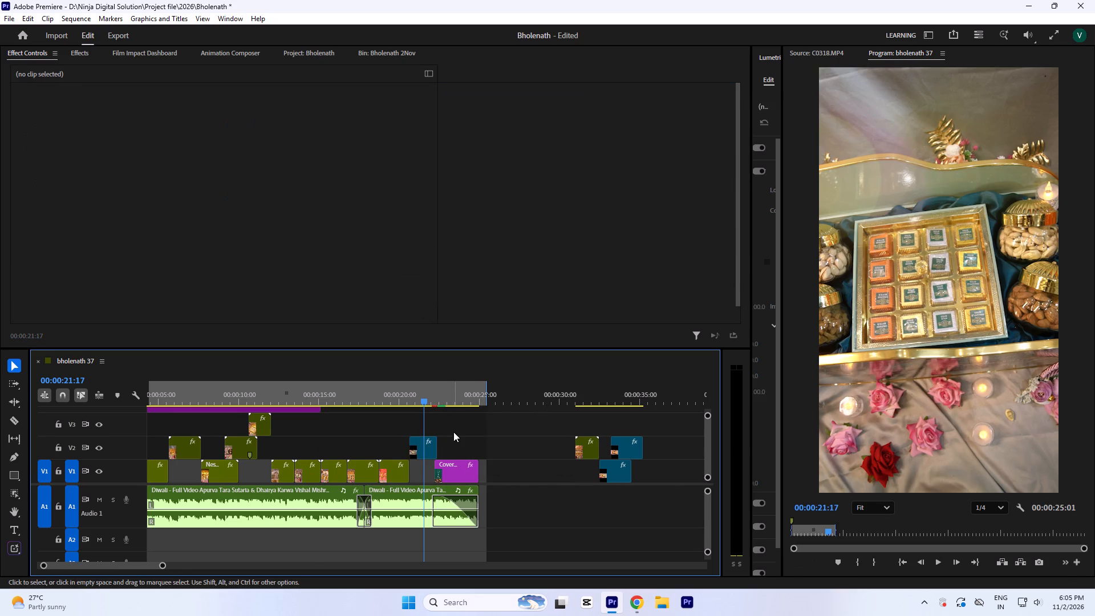
type("===")
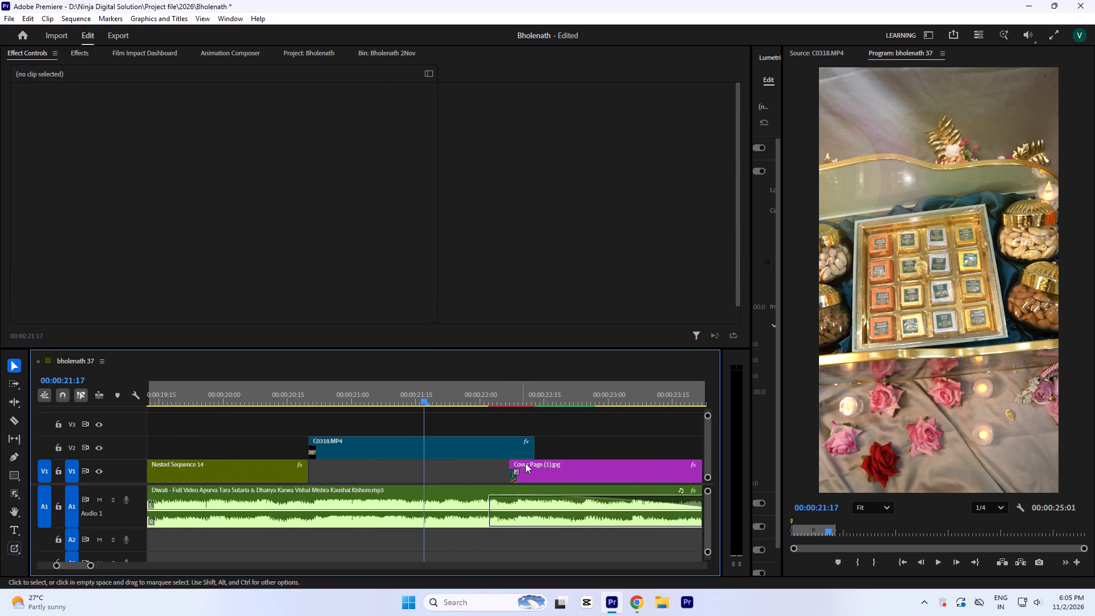
left_click_drag(520, 395, 522, 402)
type("===")
left_click_drag(493, 448, 426, 452)
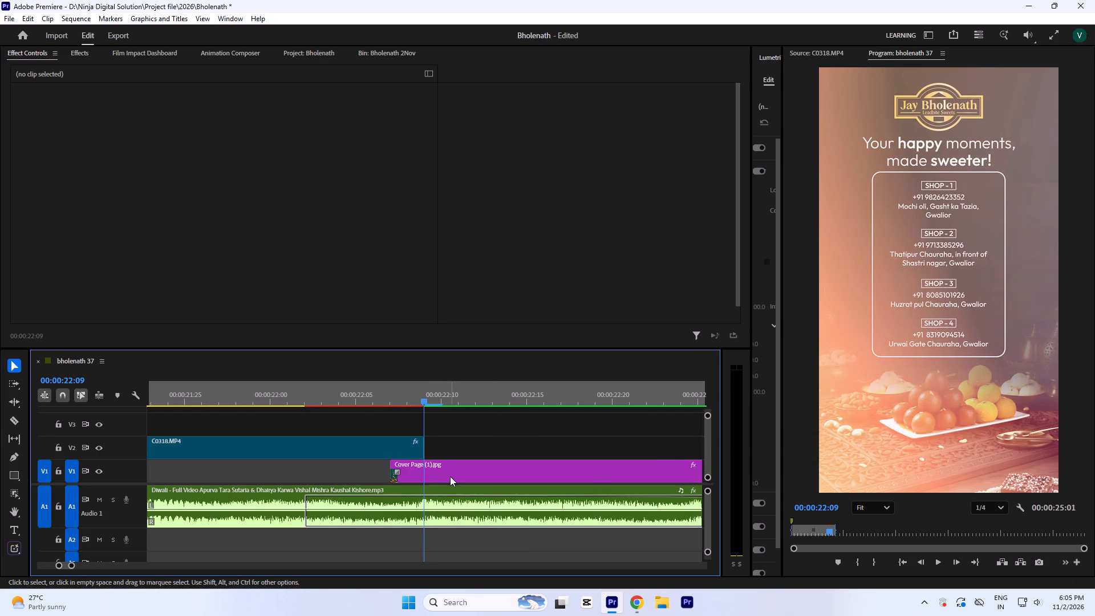
Move the cover page on V1 slightly later so it starts at 00:00:22:09, where C0318.MP4 ends.
type("--")
type("===---")
left_click_drag(440, 473, 444, 475)
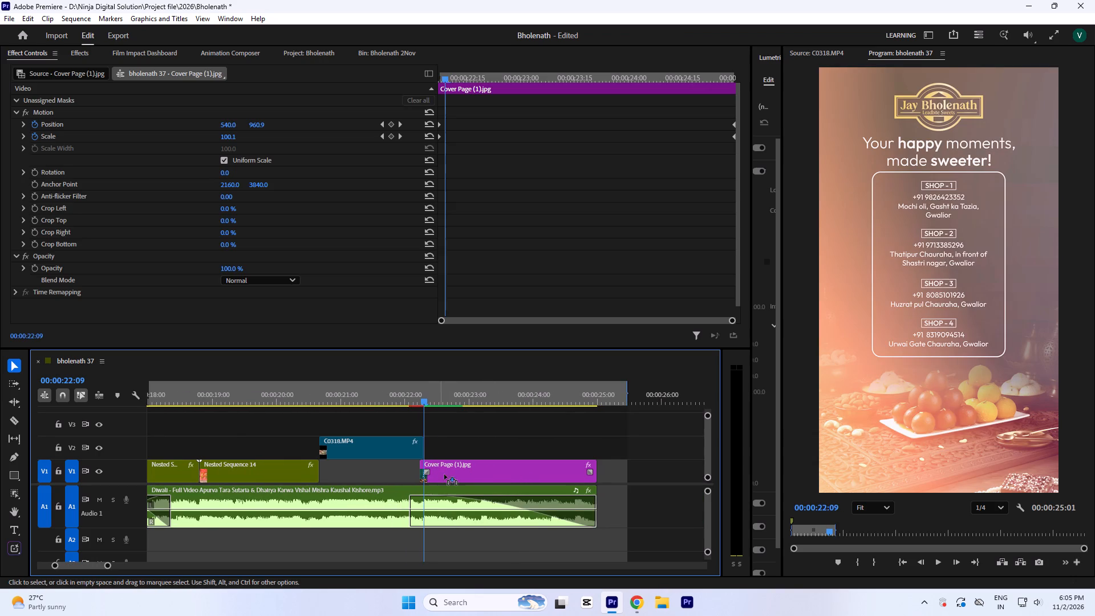
left_click_drag(444, 475, 448, 477)
left_click_drag(464, 472, 455, 472)
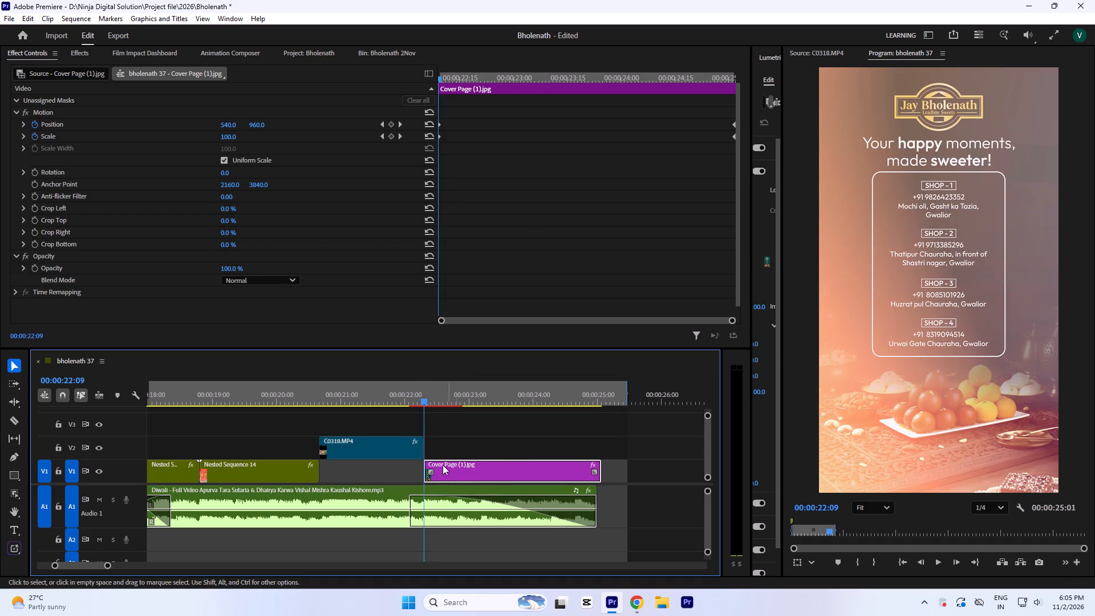
type("===")
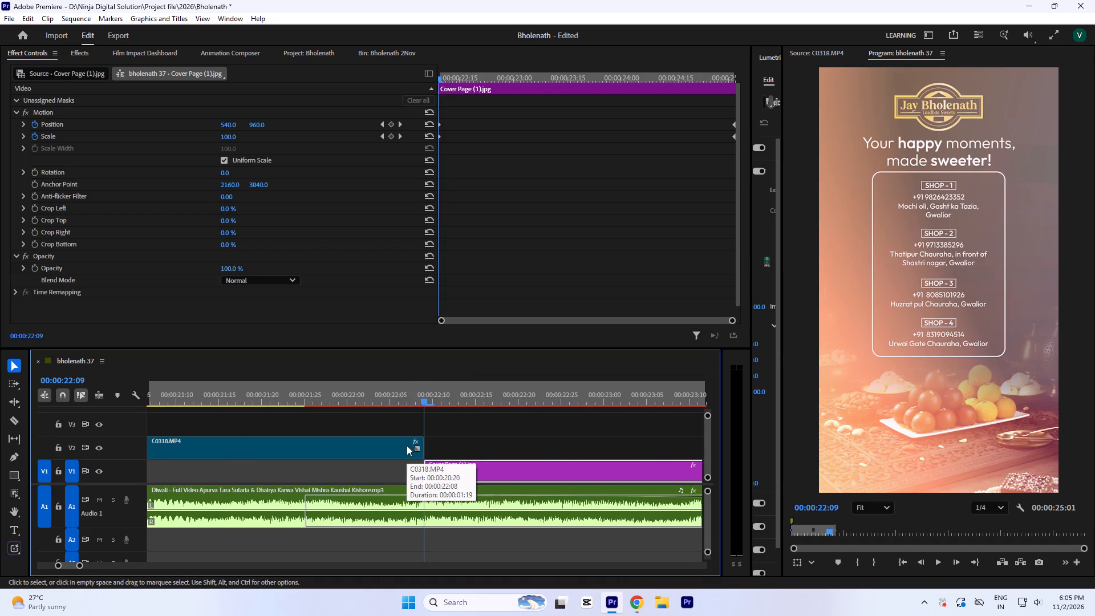
type("---")
type("==")
type("--")
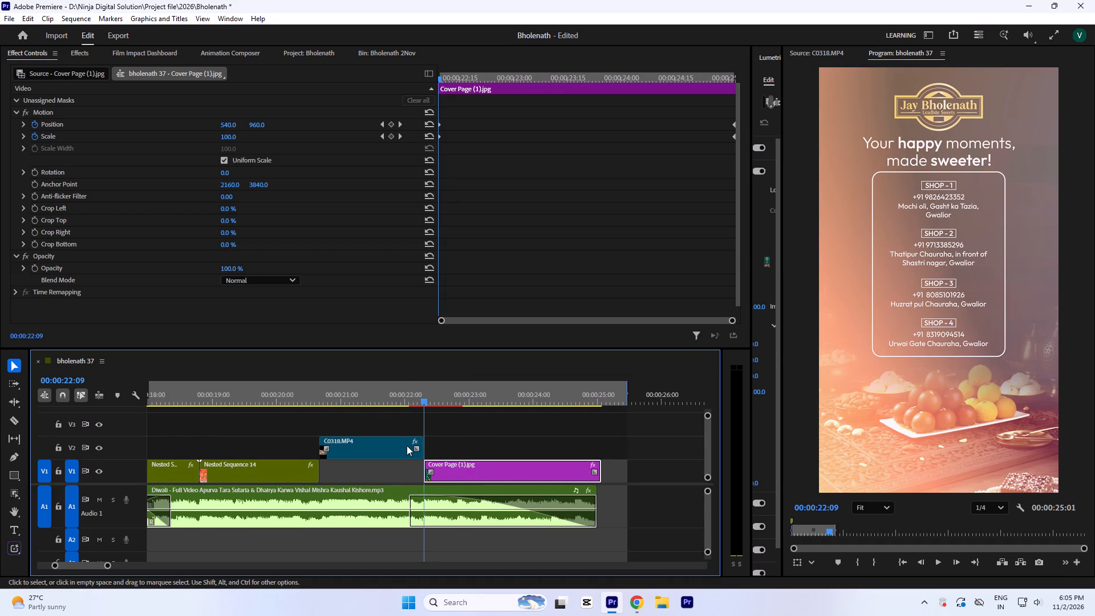
Move C0318.MP4 down to V1 between Nested Sequence 14 and the cover page, and check the join at 00:00:20:20.
left_click_drag(396, 455, 396, 469)
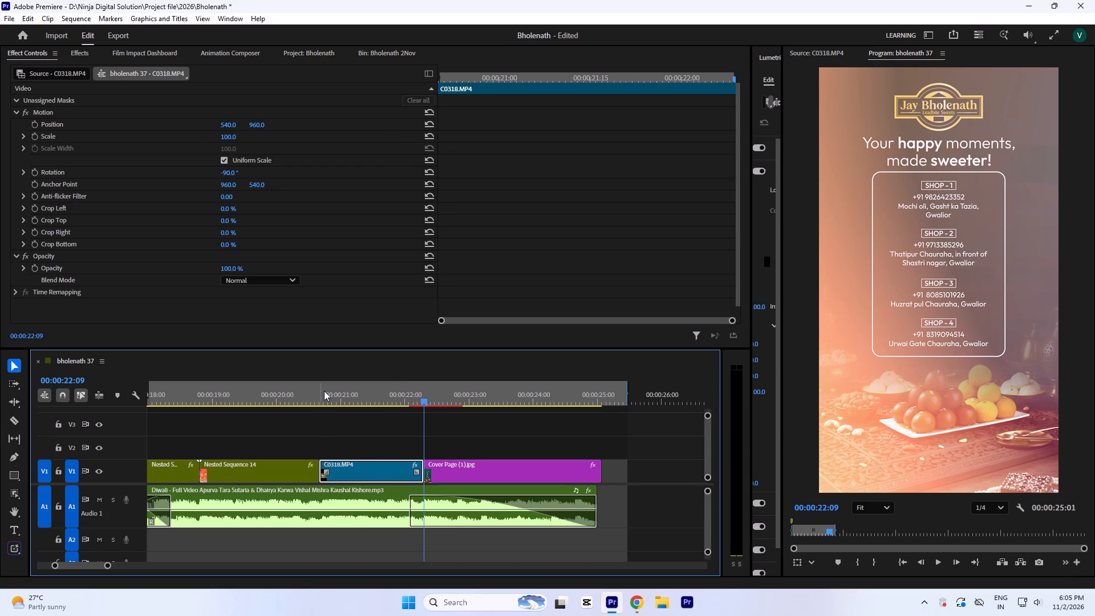
left_click(325, 388)
left_click(321, 389)
type("===")
type("==")
Extend the V5 bokeh overlay slightly, align the cover page's start to its end, and lengthen C0318.MP4 to meet the cover page.
key("grave")
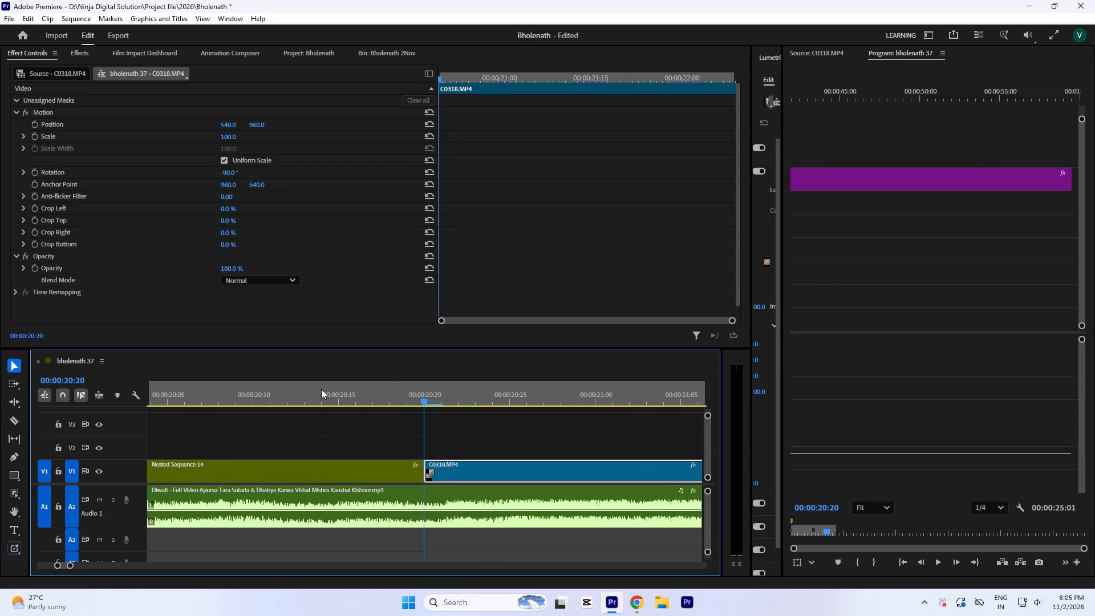
type("---")
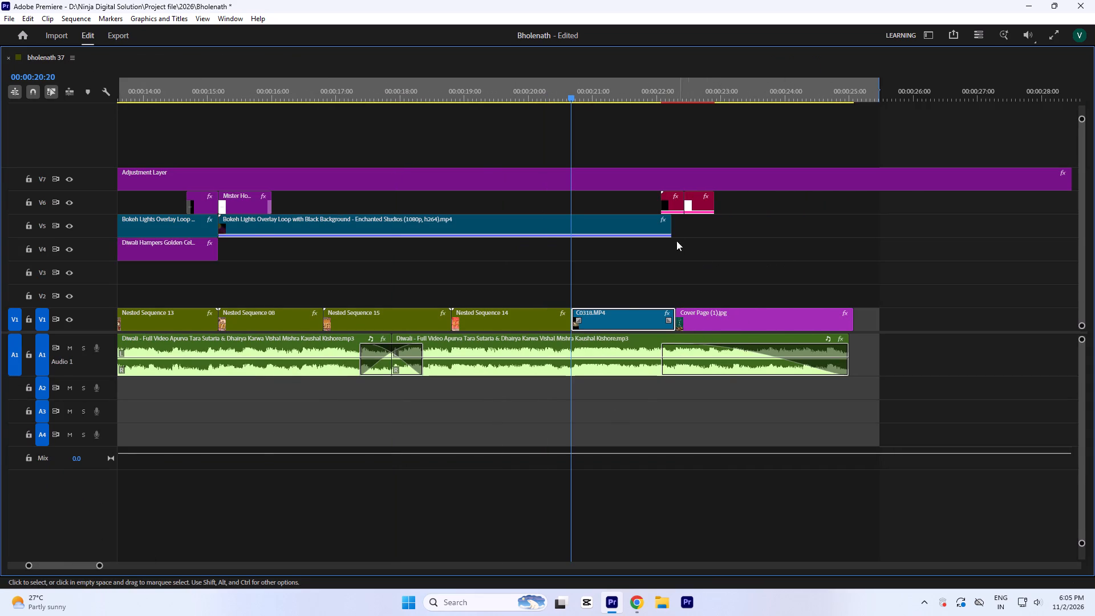
left_click_drag(674, 230, 686, 235)
left_click_drag(699, 313, 706, 315)
left_click(705, 317)
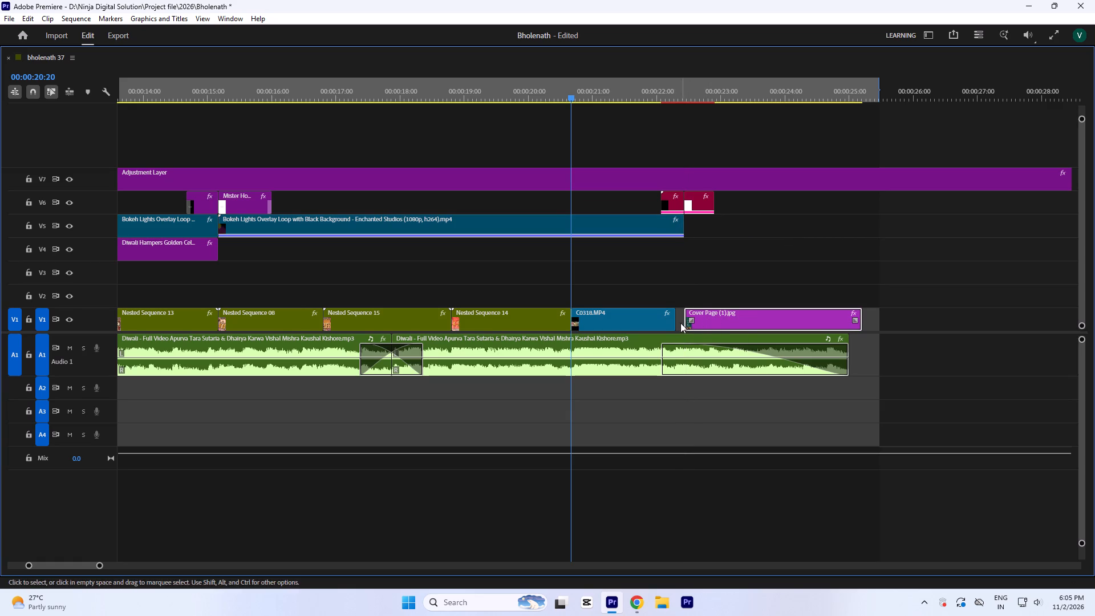
left_click_drag(675, 322, 691, 326)
left_click(658, 317)
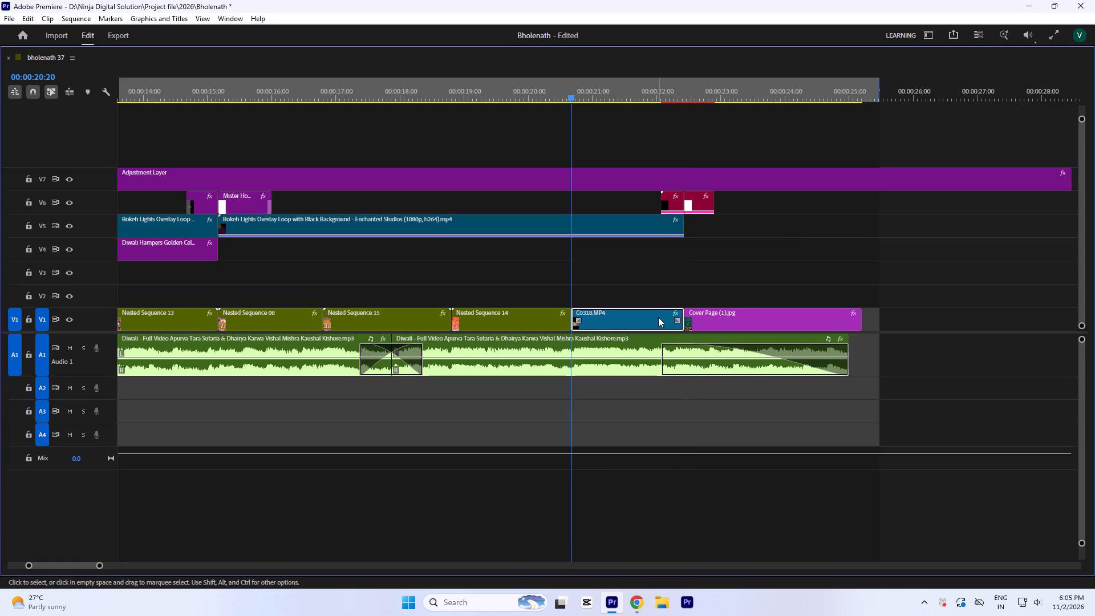
key("grave")
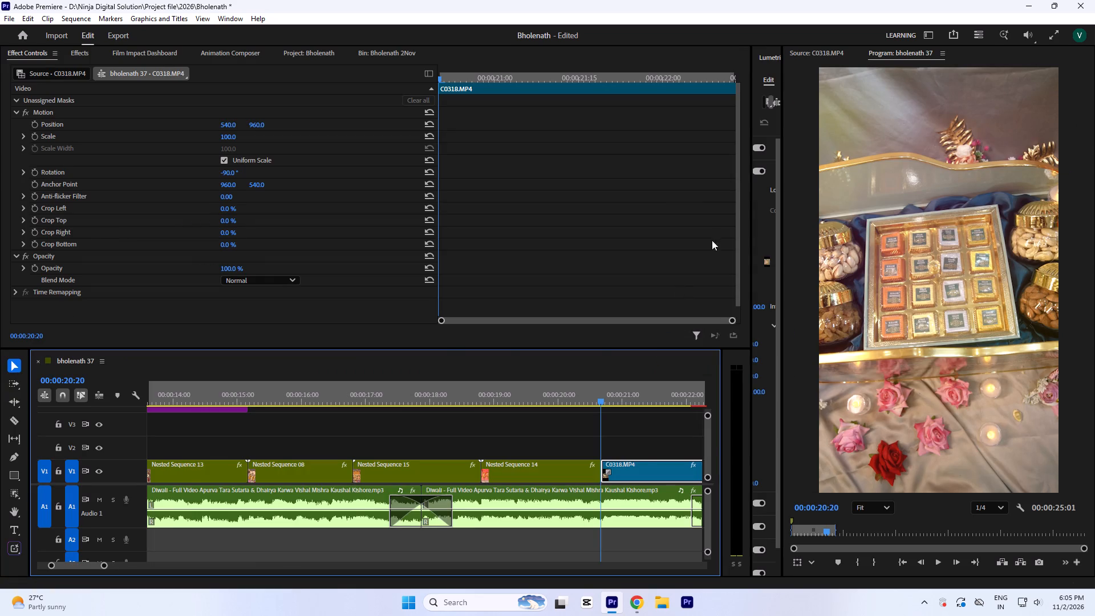
Play and scrub Nested Sequence 14 up to its join with C0318.MP4 to examine the framing of the final frames.
key("equal")
key("equal")
key("minus")
key("minus")
key("minus")
left_click(384, 395)
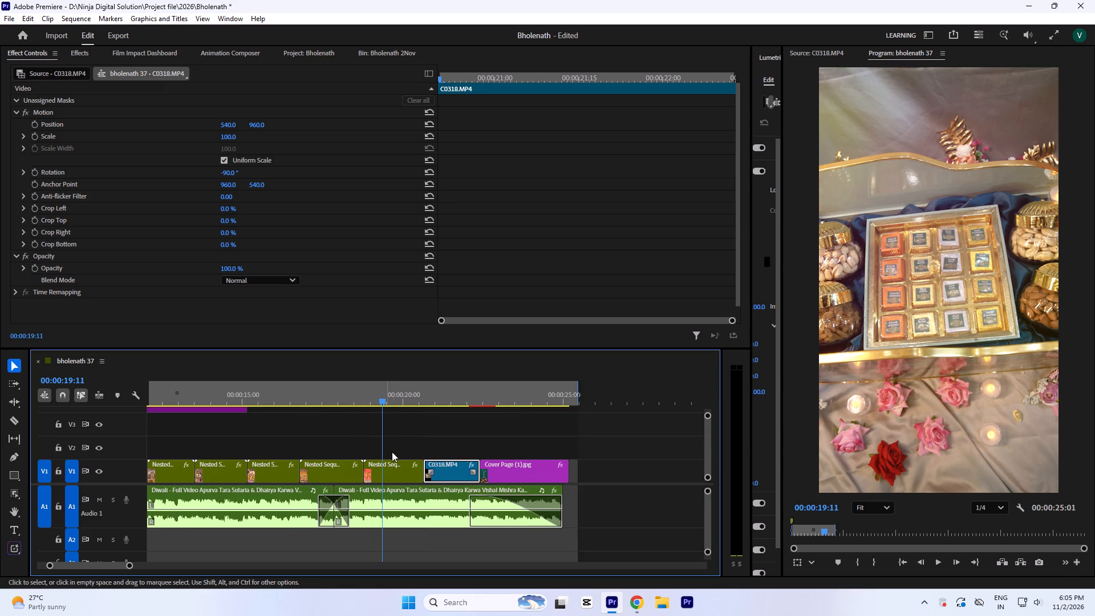
left_click(393, 457)
left_click(396, 461)
scroll(563, 224, "down", 4)
key("space")
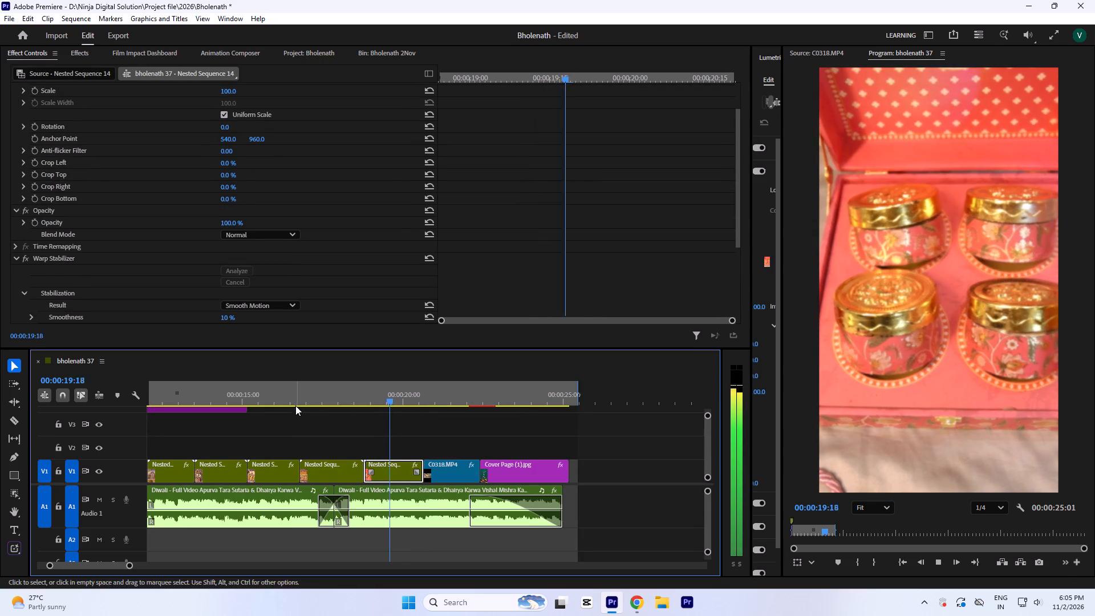
key("space")
left_click(424, 388)
key("equal")
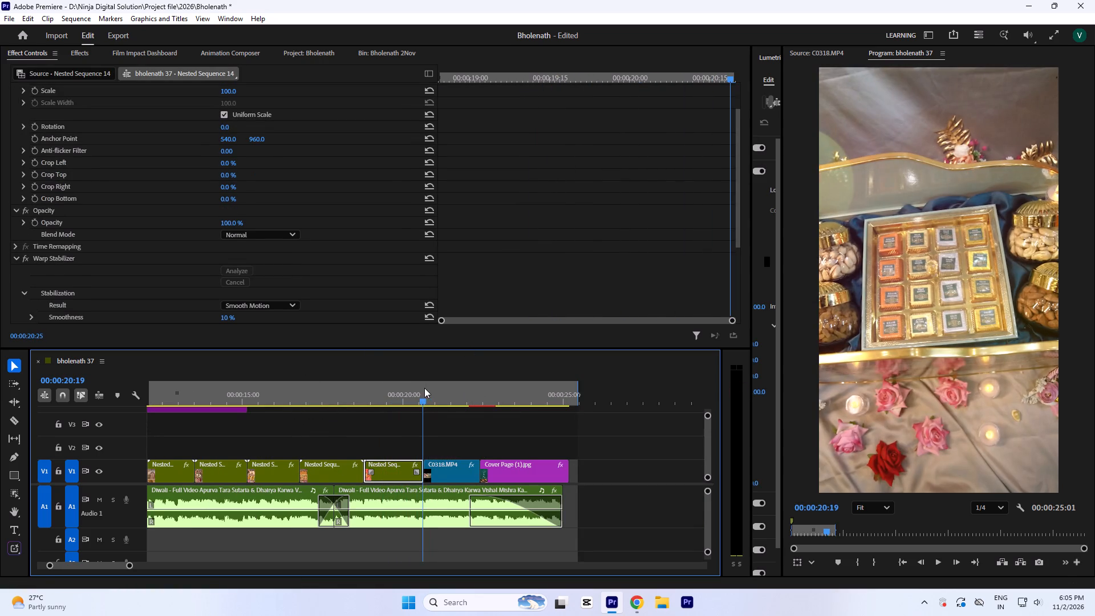
key("equal")
type("===")
left_click(440, 386)
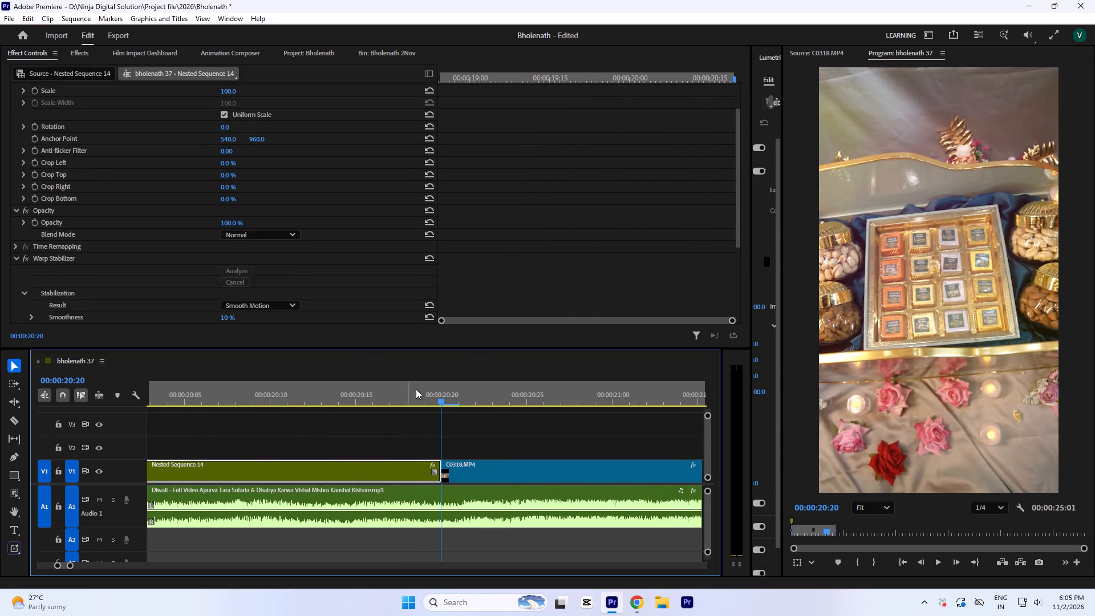
left_click(416, 389)
key("minus")
key("minus")
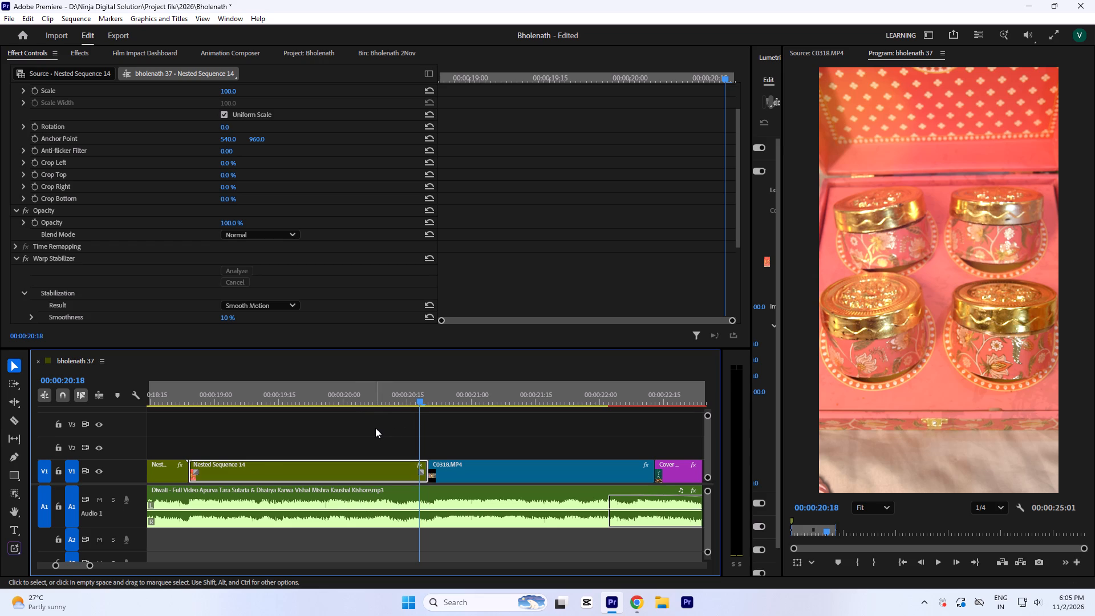
key("equal")
key("equal")
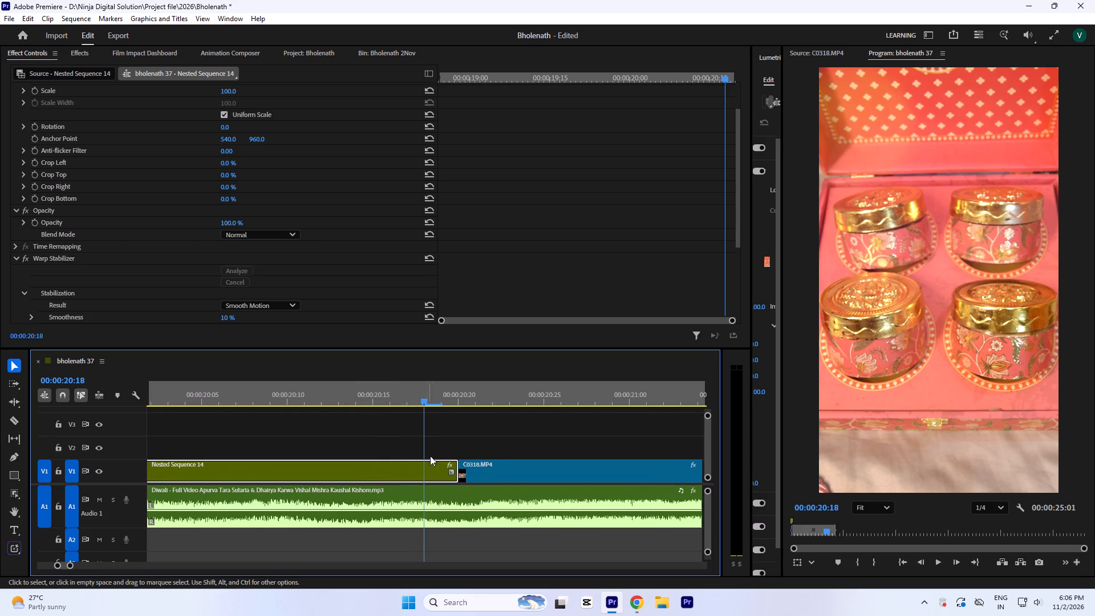
key("equal")
left_click(448, 398)
Open Nested Sequence 14 and set the rotation of its C0214.MP4 clip to -84°.
double_click(432, 473)
left_click(242, 464)
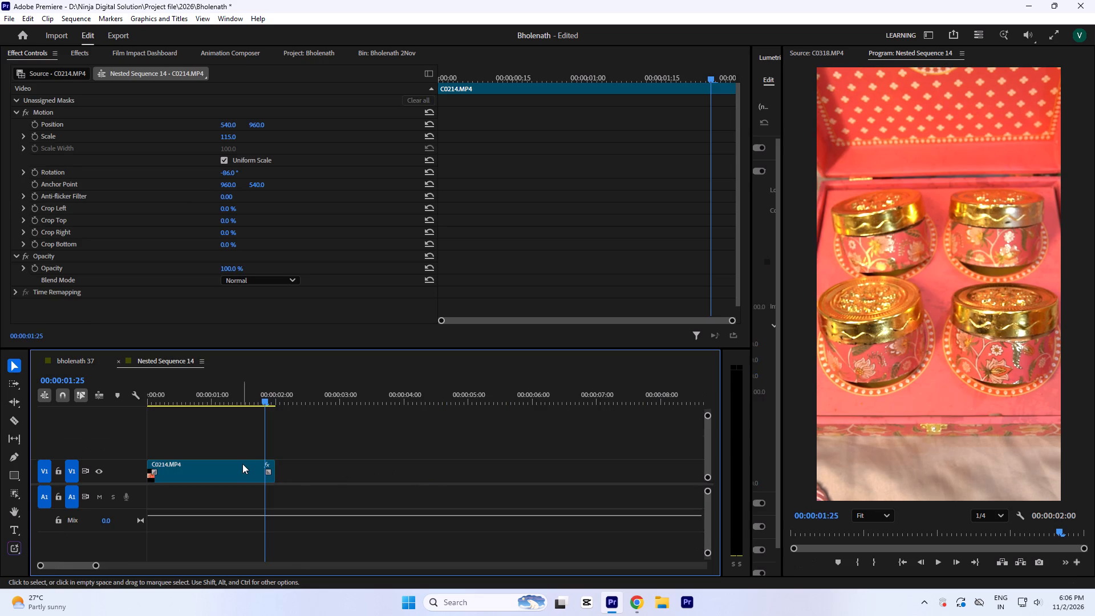
left_click(224, 172)
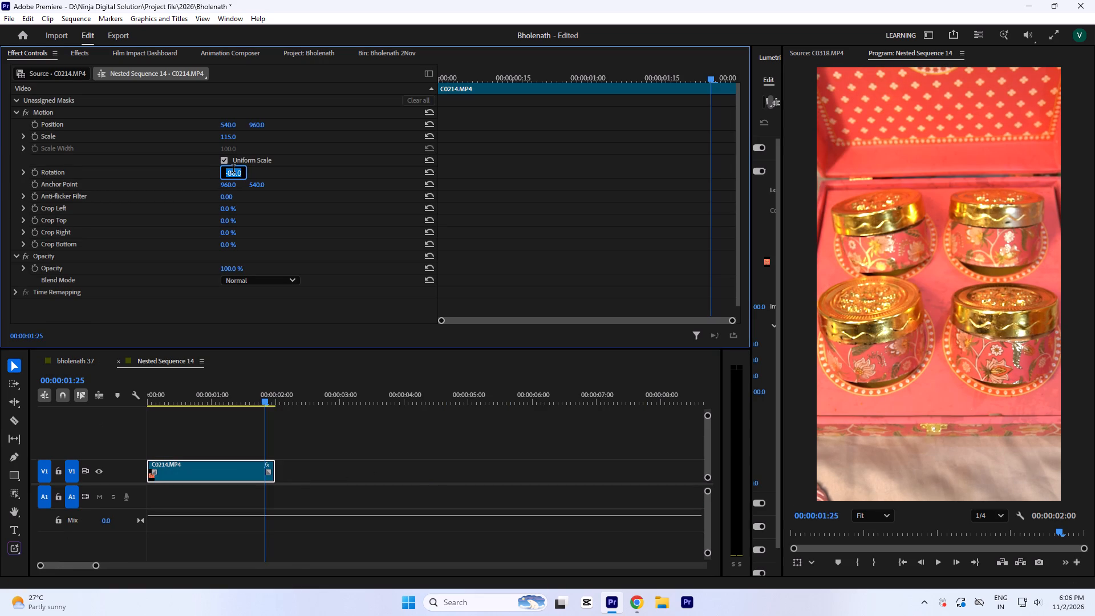
key("Up")
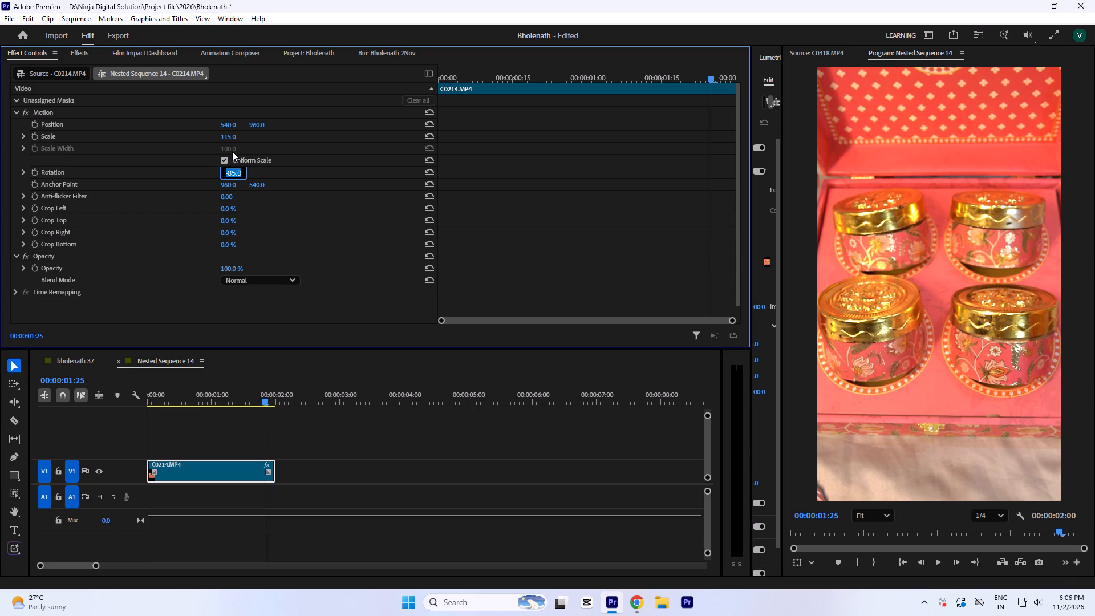
key("Up")
key("Down")
key("Up")
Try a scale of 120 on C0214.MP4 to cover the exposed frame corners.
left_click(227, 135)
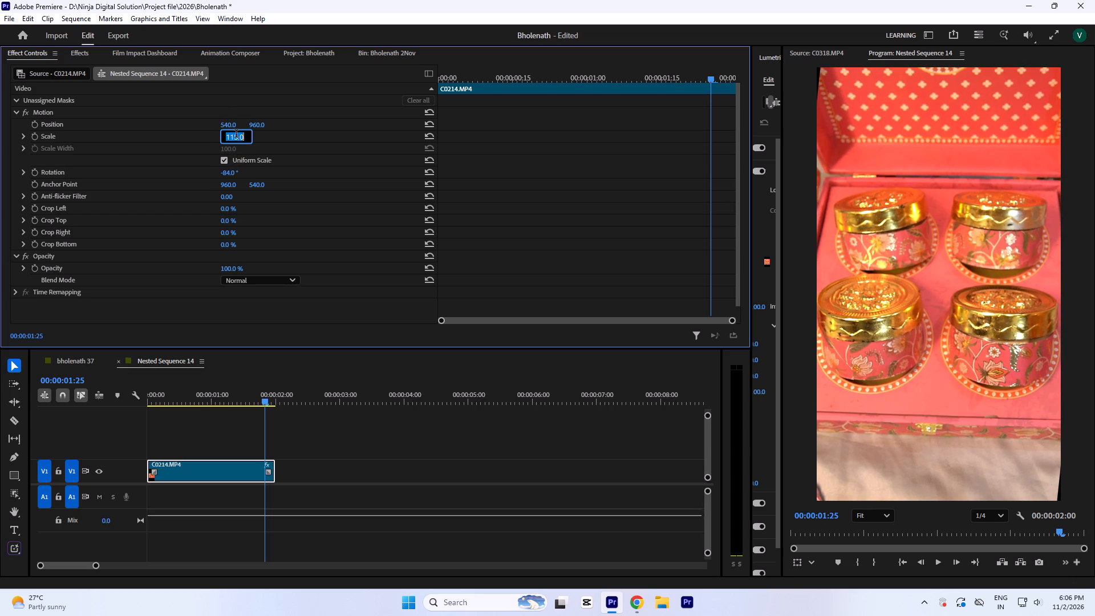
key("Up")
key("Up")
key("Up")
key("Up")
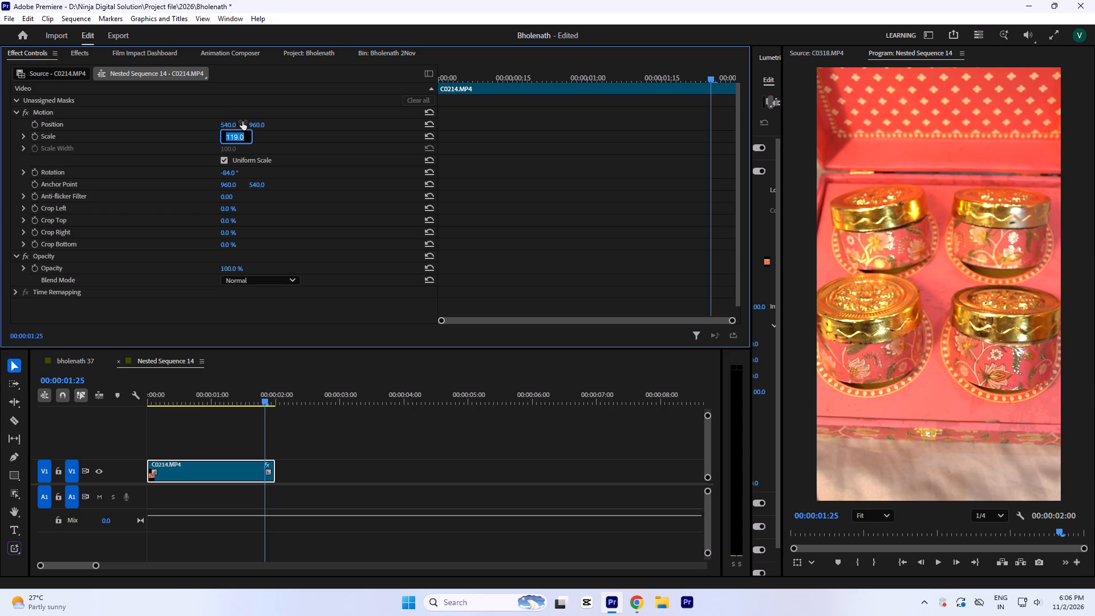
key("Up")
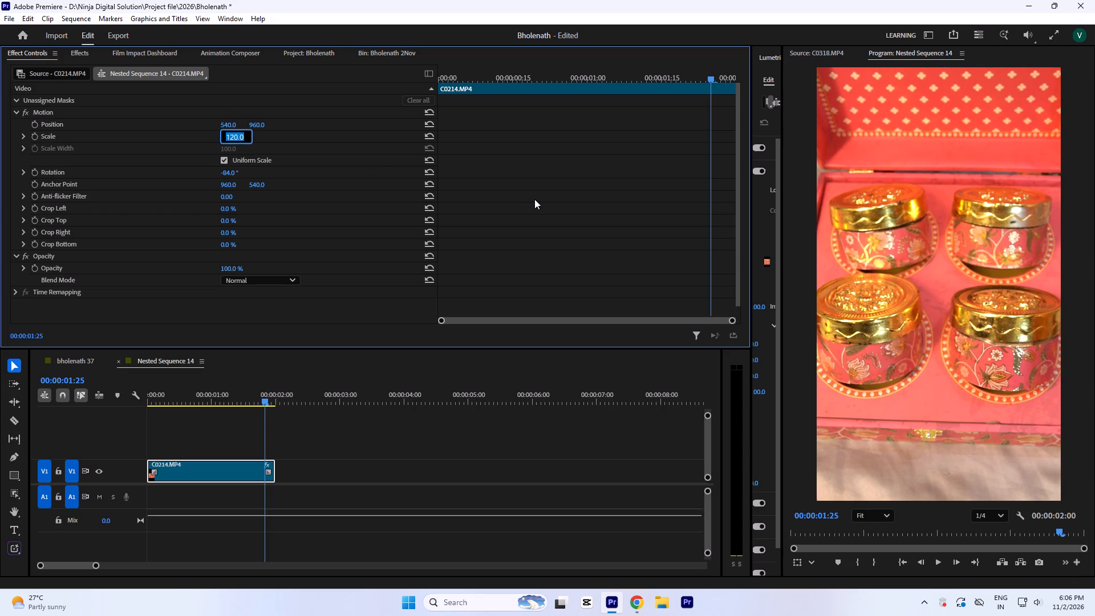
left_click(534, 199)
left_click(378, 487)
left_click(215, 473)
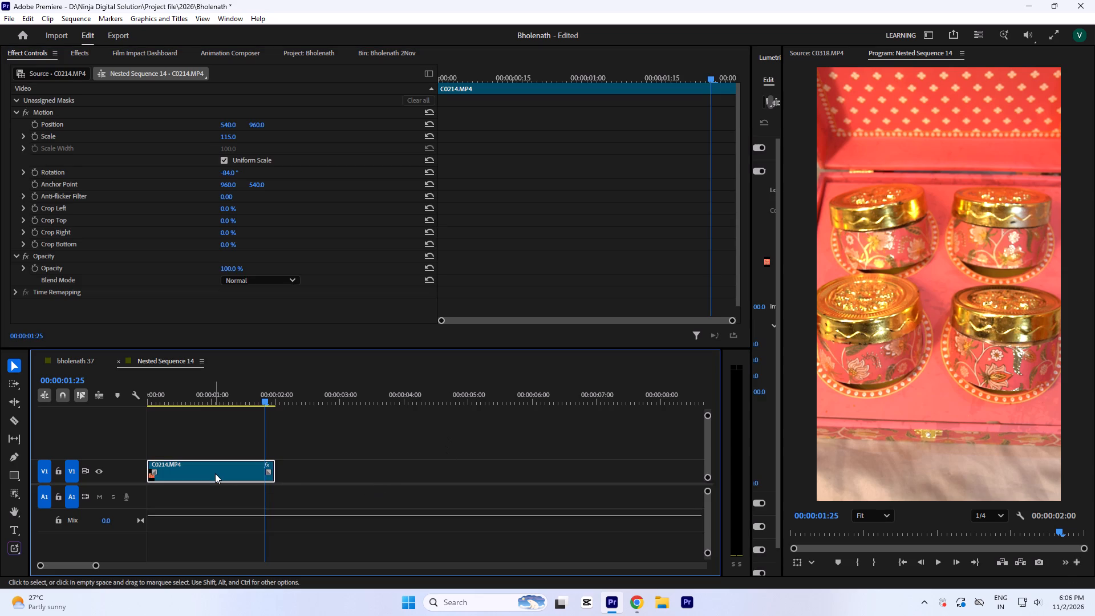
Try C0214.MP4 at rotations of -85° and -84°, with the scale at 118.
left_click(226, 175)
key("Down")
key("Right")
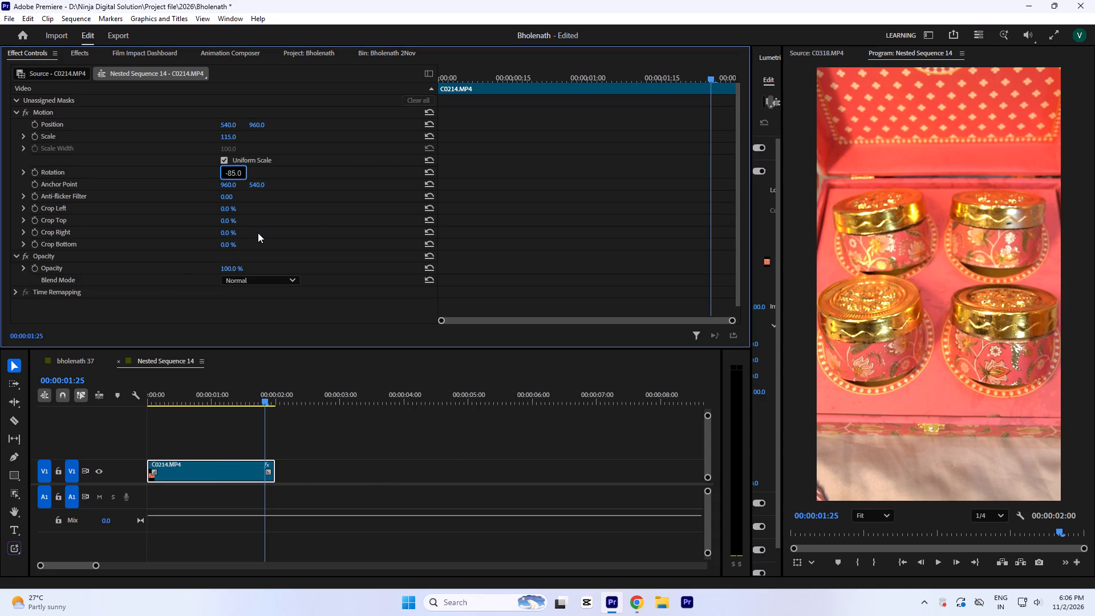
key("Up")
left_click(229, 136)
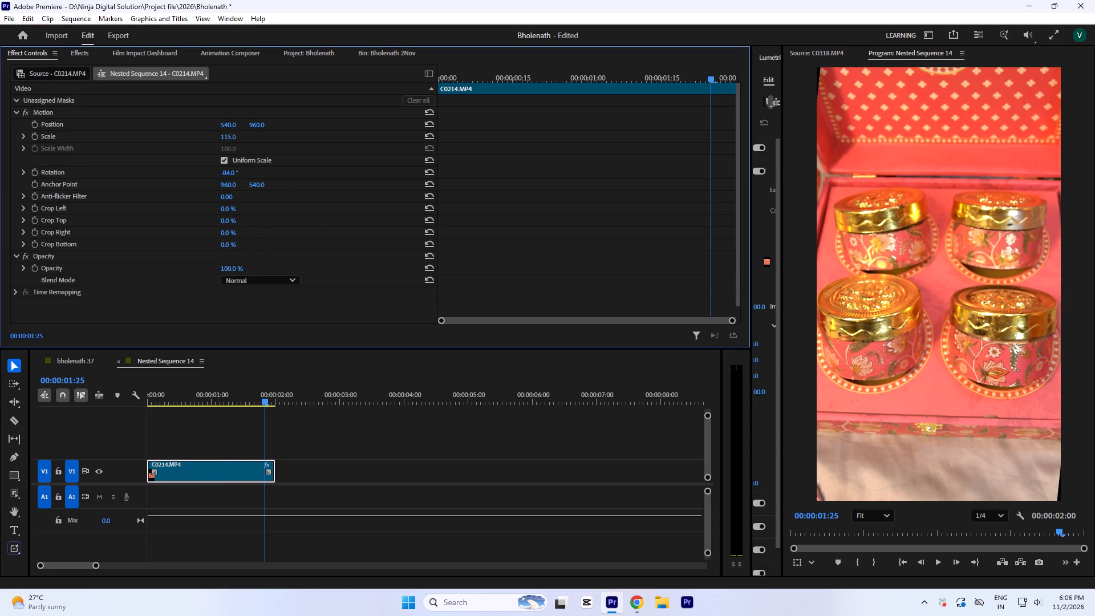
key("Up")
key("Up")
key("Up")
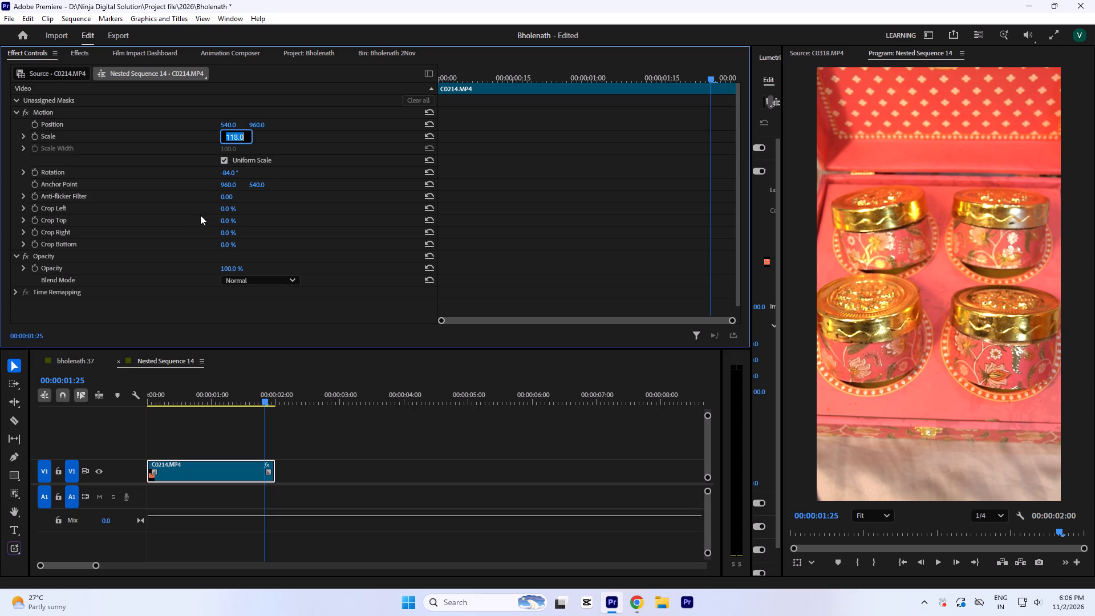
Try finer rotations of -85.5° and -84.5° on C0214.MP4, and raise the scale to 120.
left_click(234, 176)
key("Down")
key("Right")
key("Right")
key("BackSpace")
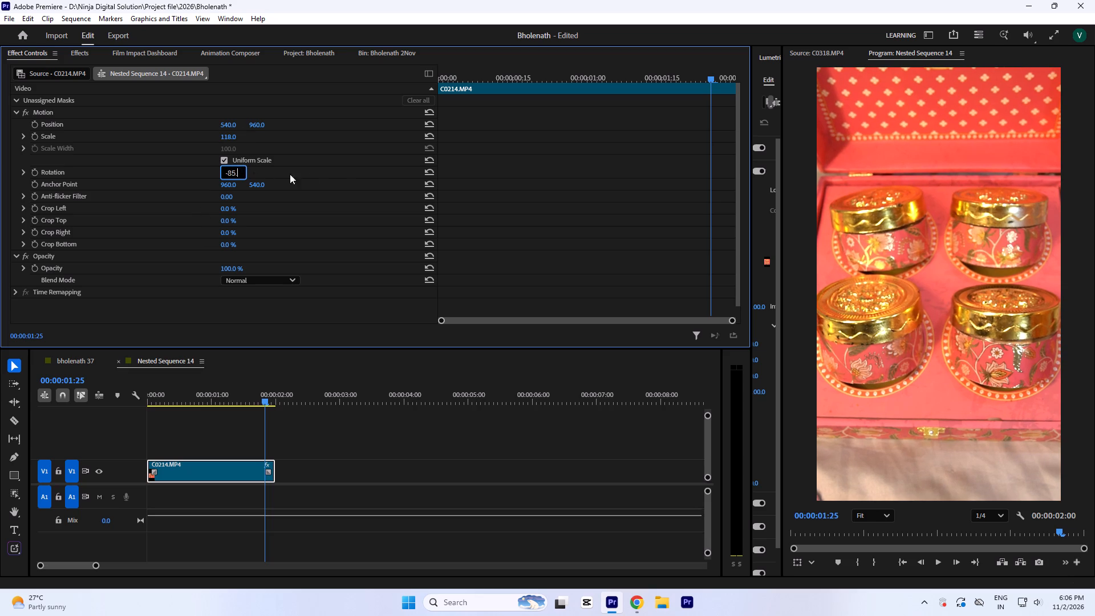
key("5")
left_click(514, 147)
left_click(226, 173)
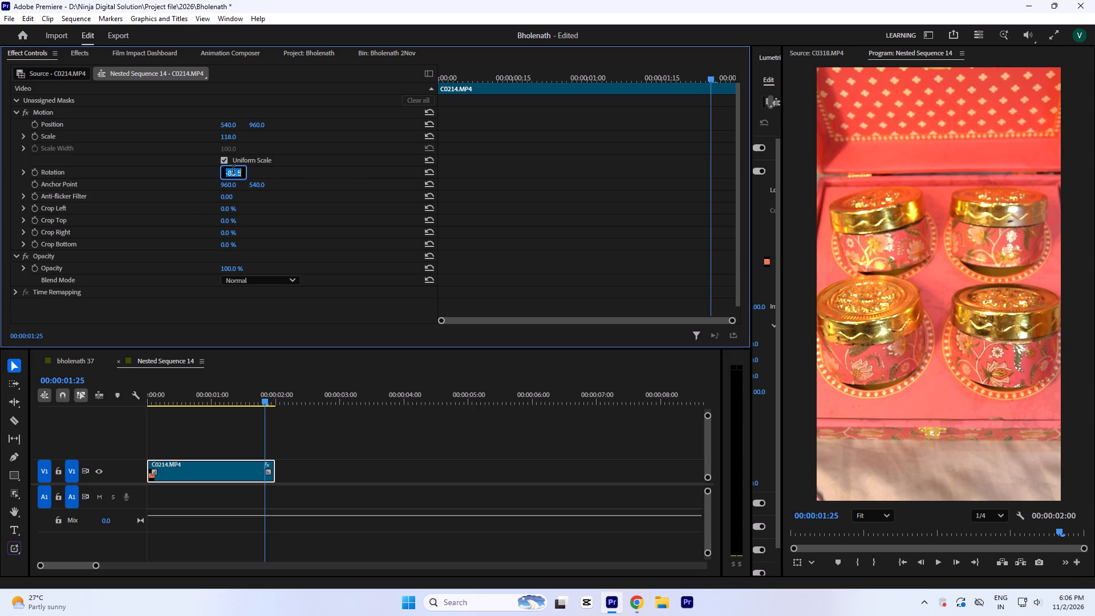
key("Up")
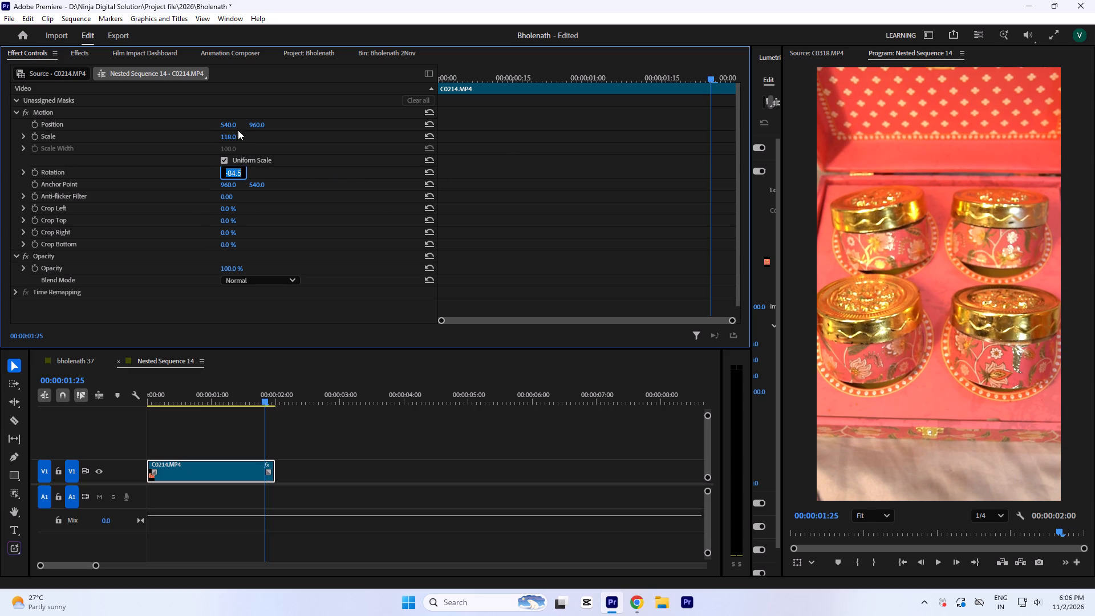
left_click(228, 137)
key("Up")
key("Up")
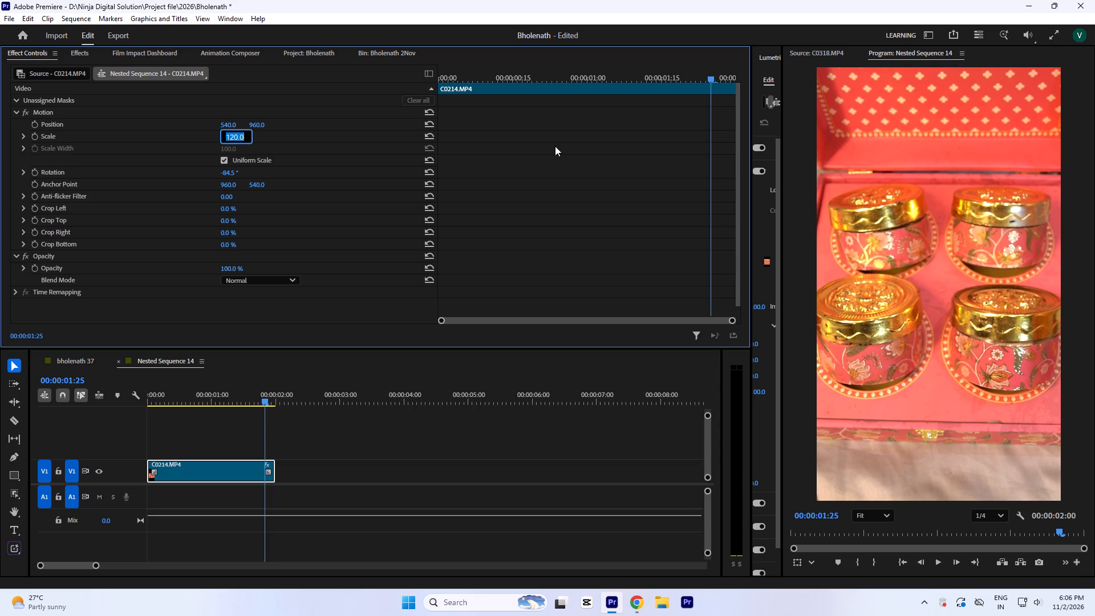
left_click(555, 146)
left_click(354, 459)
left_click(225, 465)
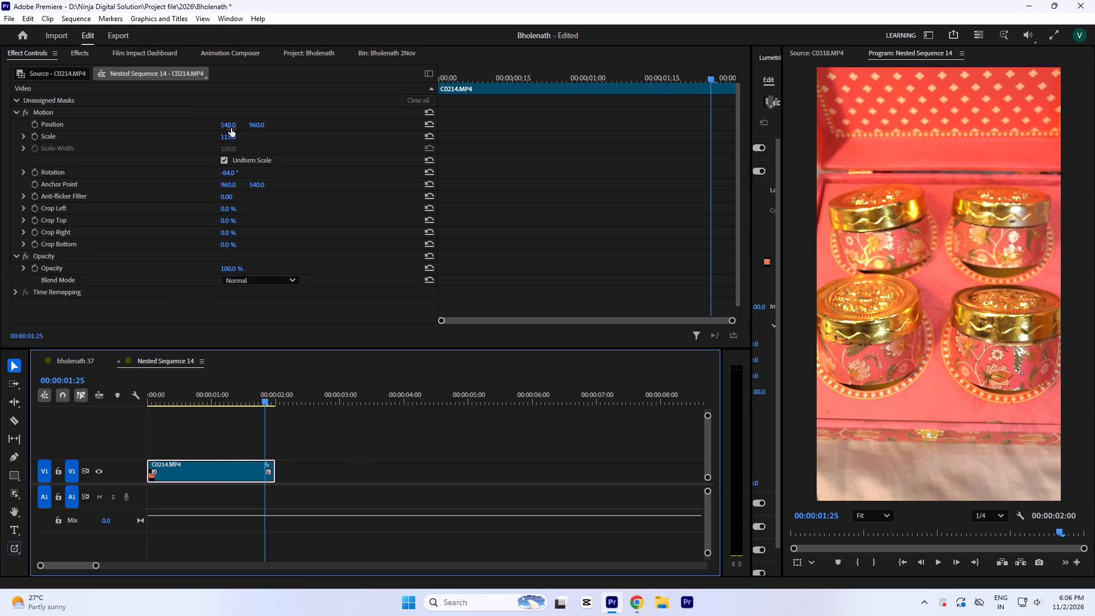
Set C0214.MP4's scale to 121 and its horizontal position to 536, and save the project.
left_click(231, 128)
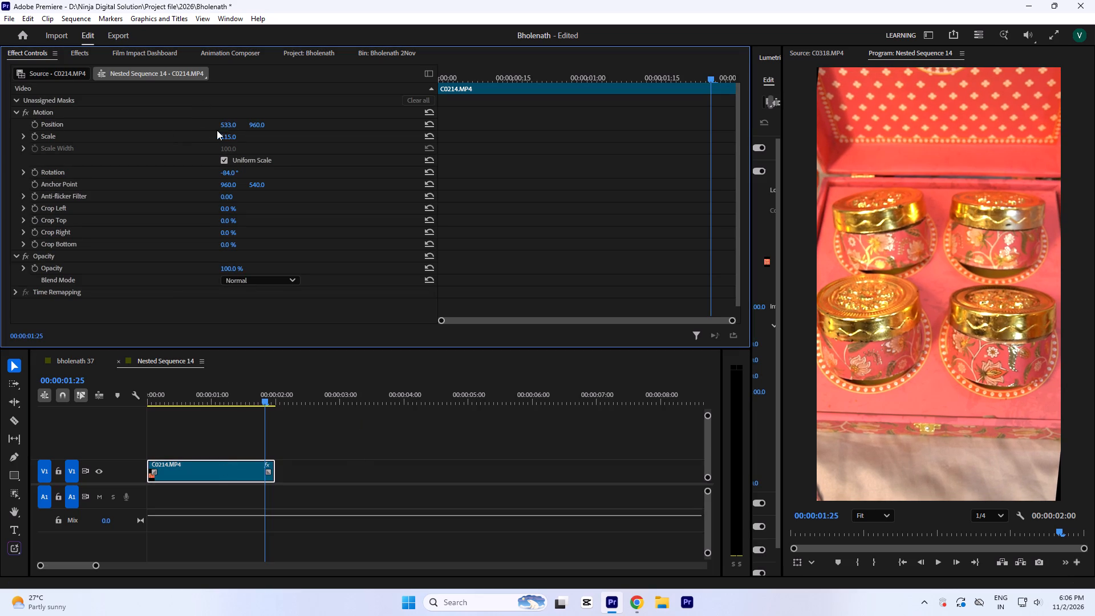
left_click(226, 135)
key("Up")
key("Up")
key("Up")
key("Up")
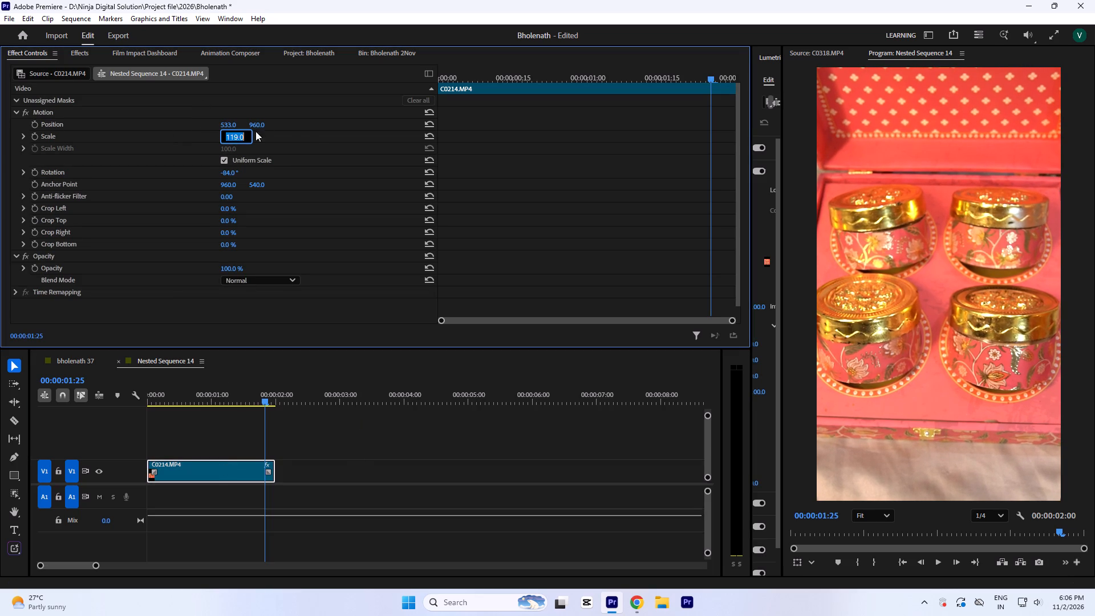
key("Up")
key("Up")
left_click(468, 153)
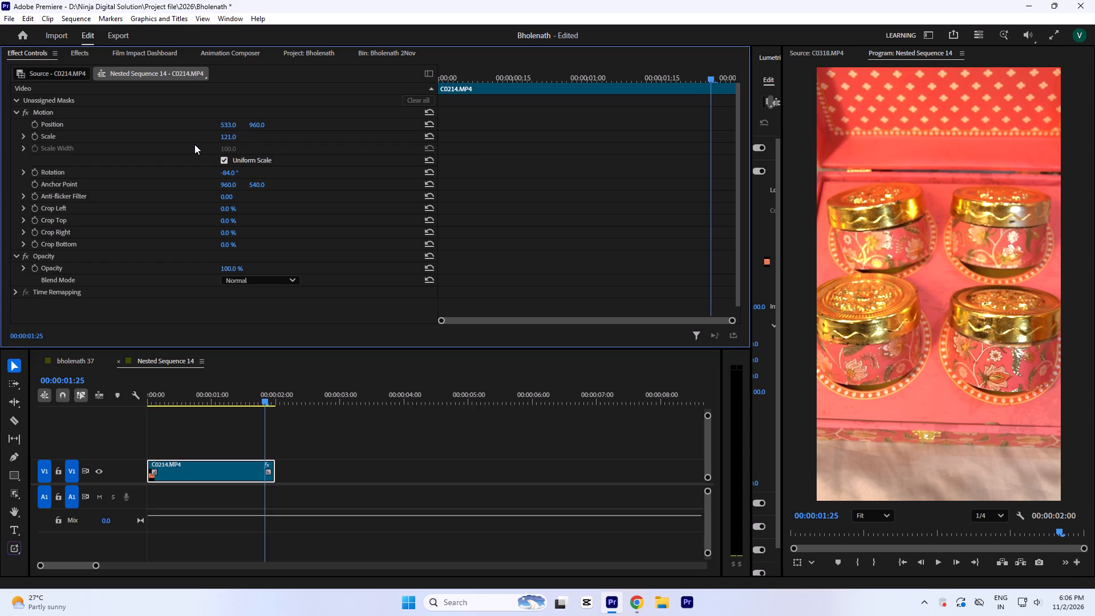
left_click(223, 122)
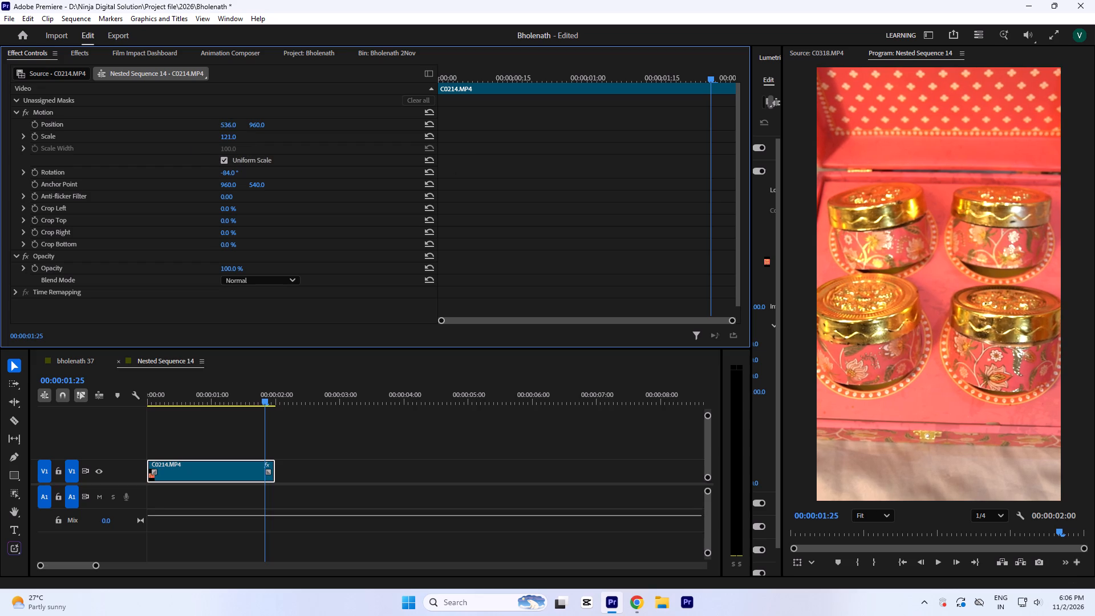
left_click(418, 429)
key("ctrl+s")
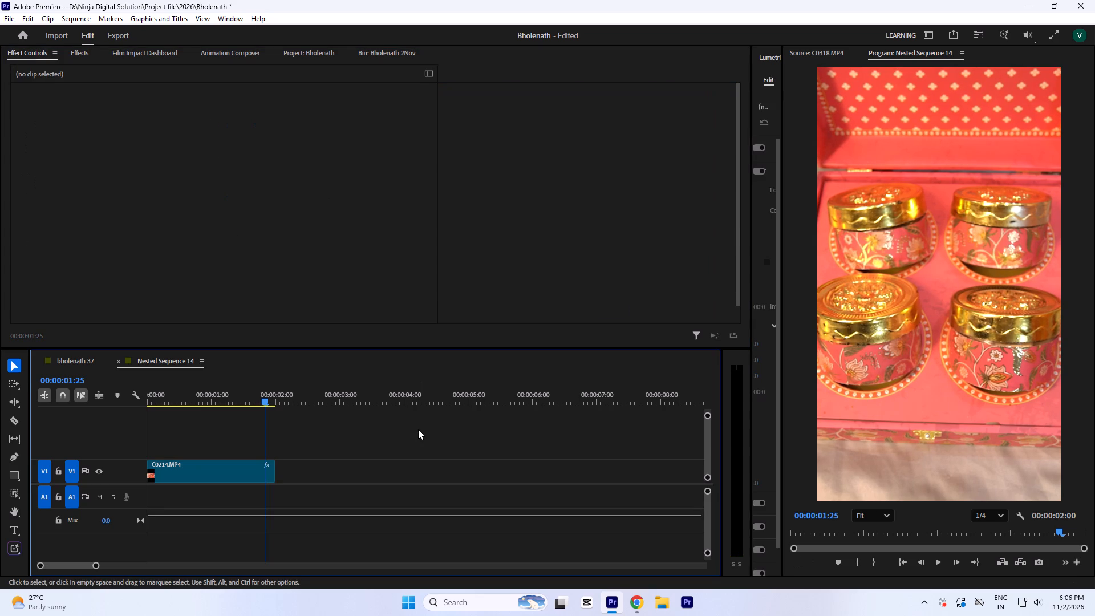
Return to the bholenath 37 sequence and rerun the Warp Stabilizer analysis on Nested Sequence 14, saving the project.
left_click(115, 362)
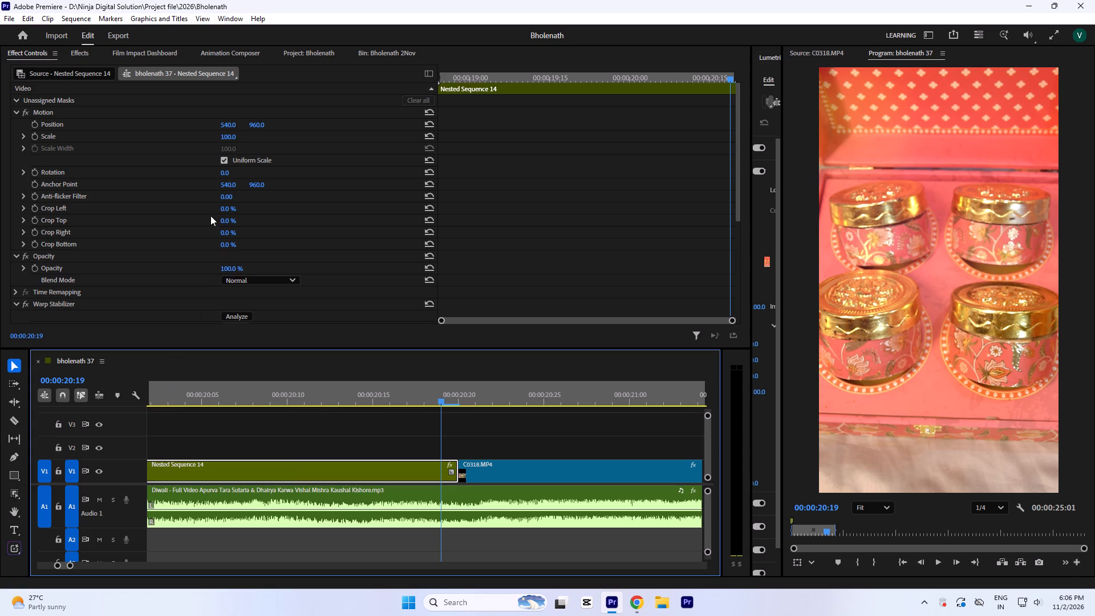
left_click(246, 319)
left_click(438, 395)
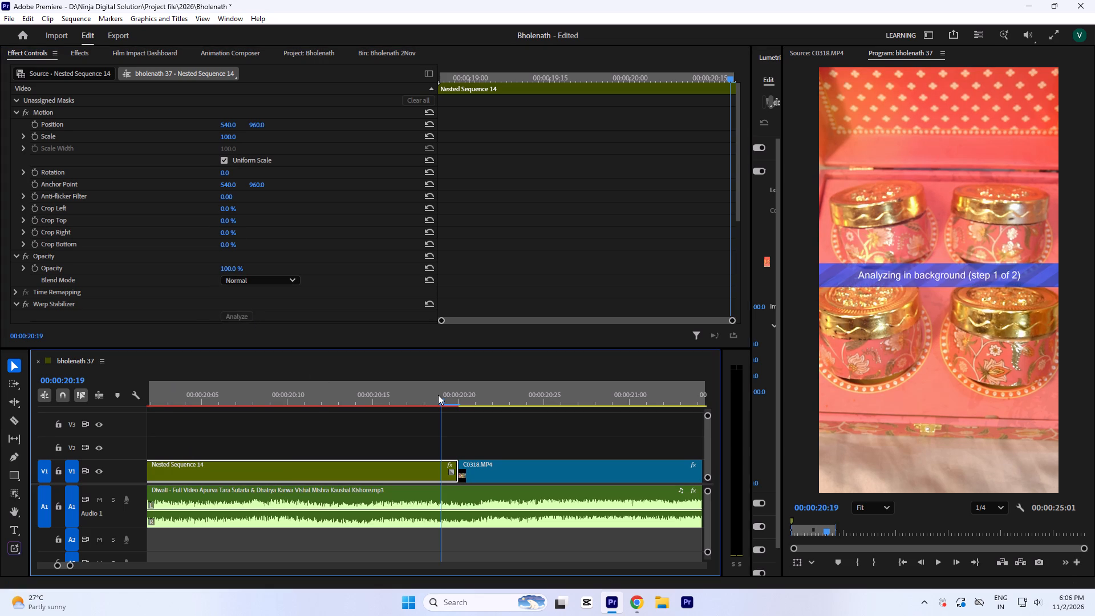
key("ctrl+s")
left_click(405, 398)
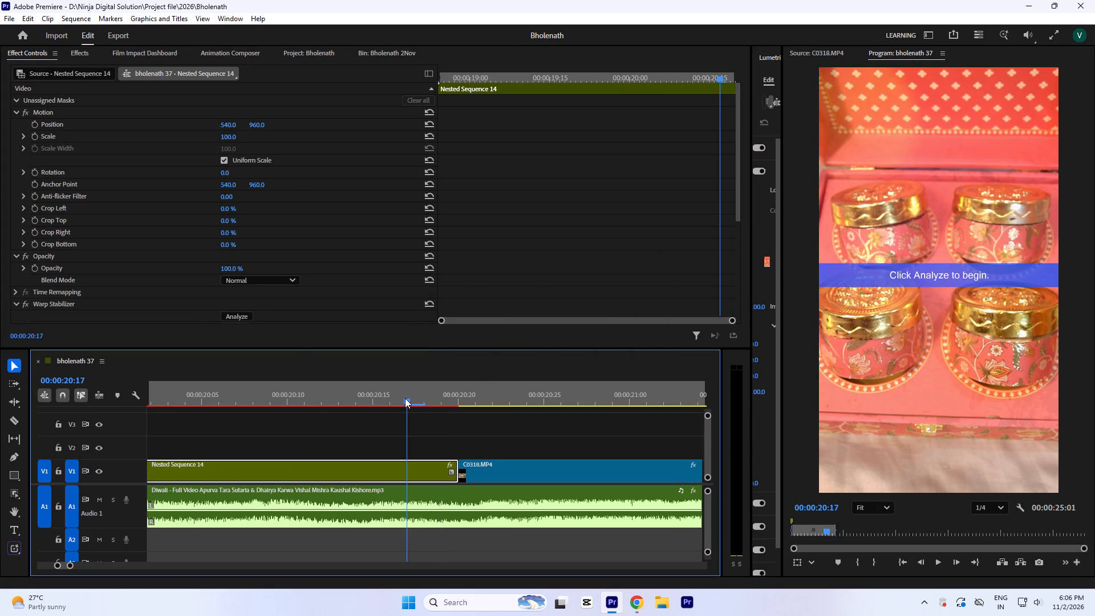
left_click(236, 315)
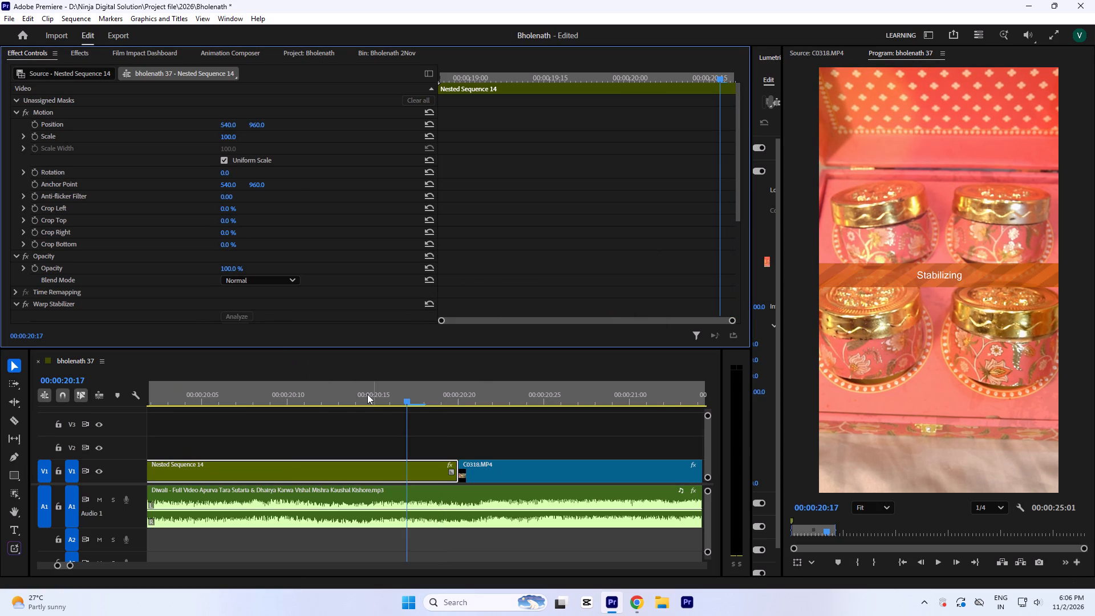
Play Nested Sequence 14 from its start to near the C0318.MP4 join to check the restabilized shot.
left_click(367, 394)
left_click(339, 394)
key("minus")
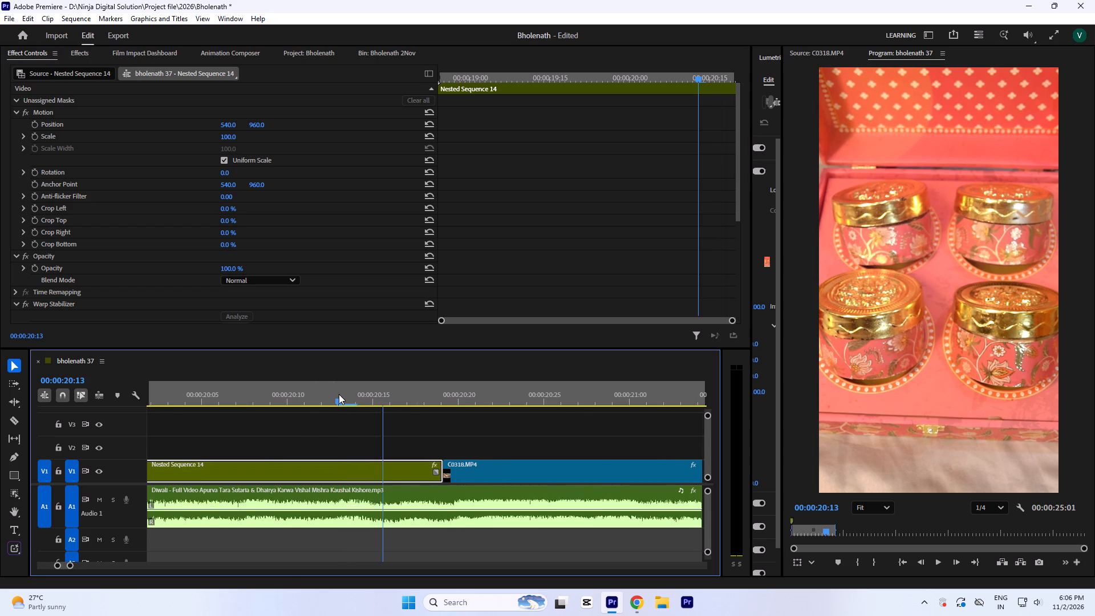
key("minus")
key("minus")
left_click(313, 396)
key("space")
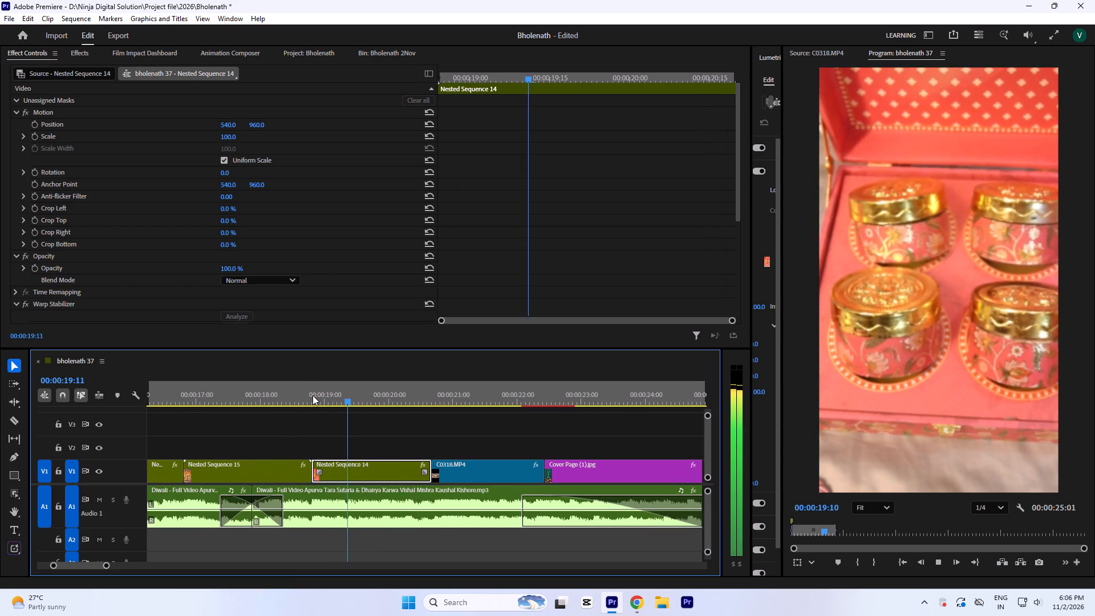
key("space")
key("space")
key("space")
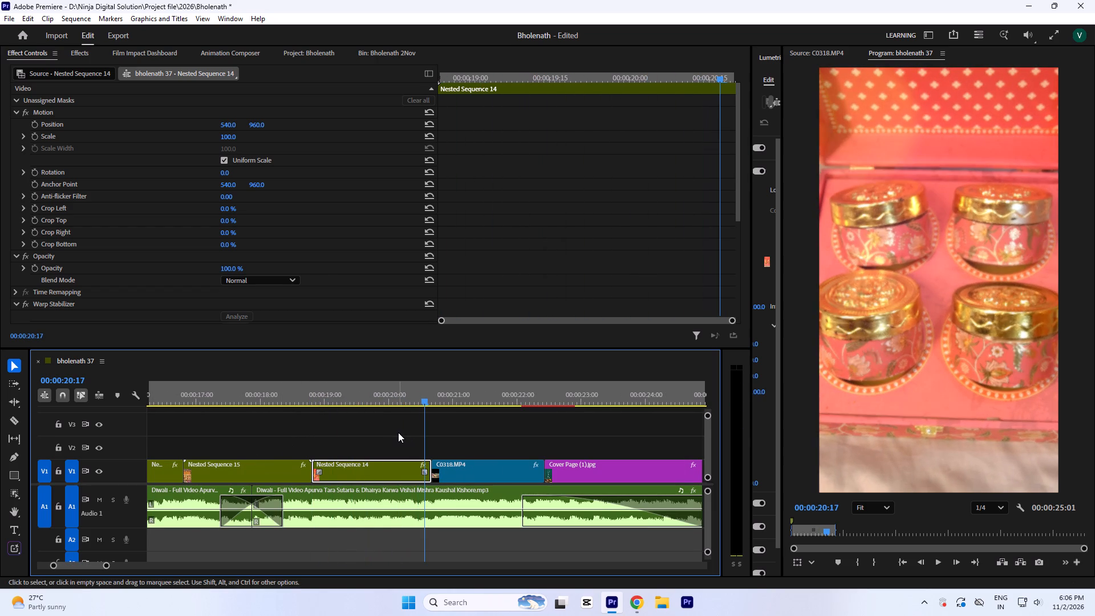
Open Nested Sequence 14 and slow its C0214.MP4 clip to 80% speed.
double_click(406, 468)
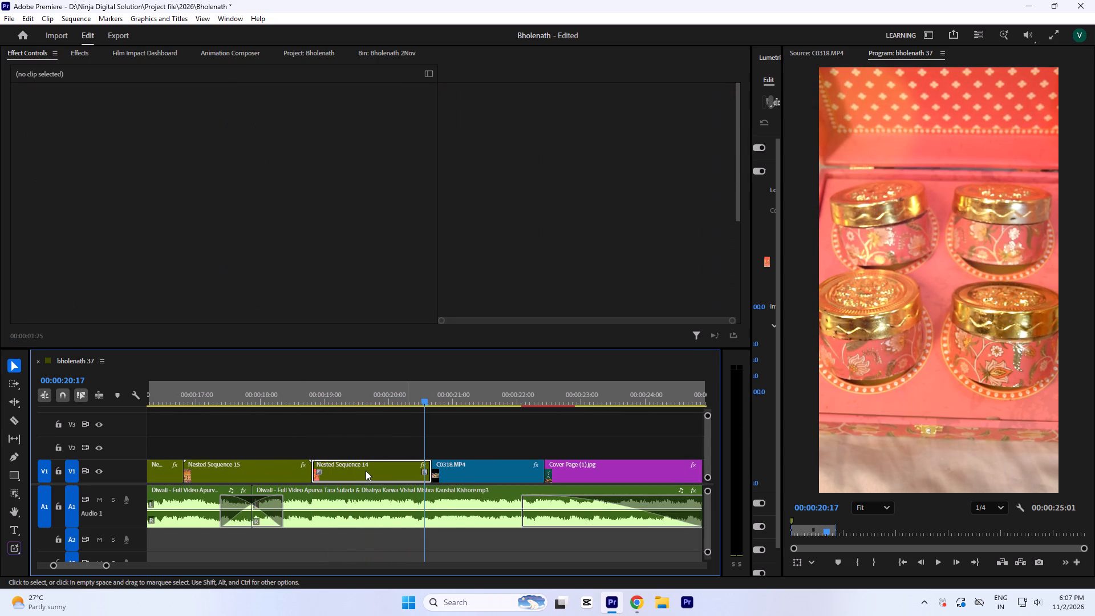
left_click(221, 477)
key("ctrl+r")
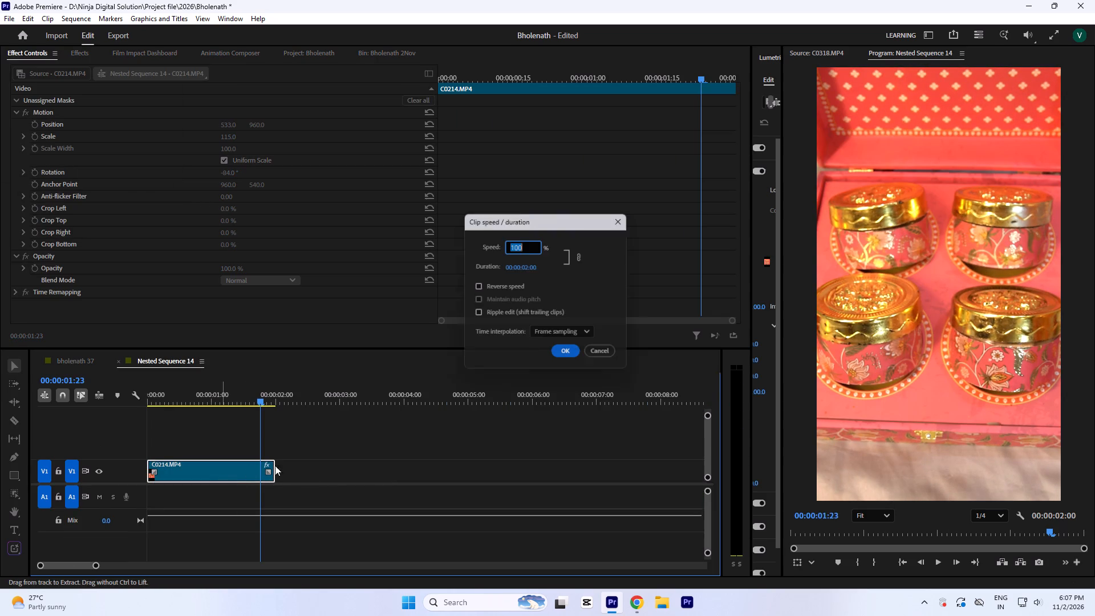
type("80")
key("Return")
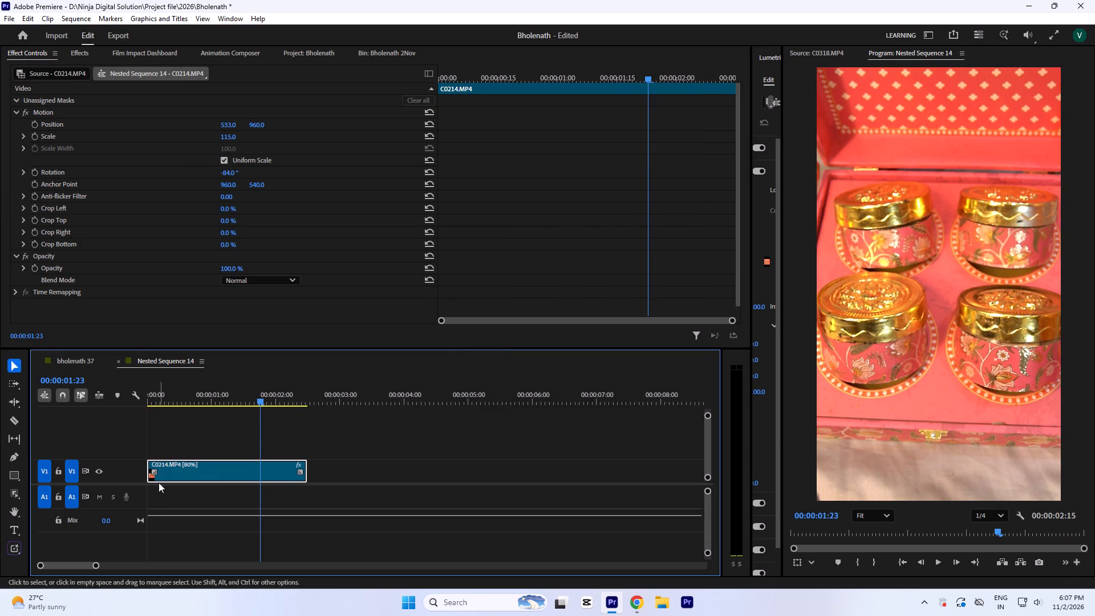
Trim the start of C0214.MP4 to a duration of 00:00:01:28 and move it back to the beginning of the sequence.
left_click_drag(151, 481, 188, 484)
left_click_drag(221, 476, 176, 475)
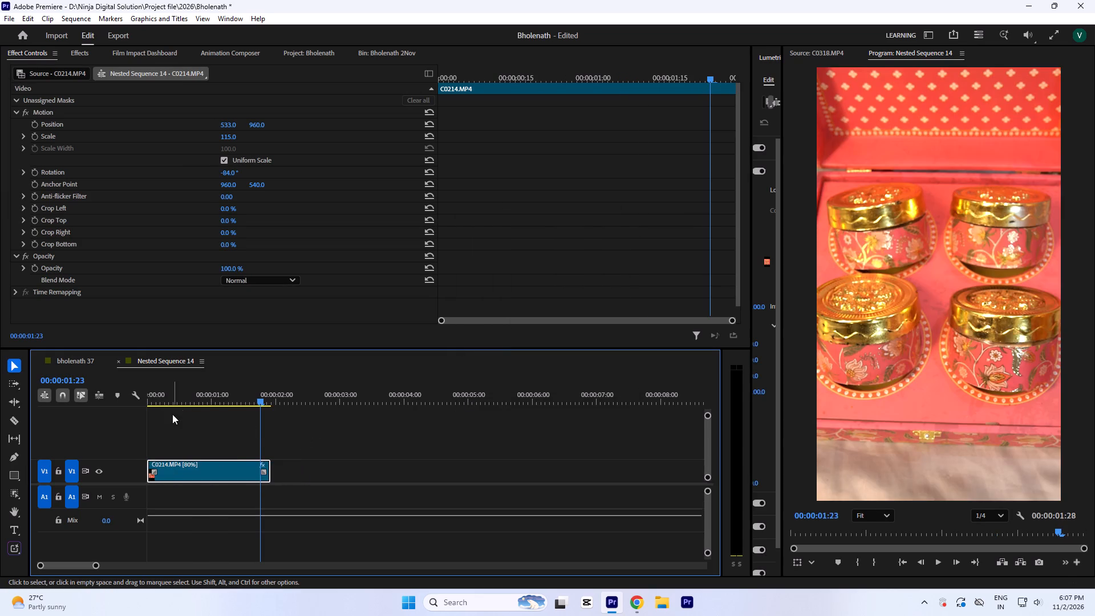
Play the slowed C0214.MP4 from the start of Nested Sequence 14 to check its motion.
left_click_drag(179, 400, 120, 407)
key("space")
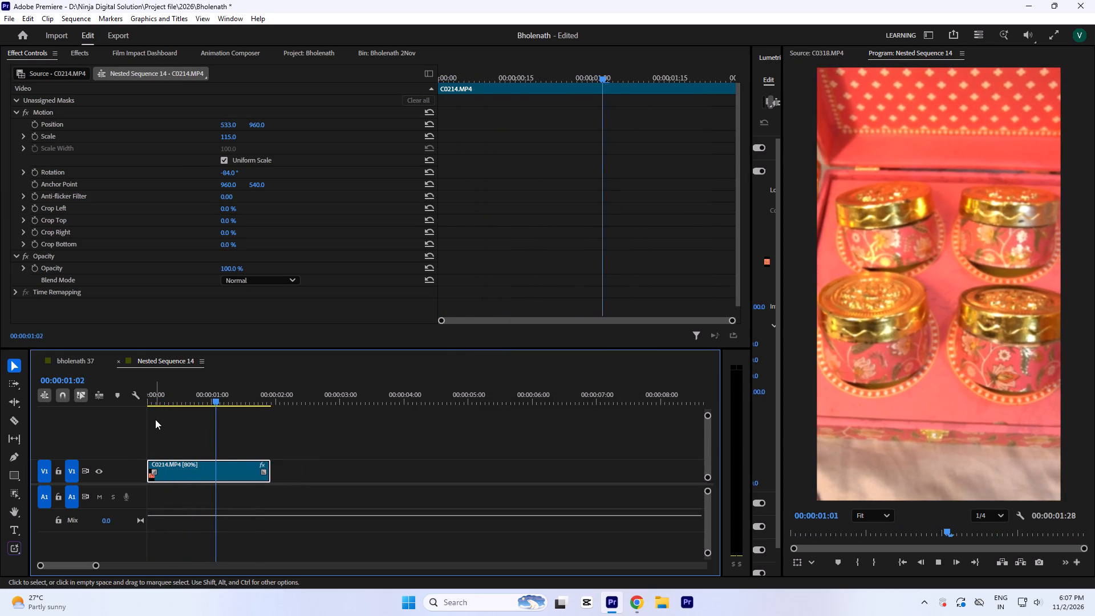
key("space")
key("space")
key("space")
key("space")
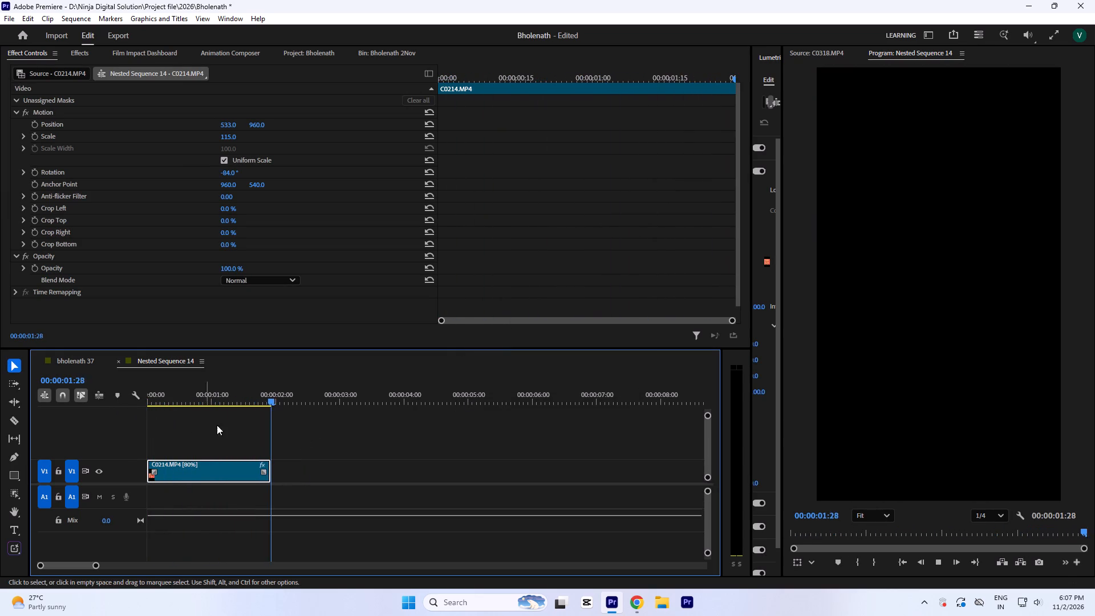
key("space")
key("space")
Return to the bholenath 37 sequence, play Nested Sequence 14, and rerun its Warp Stabilizer analysis.
left_click(88, 360)
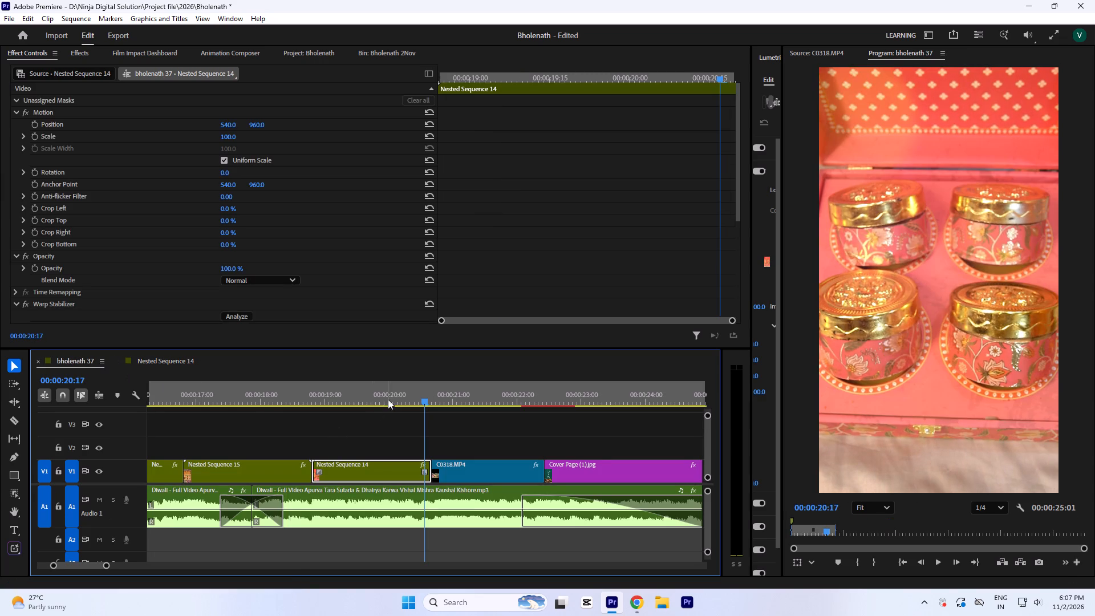
left_click_drag(391, 390, 316, 420)
key("space")
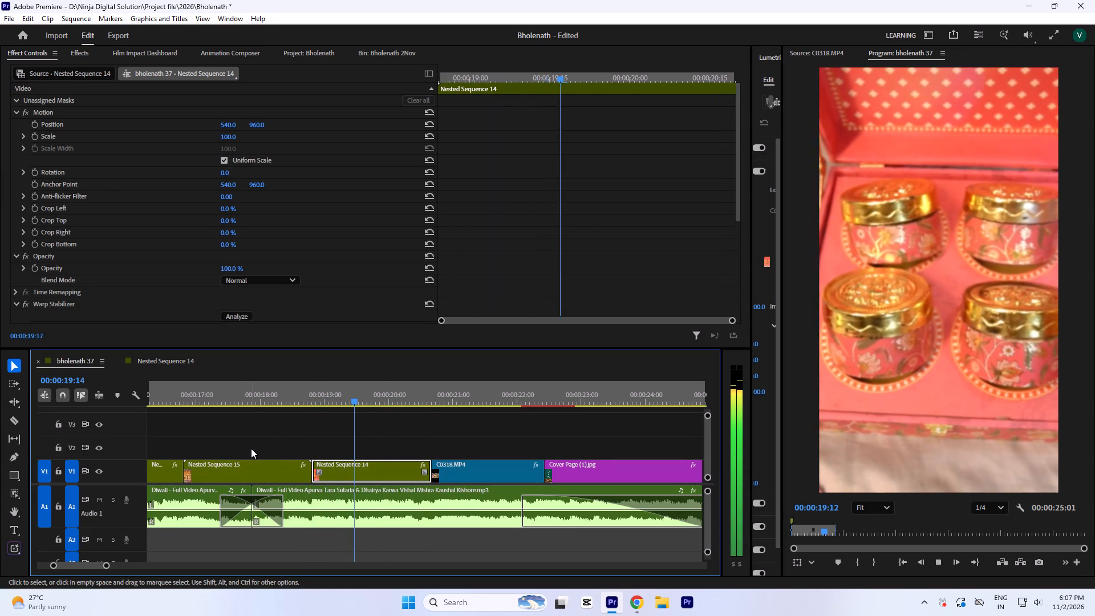
key("space")
key("space")
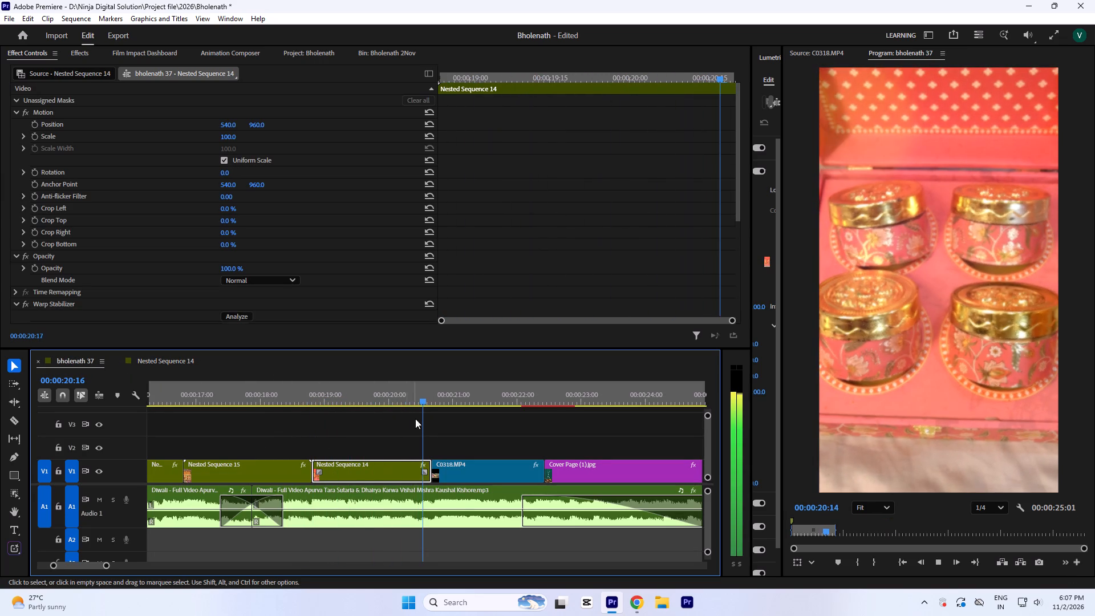
key("space")
left_click(419, 399)
left_click(232, 312)
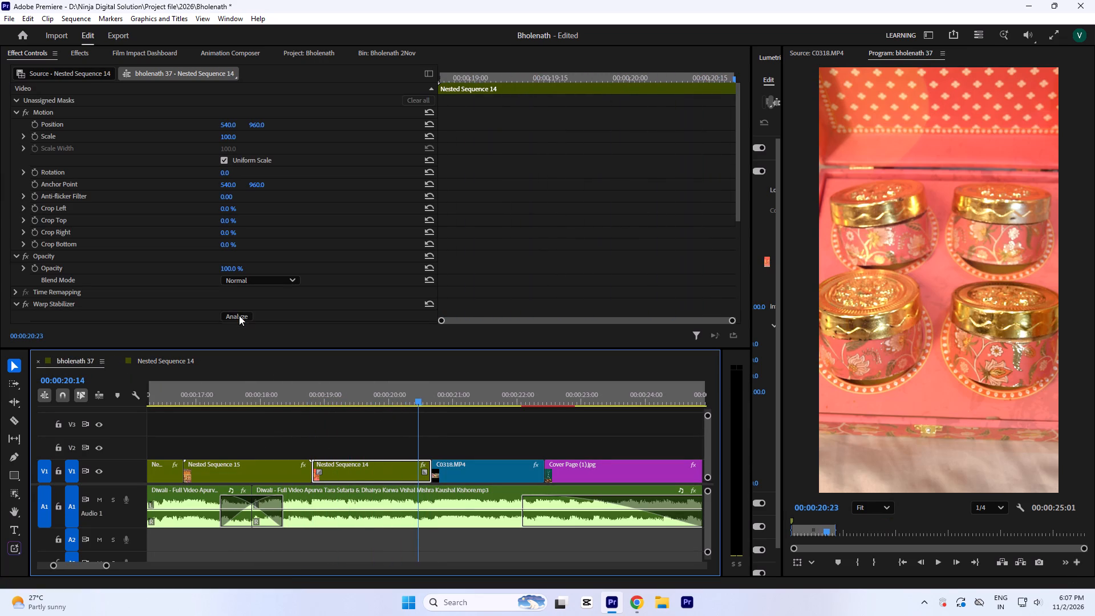
left_click(239, 315)
Play the restabilized Nested Sequence 14 and its cut into C0318.MP4.
left_click(380, 398)
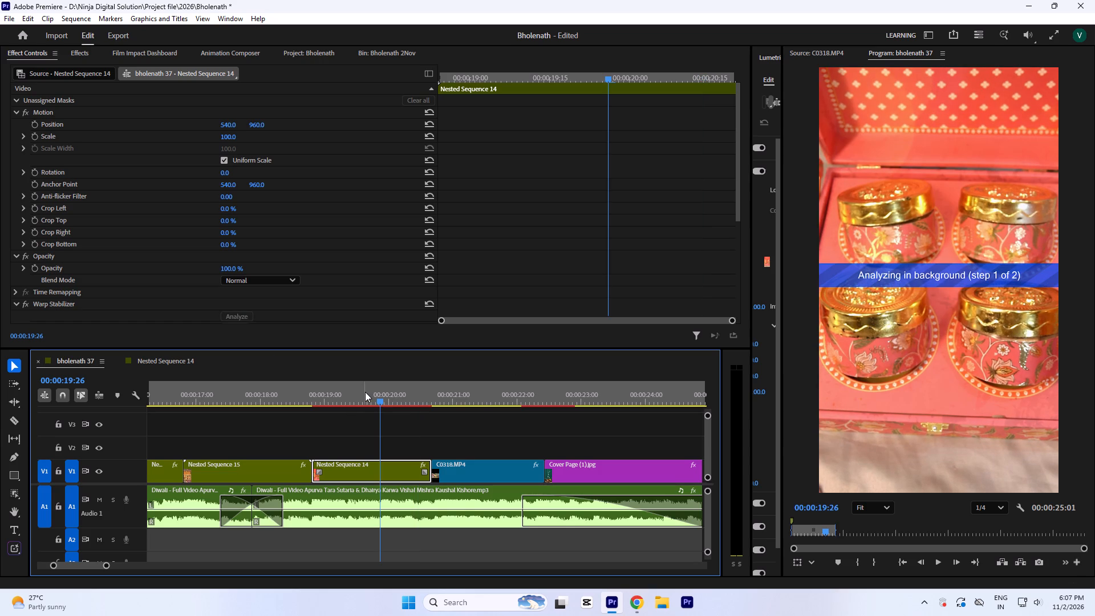
left_click(363, 398)
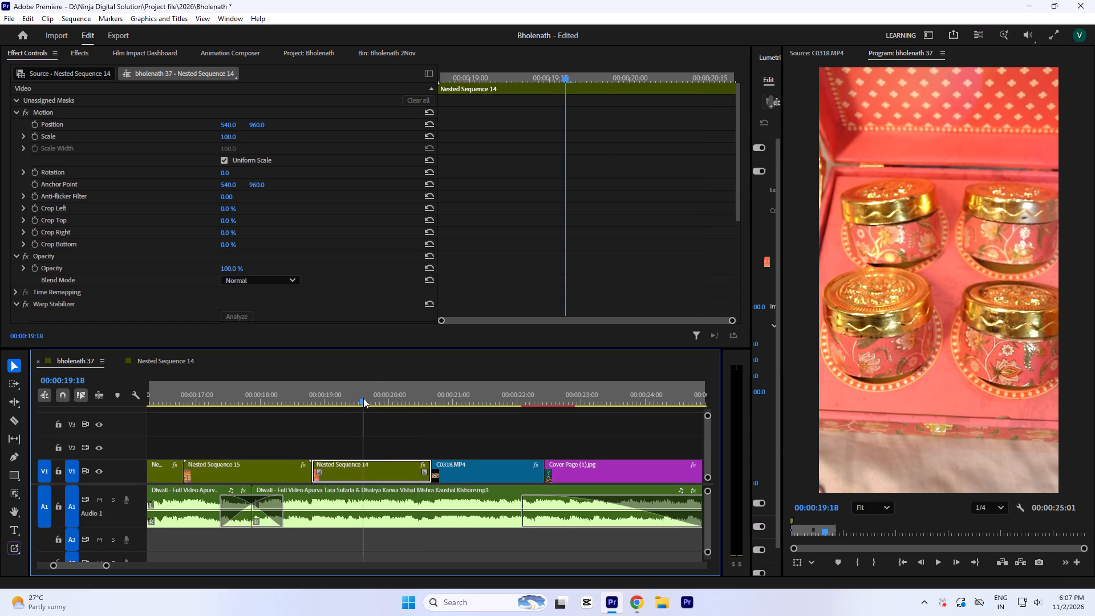
left_click(307, 390)
key("space")
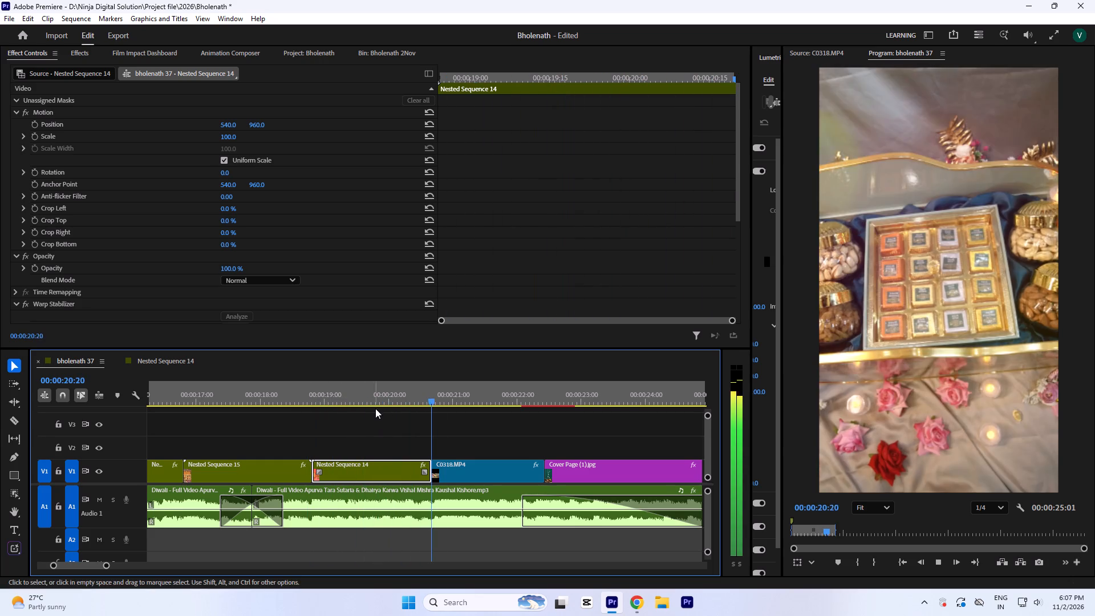
key("space")
left_click(407, 390)
key("space")
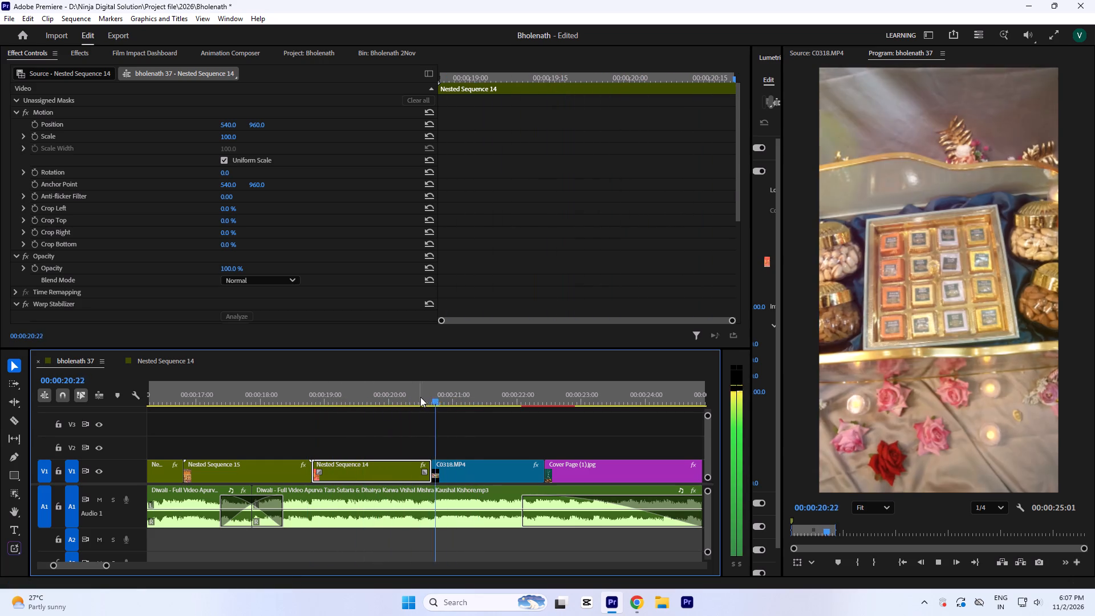
key("space")
Set the rotation of the C0318.MP4 clip before the cover page to -85°.
left_click(494, 472)
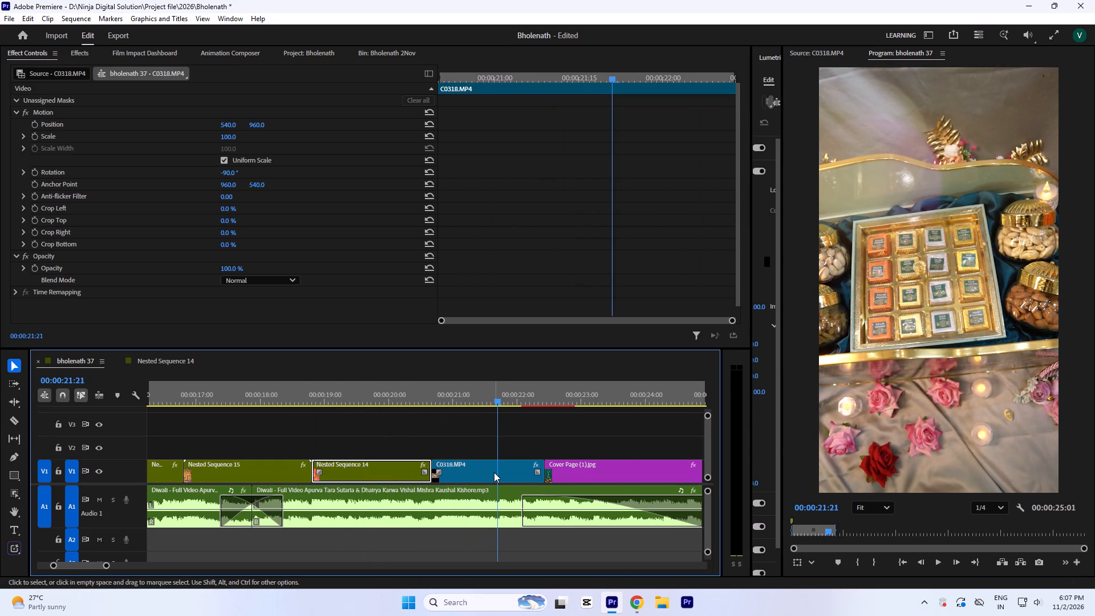
type("aa")
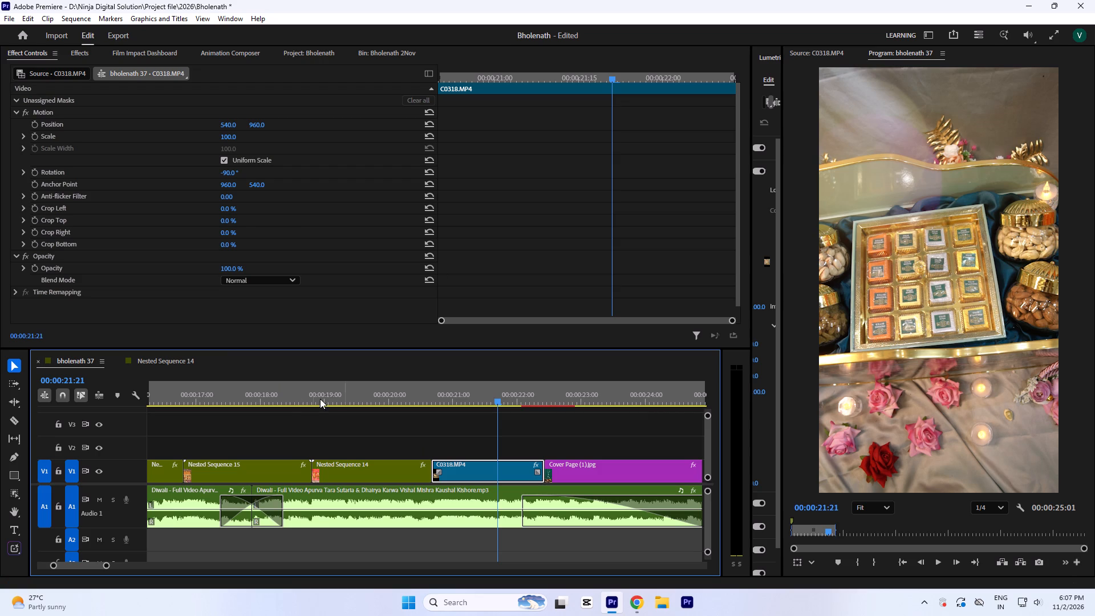
left_click(230, 173)
key("Up")
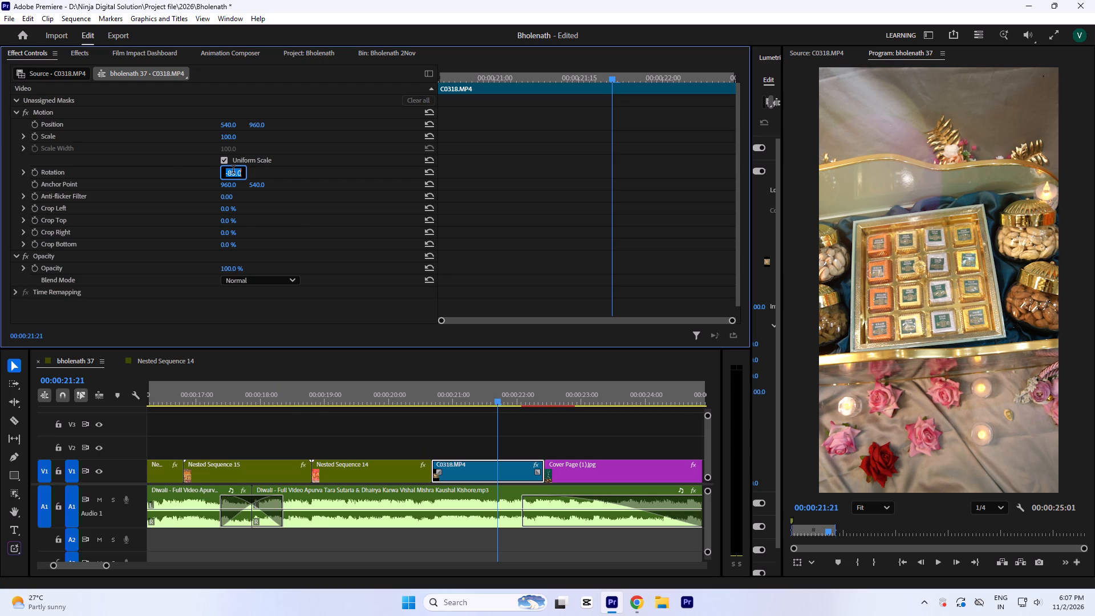
key("Up")
key("Up")
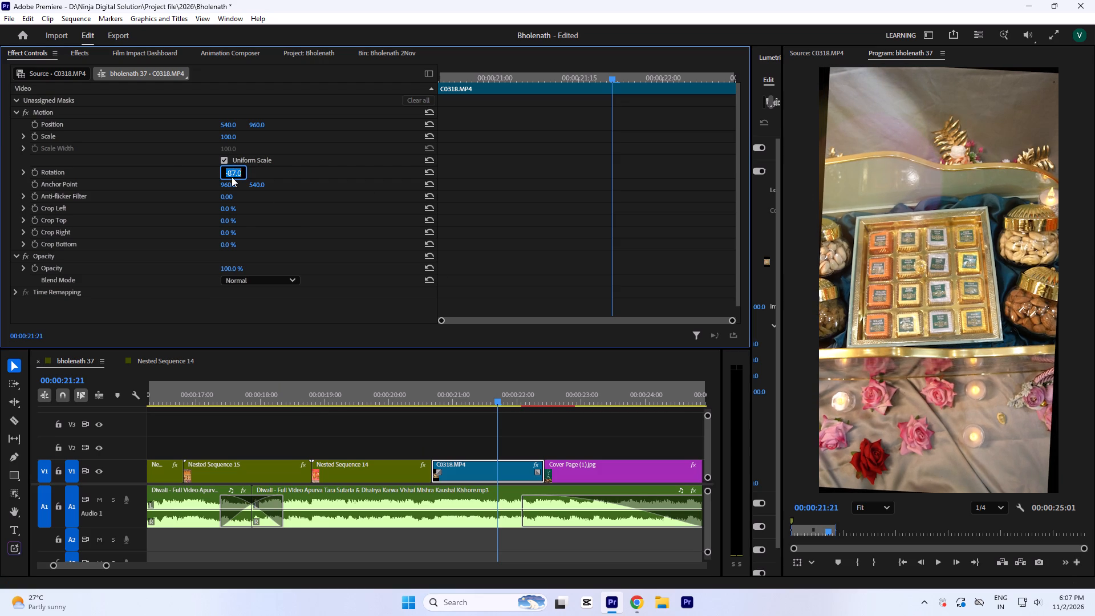
key("Up")
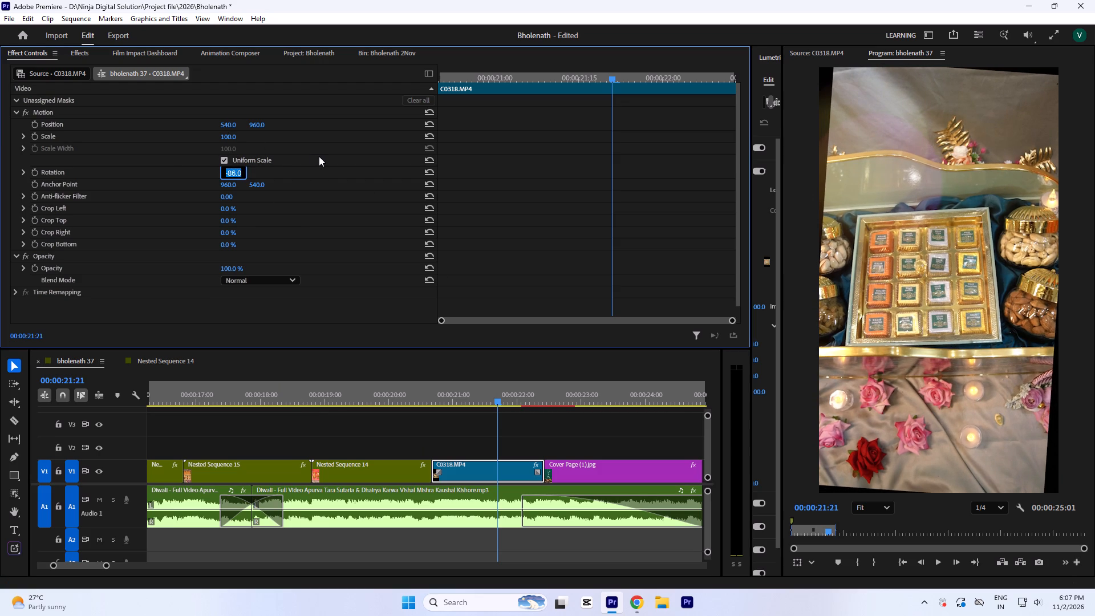
key("Up")
left_click(319, 157)
Set C0318.MP4's scale to 117 and play the transition into it from Nested Sequence 14.
left_click_drag(229, 139, 228, 135)
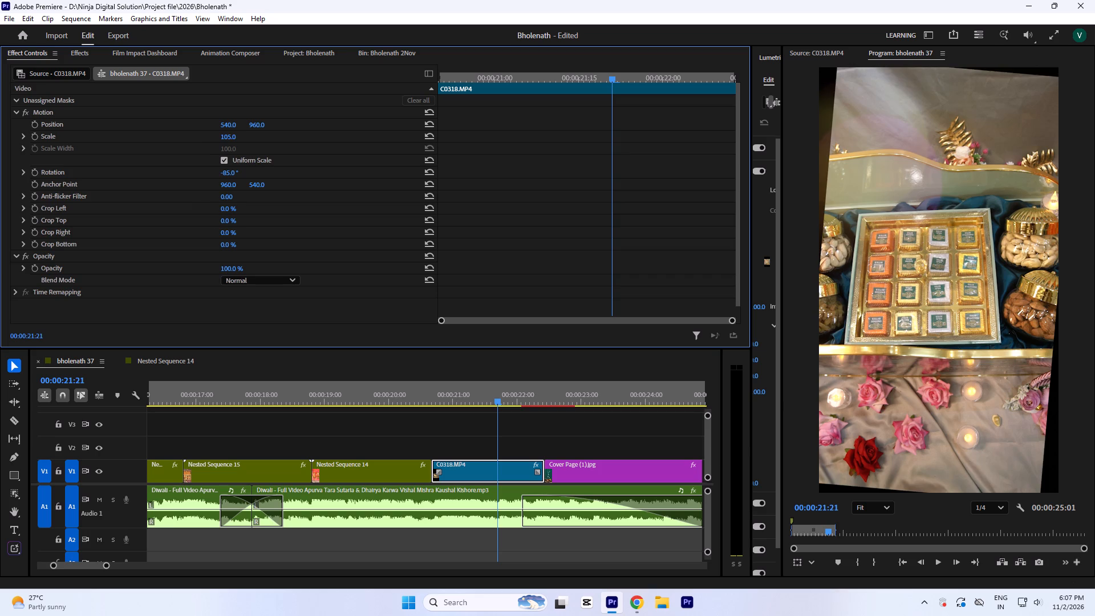
left_click_drag(228, 135, 225, 129)
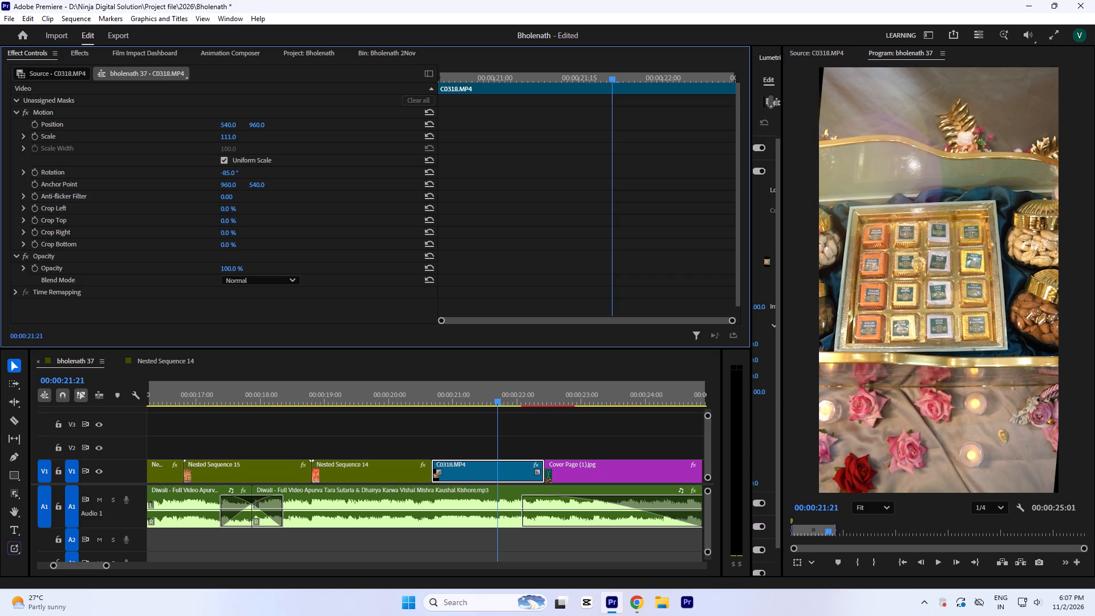
left_click_drag(225, 129, 225, 125)
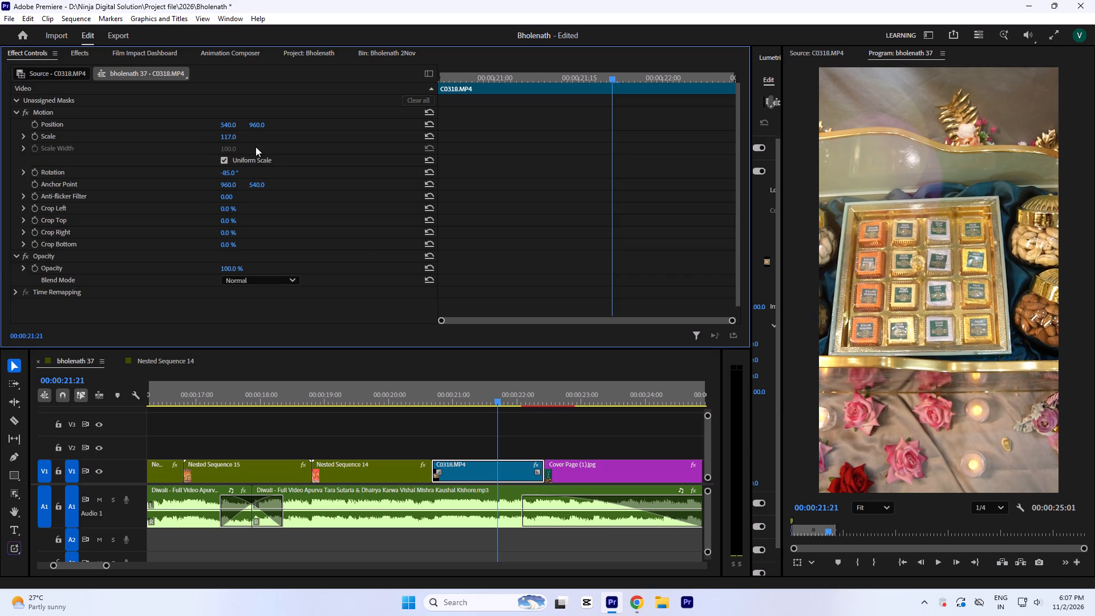
left_click(472, 437)
left_click(385, 382)
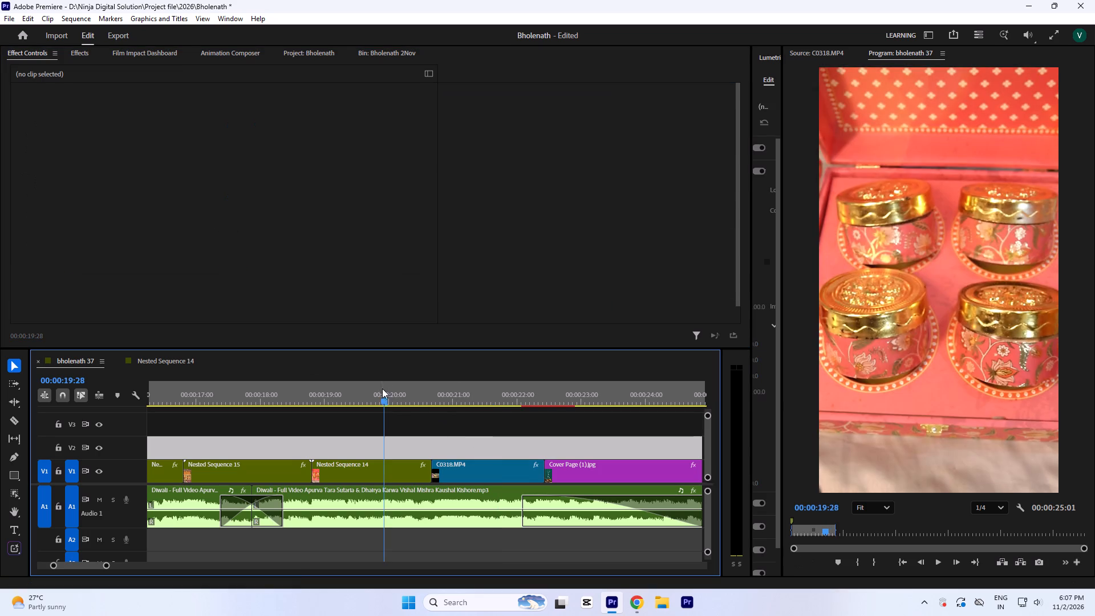
key("space")
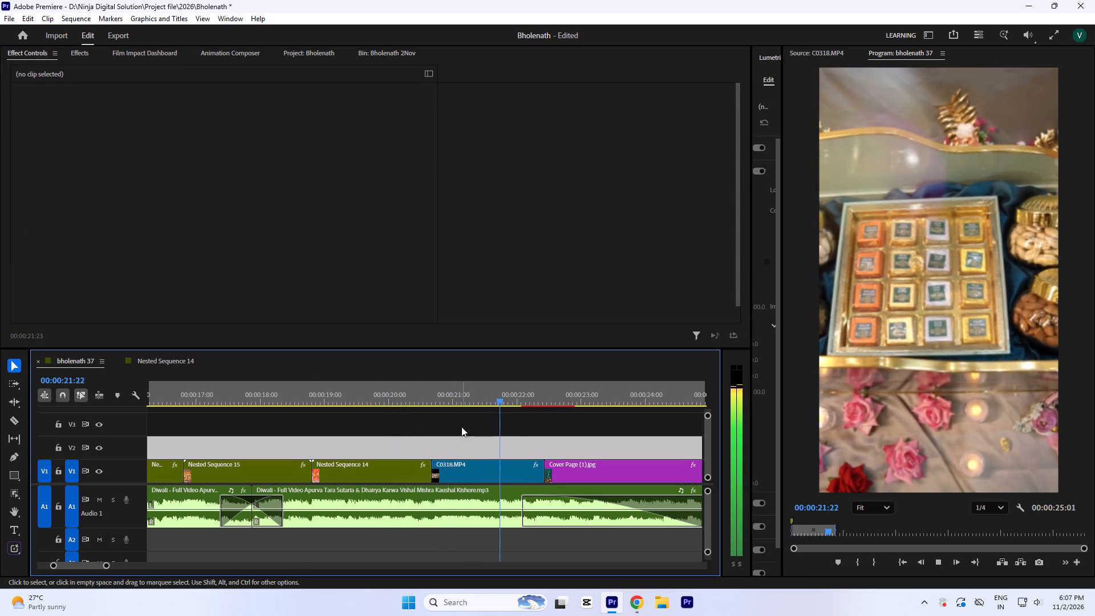
key("space")
Set C0318.MP4's vertical position to 840.
left_click(490, 463)
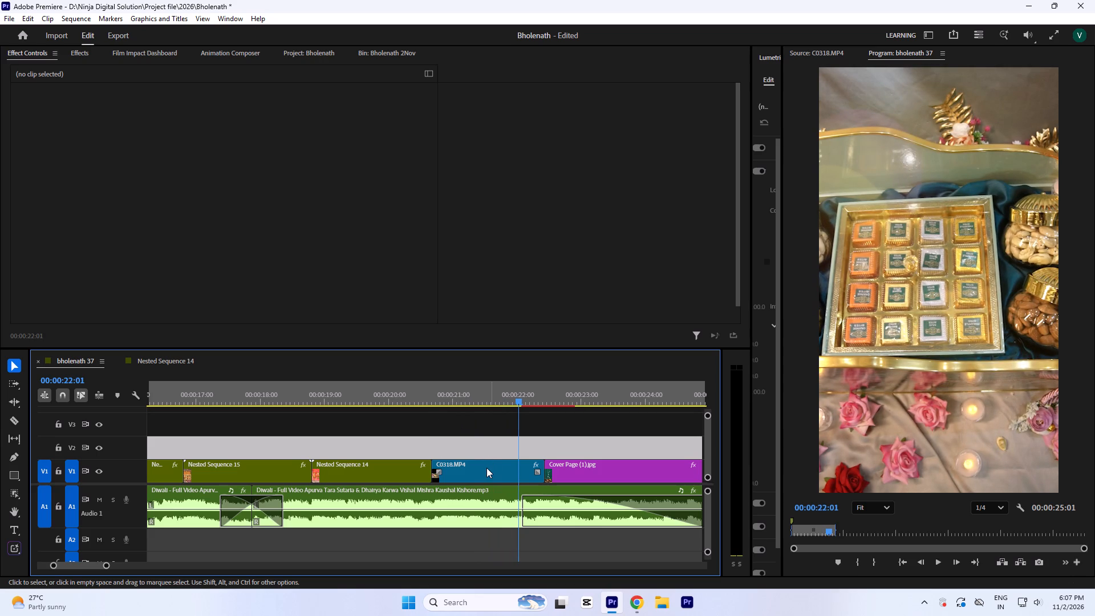
left_click(486, 468)
left_click(493, 476)
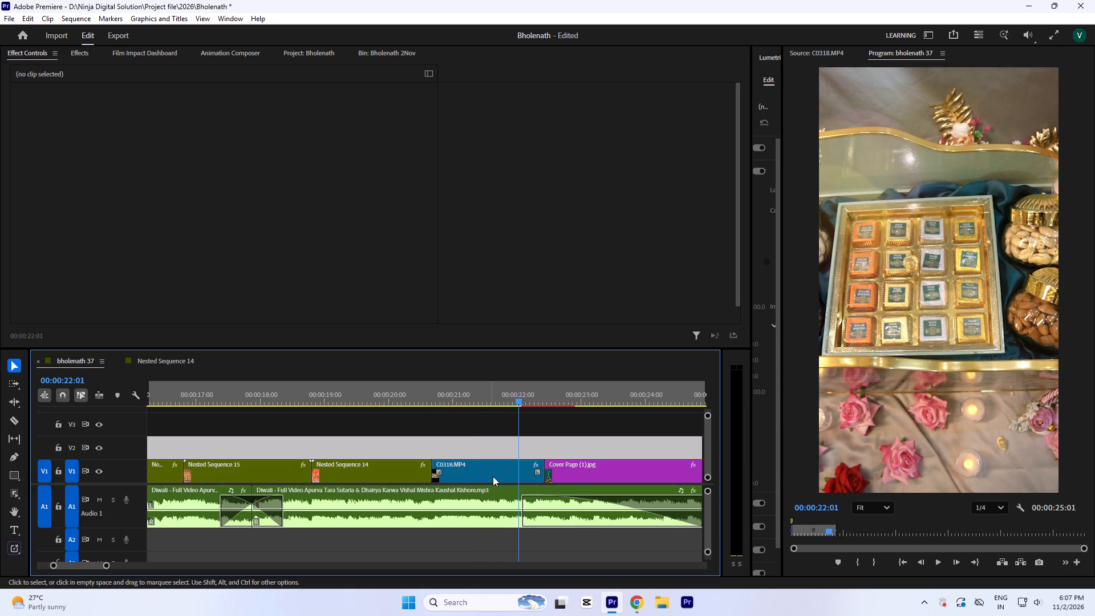
left_click(493, 476)
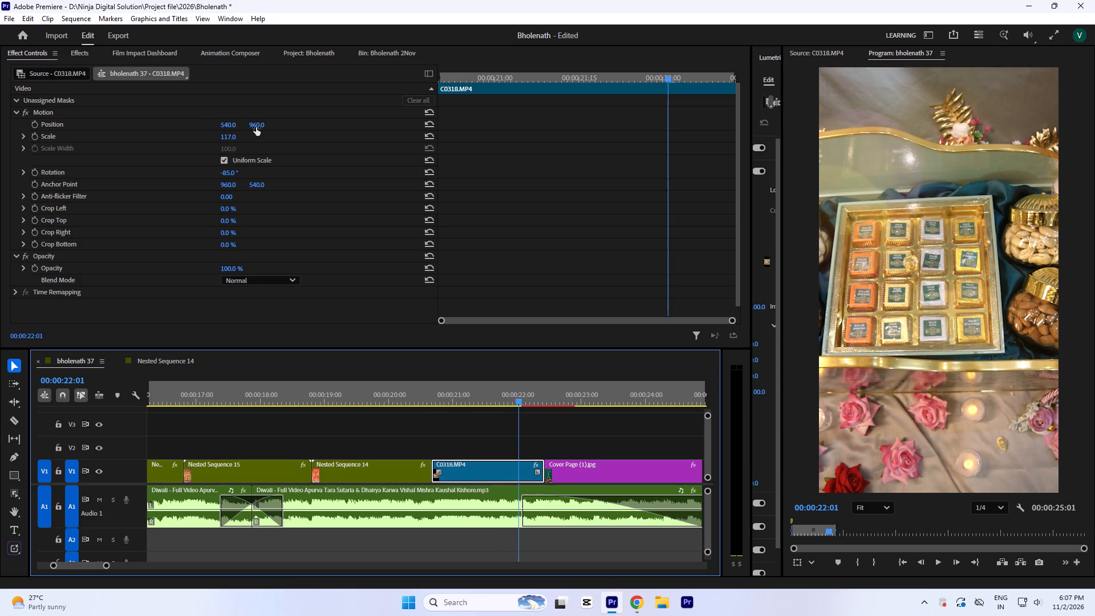
left_click_drag(255, 127, 261, 193)
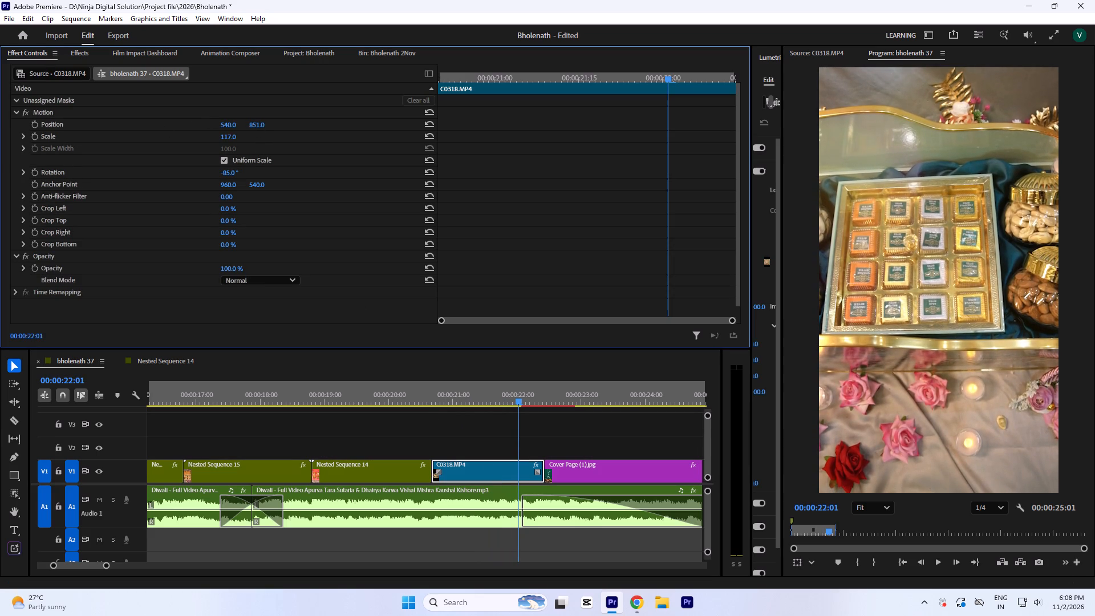
left_click_drag(261, 193, 262, 198)
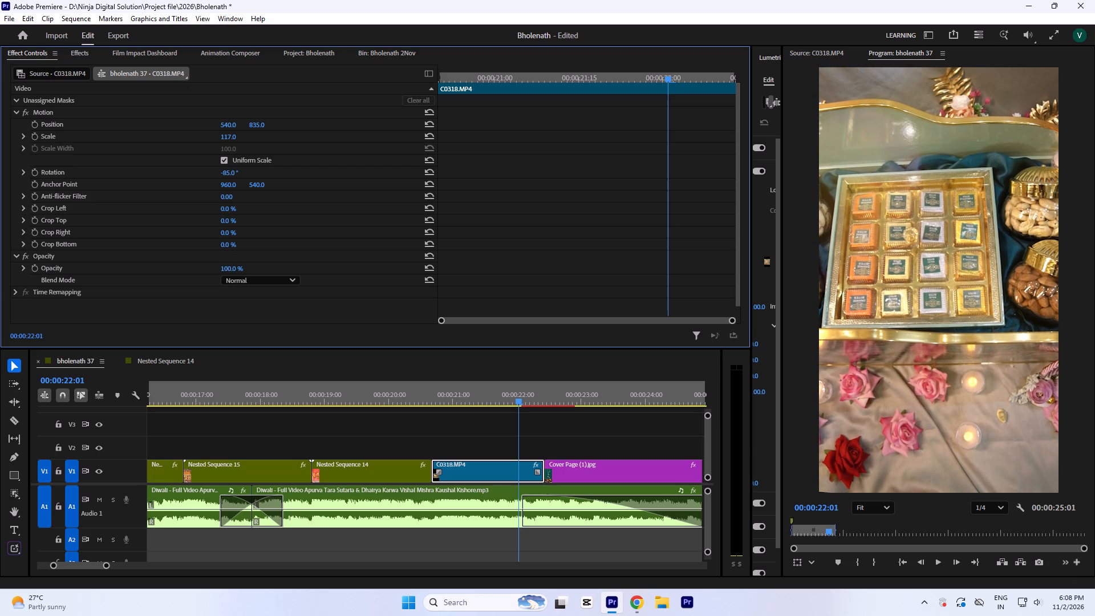
left_click_drag(262, 198, 262, 196)
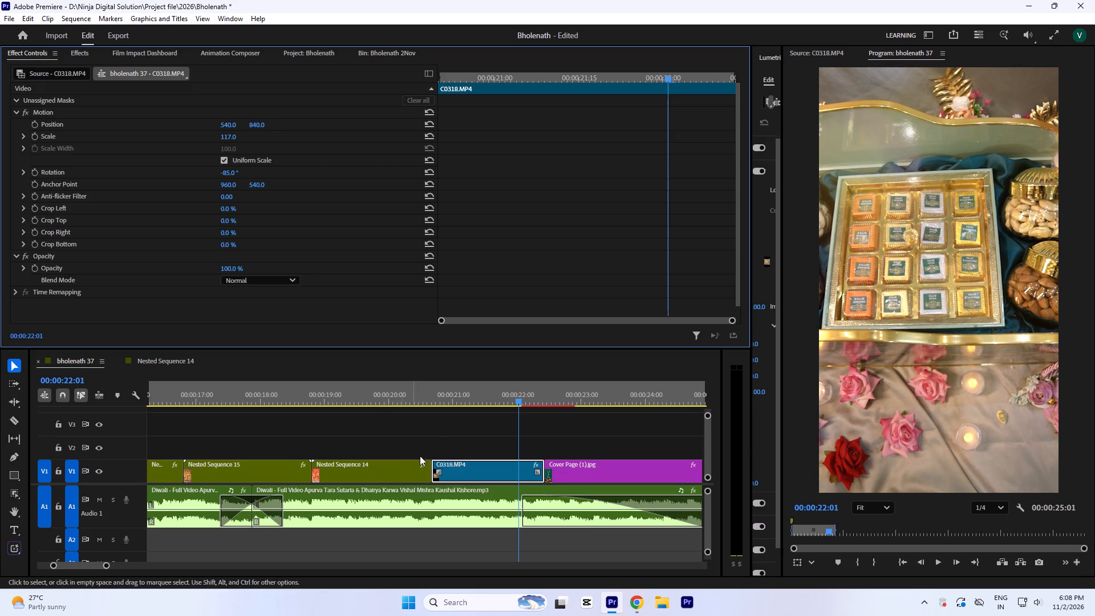
Replay the cut from Nested Sequence 14 to C0318.MP4 to compare the framing of the two shots.
left_click(446, 437)
left_click(393, 384)
key("space")
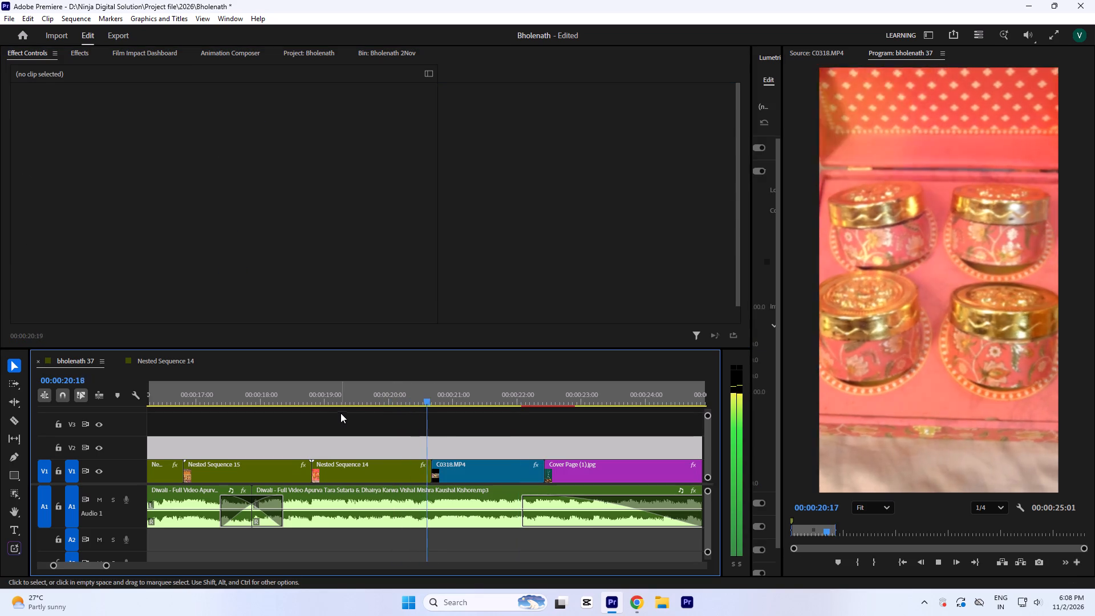
key("space")
left_click(383, 392)
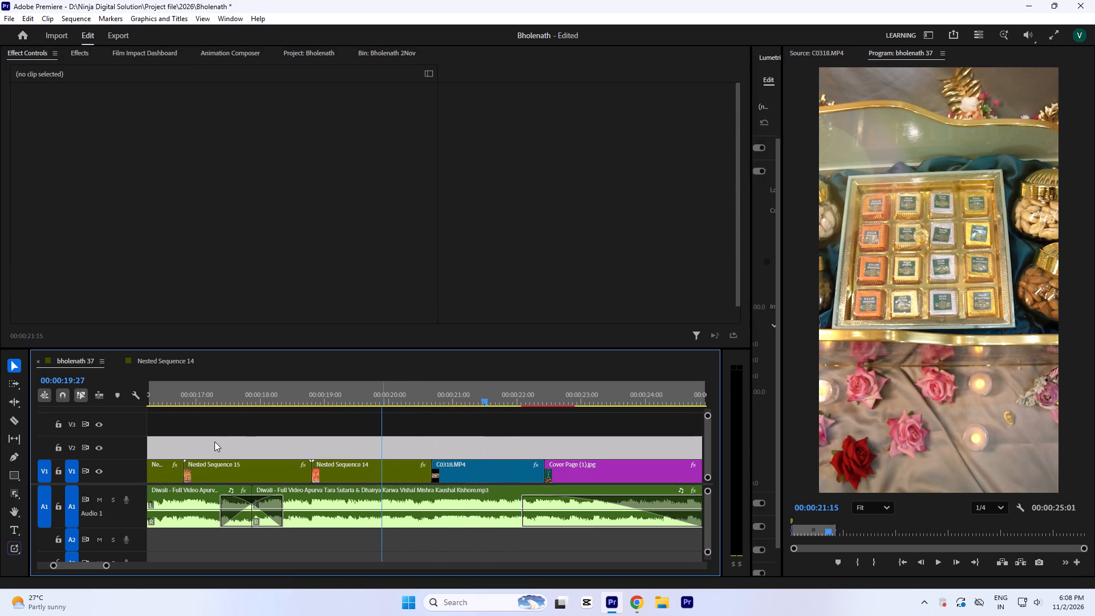
key("space")
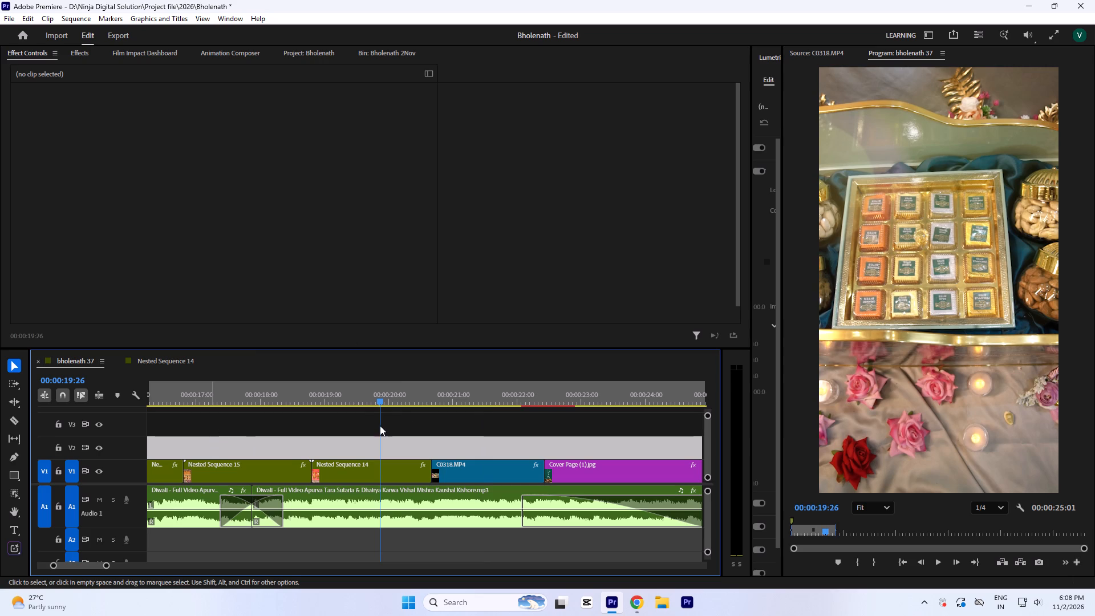
left_click(395, 395)
key("space")
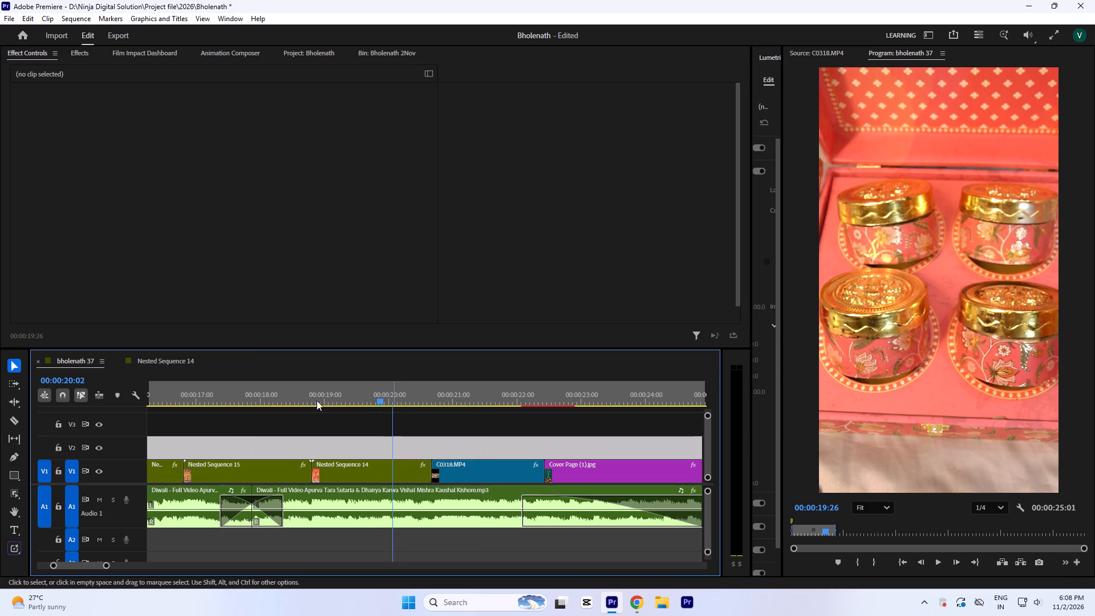
key("space")
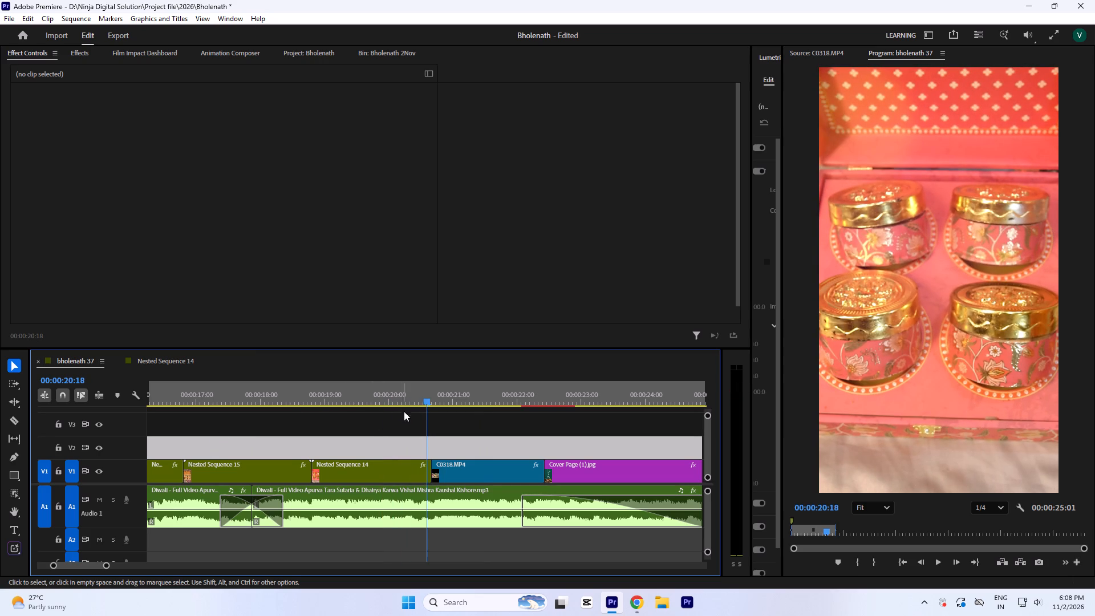
Replay the C0318.MP4 shot and the cut into it from Nested Sequence 14 to judge its framing and movement.
key("space")
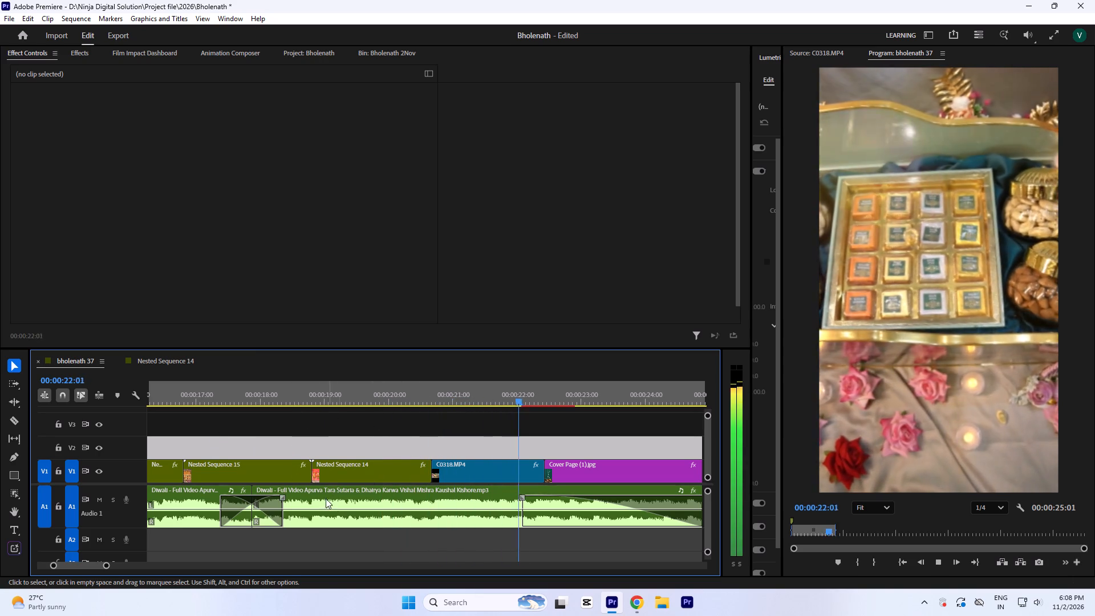
key("space")
left_click(437, 386)
key("space")
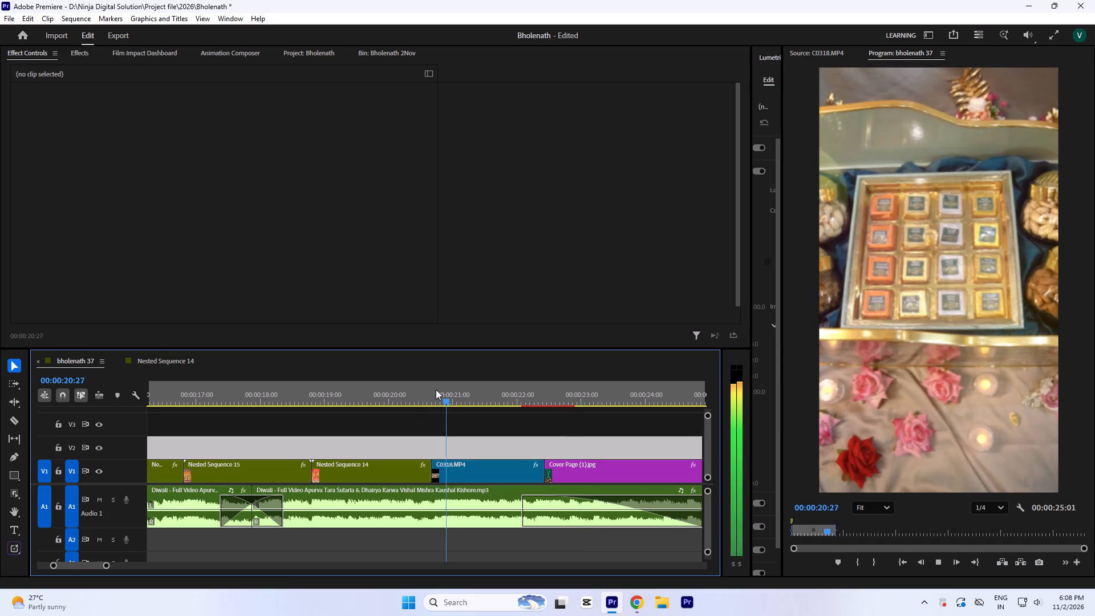
key("space")
left_click(397, 387)
key("space")
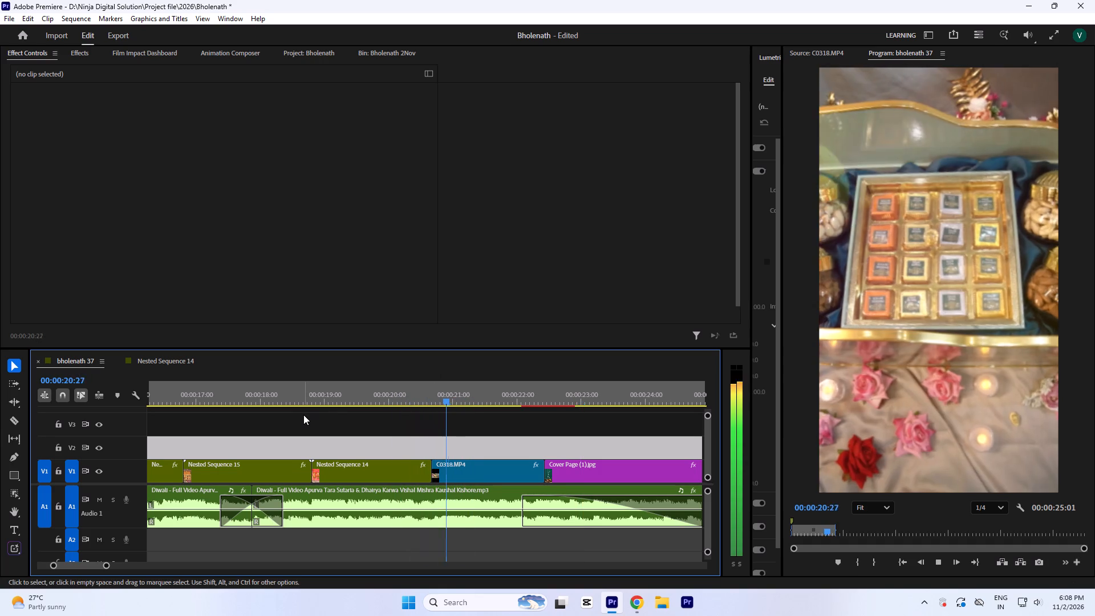
key("space")
Preview the source clips C0317.MP4, C0319.MP4 and C0318.MP4 from the Bholenath 2Nov bin as candidates for the last shot.
left_click(489, 468)
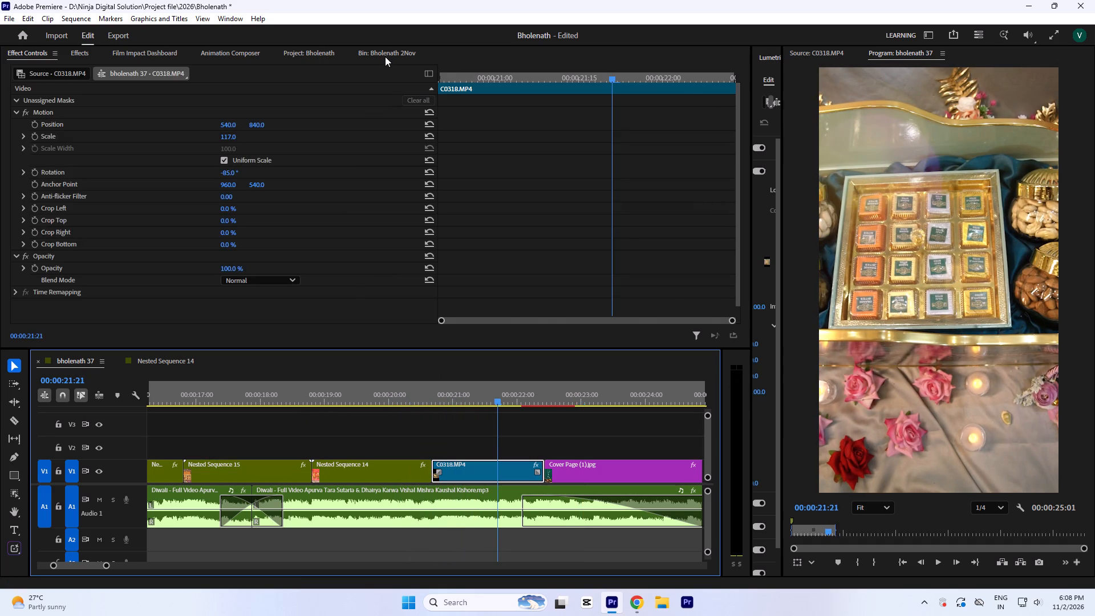
left_click(385, 53)
double_click(461, 206)
key("space")
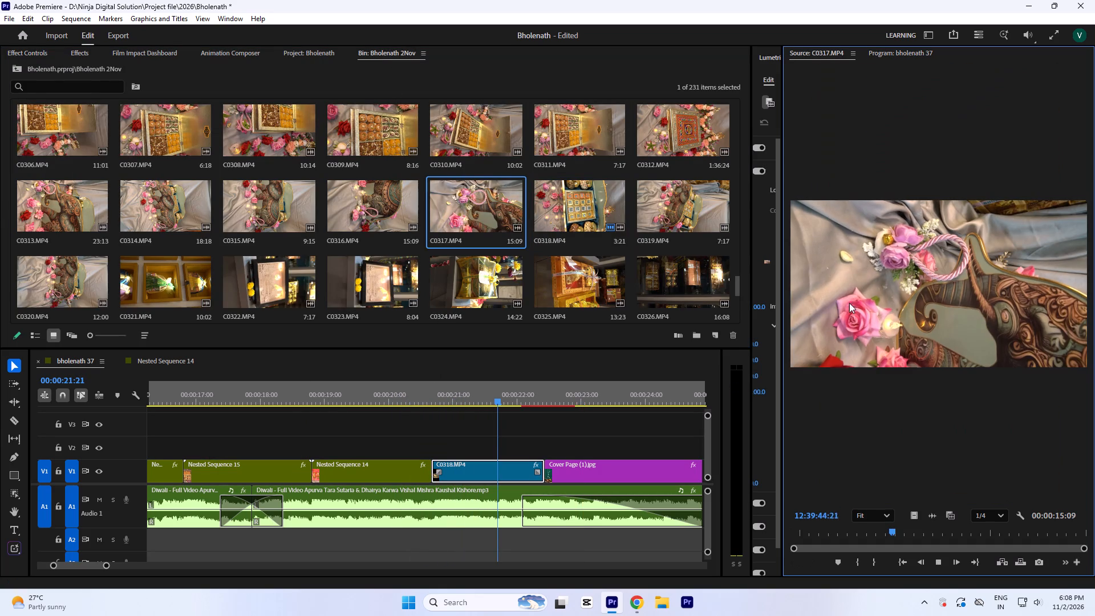
double_click(658, 208)
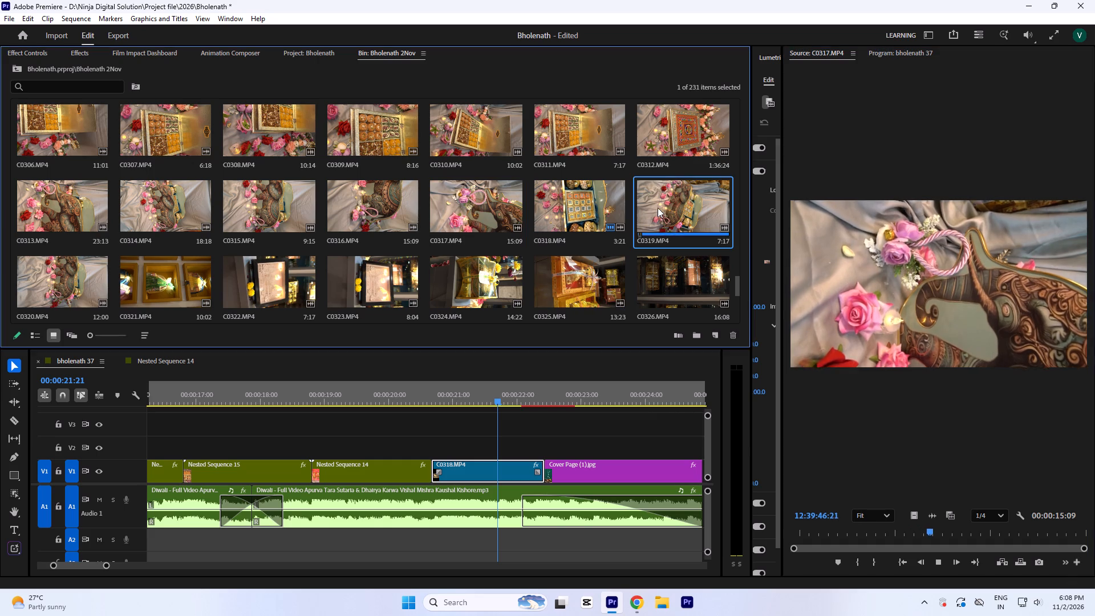
left_click_drag(874, 542, 769, 532)
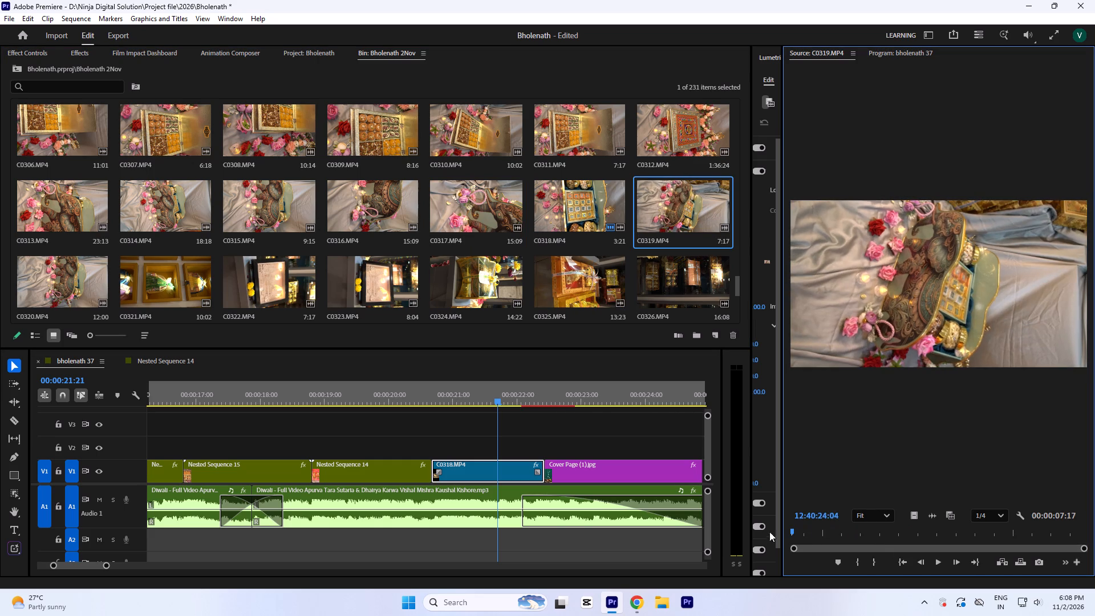
left_click_drag(769, 532, 915, 548)
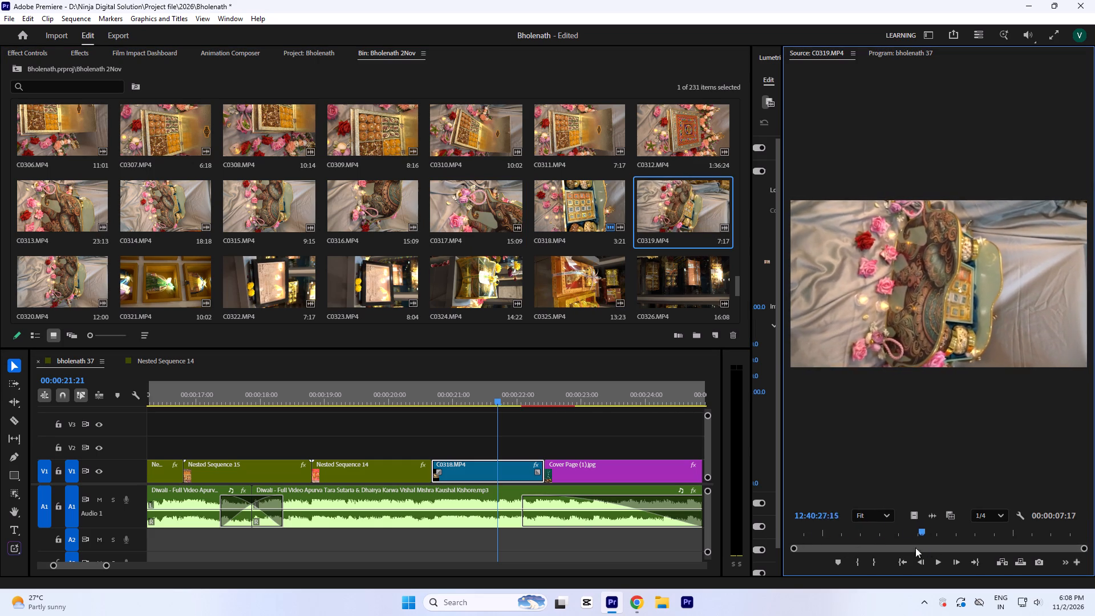
left_click_drag(915, 548, 898, 558)
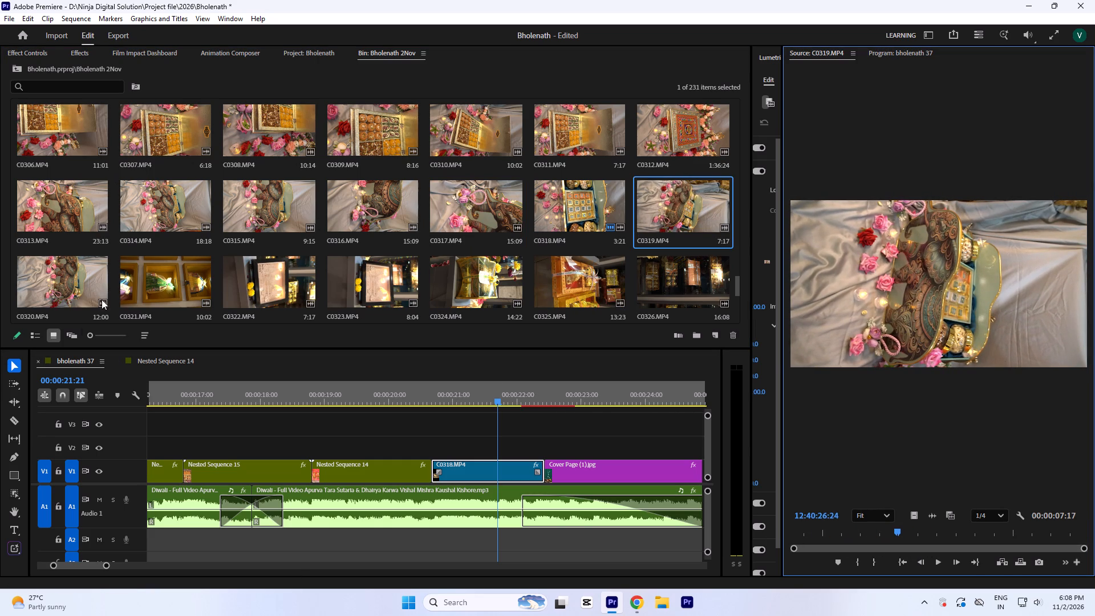
double_click(554, 202)
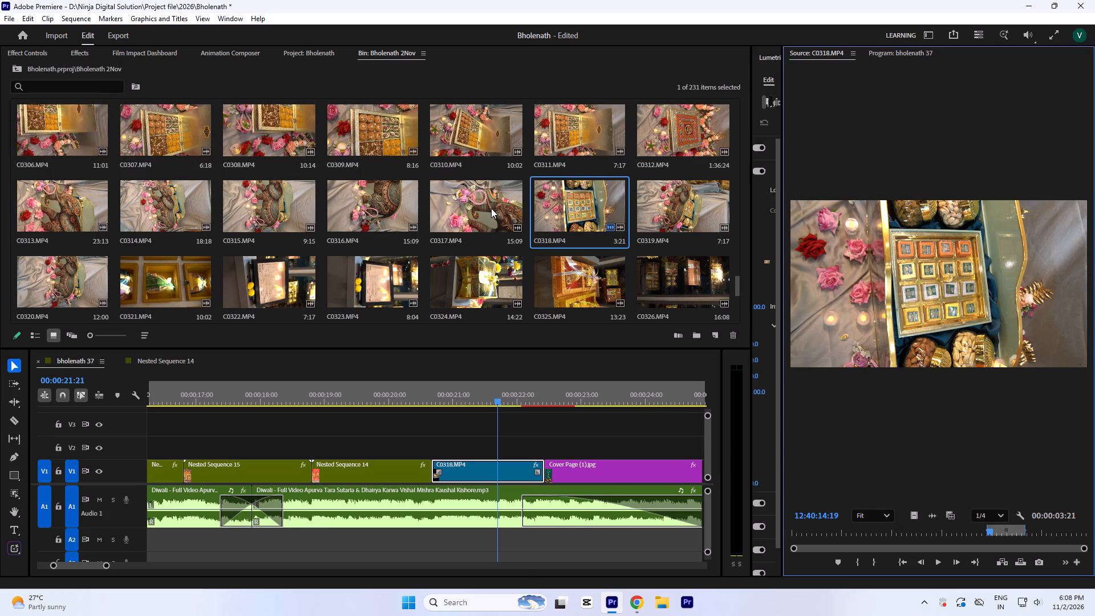
double_click(491, 208)
key("space")
left_click_drag(885, 525, 766, 525)
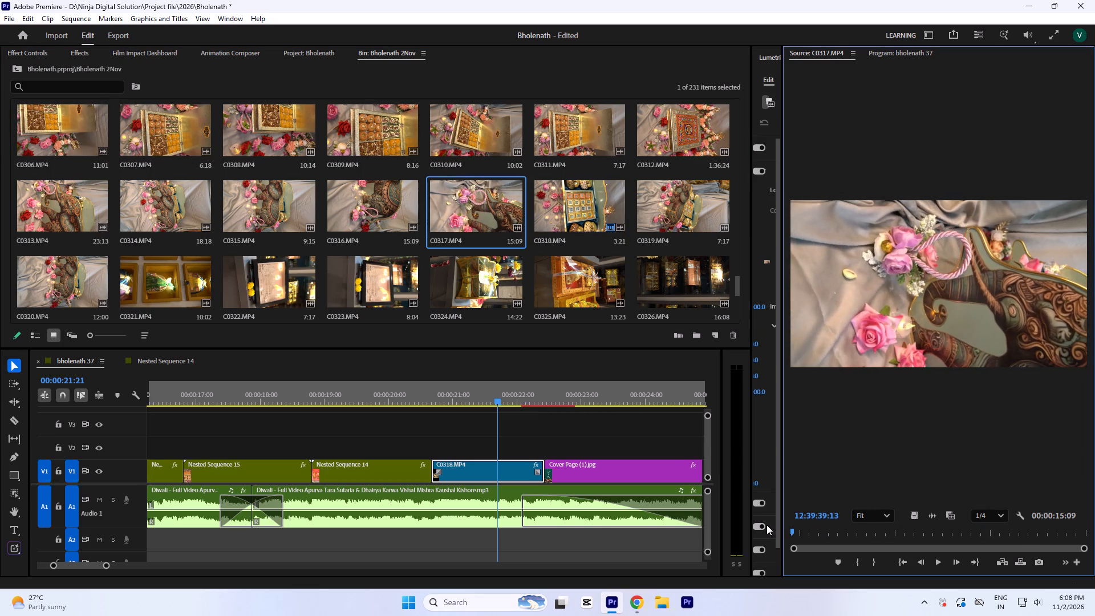
left_click_drag(766, 525, 902, 540)
key("space")
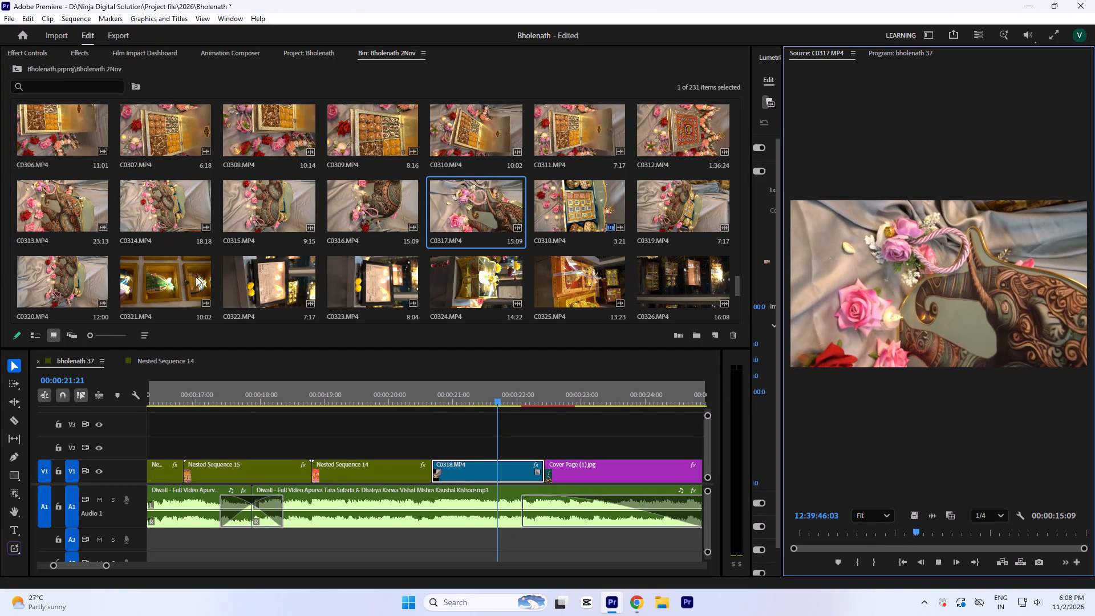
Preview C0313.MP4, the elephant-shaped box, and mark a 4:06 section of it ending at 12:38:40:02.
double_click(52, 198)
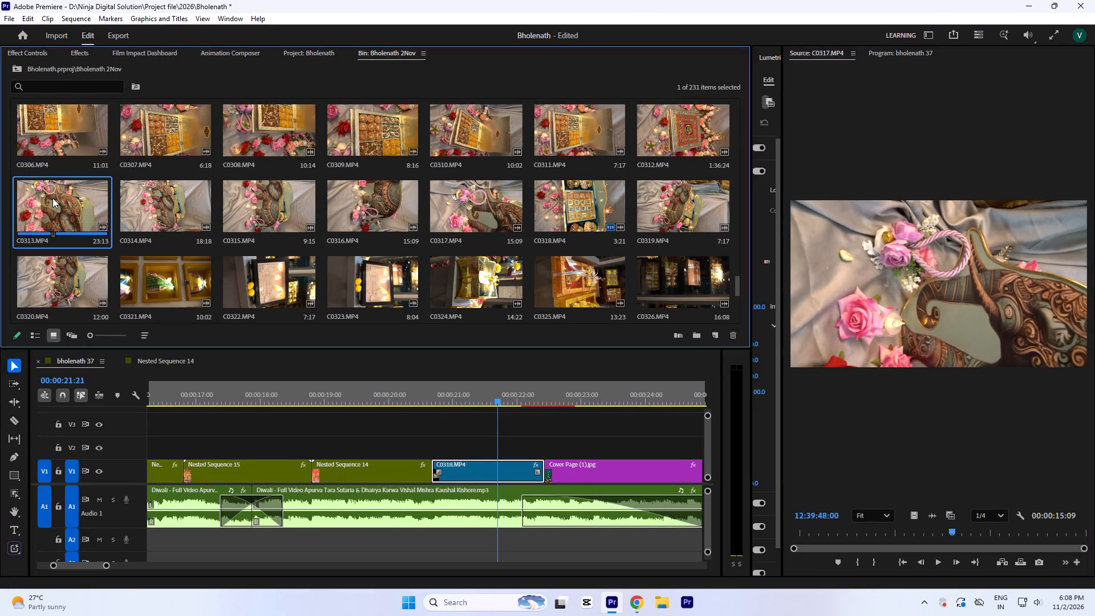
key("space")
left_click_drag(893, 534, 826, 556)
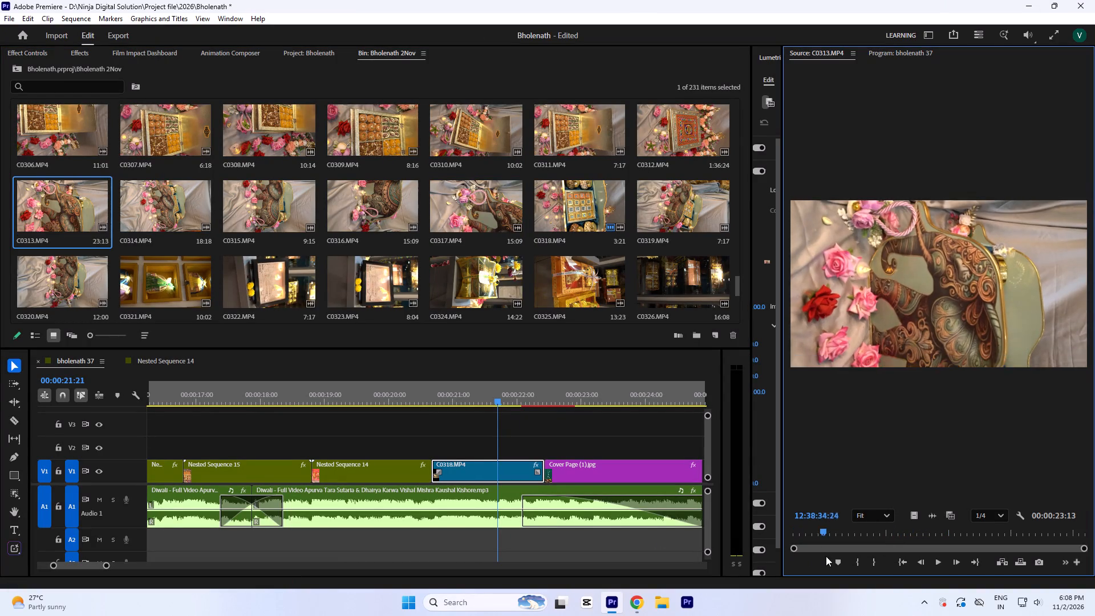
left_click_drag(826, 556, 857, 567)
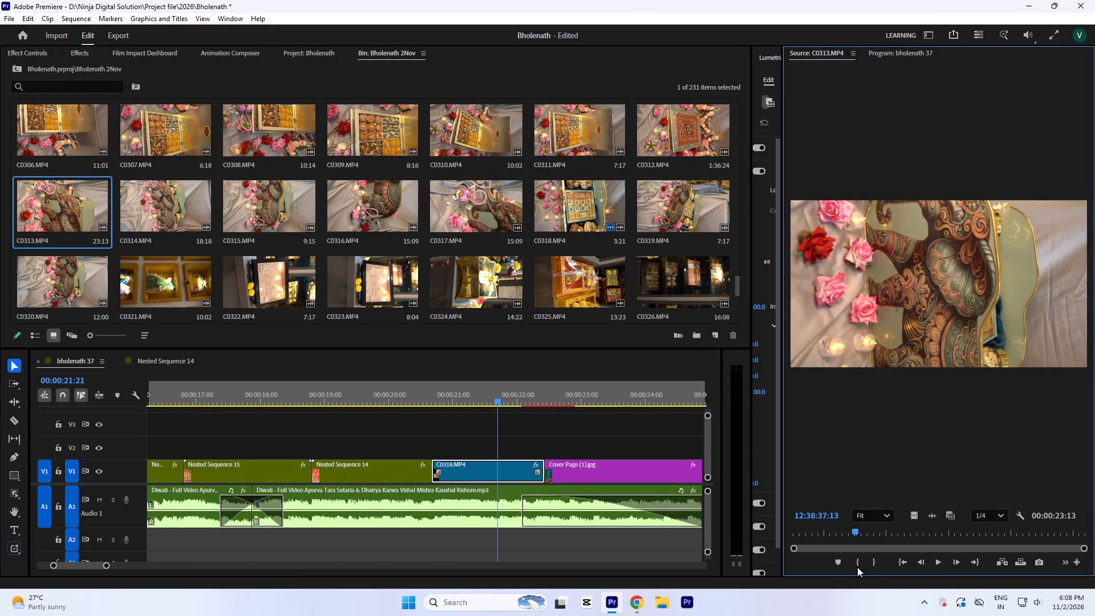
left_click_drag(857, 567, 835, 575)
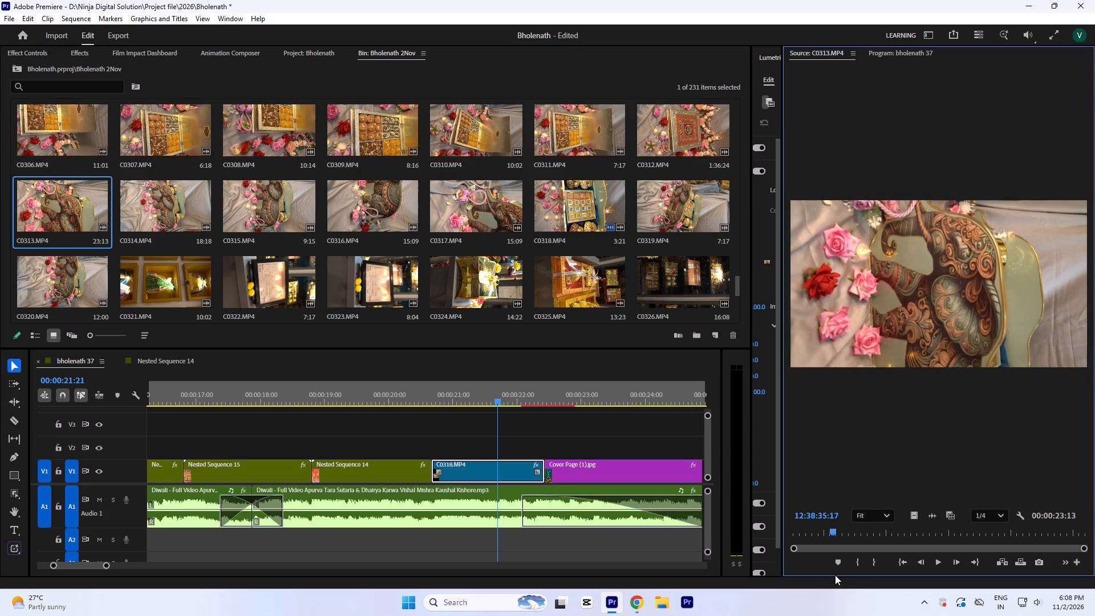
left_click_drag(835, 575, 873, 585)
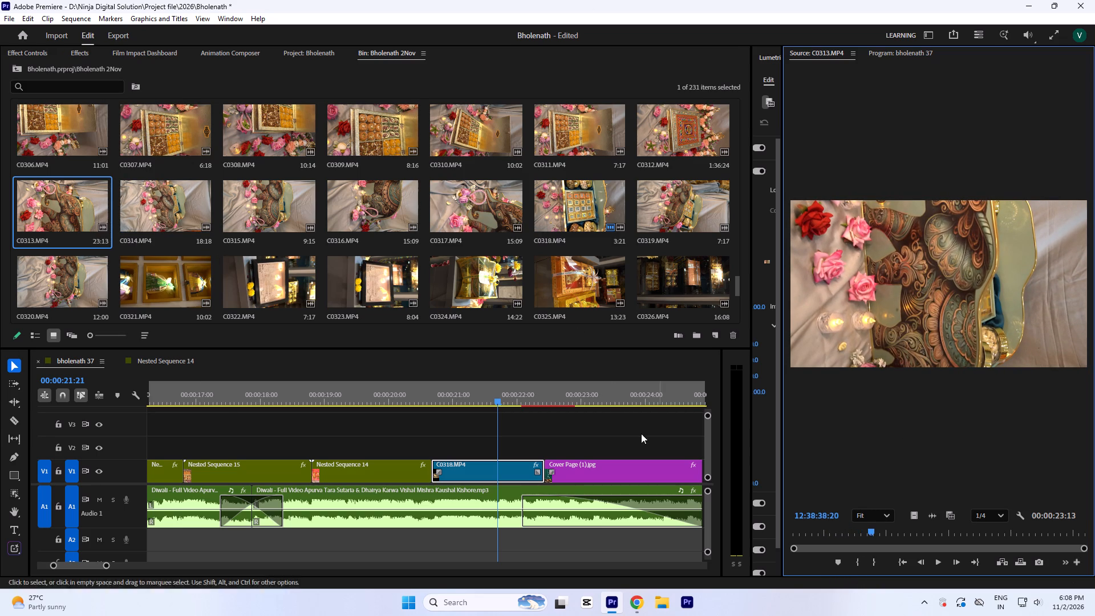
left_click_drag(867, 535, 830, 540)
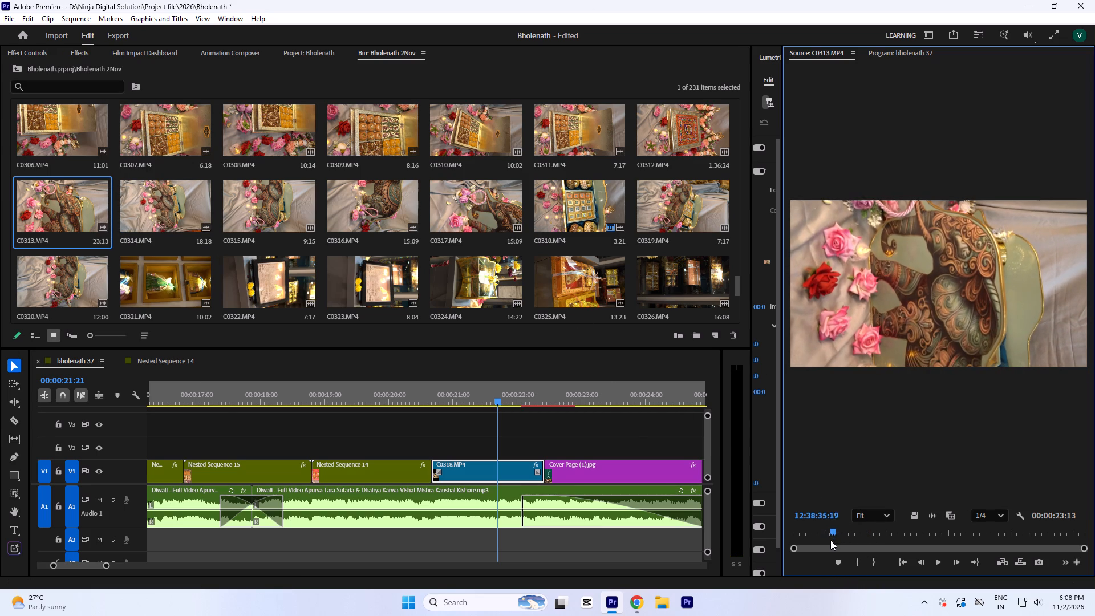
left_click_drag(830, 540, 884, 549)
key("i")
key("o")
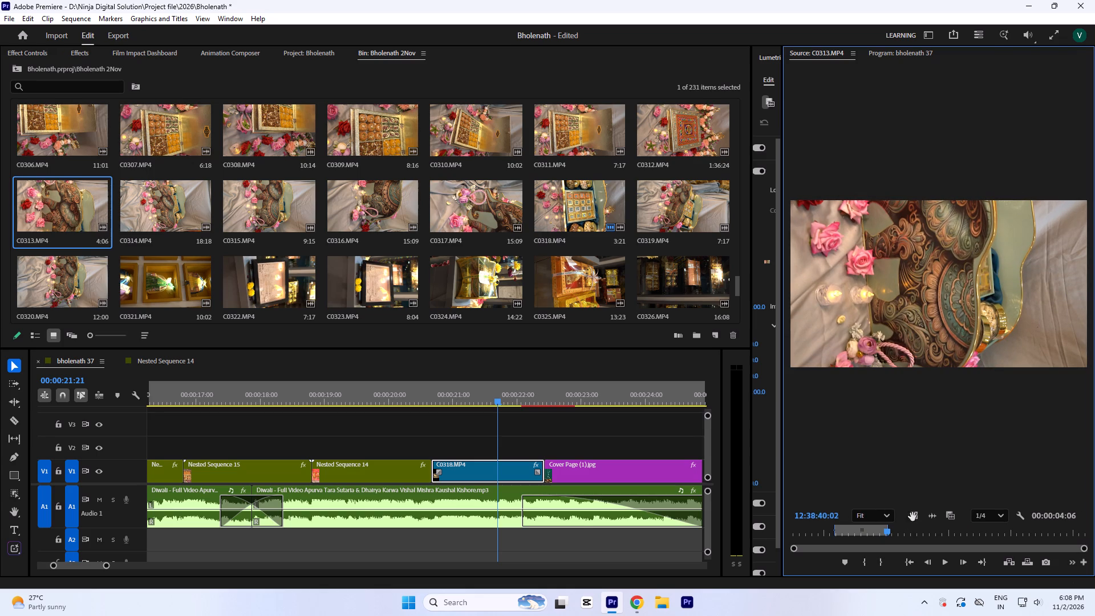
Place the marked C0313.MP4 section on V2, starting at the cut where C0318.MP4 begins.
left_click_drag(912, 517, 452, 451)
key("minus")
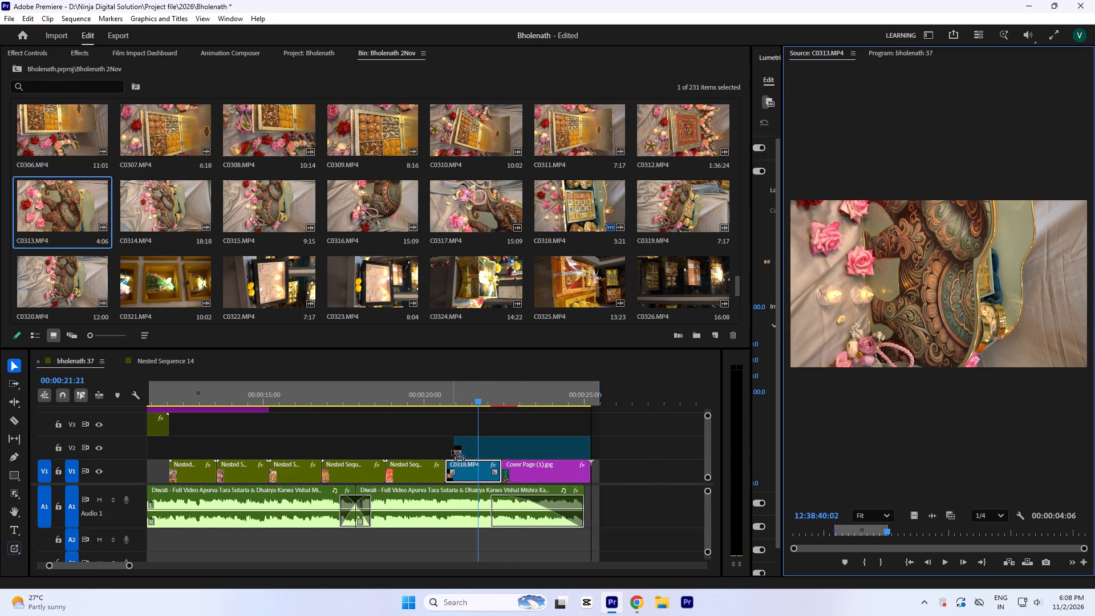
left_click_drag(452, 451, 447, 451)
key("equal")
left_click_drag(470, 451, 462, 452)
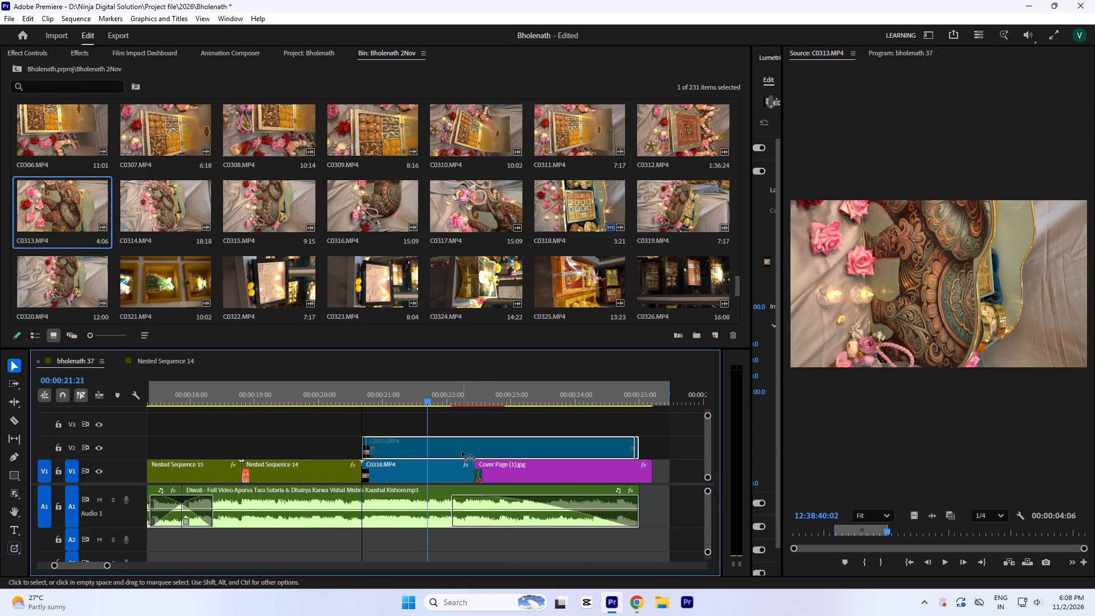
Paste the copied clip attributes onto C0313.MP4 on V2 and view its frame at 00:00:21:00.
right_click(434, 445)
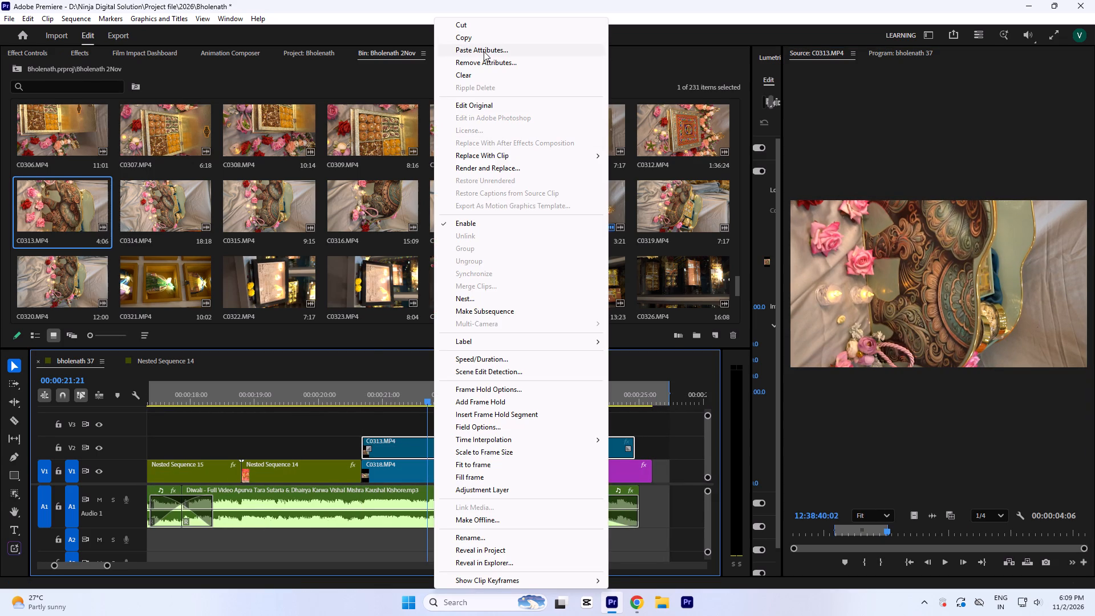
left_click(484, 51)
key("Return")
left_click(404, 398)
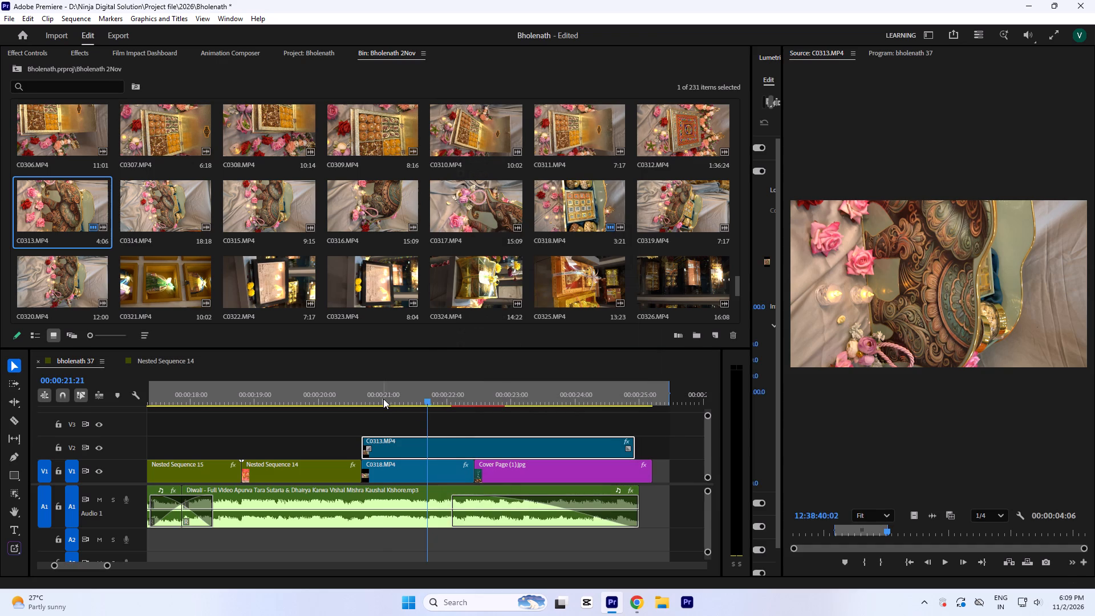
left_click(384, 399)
Save the project.
key("ctrl+s")
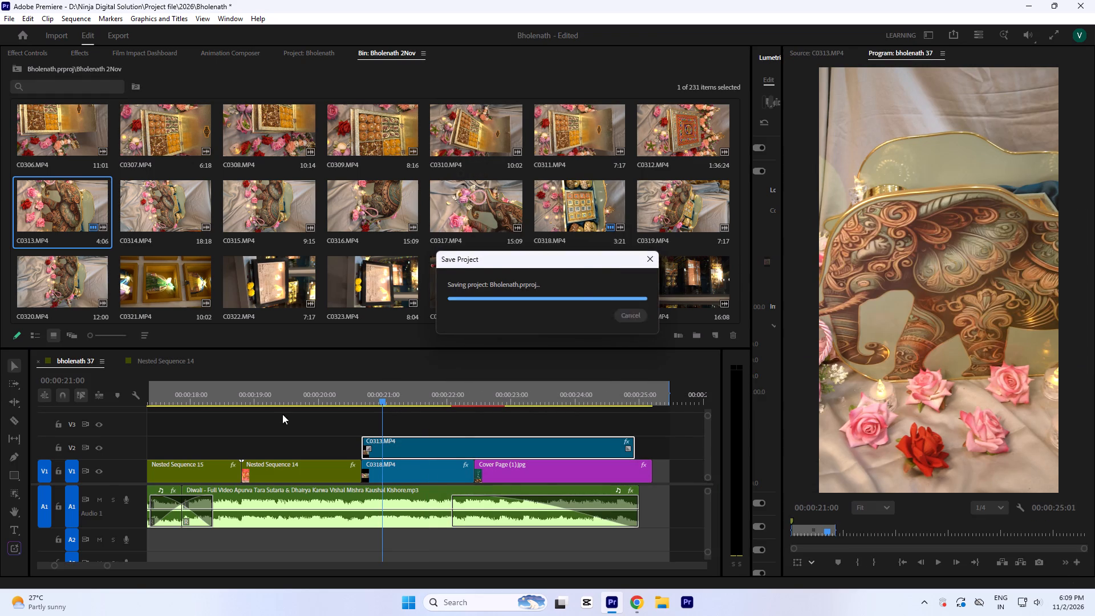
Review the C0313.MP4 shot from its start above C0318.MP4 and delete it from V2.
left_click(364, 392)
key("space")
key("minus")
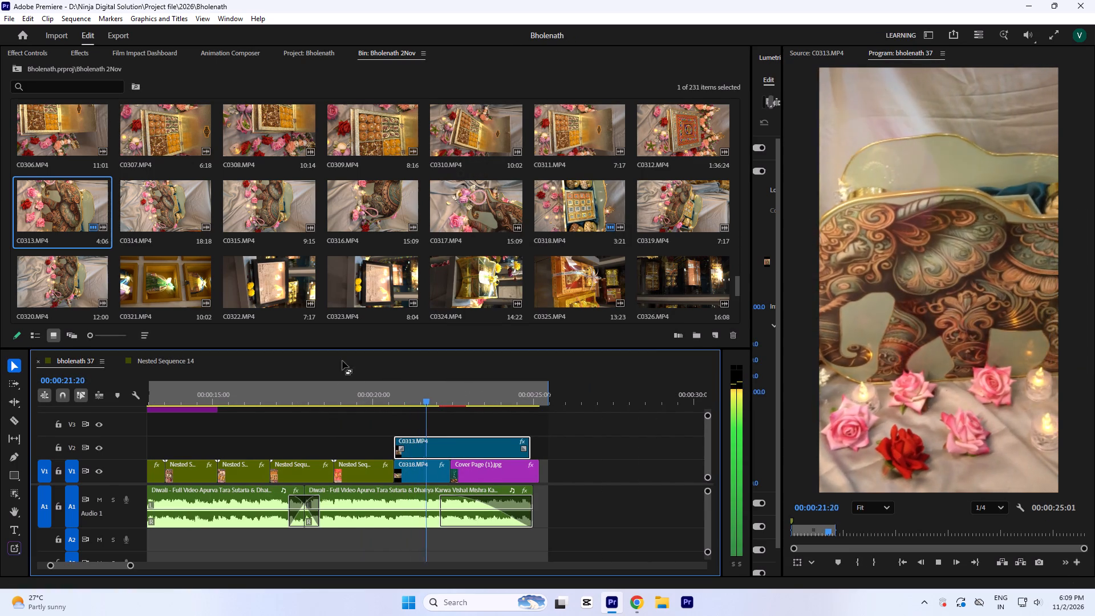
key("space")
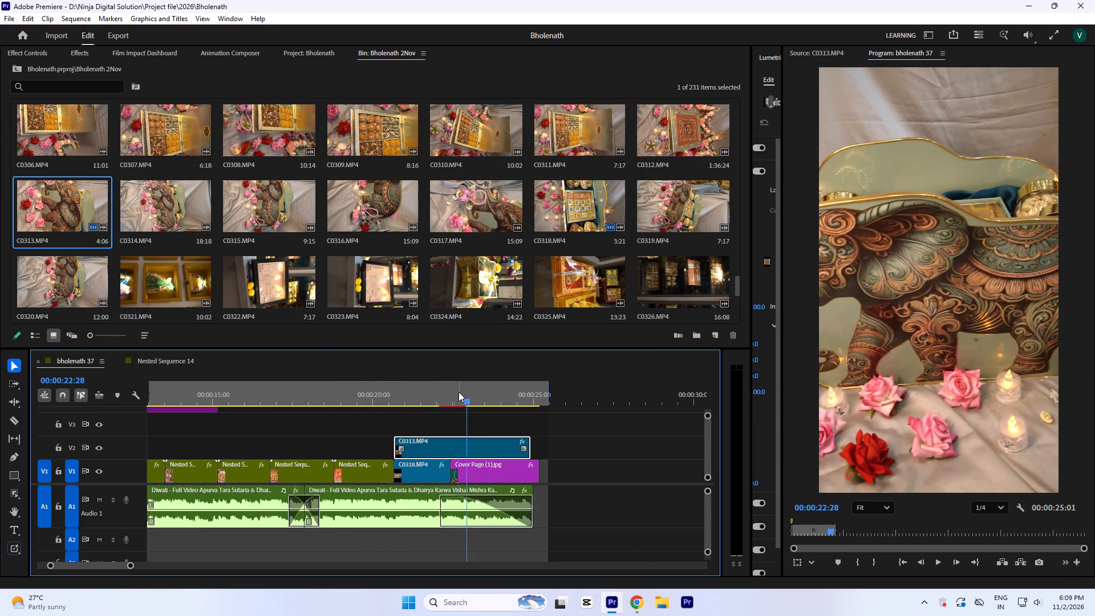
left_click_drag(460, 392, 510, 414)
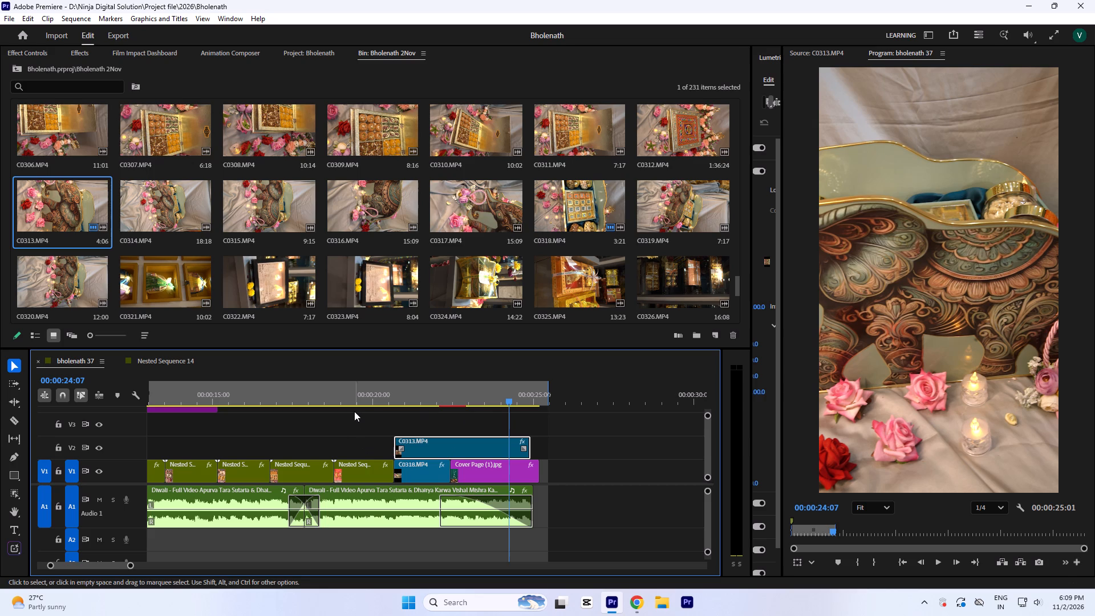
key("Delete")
Preview C0307.MP4 and C0304.MP4, the open sweet box shots, as alternative last shots.
scroll(208, 251, "up", 1)
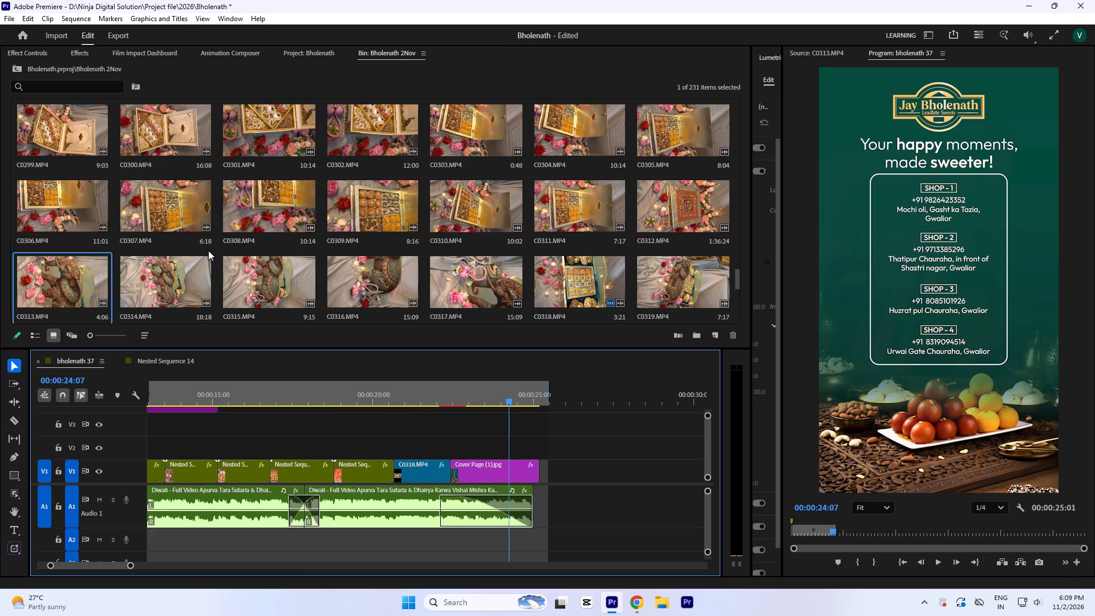
double_click(156, 205)
key("space")
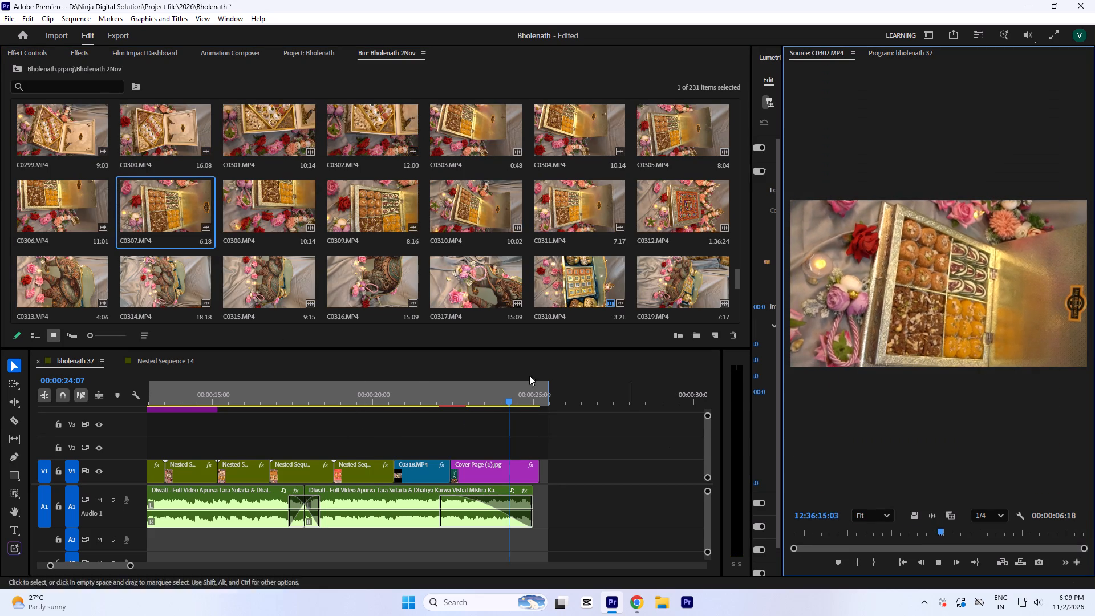
scroll(544, 228, "up", 2)
double_click(561, 265)
key("space")
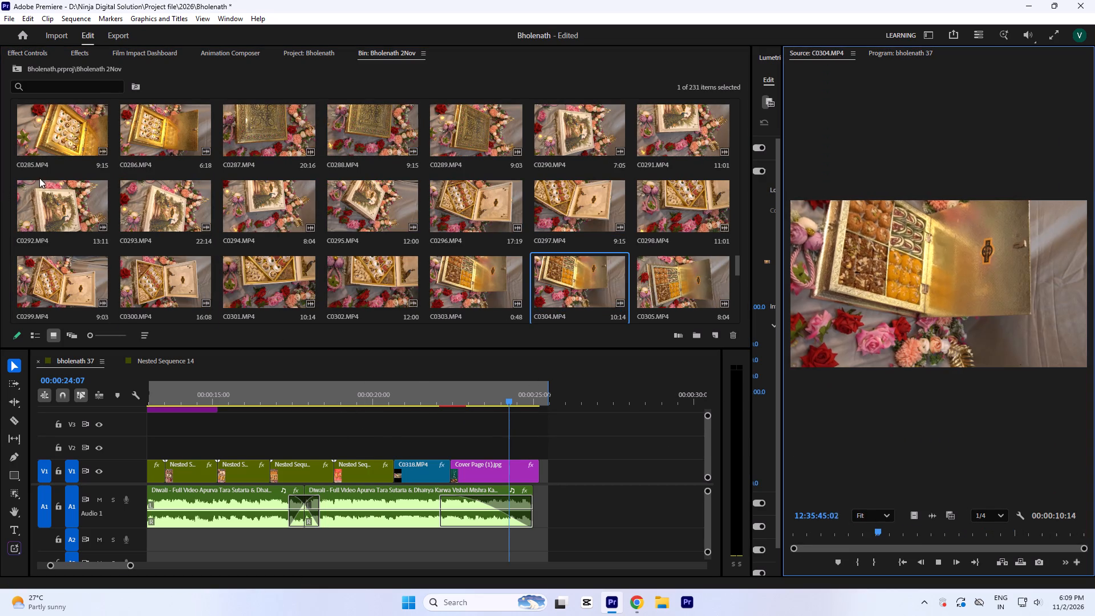
Preview C0289.MP4, the closed ornate gold box, and mark a 1:12 section of it ending at 12:32:53:23.
scroll(543, 218, "up", 1)
double_click(459, 205)
key("space")
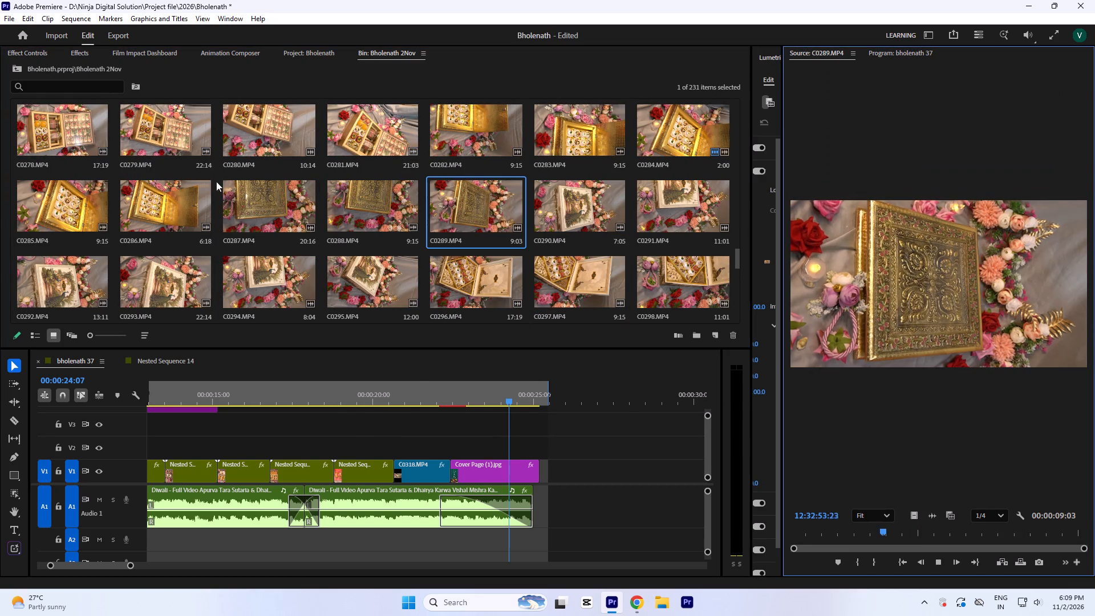
left_click_drag(905, 534, 833, 537)
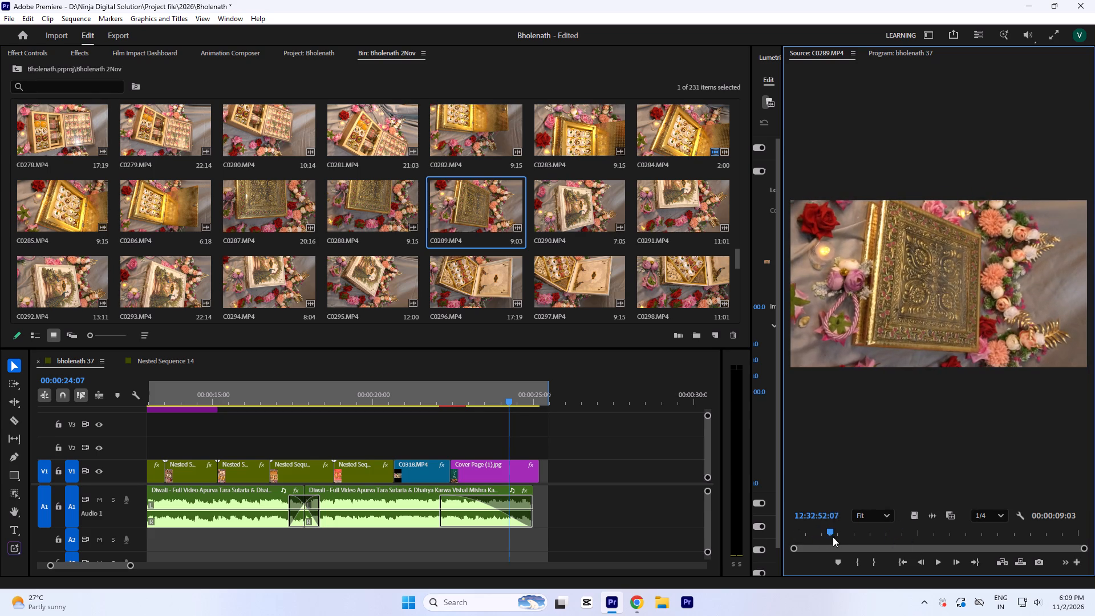
left_click_drag(833, 537, 839, 549)
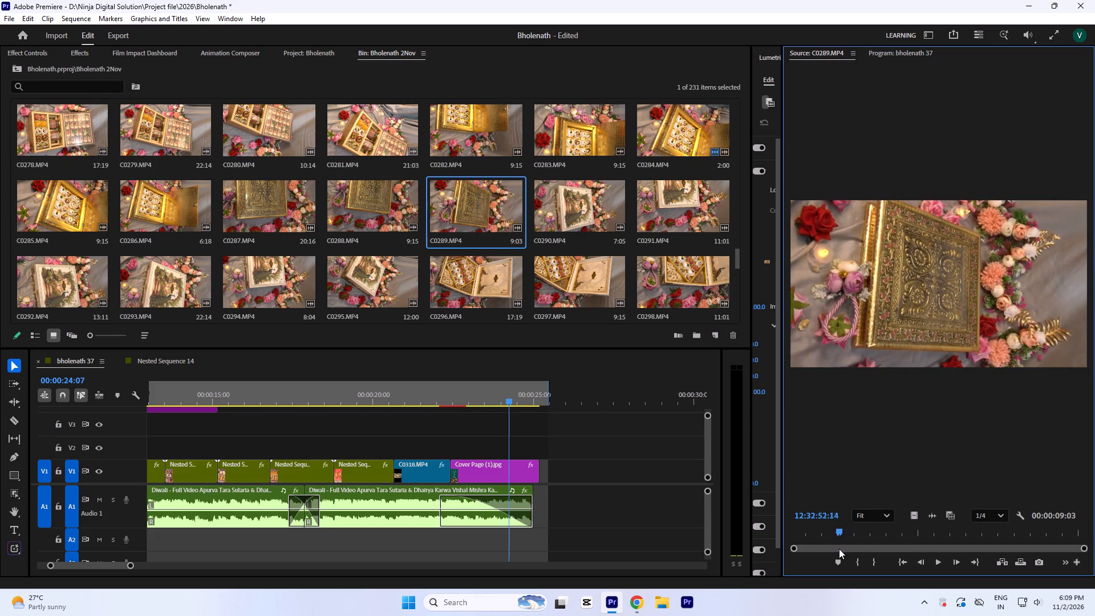
left_click_drag(839, 549, 884, 554)
key("i")
key("o")
Place the marked C0289.MP4 section on V2 from the start of C0318.MP4, select it and show the frame at 00:00:21:12.
left_click_drag(914, 517, 442, 438)
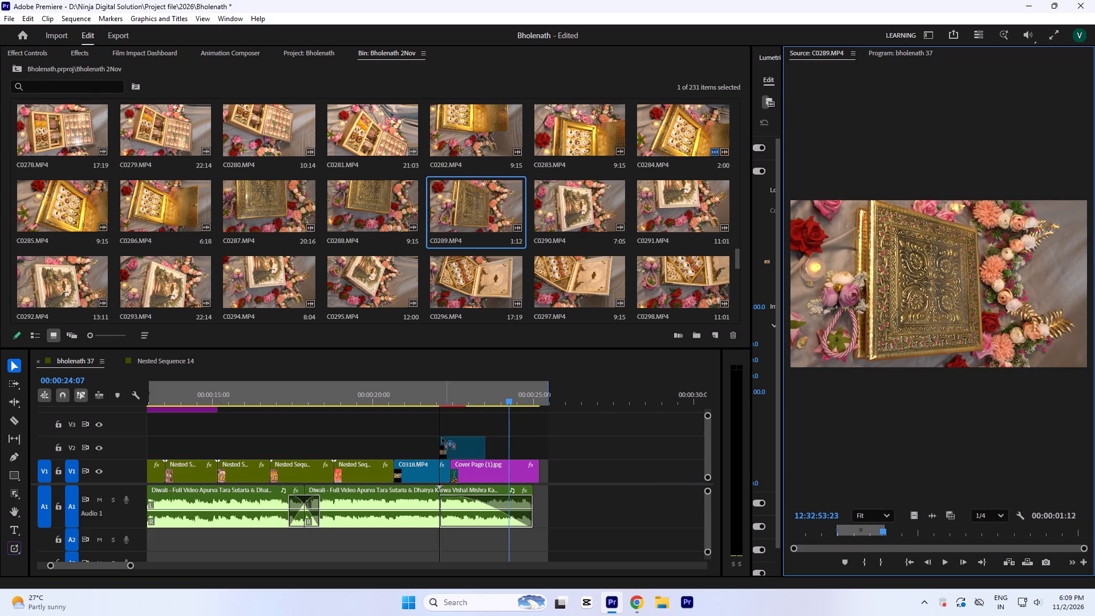
left_click_drag(442, 438, 395, 439)
left_click(411, 448)
left_click(419, 391)
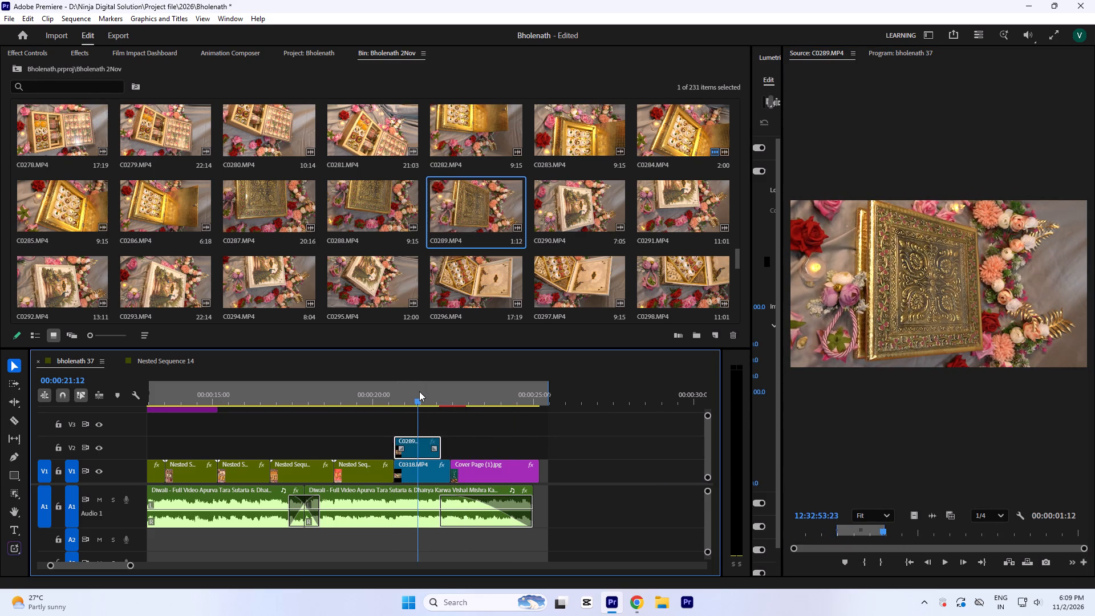
Paste the copied attributes onto the C0289.MP4 clip on V2, check its framing and save the project.
right_click(425, 448)
left_click(490, 51)
key("Return")
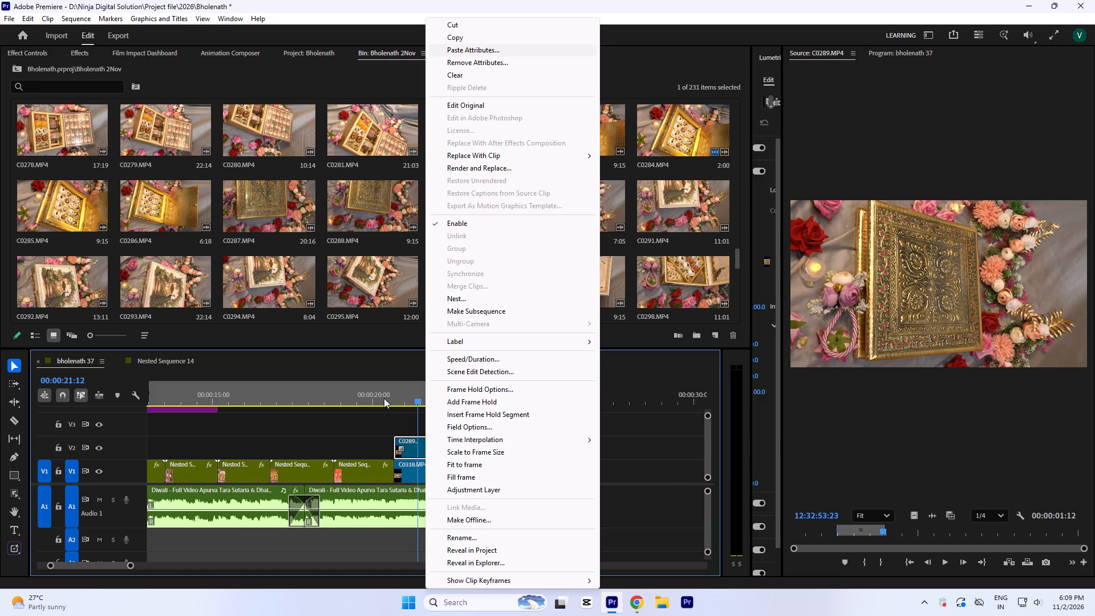
left_click(420, 391)
left_click(408, 391)
key("ctrl+s")
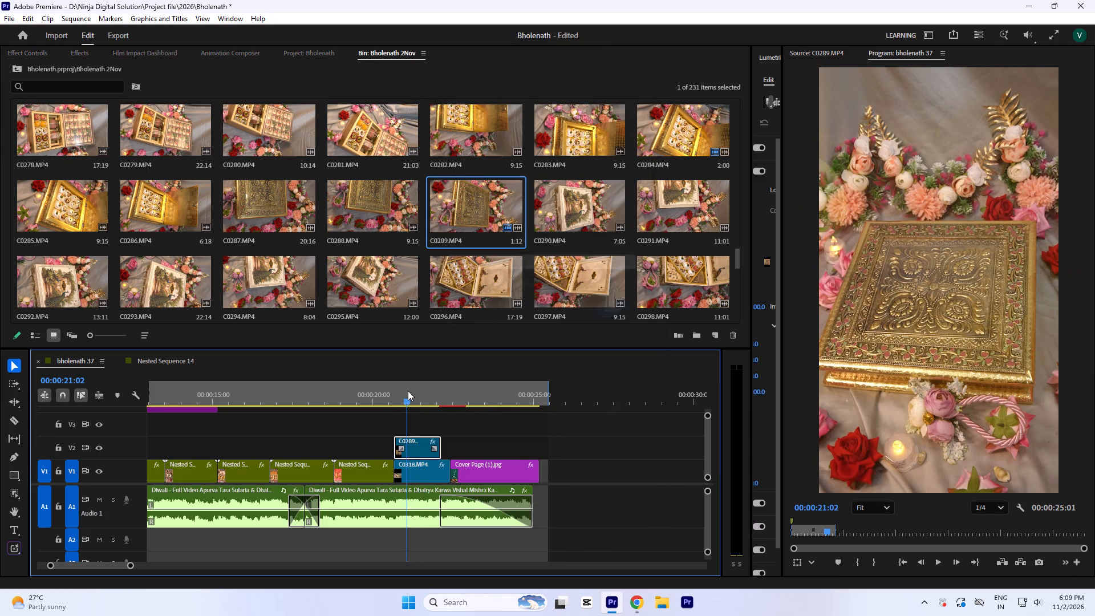
Set the C0289.MP4 clip's speed to 80% and play the sequence from 00:00:19:09 to the cover page.
left_click(421, 388)
key("ctrl+r")
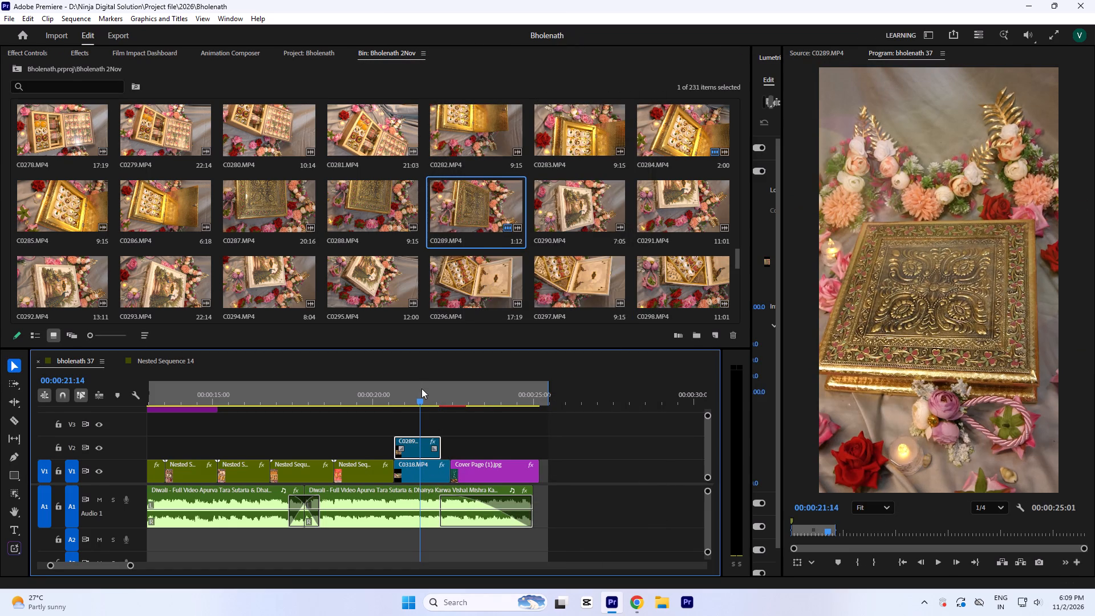
type("80")
key("Return")
left_click(351, 395)
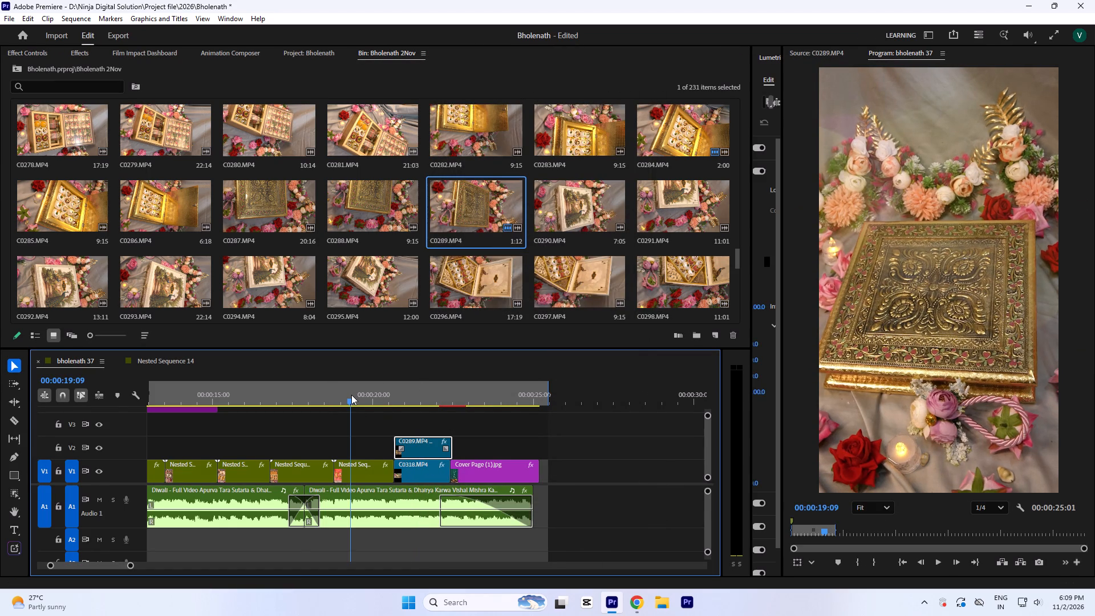
key("space")
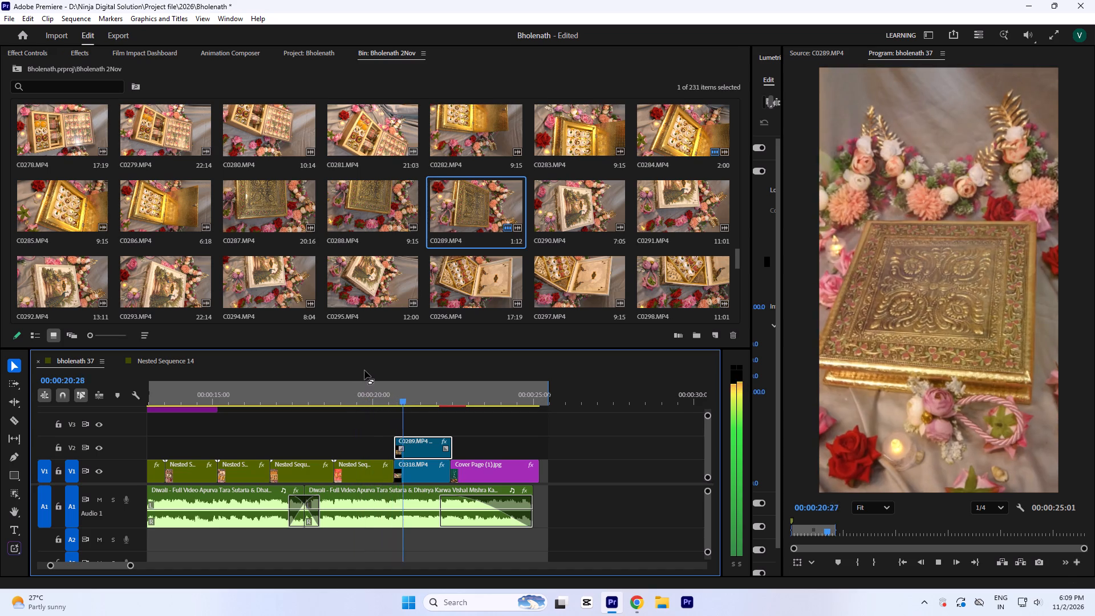
key("space")
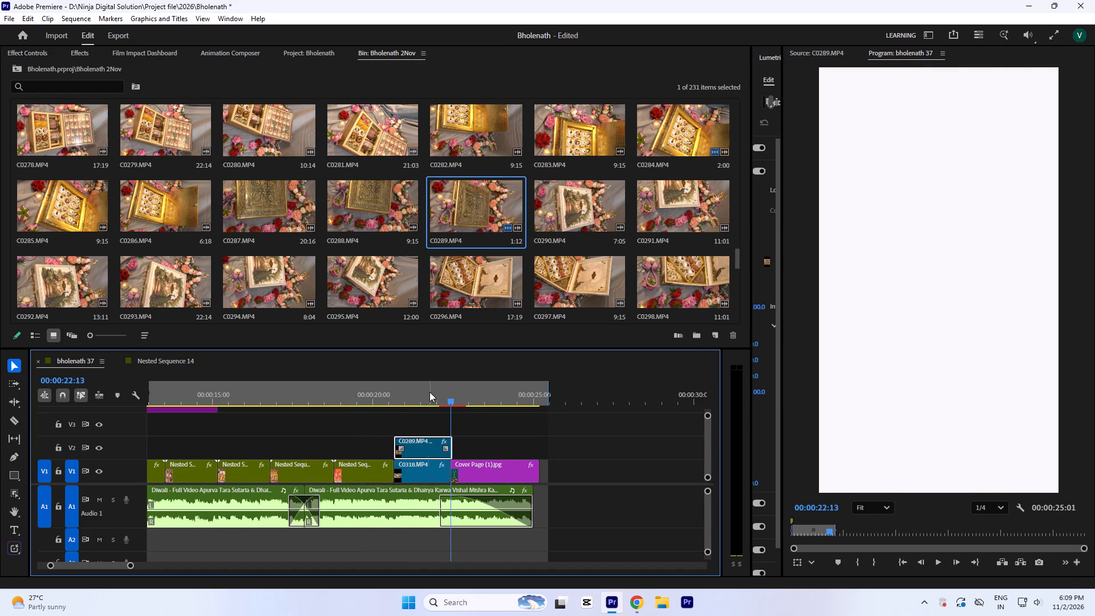
Save the project and set the C0289.MP4 clip's rotation to -86° at the 00:00:21:22 frame.
left_click(429, 392)
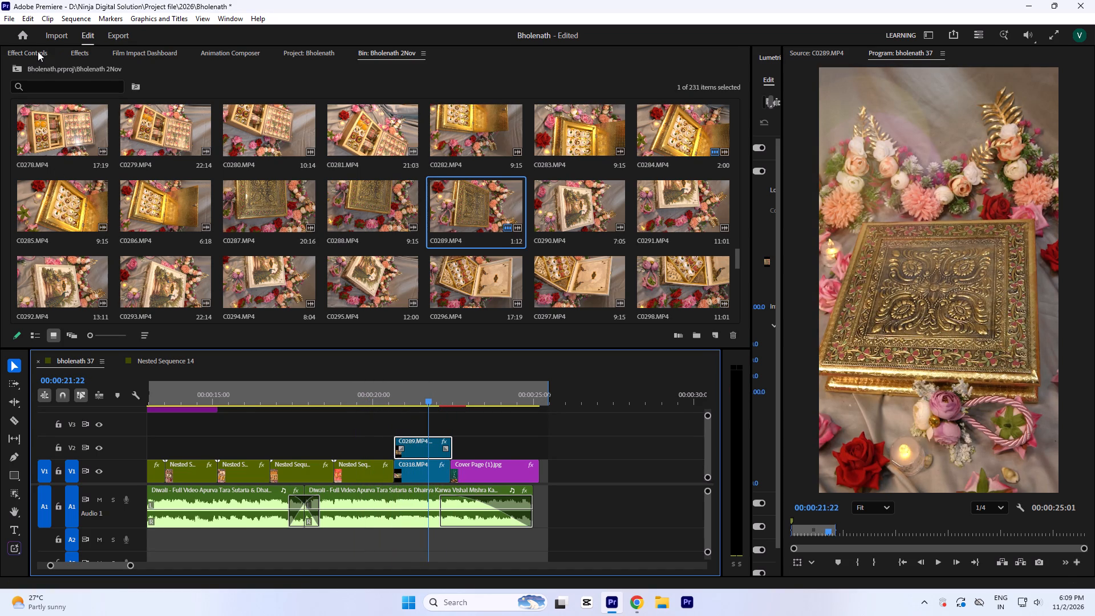
left_click(38, 51)
key("ctrl+s")
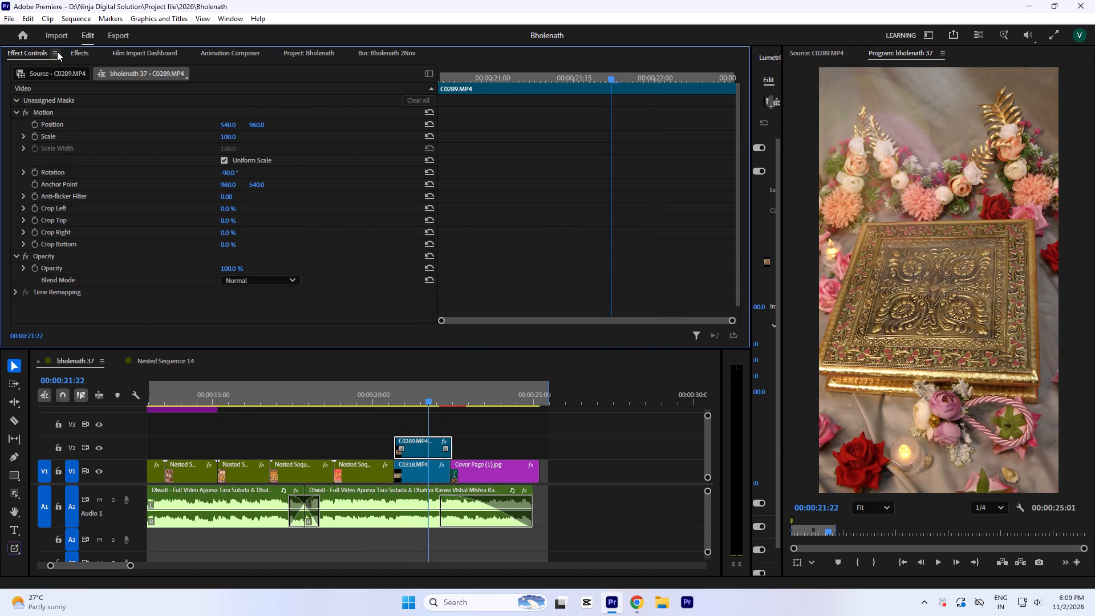
left_click(230, 169)
key("Up")
key("Up")
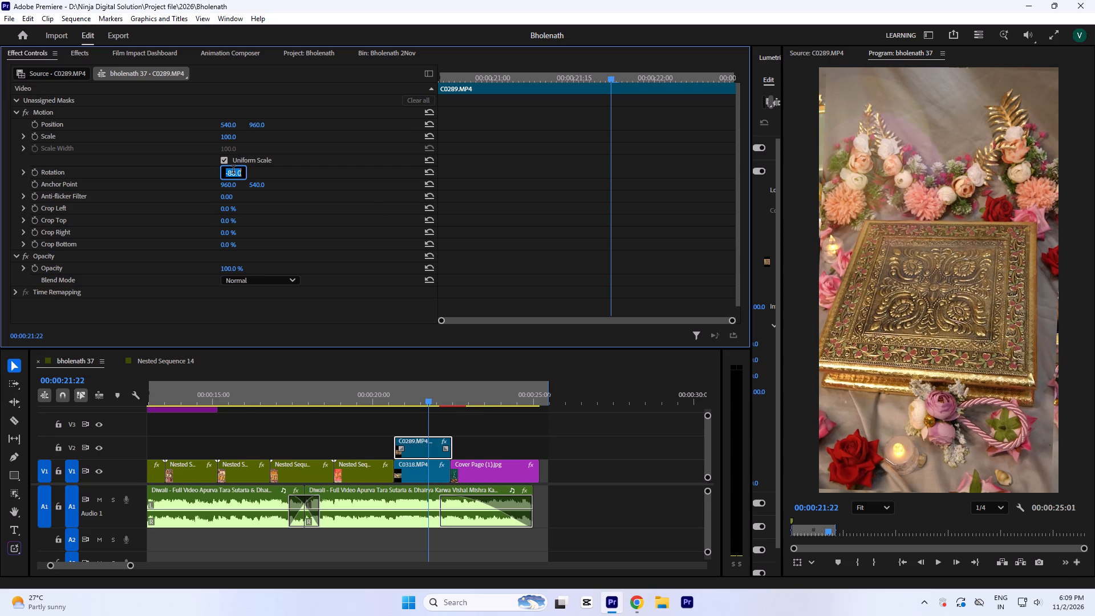
key("Up")
key("Up")
left_click(363, 173)
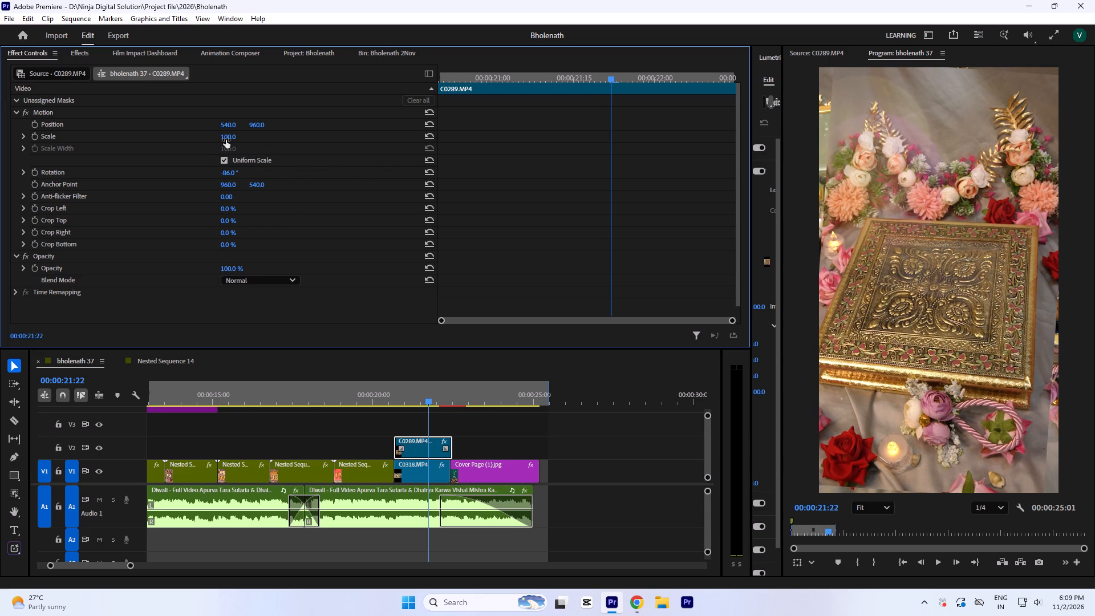
Reframe the gold box in the C0289.MP4 clip with scale 119 and position 584, 827.
left_click_drag(227, 139, 229, 132)
left_click_drag(229, 124, 227, 88)
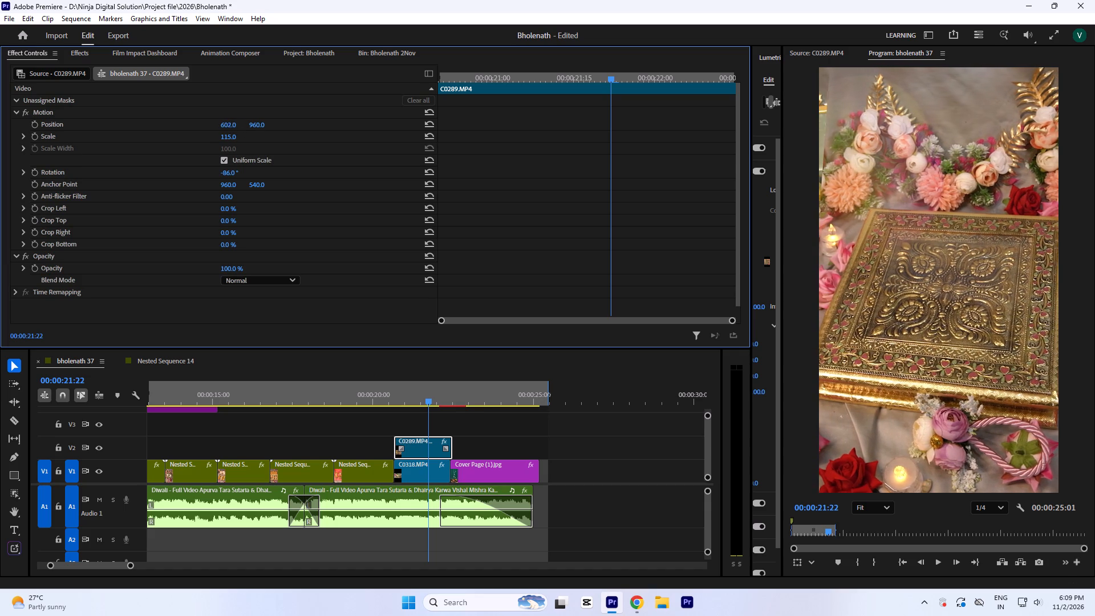
left_click_drag(227, 88, 229, 100)
left_click(228, 138)
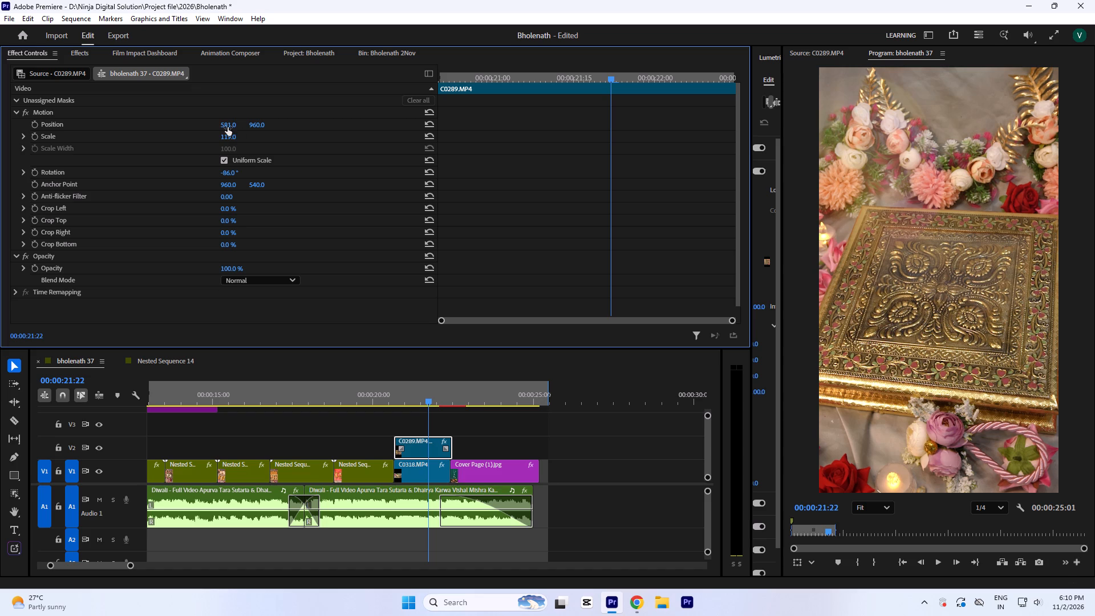
left_click(228, 125)
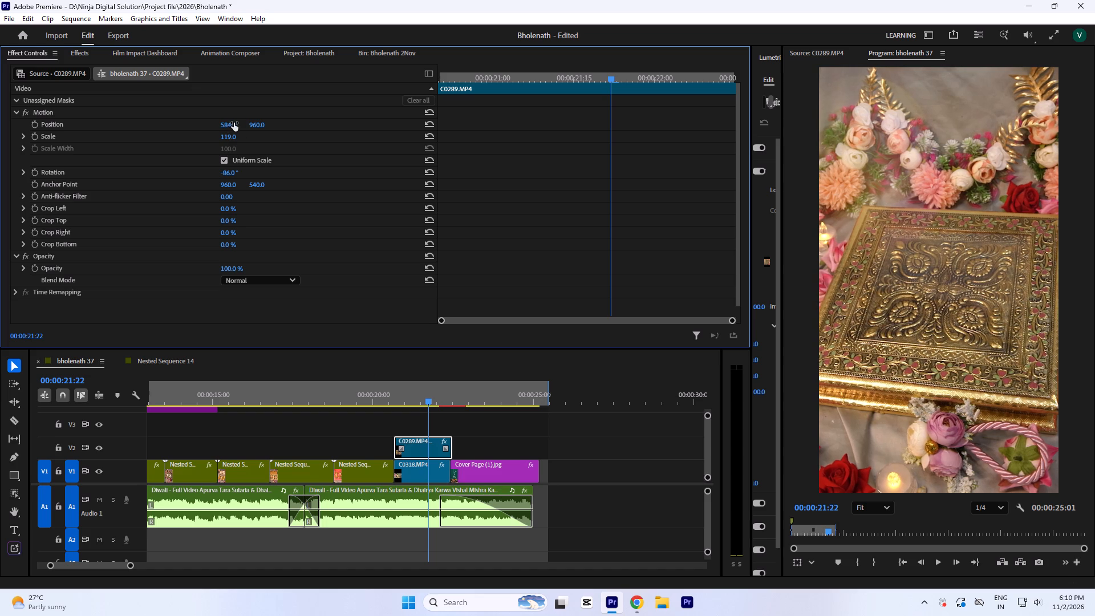
left_click_drag(259, 126, 263, 196)
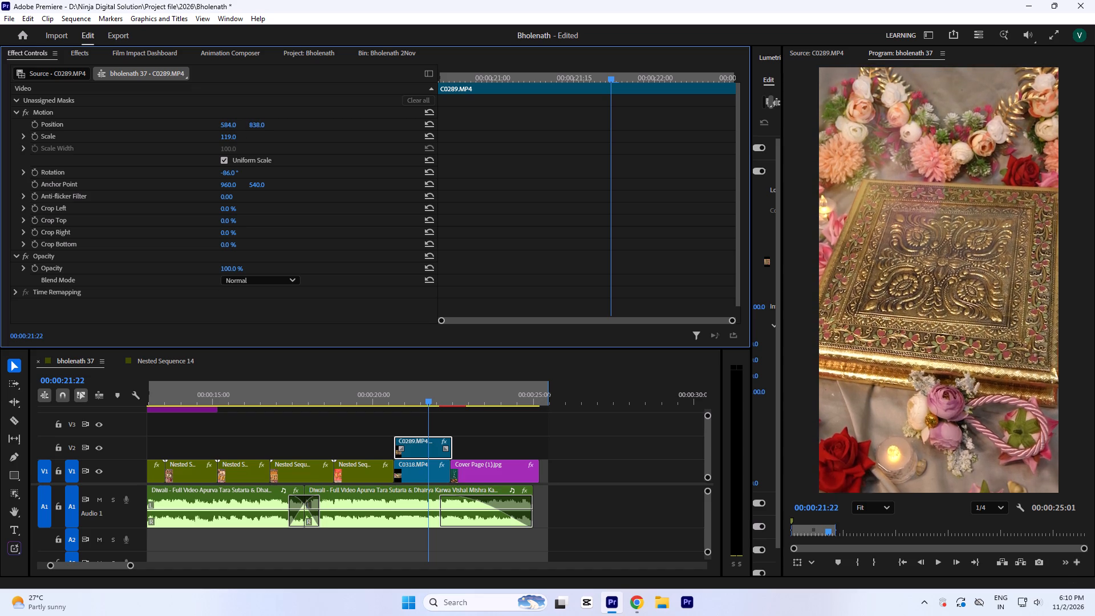
left_click_drag(263, 196, 267, 202)
left_click(502, 436)
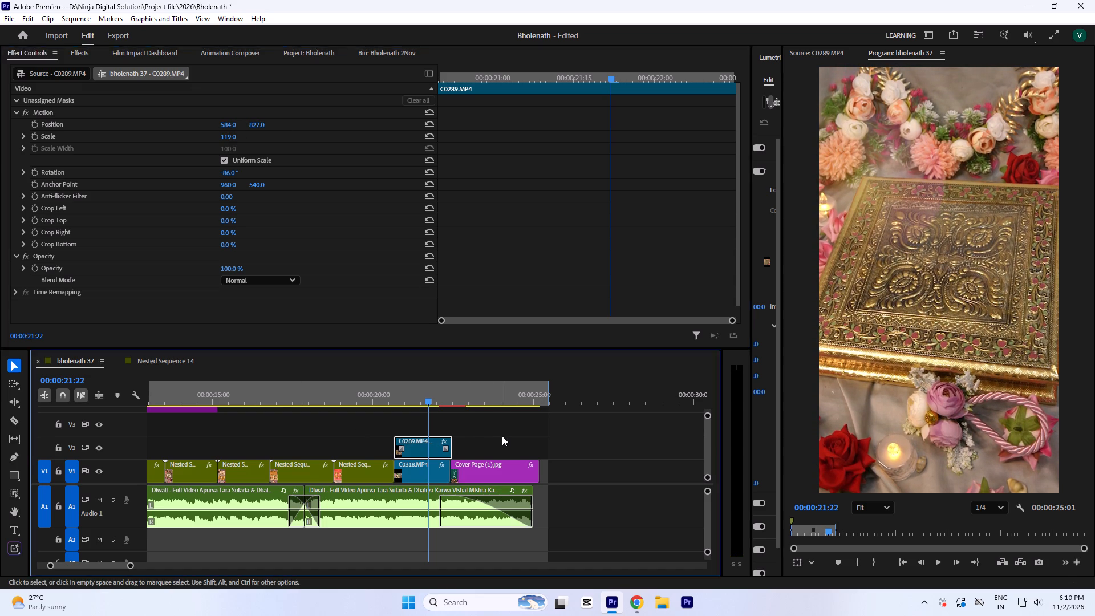
Save the project and play the sequence from 00:00:18:27 to check the clip leading into C0289.MP4.
key("ctrl+s")
left_click(339, 393)
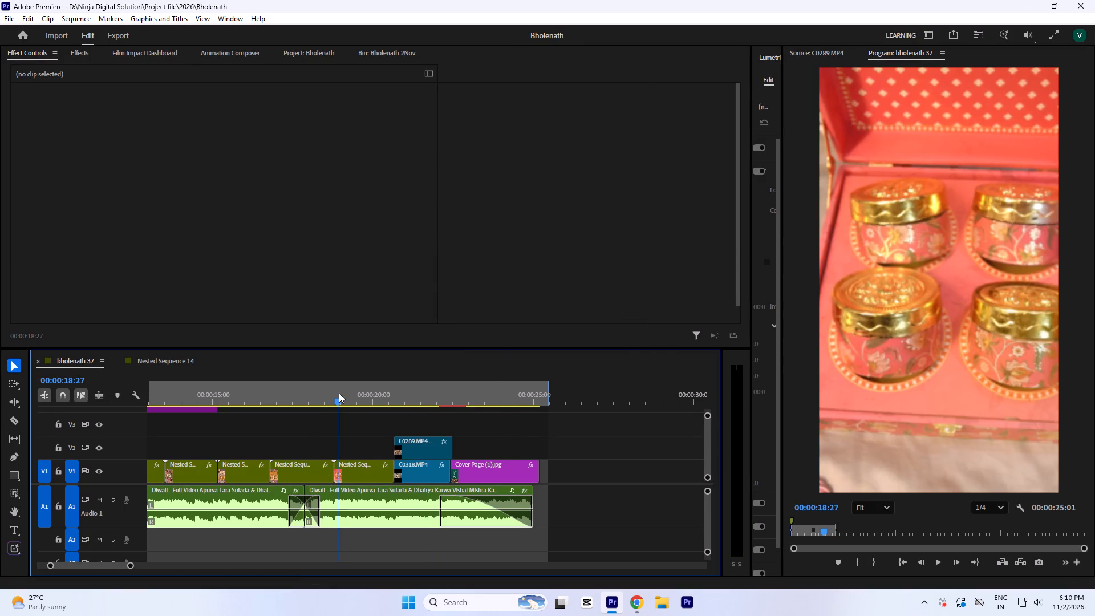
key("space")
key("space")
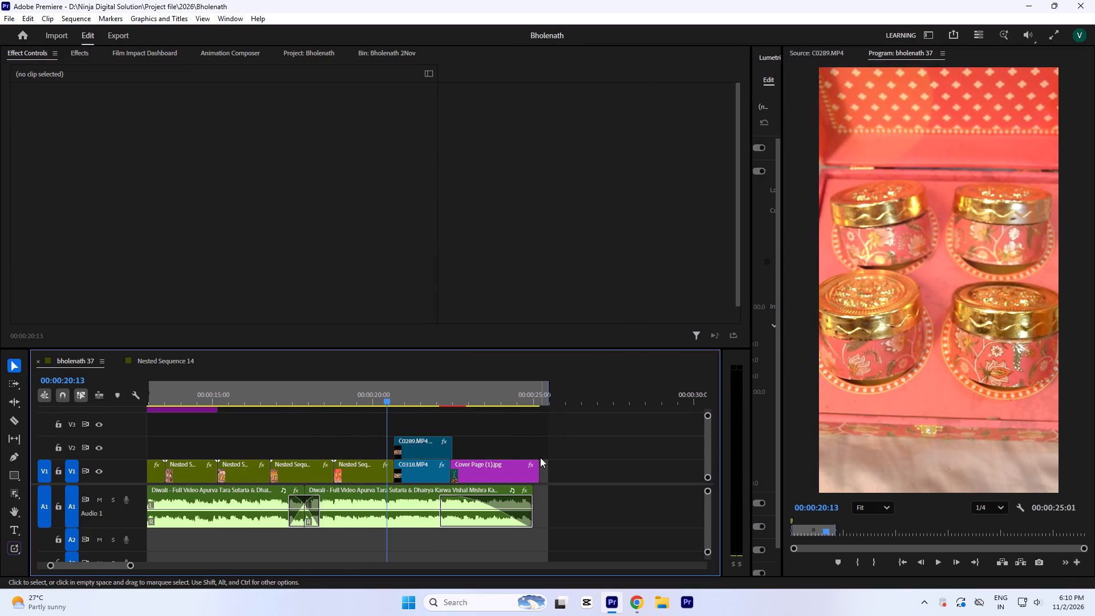
key("ctrl+s")
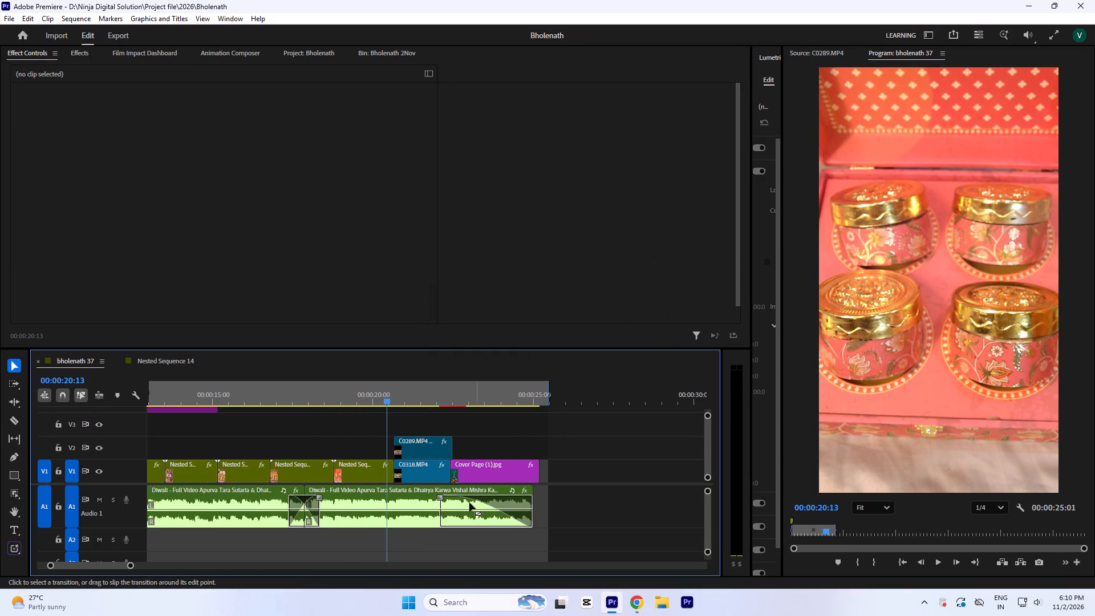
left_click(372, 396)
key("ctrl+s")
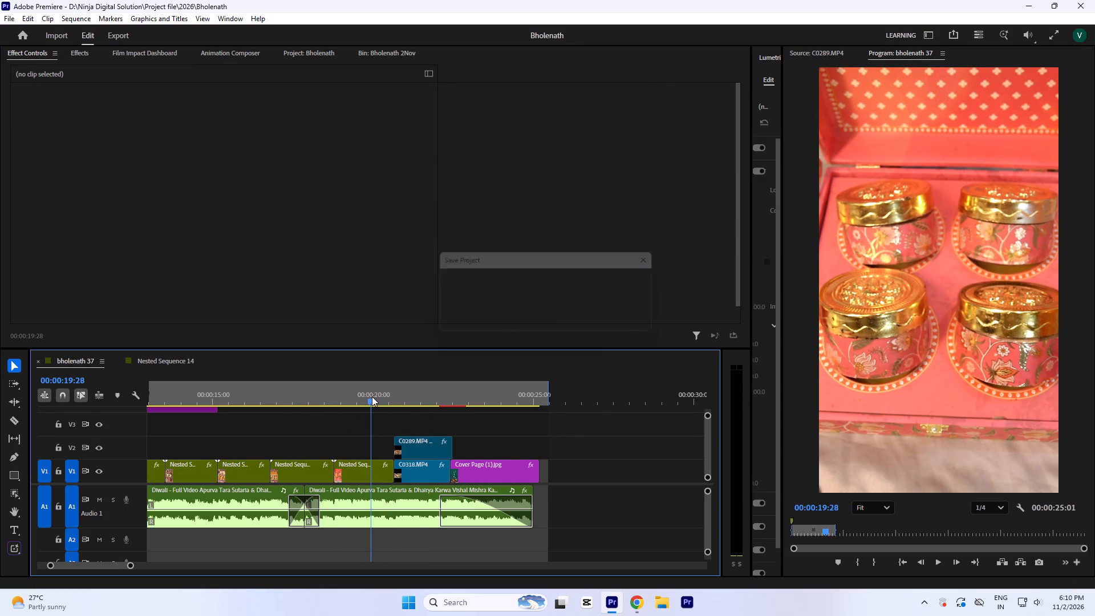
Trim the end of the C0289.MP4 clip on V2 back to where the cover page starts on V1.
left_click(418, 388)
left_click(423, 456)
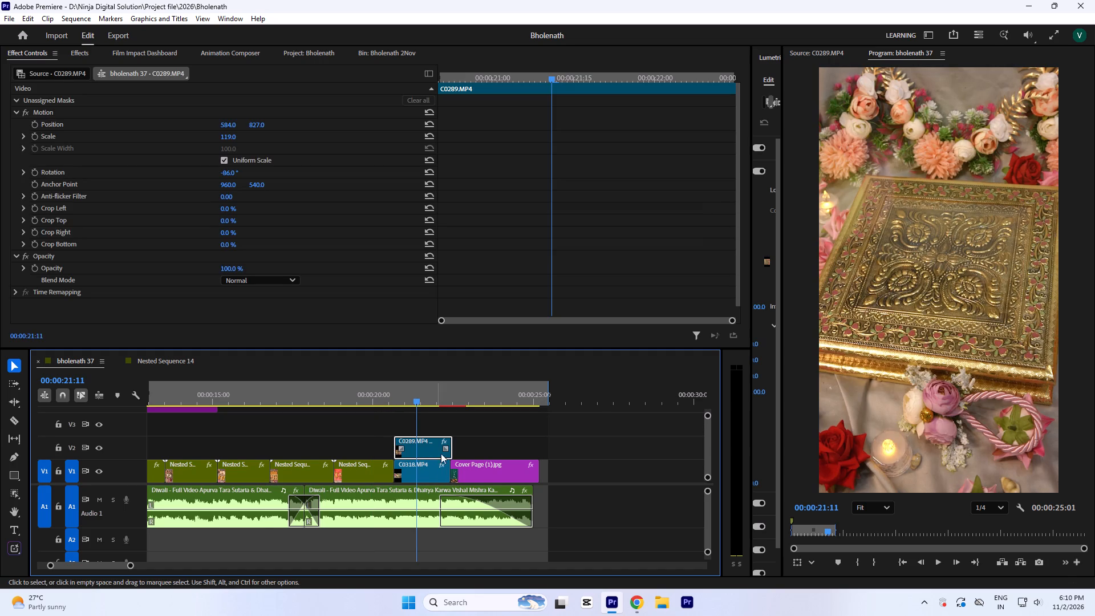
left_click(457, 446)
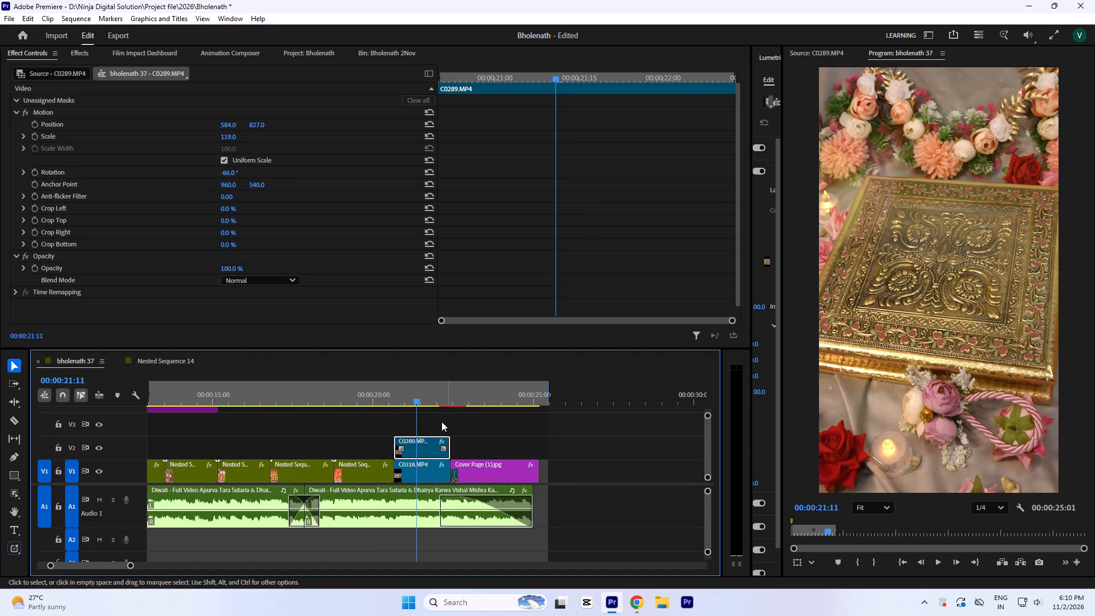
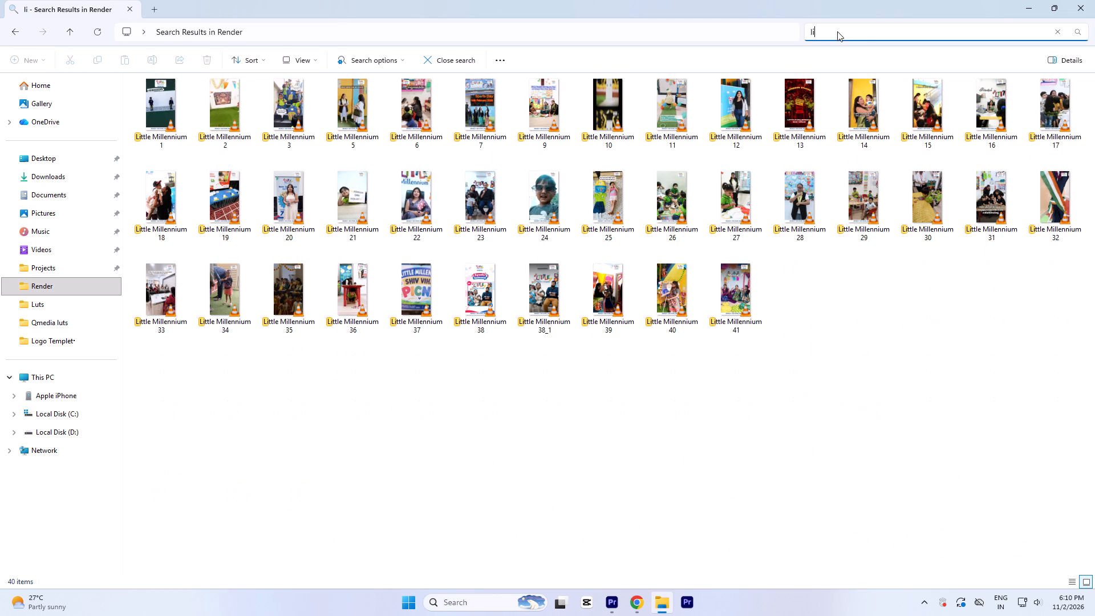
Open the rendered Little Millennium 38_1 video from the Render folder's search results for playback.
double_click(542, 281)
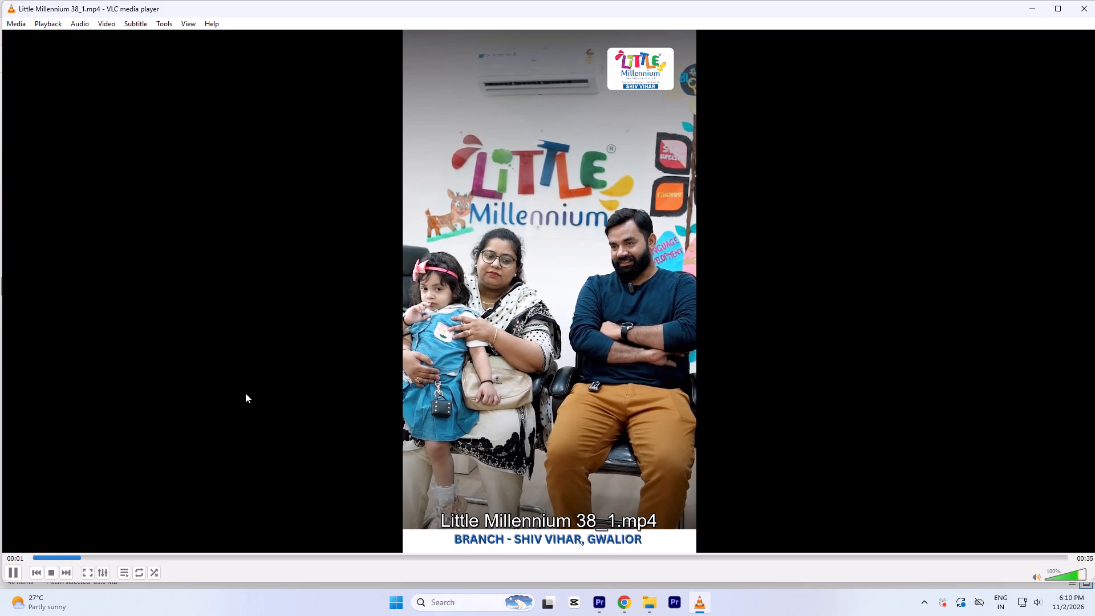
Examine the opening of Little Millennium 38_1.mp4, replaying it from the start and stepping through the frames up to 00:03.
key("space")
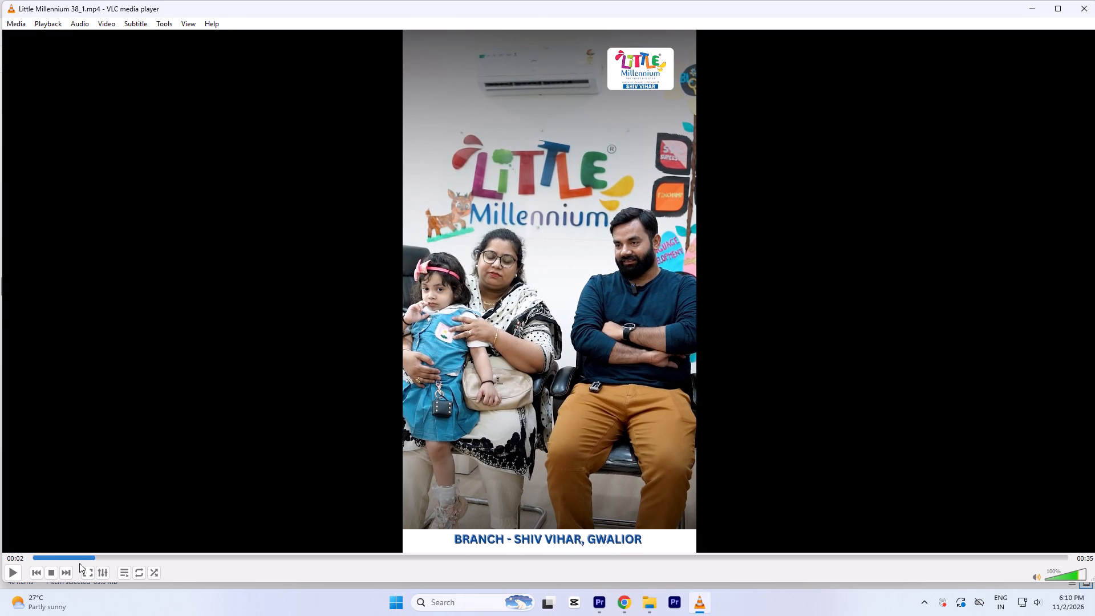
left_click_drag(88, 556, 27, 560)
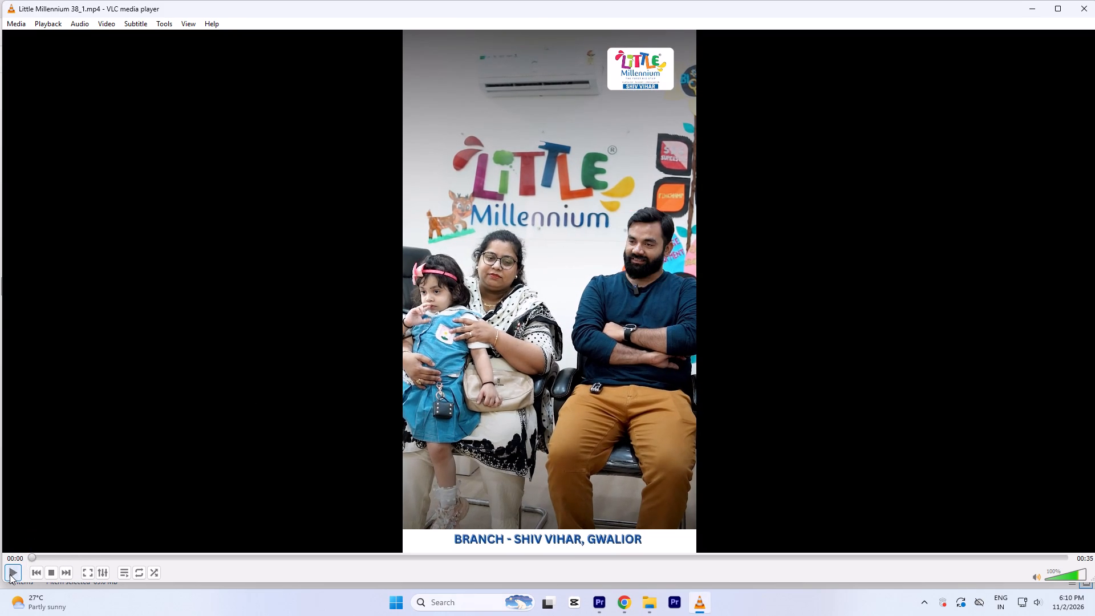
left_click(10, 574)
key("space")
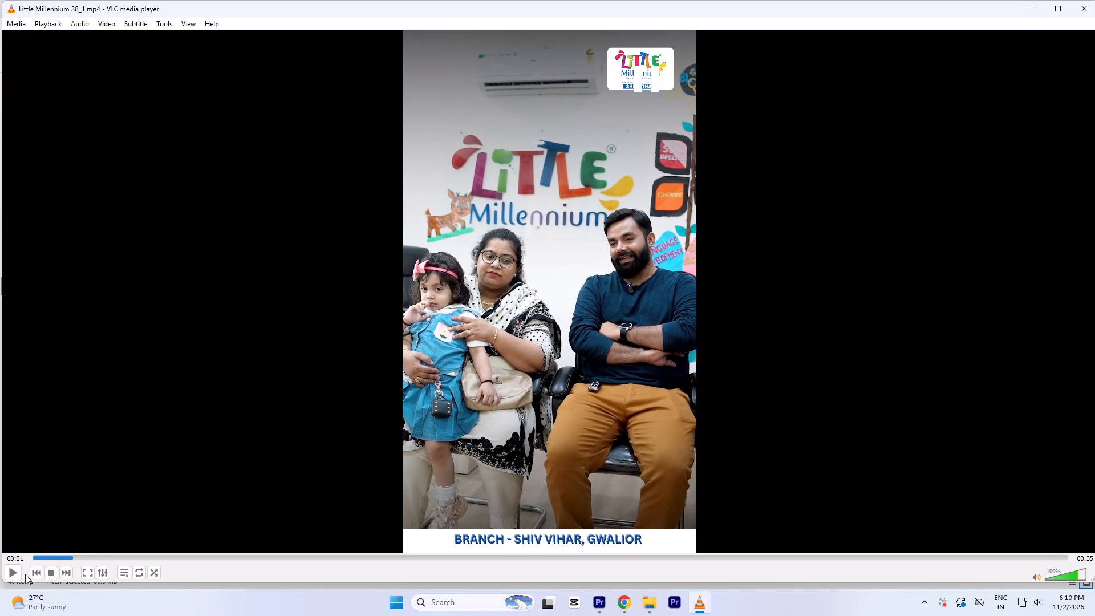
left_click_drag(40, 557, 30, 557)
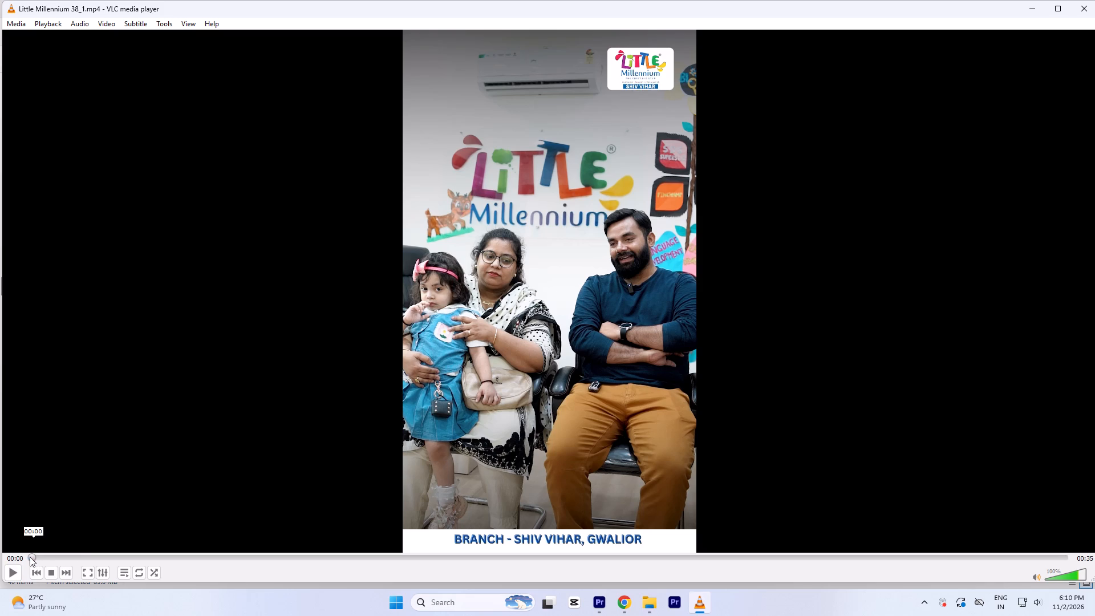
left_click_drag(30, 557, 12, 561)
key("space")
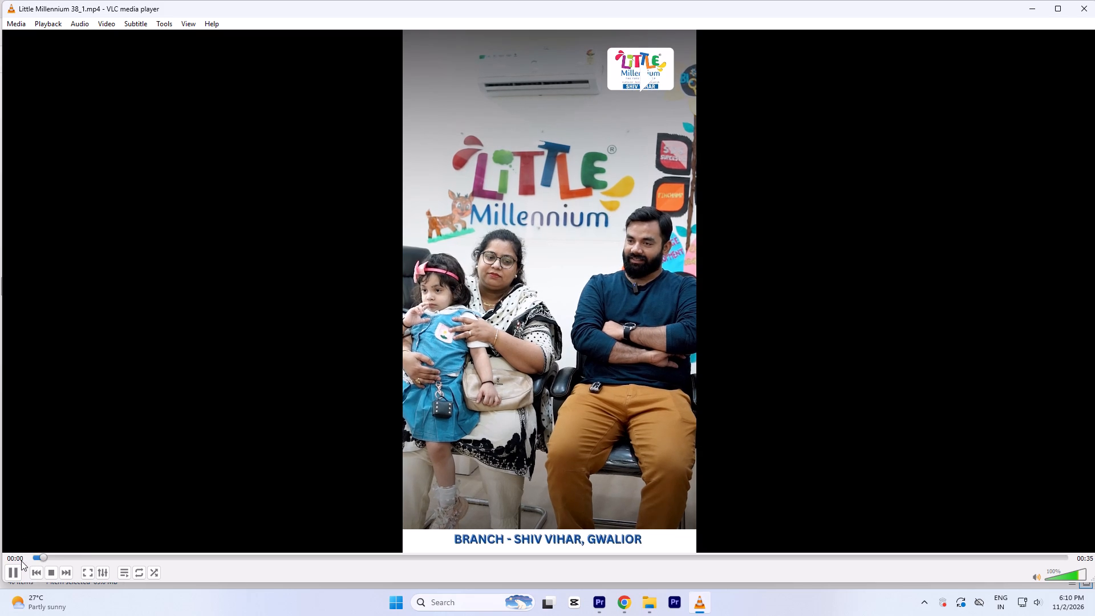
key("space")
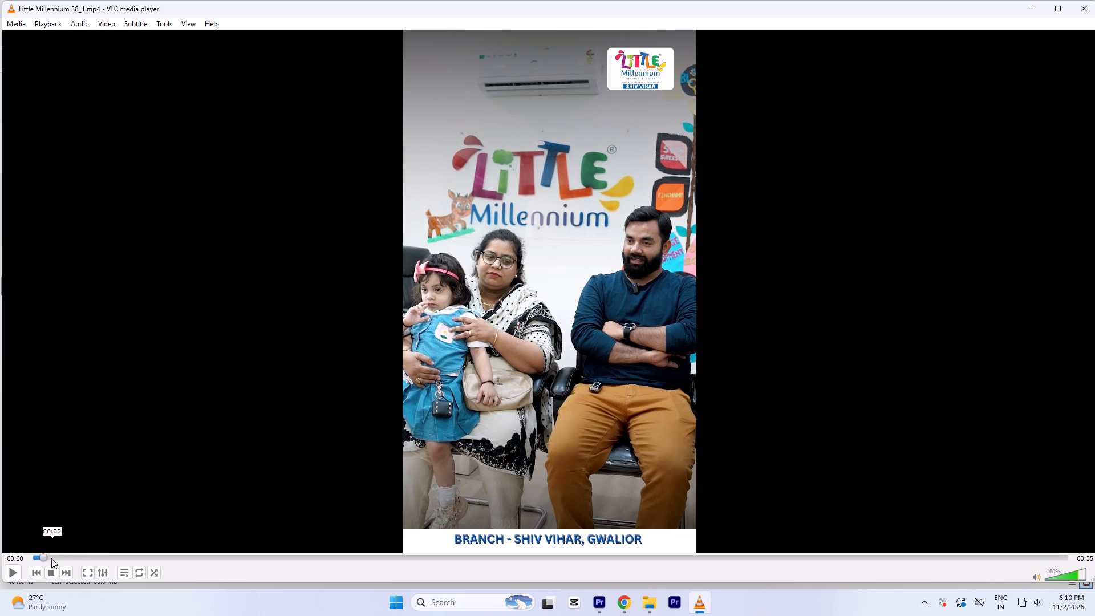
left_click_drag(46, 557, 102, 569)
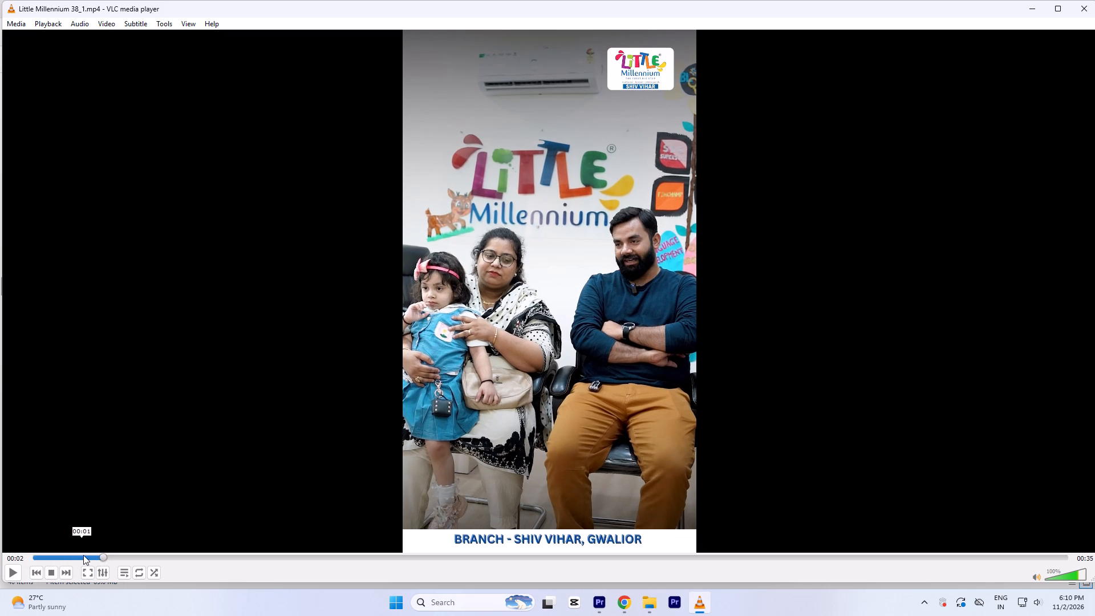
left_click_drag(111, 556, 147, 564)
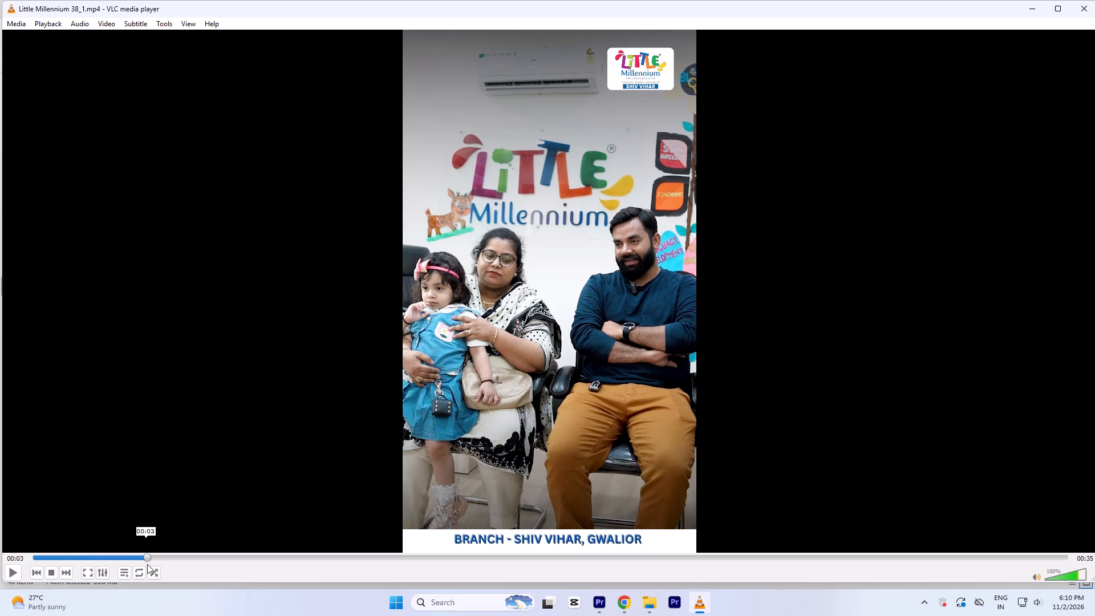
left_click_drag(147, 564, 149, 565)
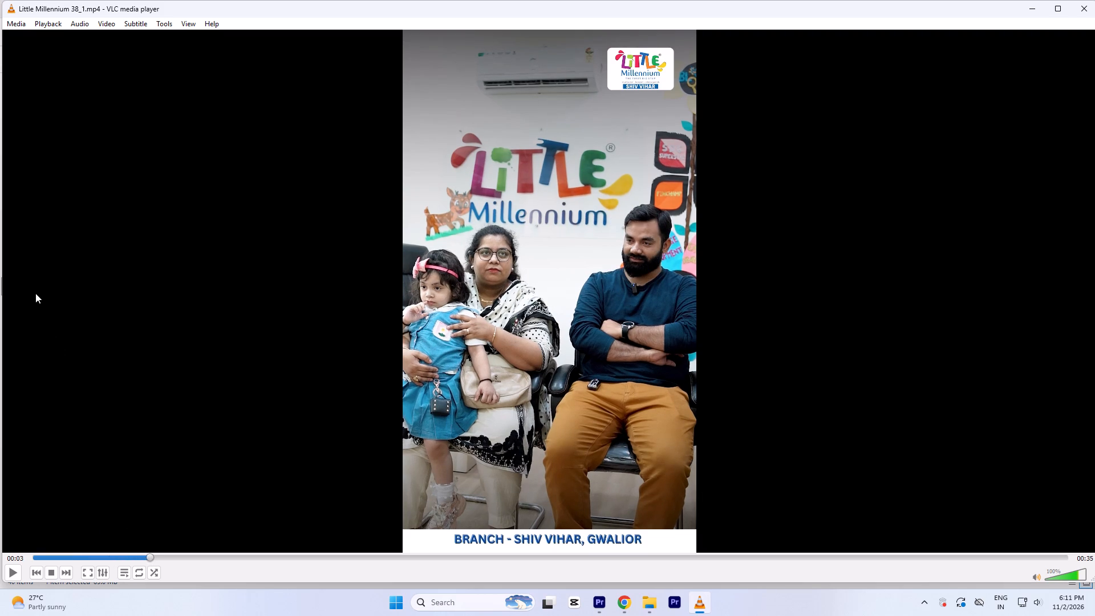
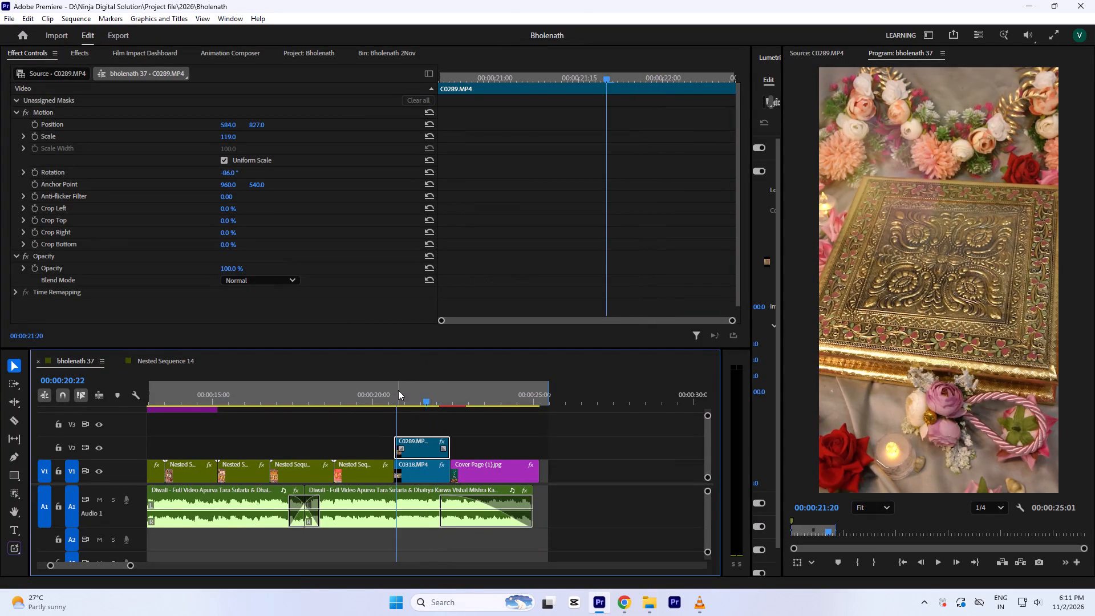
Trim the end of the Cover Page (1).jpg clip back to the end of the Diwali music track.
type("===")
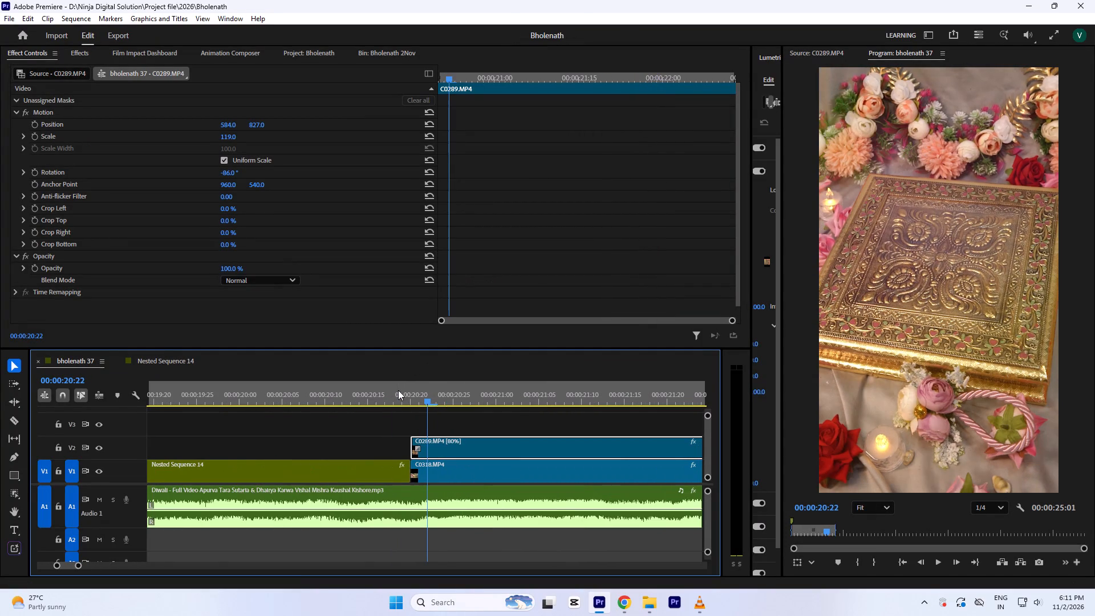
left_click(410, 398)
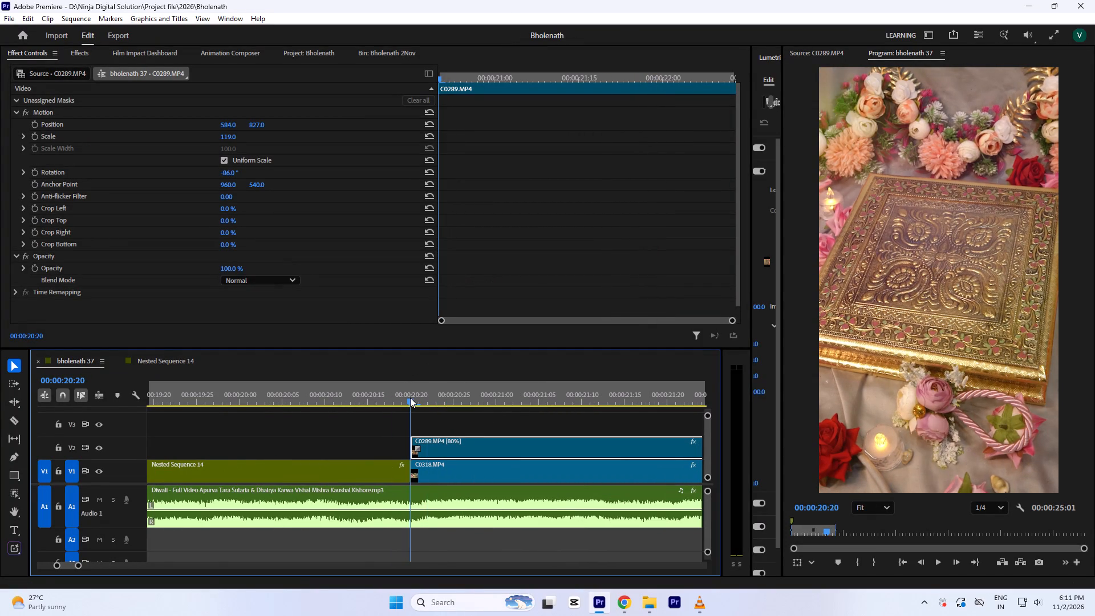
left_click(409, 398)
type("---")
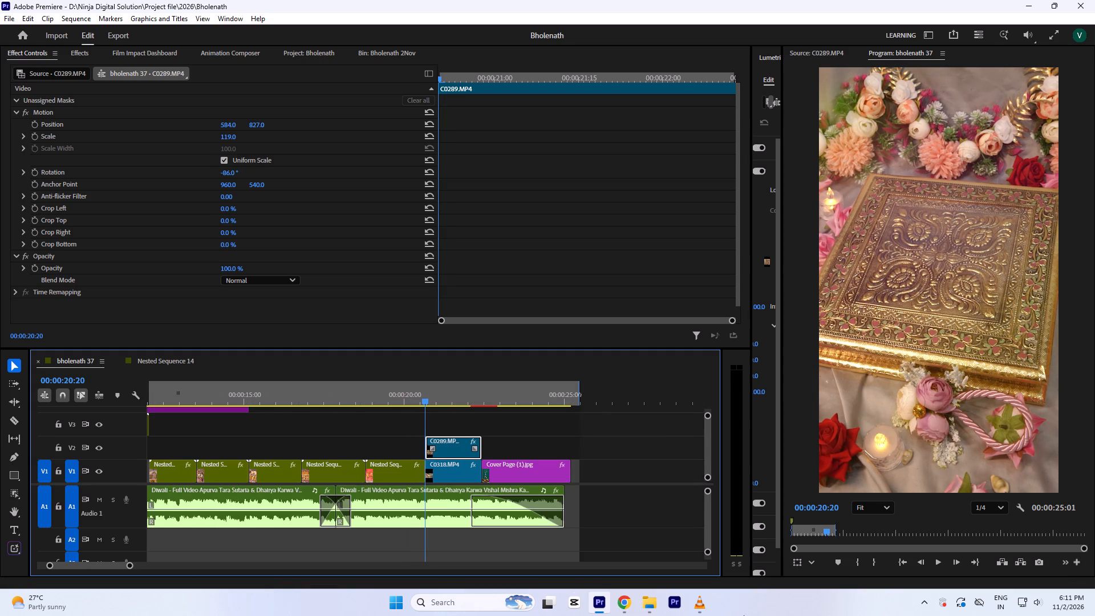
left_click(575, 476)
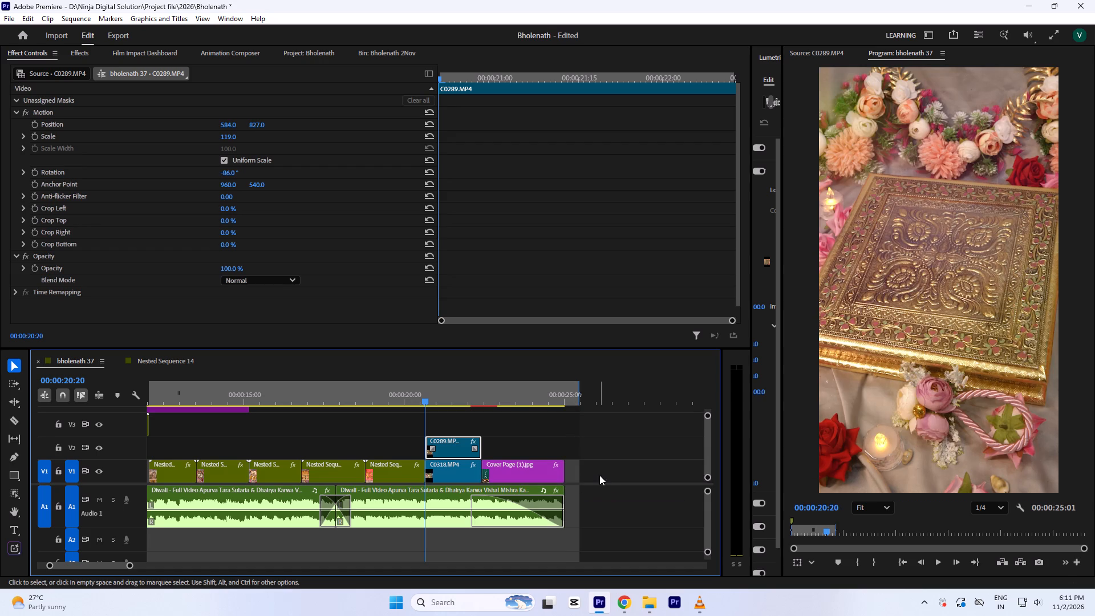
left_click(612, 524)
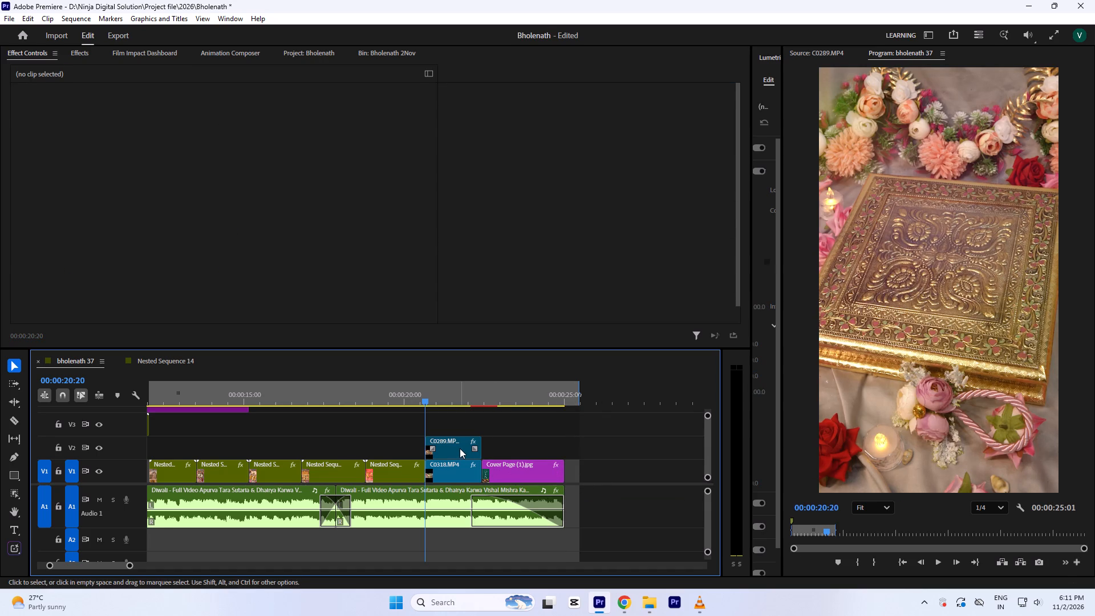
Select the C0289.MP4 closing clip on V2 and check its frame at 00:00:21:20.
left_click(459, 448)
left_click(446, 379)
left_click(459, 390)
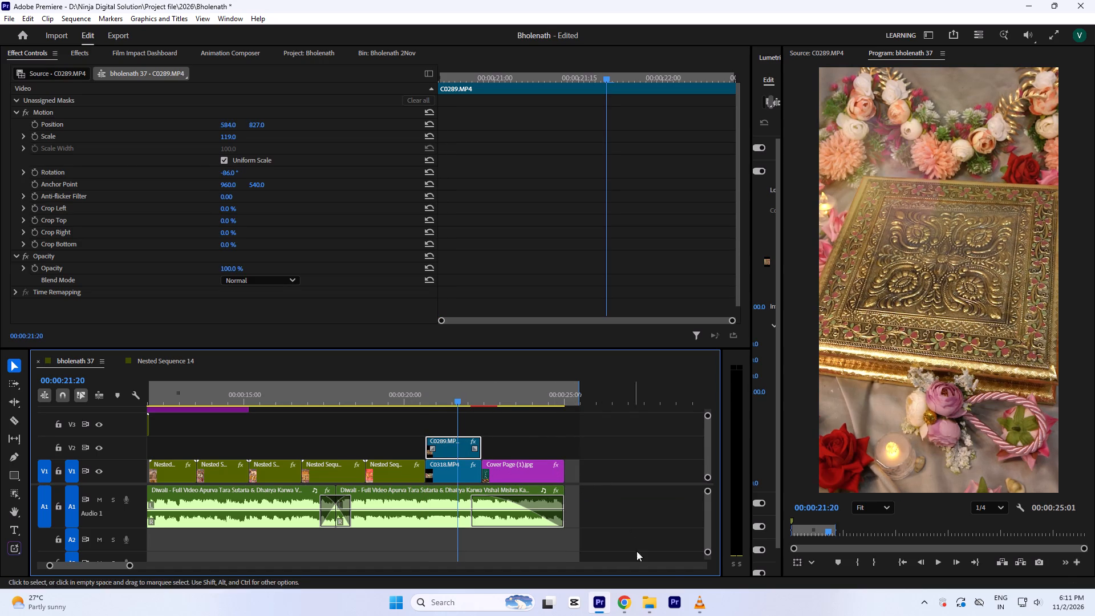
Switch to VLC media player, rewind Little Millennium 38_1.mp4 to its opening frame, and close the player.
left_click(705, 612)
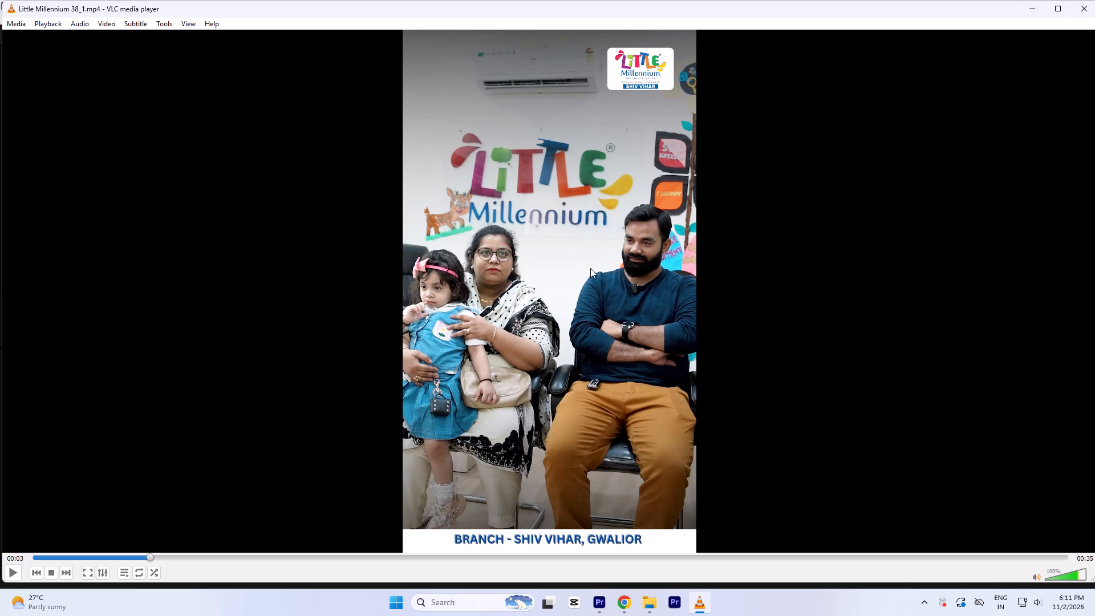
left_click_drag(57, 559, 35, 561)
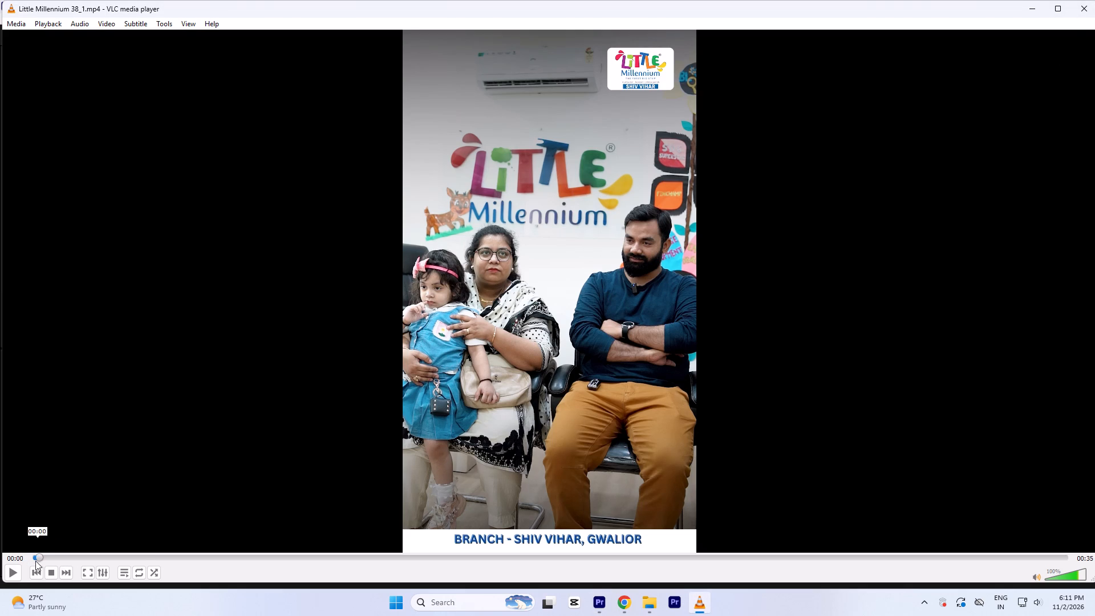
left_click_drag(35, 561, 22, 562)
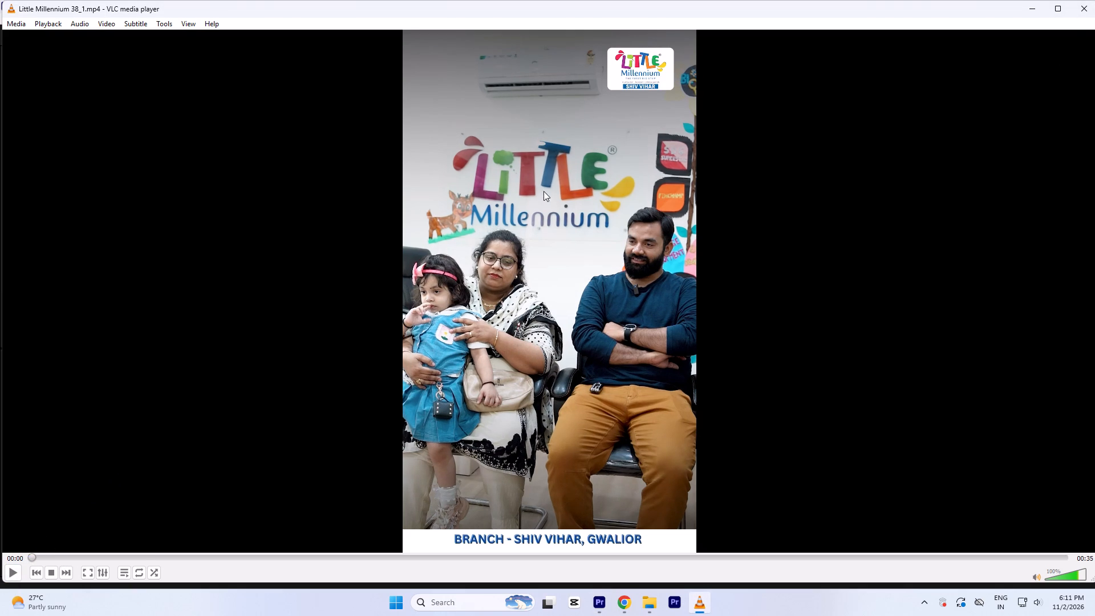
left_click(1083, 6)
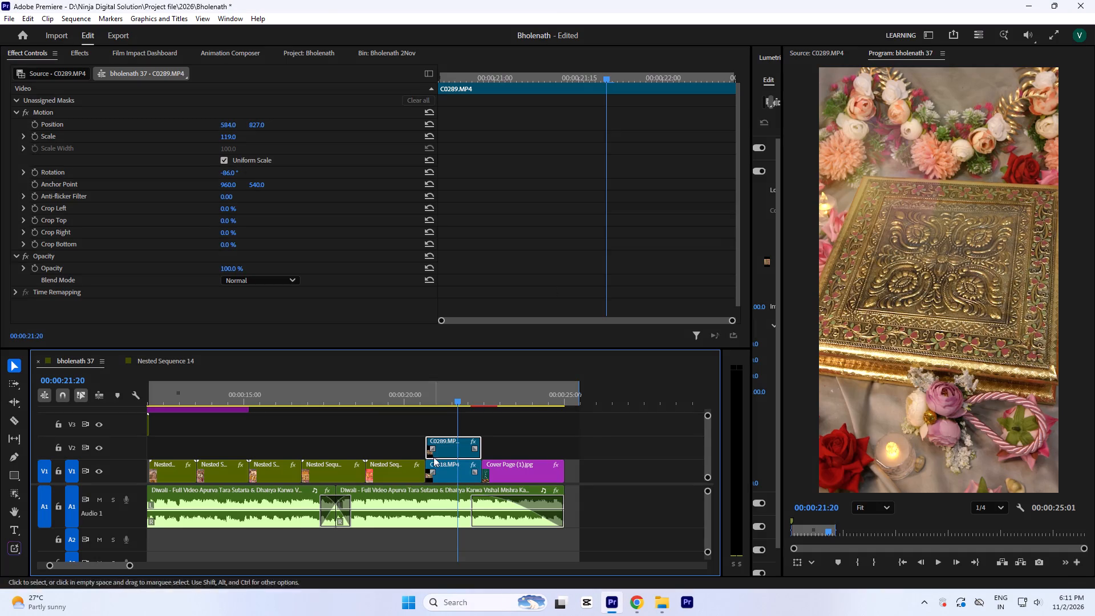
Play bholenath 37 from 00:00:19:12 to review the cut into the C0289.MP4 closing shot and the cover page transition.
left_click(429, 397)
type("===")
left_click(414, 394)
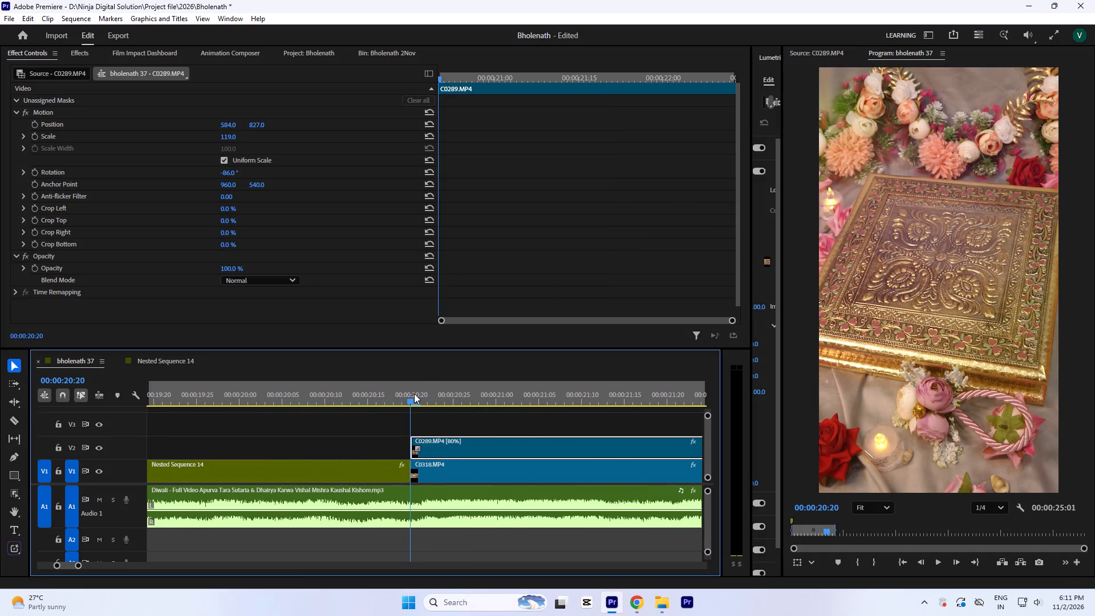
type("--")
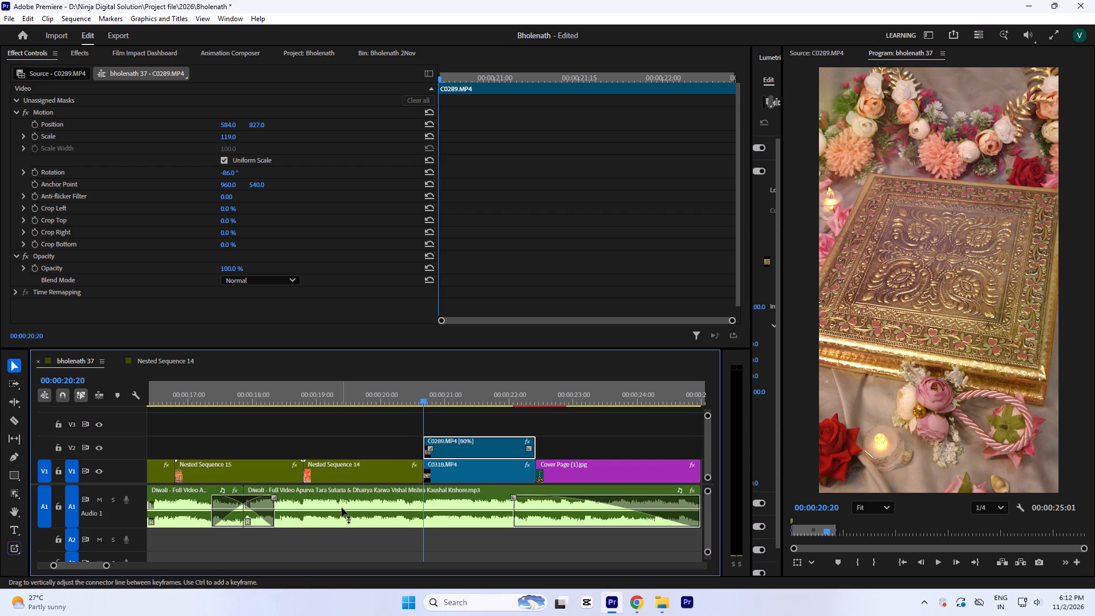
left_click(344, 384)
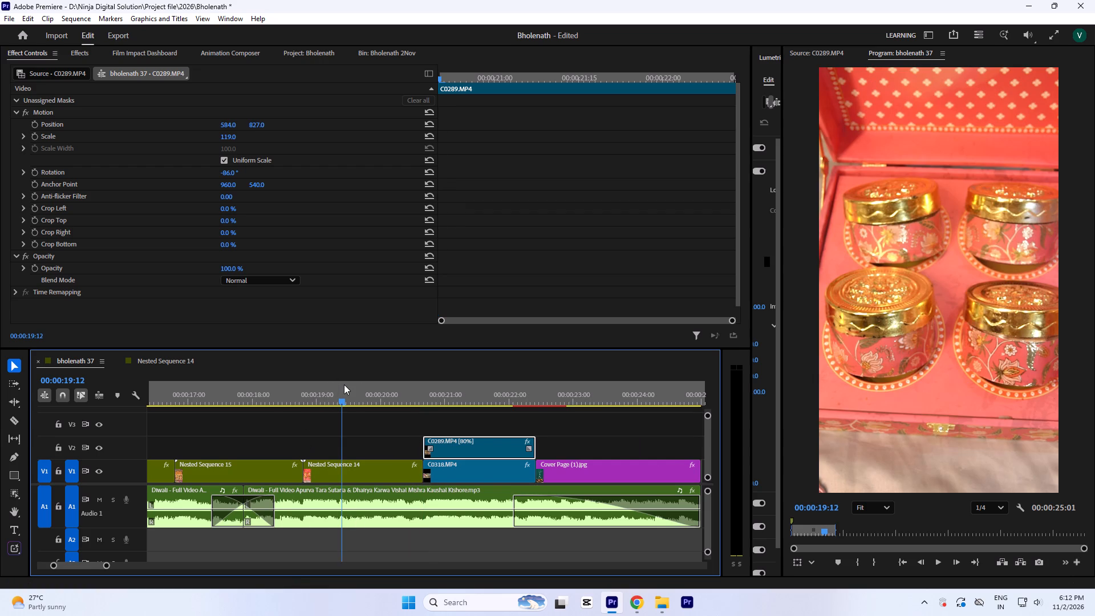
key("space")
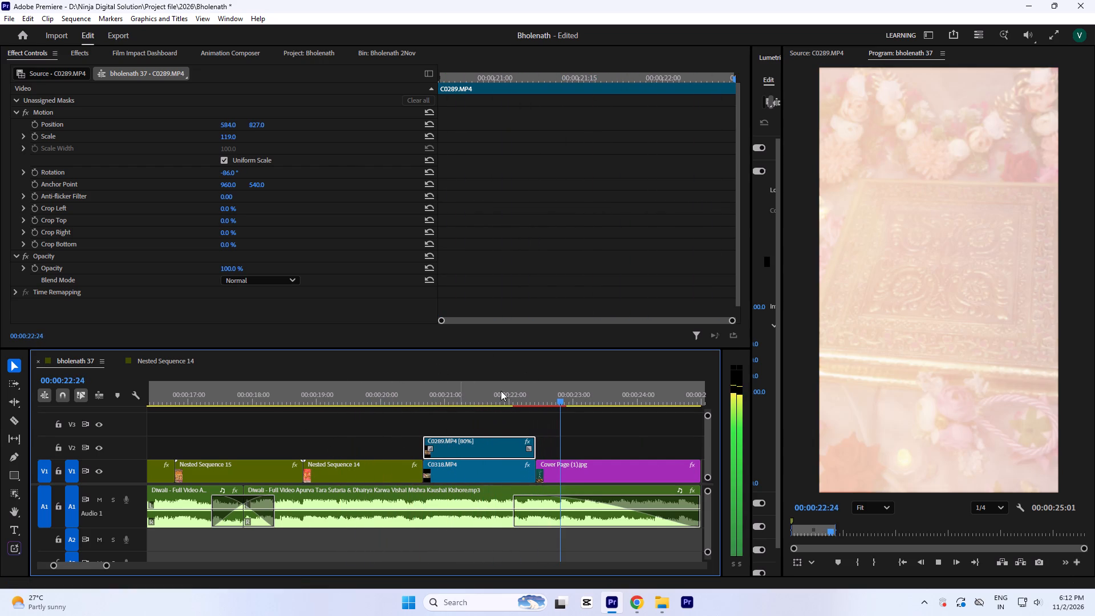
key("space")
left_click(483, 399)
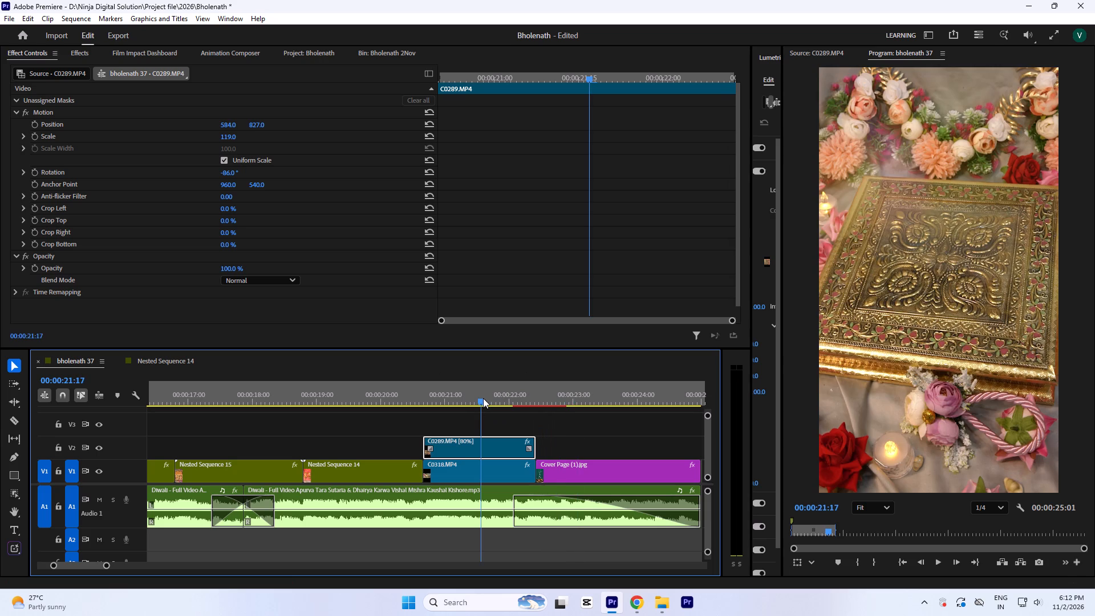
Nest the C0289.MP4 clip on V2, keeping the suggested sequence name, and save the project.
key("n")
left_click(453, 393)
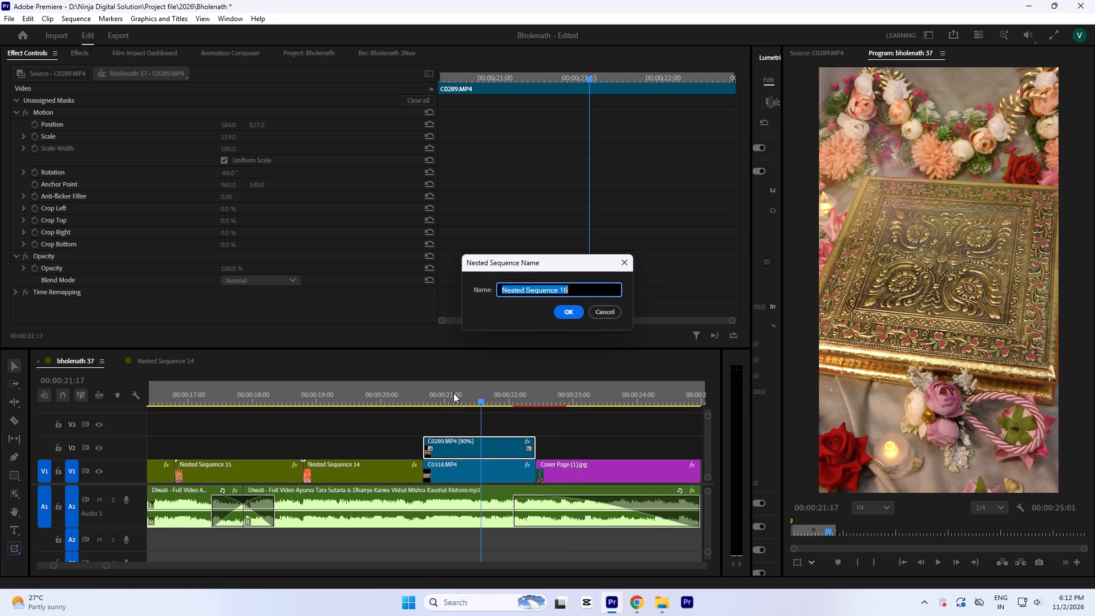
left_click(567, 310)
left_click(453, 395)
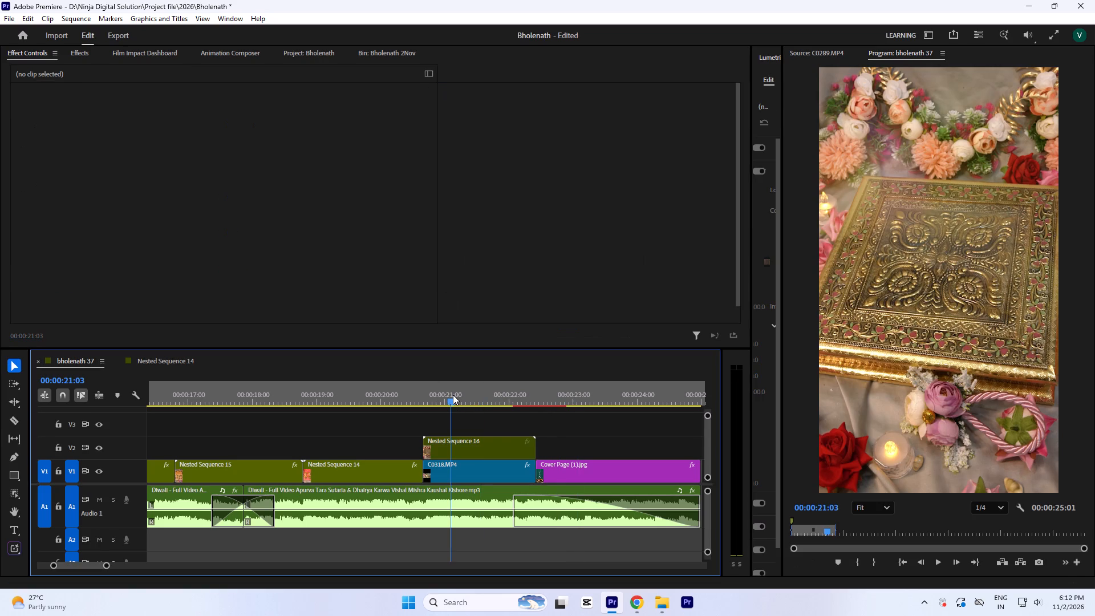
left_click(478, 447)
key("ctrl+s")
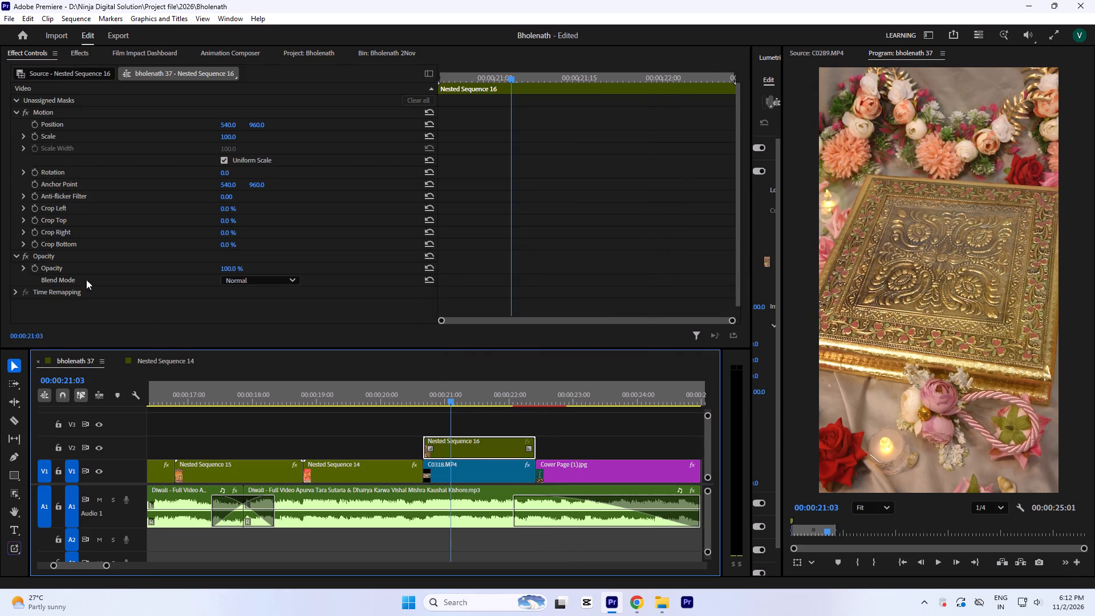
Apply Warp Stabilizer to the nested closing clip on V2 with smoothness set to 10%.
left_click(78, 54)
double_click(87, 242)
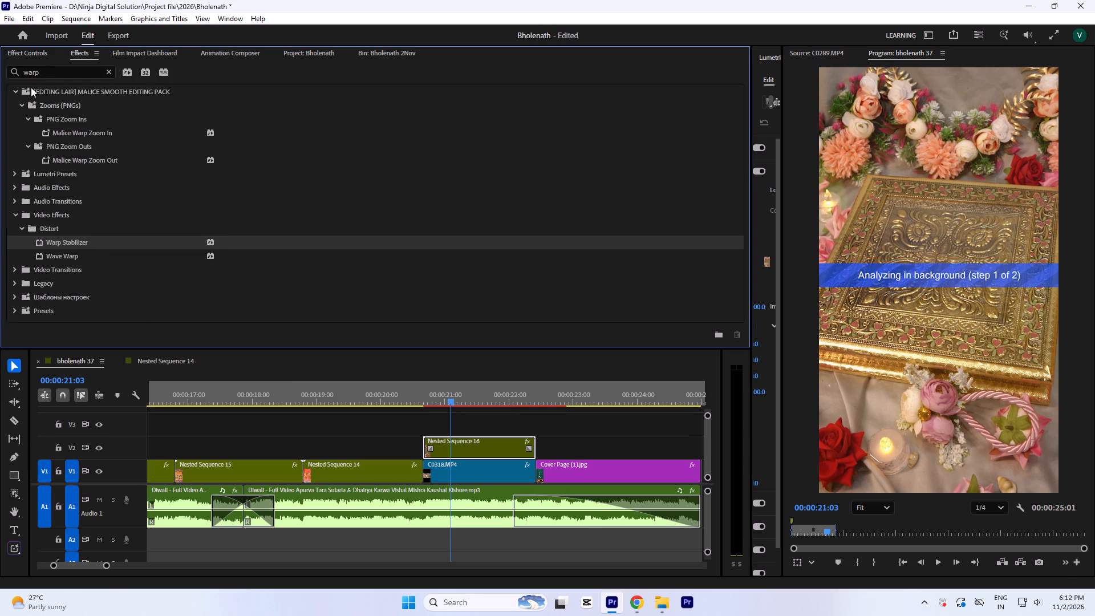
left_click(43, 46)
scroll(114, 246, "down", 6)
left_click(226, 294)
key("1")
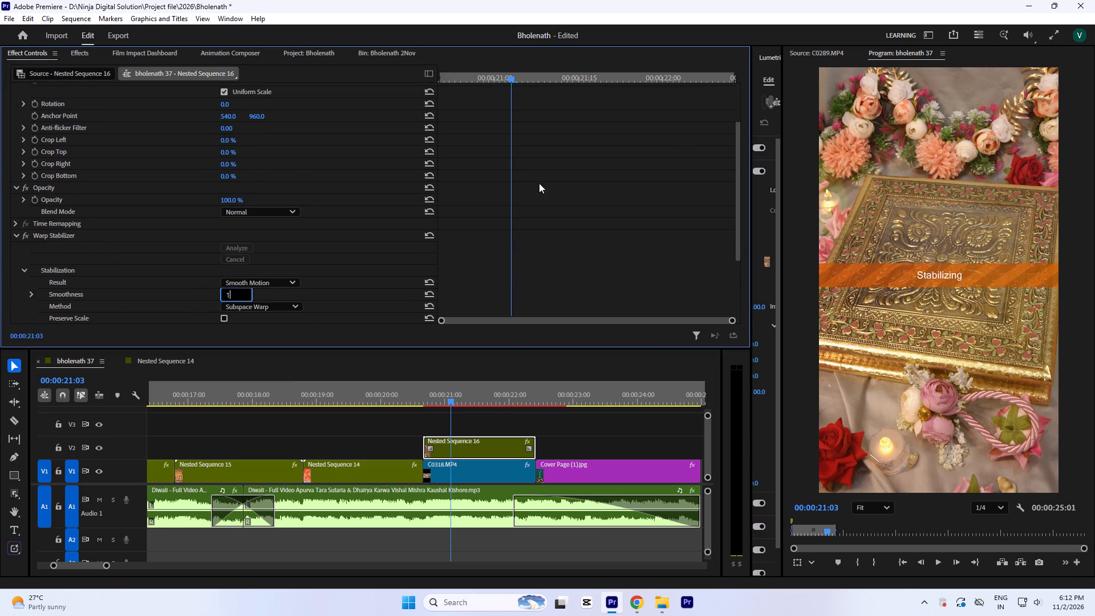
key("0")
left_click(675, 136)
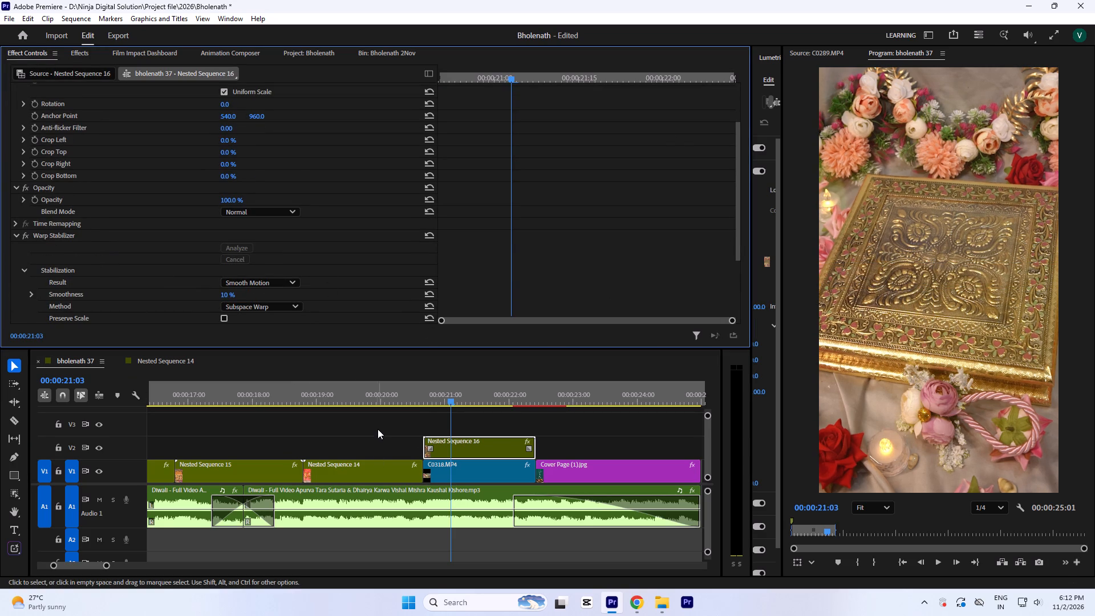
Play the stabilized closing shot from about 00:00:20:00 through the cover page and recheck the transition near 00:00:22:22.
left_click(370, 399)
left_click(370, 393)
left_click(388, 395)
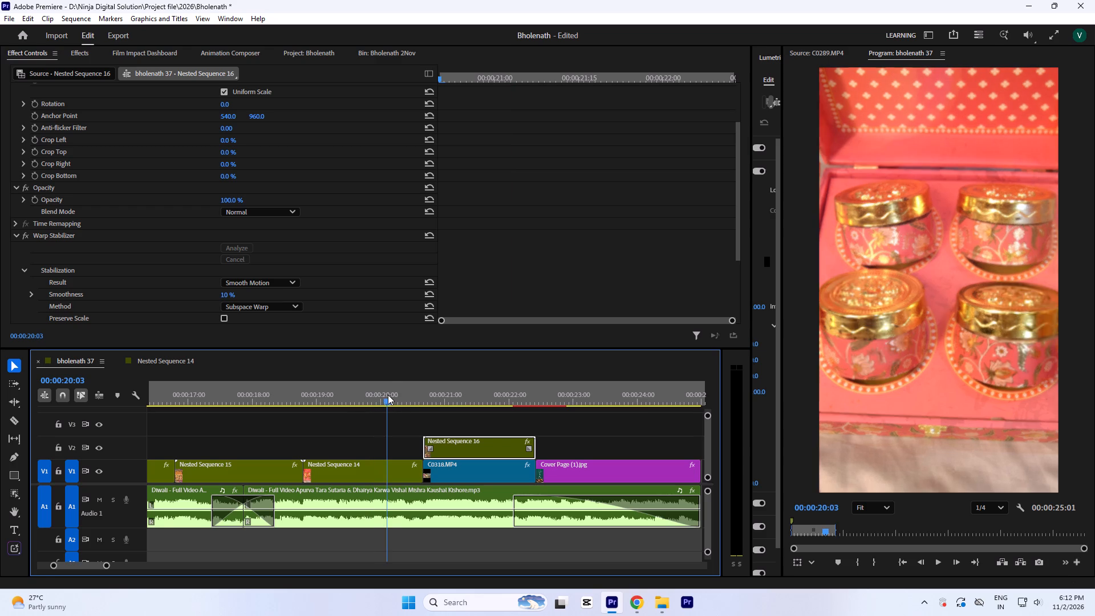
key("space")
key("space")
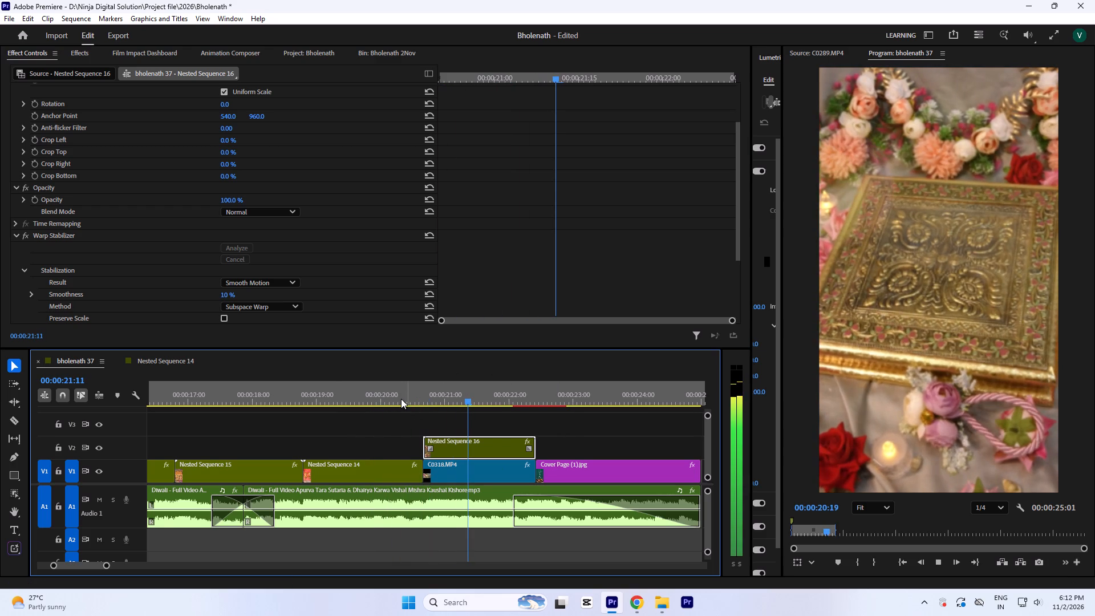
left_click(379, 391)
key("space")
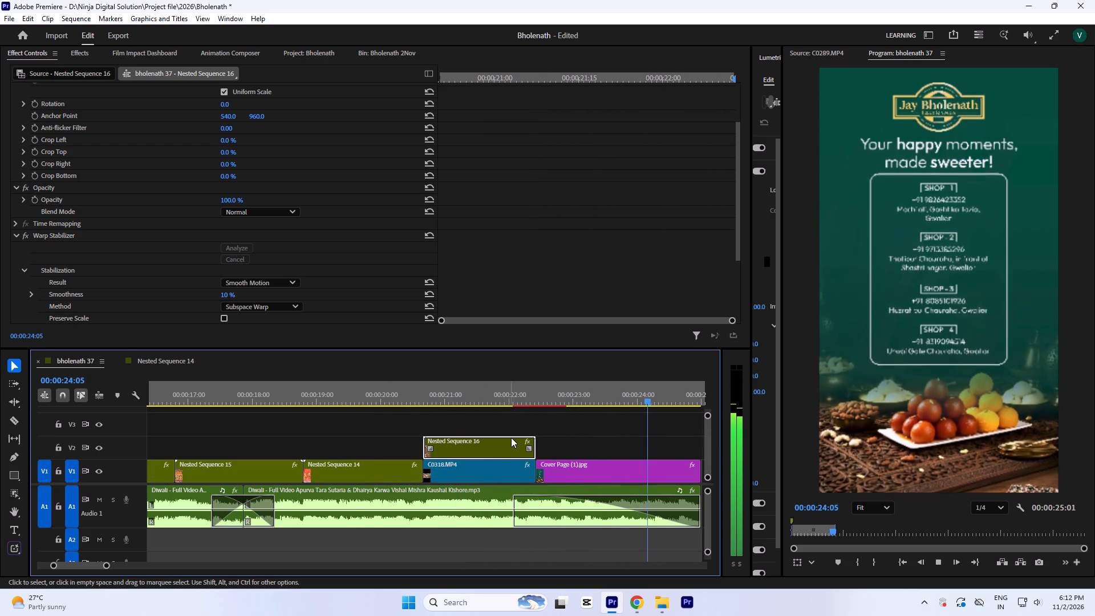
key("space")
left_click(544, 394)
key("space")
key("space")
left_click(557, 391)
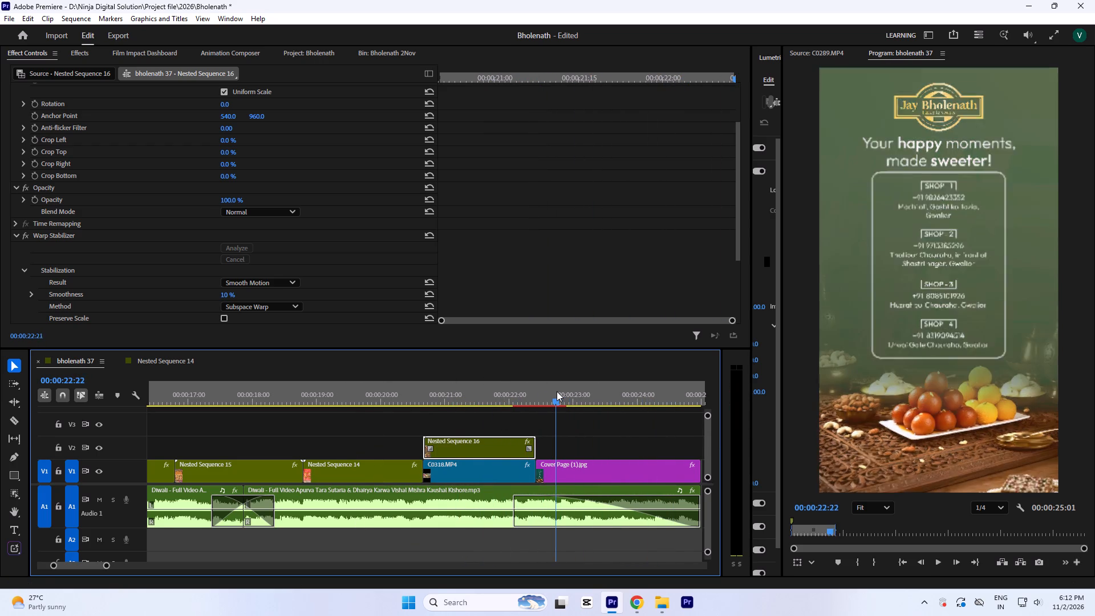
Enlarge the timeline and move the Cover Page (1).jpg clip on V1 so it starts at 00:00:22:24.
type("`==")
left_click_drag(607, 91, 611, 98)
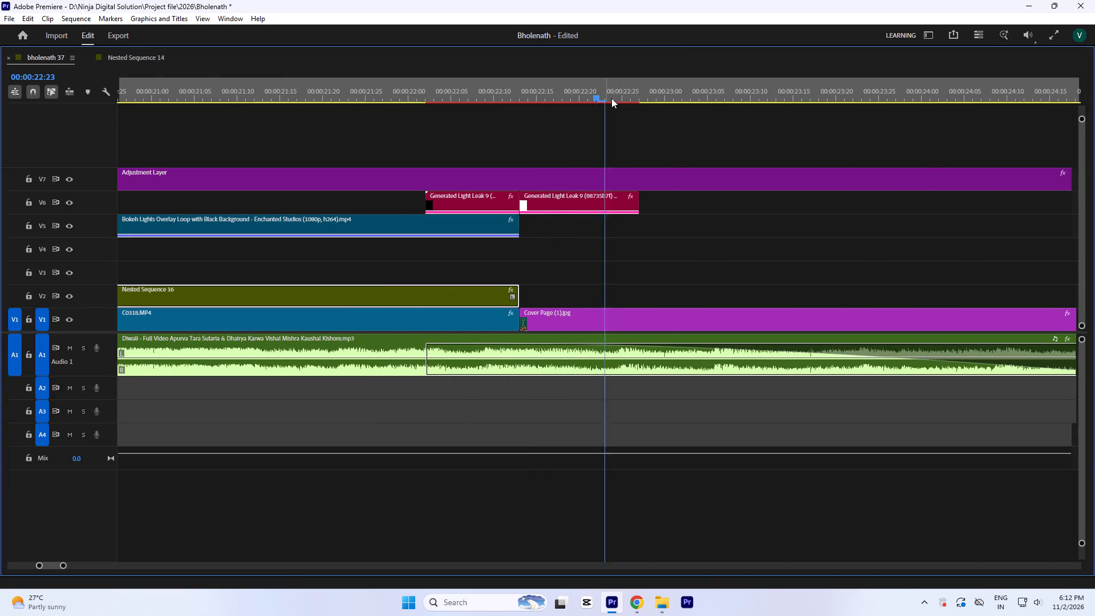
left_click_drag(611, 98, 619, 115)
key("minus")
left_click_drag(598, 321, 655, 318)
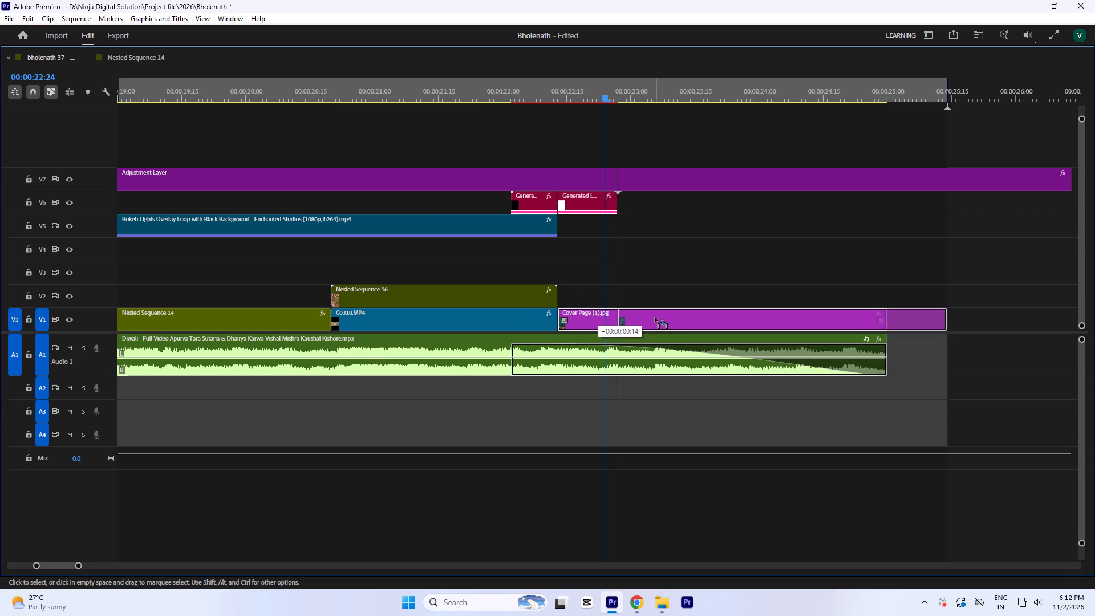
left_click_drag(655, 318, 645, 323)
Open the nested closing clip, extend the end of its C0289.MP4 clip to about 7 seconds, and close both nested sequences.
double_click(533, 294)
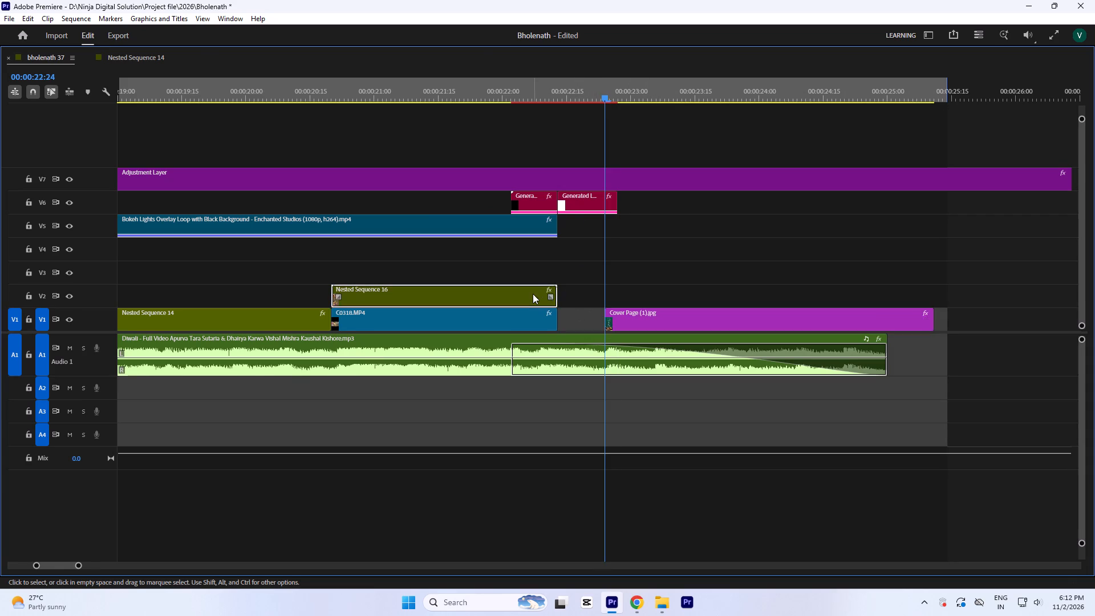
left_click(161, 323)
key("minus")
key("minus")
key("minus")
left_click_drag(135, 302, 177, 309)
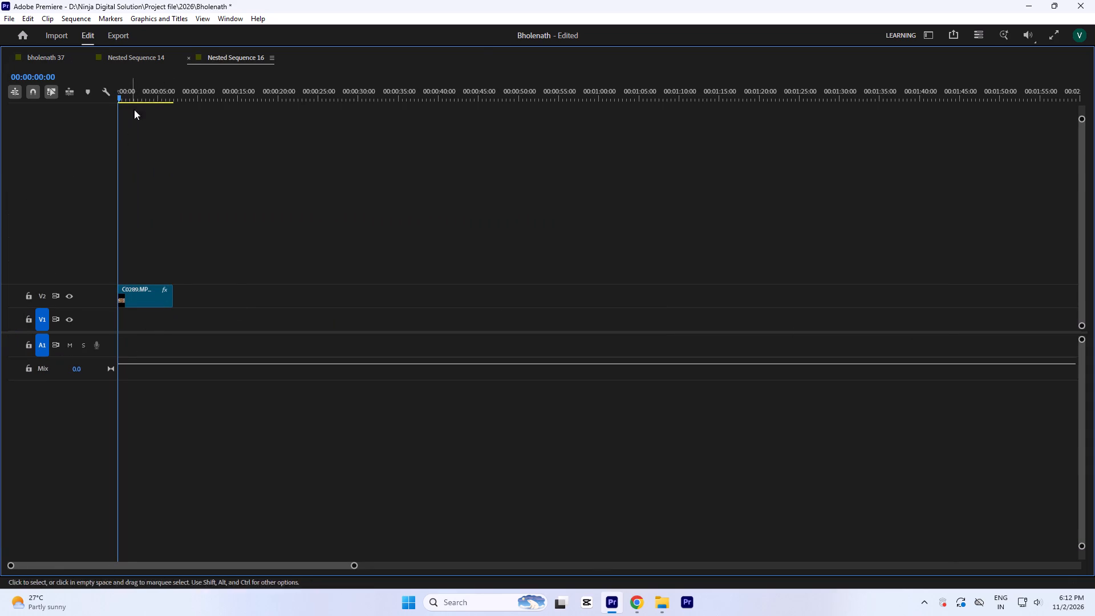
left_click(186, 50)
left_click(189, 56)
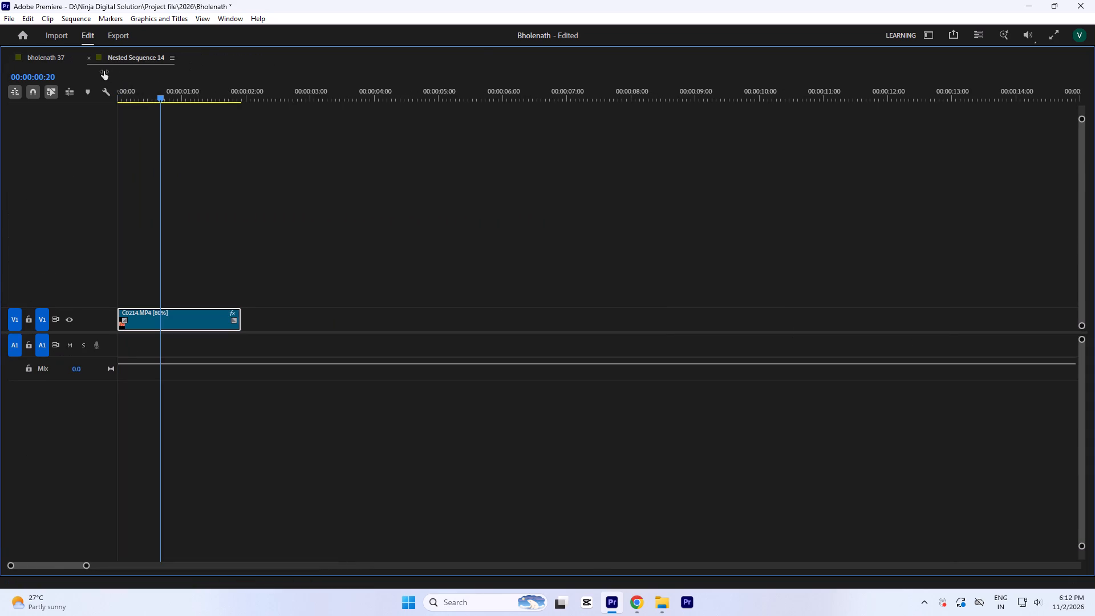
left_click(88, 61)
Extend the ends of the nested closing clip, C0318.MP4 and the Bokeh Lights overlay to the cover page's start at 00:00:22:24.
left_click_drag(474, 258, 520, 294)
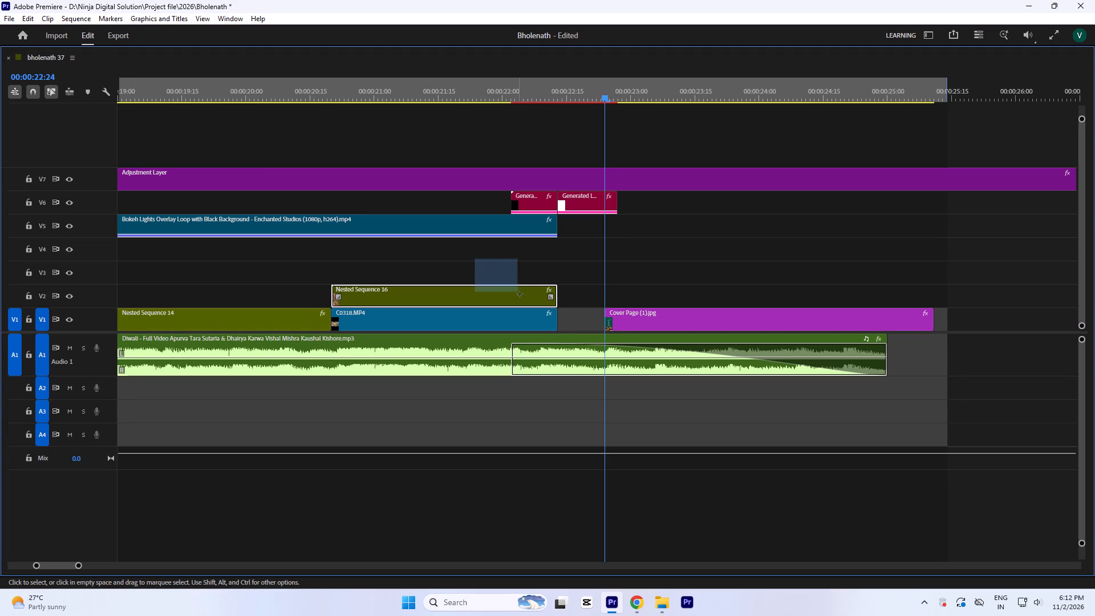
left_click_drag(520, 294, 555, 319)
left_click_drag(558, 310, 615, 318)
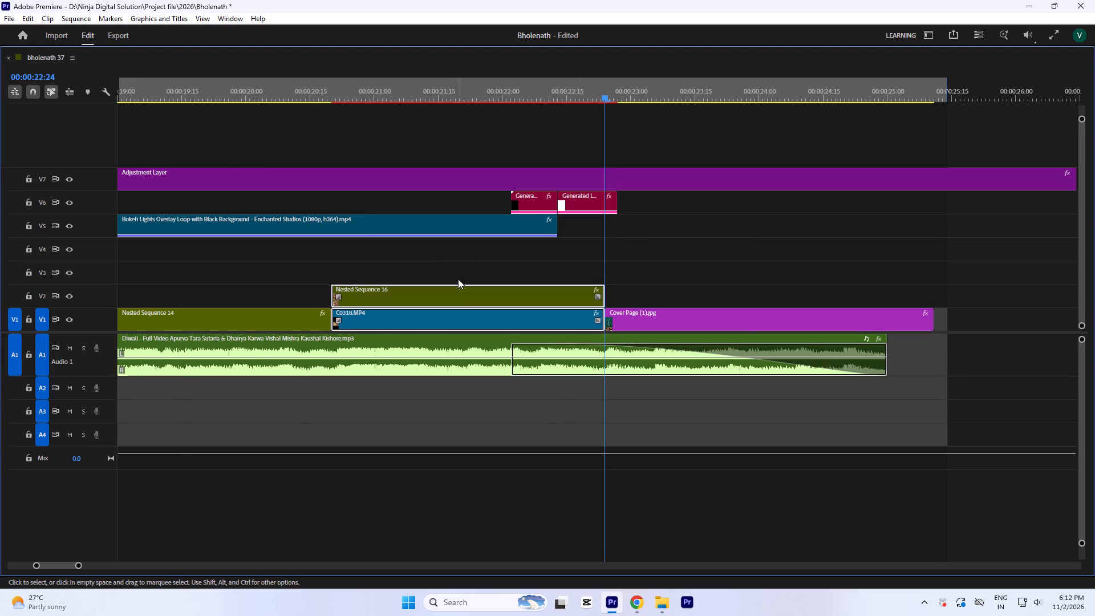
left_click_drag(559, 232, 610, 248)
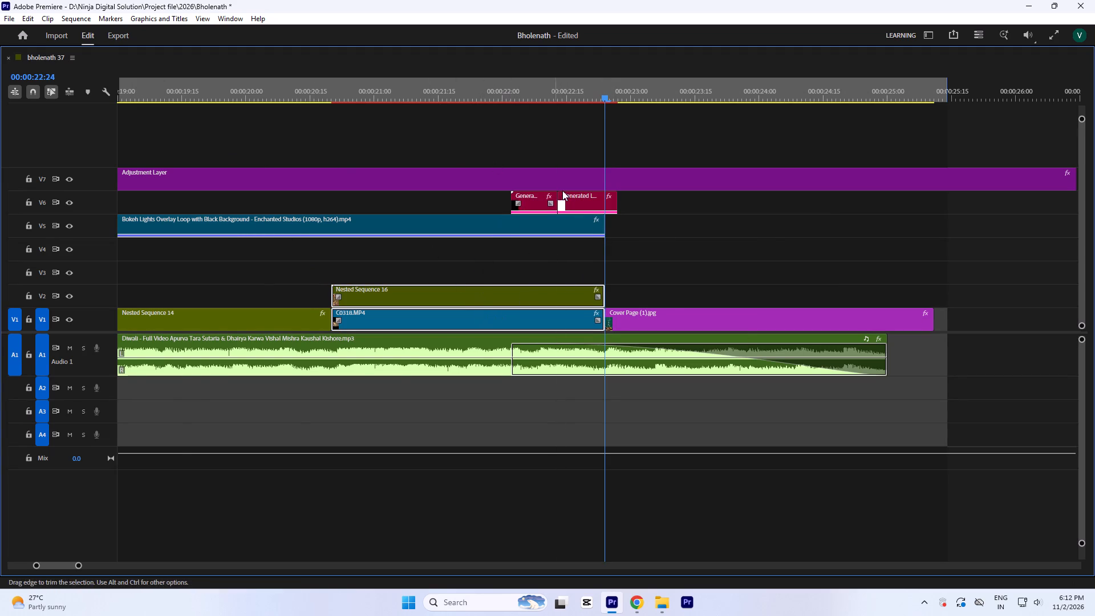
Move the two Generated Light Leak clips on V6 so the cut between them sits at the cover page's start, 00:00:22:24.
key("equal")
key("equal")
key("minus")
key("minus")
left_click_drag(656, 207, 521, 197)
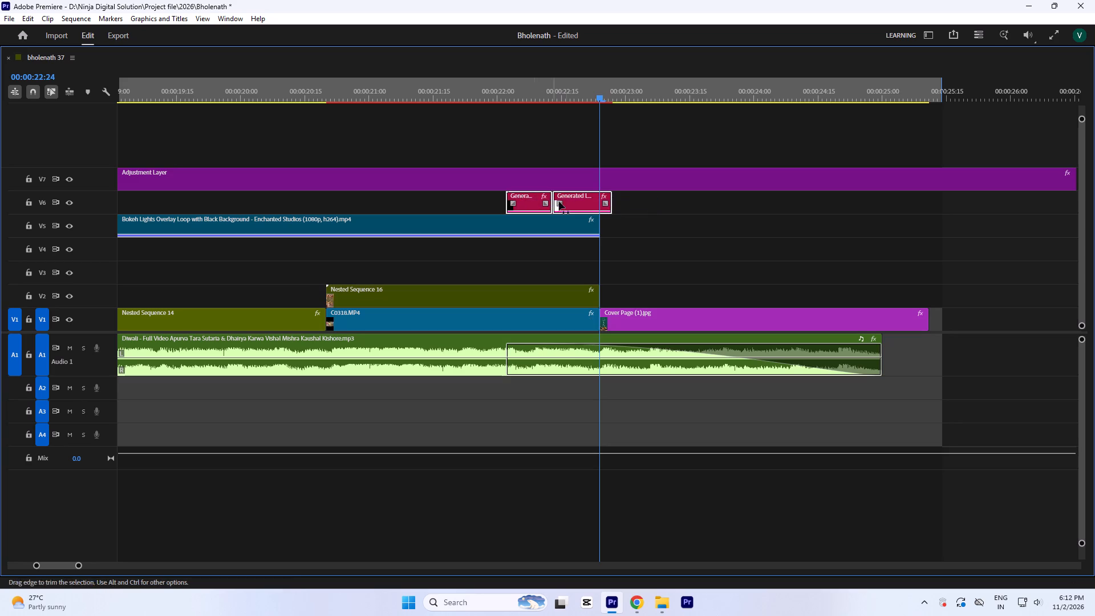
left_click_drag(577, 201, 621, 204)
key("equal")
key("equal")
key("equal")
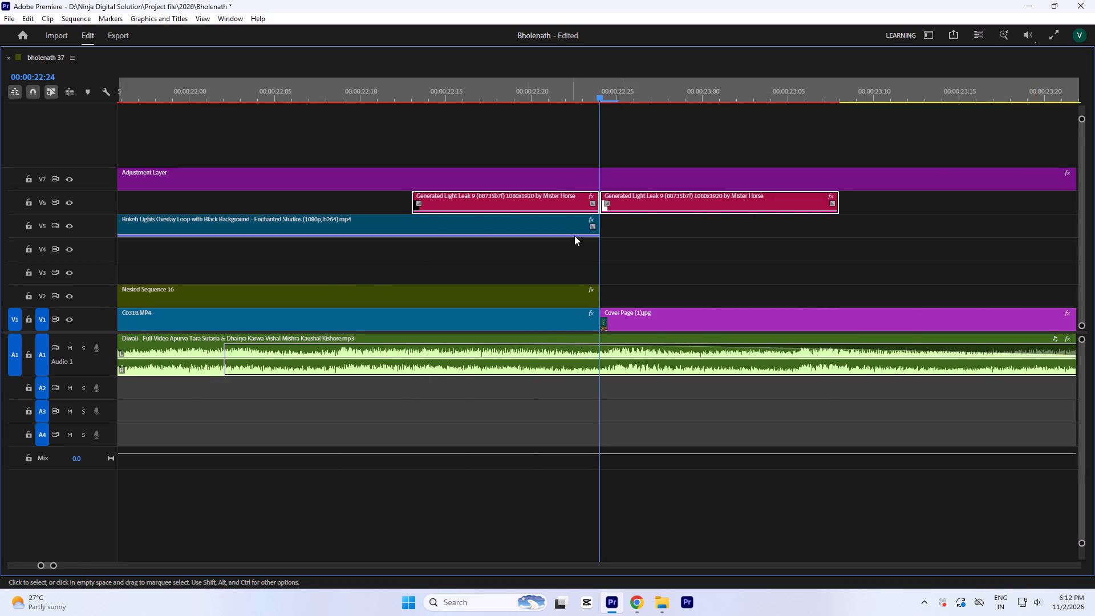
Rerun the Warp Stabilizer analysis on the lengthened Nested Sequence 16 clip on V2.
key("minus")
key("minus")
left_click(477, 102)
left_click(473, 294)
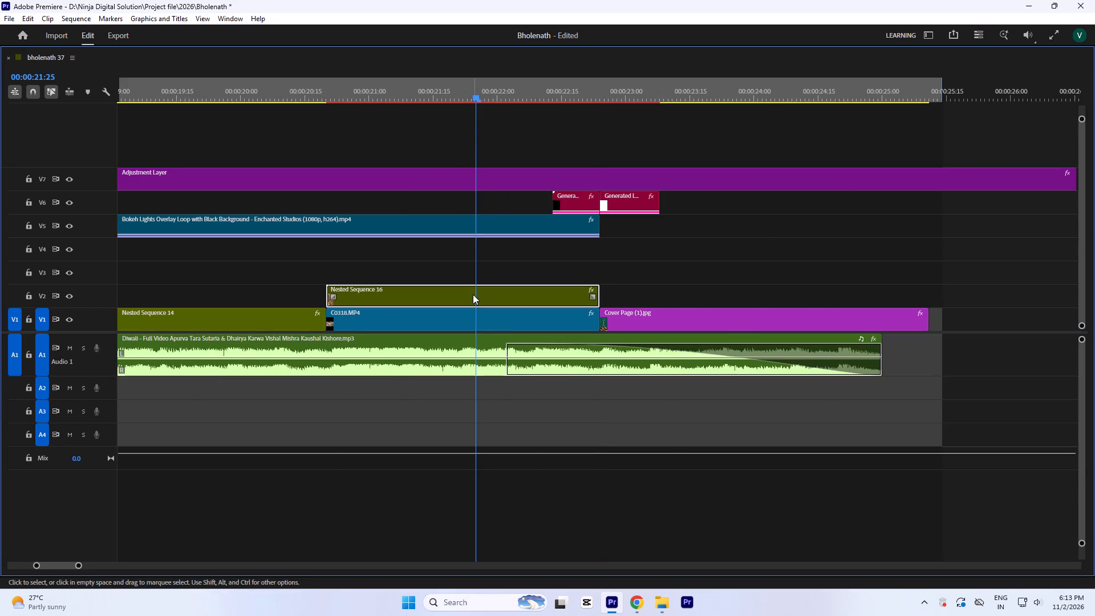
key("grave")
scroll(474, 265, "down", 6)
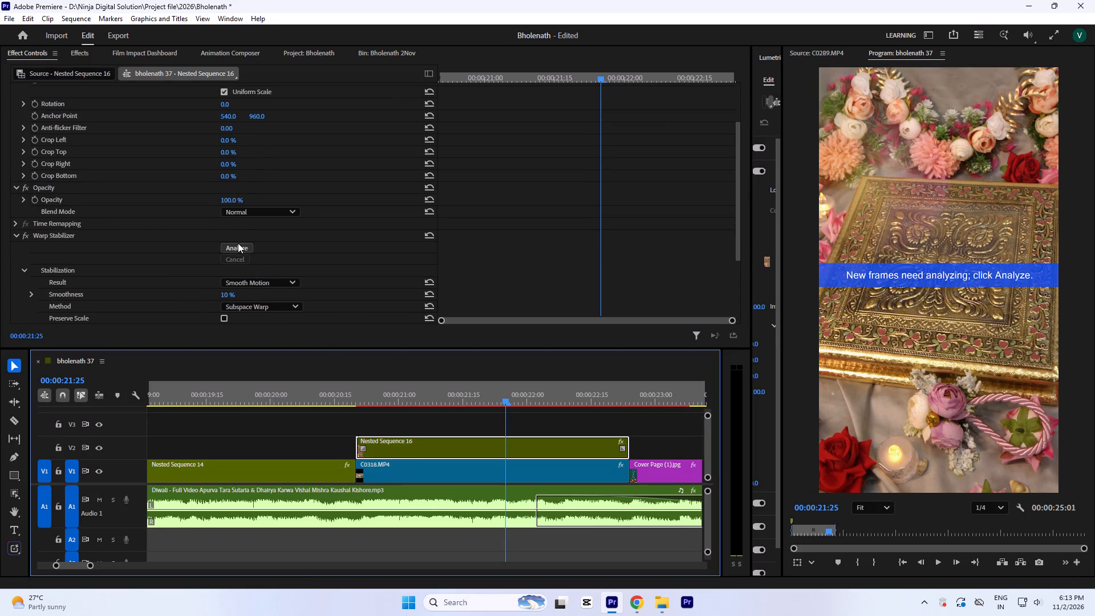
left_click(238, 242)
left_click(235, 250)
left_click(627, 390)
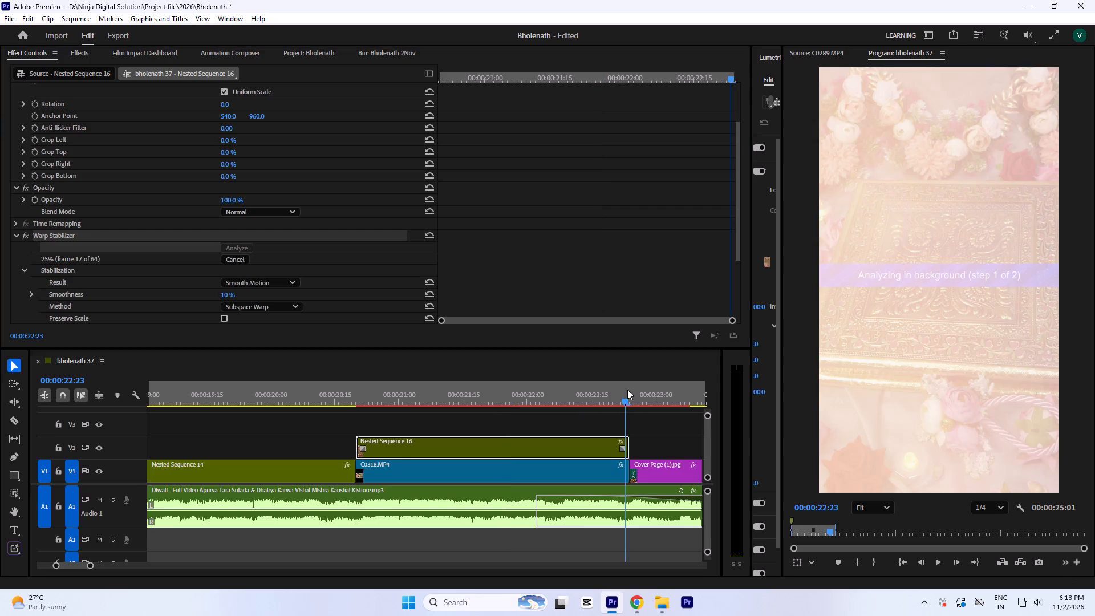
Trim the end of the Cover Page (1).jpg clip to the end of the music, for a duration of 00:00:02:06.
key("grave")
key("equal")
key("equal")
key("equal")
left_click(617, 96)
key("minus")
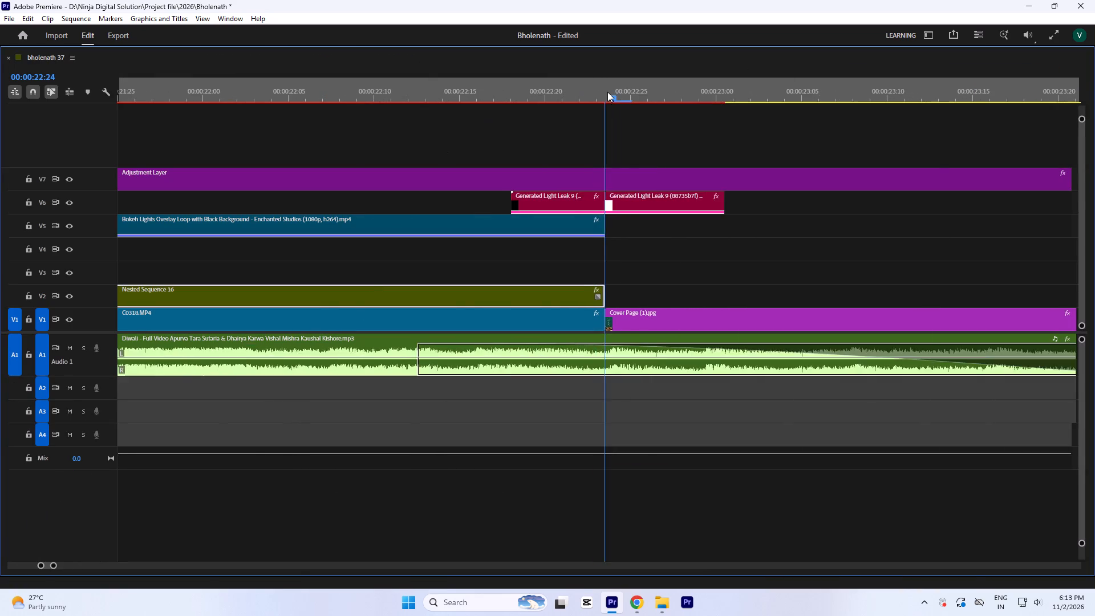
key("minus")
key("minus")
left_click_drag(761, 323, 736, 325)
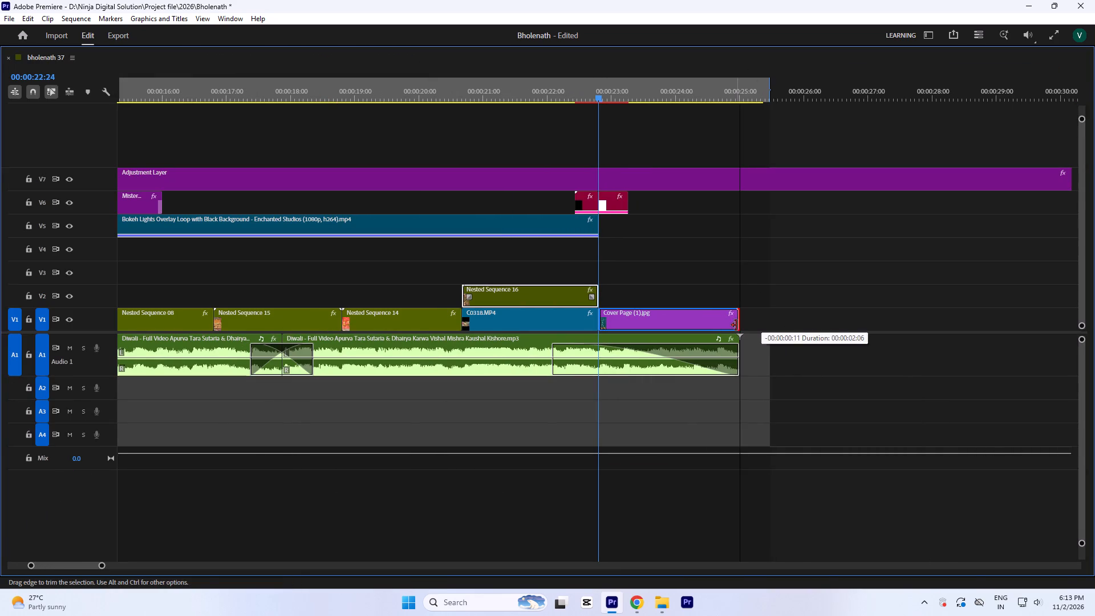
left_click_drag(736, 325, 737, 326)
left_click(706, 326)
Review the Warp Stabilizer settings of Nested Sequence 16 and play the closing shot from about 00:00:21:10 into the cover page.
left_click(502, 104)
left_click(501, 92)
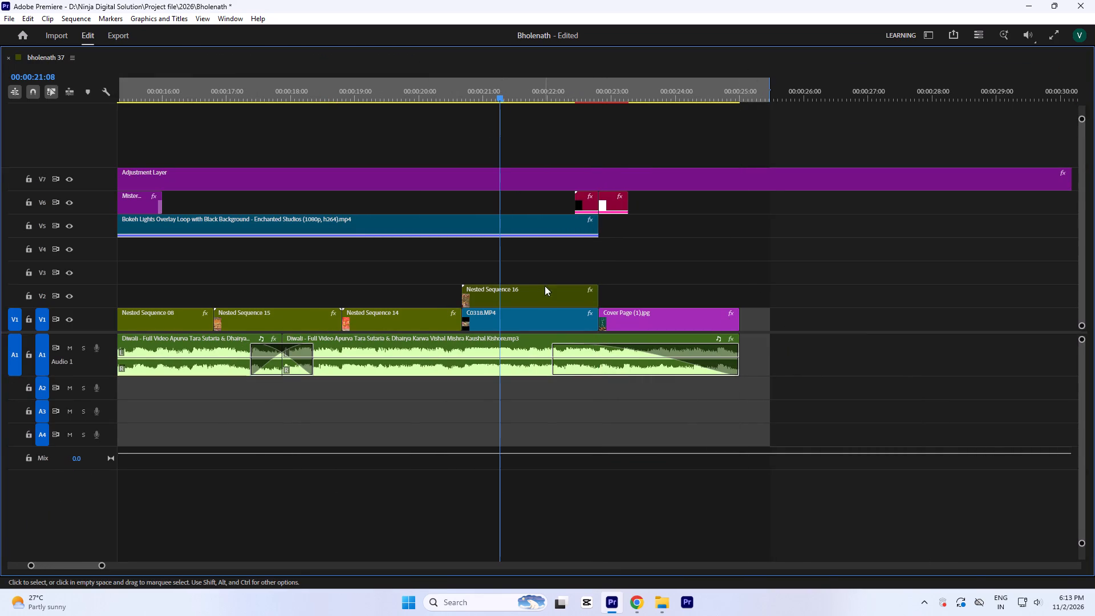
left_click(545, 298)
key("grave")
scroll(504, 242, "down", 12)
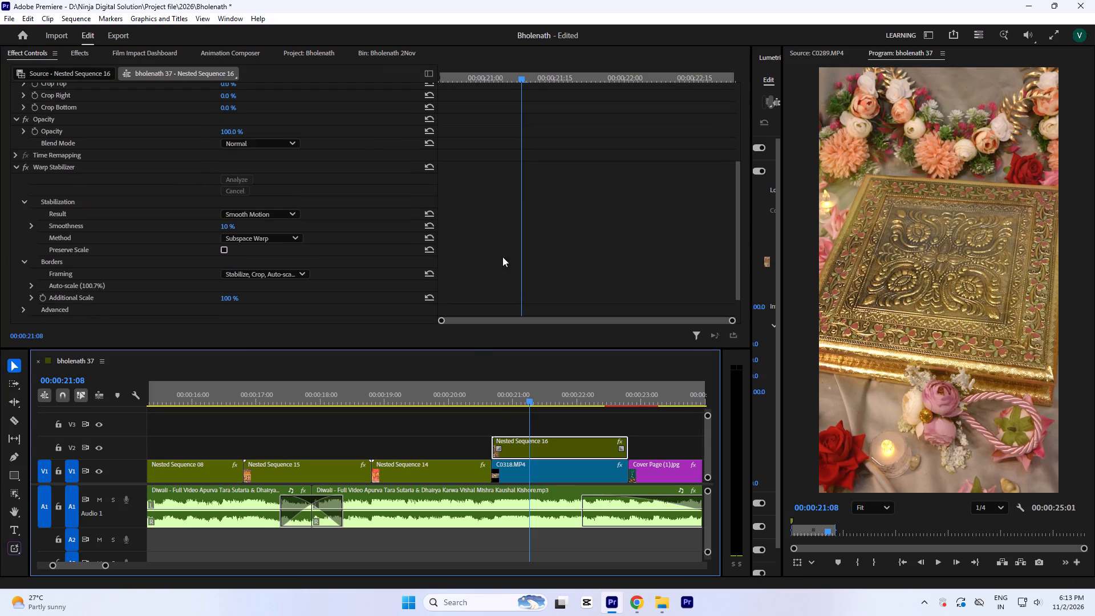
left_click(534, 394)
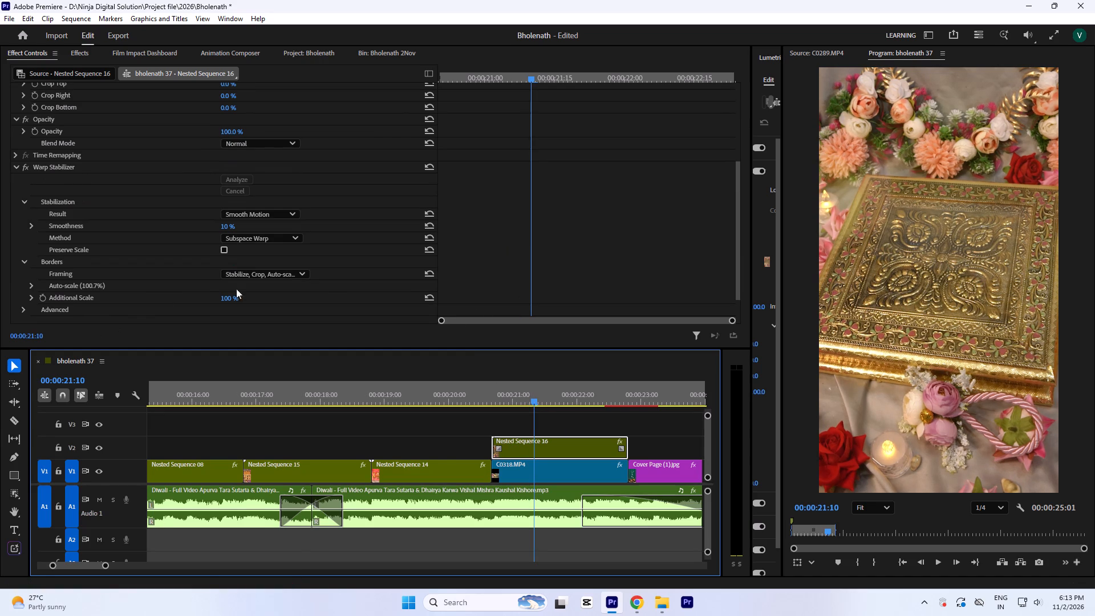
left_click(538, 396)
key("space")
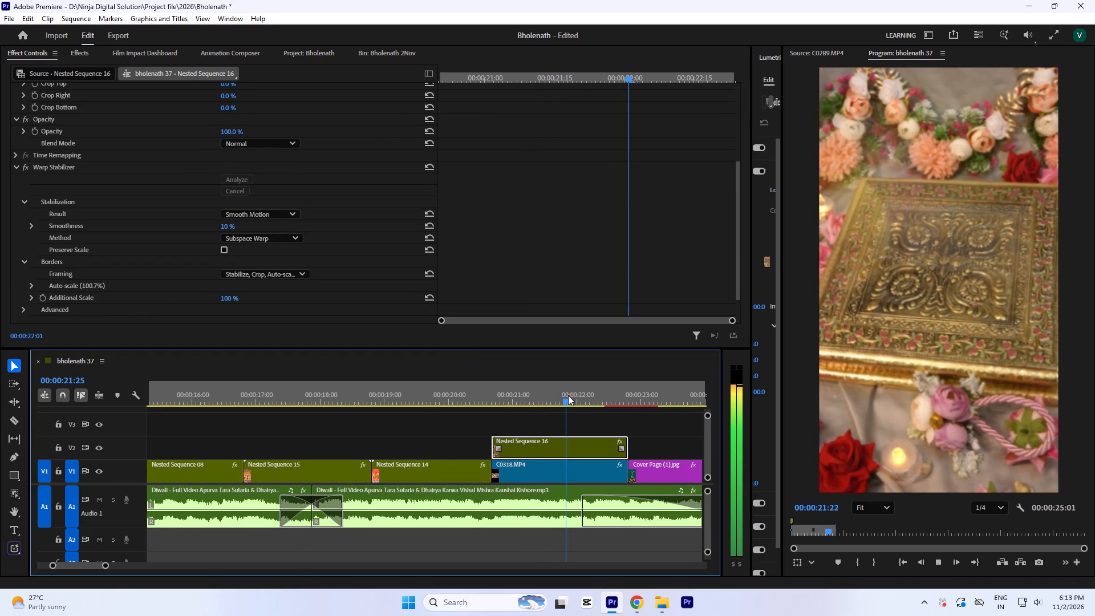
key("space")
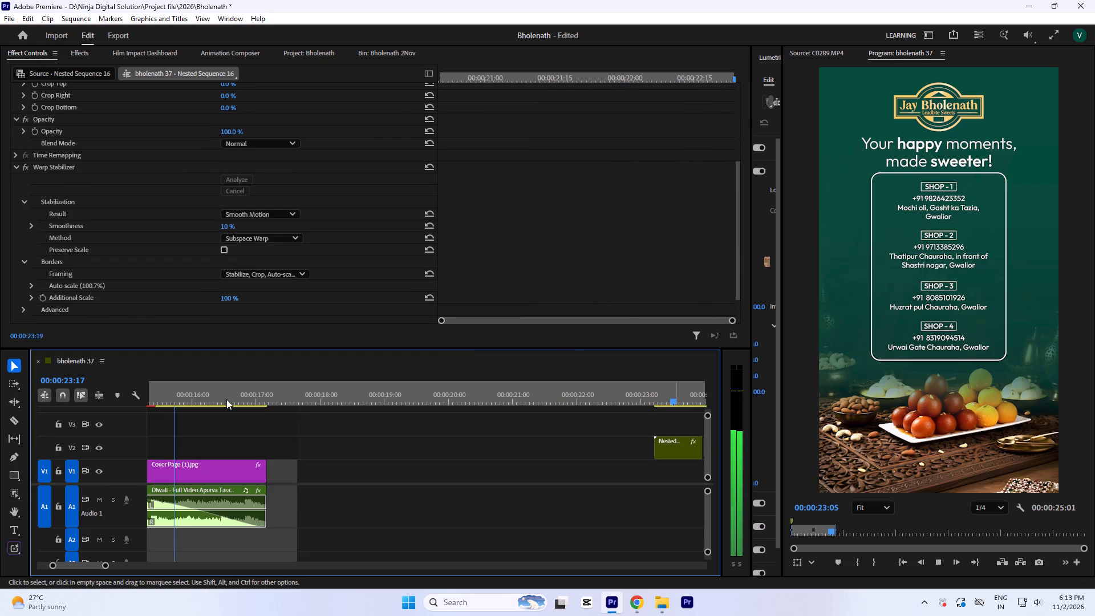
Replay the end of the closing shot and its light leak transition into the cover page.
key("minus")
key("minus")
left_click(242, 394)
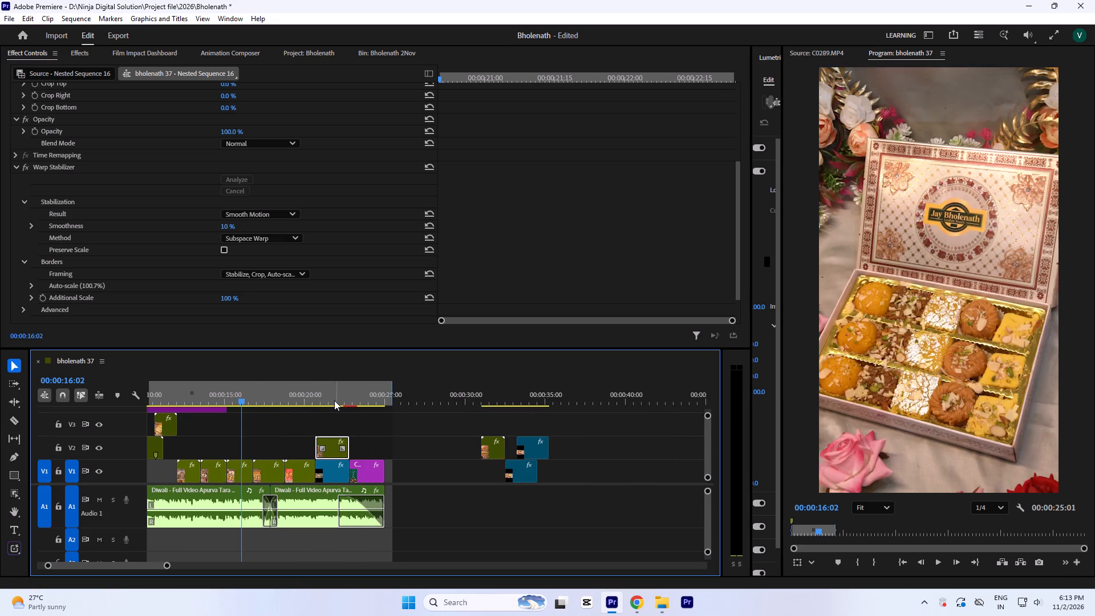
left_click(334, 400)
key("equal")
key("space")
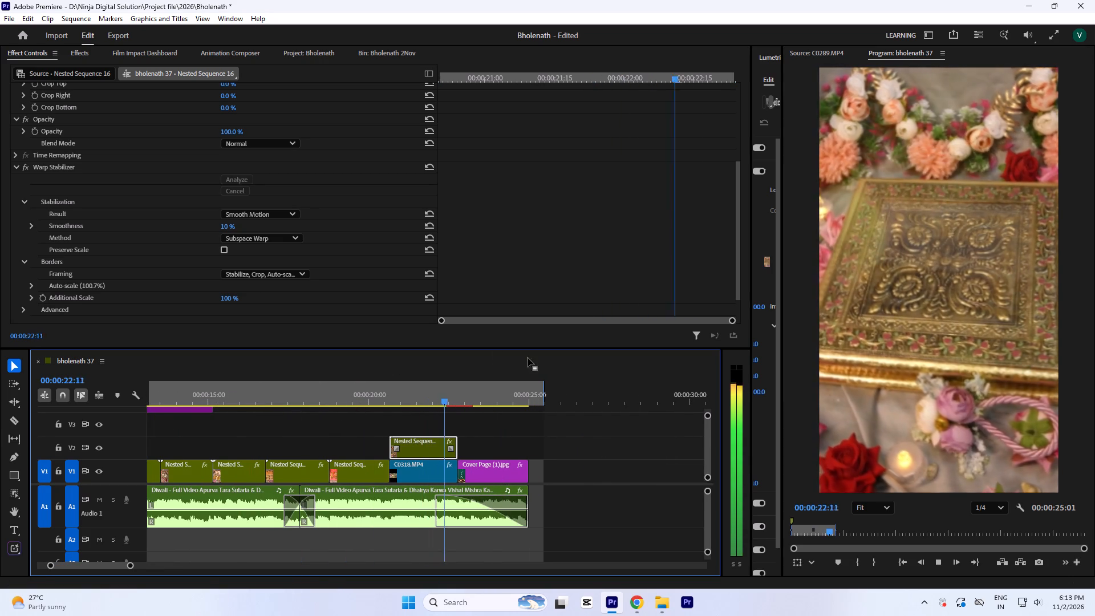
key("space")
key("space")
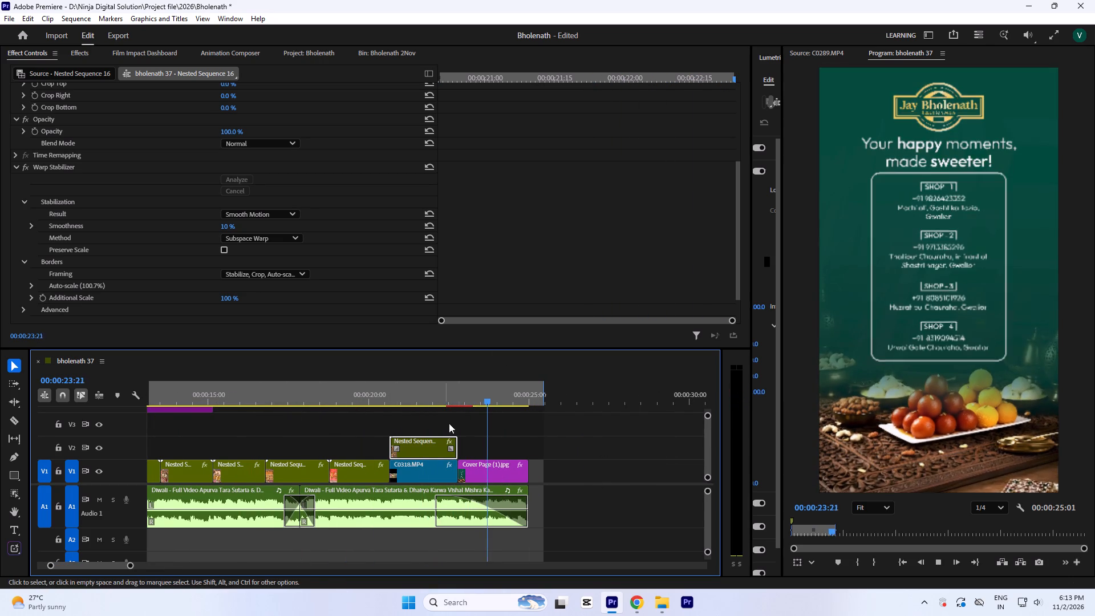
key("space")
Mark the sequence's out point at 00:00:24:29, the end of the cover page, and save the project.
key("equal")
key("equal")
key("equal")
left_click_drag(431, 398, 443, 400)
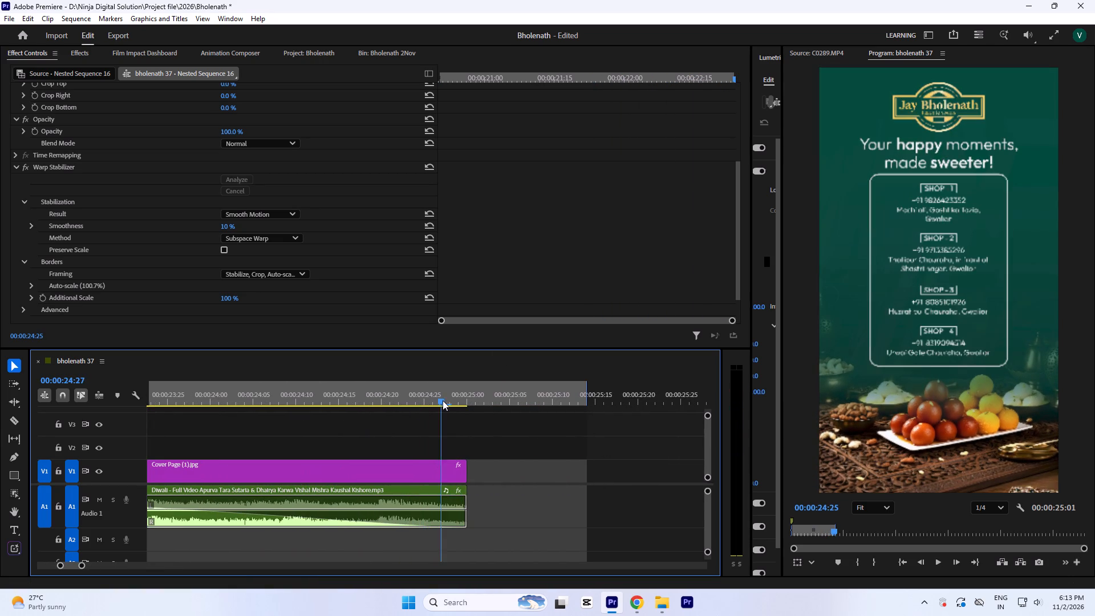
left_click_drag(443, 400, 455, 408)
key("o")
key("ctrl+s")
Render the sequence's effect previews, including the unrendered transition section, and stop the playback that follows.
key("minus")
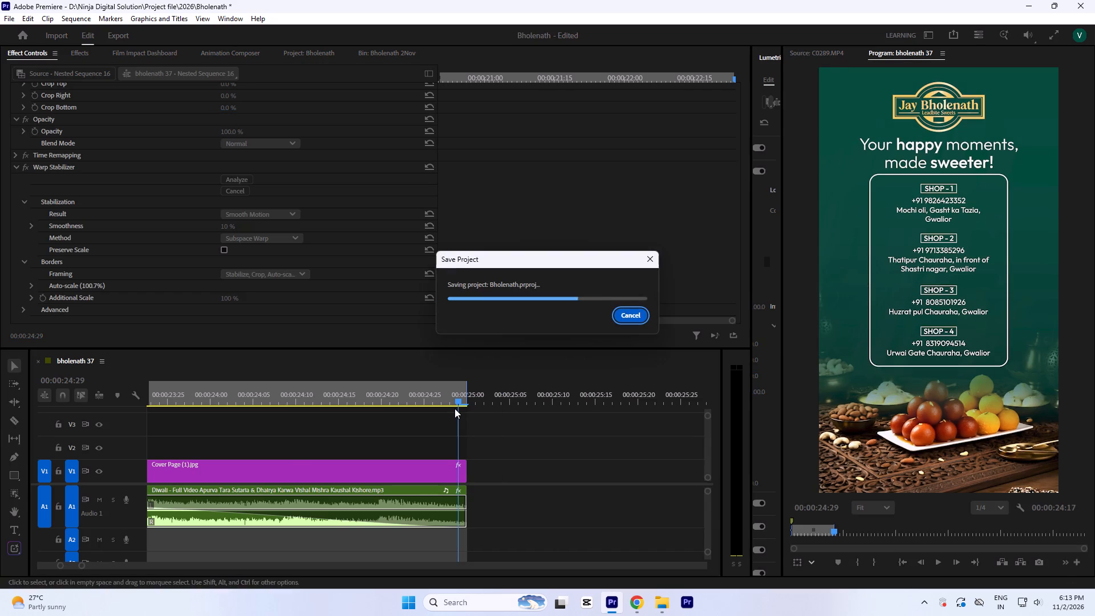
key("minus")
key("minus")
key("minus")
key("minus")
left_click(309, 394)
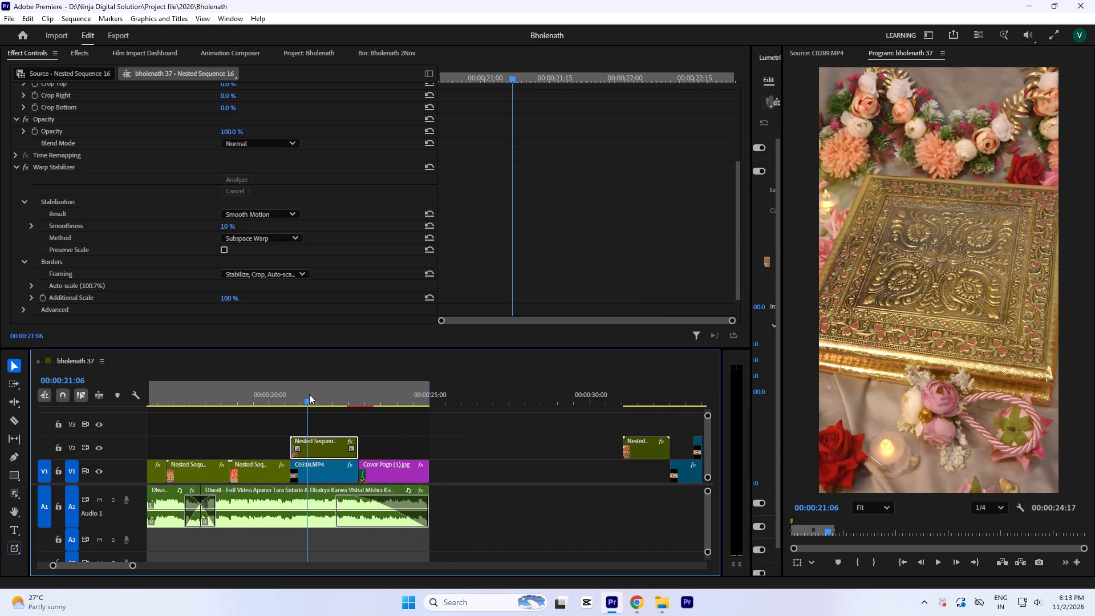
left_click(317, 396)
key("Return")
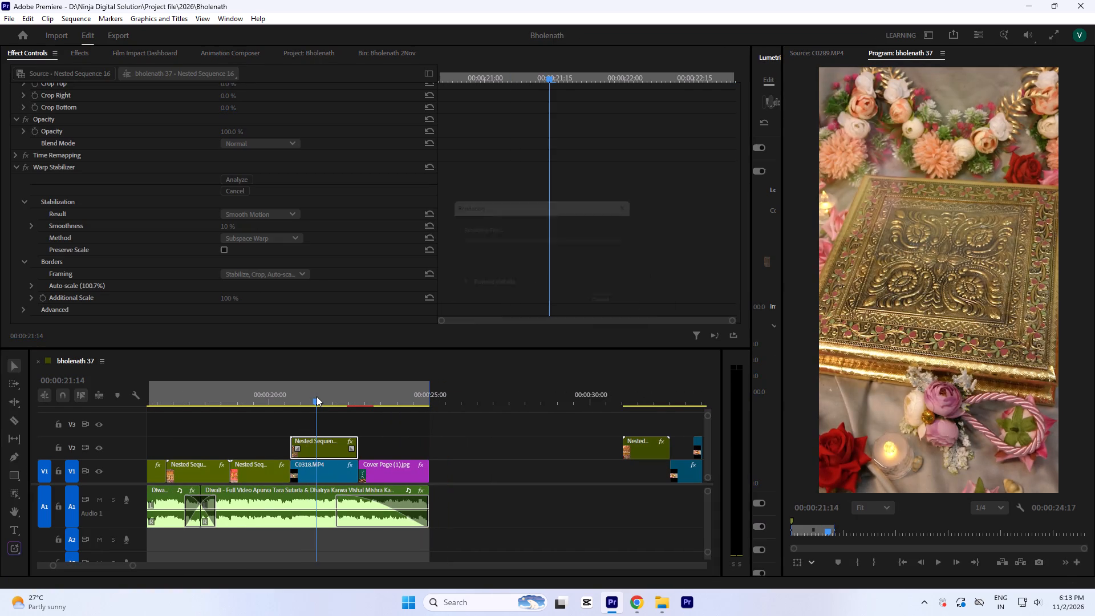
key("space")
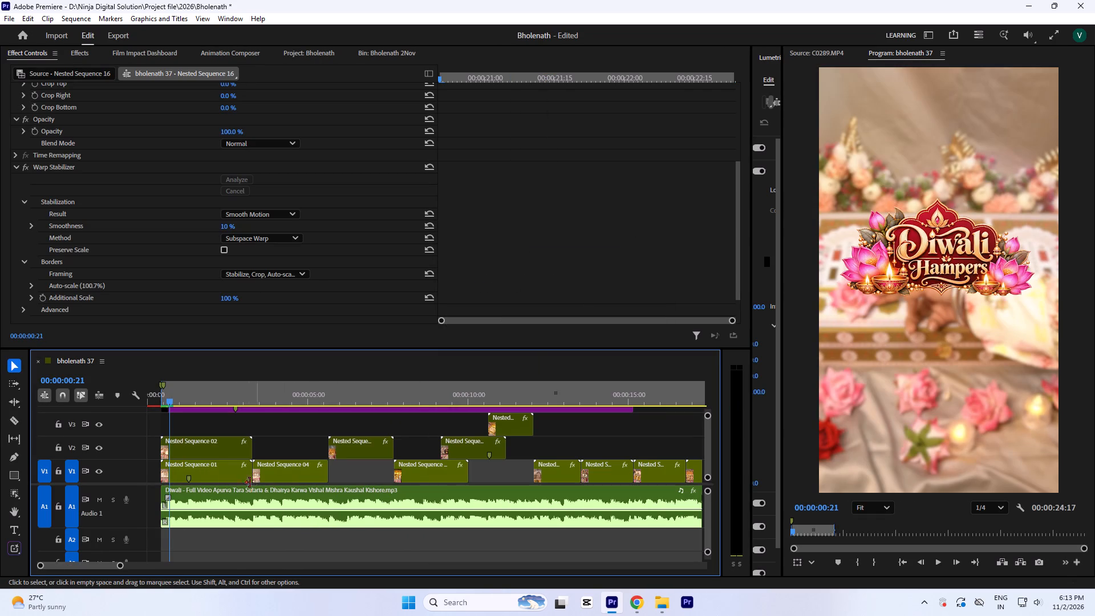
Play the rendered ending from just before the closing shot through the cover page to check the transition.
key("minus")
key("minus")
left_click(314, 392)
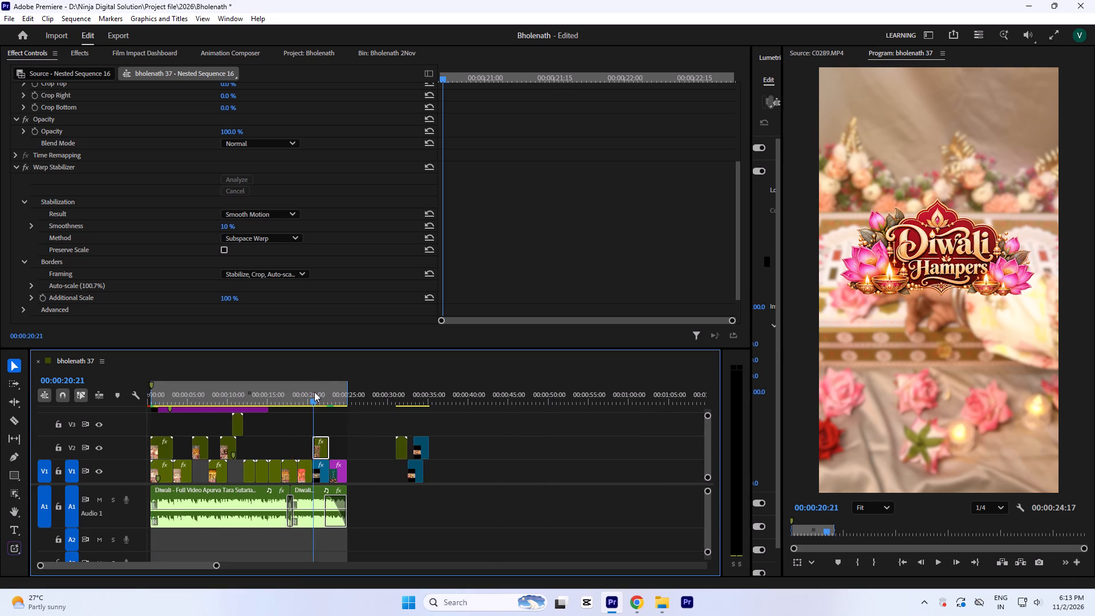
key("equal")
key("equal")
key("equal")
left_click(393, 386)
left_click(370, 400)
key("space")
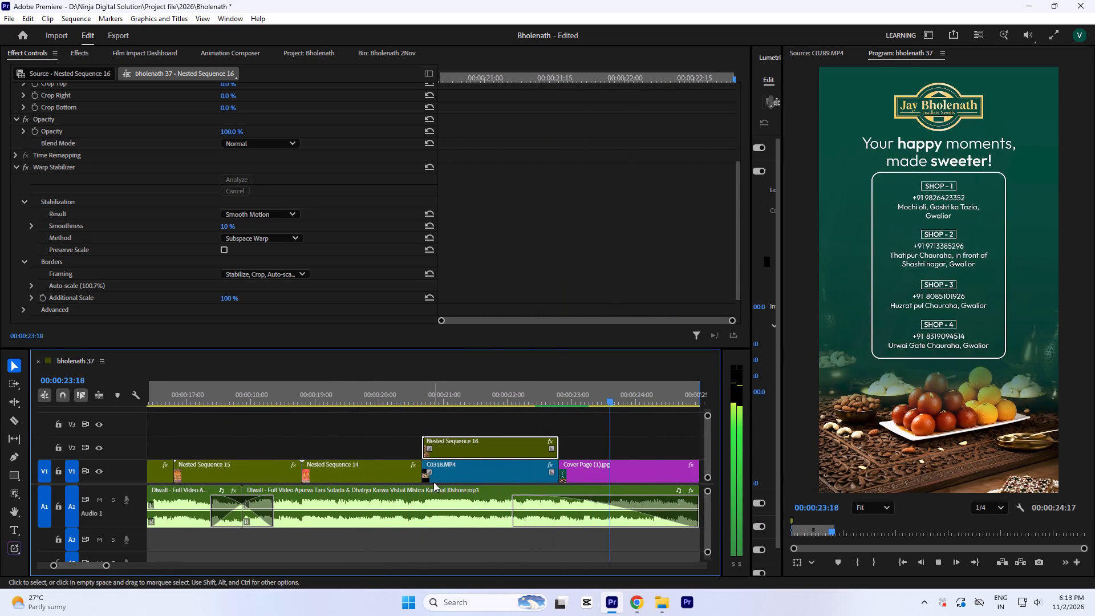
key("space")
Inspect the Position and Scale settings of the Cover Page (1).jpg clip and replay the final shots through the cover page.
left_click(641, 474)
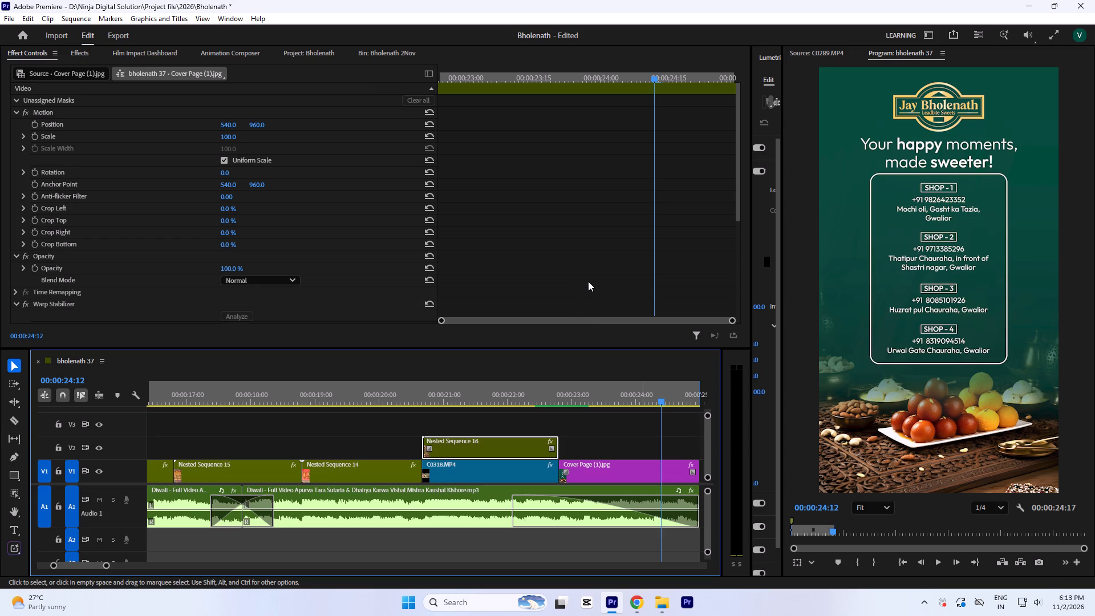
left_click(614, 468)
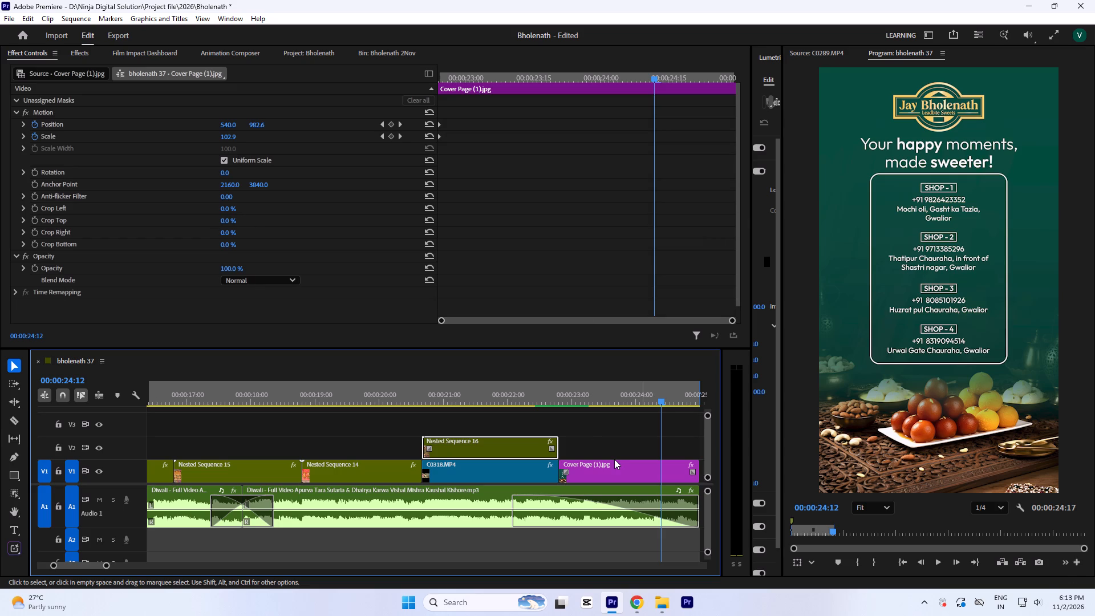
left_click(555, 245)
key("minus")
key("minus")
key("minus")
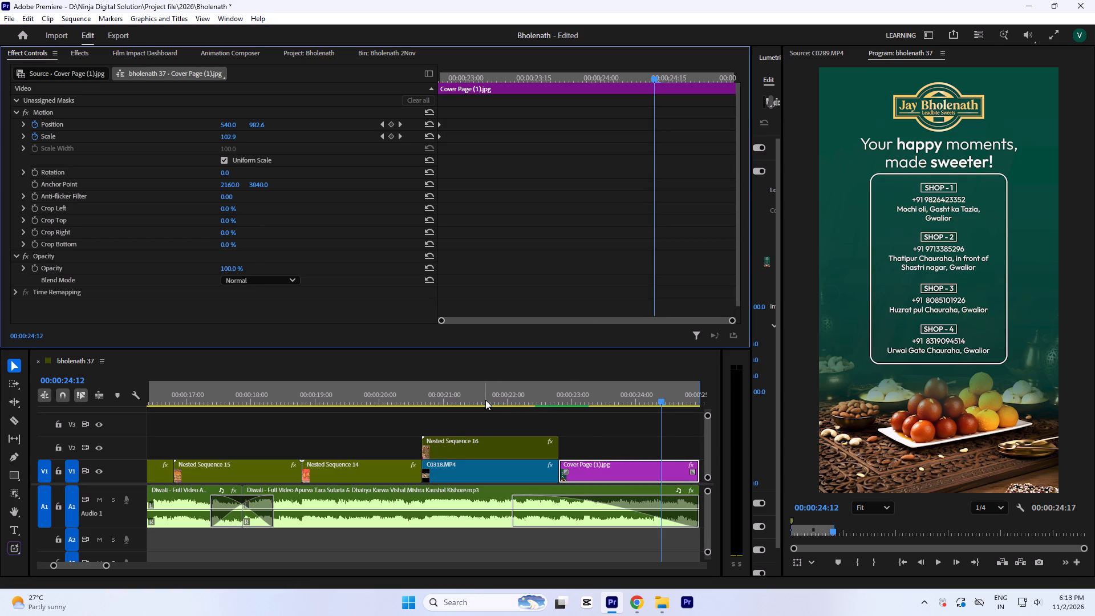
left_click(485, 400)
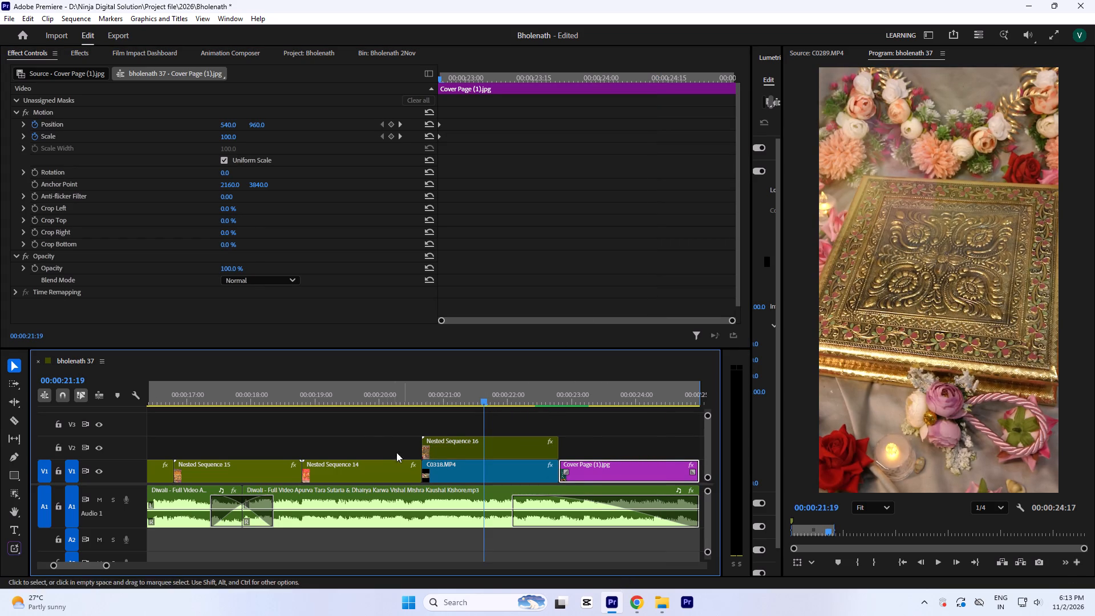
left_click(344, 400)
key("minus")
key("space")
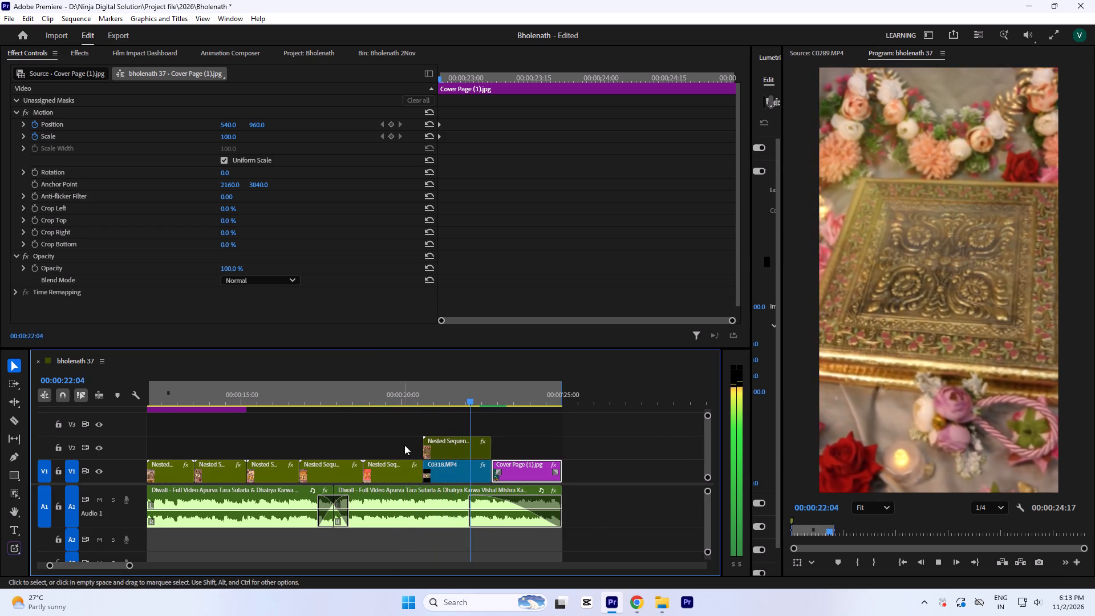
Return to the start of the sequence, show its full length in the timeline, and save the project.
key("Return")
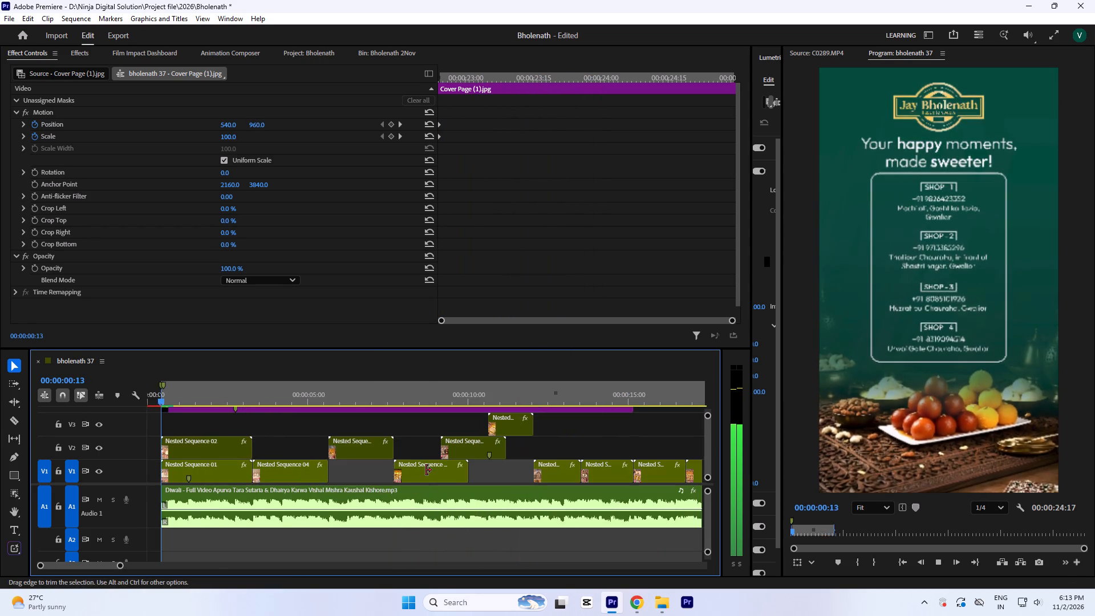
key("minus")
key("minus")
key("minus")
key("ctrl+s")
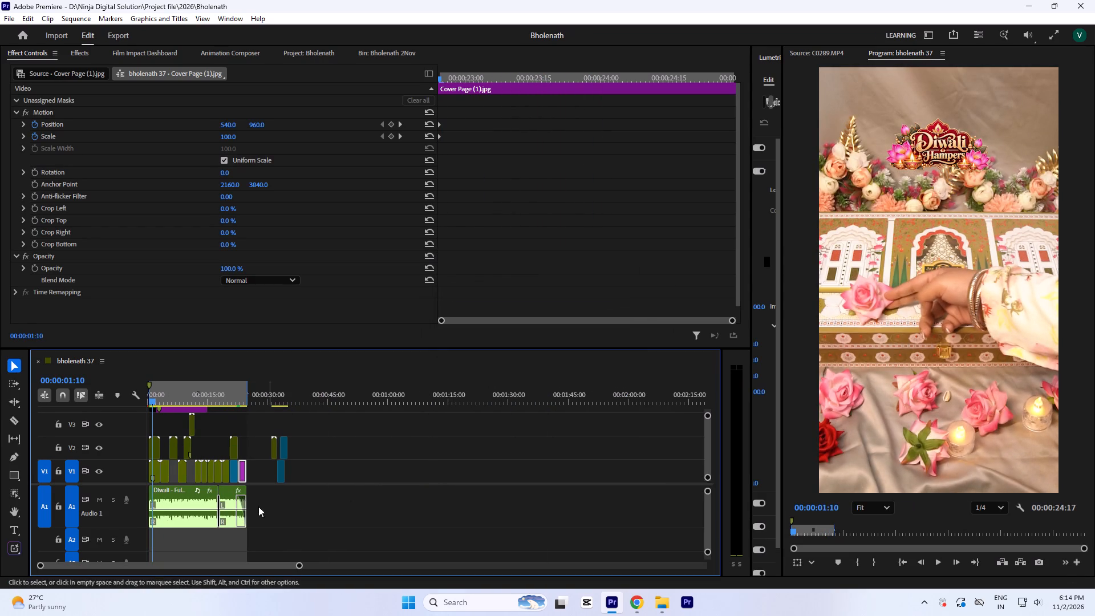
Play the video from the beginning to about 00:00:15:19 to review the shots, title and transitions.
key("Return")
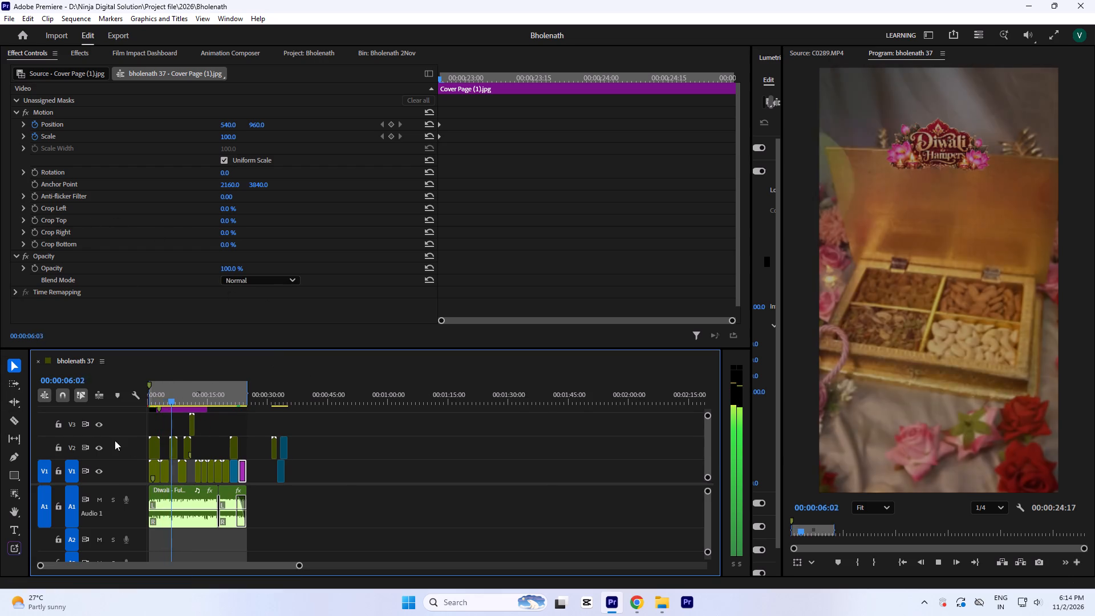
key("equal")
key("equal")
key("equal")
key("space")
key("space")
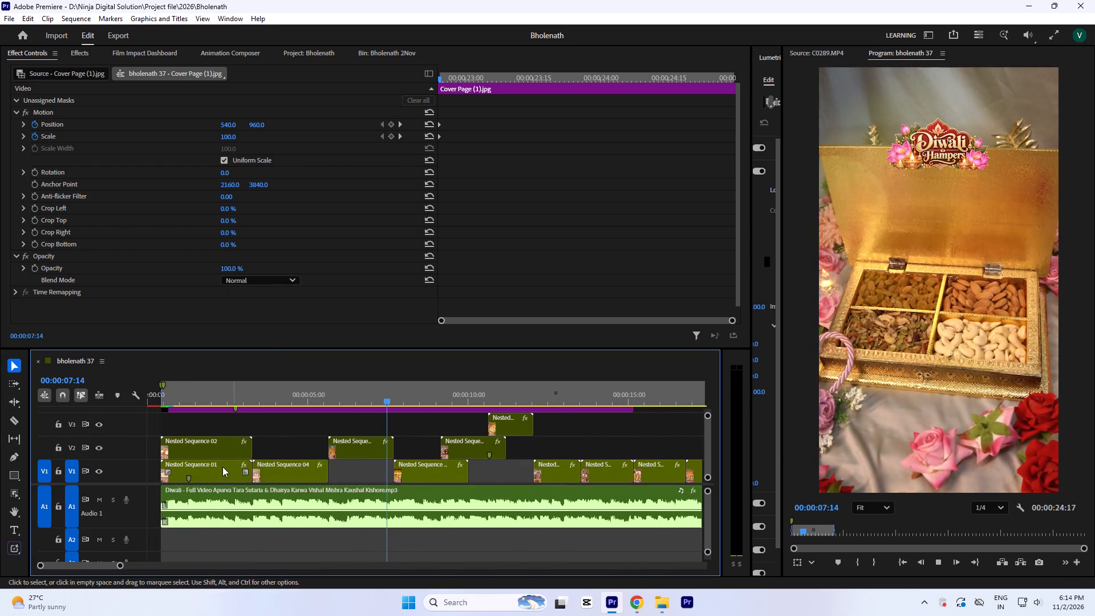
key("space")
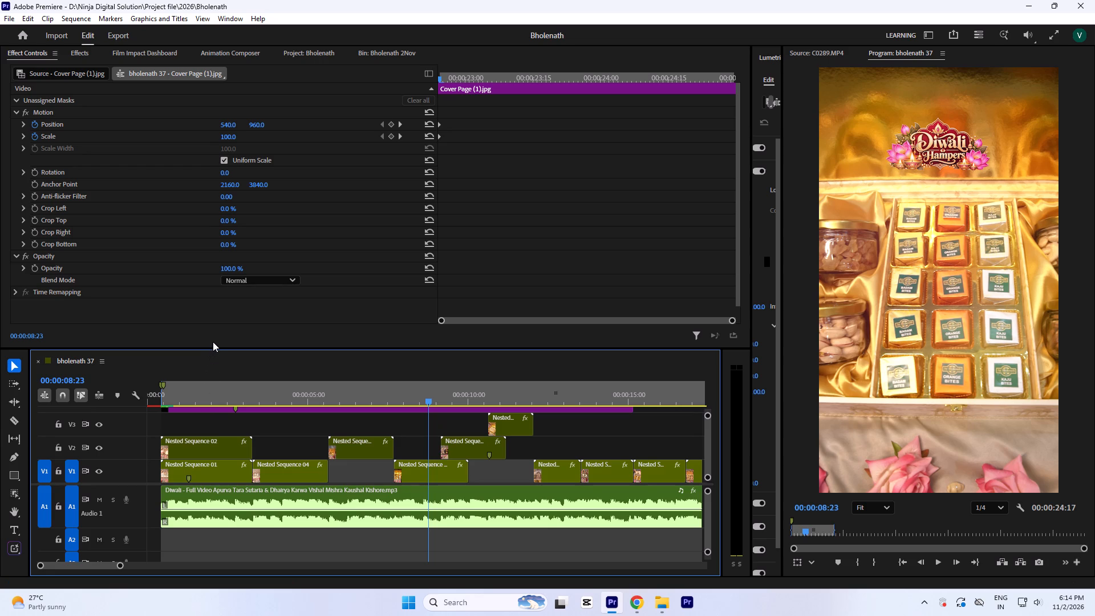
key("space")
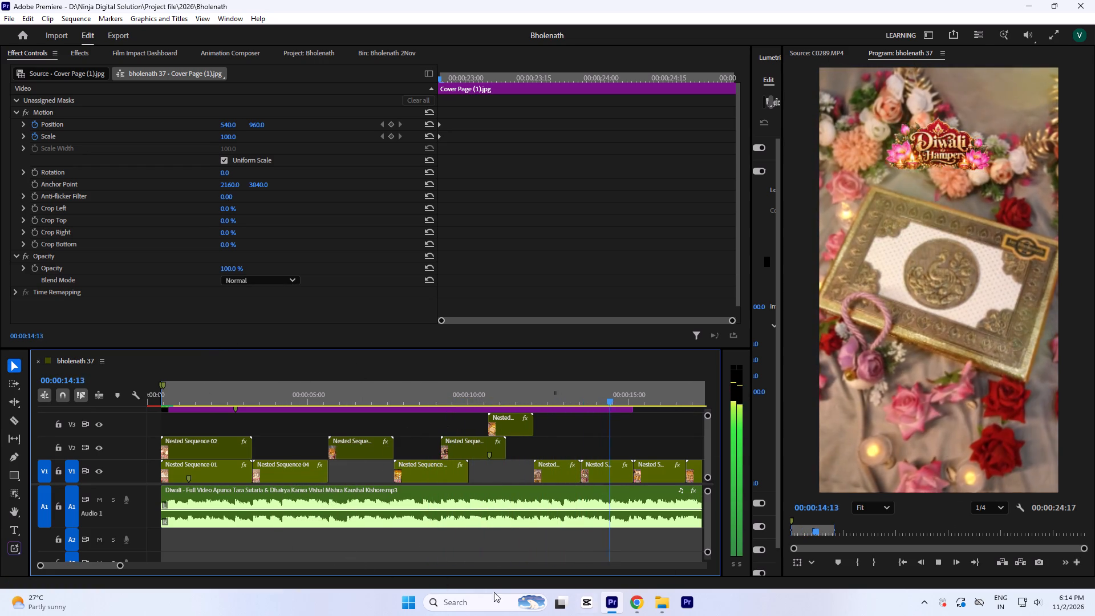
key("space")
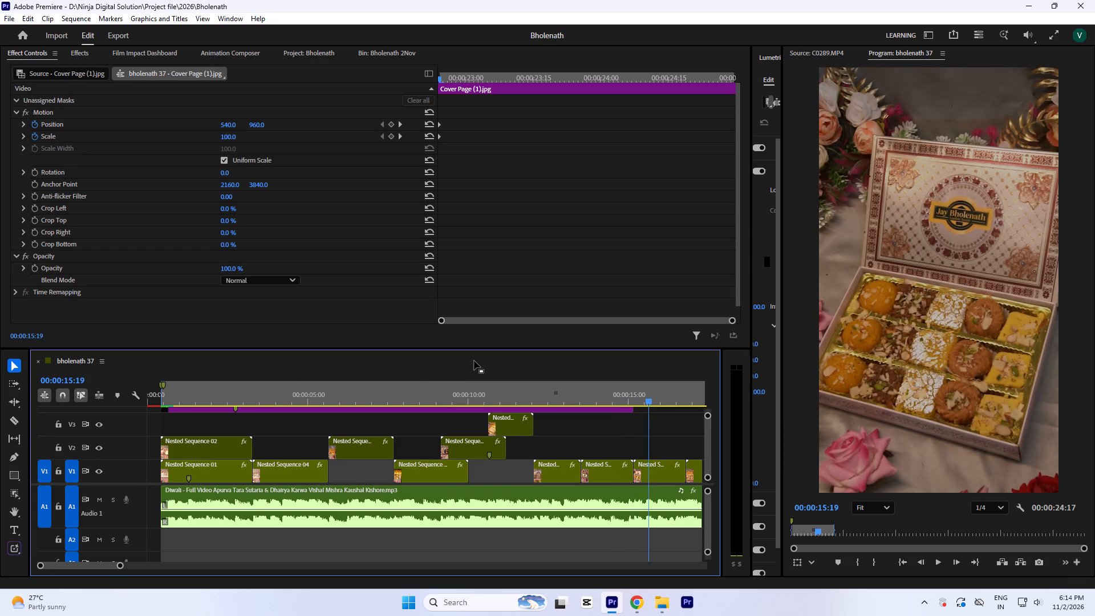
Set the opacity of the first Bokeh Lights Overlay Loop clip on V5 to 30%.
key("grave")
left_click(535, 228)
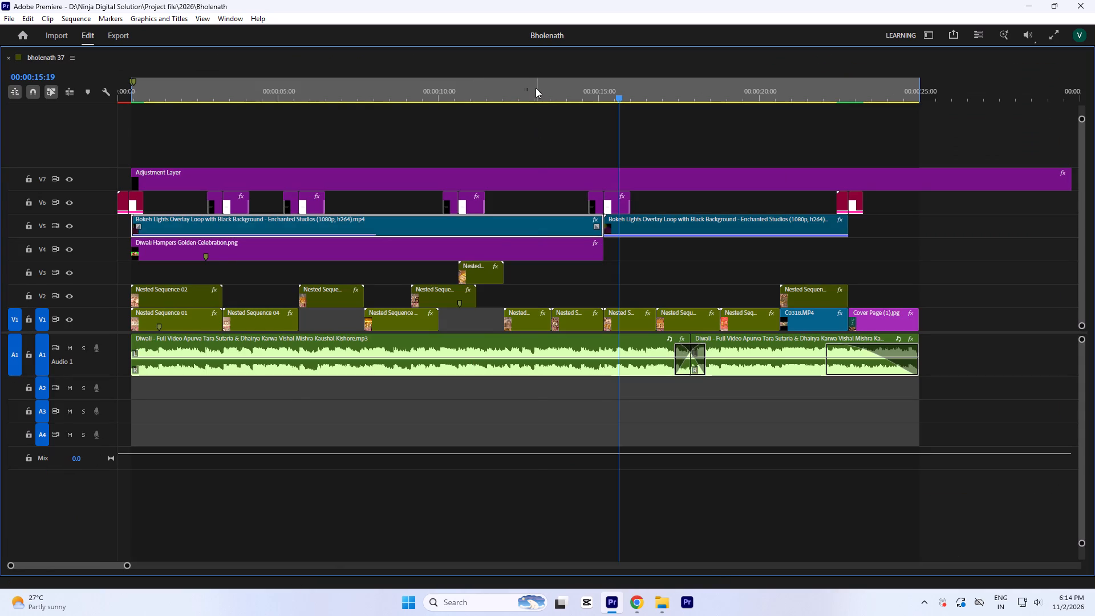
left_click(536, 88)
key("grave")
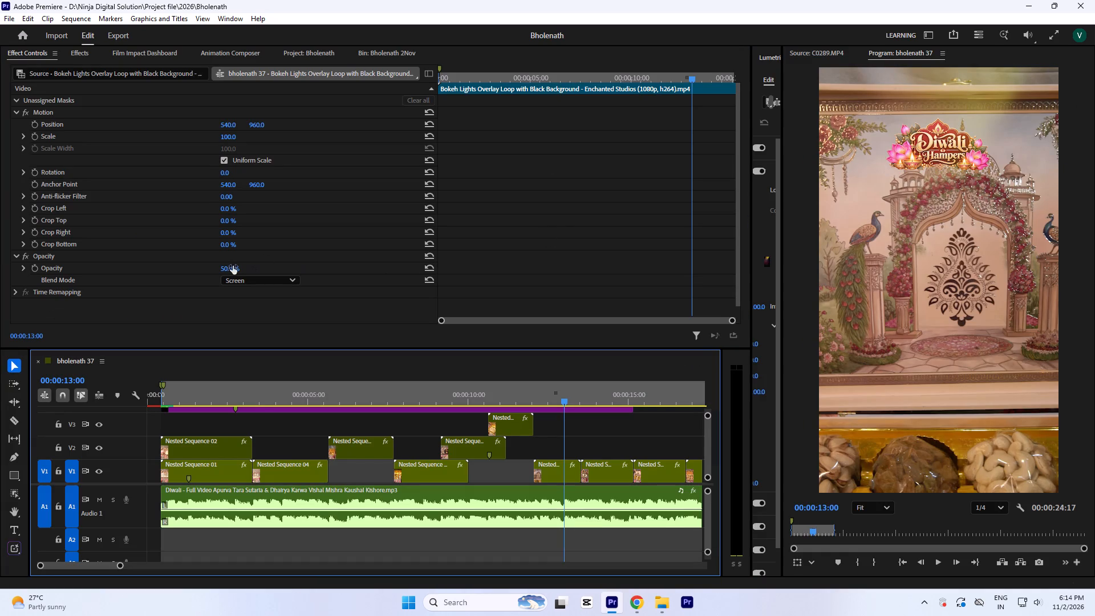
left_click(227, 269)
key("3")
key("0")
left_click_drag(637, 209, 616, 220)
left_click(565, 380)
Set the opacity of the second Bokeh Lights Overlay Loop clip on V5 to 30% as well.
key("grave")
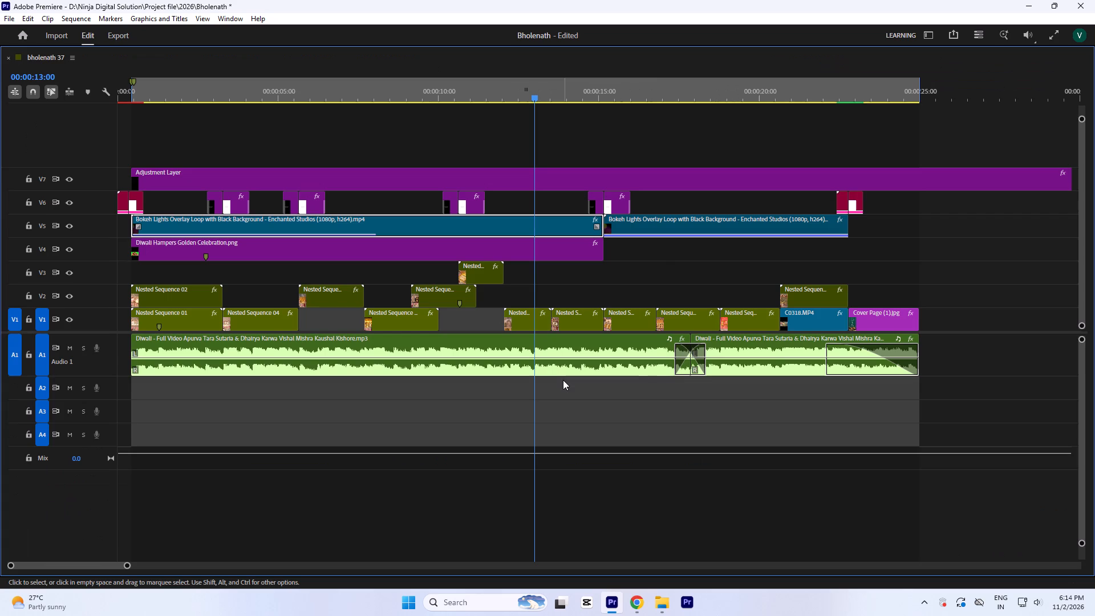
left_click(656, 222)
key("grave")
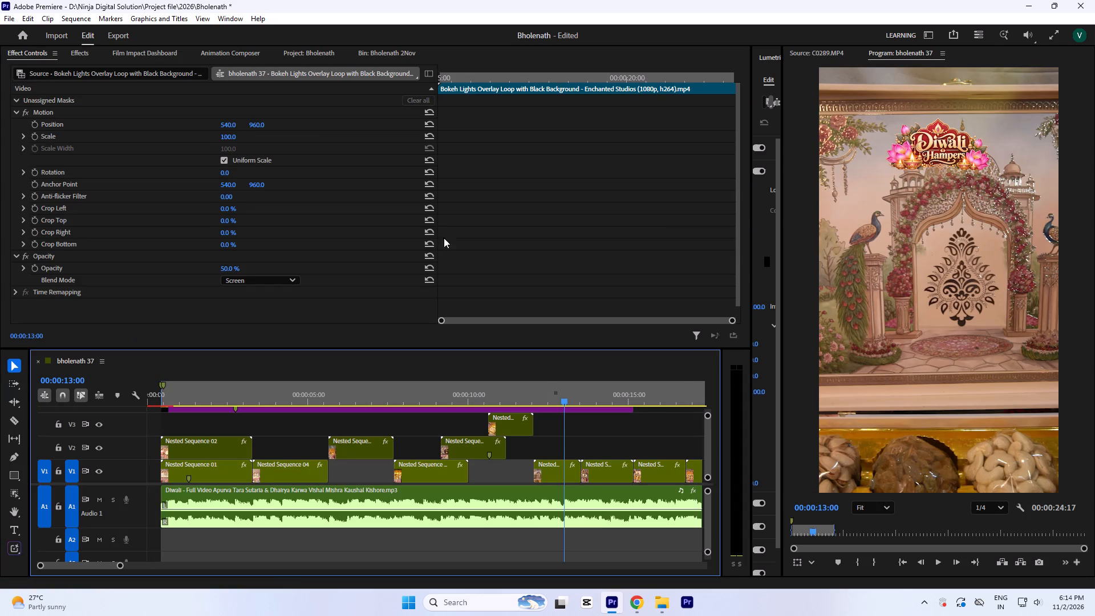
left_click(228, 268)
key("3")
key("0")
left_click_drag(631, 230, 608, 244)
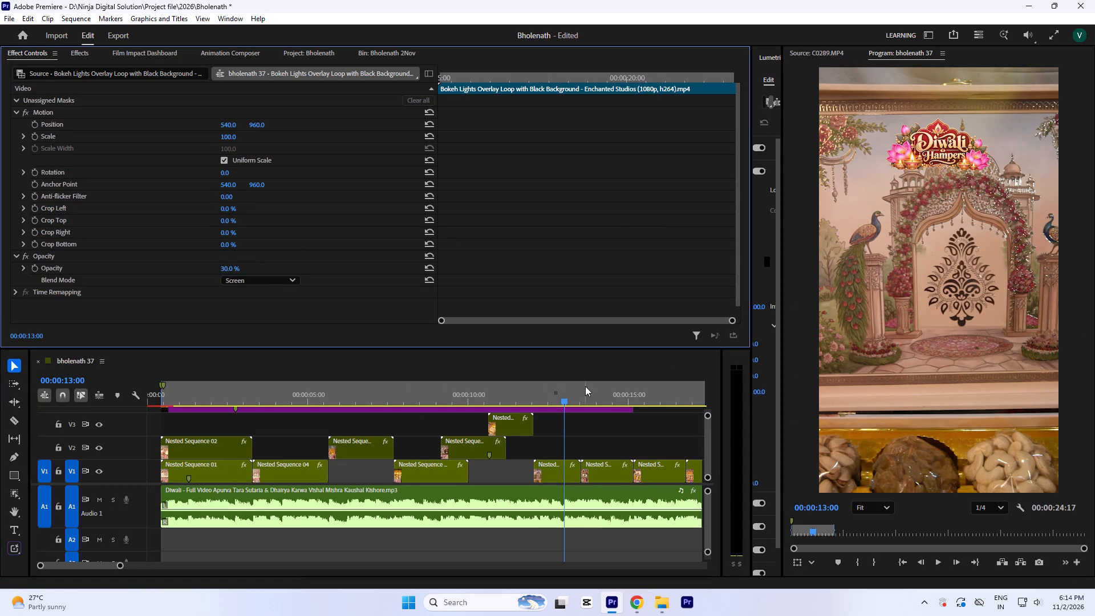
left_click(554, 392)
Save the project and render the sequence previews.
key("ctrl+s")
key("Return")
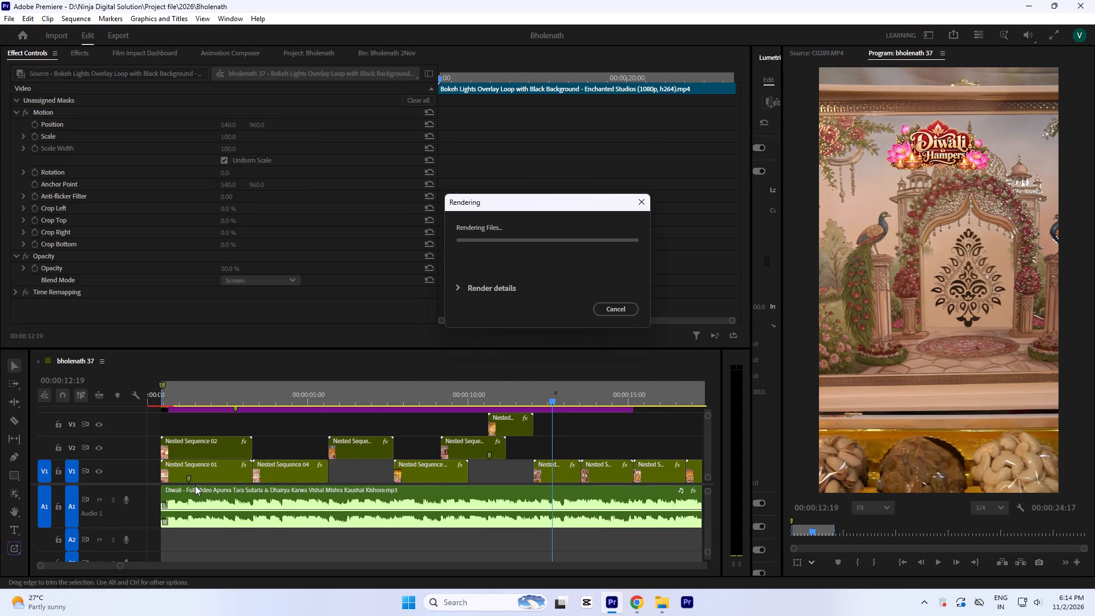
Play the early shots up to about 00:00:07:18 to check how the bokeh overlay looks.
key("space")
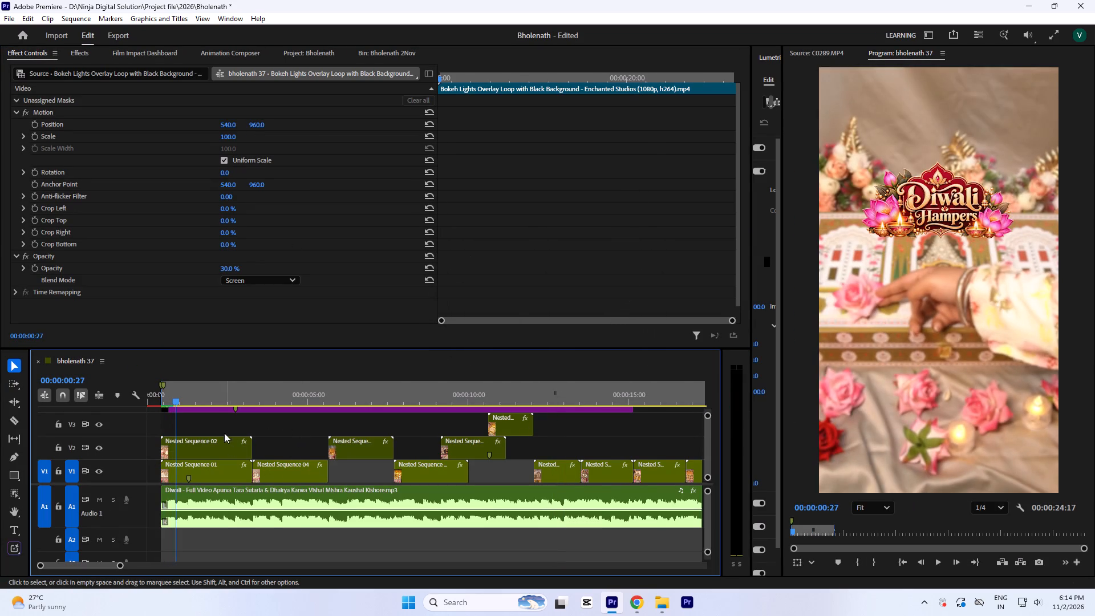
left_click(232, 402)
key("space")
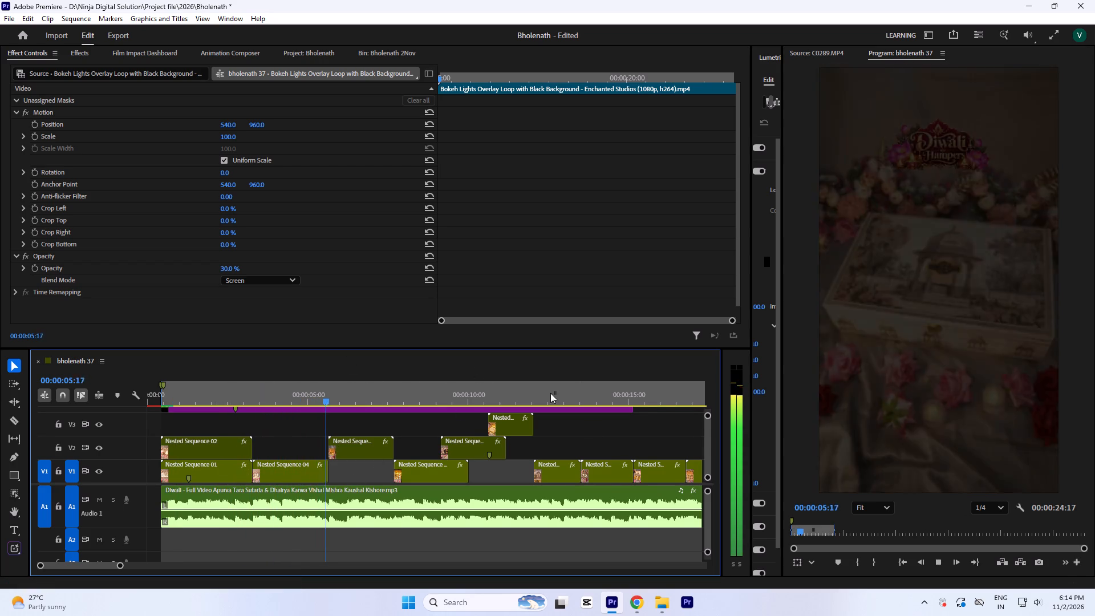
key("minus")
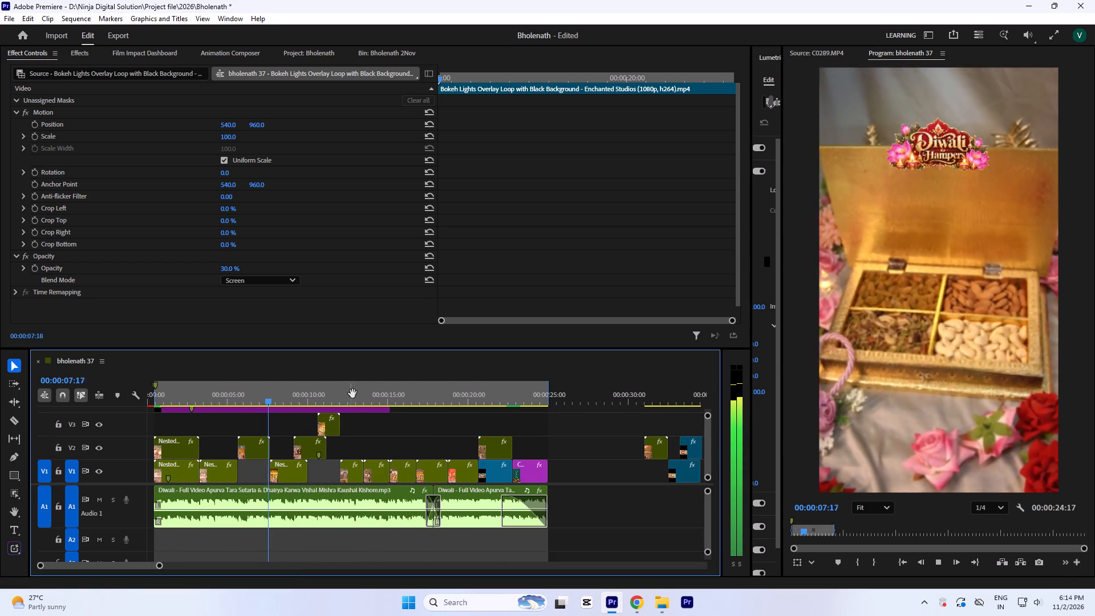
key("space")
left_click(350, 394)
Extend Diwali Hampers Golden Celebration.png on V4 to the end of the closing shot, where the cover page begins.
type("`=")
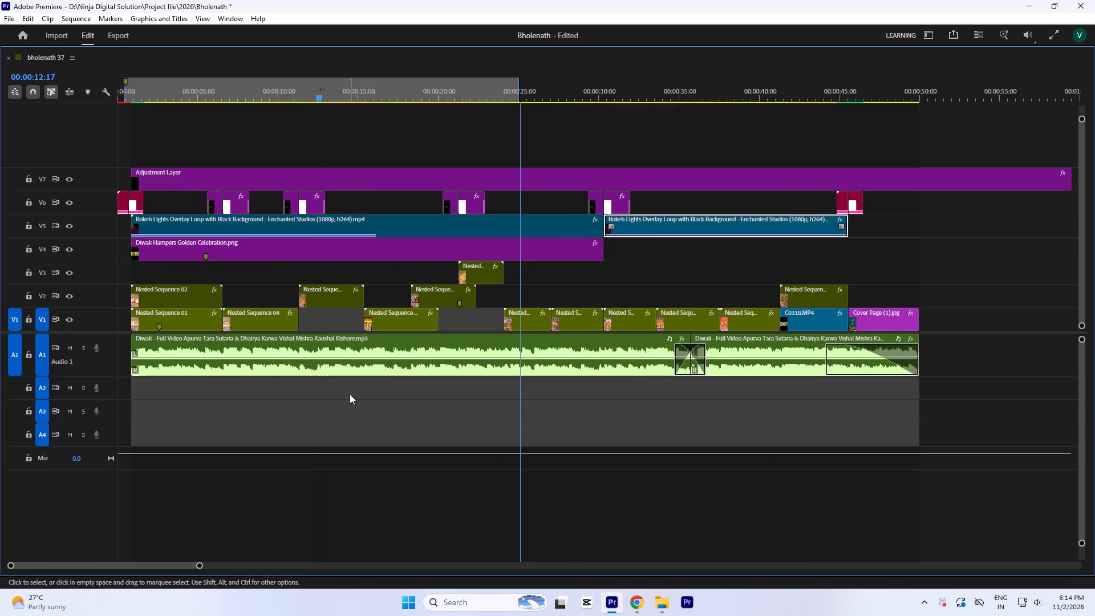
left_click_drag(606, 256, 658, 256)
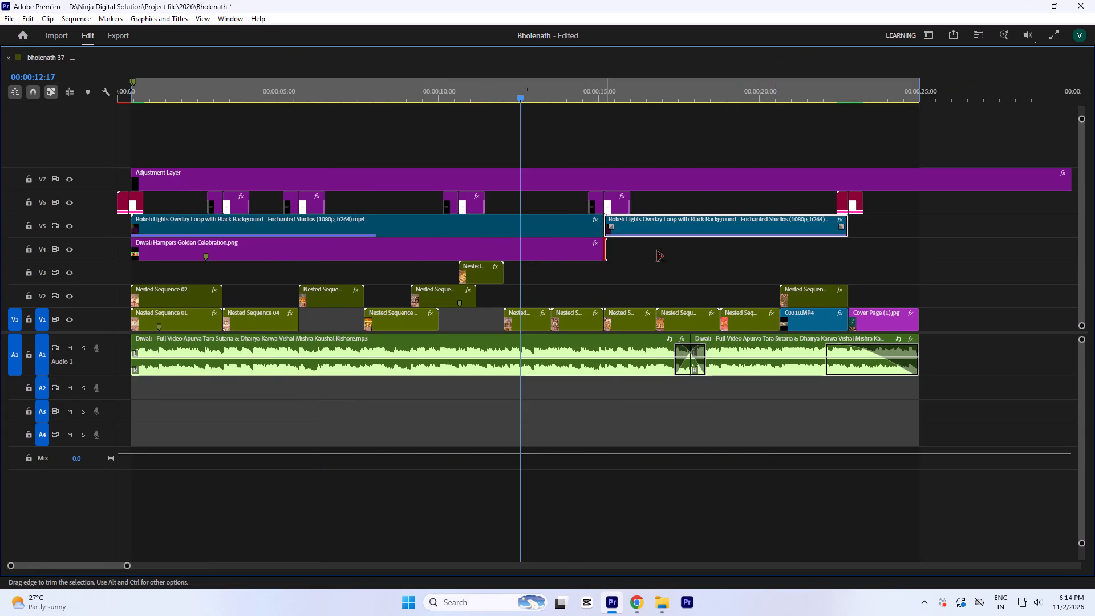
left_click_drag(658, 256, 851, 258)
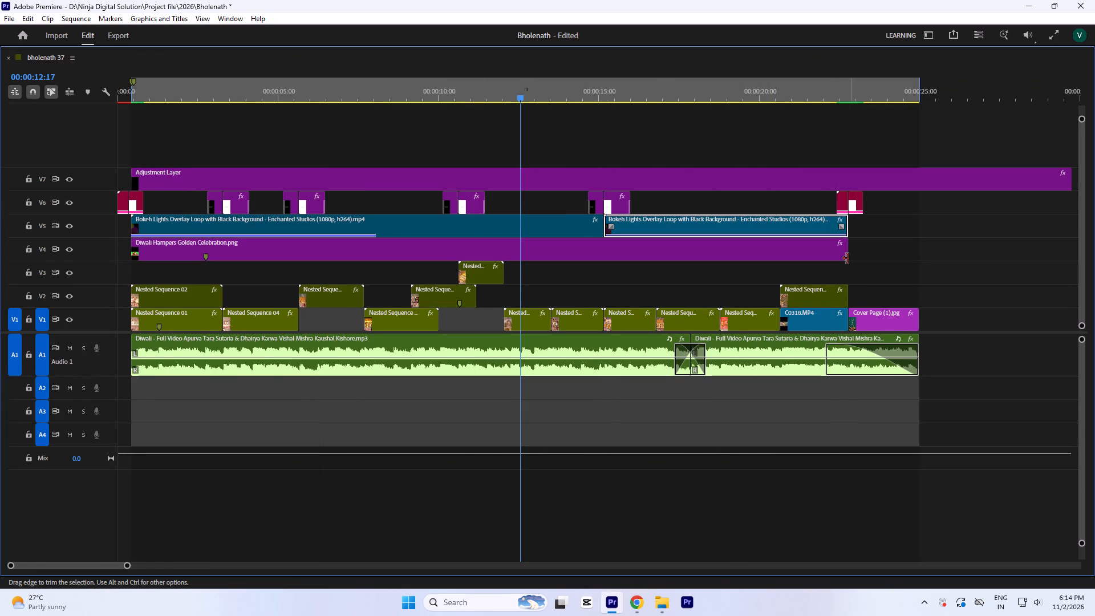
Render the previews and play the opening to about 00:00:04:23 to review the title over the first shots.
key("grave")
key("Return")
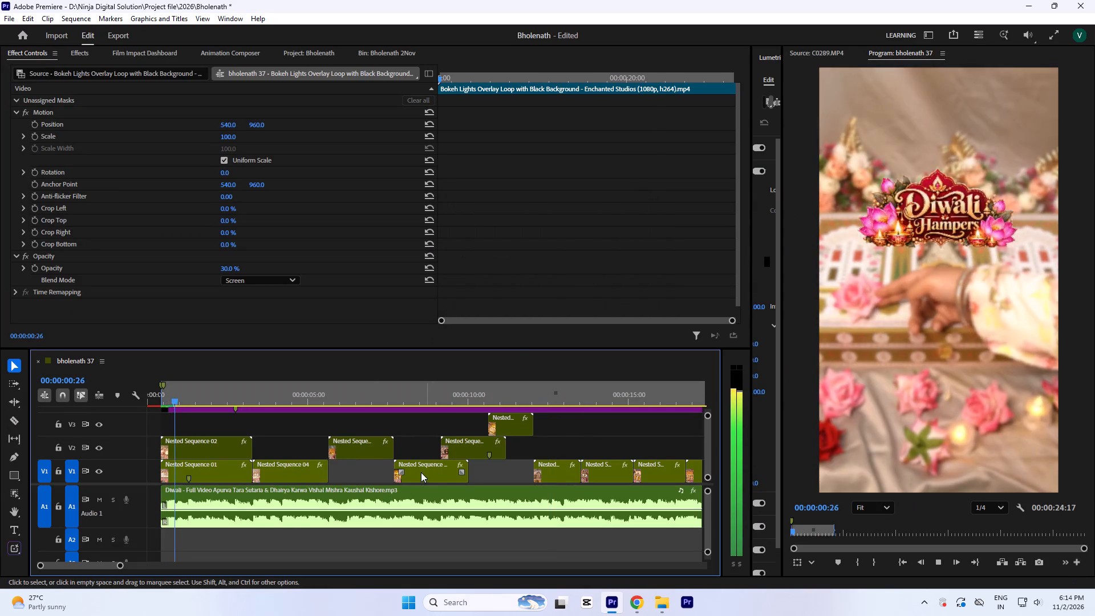
key("space")
key("space")
key("minus")
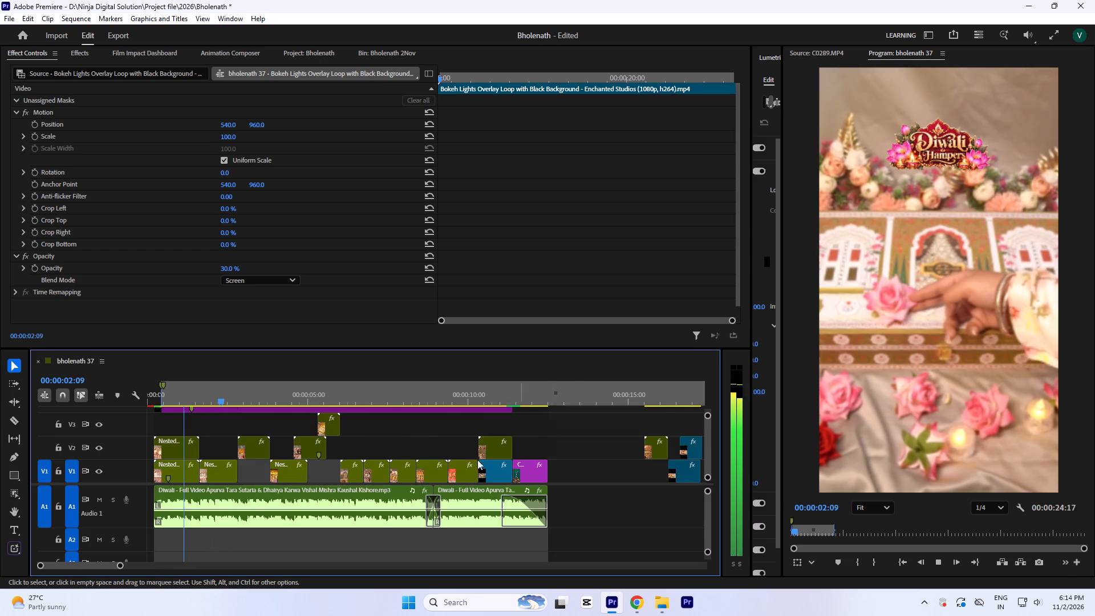
left_click(402, 398)
key("Return")
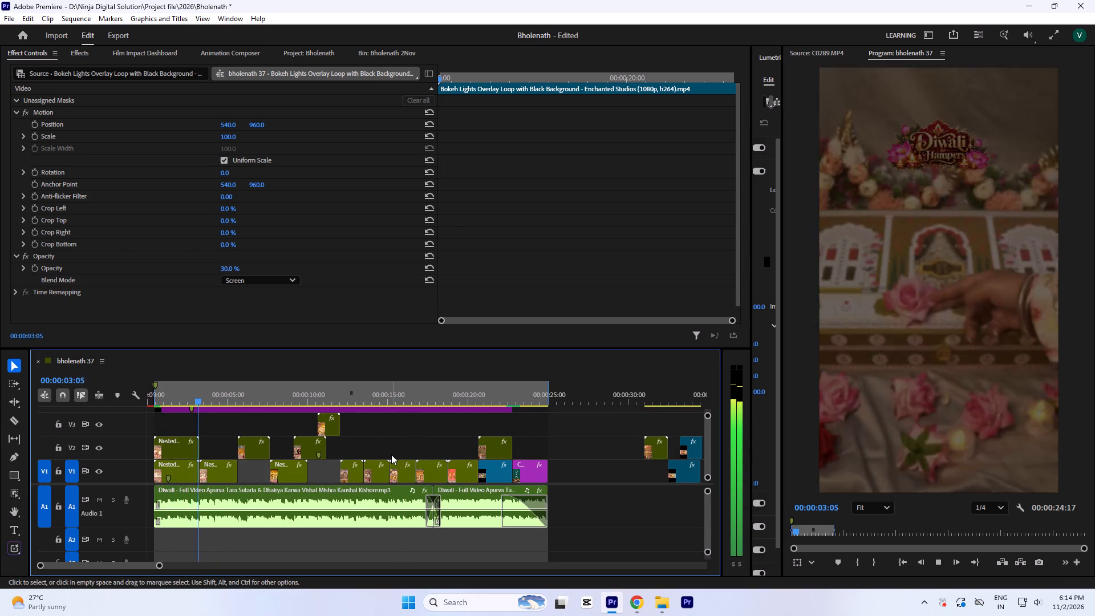
key("space")
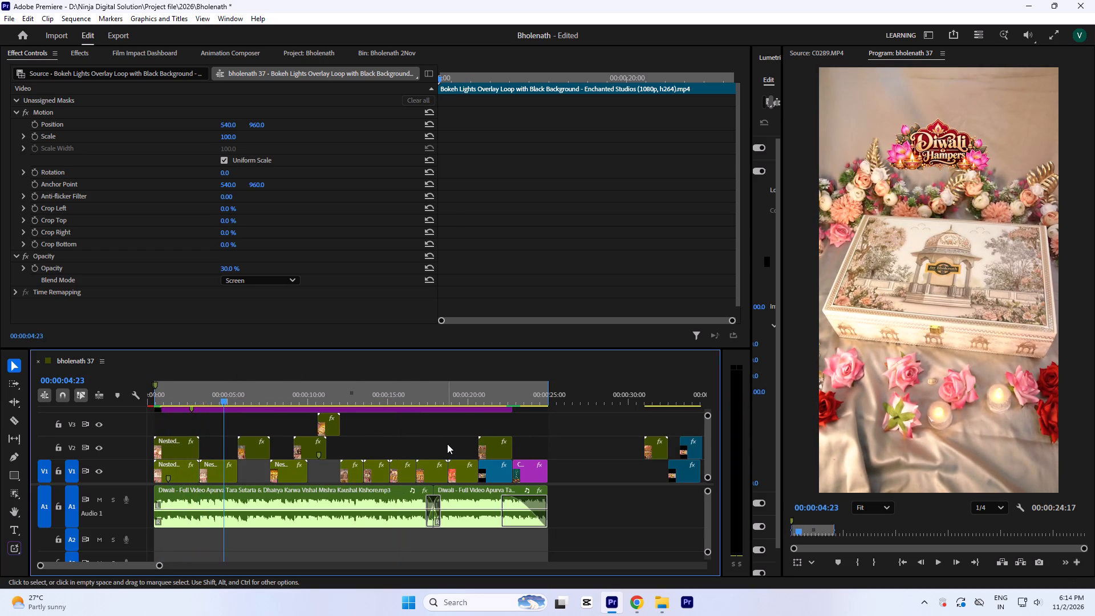
Save the project, render the previews again and replay the first second of the video.
key("ctrl+s")
key("Return")
key("space")
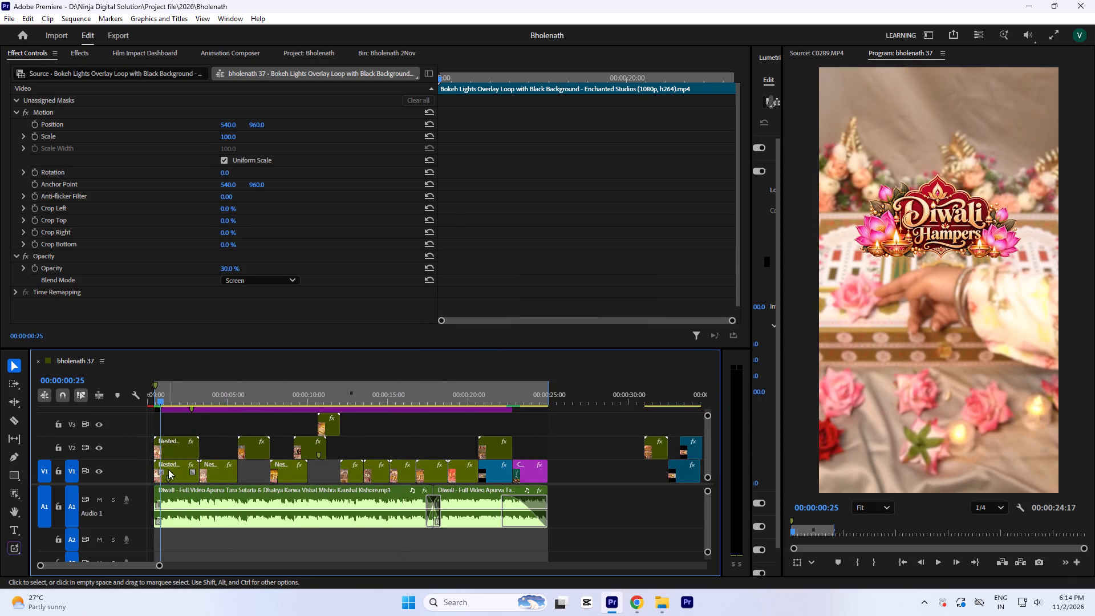
key("space")
key("space")
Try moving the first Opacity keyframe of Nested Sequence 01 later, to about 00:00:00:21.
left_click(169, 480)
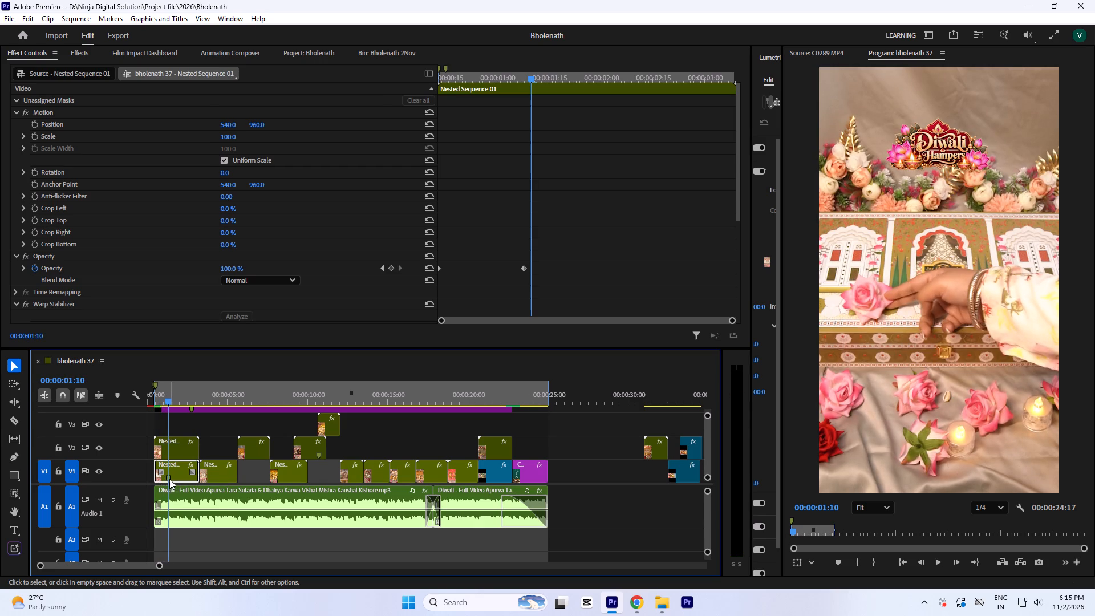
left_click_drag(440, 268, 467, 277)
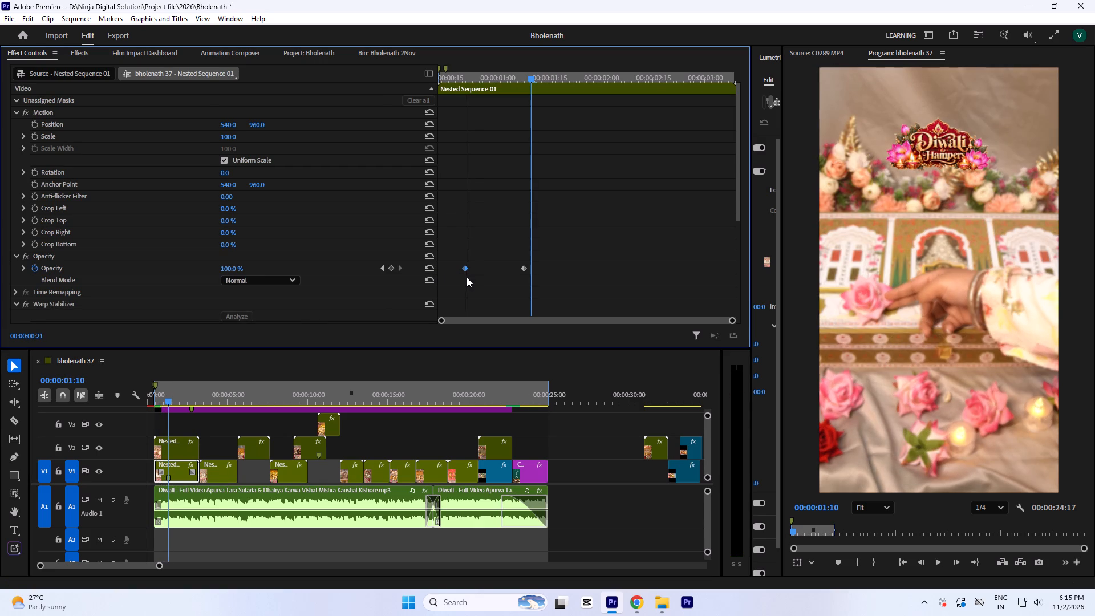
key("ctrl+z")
Inspect the Position and Scale keyframes of Diwali Hampers Golden Celebration.png and replay the title's opening animation.
left_click(188, 412)
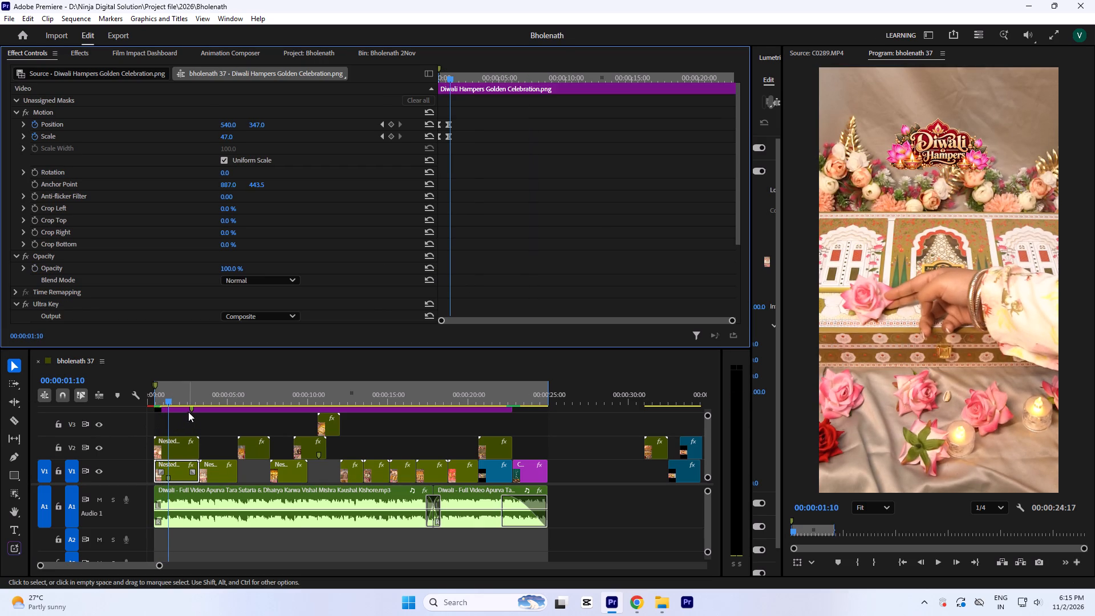
scroll(501, 257, "down", 6)
scroll(501, 262, "up", 10)
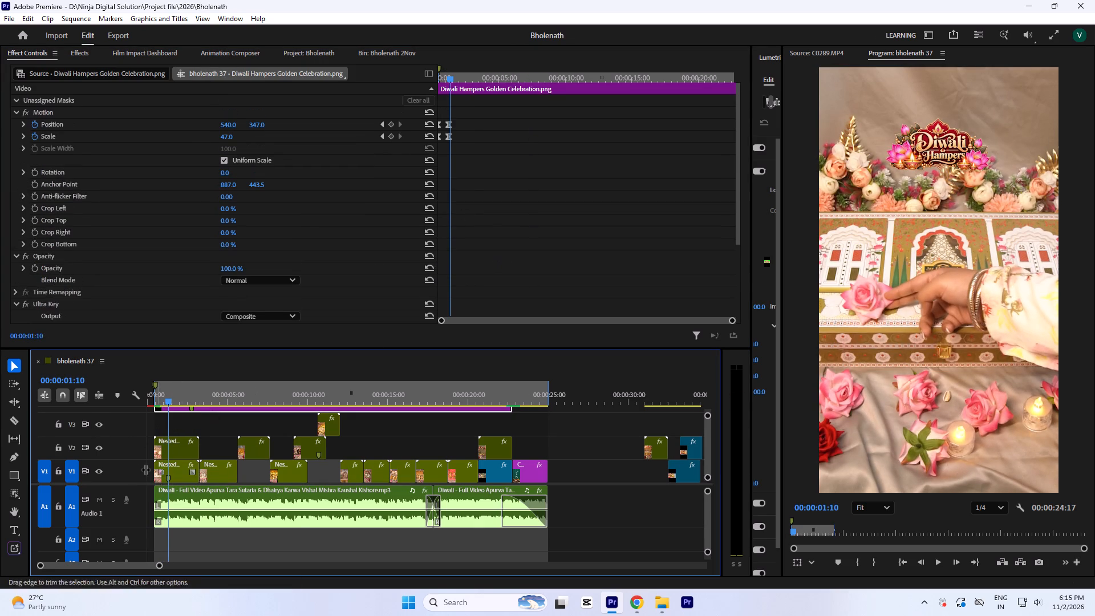
left_click_drag(171, 398, 155, 407)
key("space")
key("space")
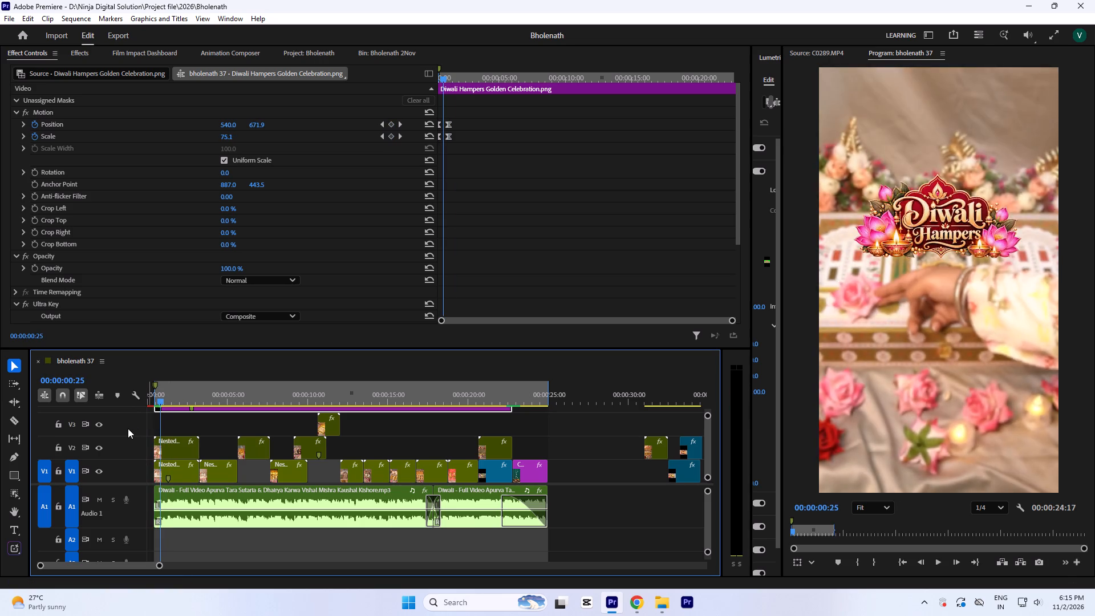
type("`")
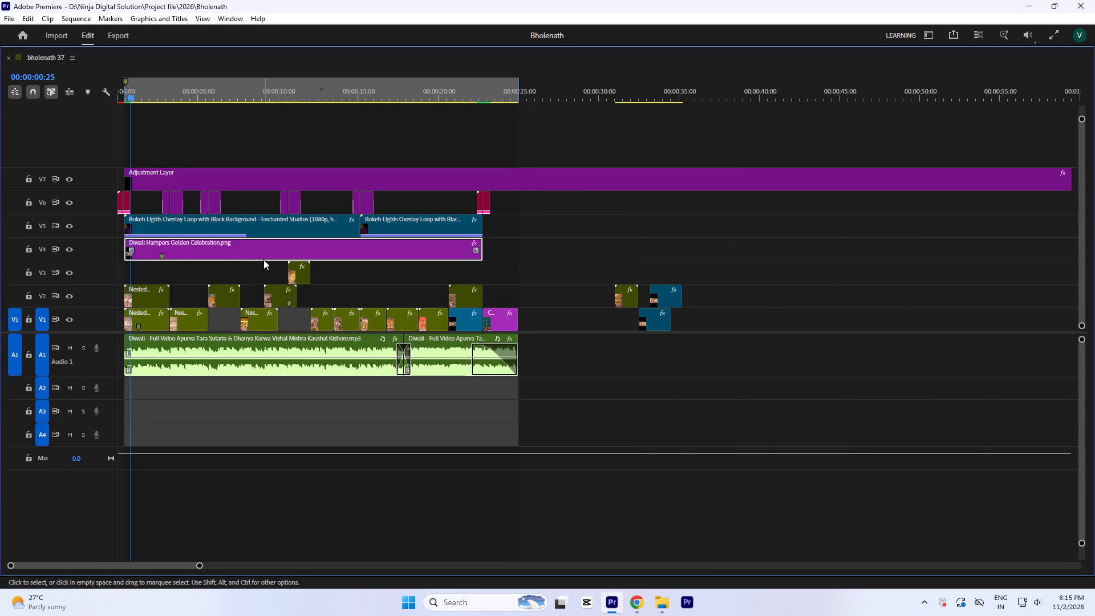
type("`")
key("space")
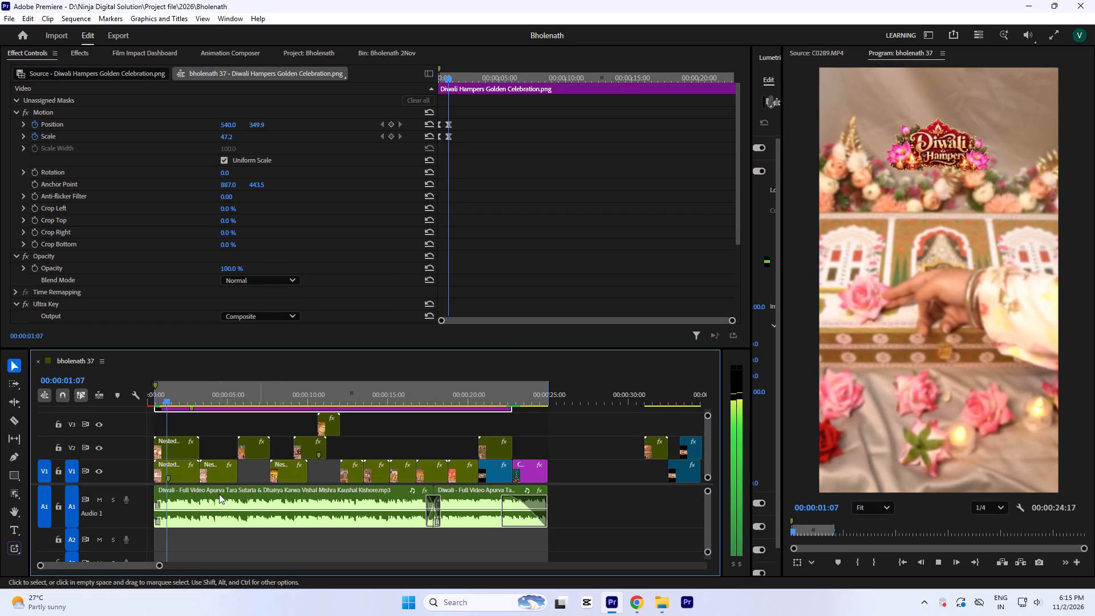
key("space")
Split the Adjustment Layer on V7 at 00:00:22:24, where the cover page begins.
type("`")
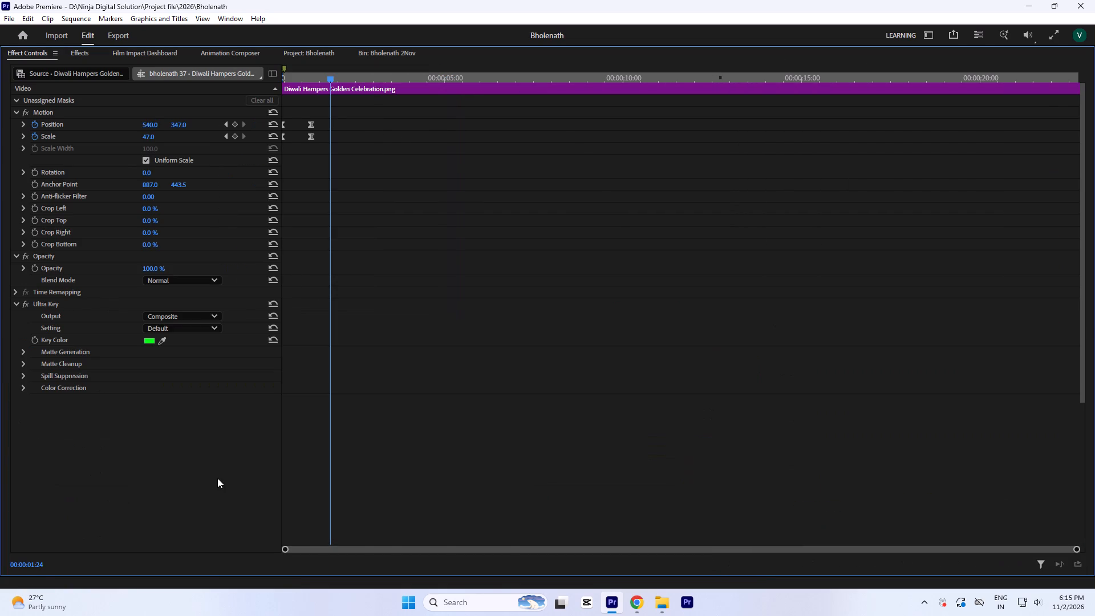
key("grave")
left_click(289, 396)
key("grave")
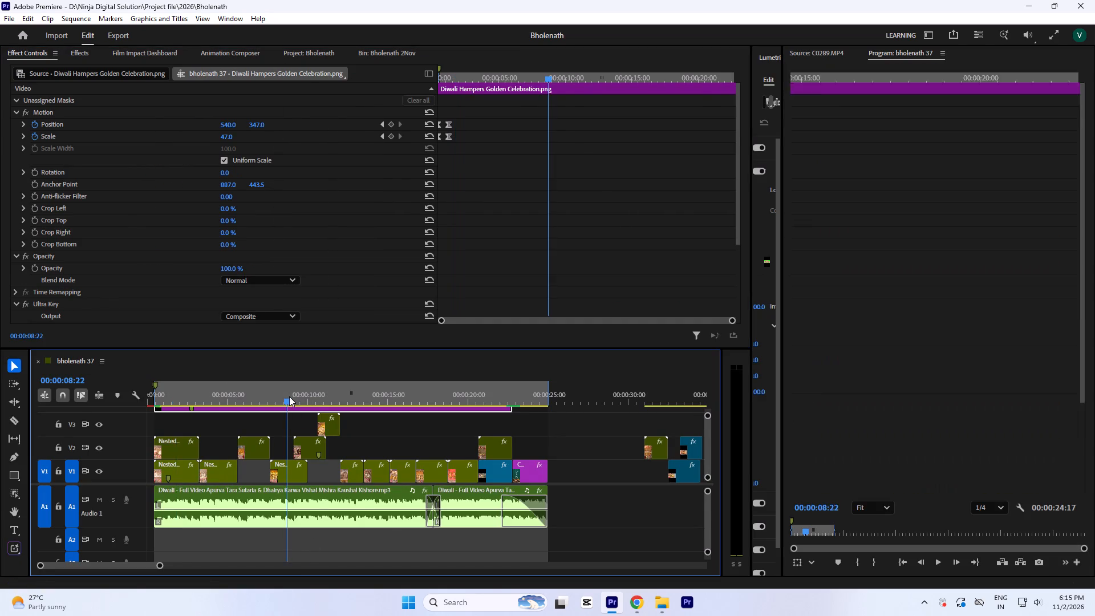
left_click(487, 87)
type("==")
key("equal")
key("equal")
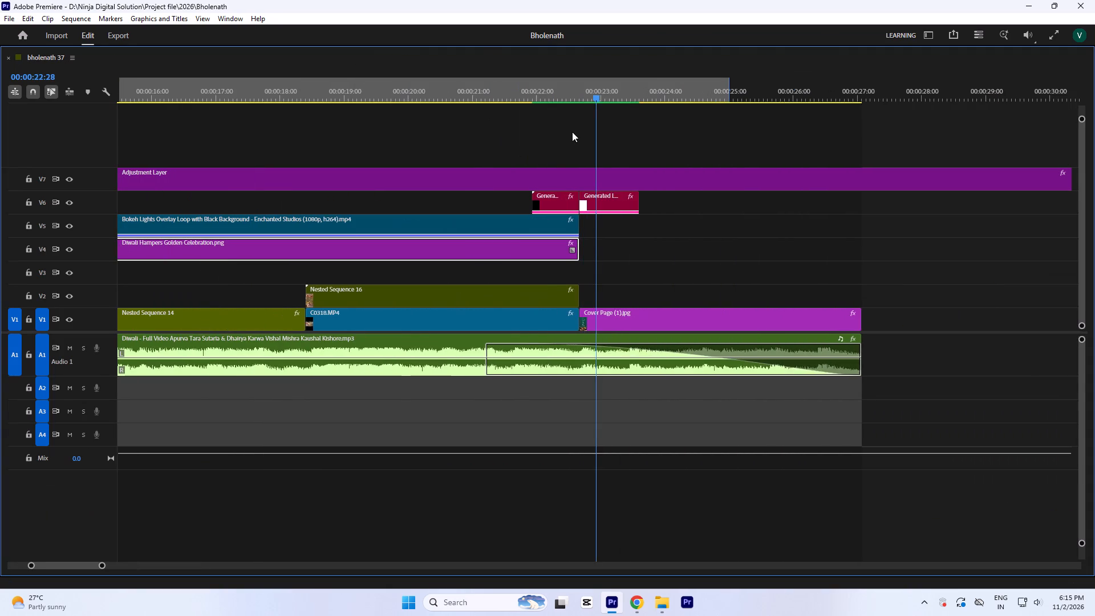
key("equal")
left_click_drag(574, 85, 526, 120)
left_click(521, 169)
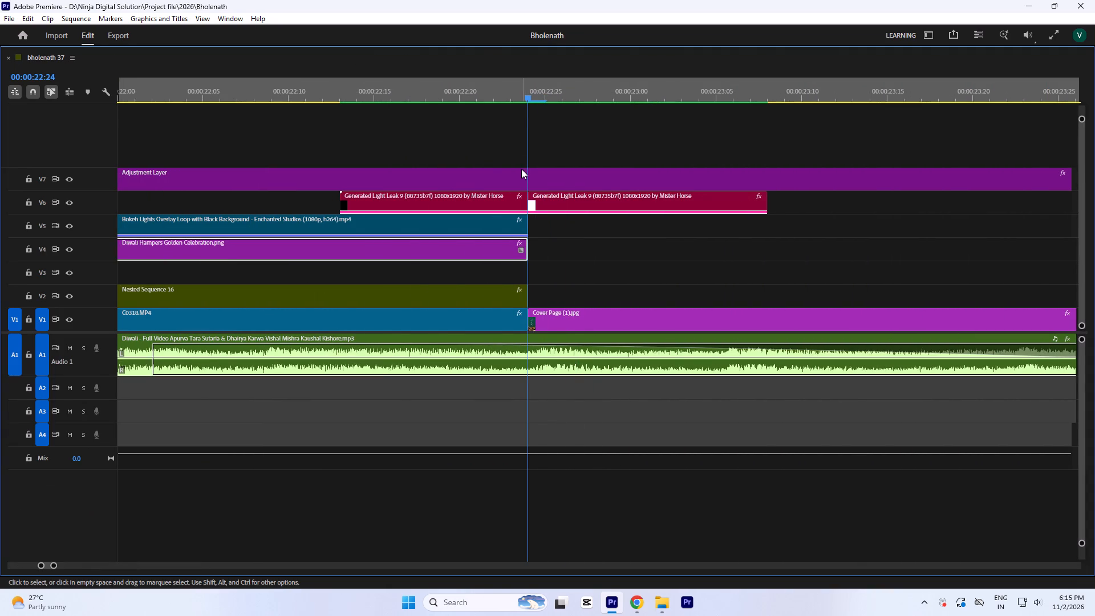
left_click(523, 176)
left_click(517, 176)
key("minus")
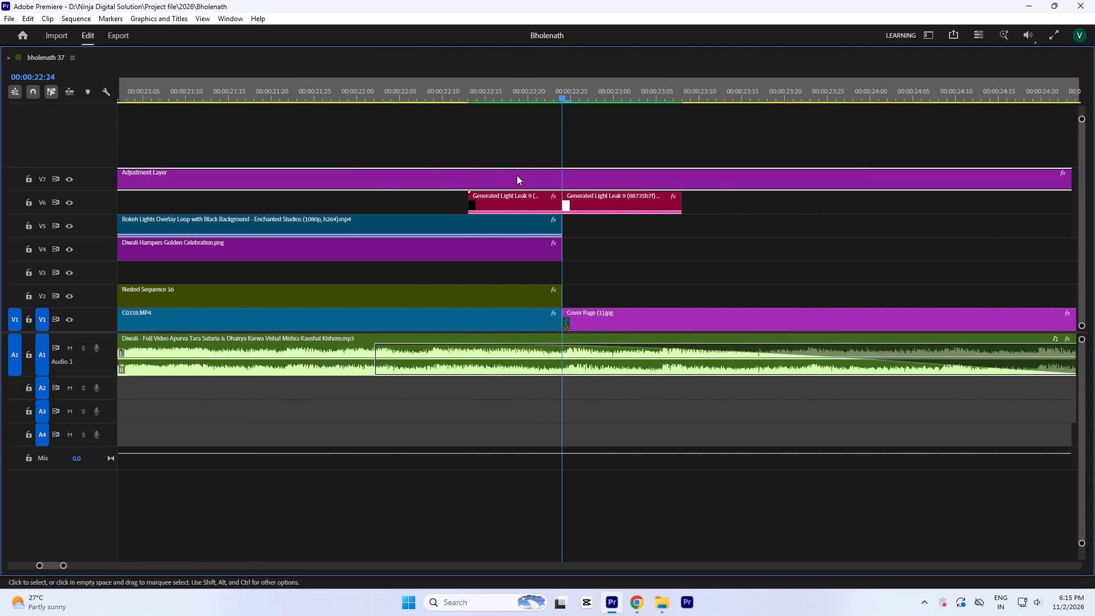
type("--")
key("k")
key("minus")
key("minus")
key("minus")
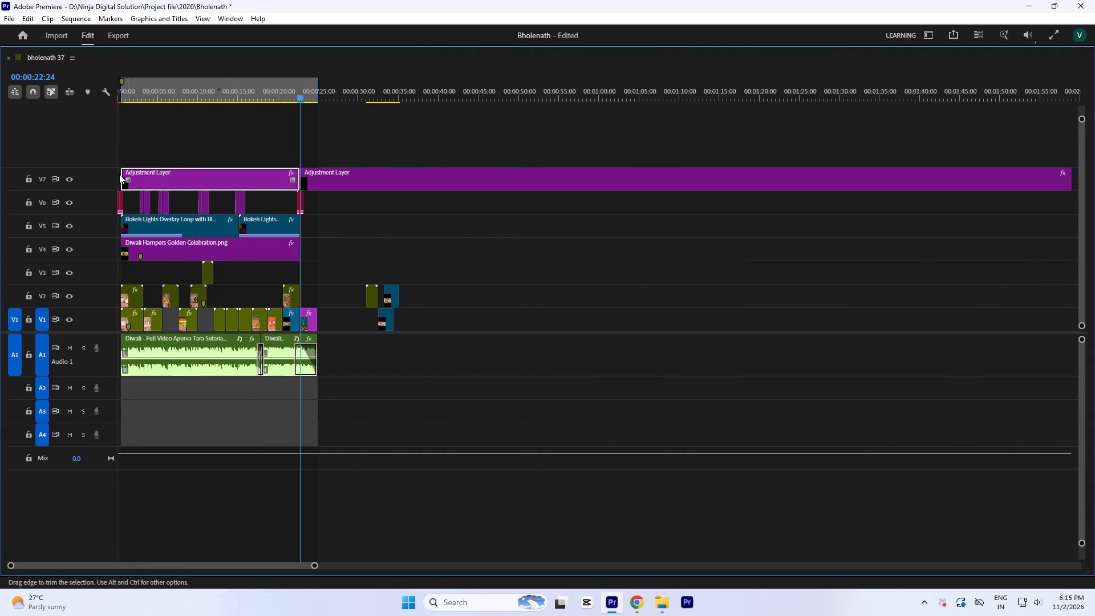
Select all title, bokeh overlay, transition and adjustment layer clips on V4 to V7 and move them up one track.
left_click_drag(143, 87, 59, 108)
key("equal")
key("equal")
key("equal")
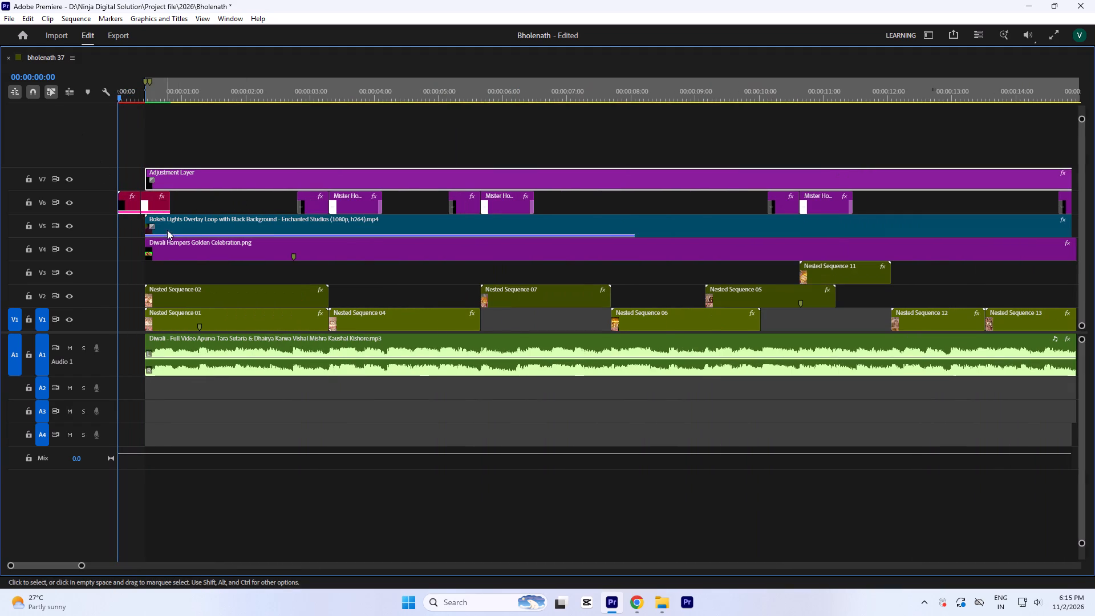
key("minus")
left_click_drag(119, 147, 177, 171)
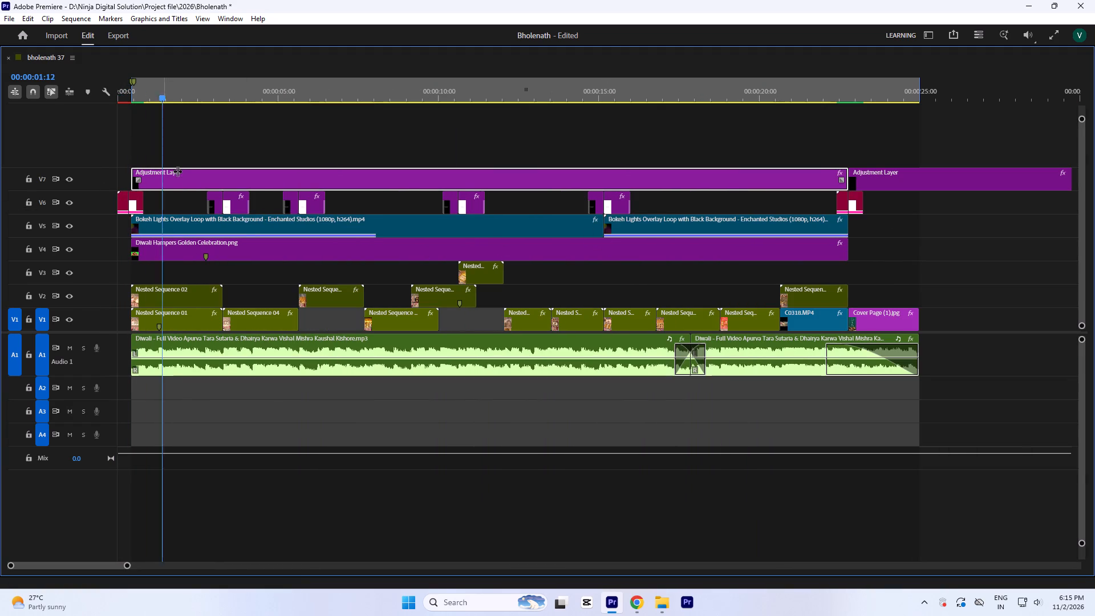
left_click_drag(177, 171, 94, 184)
left_click_drag(121, 164, 850, 239)
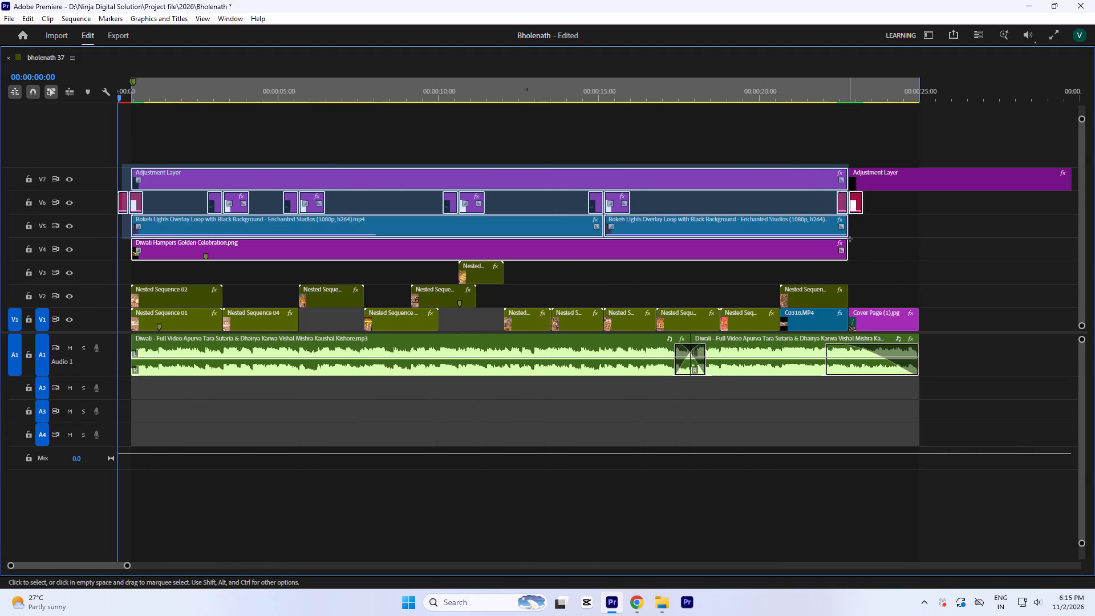
left_click_drag(850, 239, 845, 238)
left_click_drag(933, 260, 0, 127)
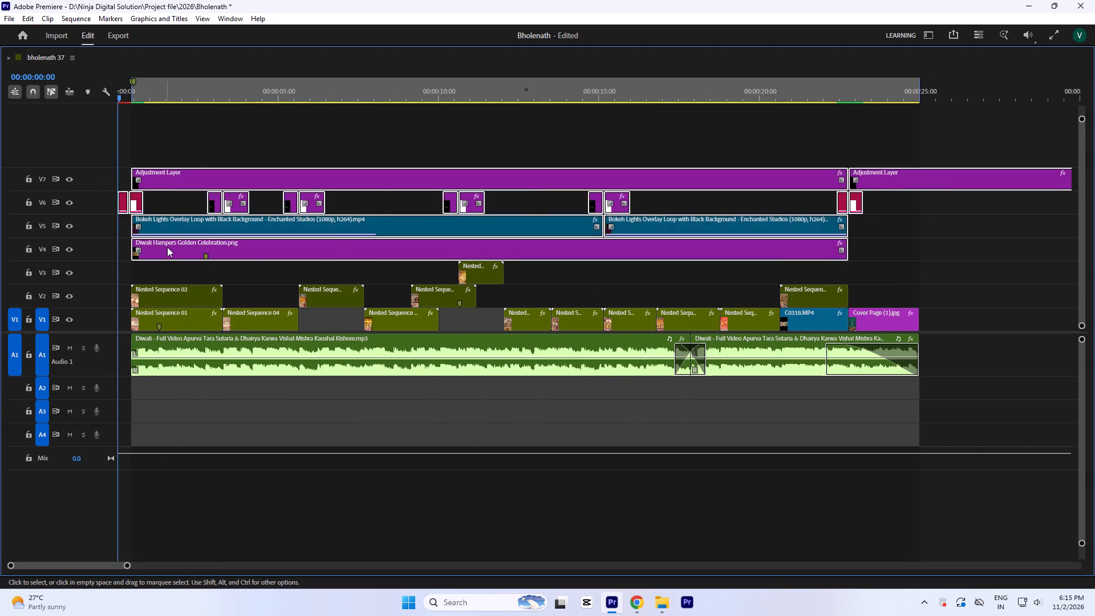
key("equal")
key("equal")
key("equal")
left_click_drag(330, 250, 325, 234)
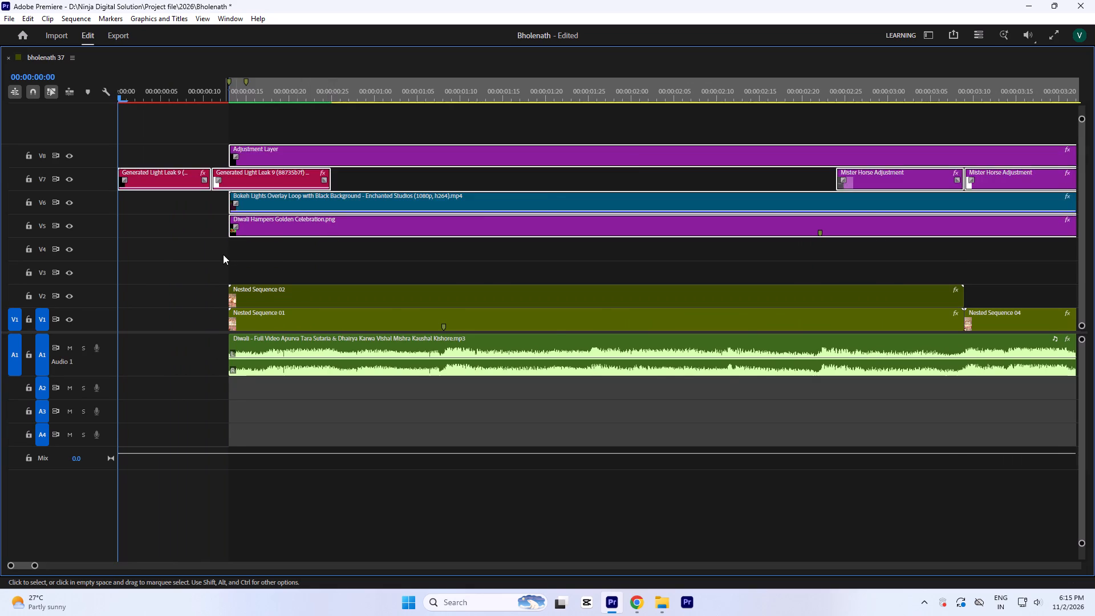
Move the Diwali Hampers title down to V4 and both bokeh overlay clips down to V5.
left_click(223, 254)
key("minus")
key("minus")
key("minus")
left_click_drag(901, 257, 756, 208)
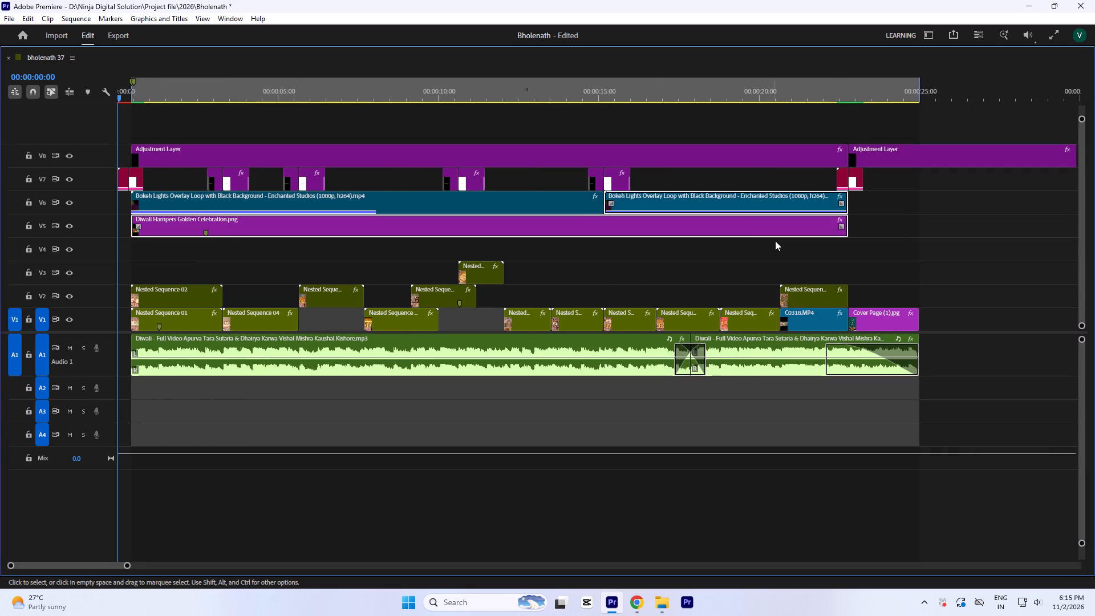
left_click(773, 237)
left_click_drag(564, 213, 566, 227)
key("minus")
key("equal")
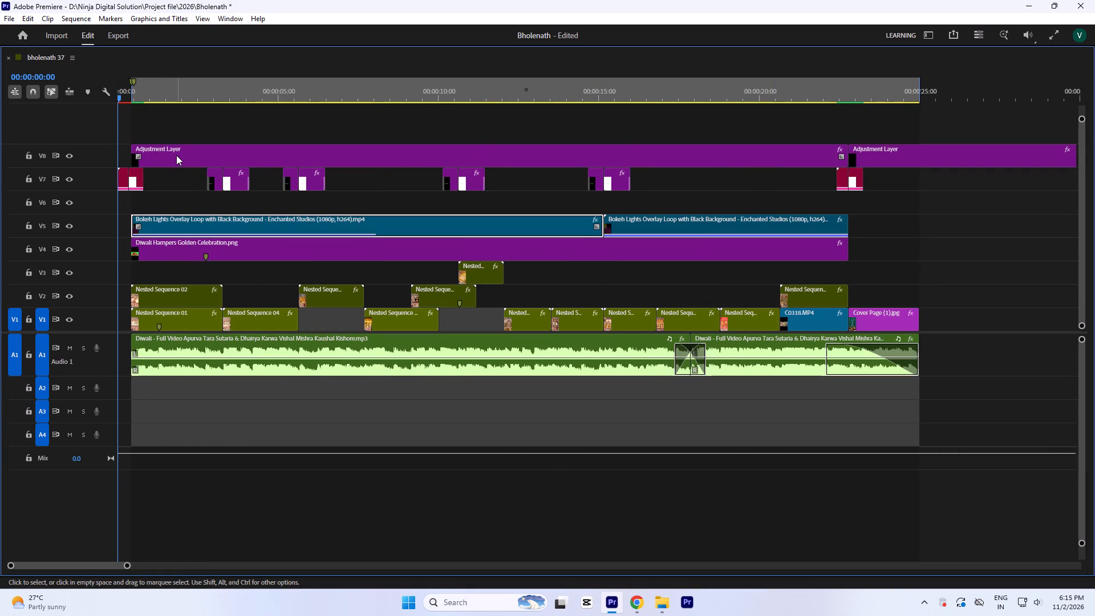
Move the first Adjustment Layer from V8 down to V6, directly above the bokeh overlay.
left_click_drag(176, 155, 176, 203)
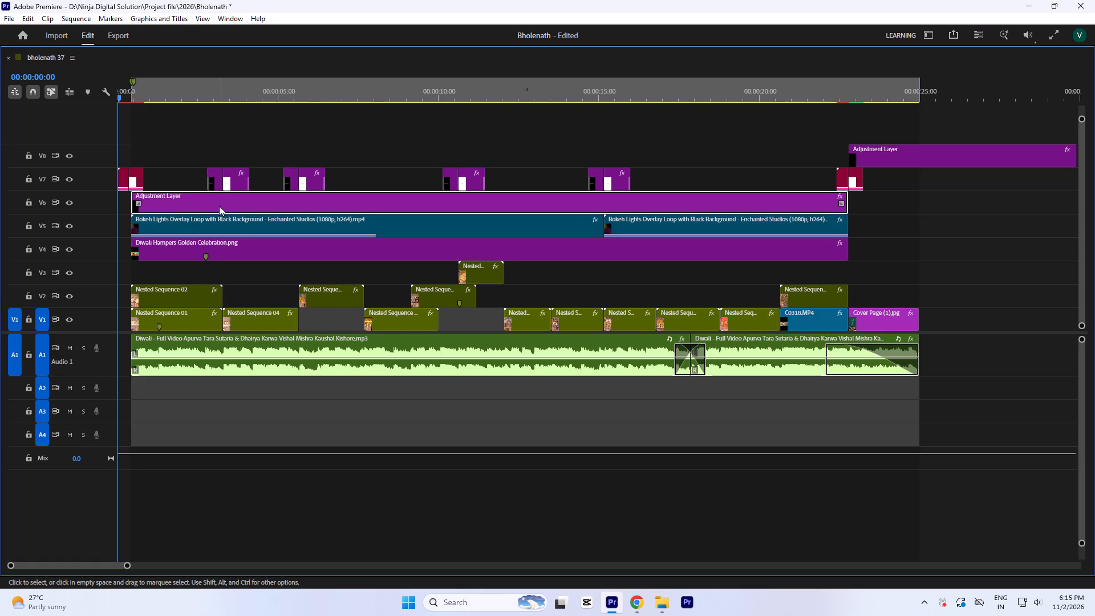
Select all title, bokeh overlay, transition and adjustment layer clips on V4 to V8 and move them up one track.
key("minus")
left_click_drag(566, 245, 0, 137)
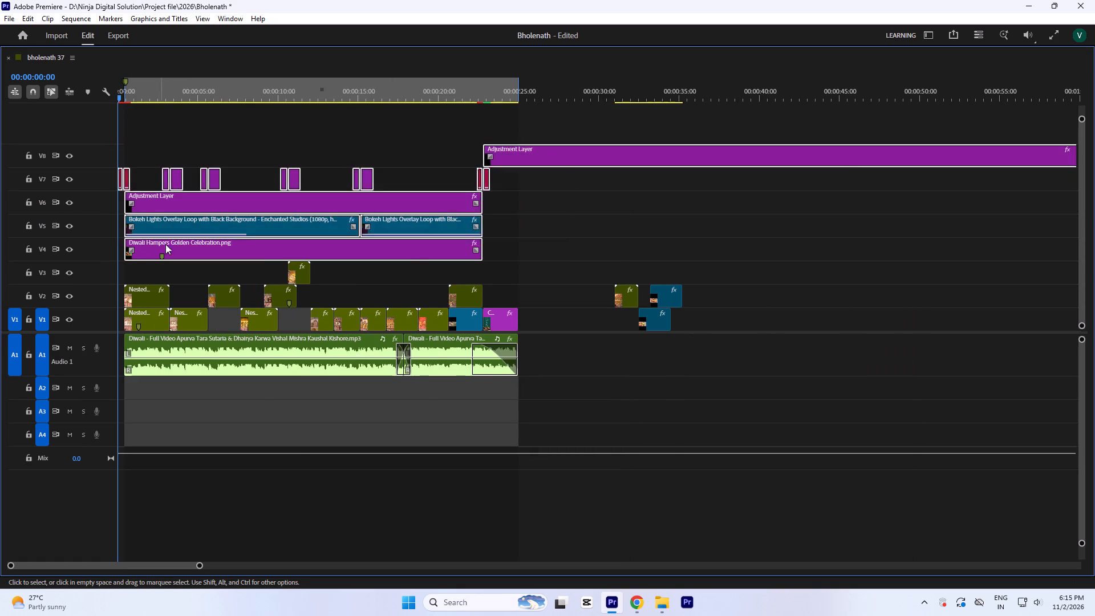
key("equal")
key("equal")
key("equal")
key("equal")
left_click_drag(265, 244, 262, 227)
left_click(192, 232)
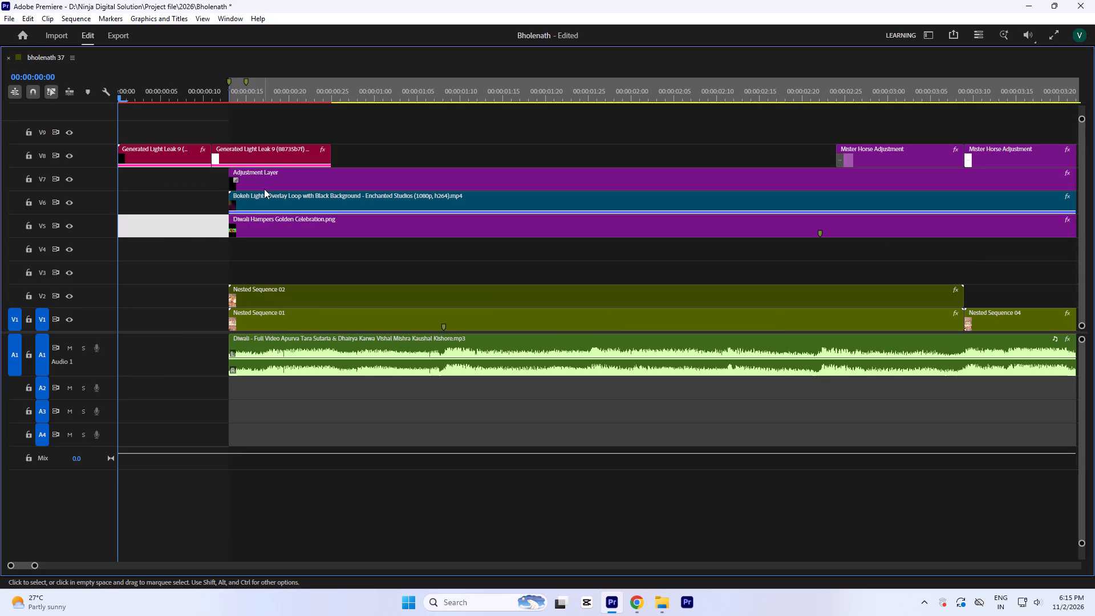
Move the first Adjustment Layer from V7 to V4, beneath the title and bokeh overlay.
left_click_drag(265, 181, 275, 250)
key("minus")
key("minus")
key("minus")
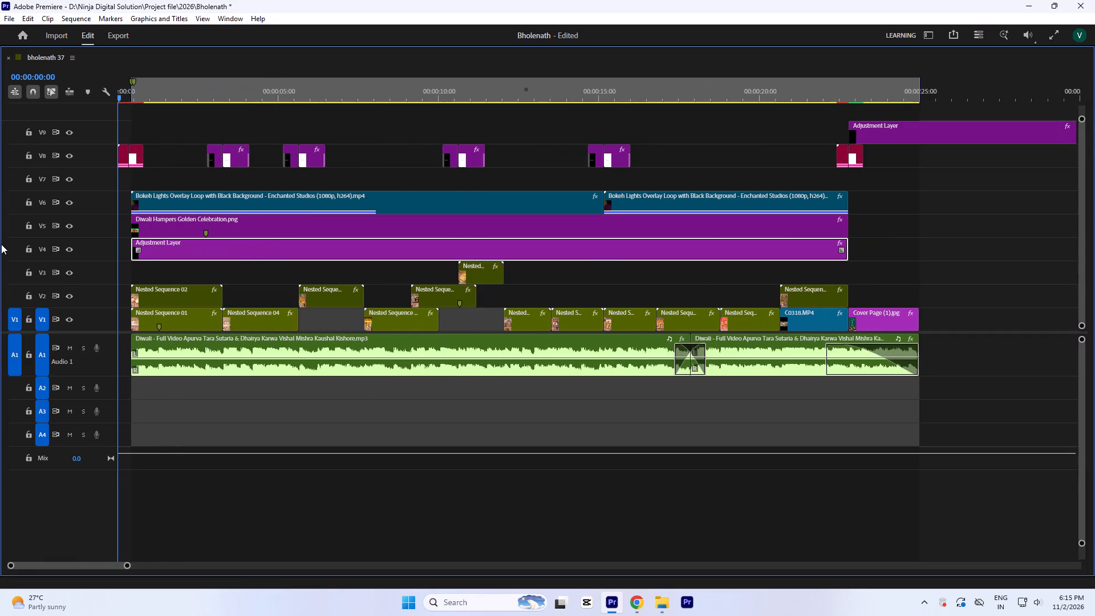
key("grave")
Save the project and render the bholenath 37 sequence previews.
key("ctrl+s")
key("Return")
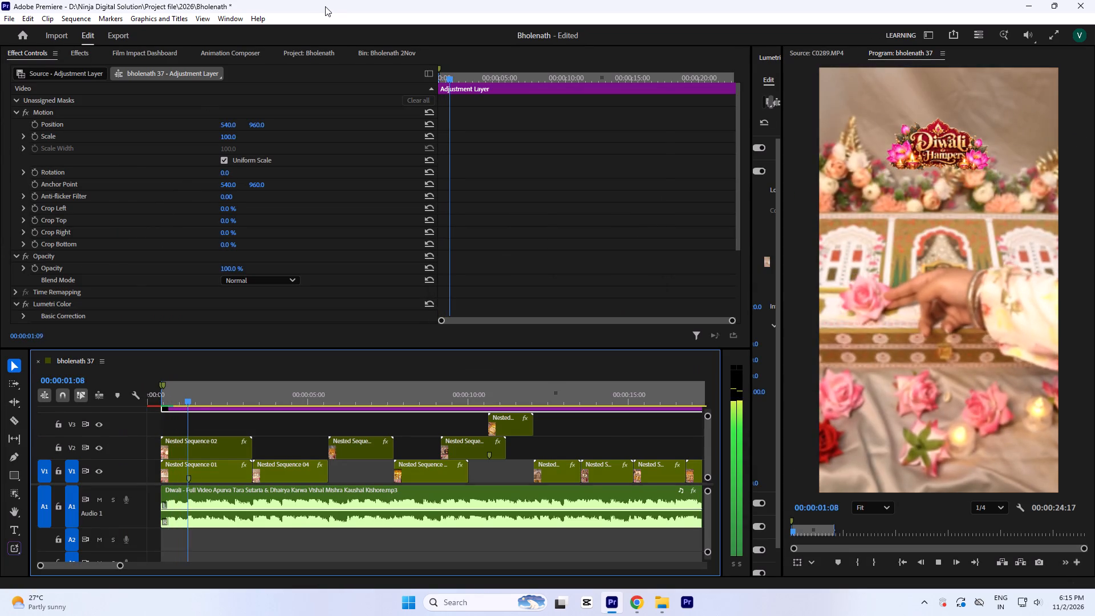
Play back the opening of the edit and check the frame at 00:00:16:00.
key("space")
key("space")
key("minus")
key("minus")
key("equal")
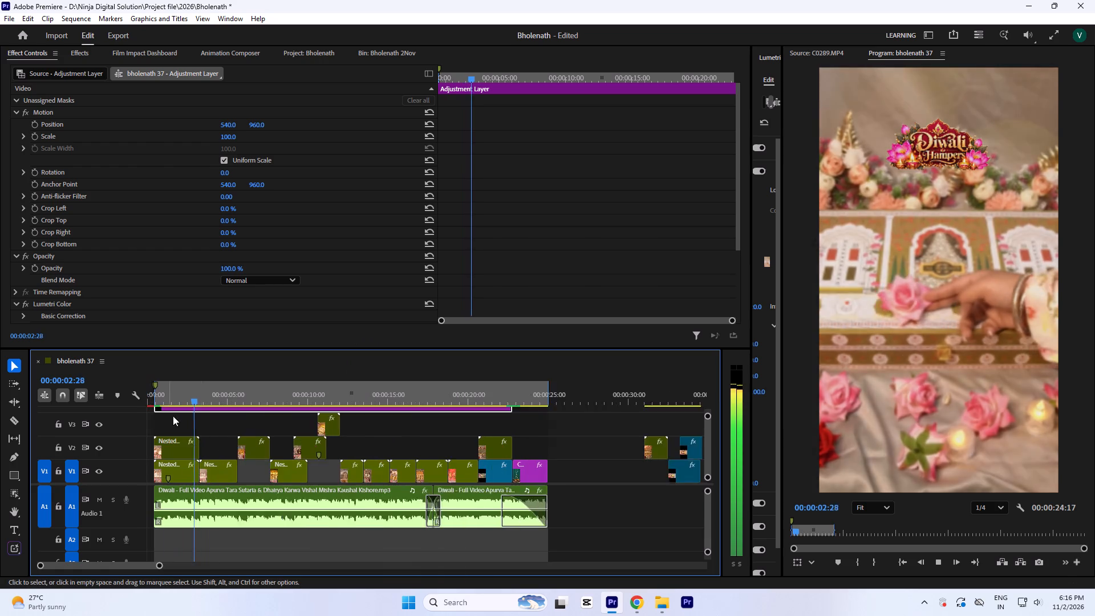
key("equal")
key("minus")
key("space")
left_click(405, 394)
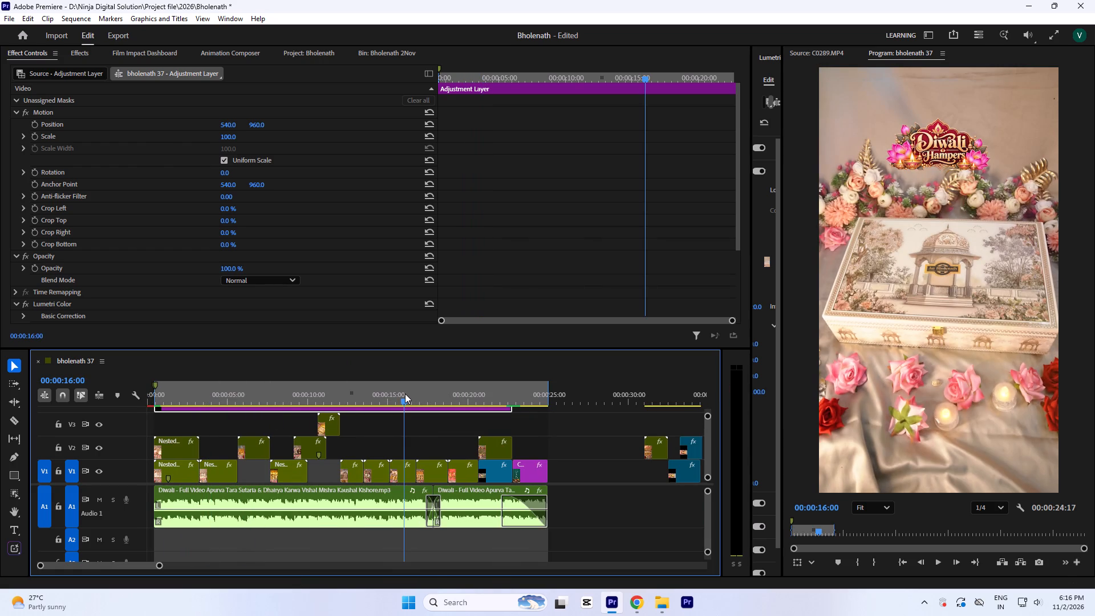
Move the second Adjustment Layer from V9 down to V8 and past the end of the cover page.
key("grave")
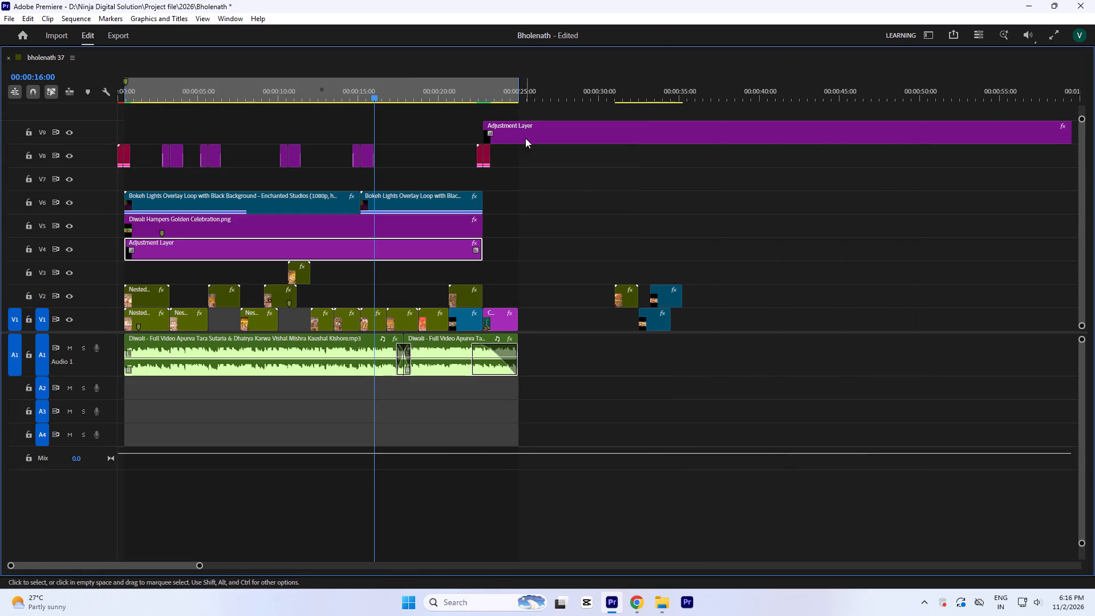
left_click_drag(525, 138, 601, 165)
left_click(457, 94)
type("`-")
Look through the media and nested sequences in the Bholenath project bin.
left_click(296, 56)
scroll(425, 253, "down", 16)
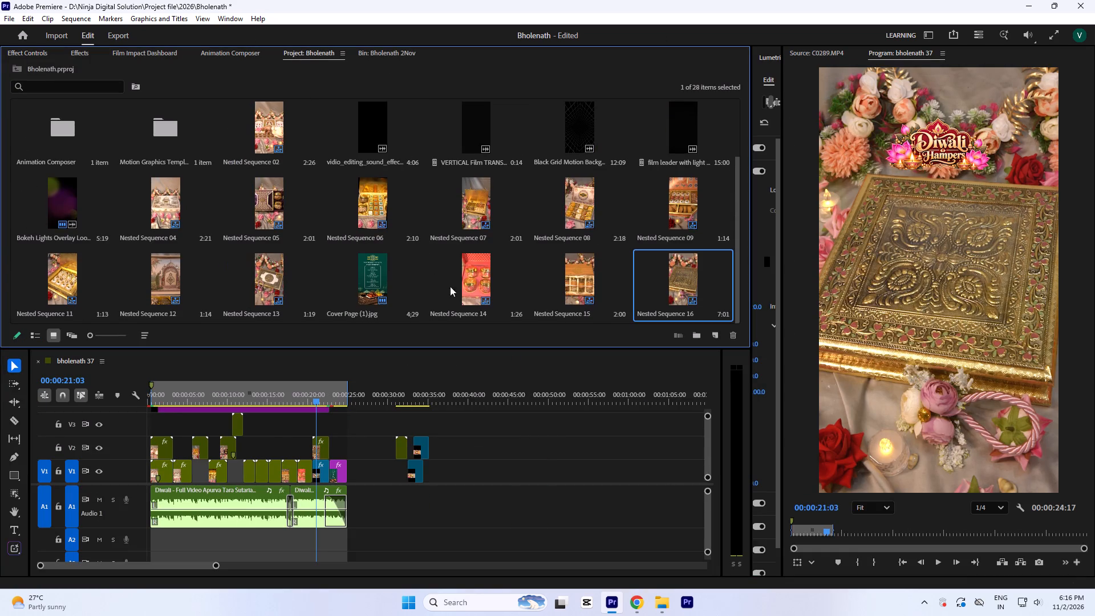
Switch to File Explorer, open Ninja Digital Solution on Local Disk (D:) and check its Video Data folder.
left_click(658, 606)
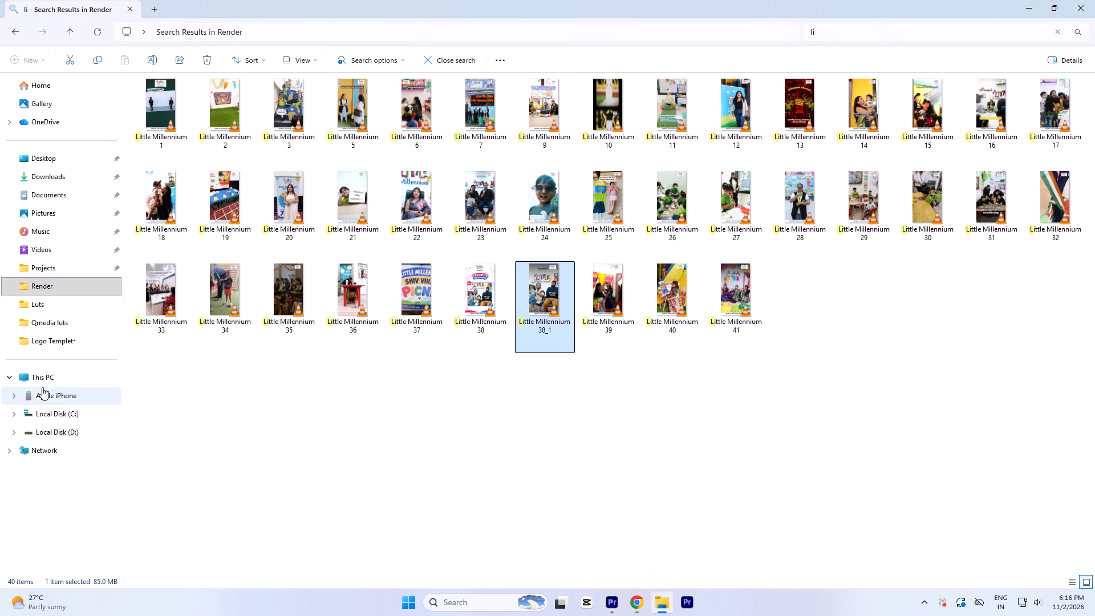
left_click(38, 386)
double_click(379, 117)
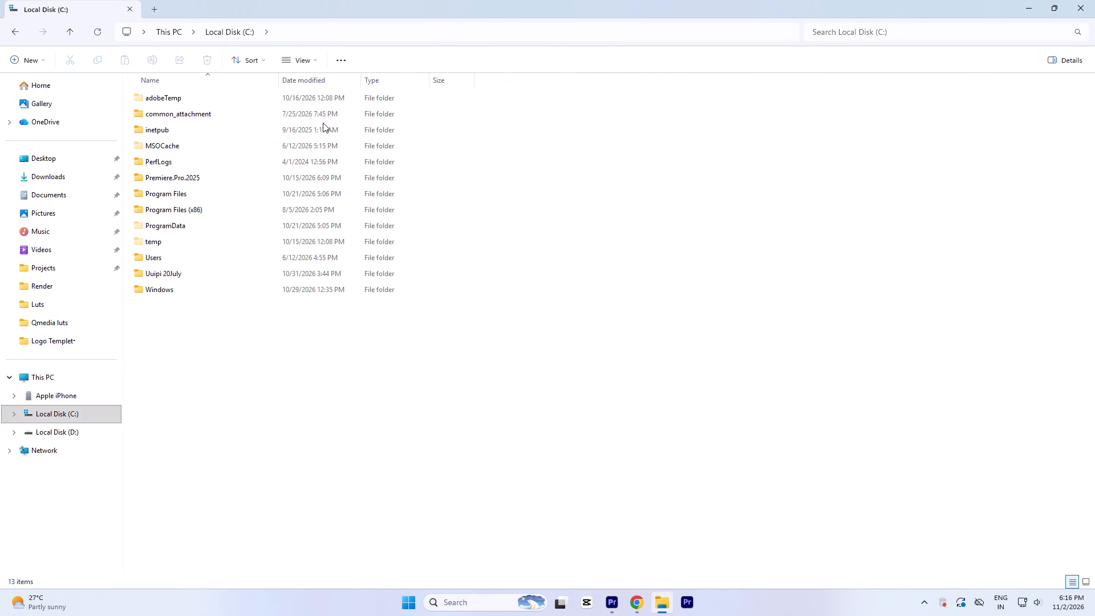
key("BackSpace")
double_click(530, 106)
double_click(220, 118)
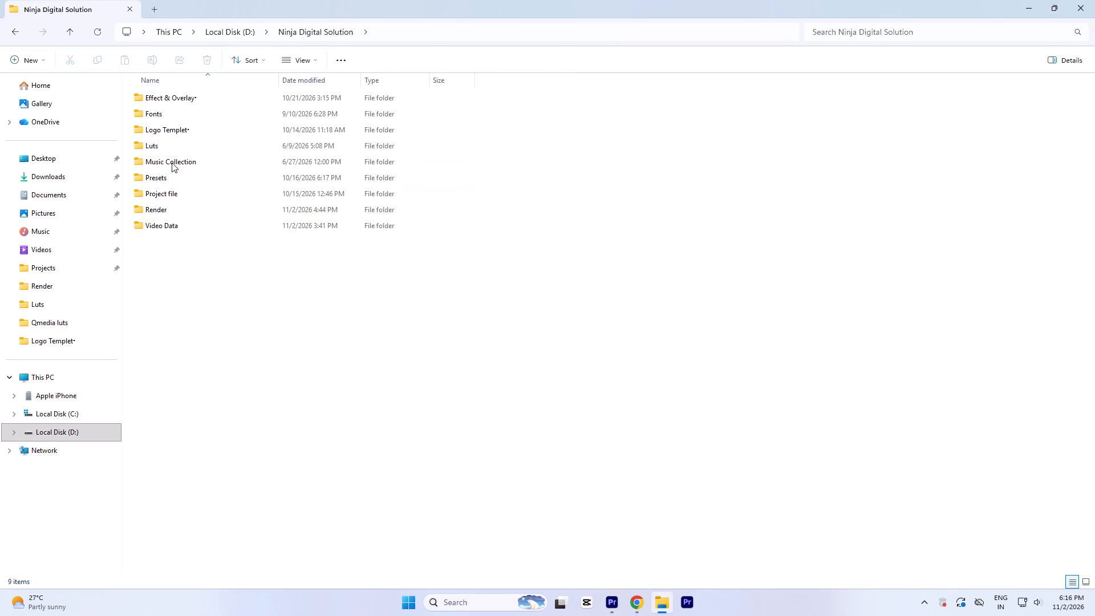
double_click(172, 227)
key("BackSpace")
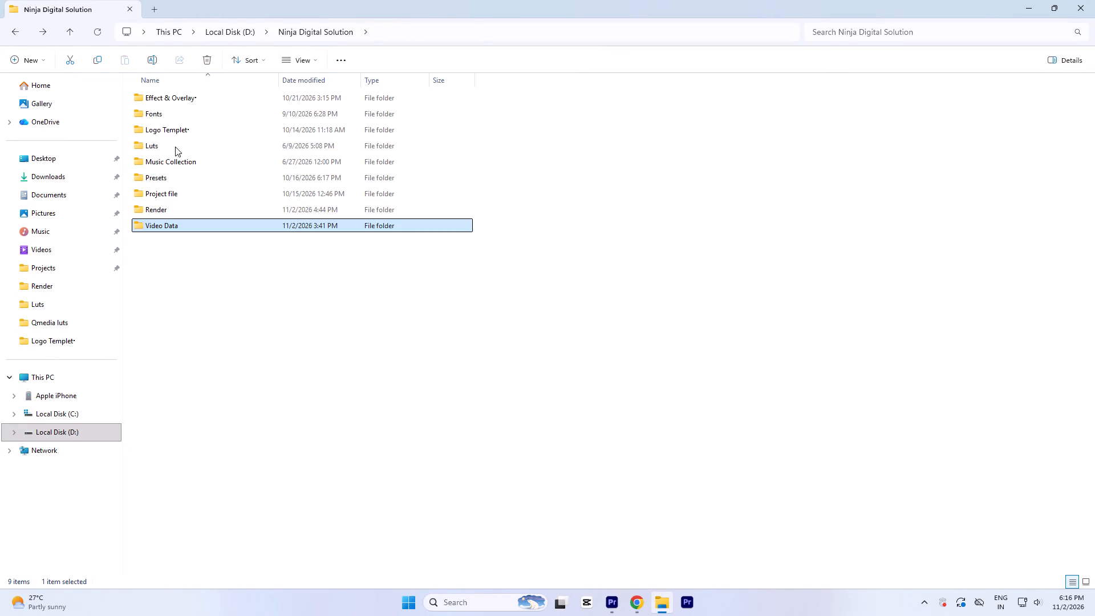
Look through the logos and cover pages in the Logo Templet folder.
double_click(172, 125)
scroll(351, 237, "up", 5)
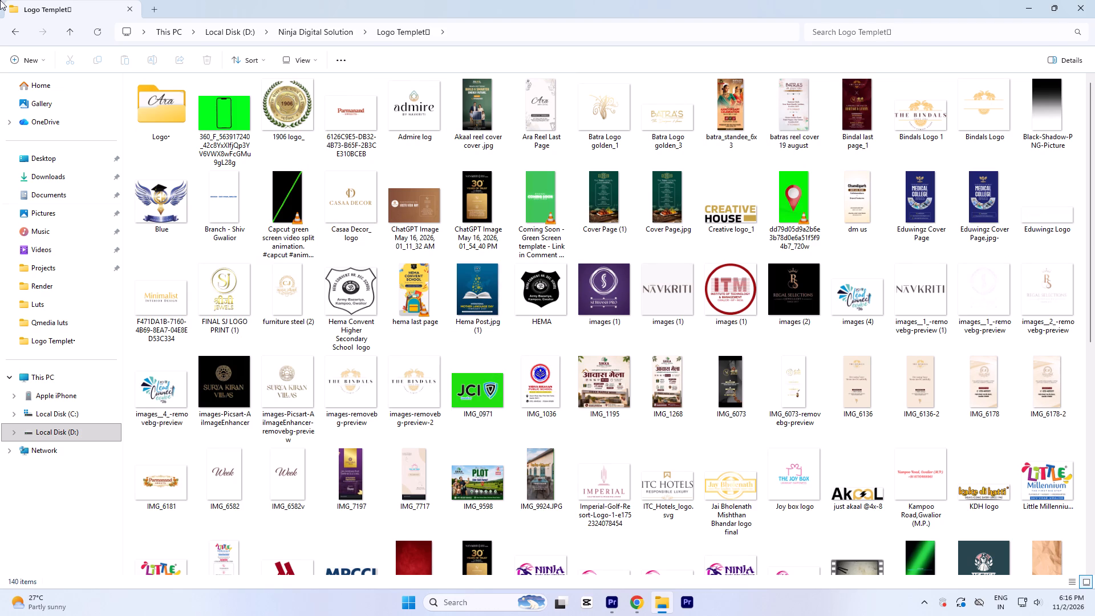
scroll(403, 309, "down", 1)
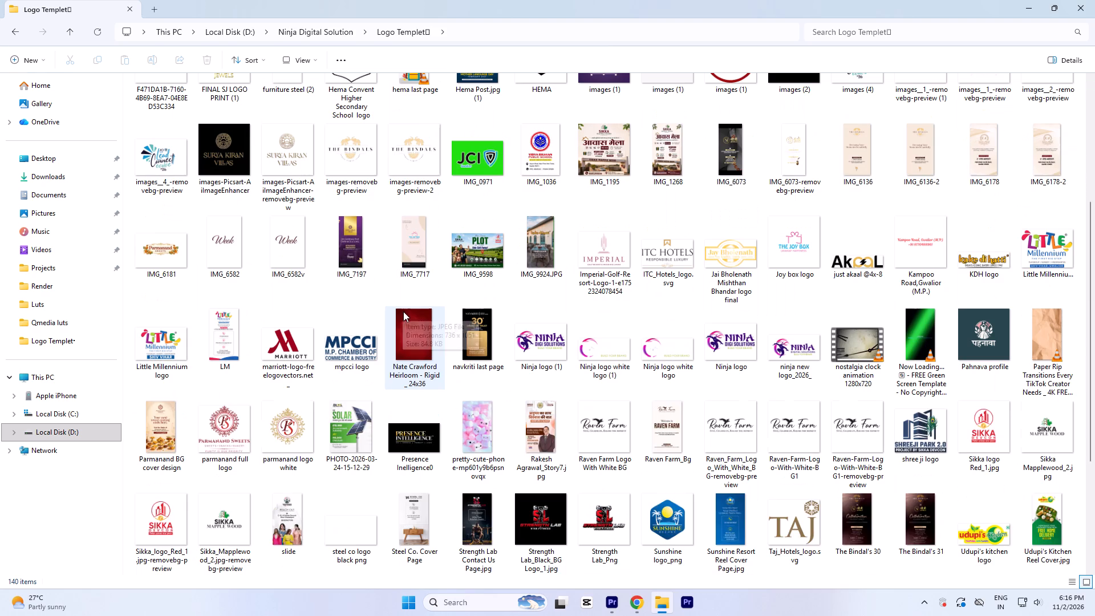
scroll(450, 356, "down", 1)
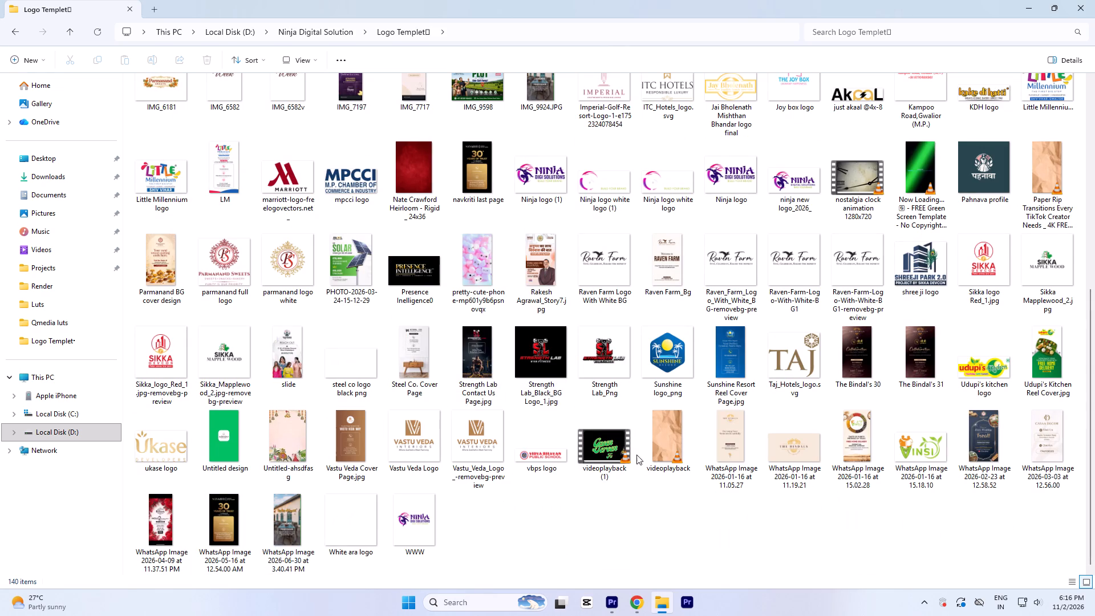
scroll(282, 342, "up", 1)
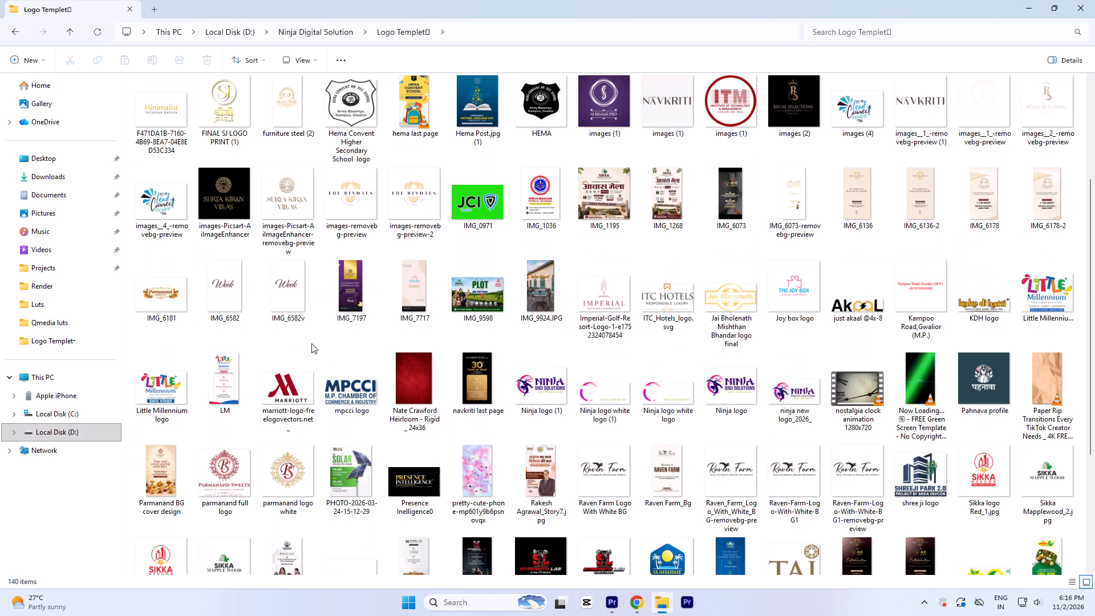
scroll(465, 352, "up", 6)
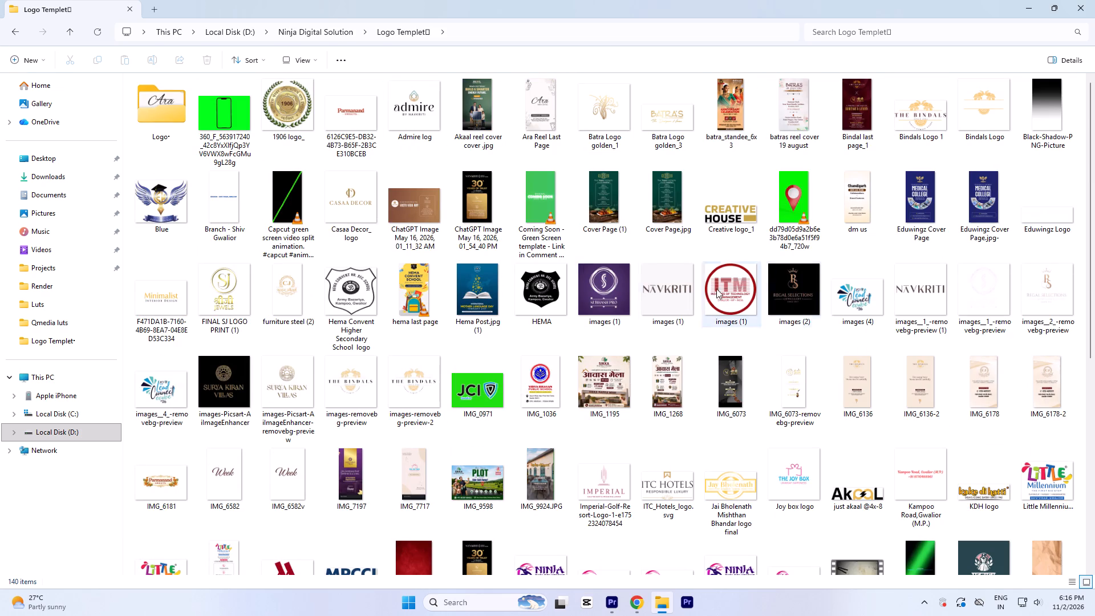
scroll(362, 320, "down", 5)
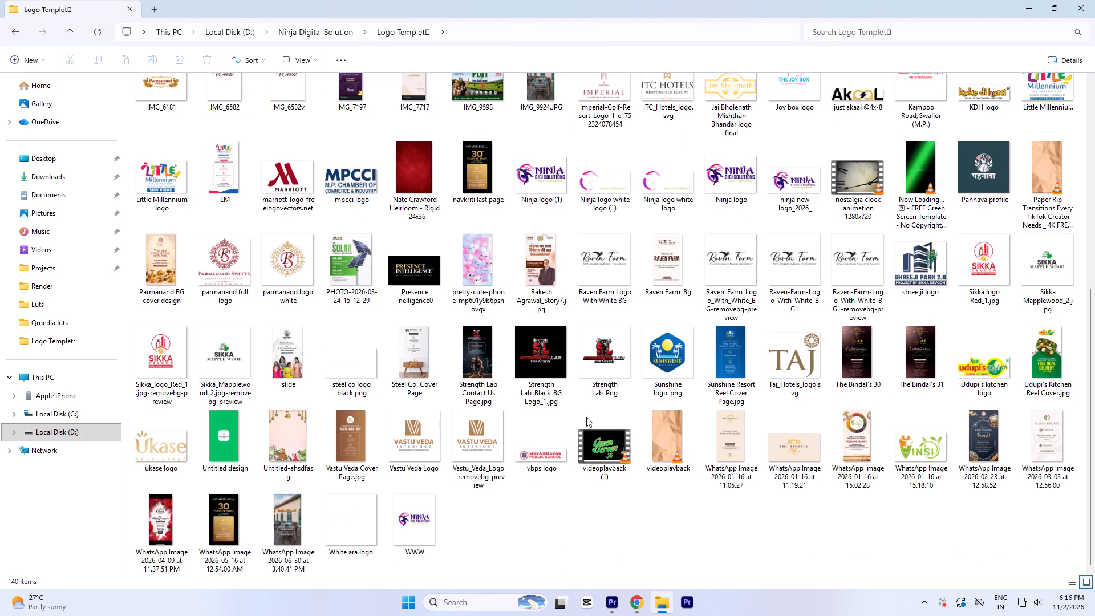
Look through the overlay and background files in the Effect & Overlay folder.
key("BackSpace")
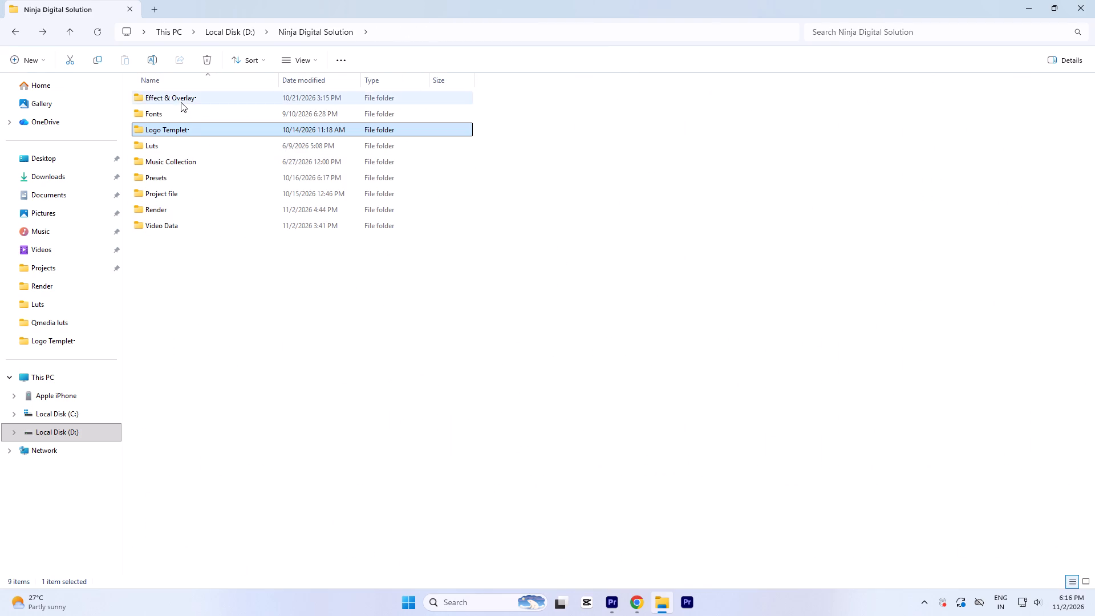
double_click(180, 102)
scroll(525, 313, "up", 3)
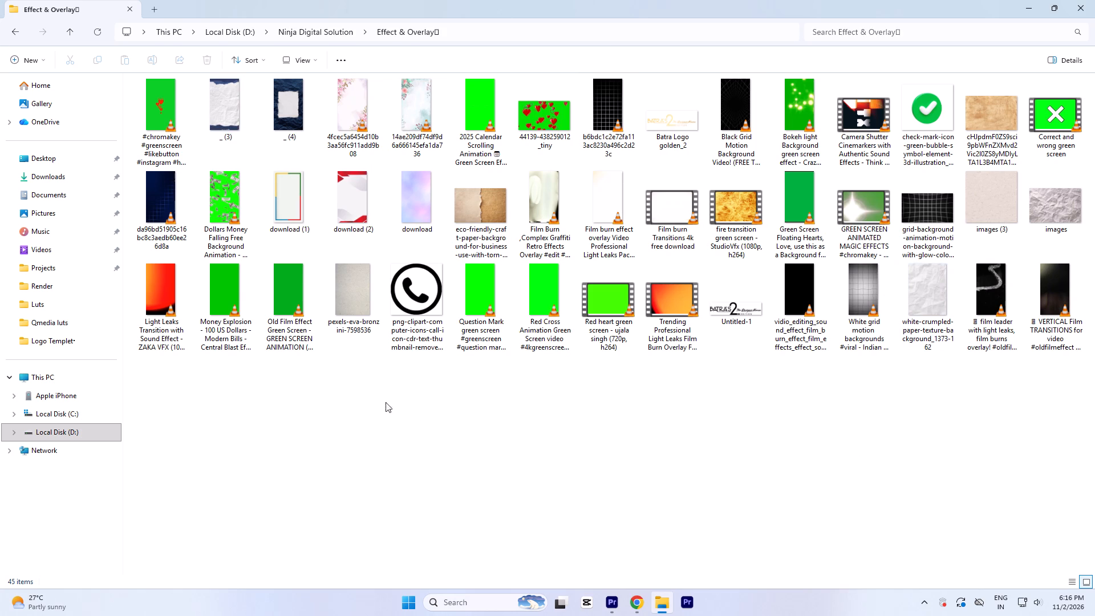
Look through the Logo Templet folder again for a usable logo or graphic and close File Explorer.
key("BackSpace")
double_click(195, 129)
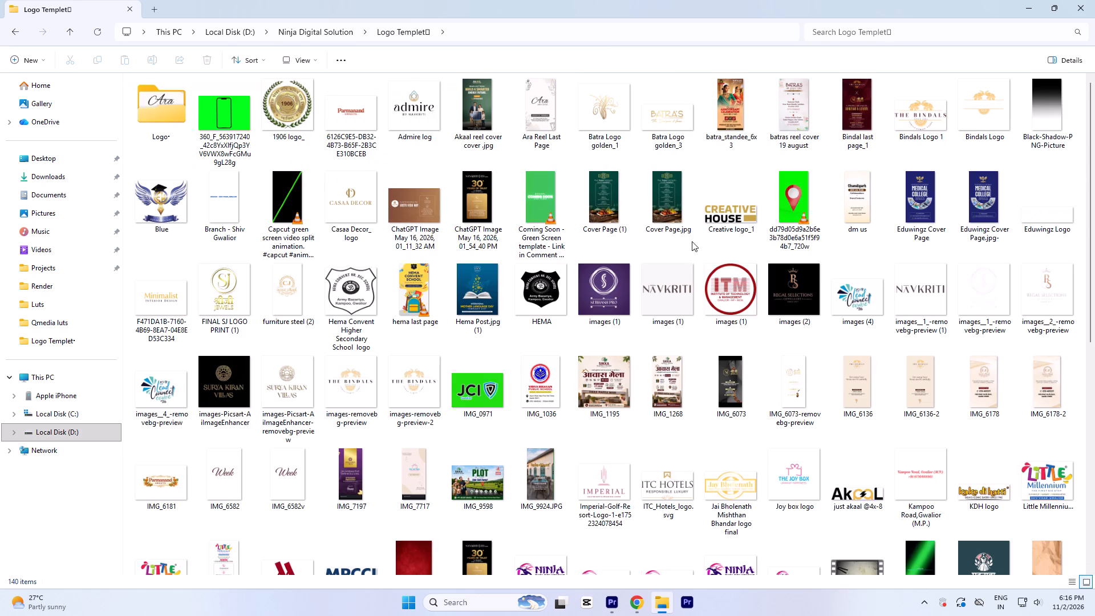
scroll(808, 388, "down", 4)
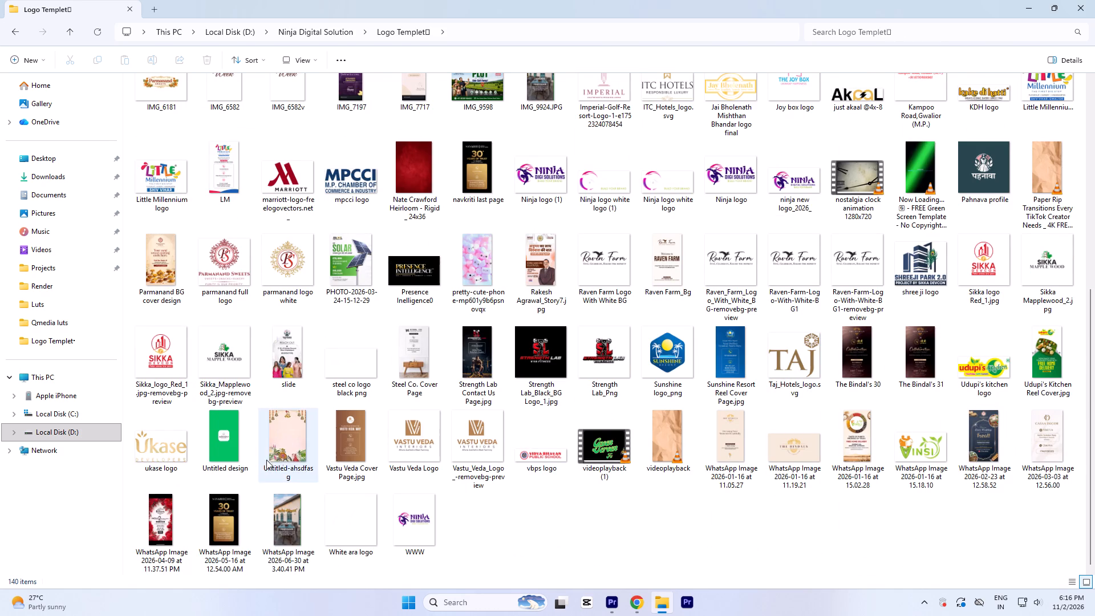
scroll(212, 335, "up", 2)
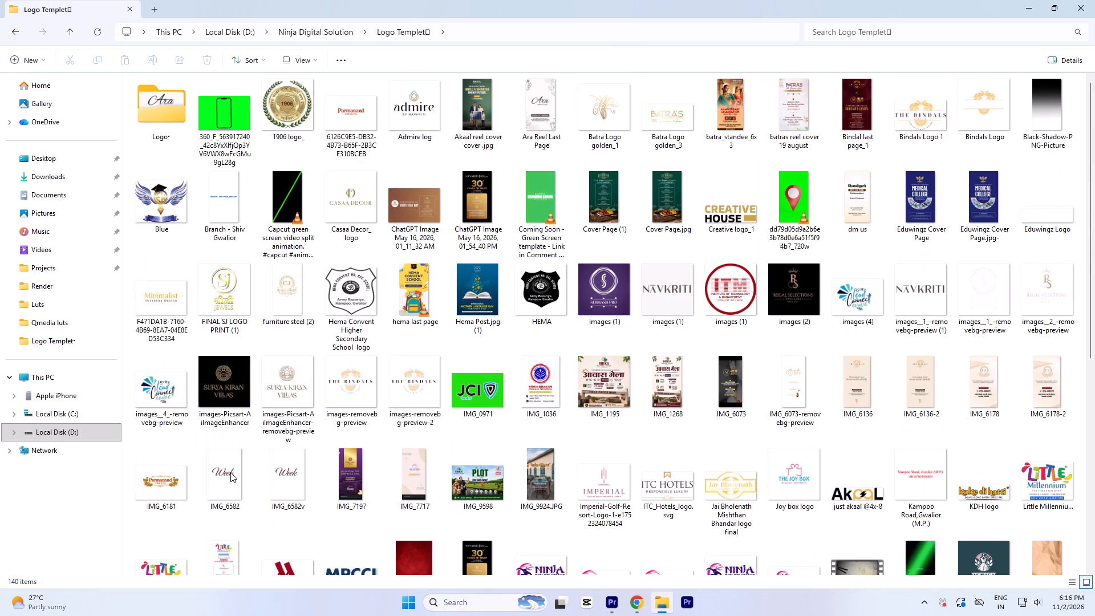
scroll(229, 399, "up", 1)
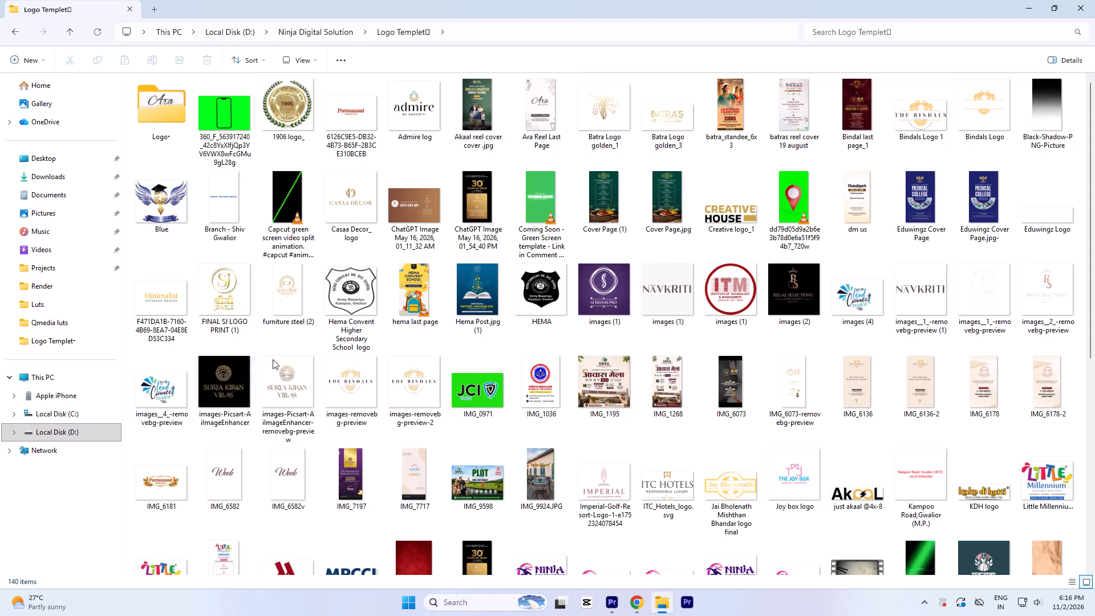
scroll(291, 428, "down", 2)
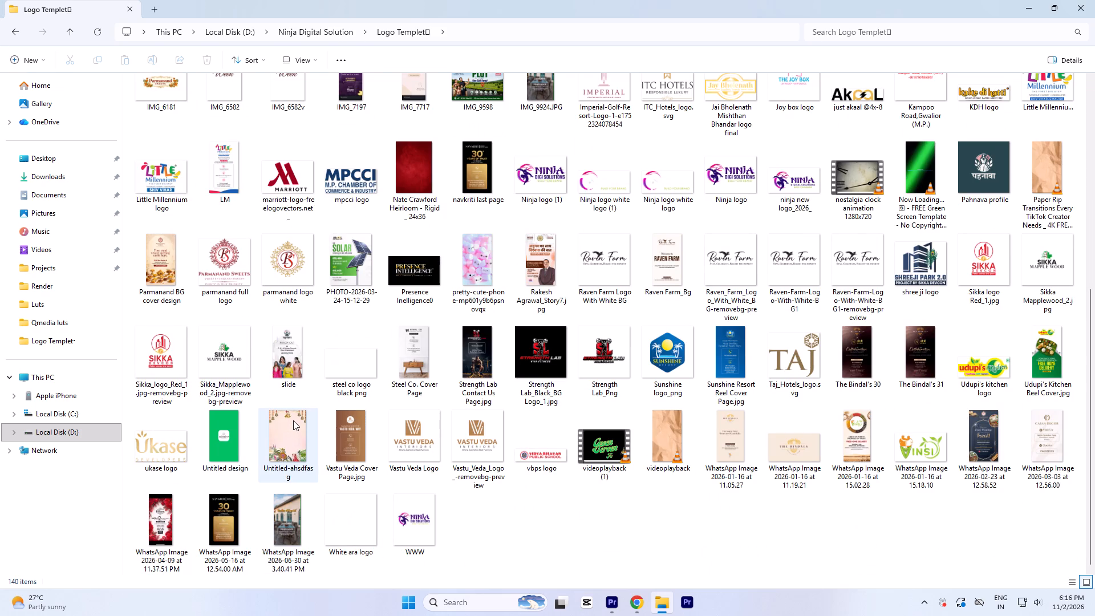
scroll(293, 420, "up", 1)
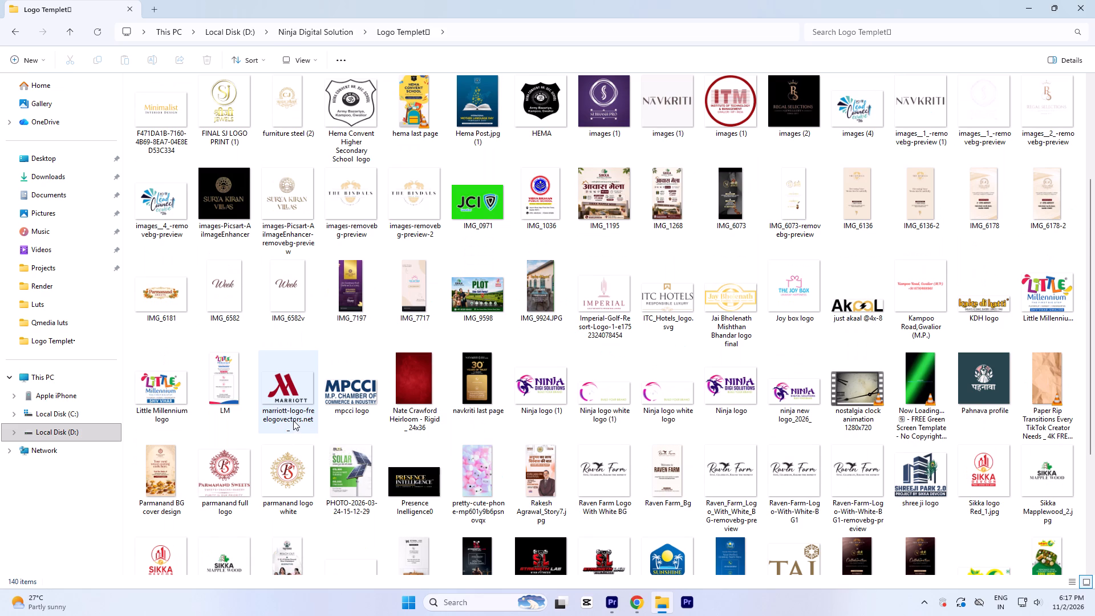
scroll(293, 420, "up", 1)
scroll(404, 425, "up", 3)
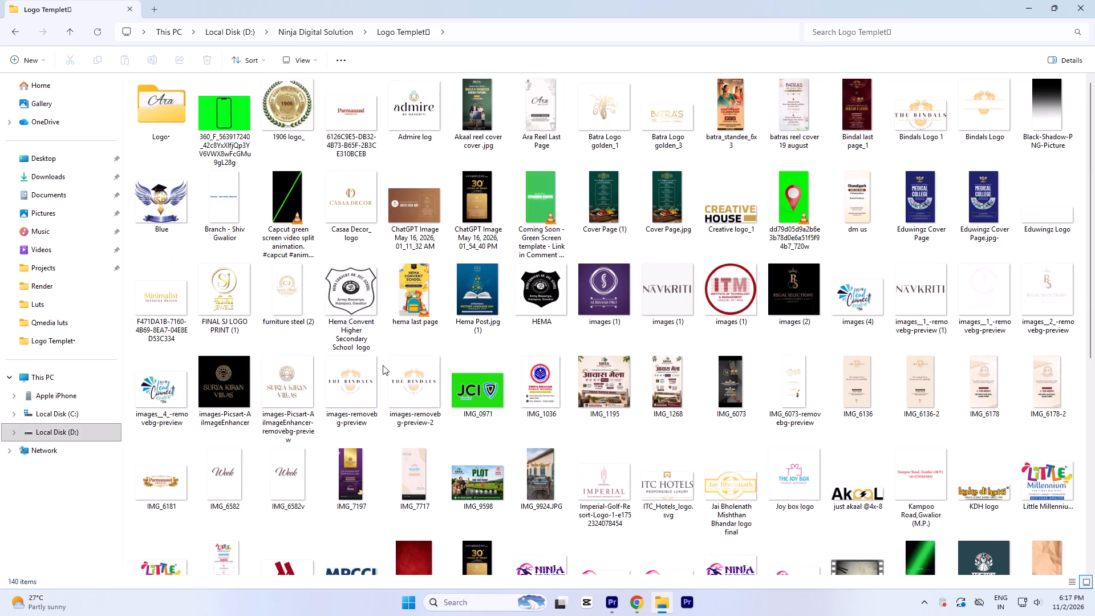
scroll(843, 481, "up", 2)
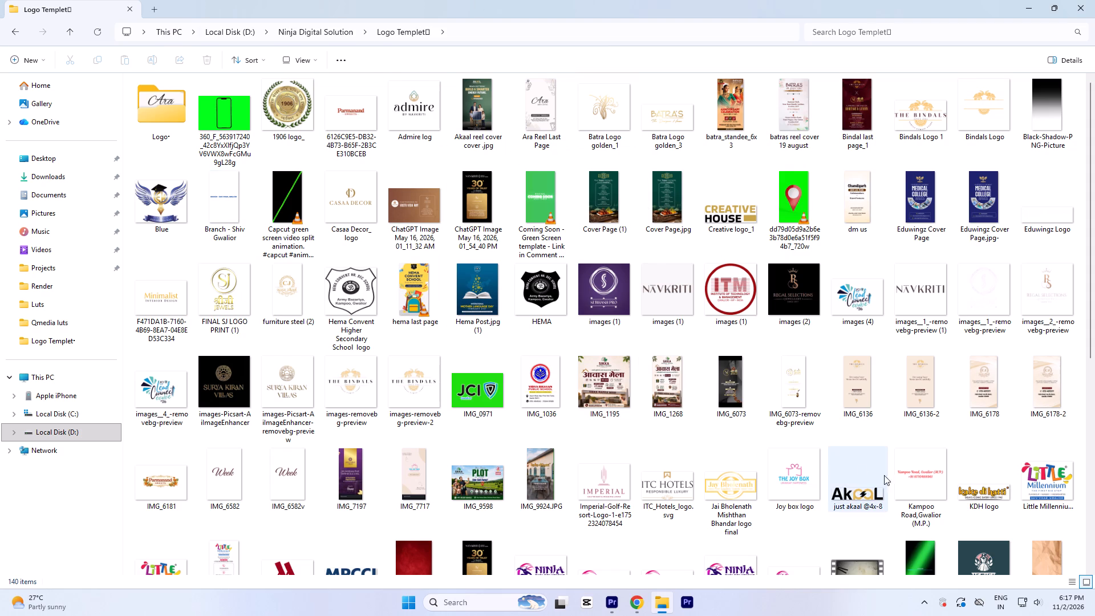
scroll(889, 475, "up", 3)
scroll(889, 475, "down", 4)
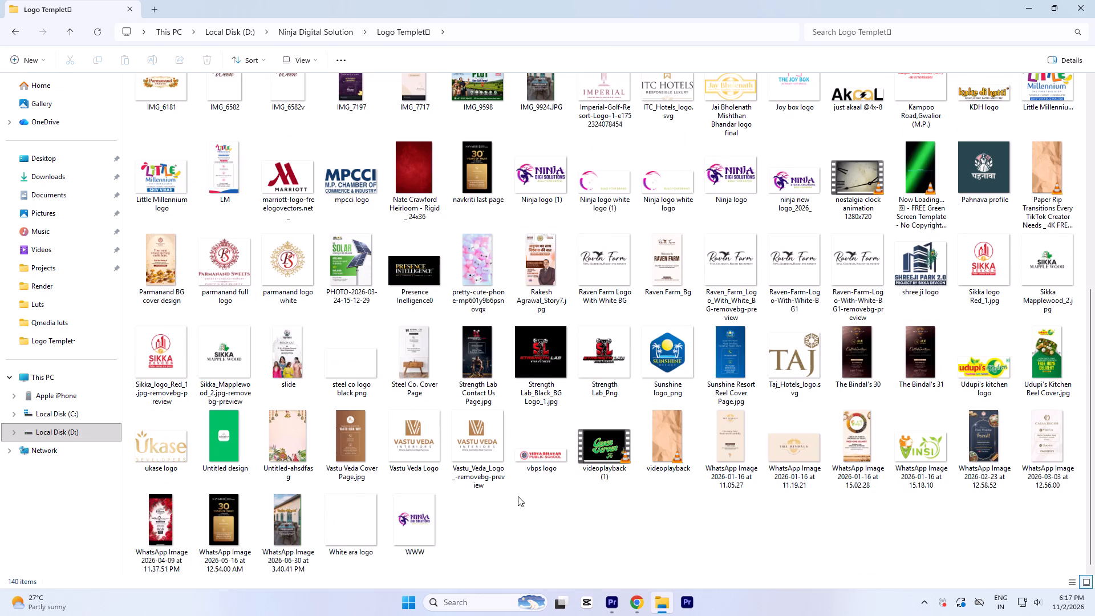
scroll(499, 488, "up", 1)
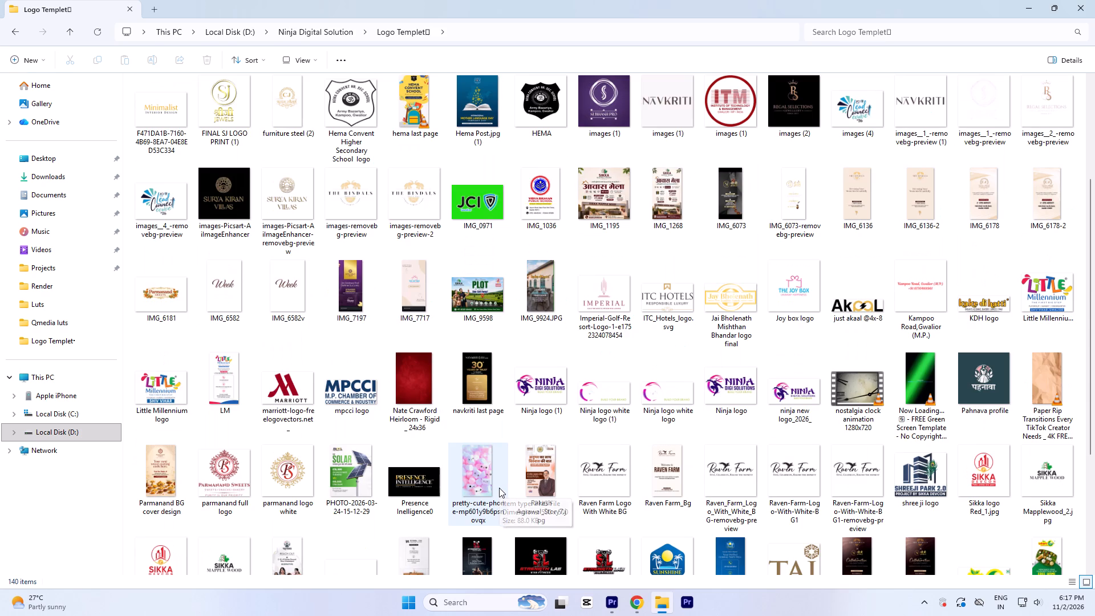
scroll(499, 488, "up", 3)
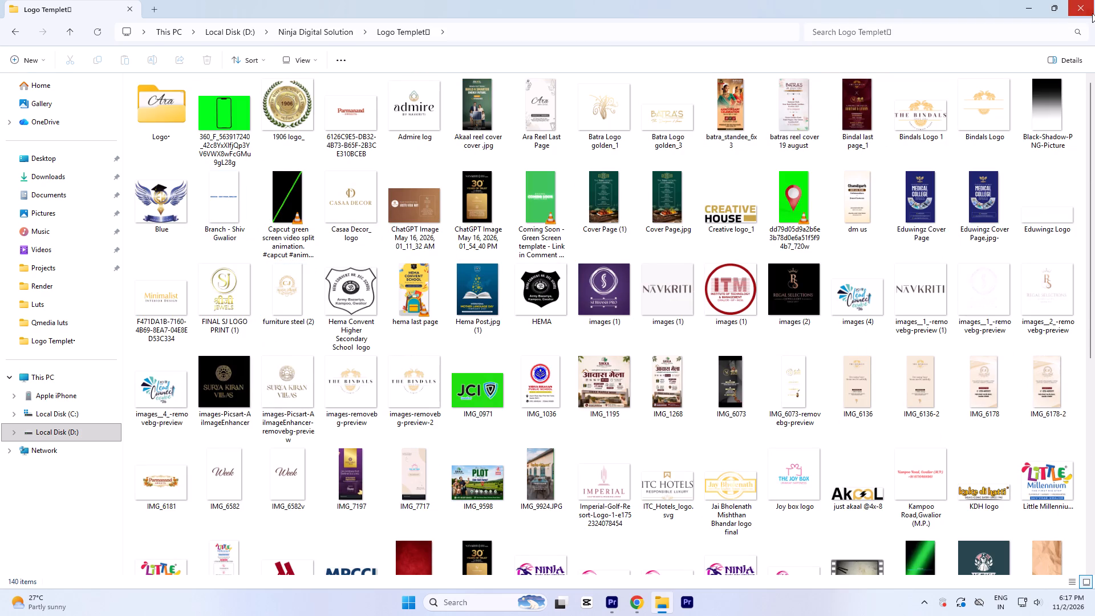
left_click(1089, 14)
Render the bholenath 37 sequence previews, place the playhead at 00:00:15:13 and save the project.
left_click(255, 391)
key("Return")
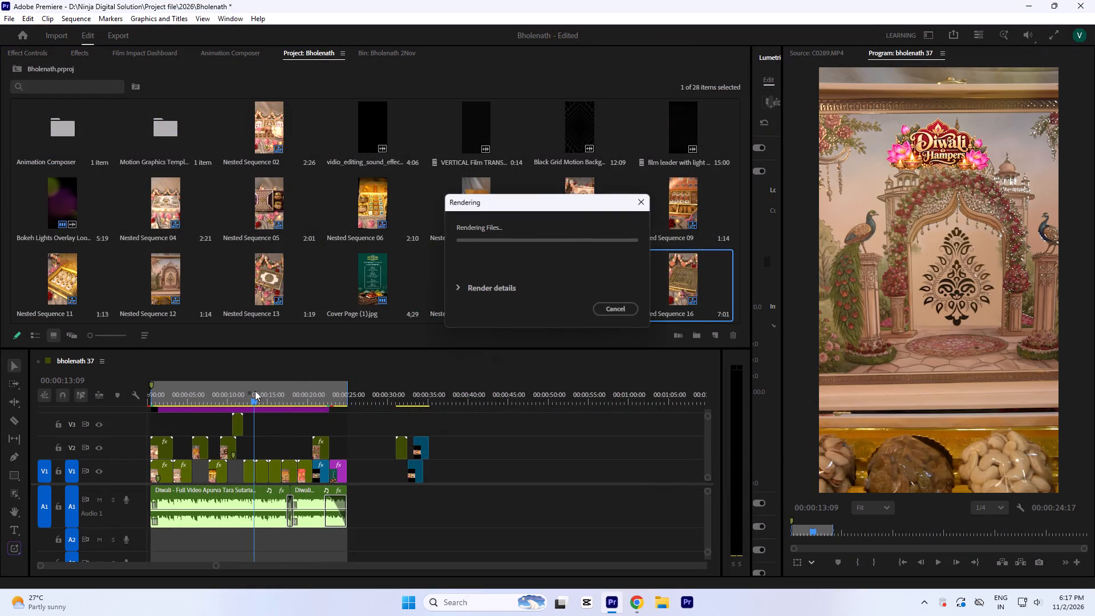
left_click(273, 395)
key("ctrl+s")
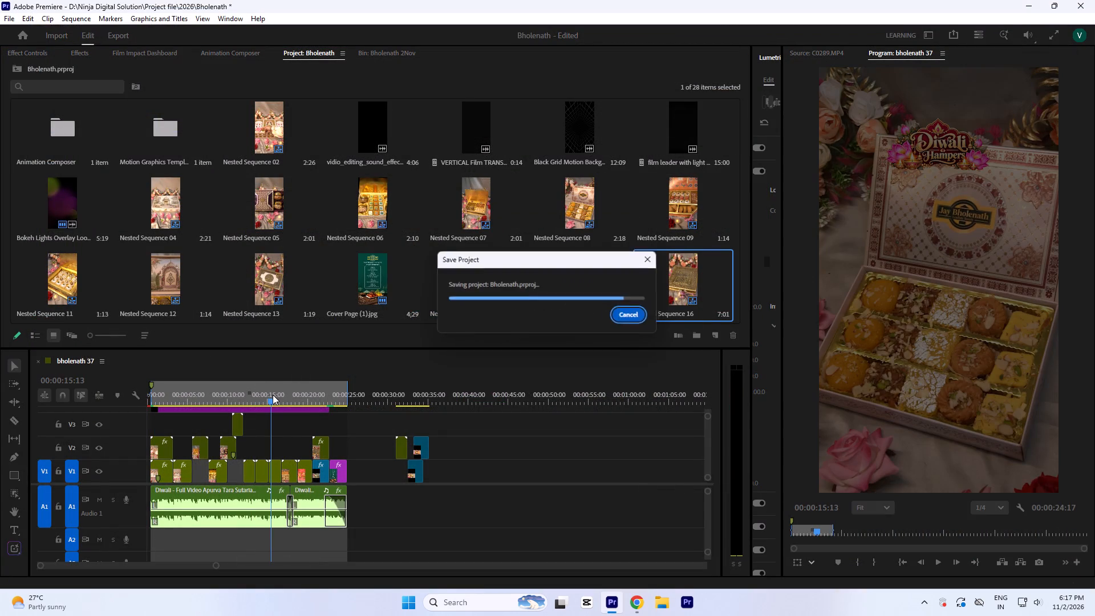
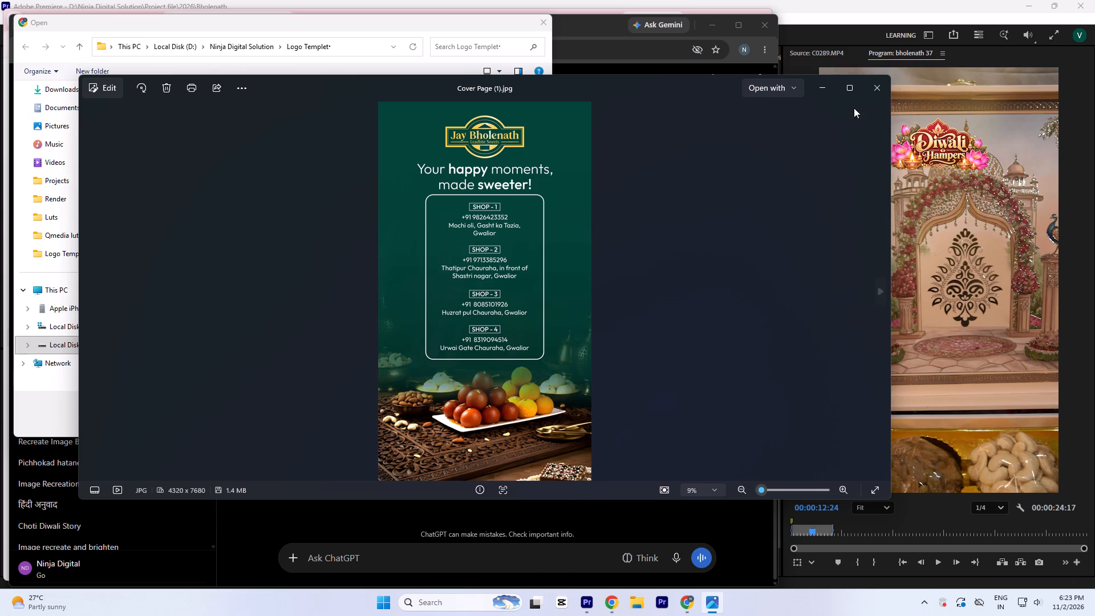
left_click(889, 87)
left_click(878, 91)
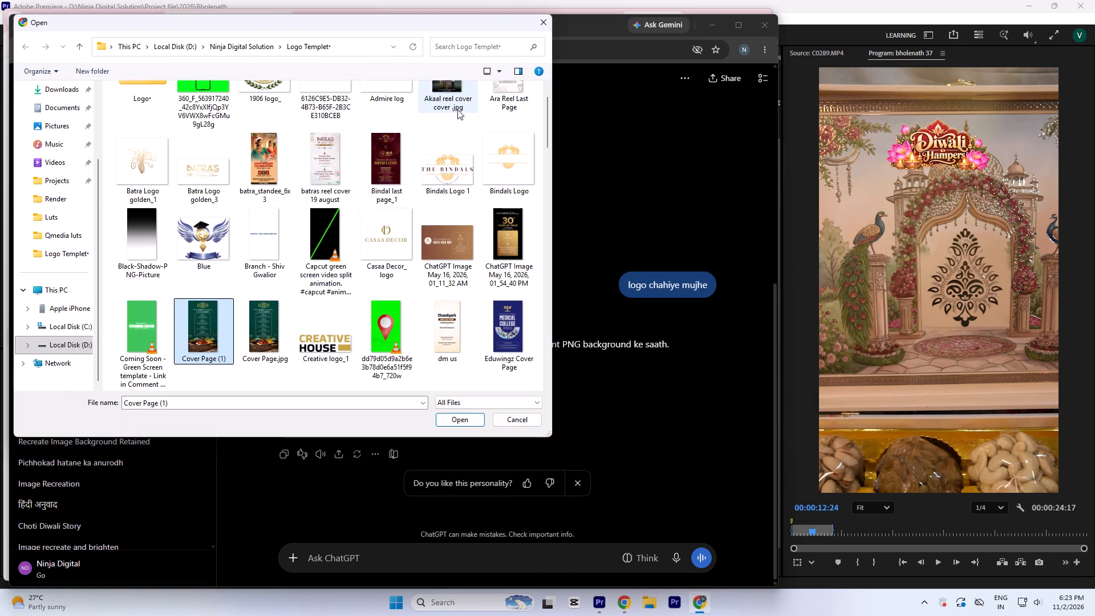
left_click(537, 22)
Switch to Premiere, place the playhead at 00:00:24:05 on the closing Cover Page (1) clip, and save the project.
left_click(598, 605)
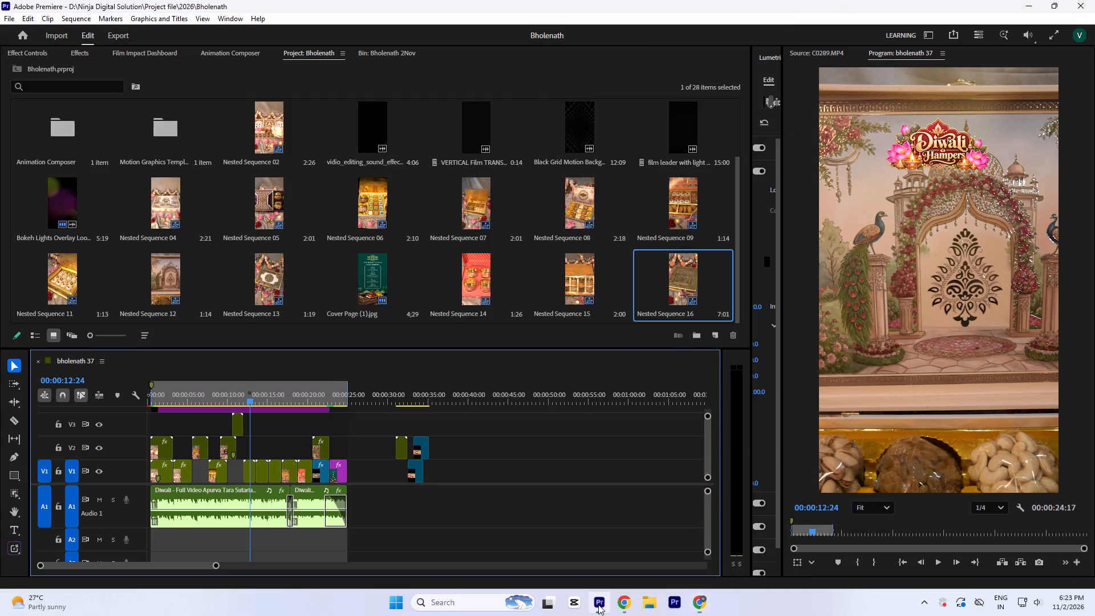
left_click(335, 389)
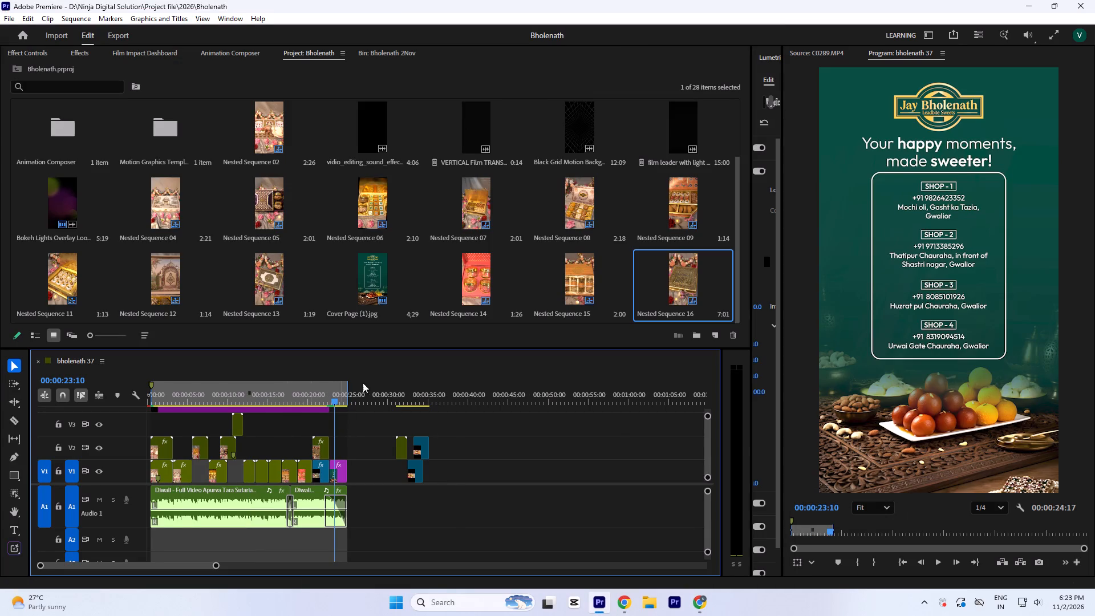
key("equal")
key("equal")
left_click(439, 468)
left_click(448, 394)
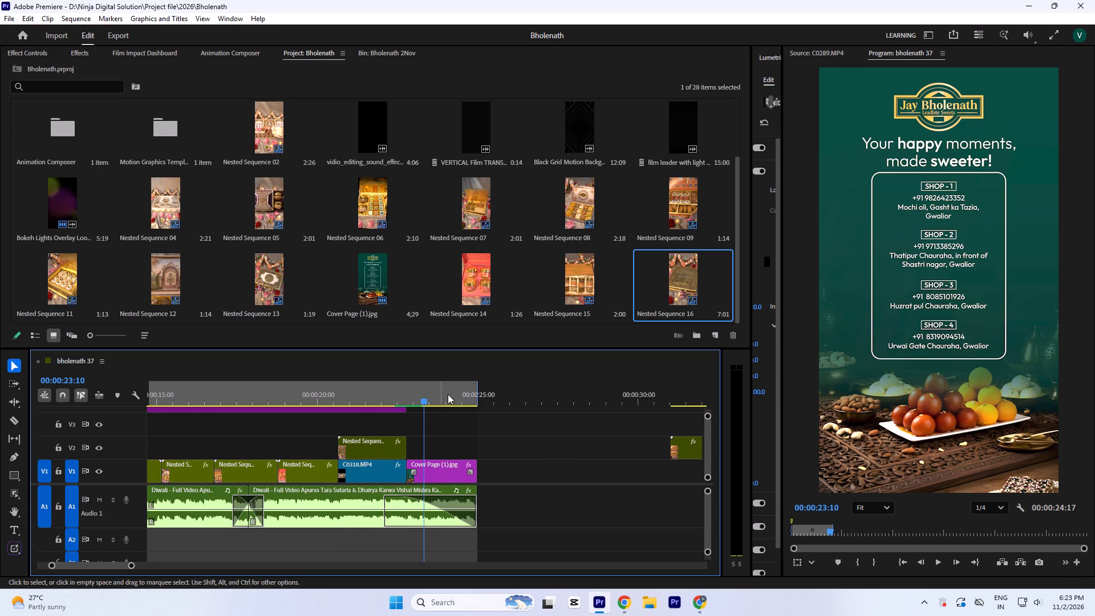
left_click(452, 397)
key("ctrl+s")
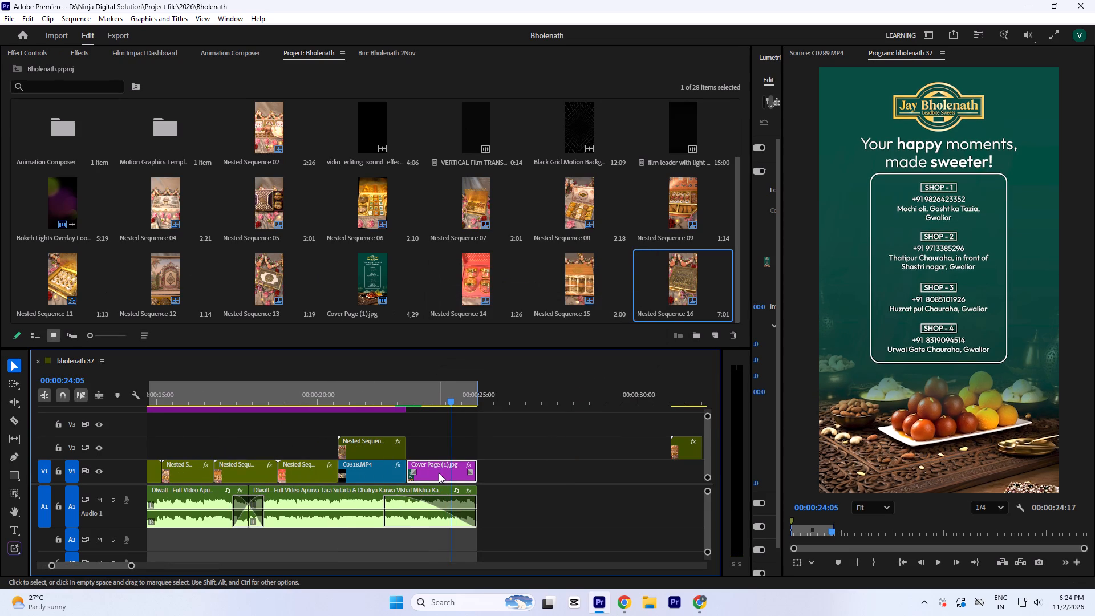
Duplicate the Cover Page (1) clip onto V3 in the empty area after the sequence's end, starting at about 26 seconds.
left_click_drag(443, 469, 530, 441)
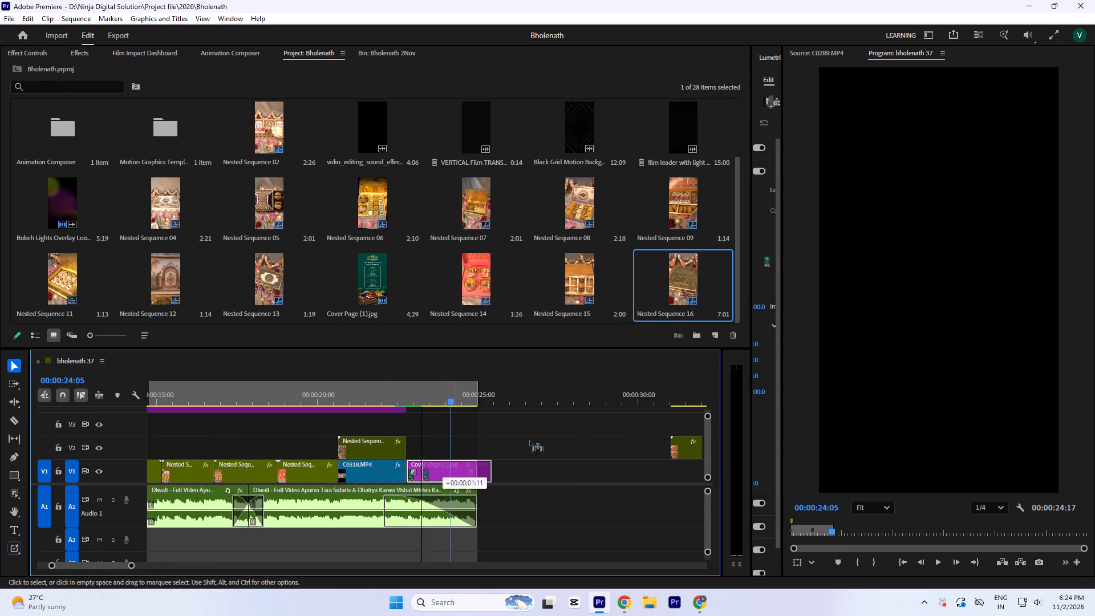
left_click_drag(530, 441, 542, 433)
Remove the Position and Scale keyframe animation from the duplicated Cover Page (1) clip on V3.
left_click(529, 387)
left_click(540, 423)
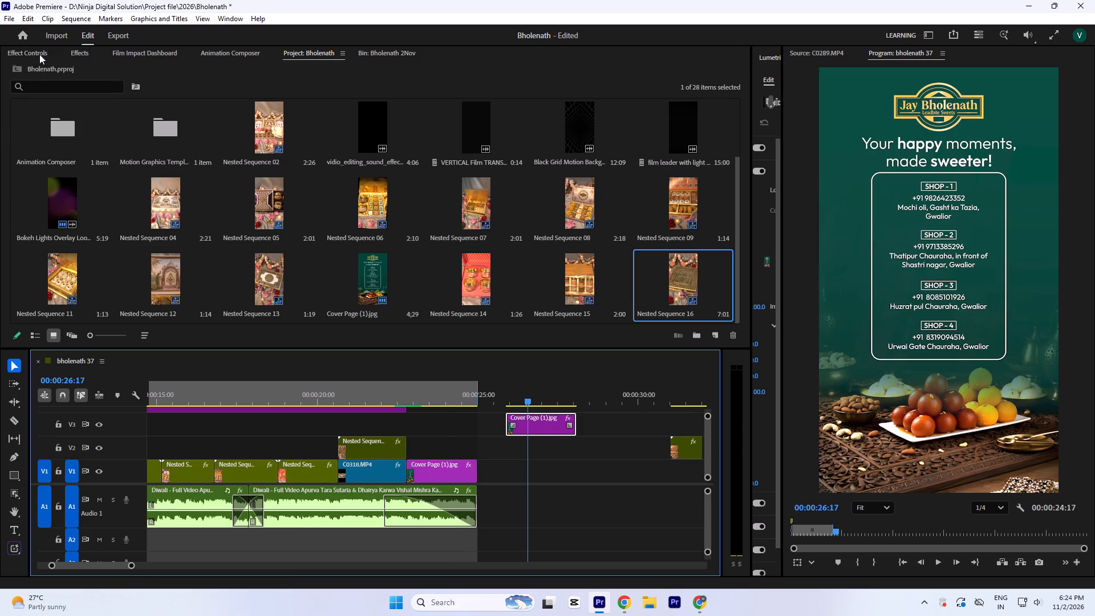
left_click(39, 54)
left_click(32, 121)
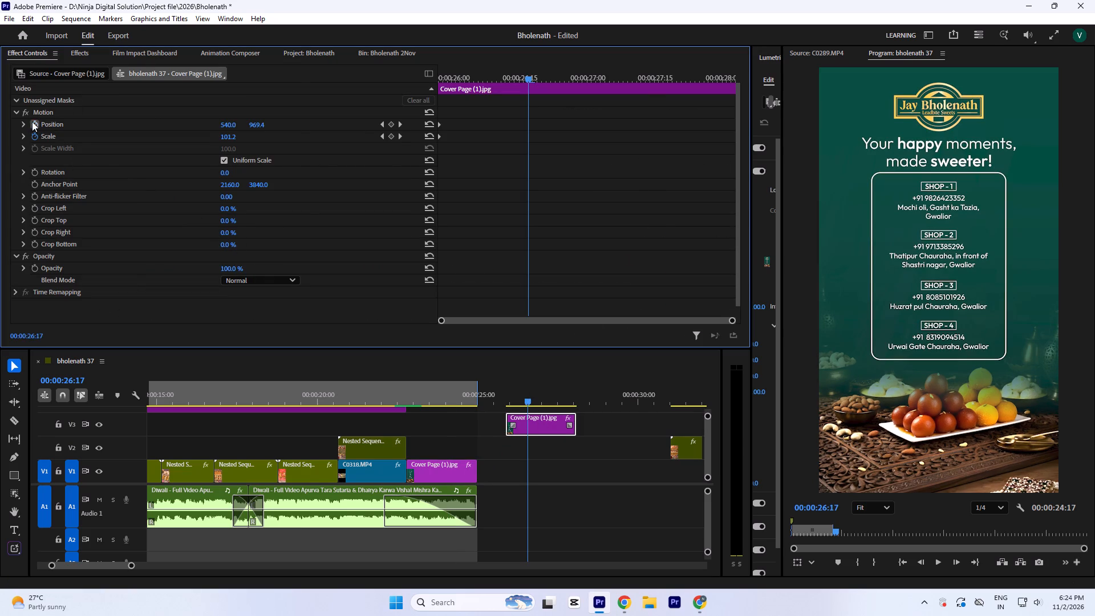
key("Return")
left_click(35, 136)
key("Return")
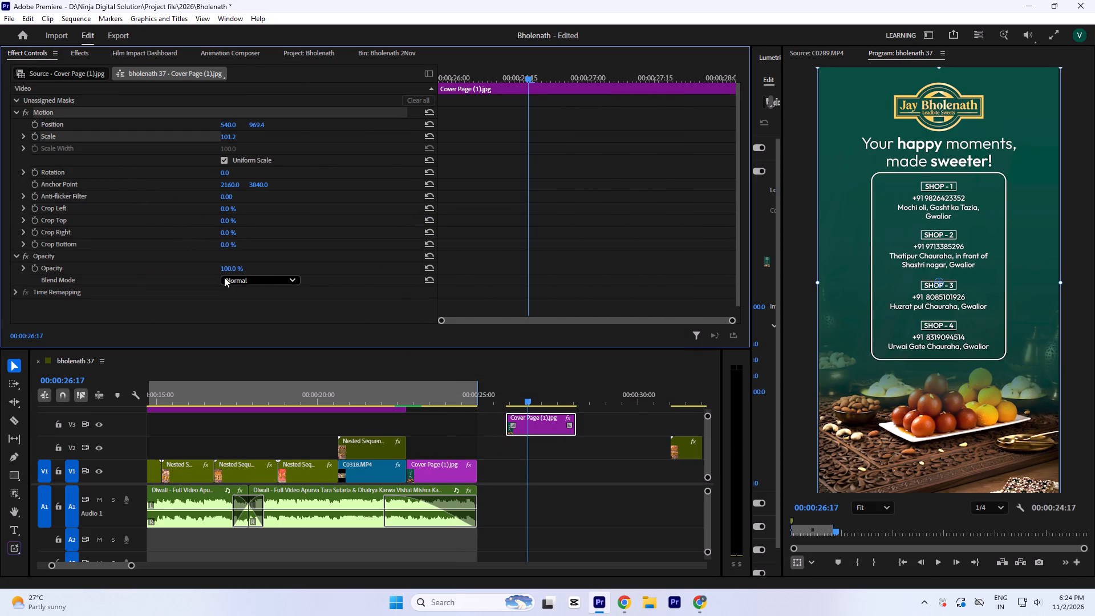
Set Crop Bottom to 84% on the duplicated Cover Page (1) clip, leaving only the logo band at the top.
left_click(230, 246)
key("Up")
key("Up")
key("Up")
key("Up")
key("Up")
key("Up")
key("Up")
key("Up")
key("Up")
key("Up")
key("Up")
key("Up")
key("Up")
key("Up")
key("Up")
key("Up")
key("Up")
key("Up")
key("Up")
key("Up")
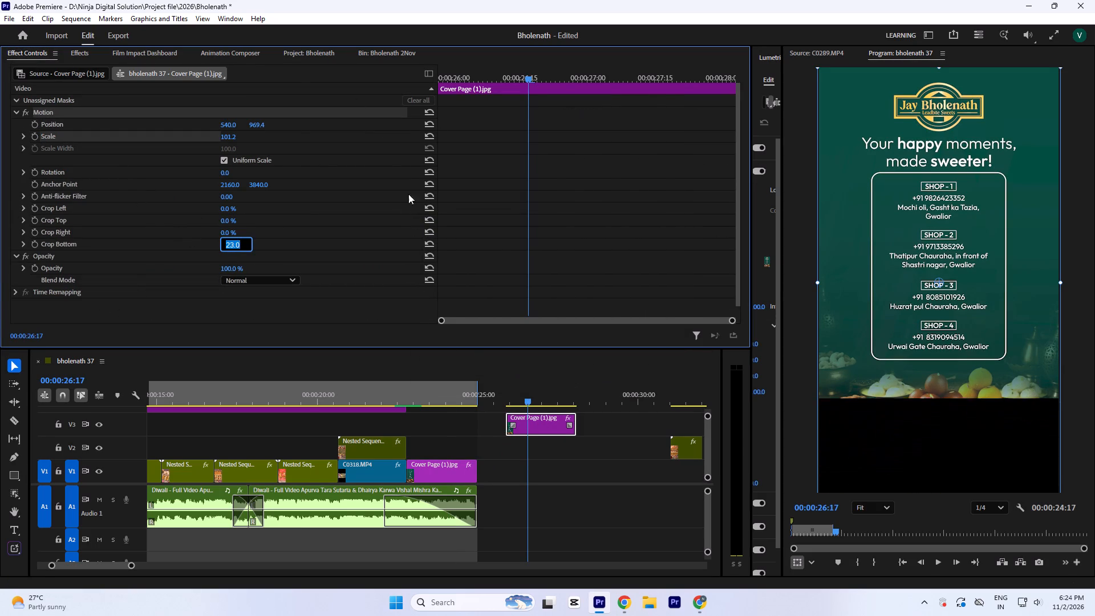
key("Up")
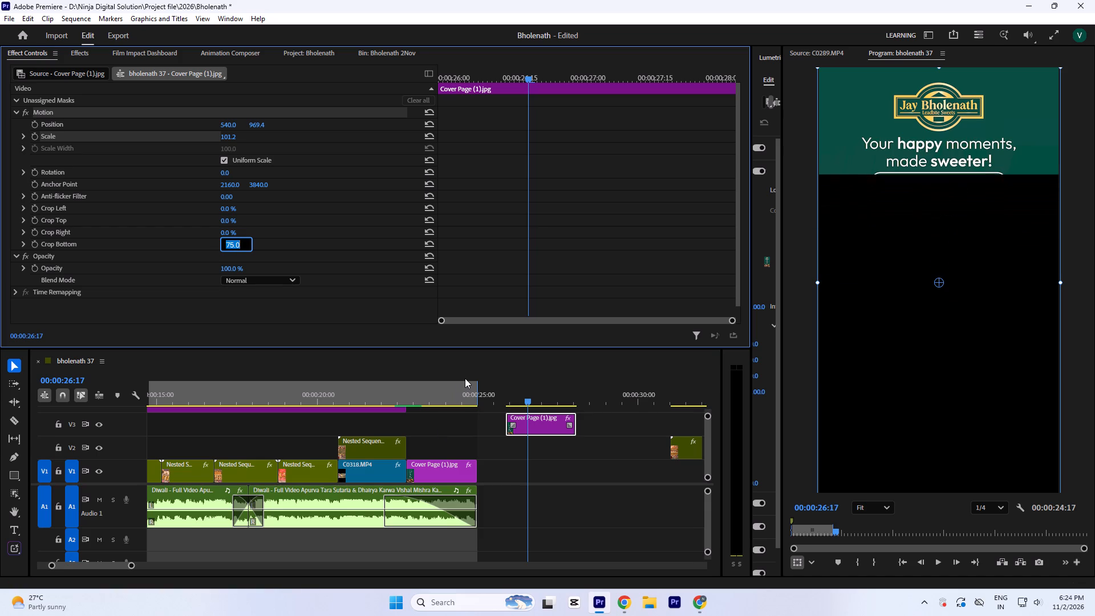
key("Up")
key("Up")
key("Up")
key("Up")
key("Up")
key("Up")
key("Up")
key("Up")
key("Up")
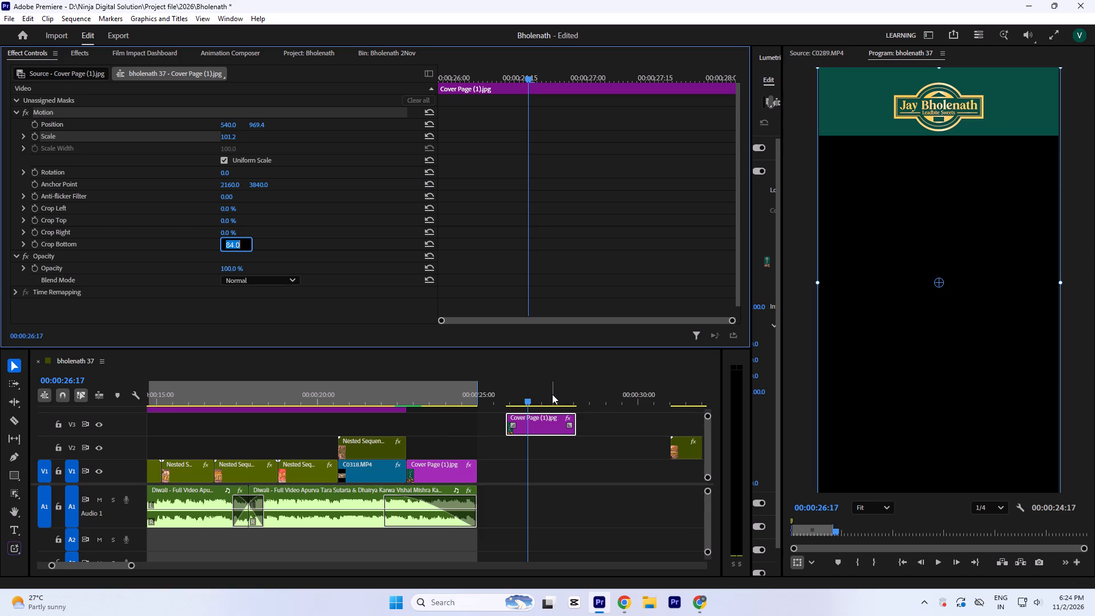
left_click(620, 196)
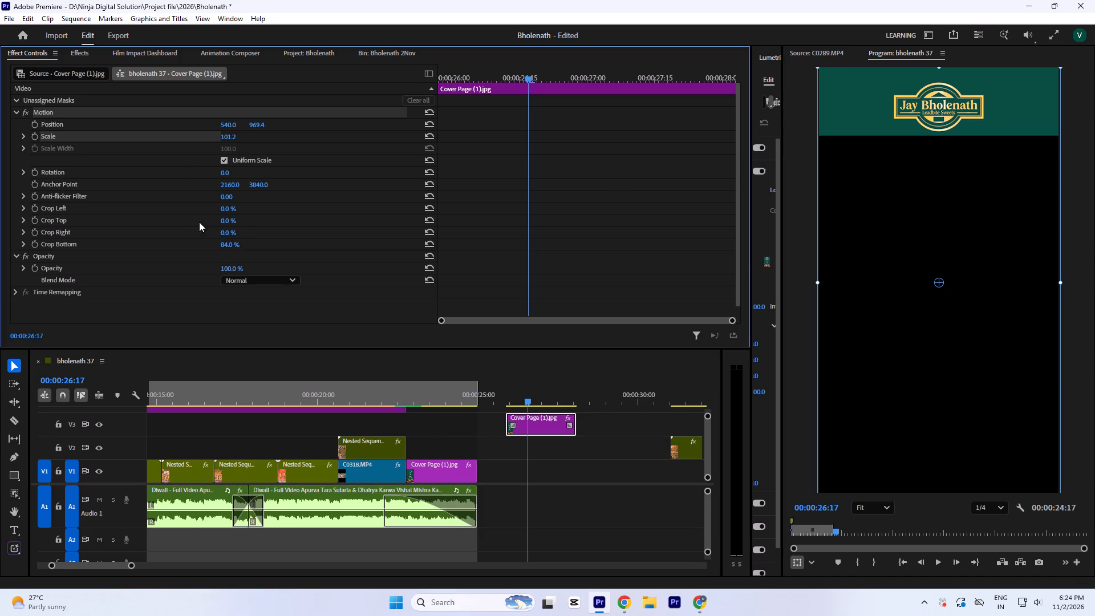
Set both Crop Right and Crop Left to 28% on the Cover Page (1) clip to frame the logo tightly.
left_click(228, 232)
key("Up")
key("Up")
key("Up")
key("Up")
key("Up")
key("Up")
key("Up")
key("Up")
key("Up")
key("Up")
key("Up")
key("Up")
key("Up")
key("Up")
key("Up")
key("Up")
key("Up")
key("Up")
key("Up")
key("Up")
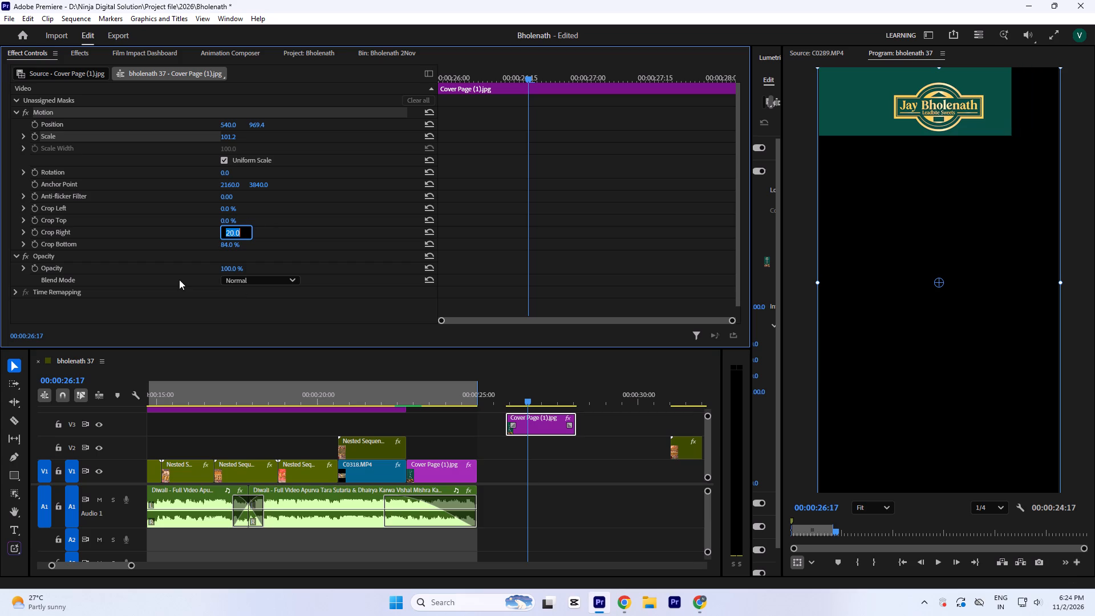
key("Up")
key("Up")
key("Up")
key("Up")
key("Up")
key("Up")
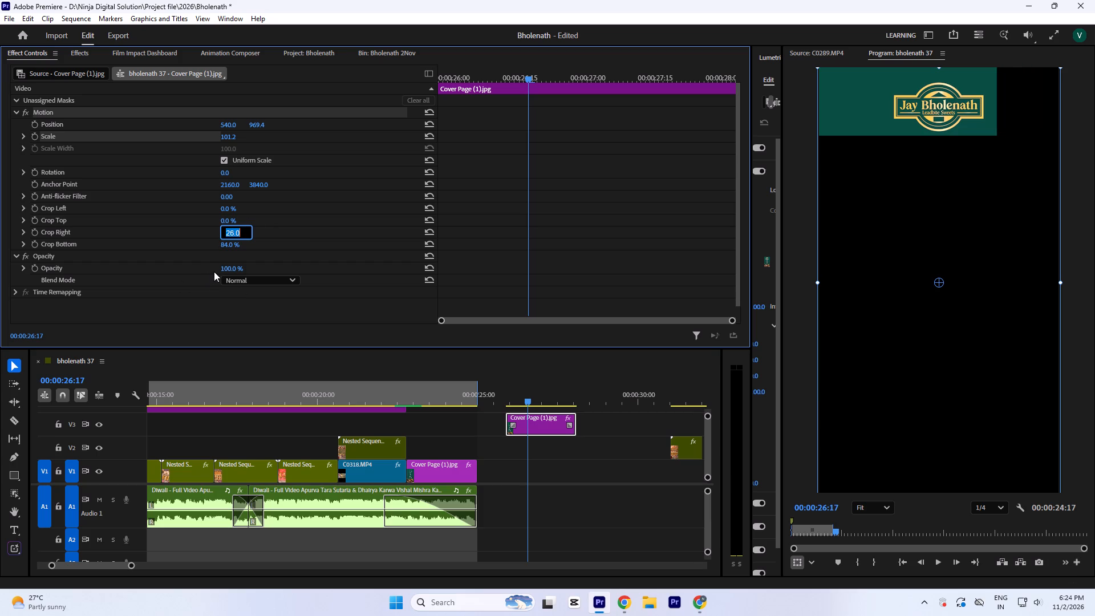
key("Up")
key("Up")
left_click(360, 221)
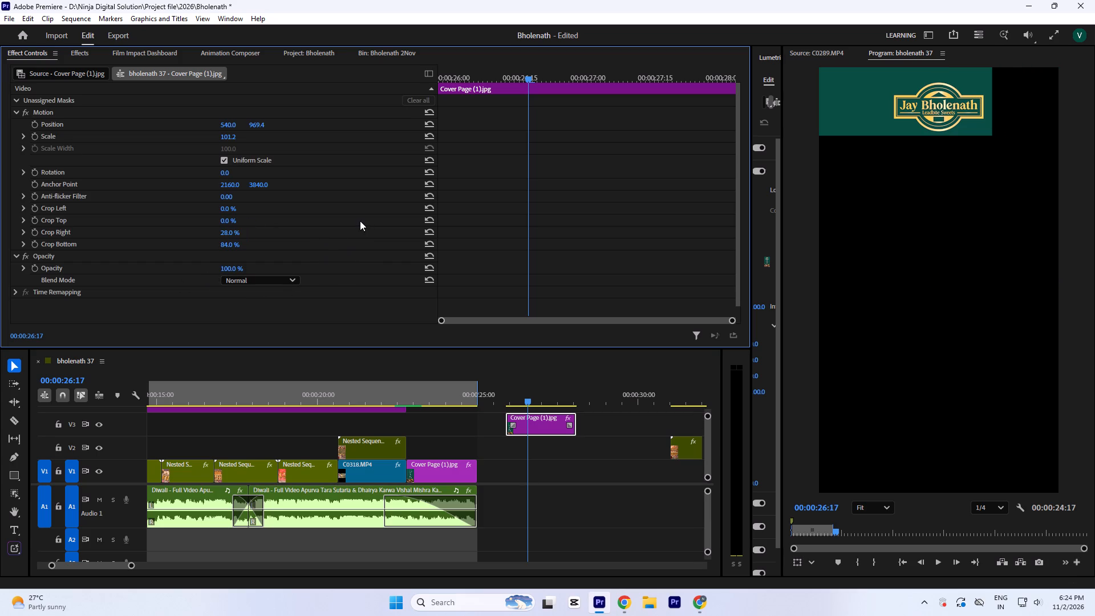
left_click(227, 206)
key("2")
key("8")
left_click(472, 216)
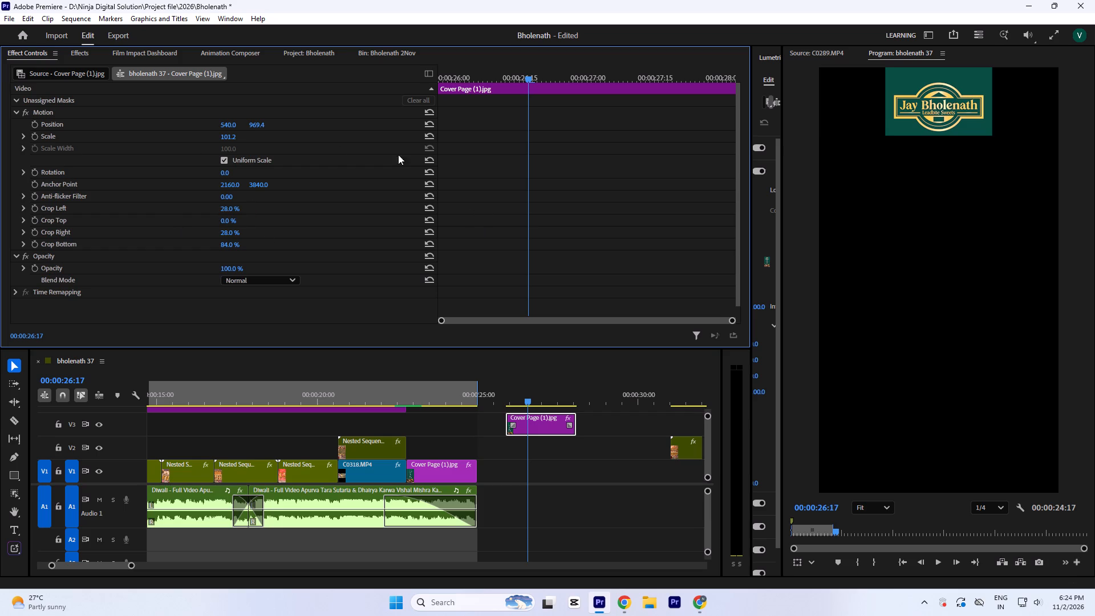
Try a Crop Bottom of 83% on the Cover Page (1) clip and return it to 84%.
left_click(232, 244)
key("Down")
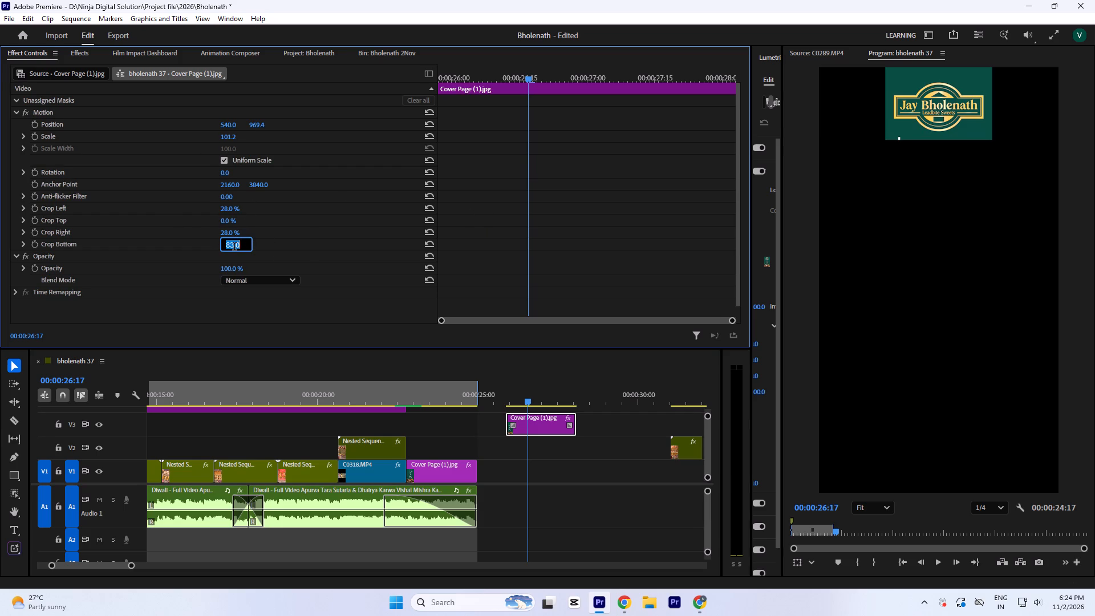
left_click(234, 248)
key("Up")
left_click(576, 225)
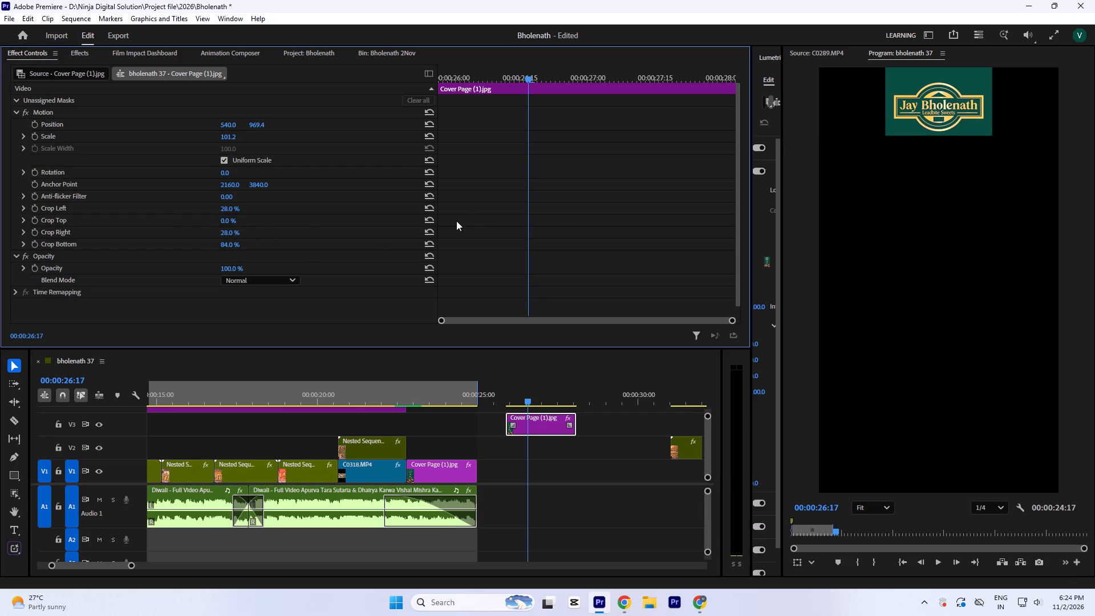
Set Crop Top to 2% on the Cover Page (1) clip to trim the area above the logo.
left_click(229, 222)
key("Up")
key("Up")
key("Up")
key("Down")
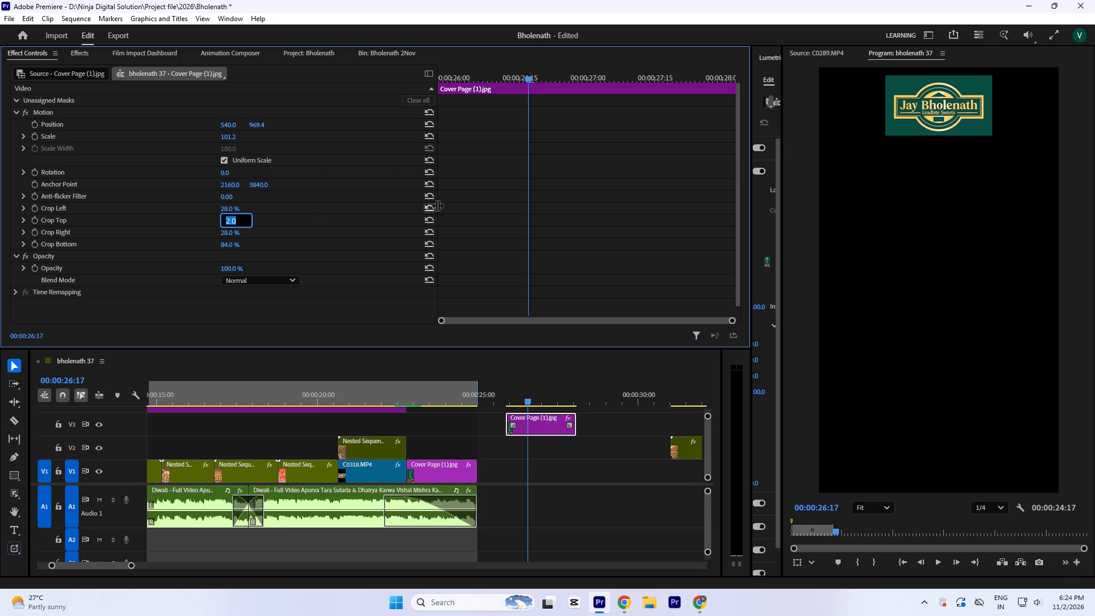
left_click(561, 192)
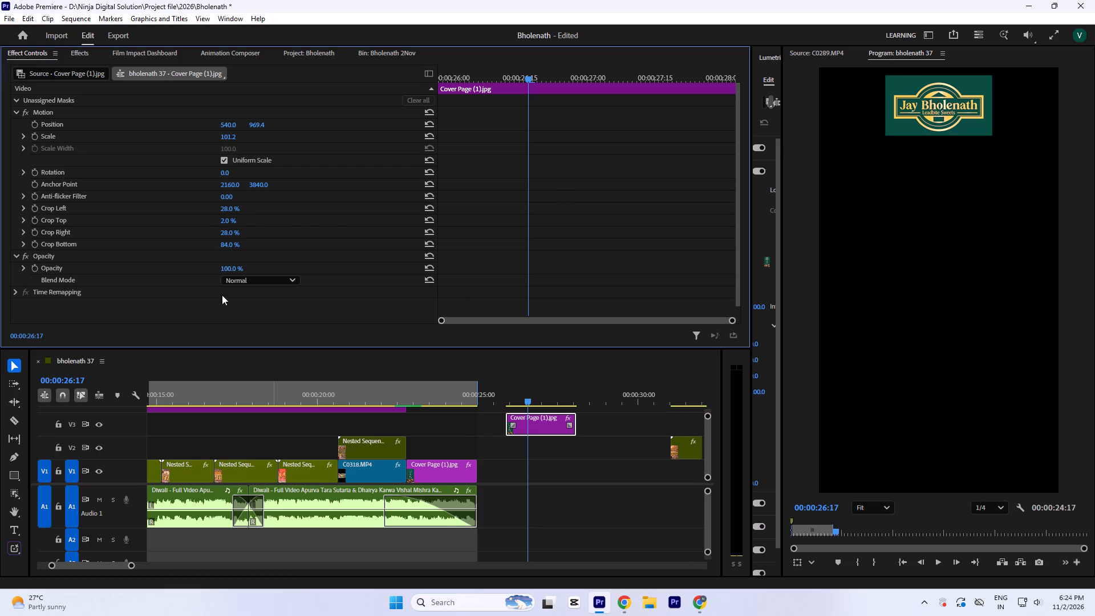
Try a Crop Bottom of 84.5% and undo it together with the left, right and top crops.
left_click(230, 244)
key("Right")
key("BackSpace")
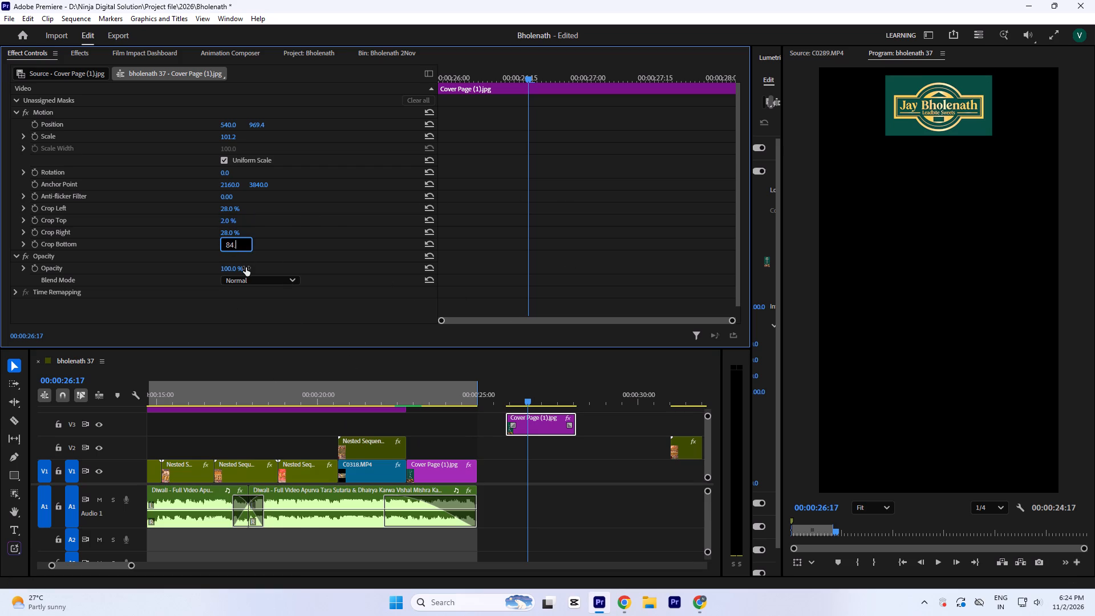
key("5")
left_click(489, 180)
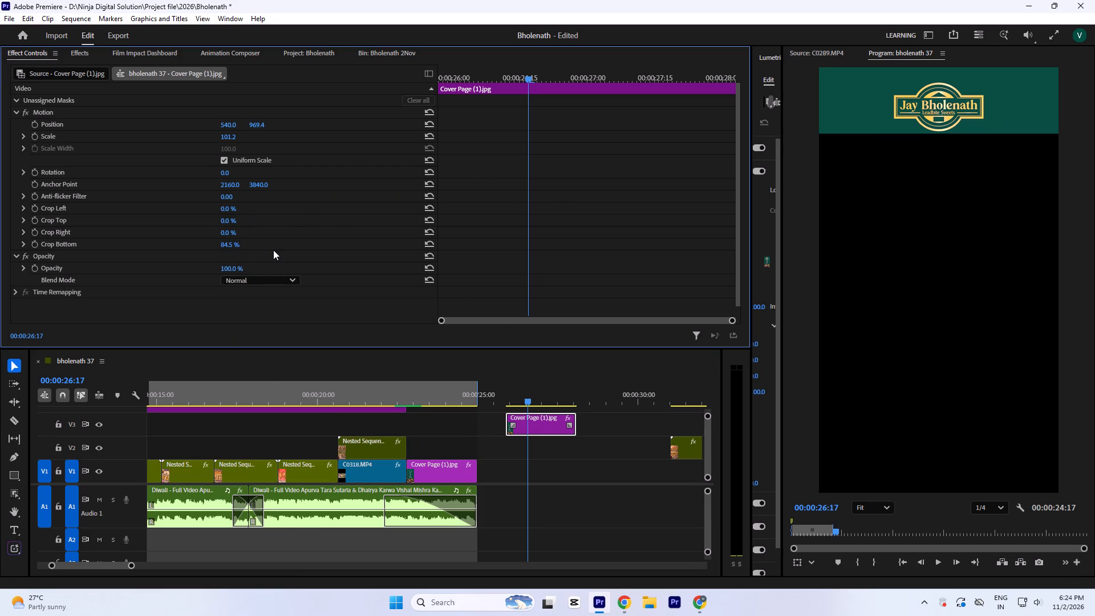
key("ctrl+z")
Move the cropped Cover Page (1) clip to V2 and back to V3, starting right at the end of the reel's content.
left_click(576, 458)
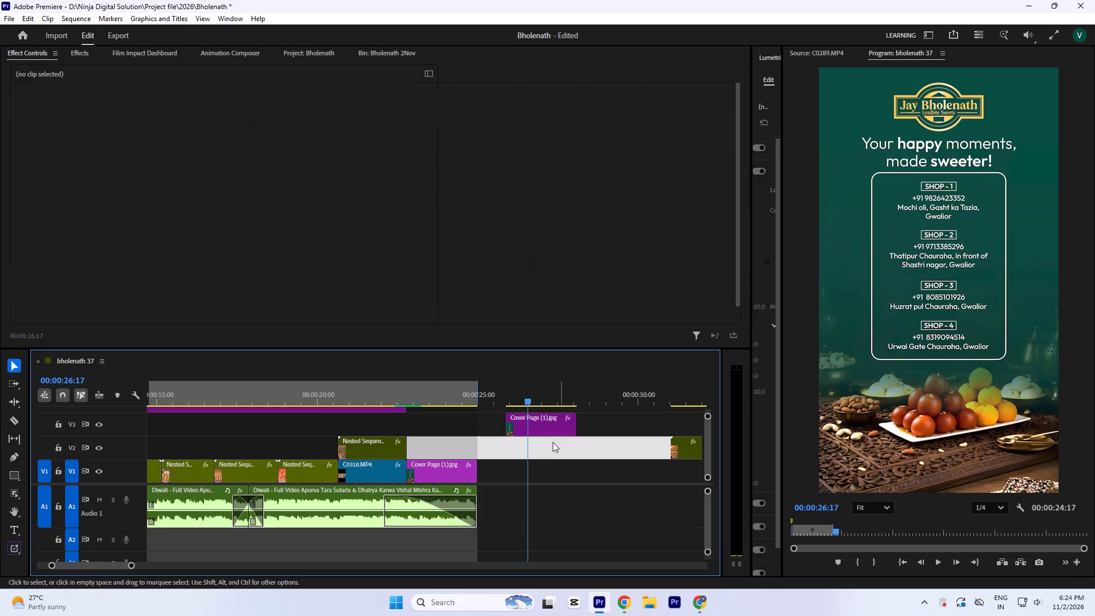
left_click_drag(545, 427, 550, 456)
left_click(551, 394)
key("grave")
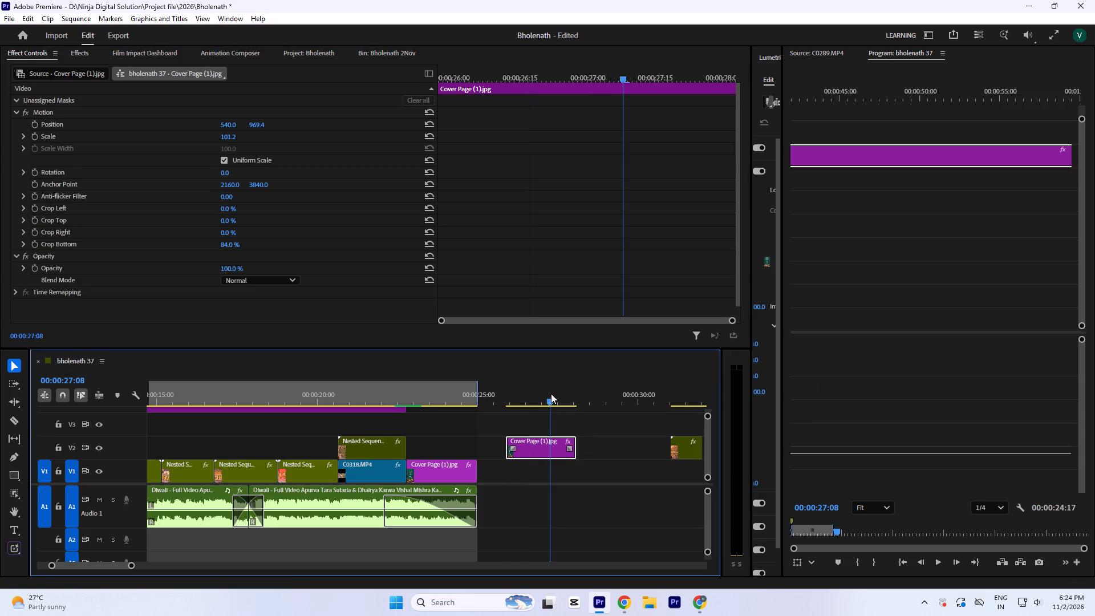
key("minus")
left_click_drag(553, 301, 545, 266)
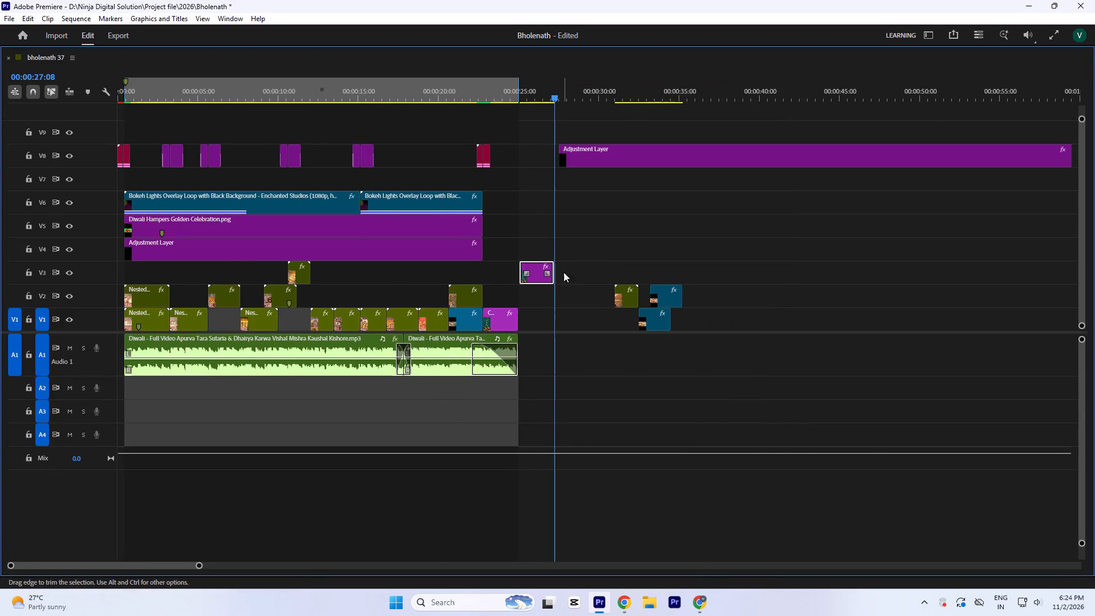
Extend the end of the cropped Cover Page (1) clip on V3 to about 00:00:54.
left_click_drag(553, 278, 919, 282)
key("minus")
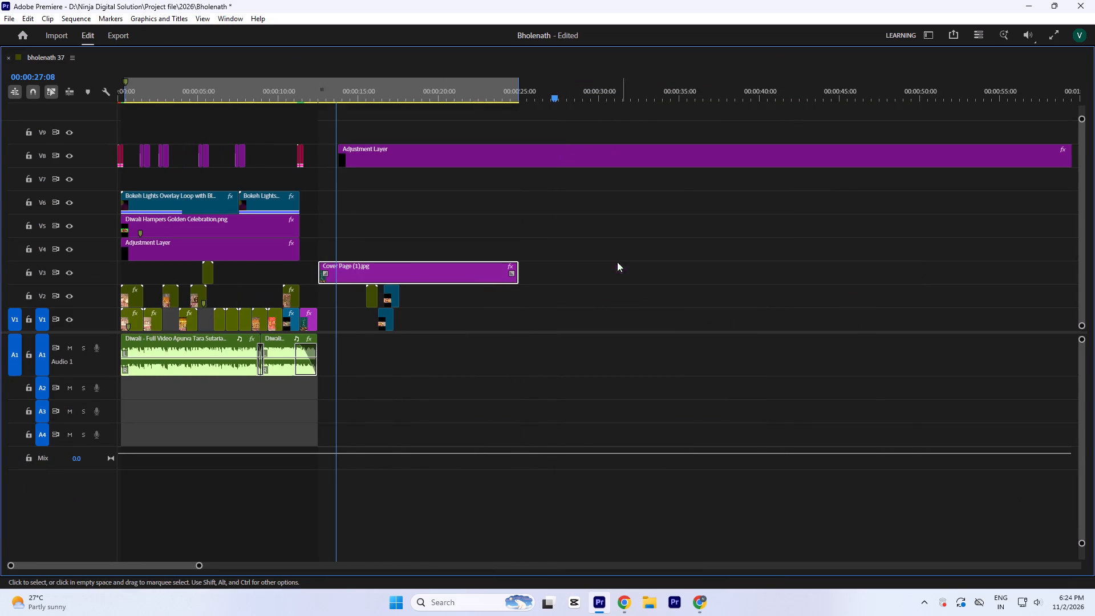
left_click_drag(520, 278, 557, 289)
Nest the extended Cover Page (1) clip on V3 under the default sequence name.
key("n")
key("Return")
left_click(352, 274)
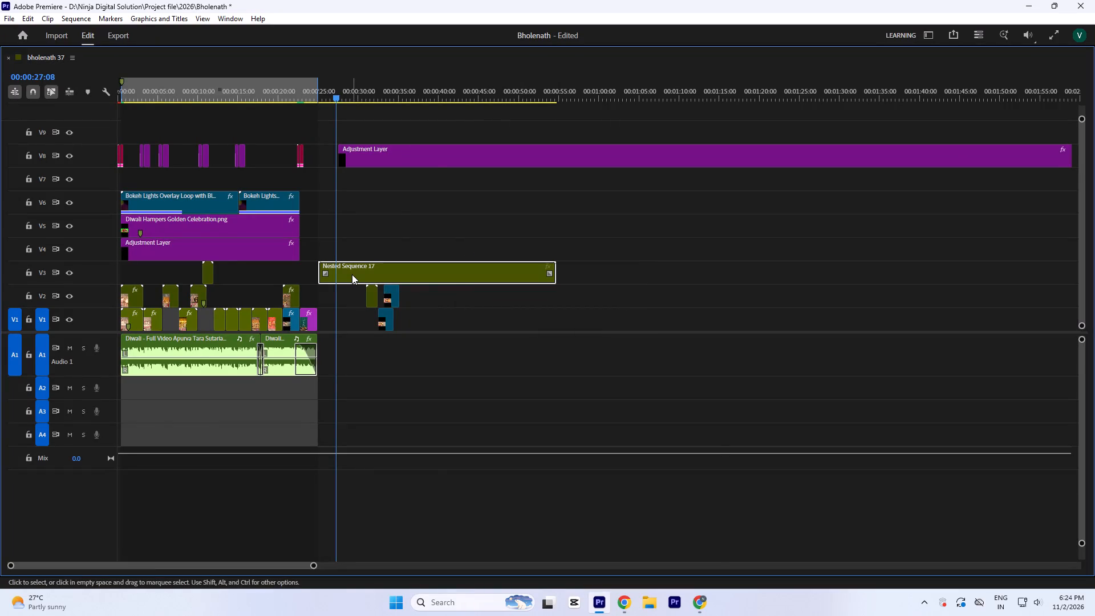
key("grave")
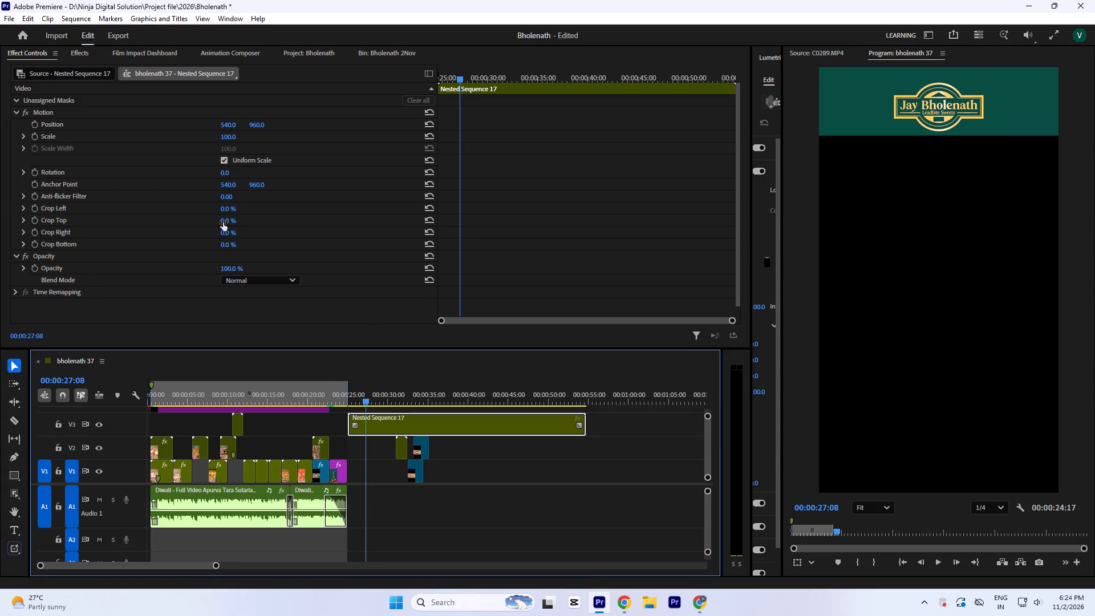
Open the new nested sequence and set the Cover Page (1) clip's Crop Bottom to 83.2%.
double_click(378, 428)
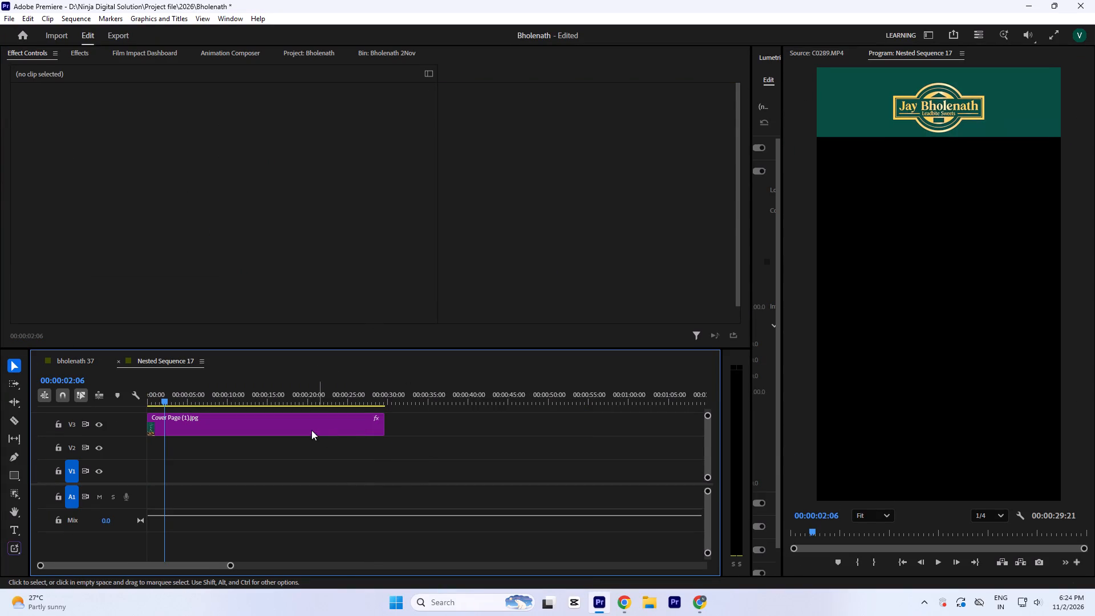
left_click(311, 430)
left_click(231, 248)
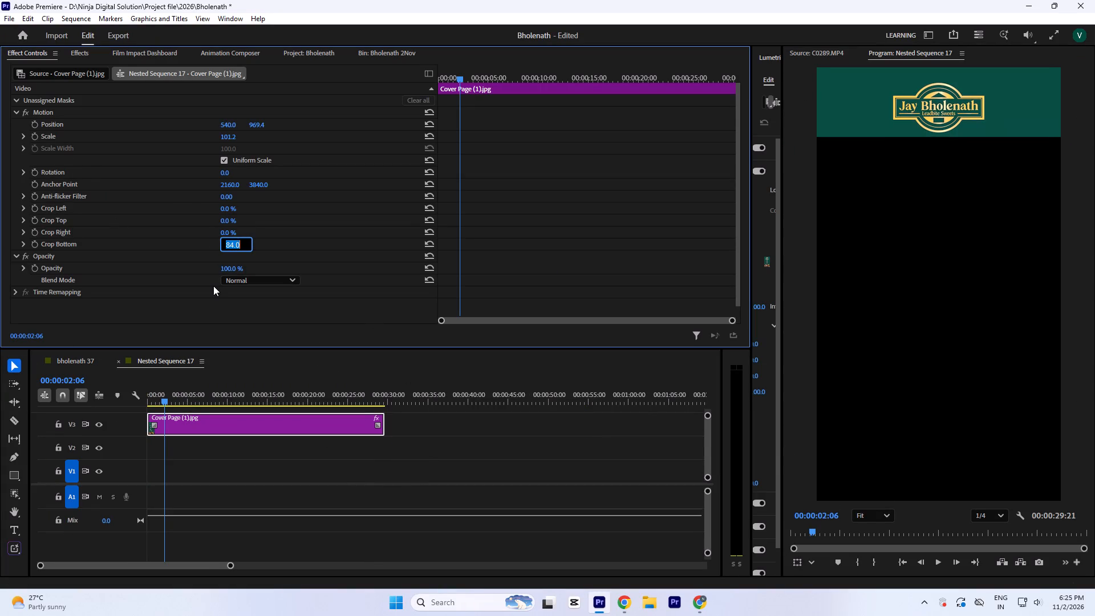
key("Down")
key("Right")
key("BackSpace")
key("2")
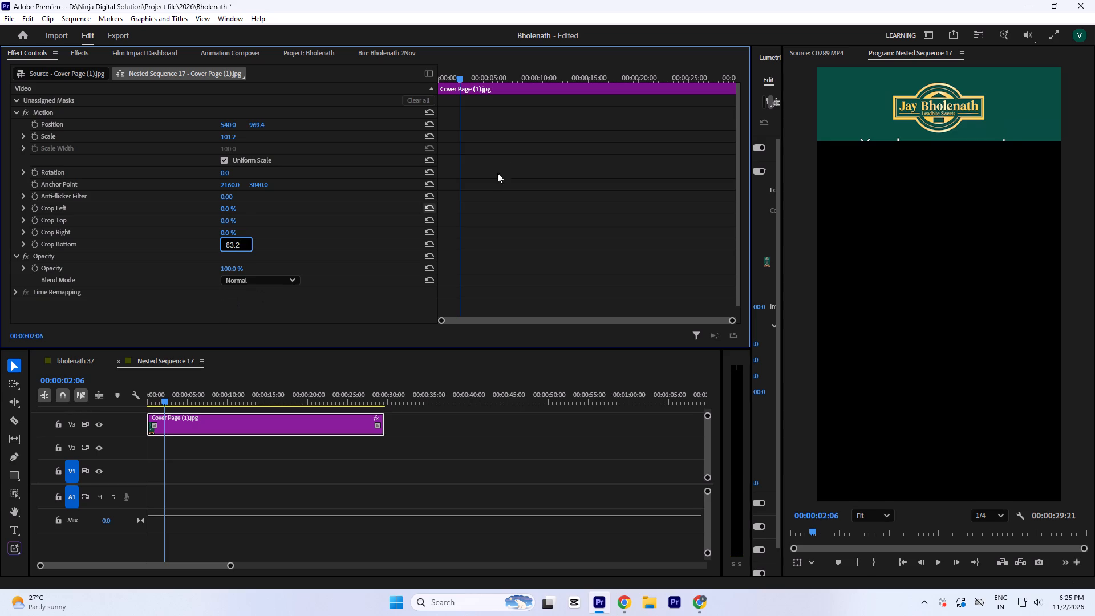
left_click(522, 152)
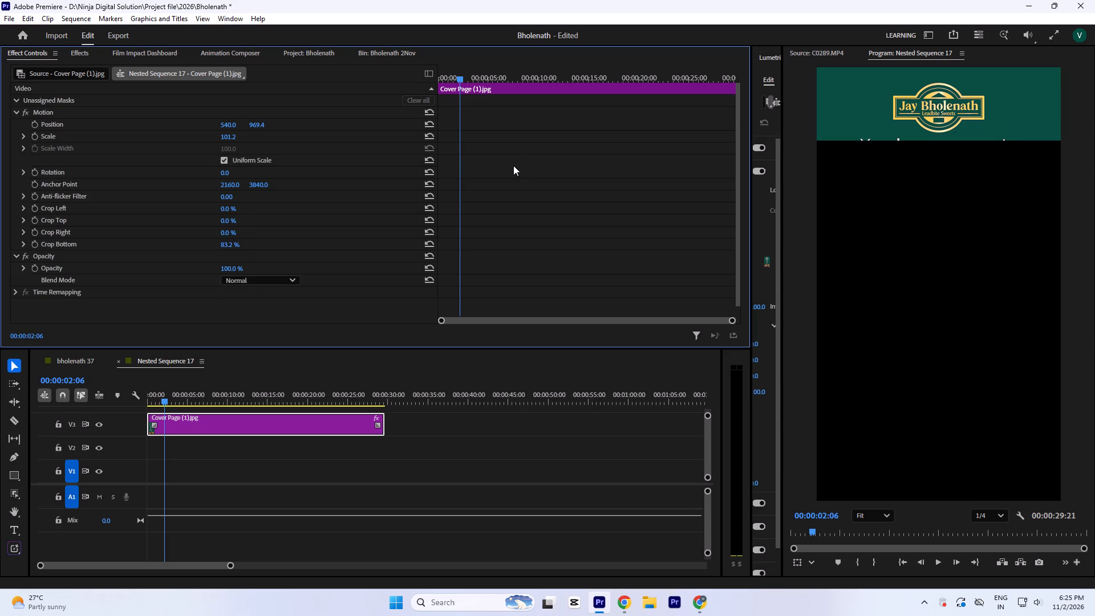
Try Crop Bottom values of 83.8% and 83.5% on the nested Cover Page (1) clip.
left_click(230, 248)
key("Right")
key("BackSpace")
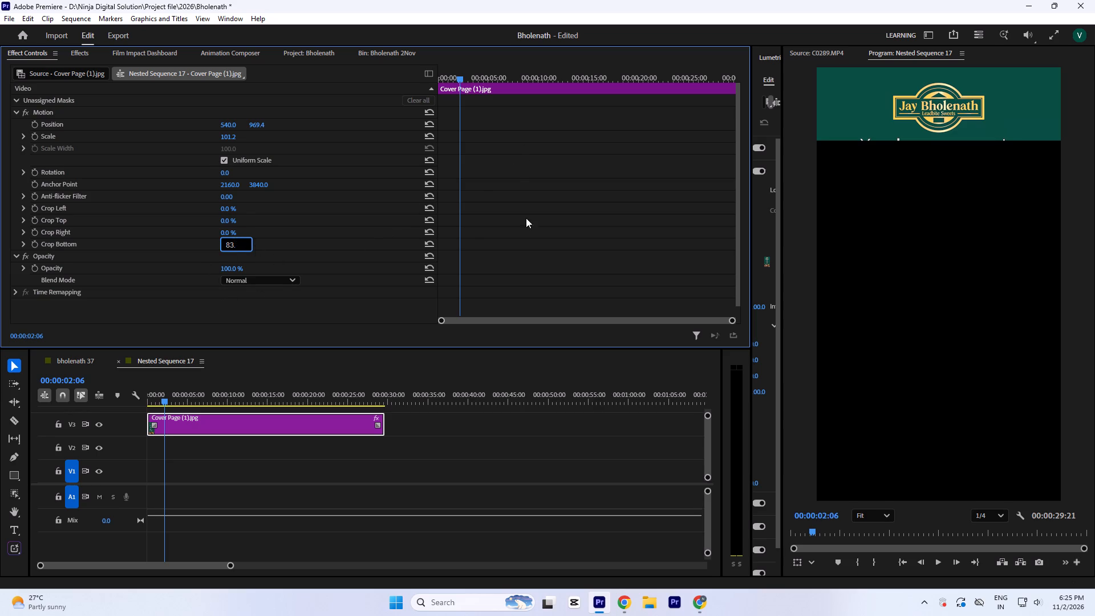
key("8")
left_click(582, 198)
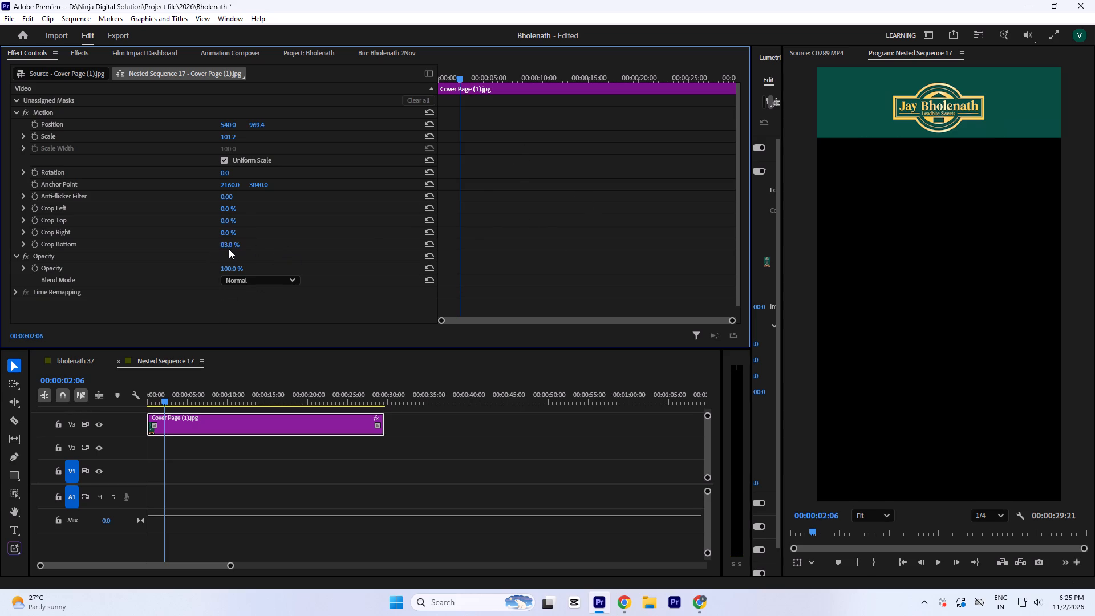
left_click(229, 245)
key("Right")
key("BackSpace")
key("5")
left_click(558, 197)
Set the nested Cover Page (1) clip's Crop Bottom to 83.7%, just clear of the tagline text.
left_click(233, 247)
key("Right")
key("BackSpace")
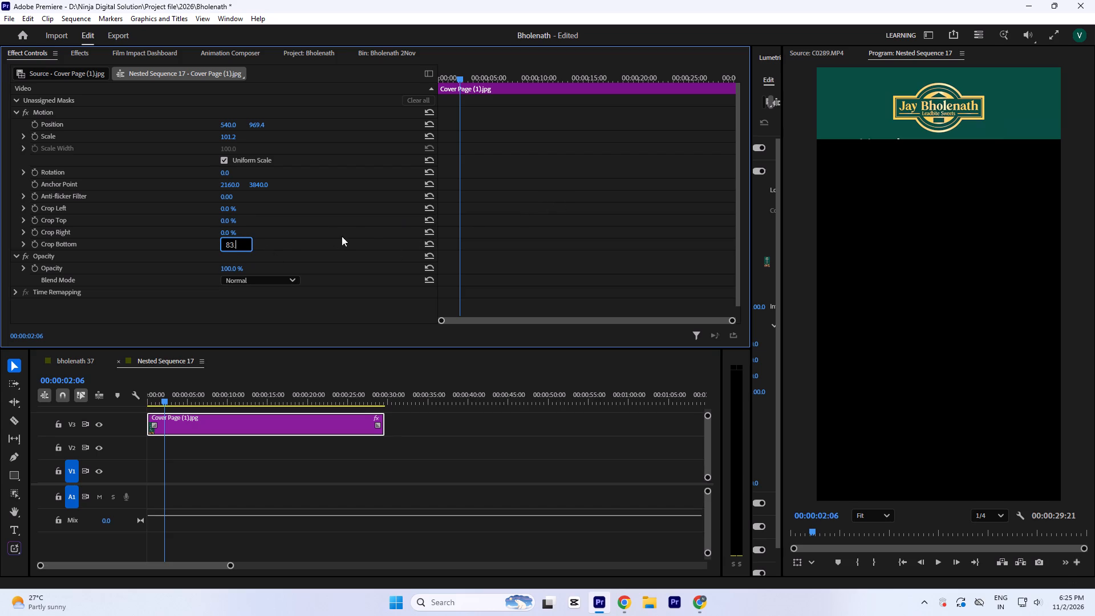
key("7")
left_click(494, 172)
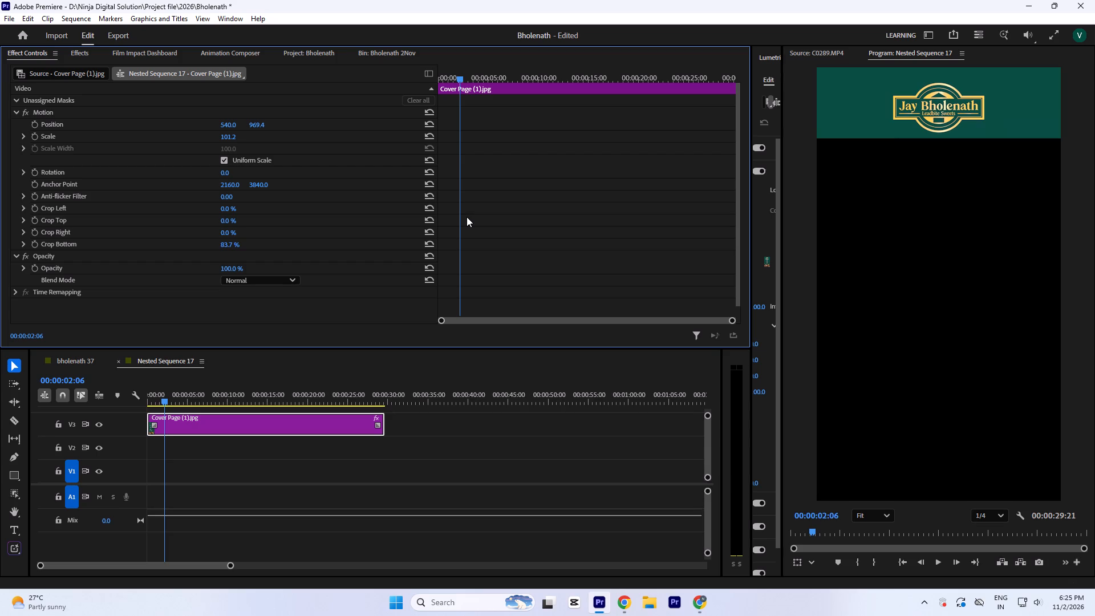
Set the nested Cover Page (1) clip's Crop Top to 2.3%.
left_click(306, 441)
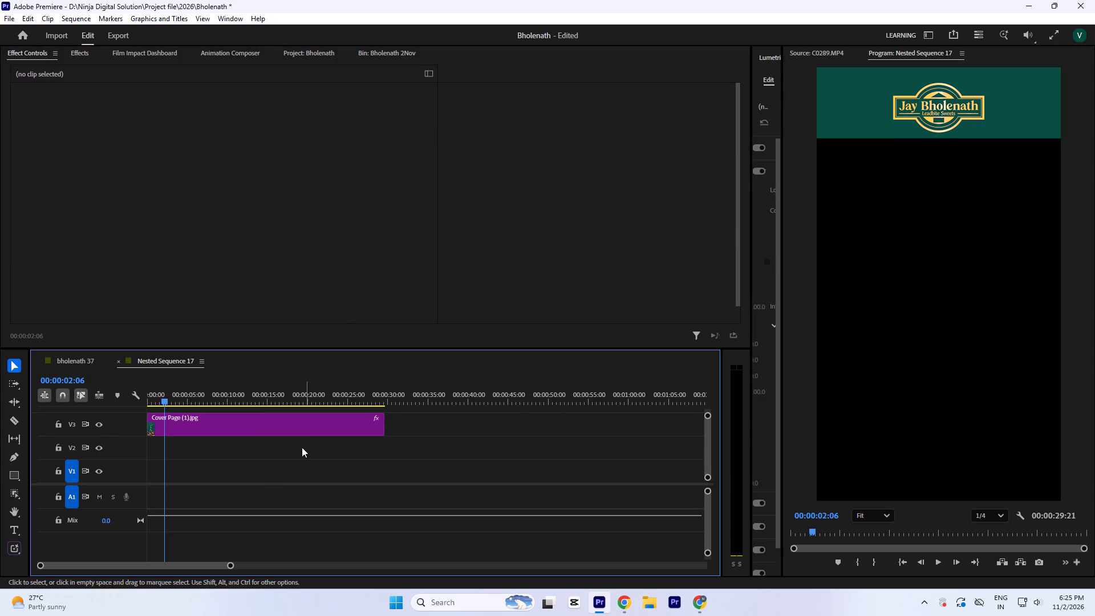
left_click(239, 429)
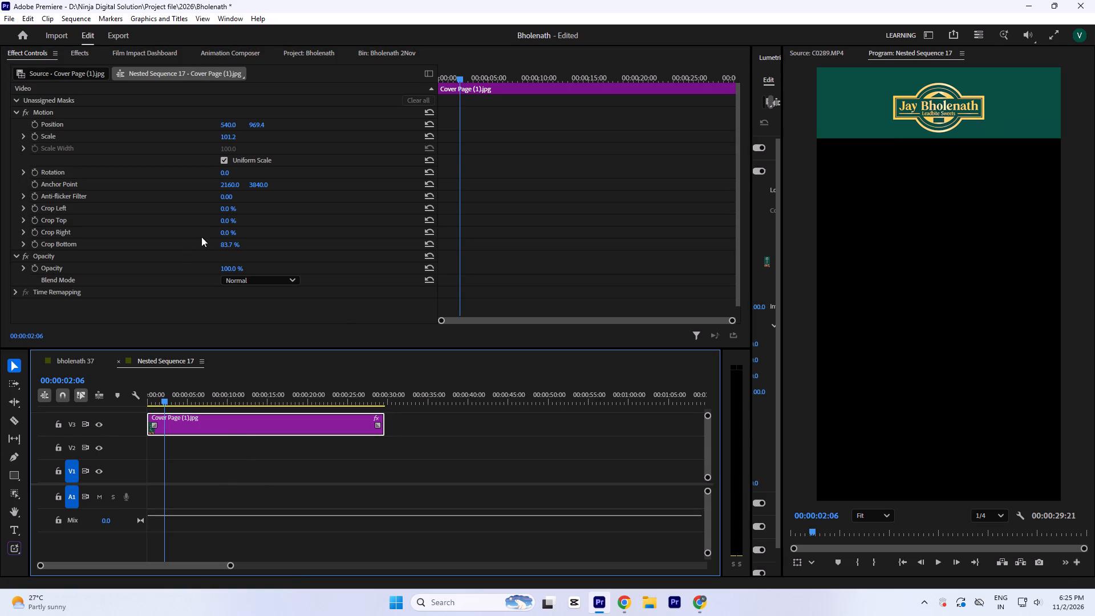
left_click(228, 220)
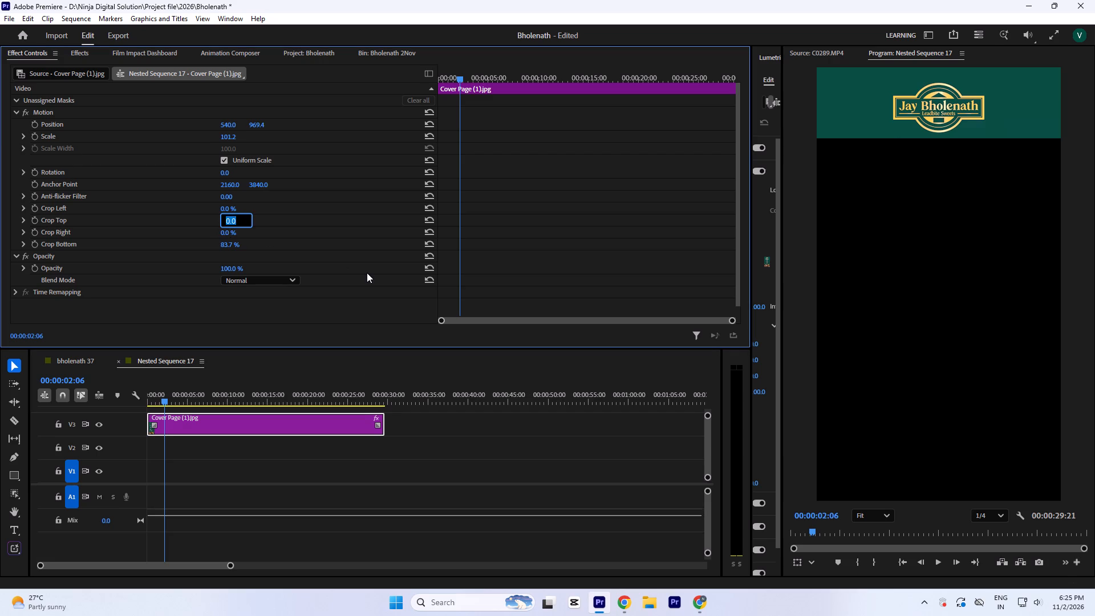
key("Up")
key("Up")
key("Up")
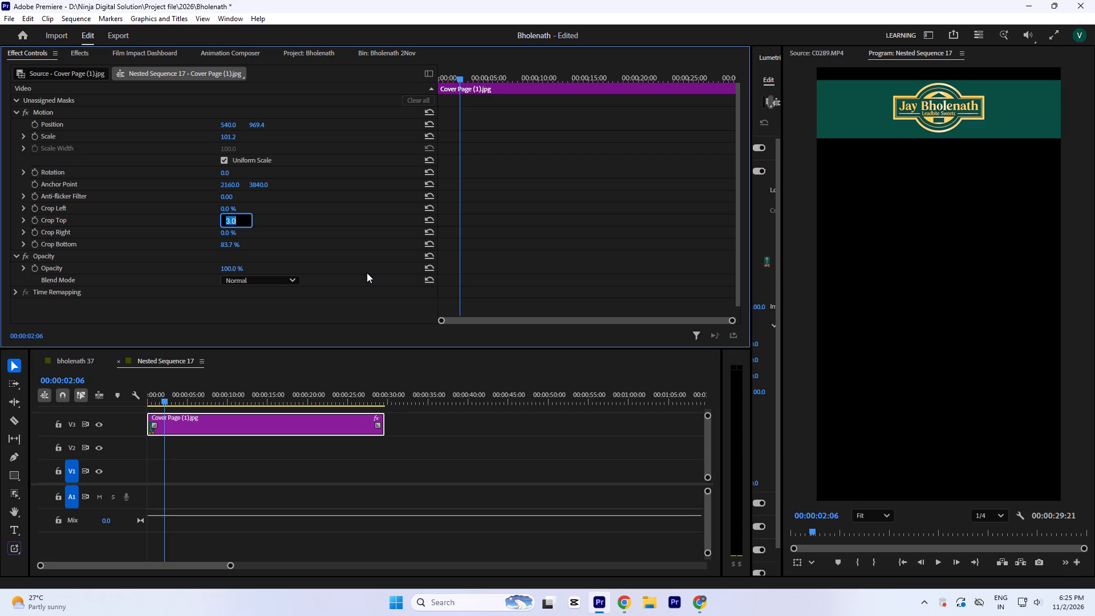
key("Down")
key("Right")
key("BackSpace")
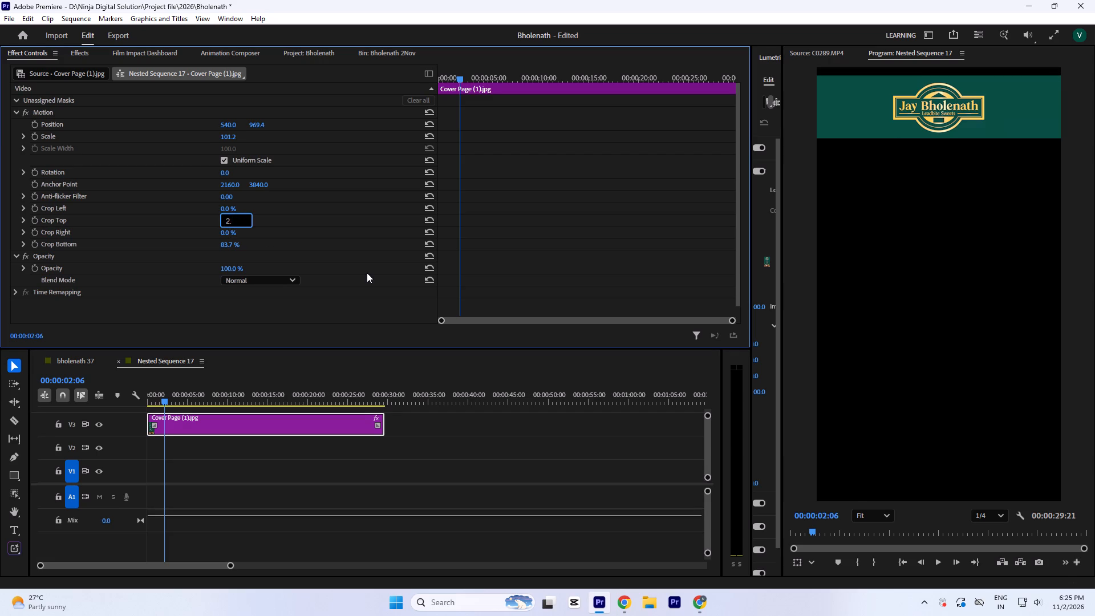
key("3")
left_click(343, 233)
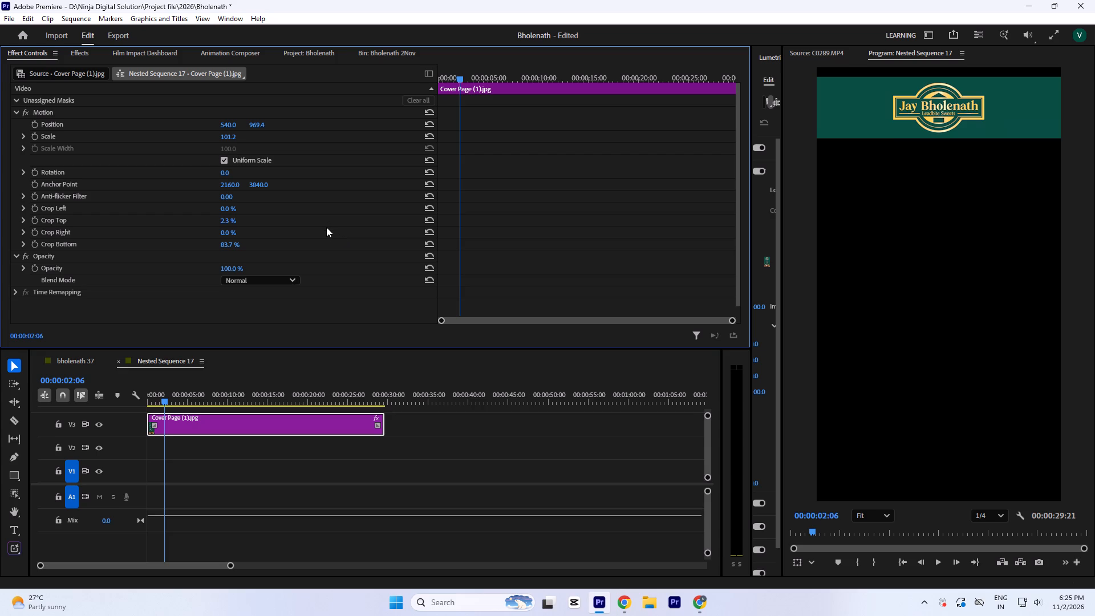
Close the nested sequence and move the Nested Sequence 17 clip from V3 to V2, starting at about 00:01:00:00.
left_click(236, 395)
left_click(119, 361)
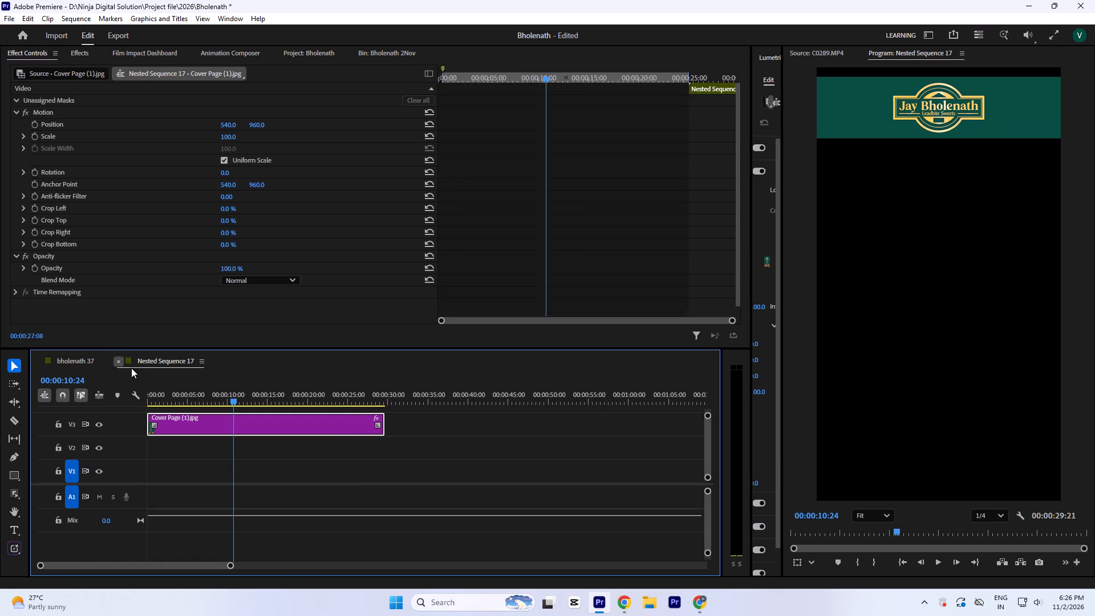
left_click(500, 384)
left_click(529, 444)
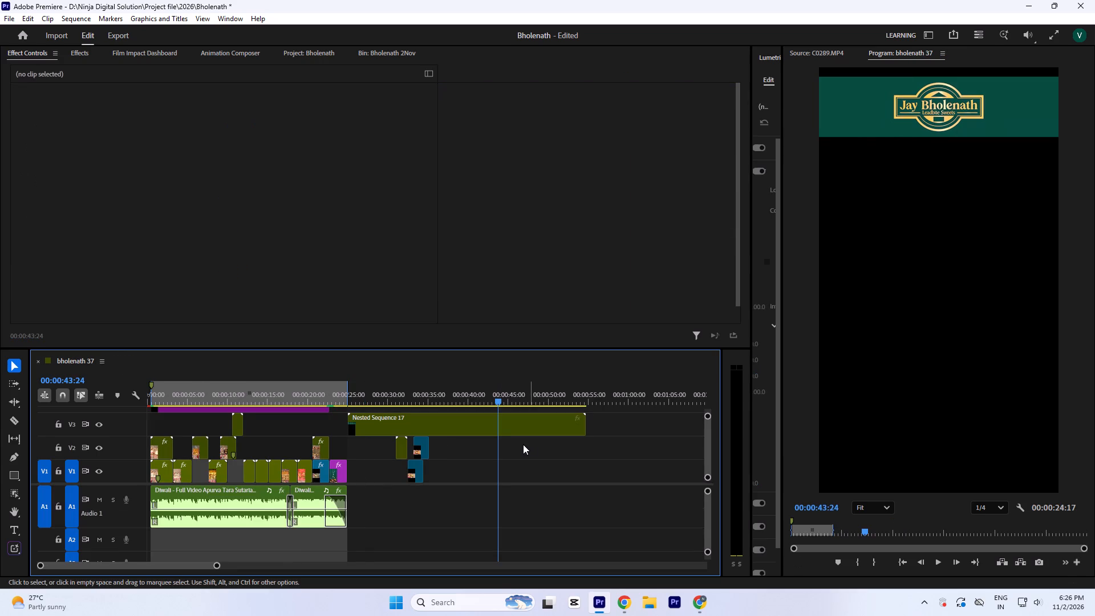
left_click(480, 383)
key("minus")
left_click_drag(321, 424, 460, 451)
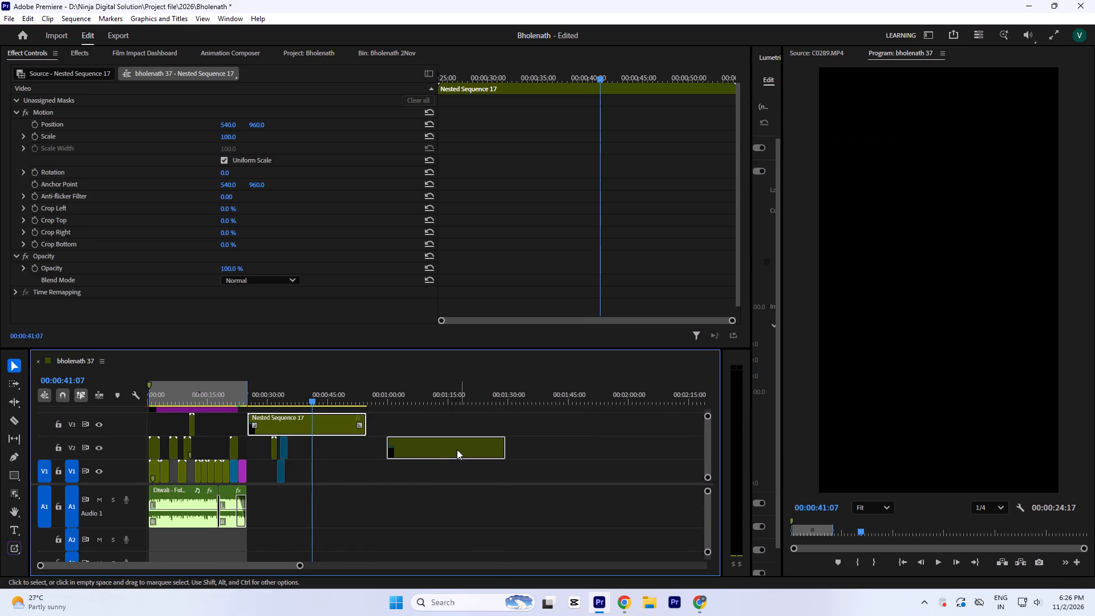
left_click(393, 379)
left_click(407, 391)
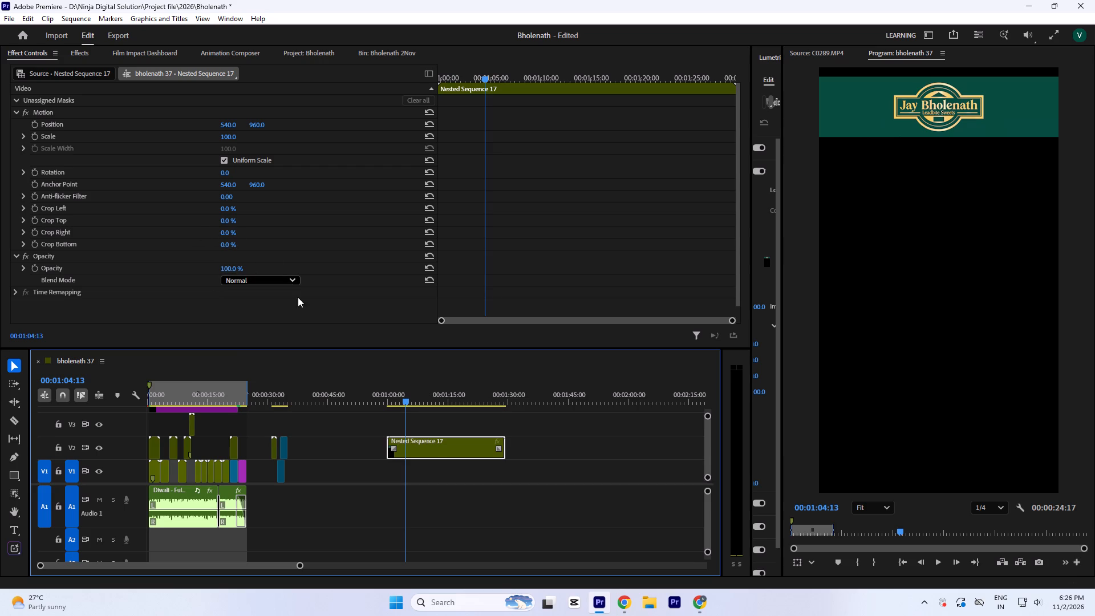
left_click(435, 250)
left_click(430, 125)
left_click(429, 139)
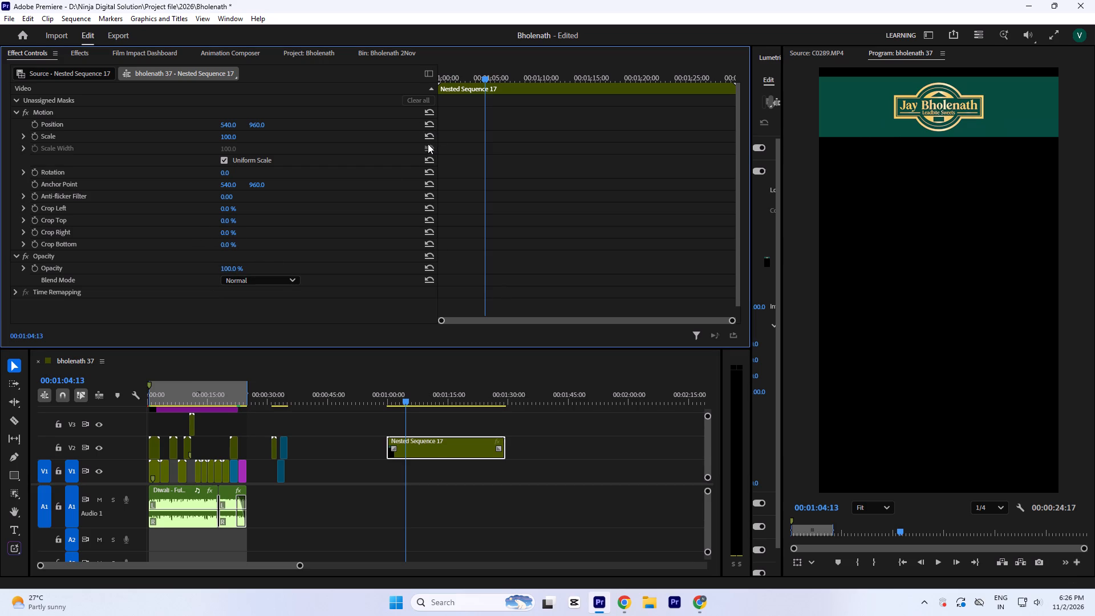
Create a 1080 × 1920 colour matte named Color Matte, sampling green 074C3F from the logo's background band.
left_click(316, 51)
left_click(480, 292)
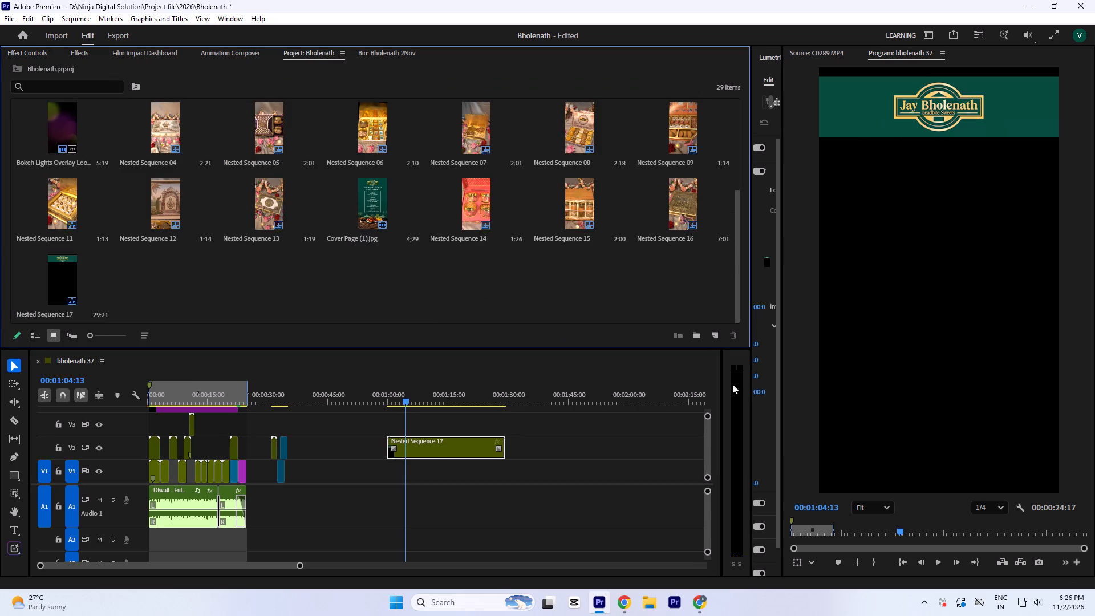
left_click(715, 339)
left_click(732, 435)
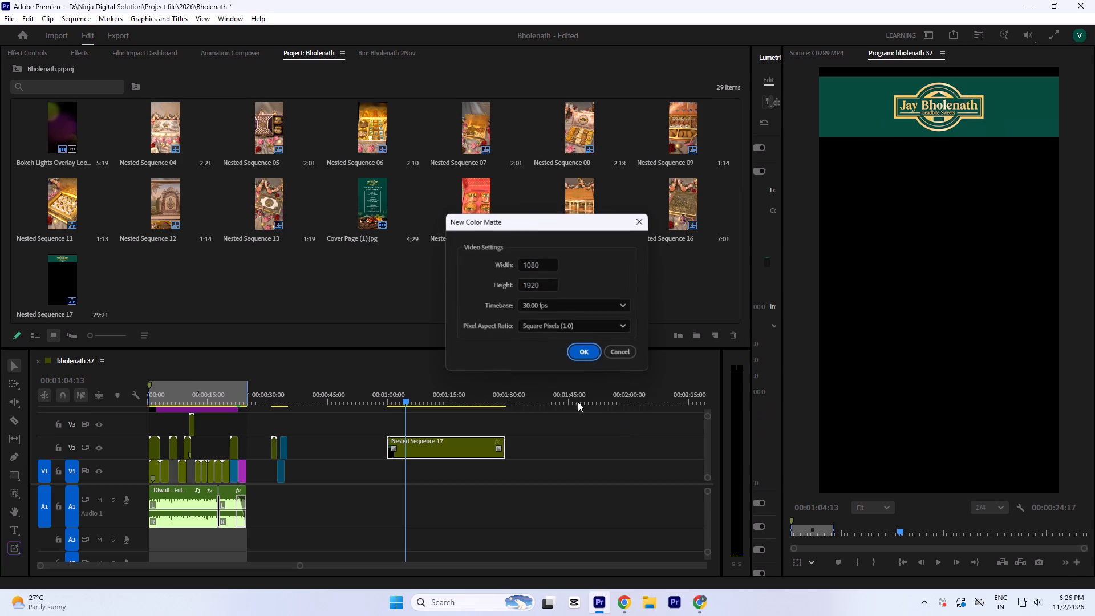
key("Return")
left_click(659, 363)
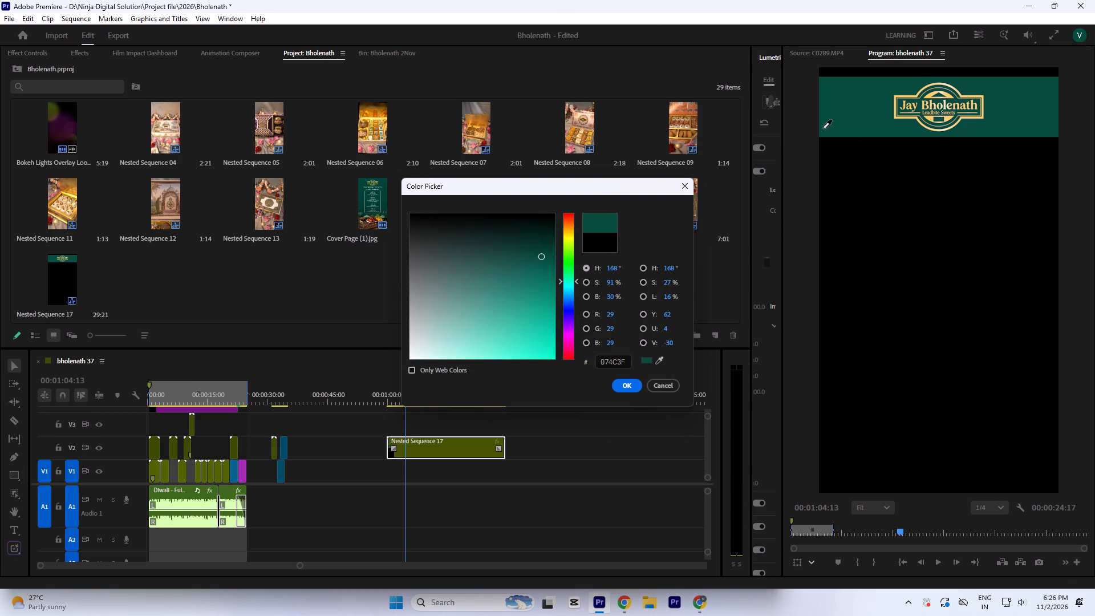
left_click(831, 129)
key("Return")
key("Return")
Place the Color Matte on V1 beneath the Nested Sequence 17 clip and extend it to the same end point.
left_click_drag(159, 278, 161, 278)
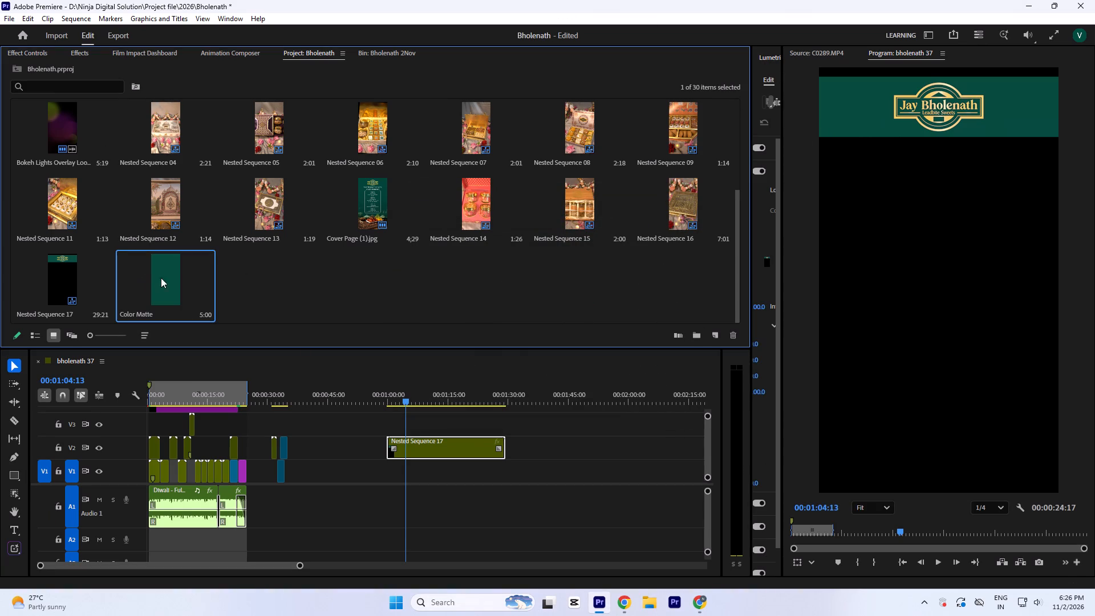
left_click_drag(161, 278, 386, 475)
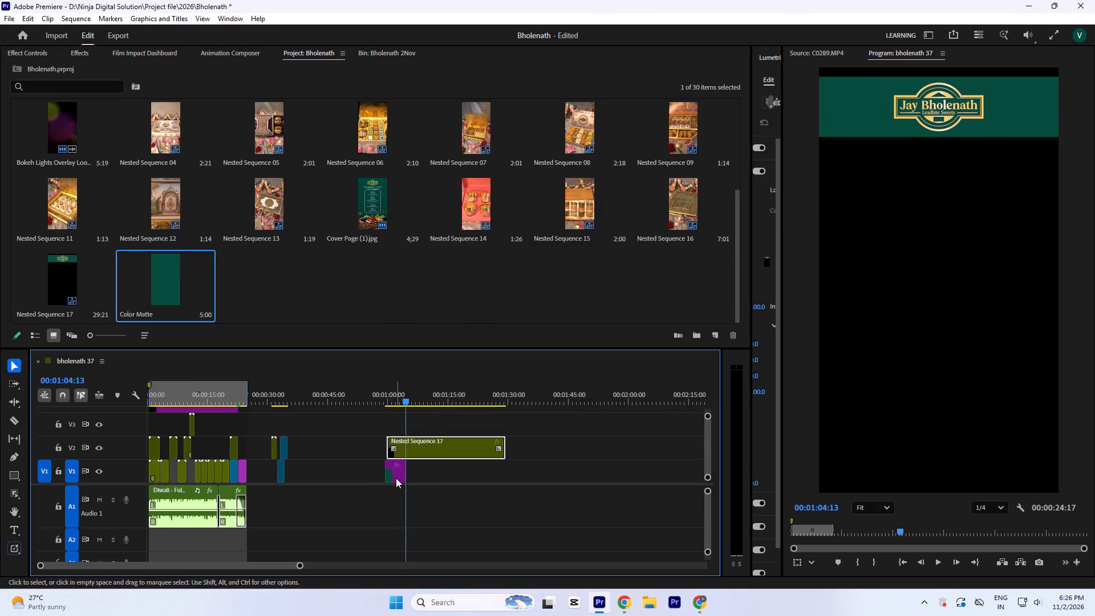
left_click(395, 478)
key("equal")
left_click(413, 475)
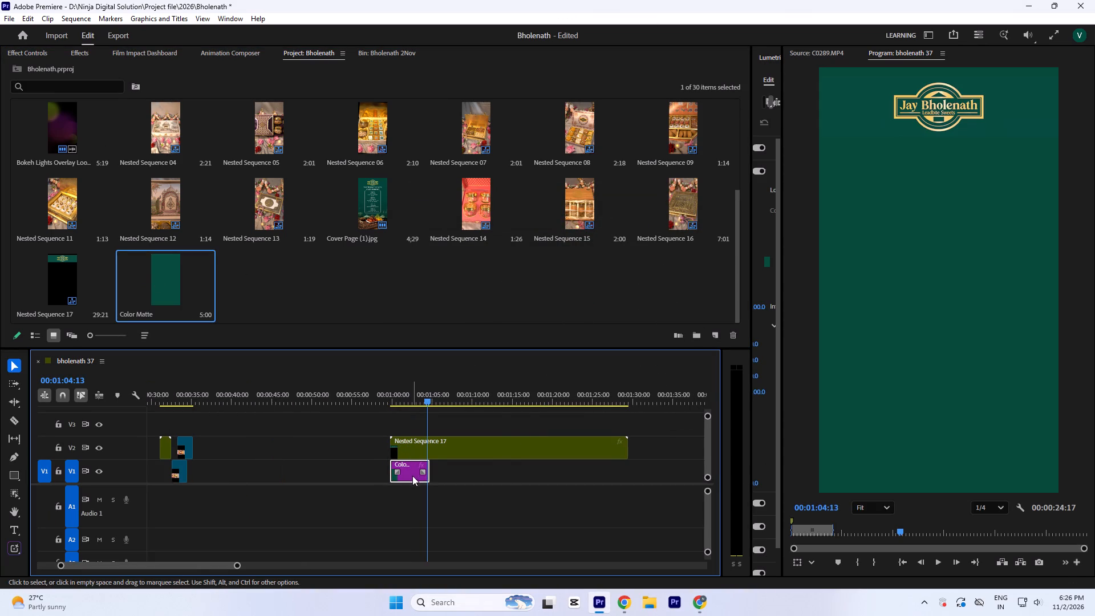
left_click(413, 476)
left_click_drag(430, 475, 441, 475)
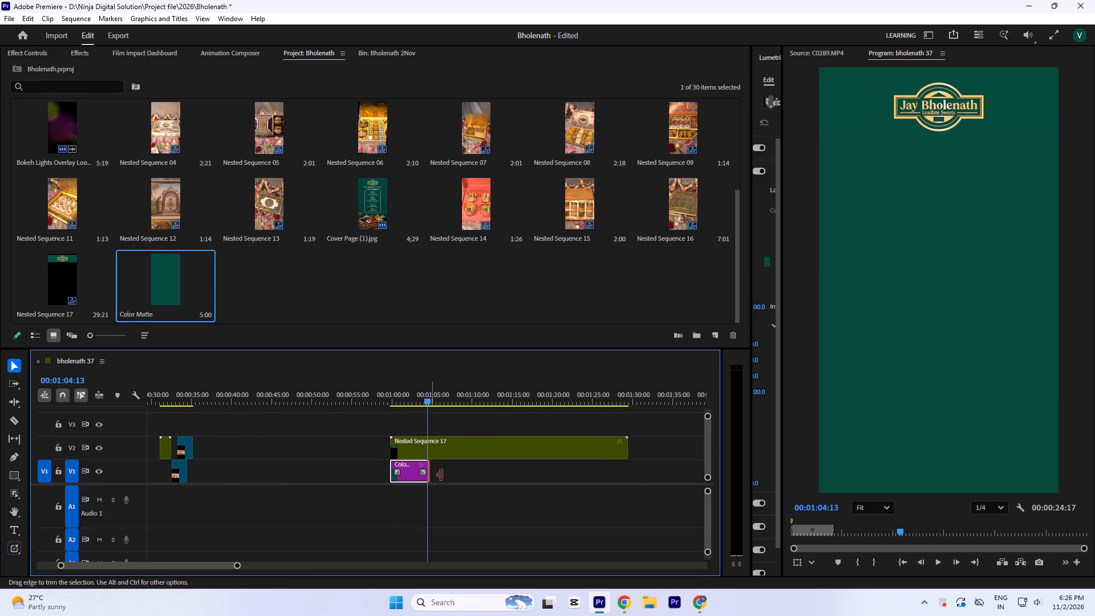
left_click_drag(441, 475, 624, 487)
left_click(538, 450)
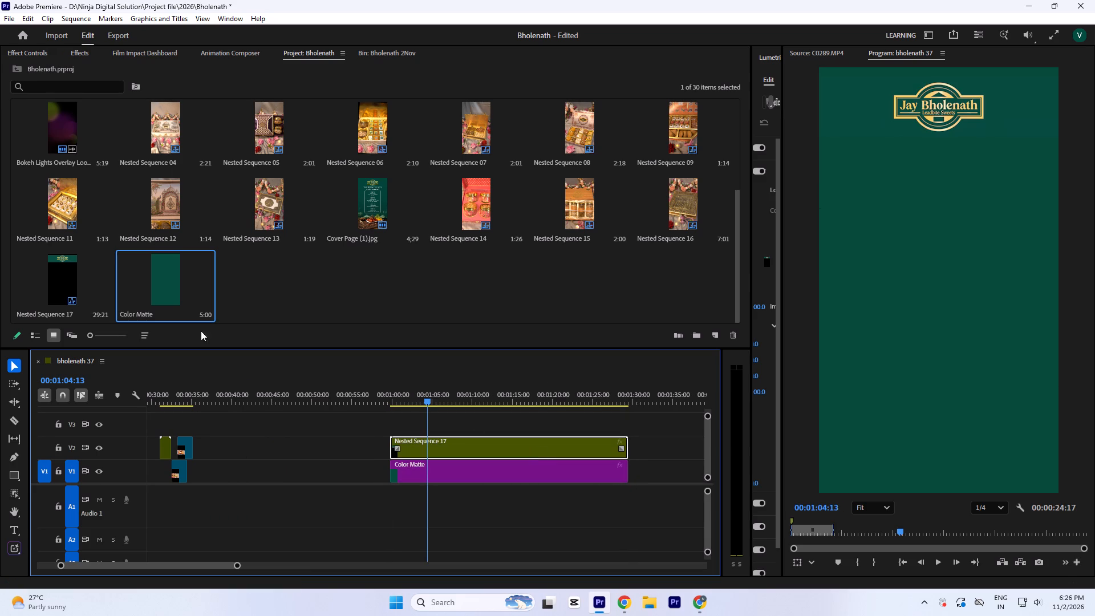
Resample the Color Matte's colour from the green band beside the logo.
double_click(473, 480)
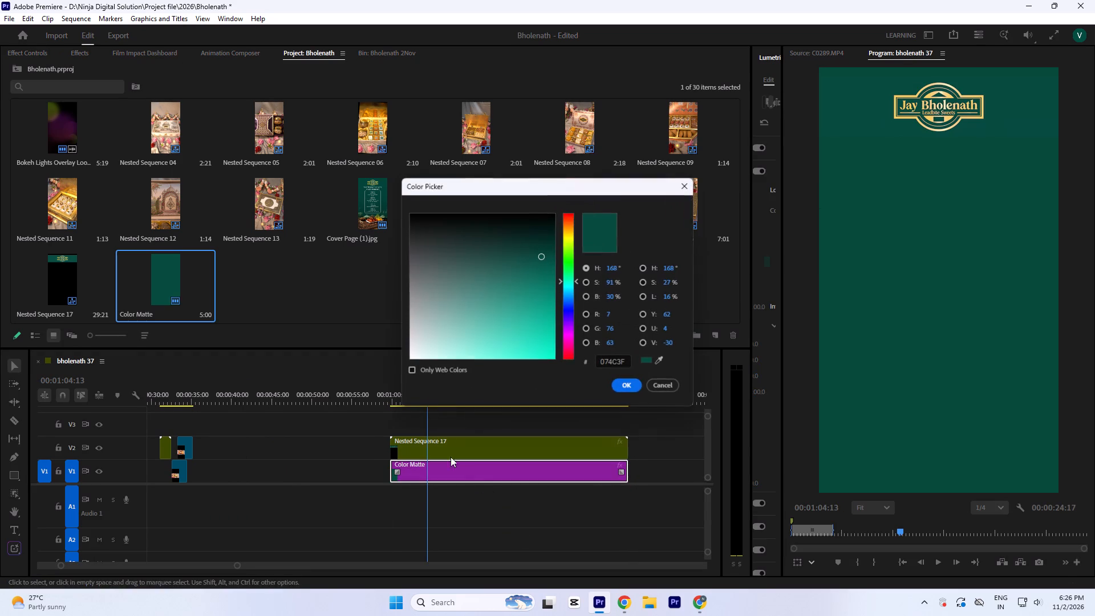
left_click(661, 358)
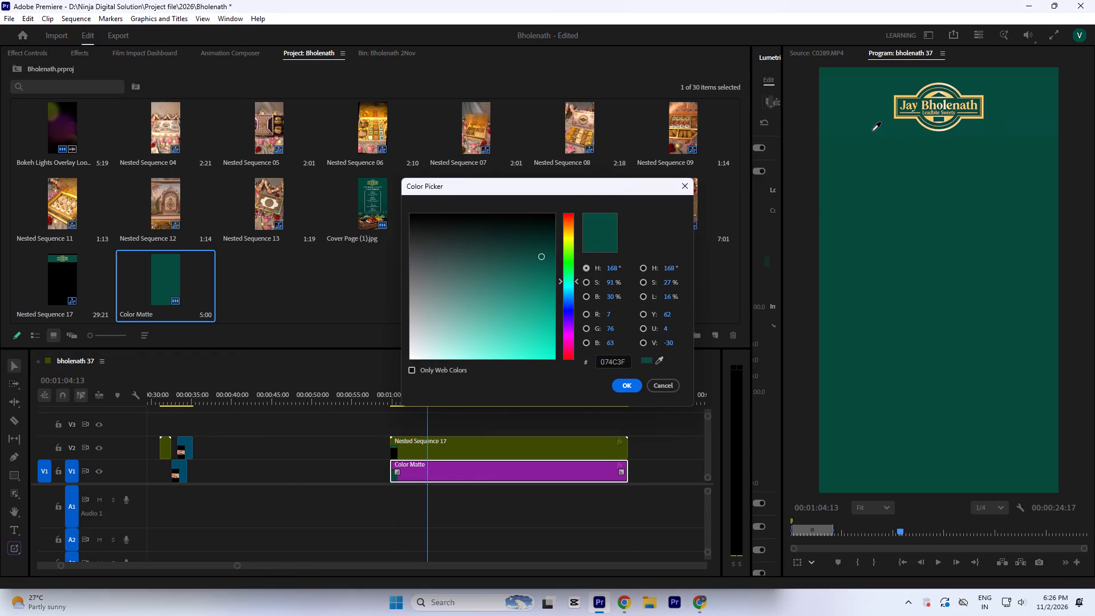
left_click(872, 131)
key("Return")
Toggle off the output of track V8, which holds the Adjustment Layer, in the bholenath 37 sequence.
key("grave")
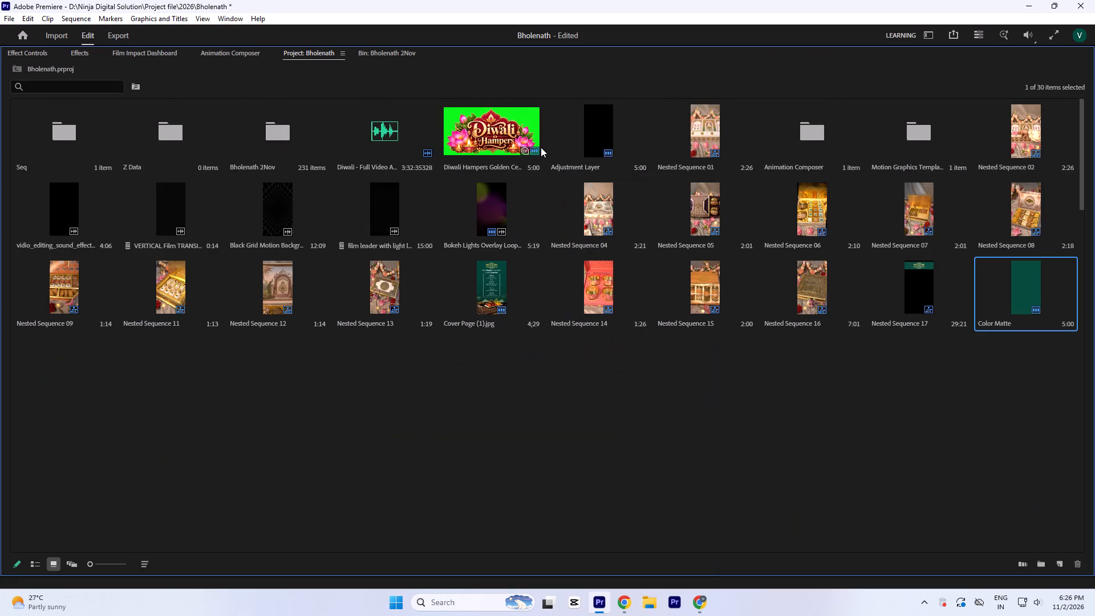
key("grave")
left_click(436, 398)
key("grave")
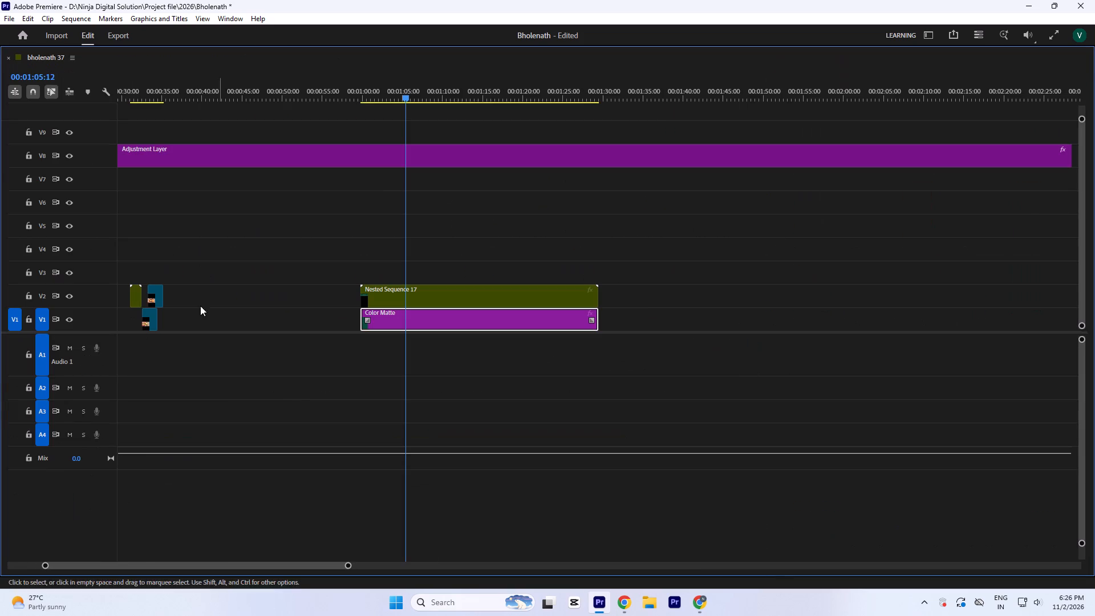
left_click(67, 160)
key("grave")
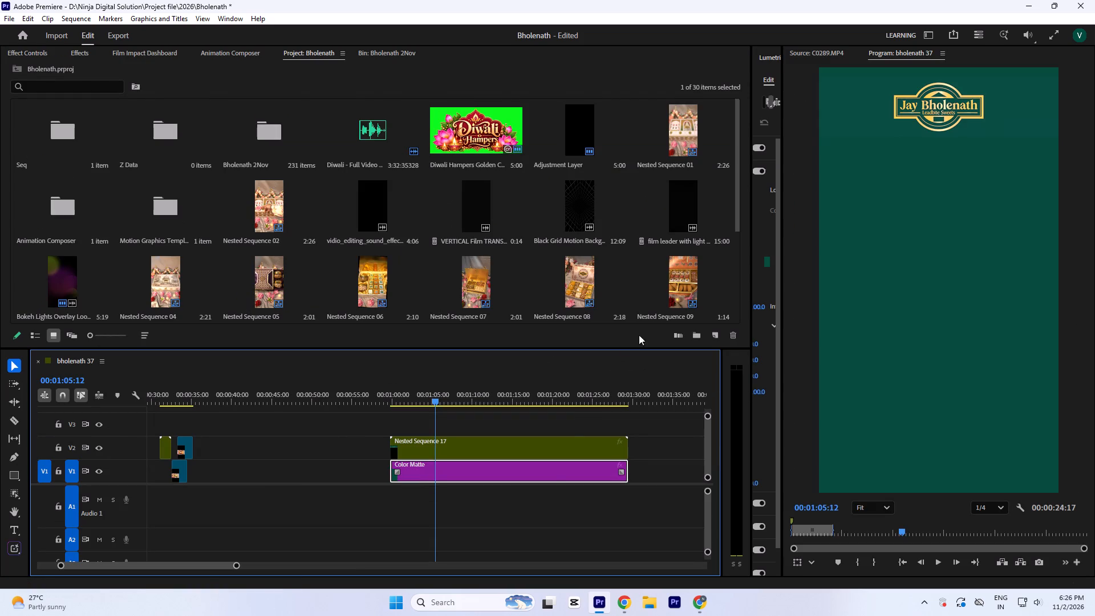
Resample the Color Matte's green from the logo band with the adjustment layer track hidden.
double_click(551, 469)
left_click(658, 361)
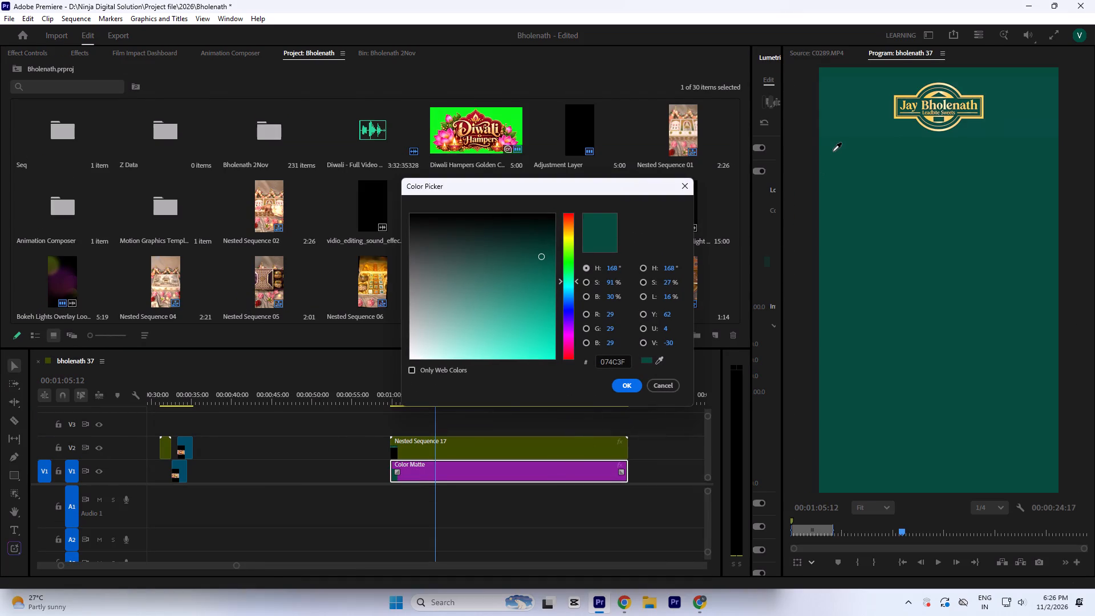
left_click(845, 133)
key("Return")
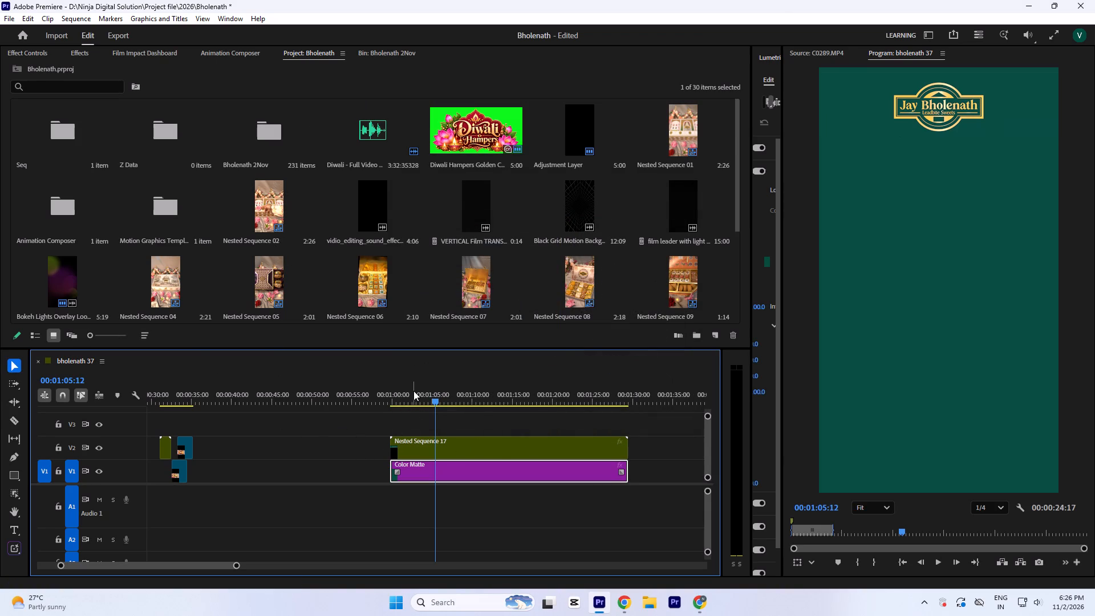
Set the Nested Sequence 17 clip's vertical Position to 1686, bringing the logo near the middle of the frame.
left_click(399, 393)
left_click(454, 450)
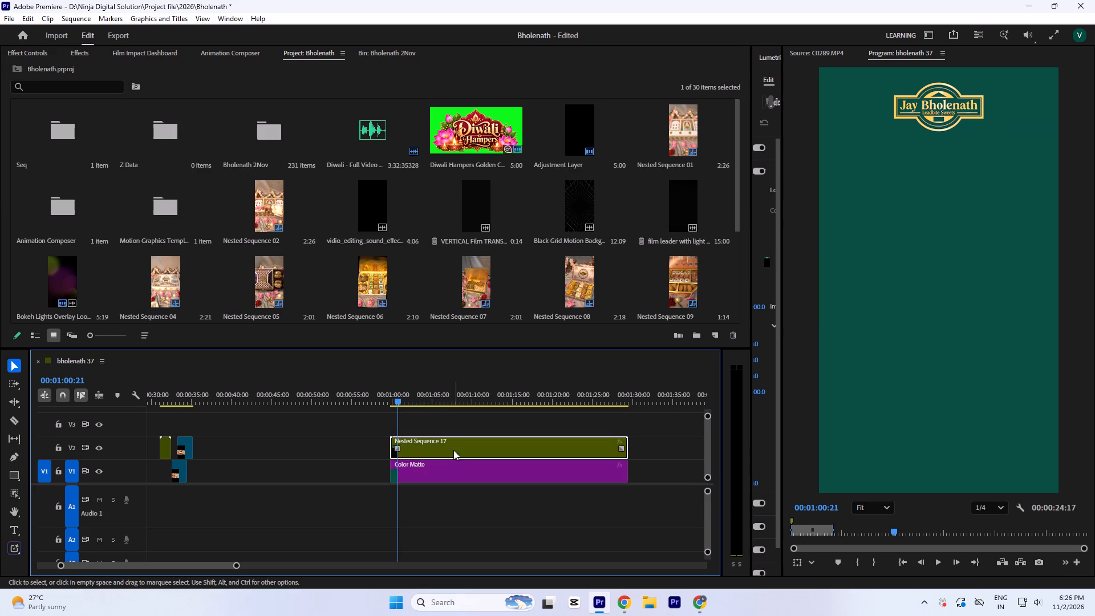
left_click(35, 59)
left_click_drag(256, 126, 255, 115)
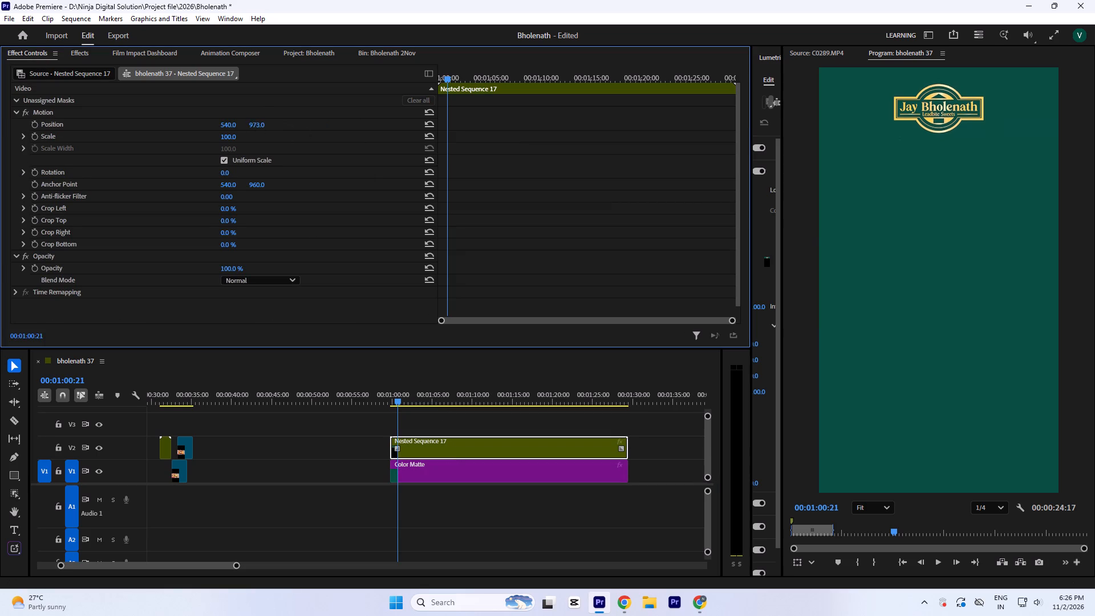
left_click_drag(255, 115, 258, 82)
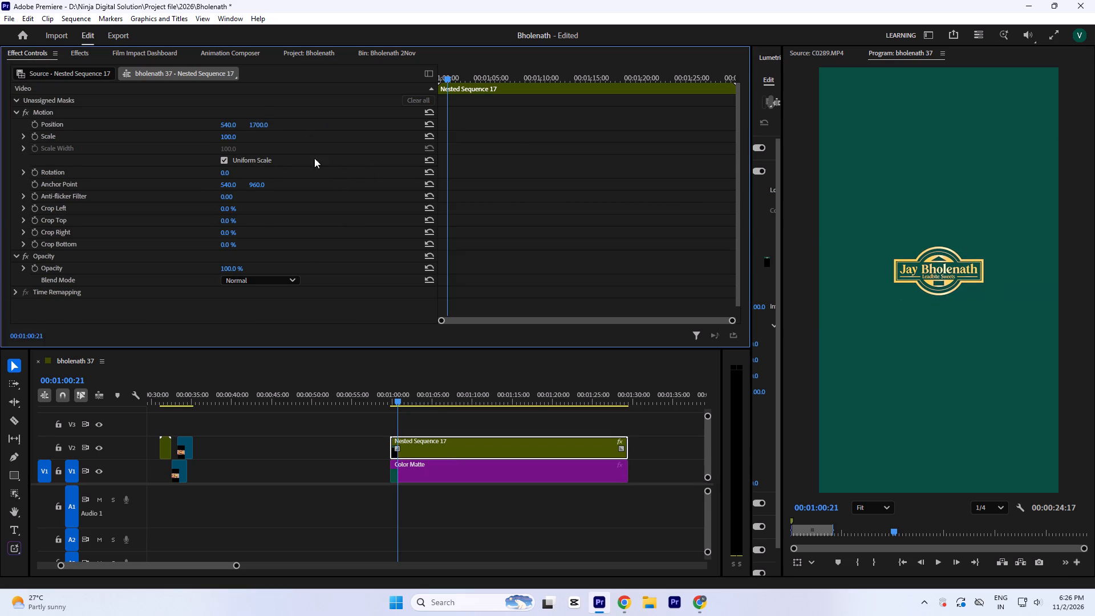
left_click(430, 124)
left_click(429, 135)
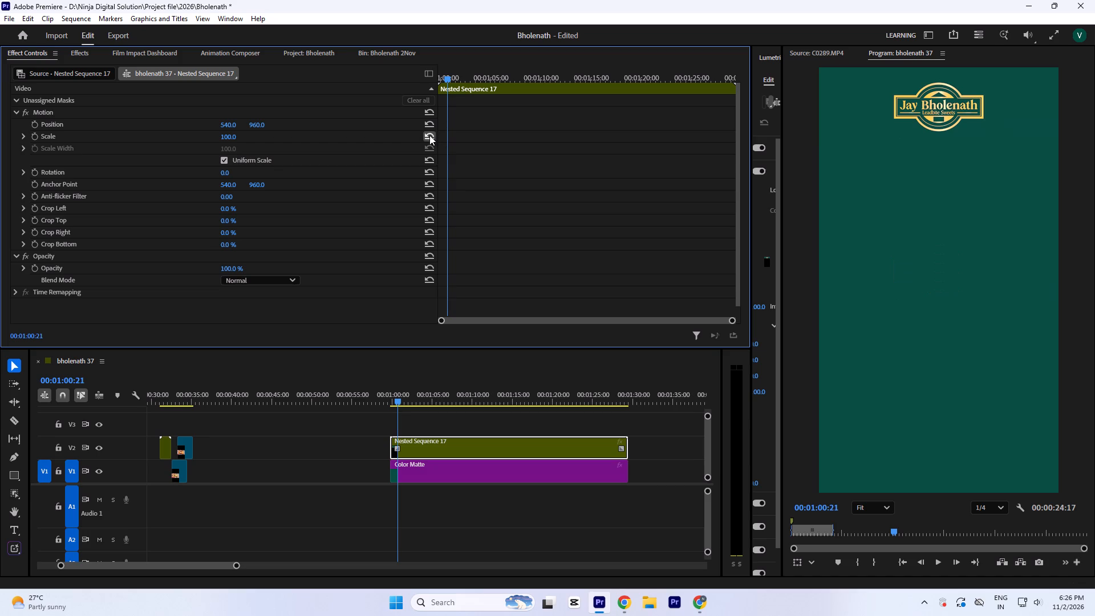
left_click_drag(259, 126, 260, 8)
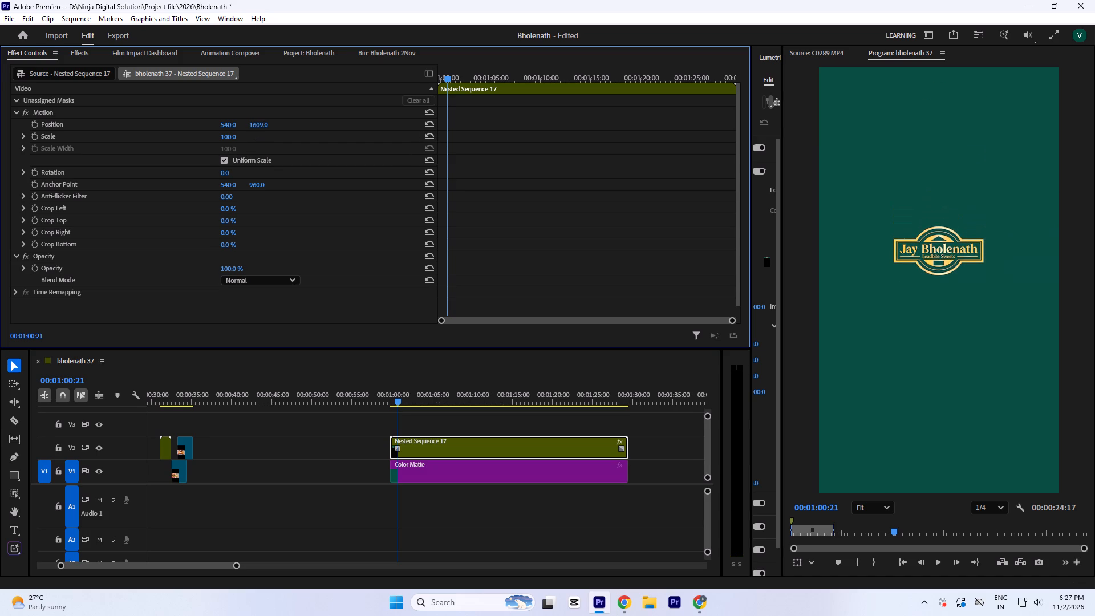
left_click_drag(260, 8, 265, 98)
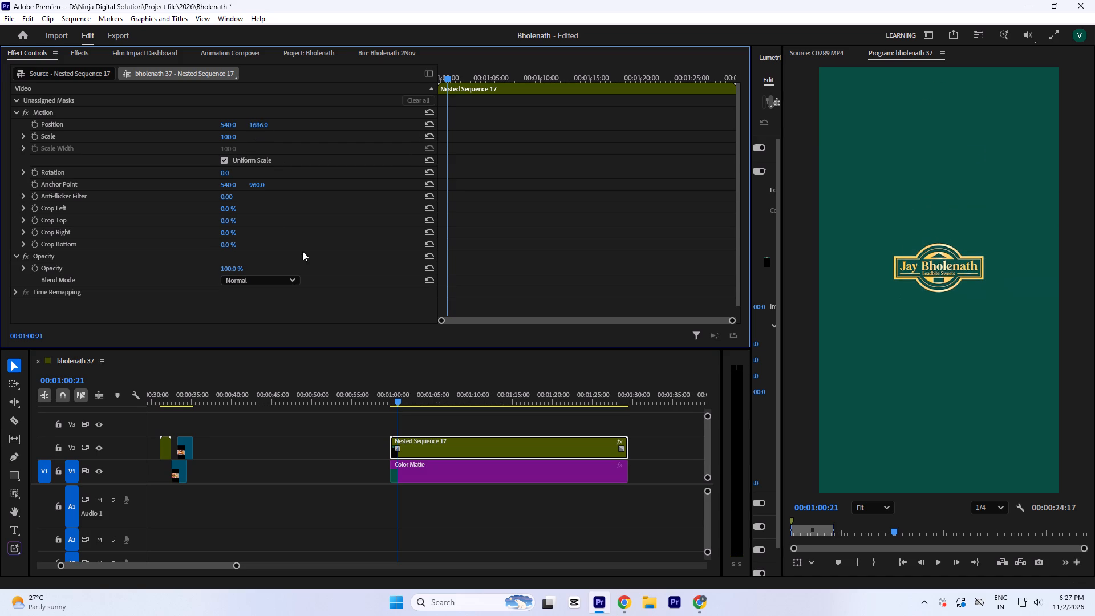
Change the Color Matte's colour to white, FFFFFF, and keep the matte clip on V1 selected.
double_click(424, 480)
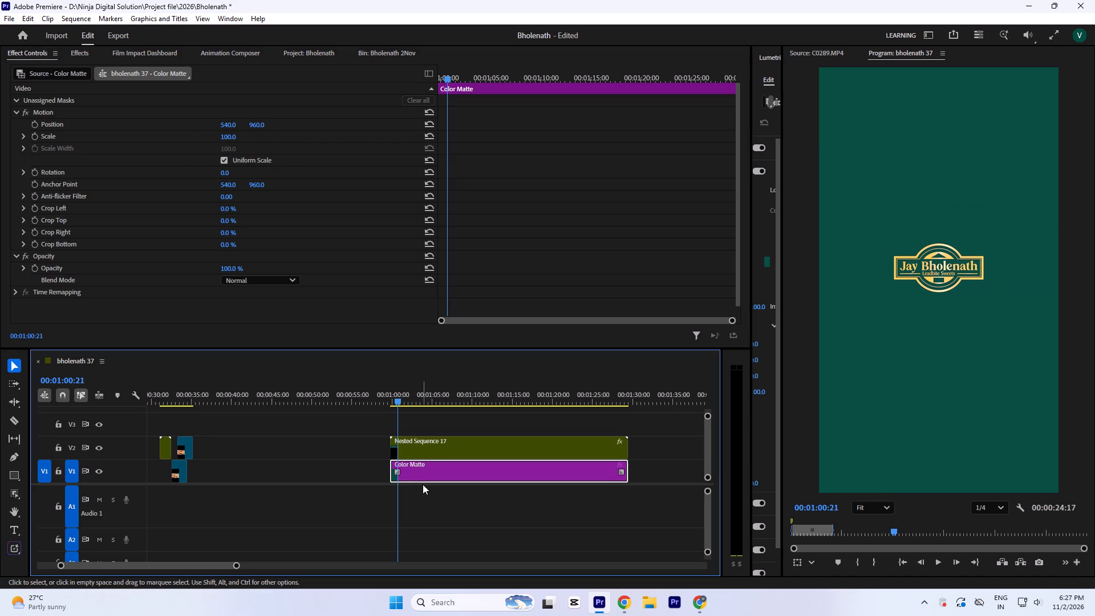
left_click(423, 484)
double_click(416, 477)
left_click_drag(508, 306, 268, 533)
key("Return")
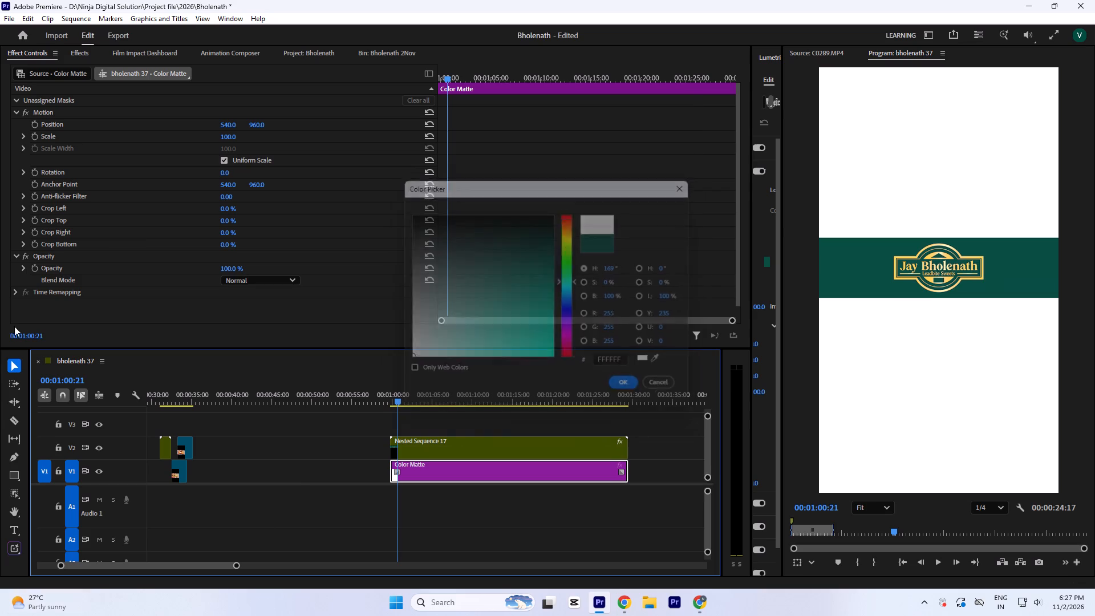
left_click(445, 472)
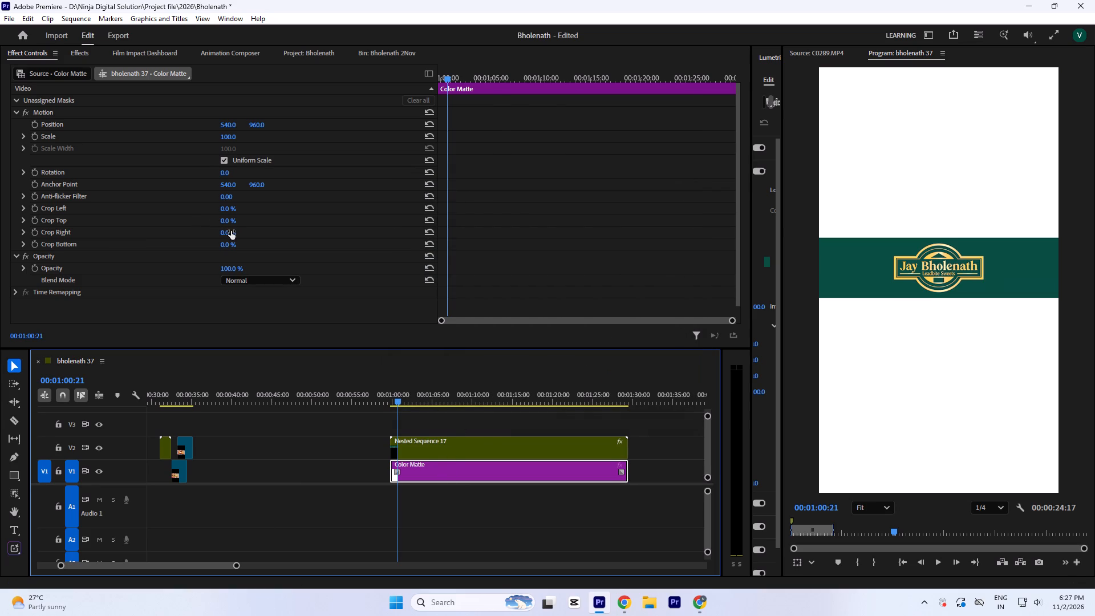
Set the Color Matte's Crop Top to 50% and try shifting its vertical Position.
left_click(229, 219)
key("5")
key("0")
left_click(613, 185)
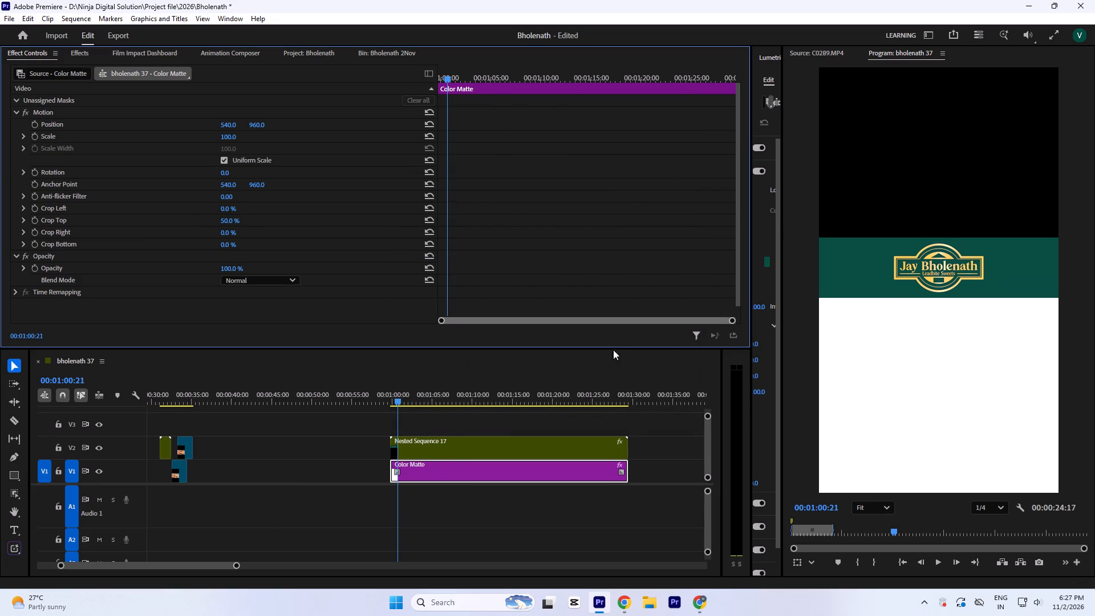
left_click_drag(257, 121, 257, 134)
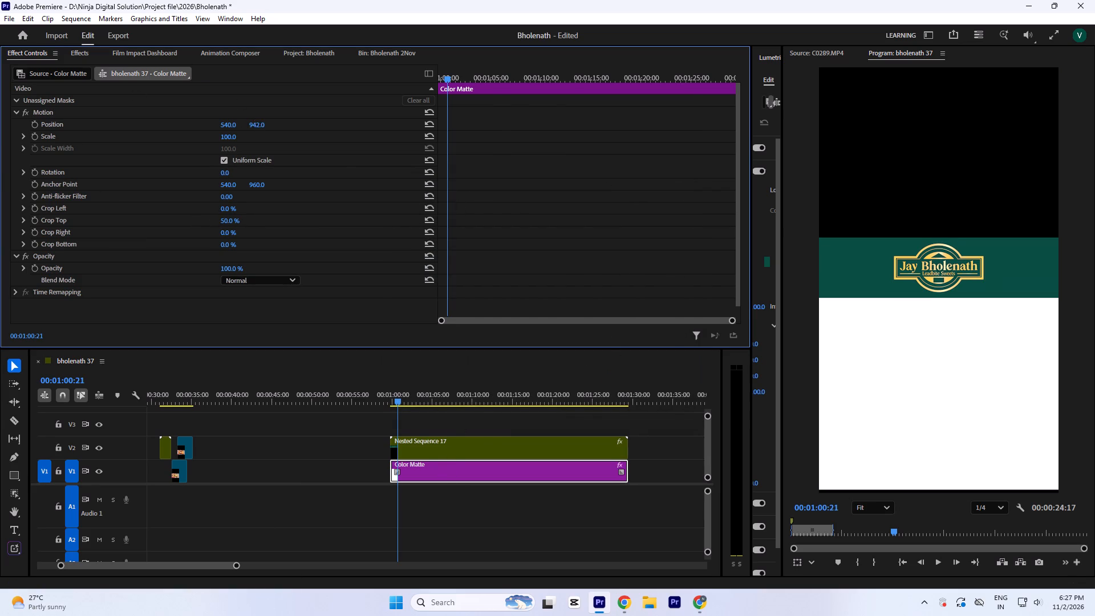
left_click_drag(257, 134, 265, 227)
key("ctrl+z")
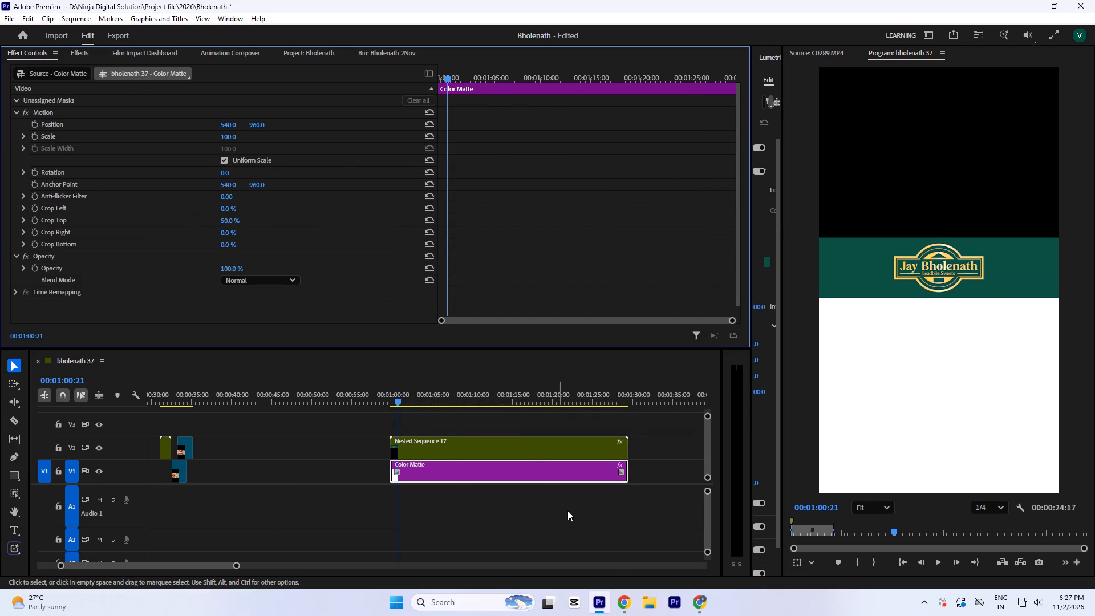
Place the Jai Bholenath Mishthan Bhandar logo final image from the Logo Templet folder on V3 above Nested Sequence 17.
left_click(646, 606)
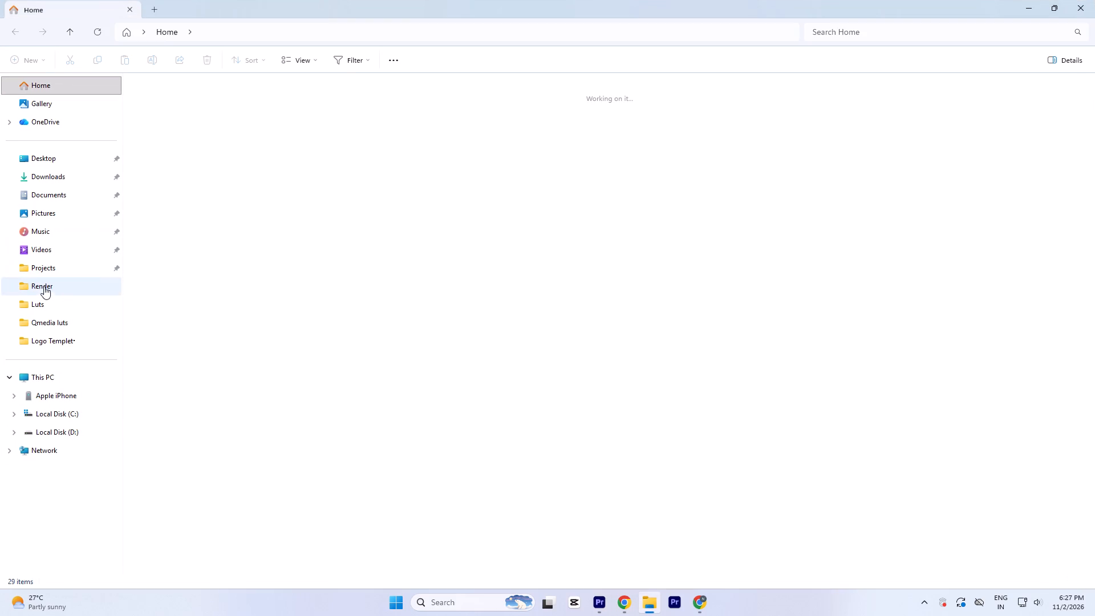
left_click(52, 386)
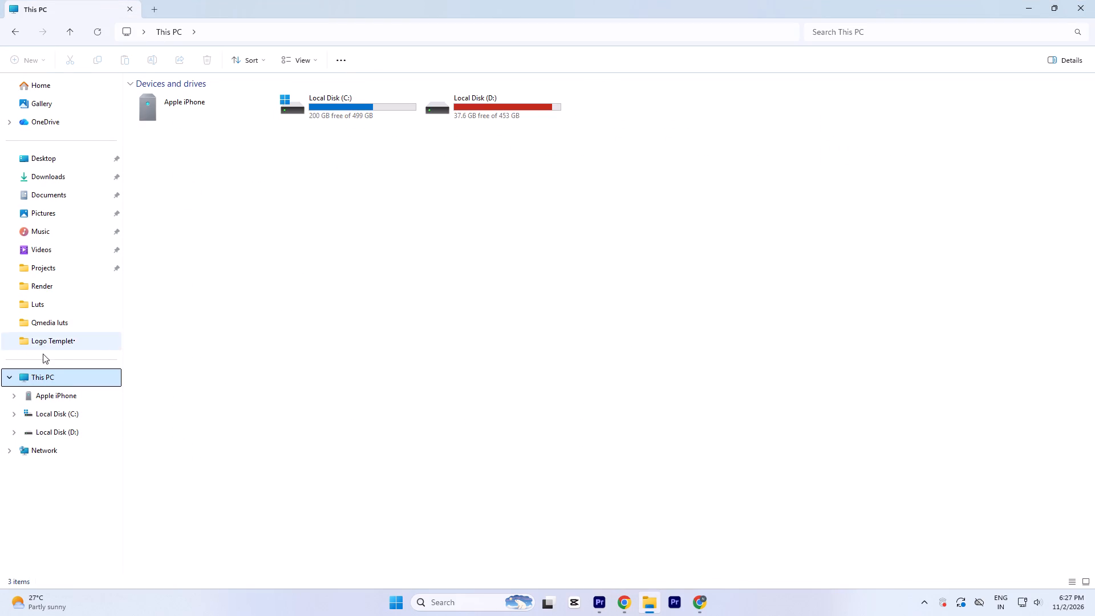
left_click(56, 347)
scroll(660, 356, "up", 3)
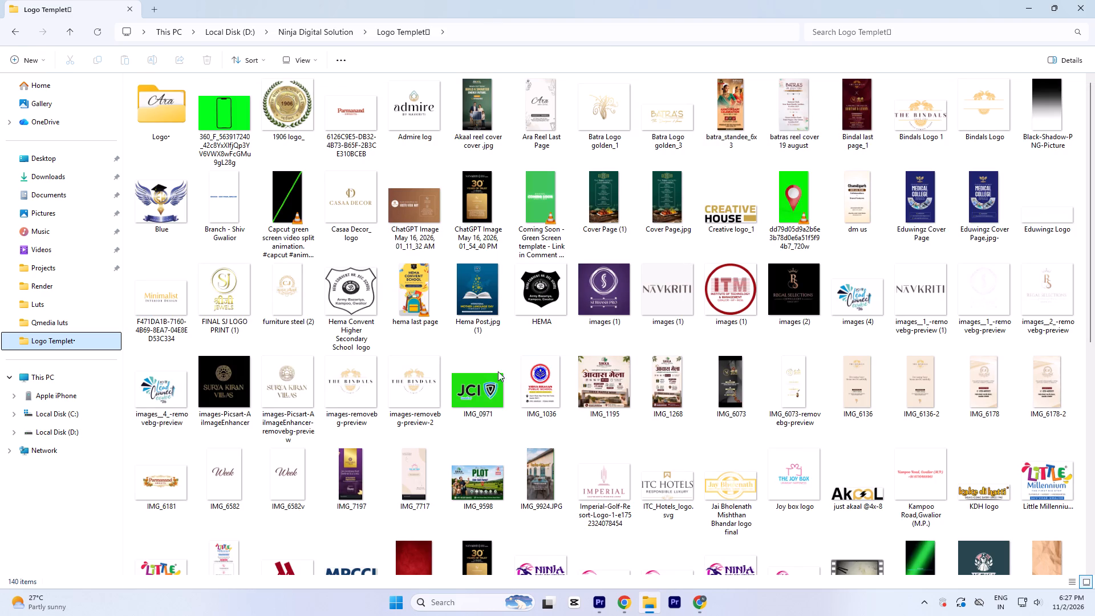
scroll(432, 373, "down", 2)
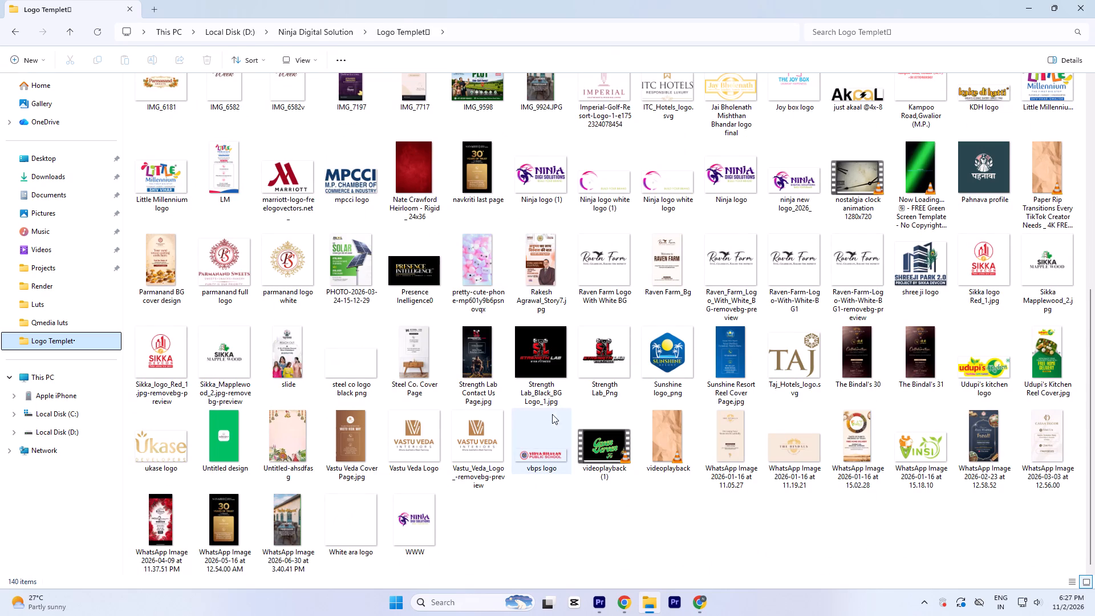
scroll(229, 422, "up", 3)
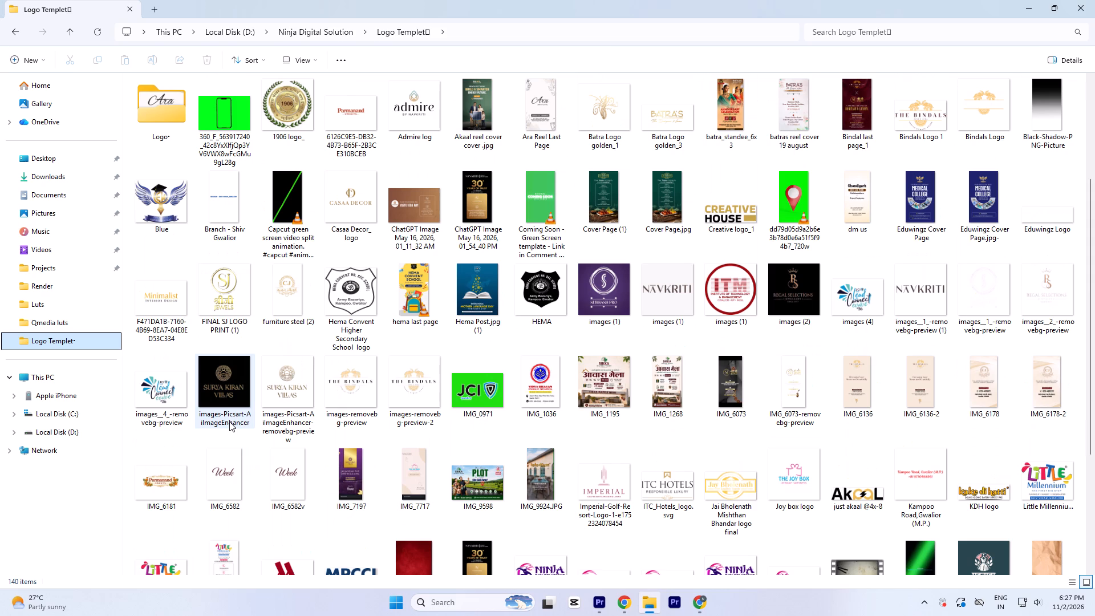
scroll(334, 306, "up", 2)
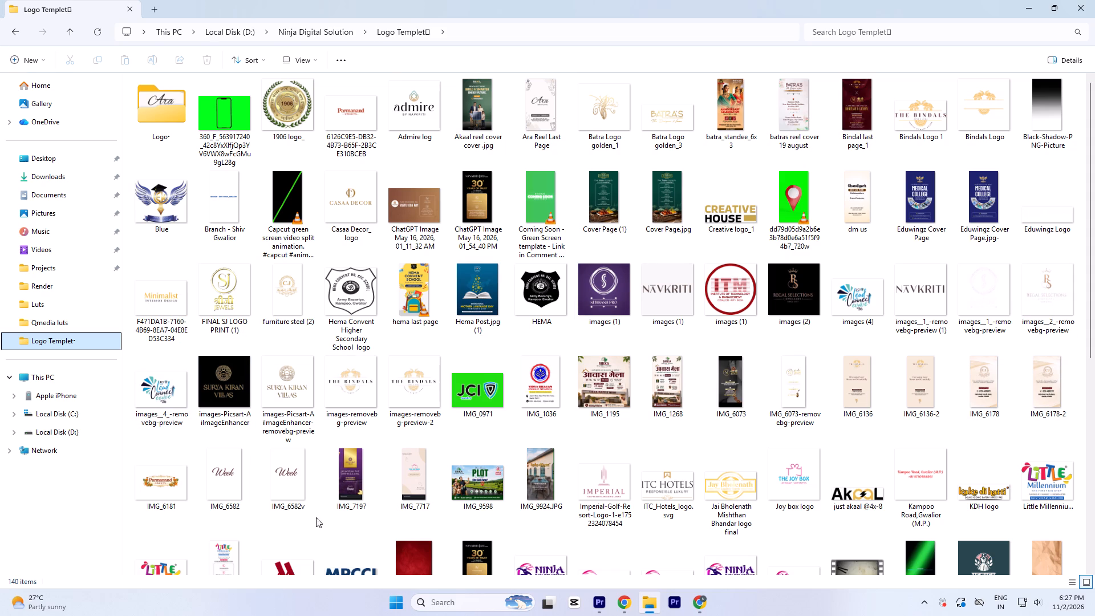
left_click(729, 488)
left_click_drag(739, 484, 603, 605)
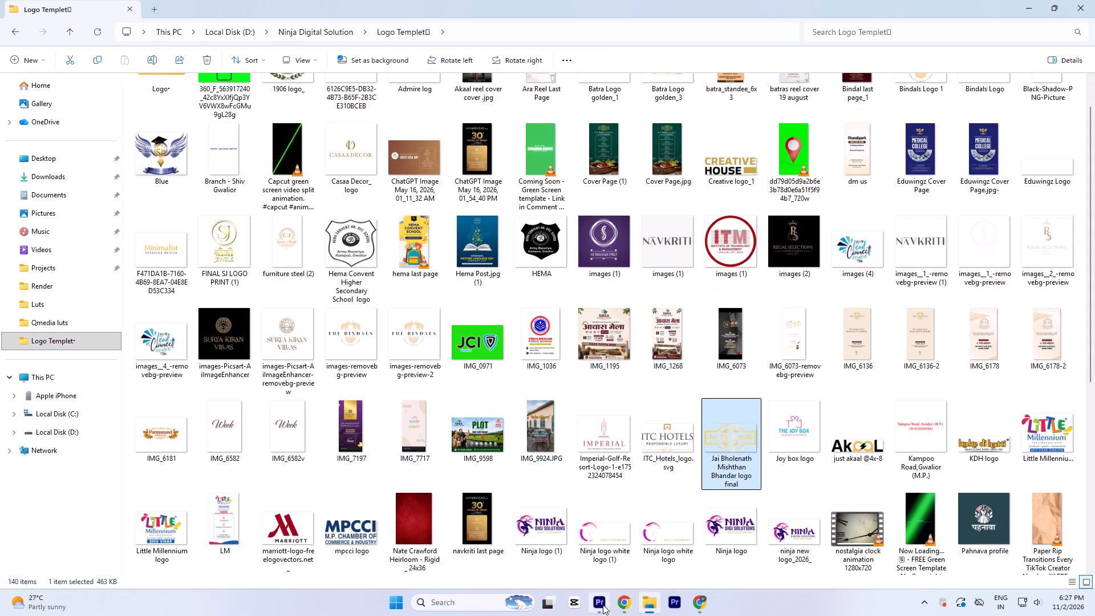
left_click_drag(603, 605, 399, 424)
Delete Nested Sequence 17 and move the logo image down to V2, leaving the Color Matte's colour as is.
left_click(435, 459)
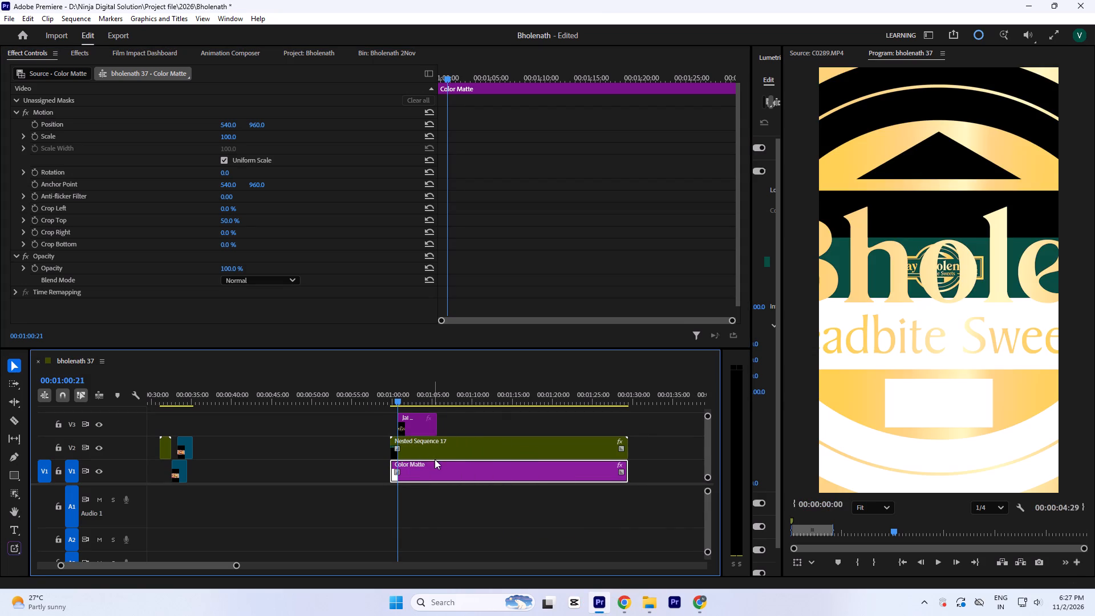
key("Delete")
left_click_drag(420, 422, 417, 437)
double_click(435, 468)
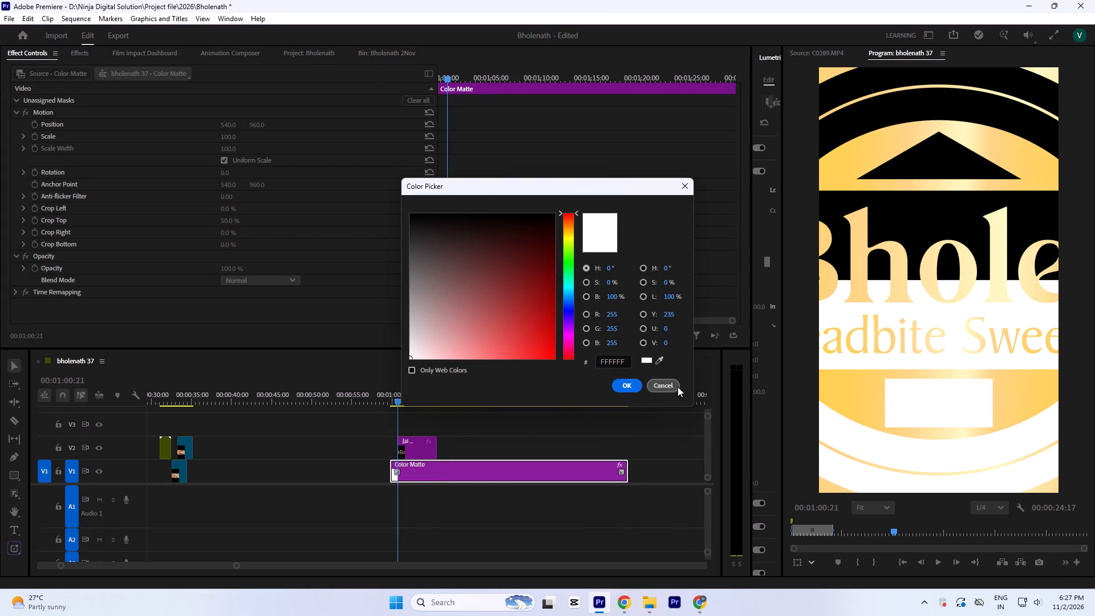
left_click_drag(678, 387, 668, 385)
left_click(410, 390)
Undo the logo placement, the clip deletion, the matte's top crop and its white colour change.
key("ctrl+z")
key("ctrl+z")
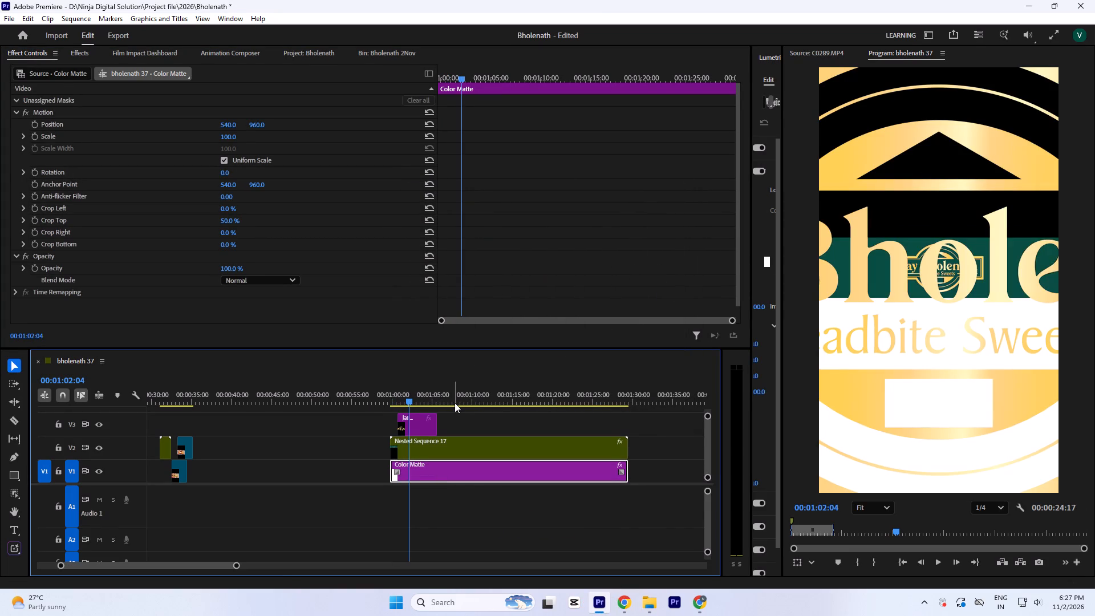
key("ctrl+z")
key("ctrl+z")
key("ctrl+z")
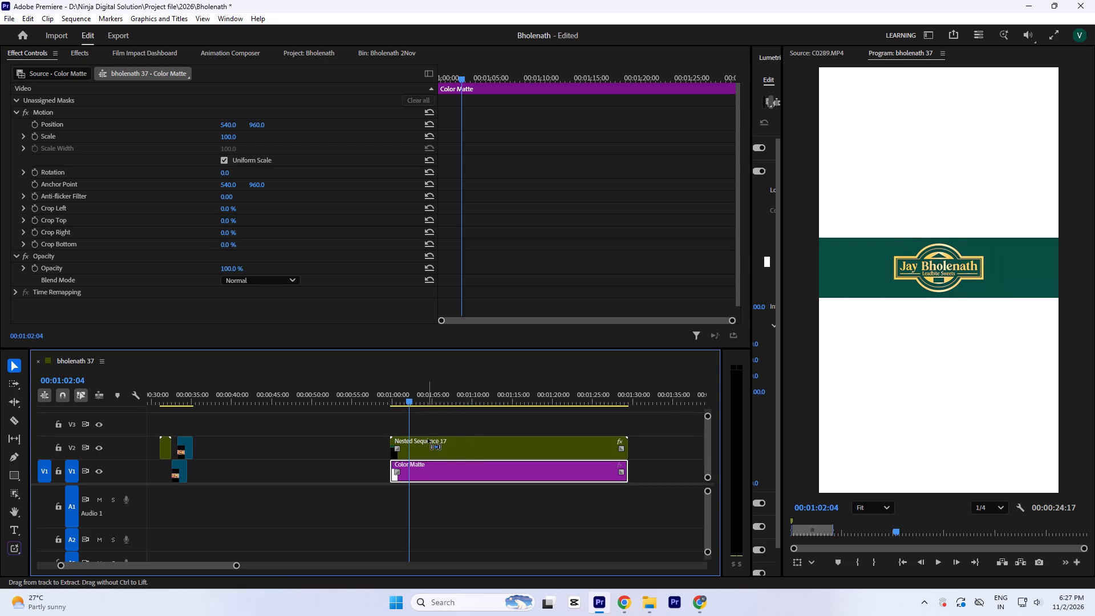
Delete the Nested Sequence 17 clip from V2.
left_click(444, 441)
key("Delete")
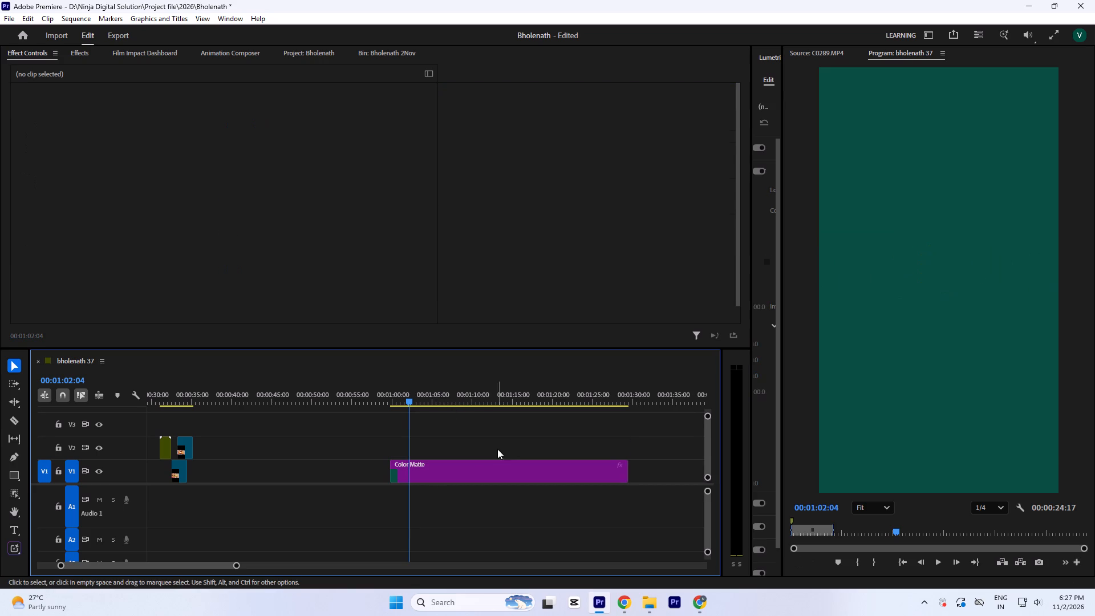
Place the Jai Bholenath Mishthan Bhandar logo final image on V2, aligned with the start of the Color Matte.
left_click(651, 605)
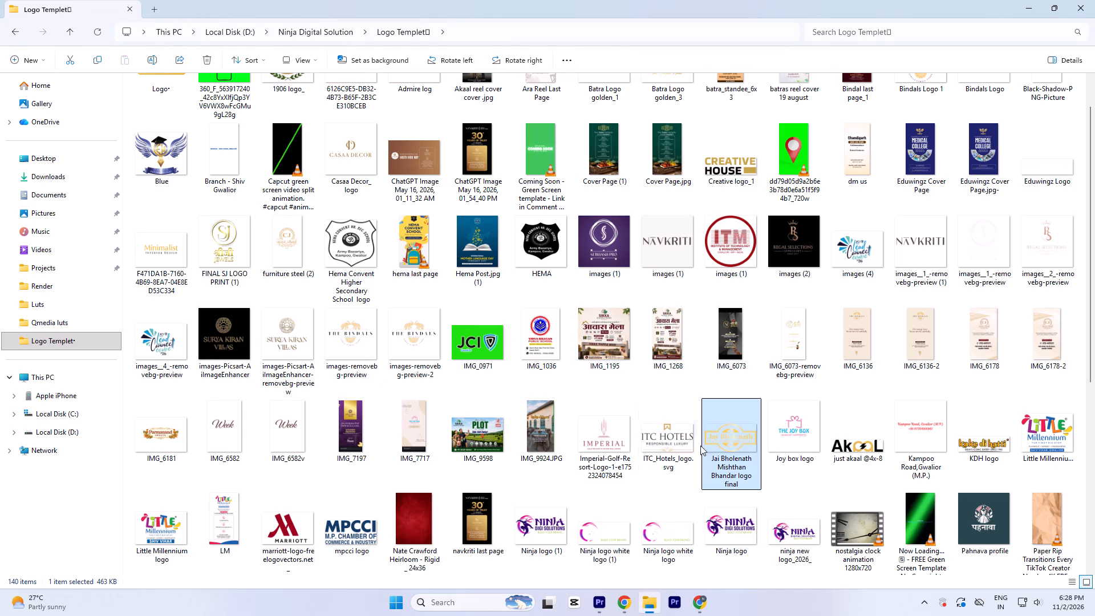
left_click_drag(723, 432, 421, 457)
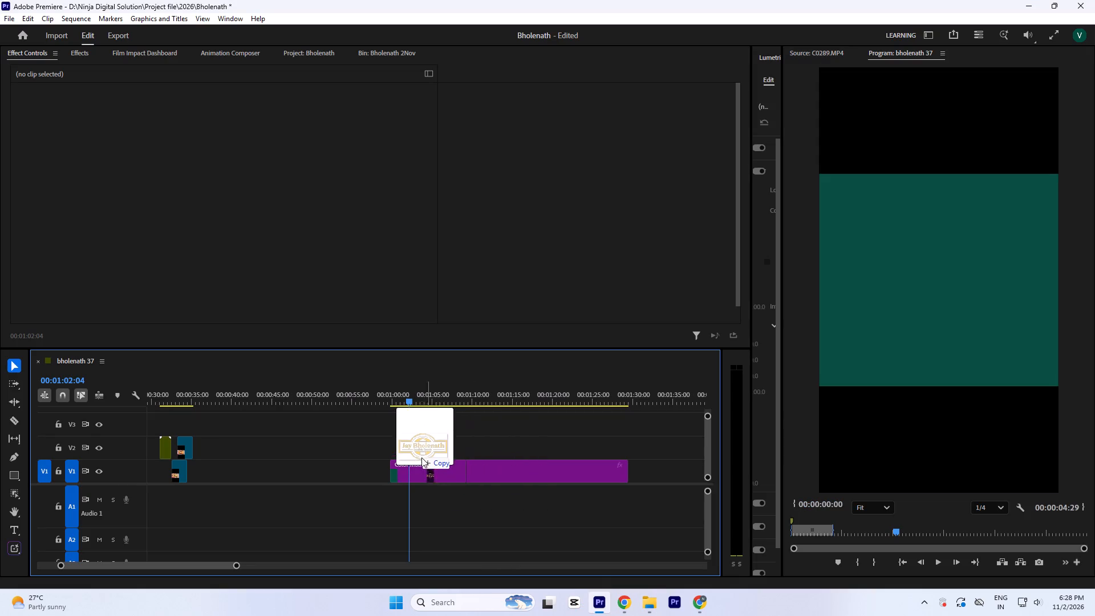
left_click_drag(421, 457, 409, 449)
left_click_drag(427, 453, 411, 454)
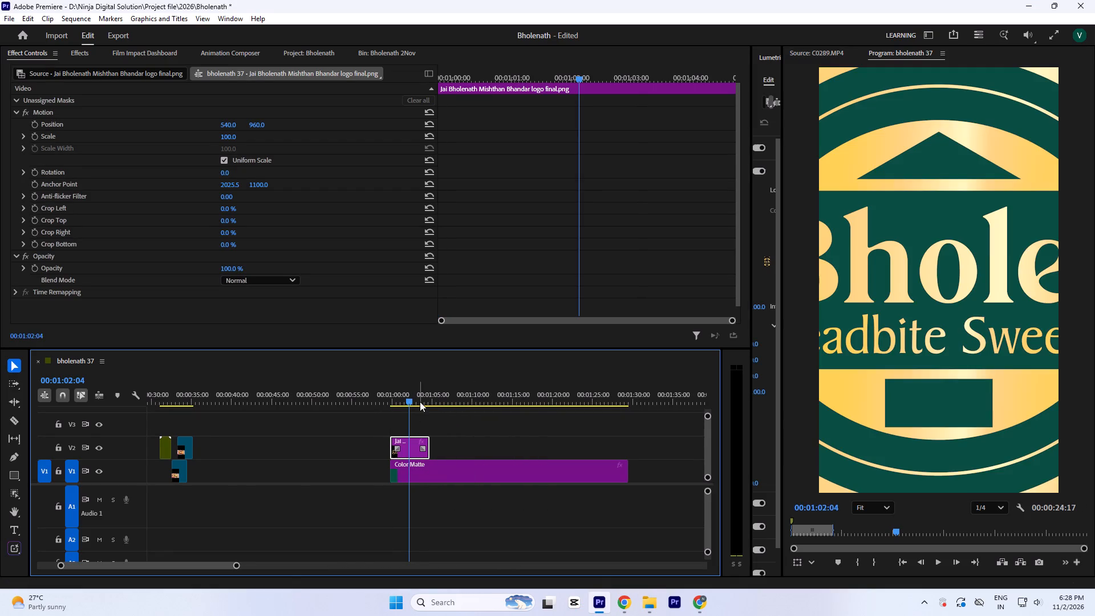
Fit the logo image to the frame size and extend its clip to the end of the Color Matte.
left_click(418, 388)
key("a")
left_click_drag(430, 448, 575, 449)
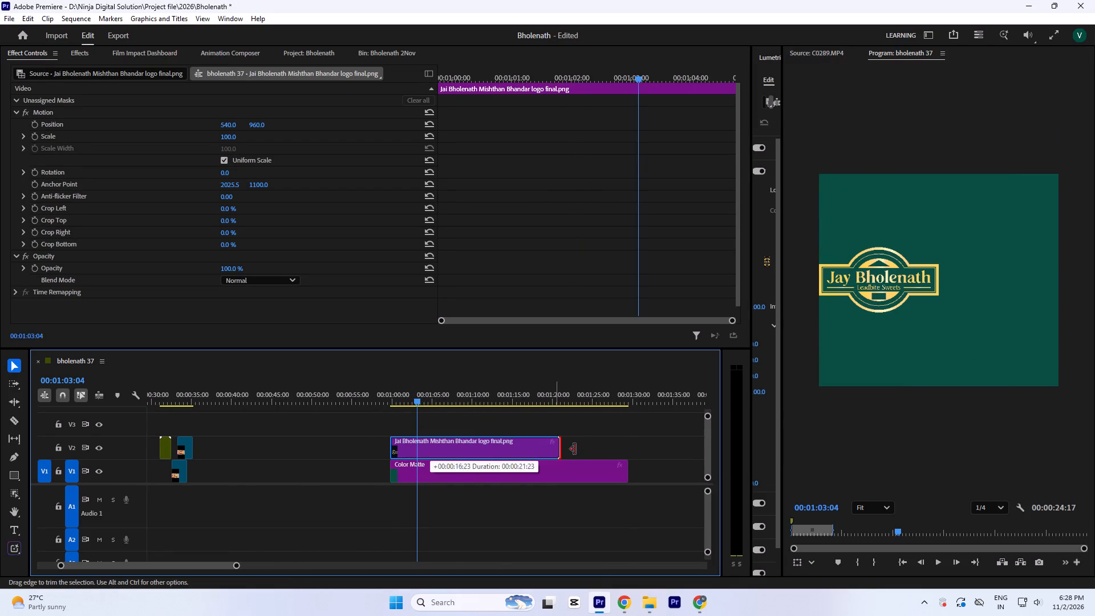
left_click_drag(575, 449, 627, 440)
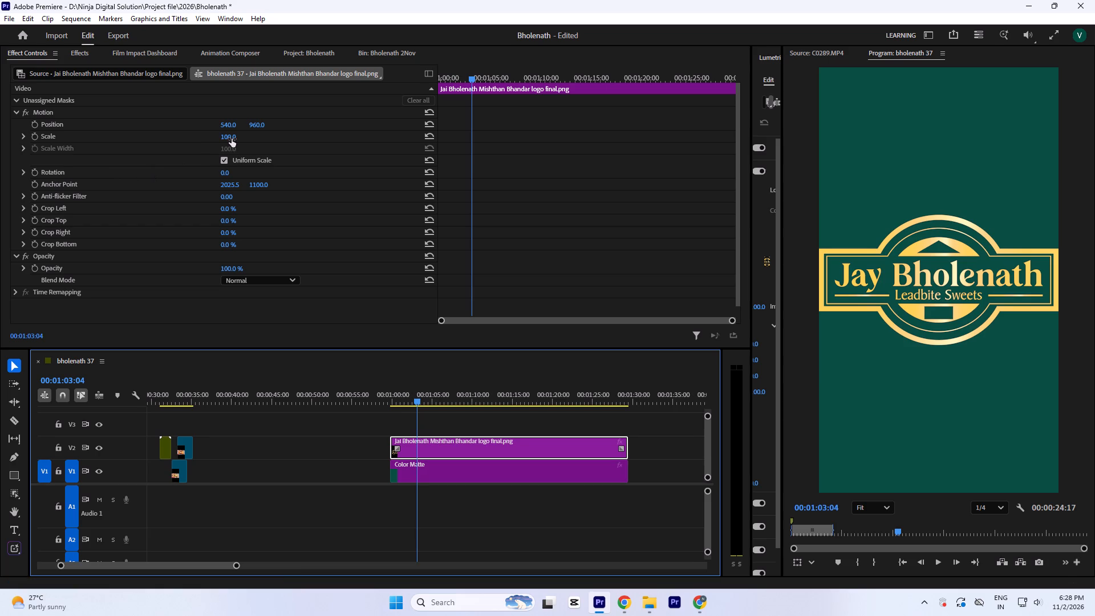
Set the logo clip's Scale to 90.
left_click(232, 139)
key("9")
key("0")
left_click(606, 167)
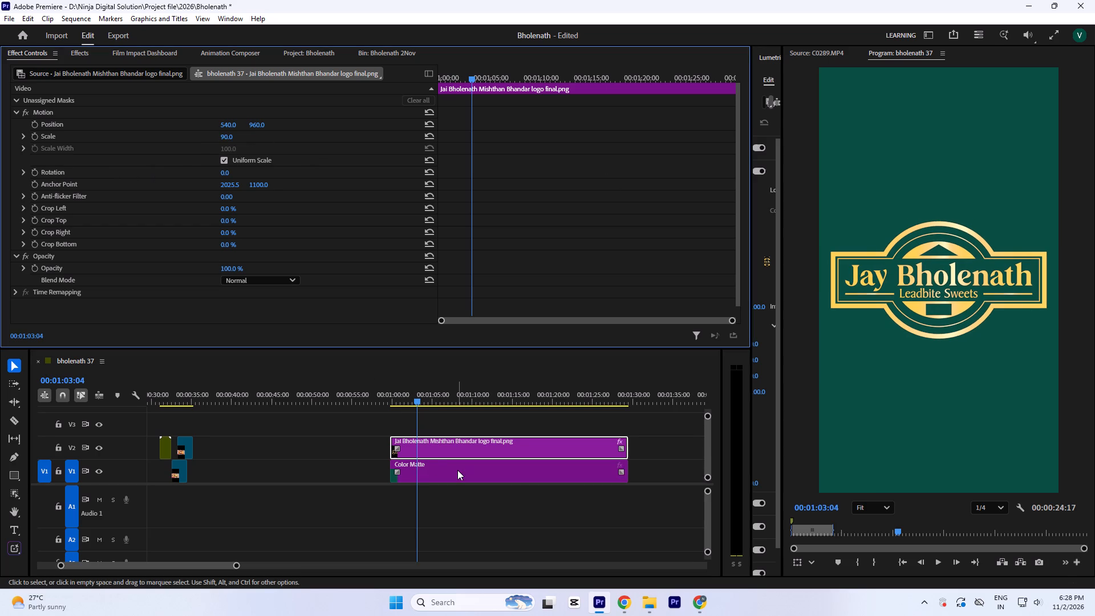
Set the Color Matte's Crop Bottom to 33%.
left_click(457, 470)
left_click(234, 245)
key("Up")
key("Up")
key("Up")
key("Up")
key("Up")
key("Up")
key("Up")
key("Up")
key("Up")
key("Up")
key("Up")
key("Up")
key("Up")
key("Up")
key("Up")
key("Up")
key("Up")
key("Up")
key("Up")
key("Up")
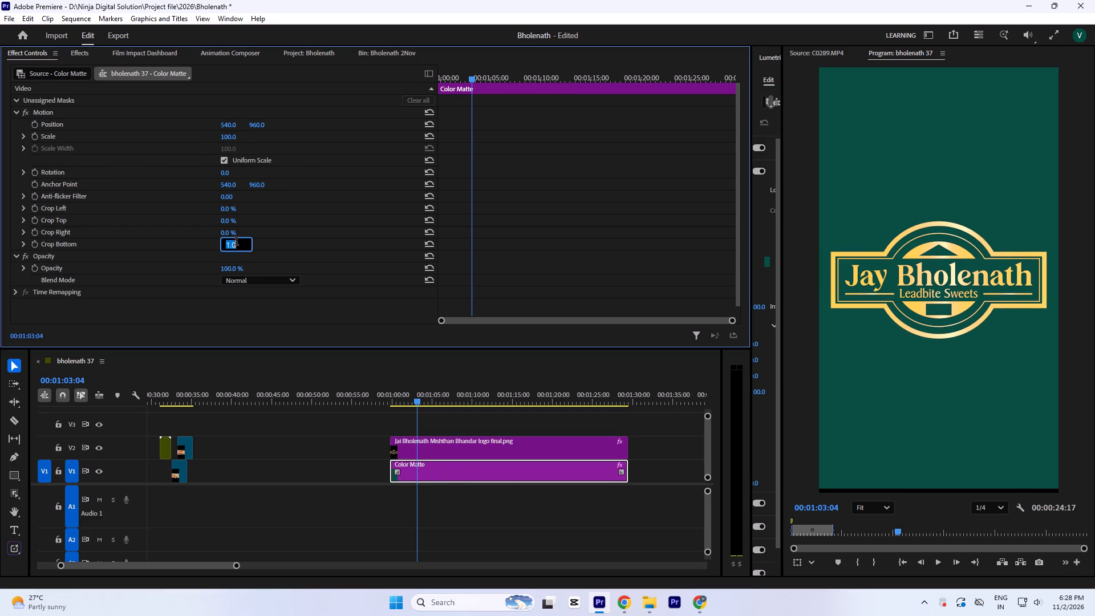
key("Up")
key("Up")
key("Up")
key("Up")
key("Up")
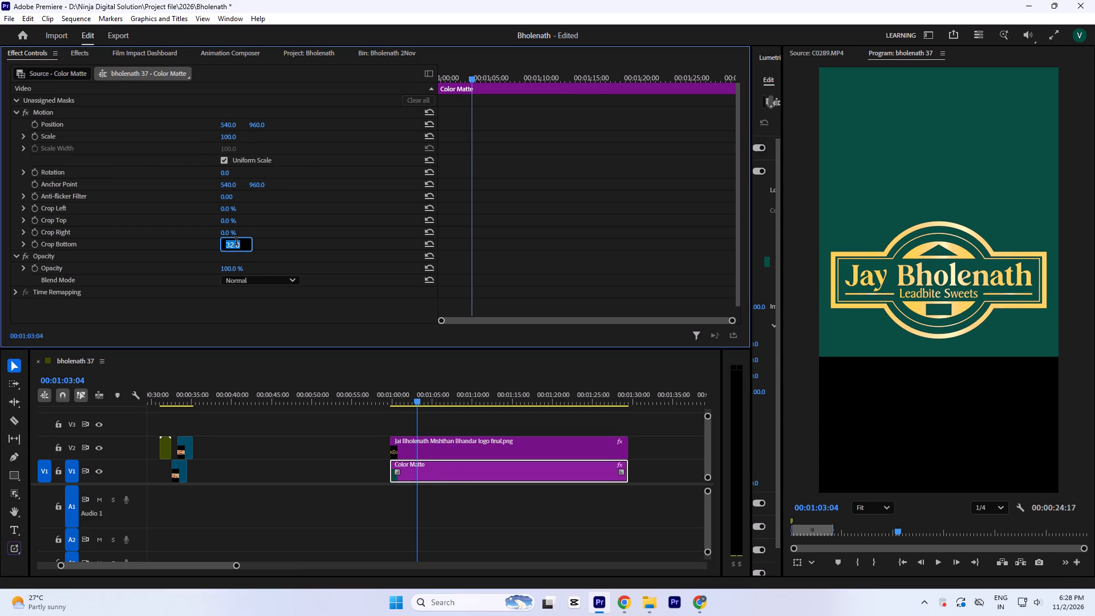
key("Up")
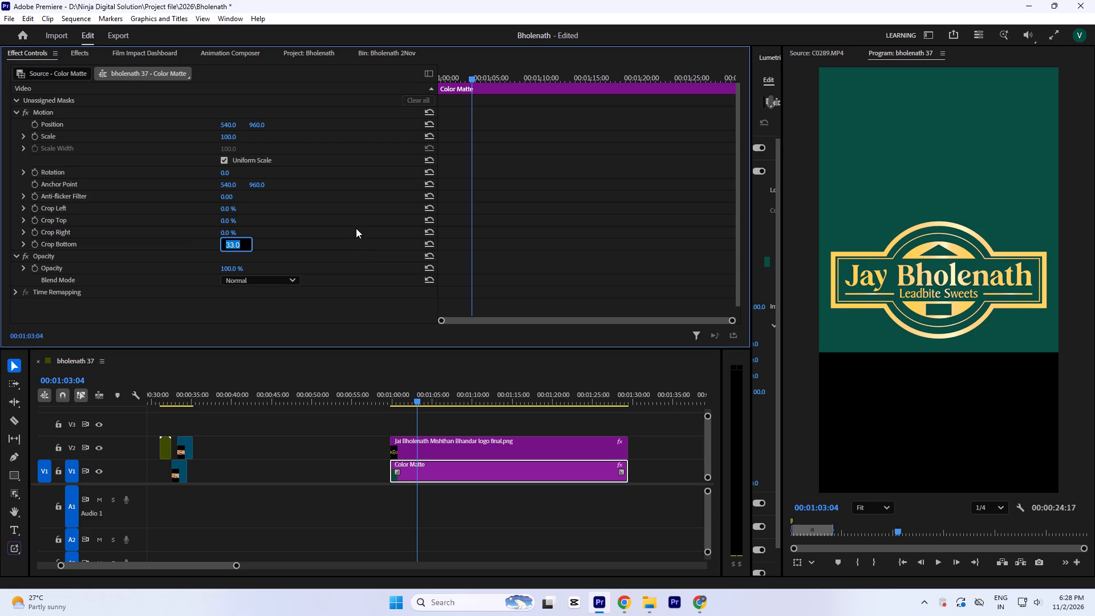
key("Up")
key("Up")
key("Down")
key("Down")
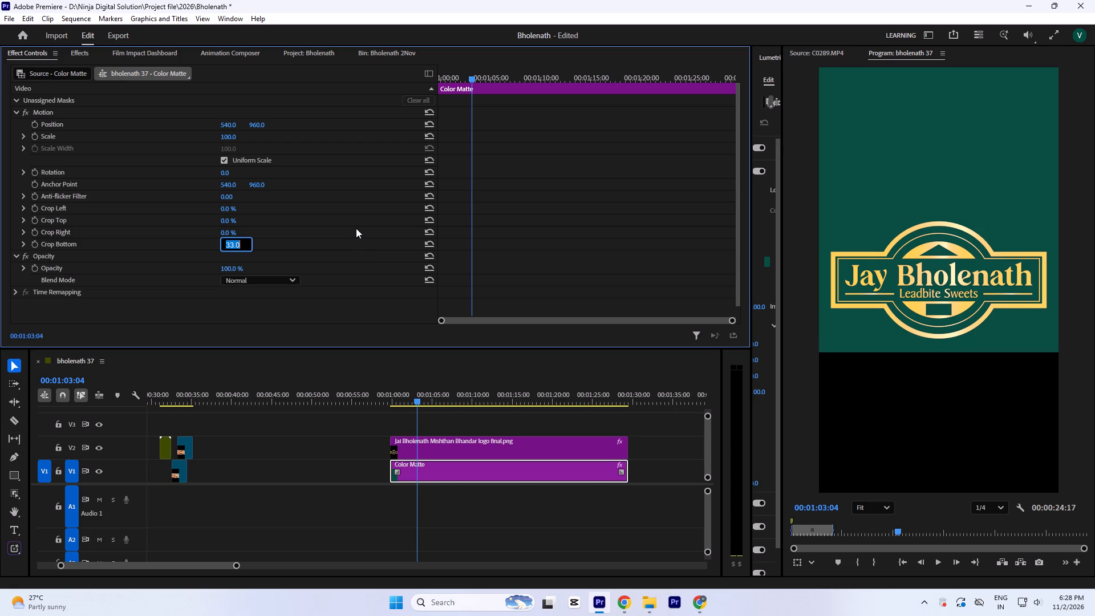
left_click(356, 228)
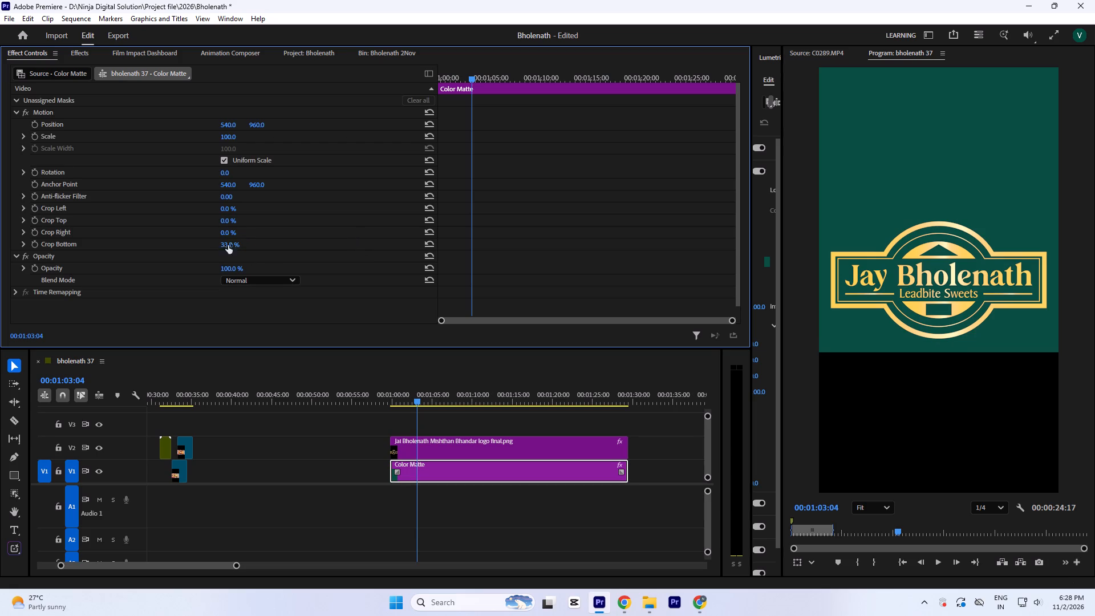
Set the Color Matte's Crop Top to 33% and save the project.
left_click(230, 218)
key("3")
key("3")
left_click(506, 202)
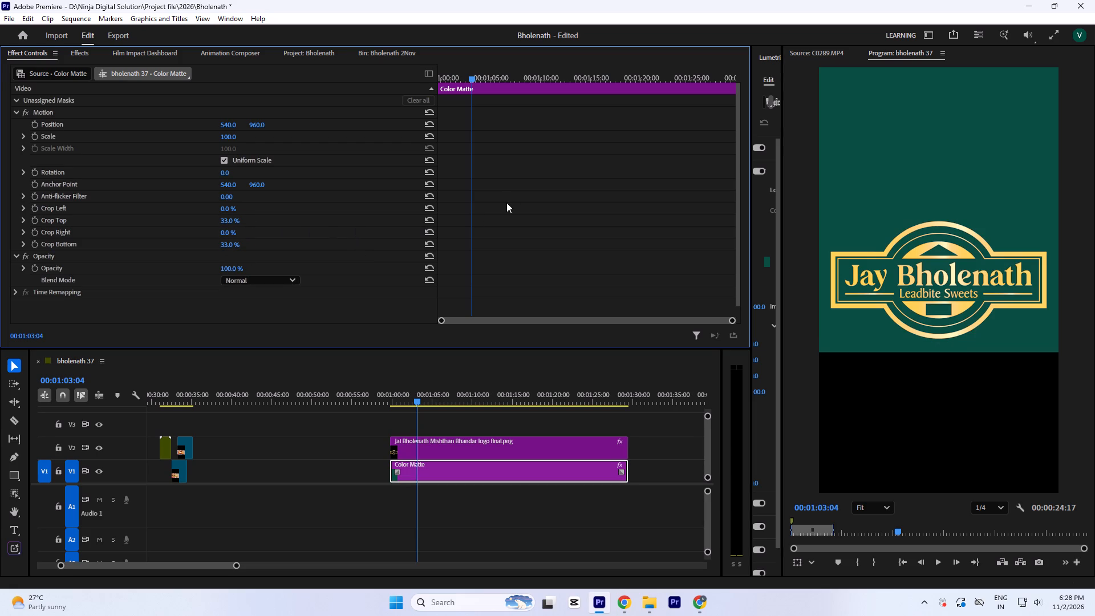
key("ctrl+s")
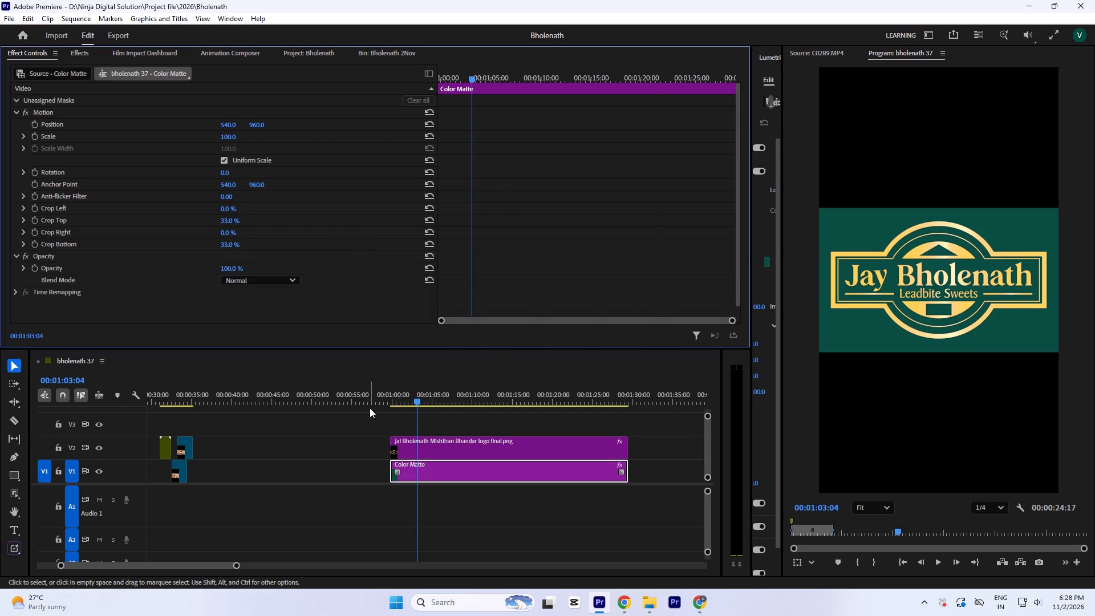
Nest the logo clip and the Color Matte together into one clip on V1.
left_click(370, 408)
left_click_drag(339, 441, 424, 480)
key("n")
key("Return")
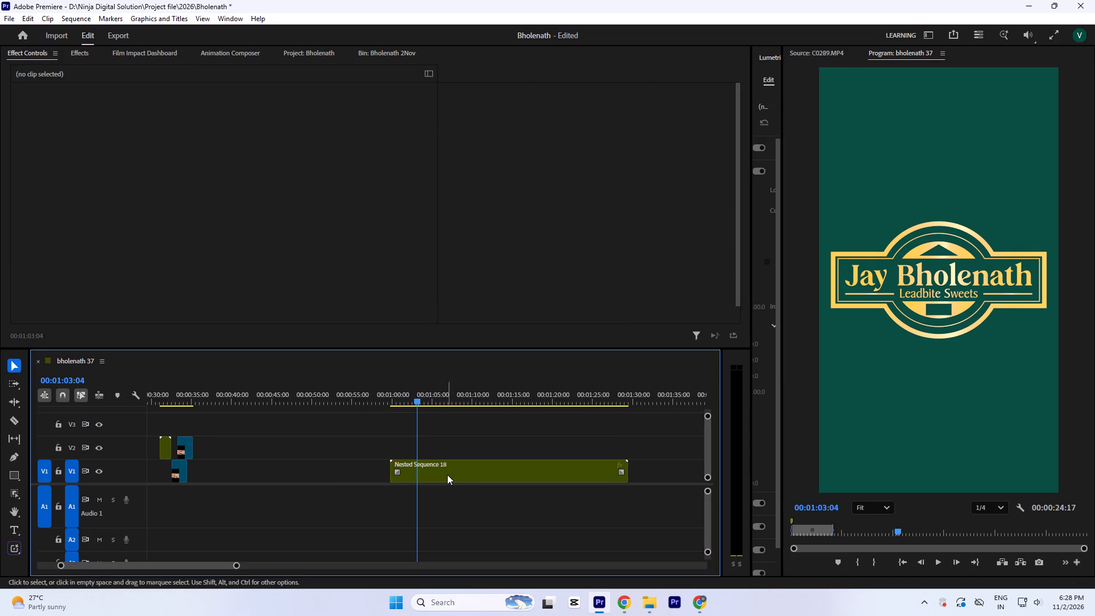
Set both Crop Bottom and Crop Top to 33% on the nested logo-and-matte clip.
left_click(447, 475)
left_click(229, 245)
key("3")
key("3")
left_click(546, 221)
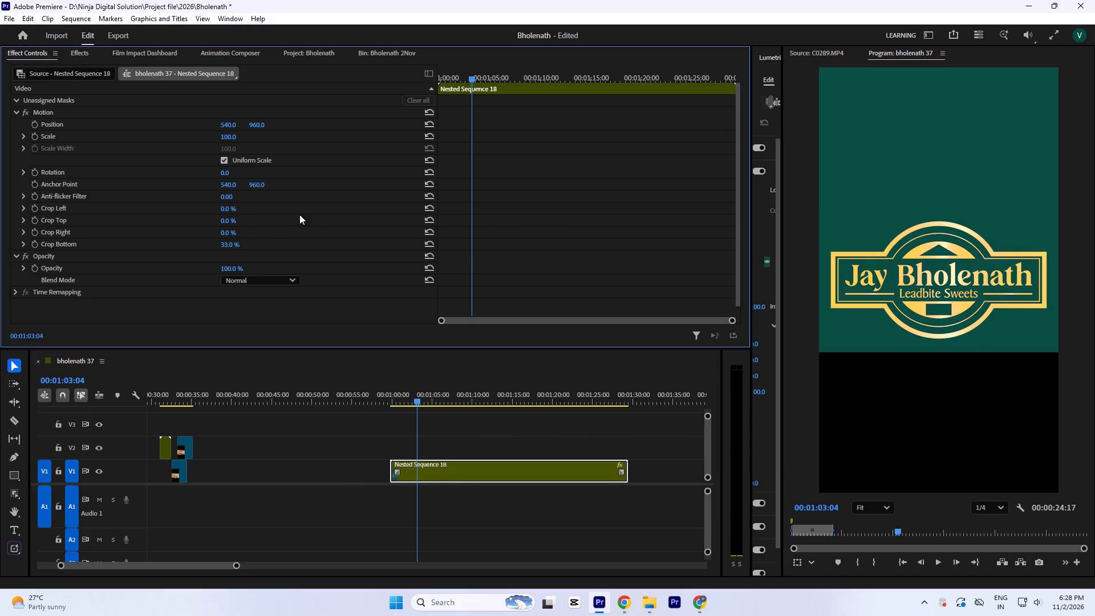
left_click(229, 223)
key("3")
key("3")
left_click(509, 224)
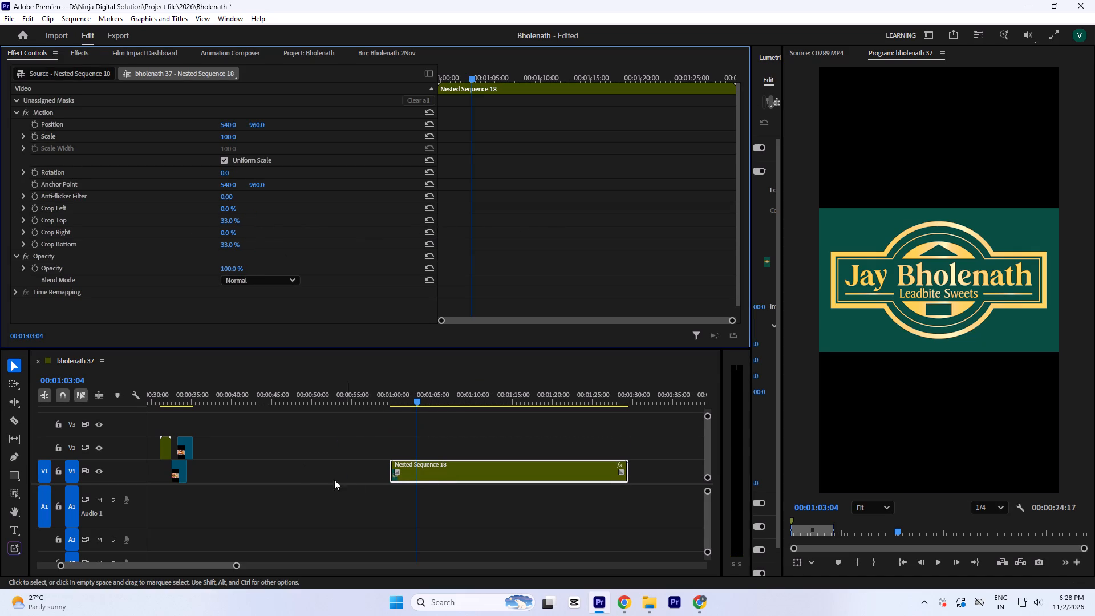
Nest the cropped logo clip on V1 once more.
left_click(303, 464)
left_click(410, 484)
left_click(431, 475)
key("n")
key("Return")
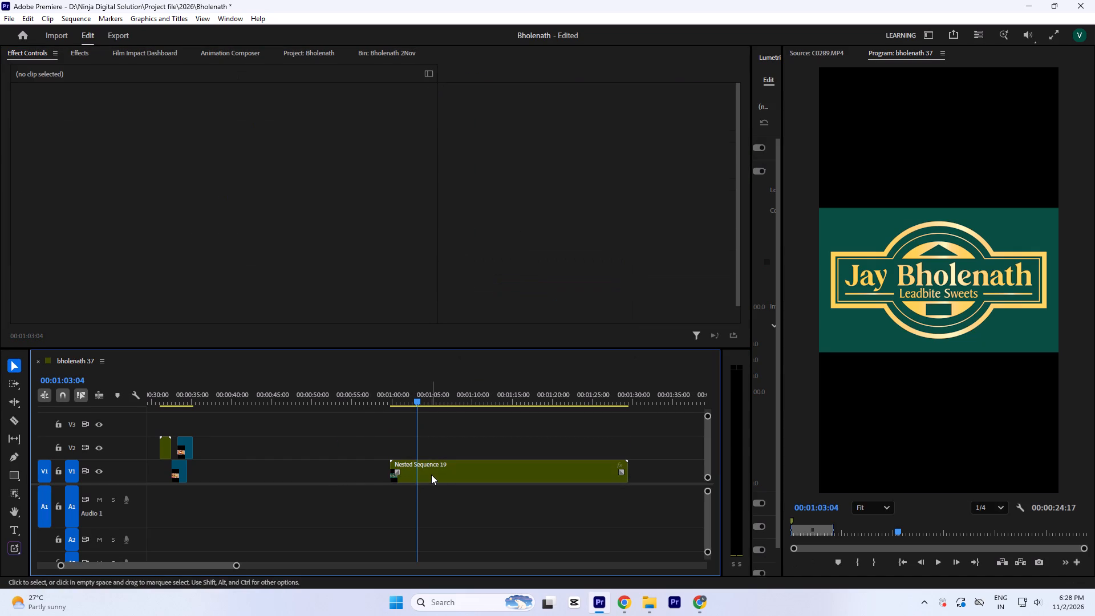
Apply the Roughen Edges effect to the newly nested logo clip and display its effect settings.
left_click(431, 475)
left_click(74, 47)
left_click_drag(59, 72, 0, 78)
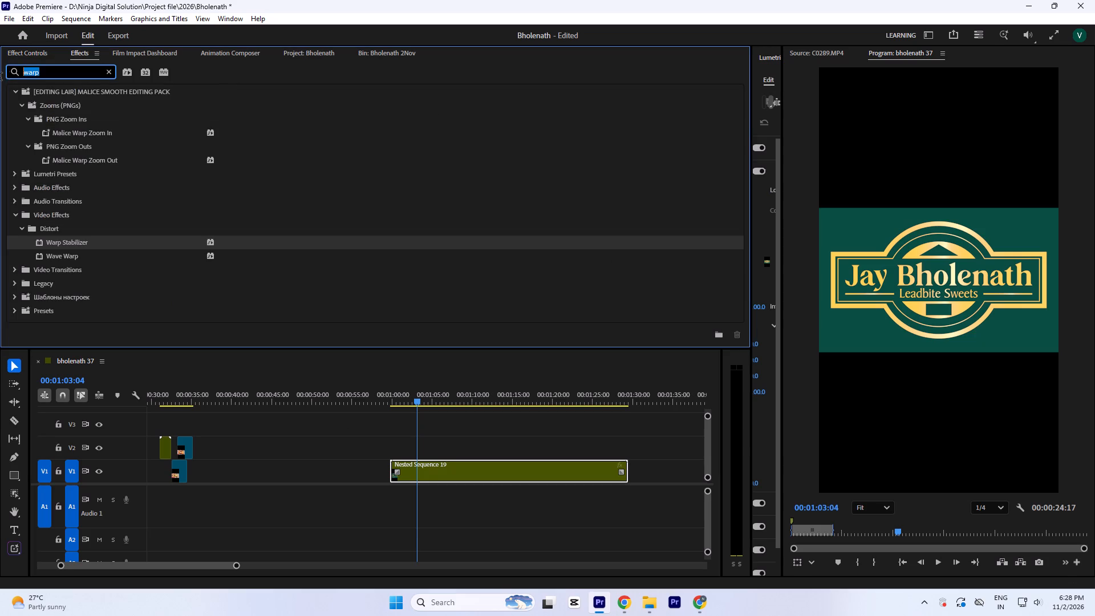
left_click_drag(0, 78, 0, 78)
type("rough")
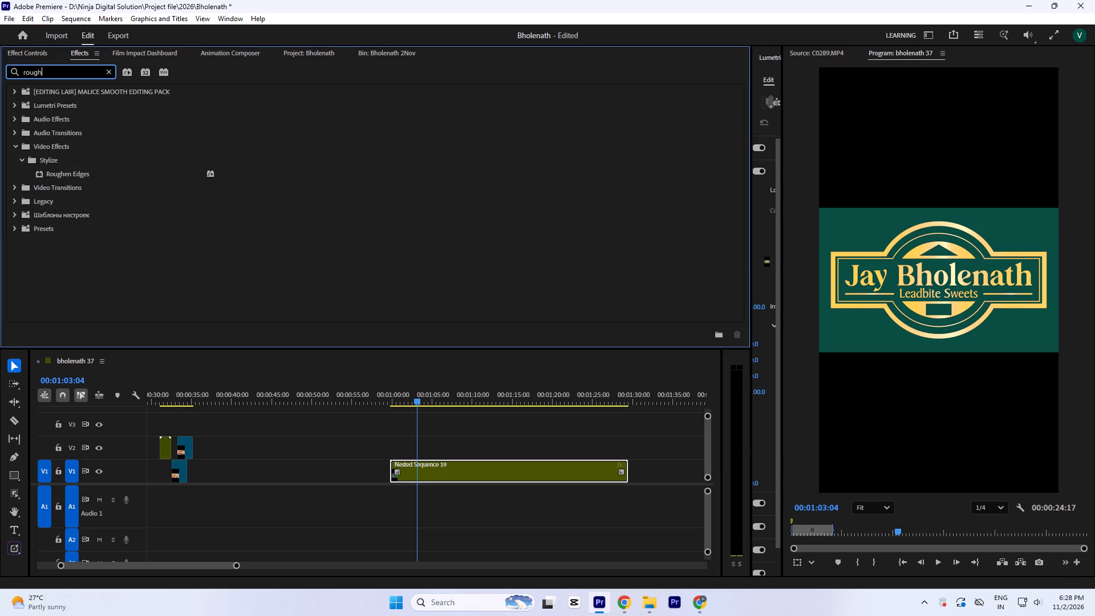
double_click(84, 175)
left_click(37, 51)
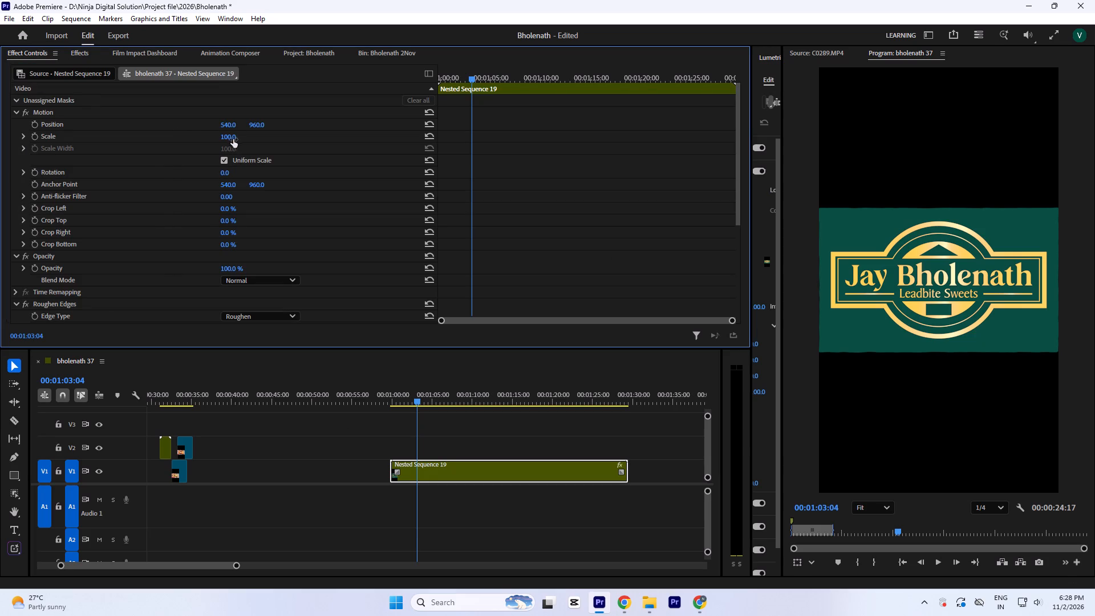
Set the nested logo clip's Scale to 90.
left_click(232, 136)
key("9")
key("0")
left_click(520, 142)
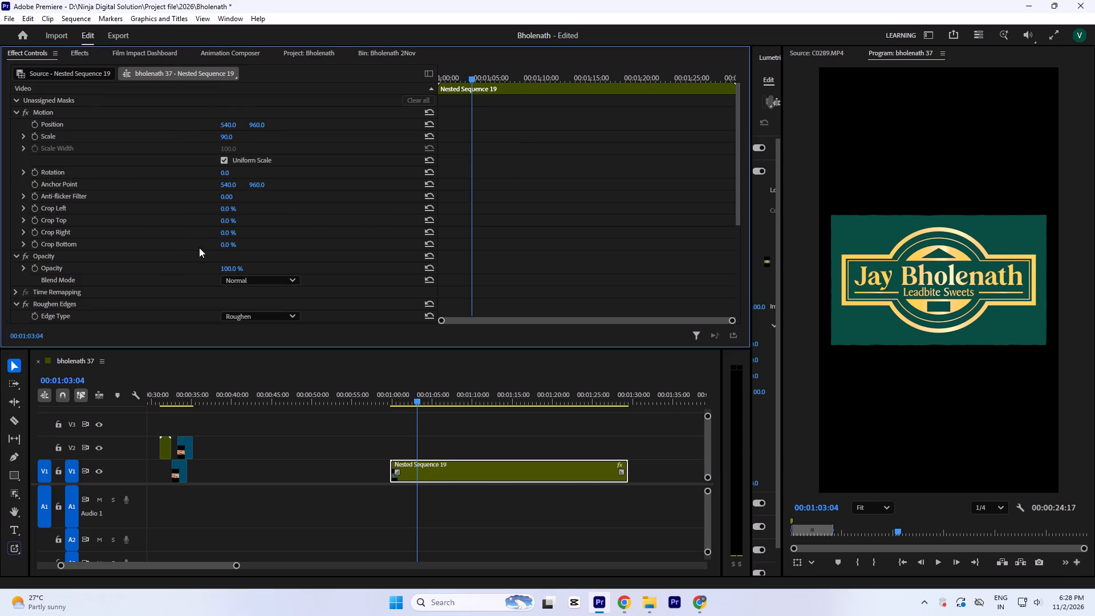
Set the Roughen Edges Border to 53 and Fractal Influence to 0 on the logo clip, and save the project.
scroll(173, 222, "down", 14)
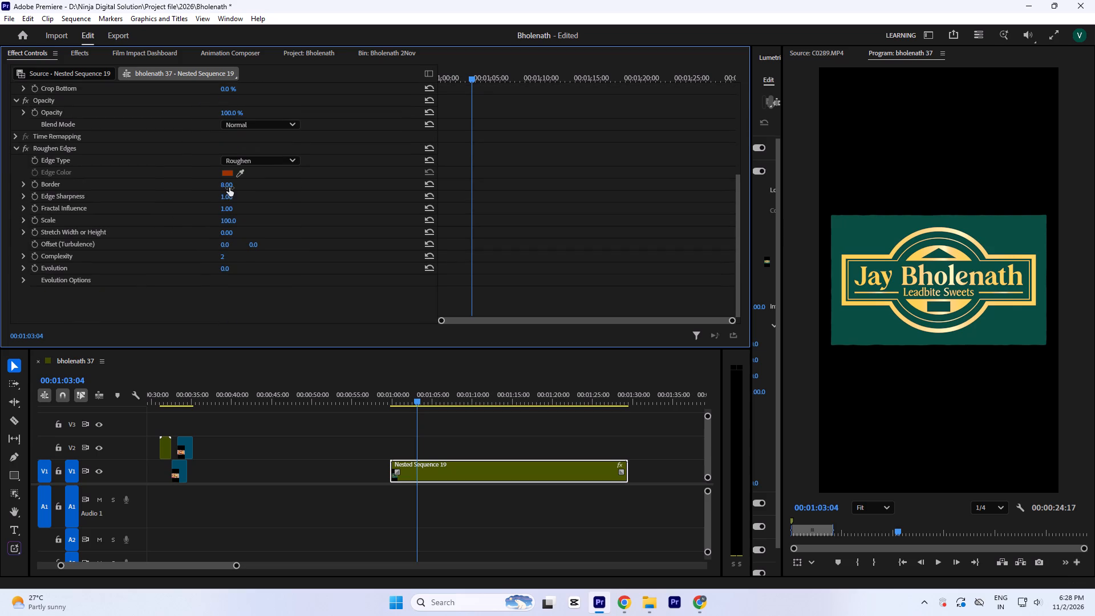
left_click_drag(229, 188, 227, 162)
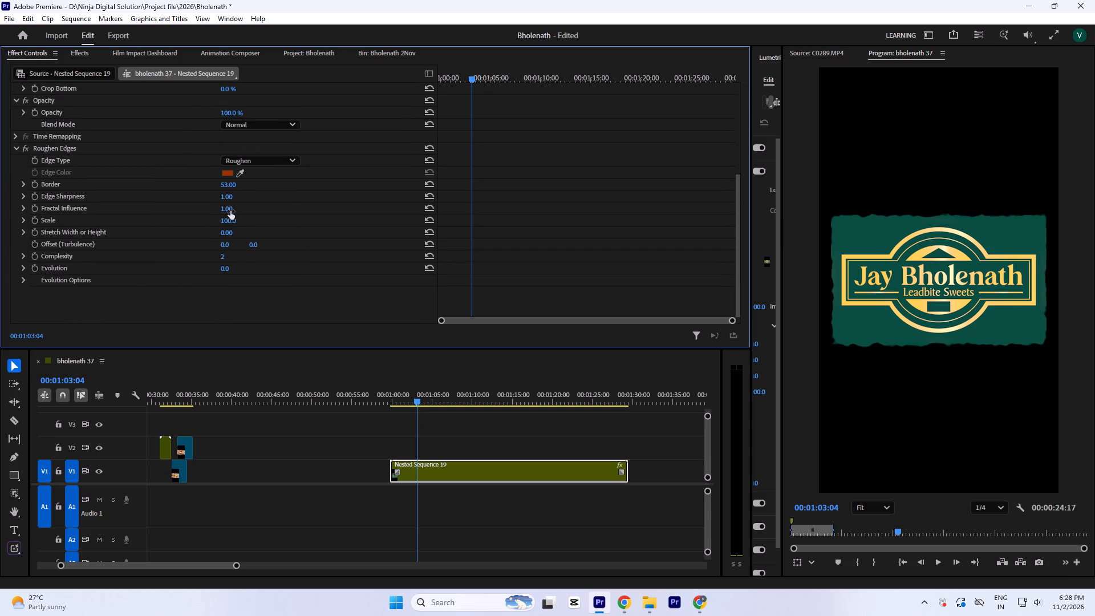
left_click(230, 211)
key("Down")
left_click(446, 200)
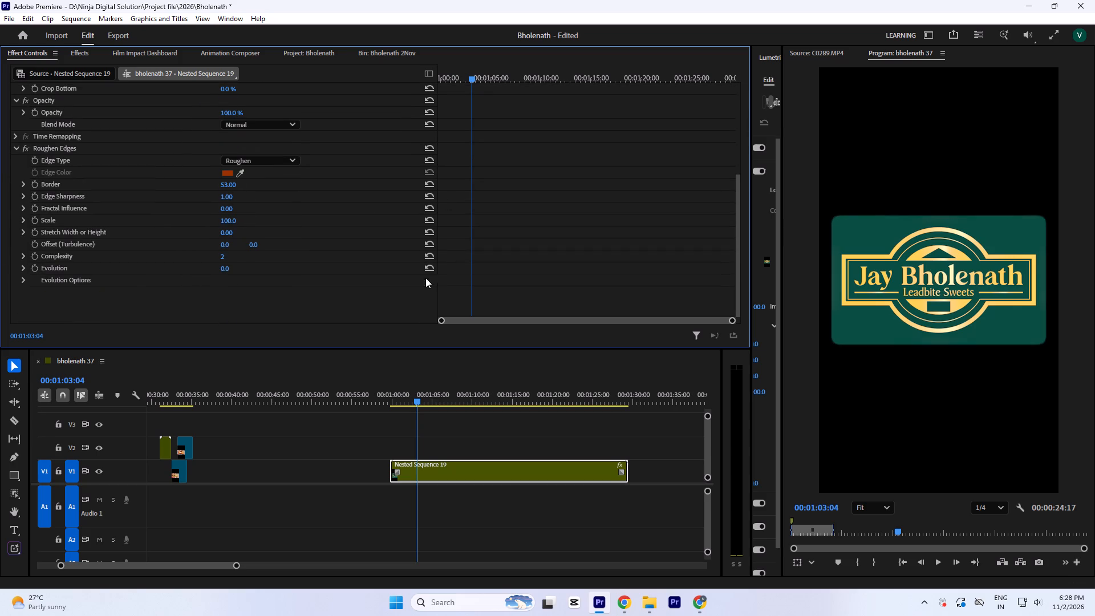
left_click(283, 439)
key("ctrl+s")
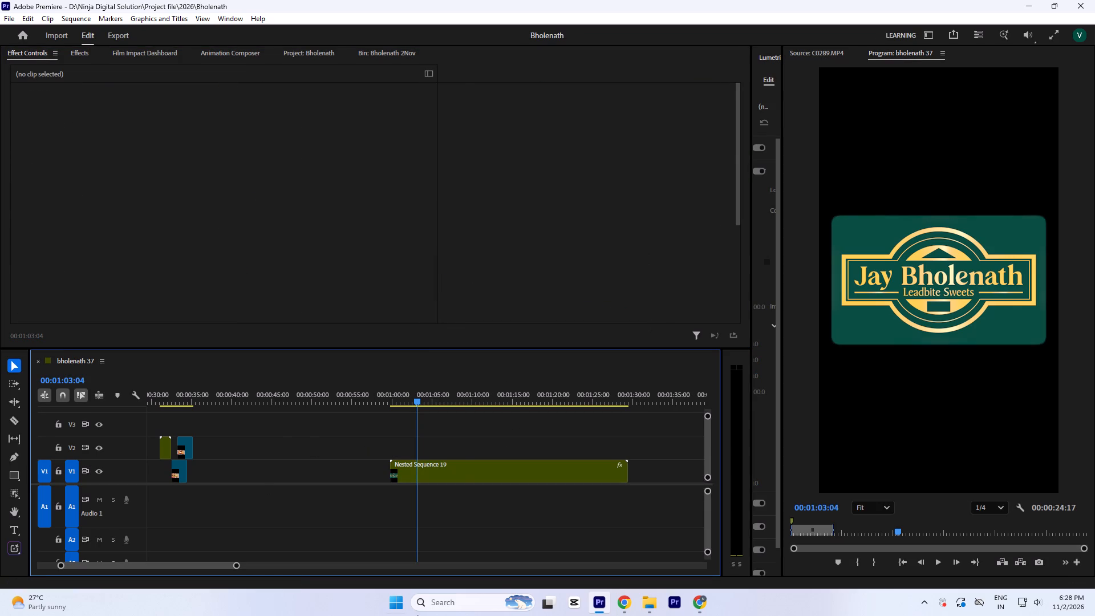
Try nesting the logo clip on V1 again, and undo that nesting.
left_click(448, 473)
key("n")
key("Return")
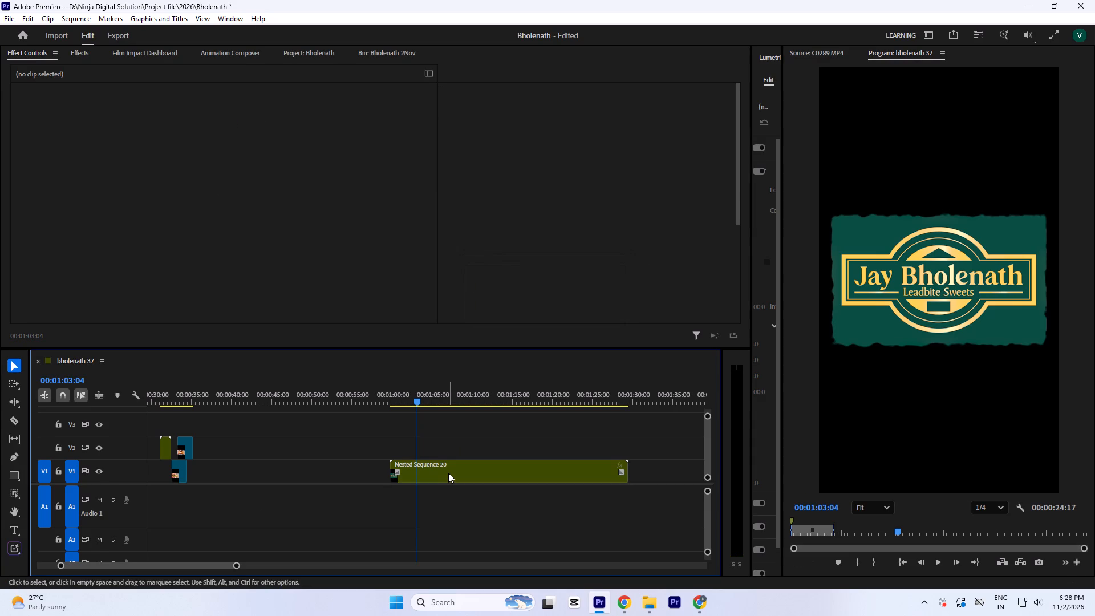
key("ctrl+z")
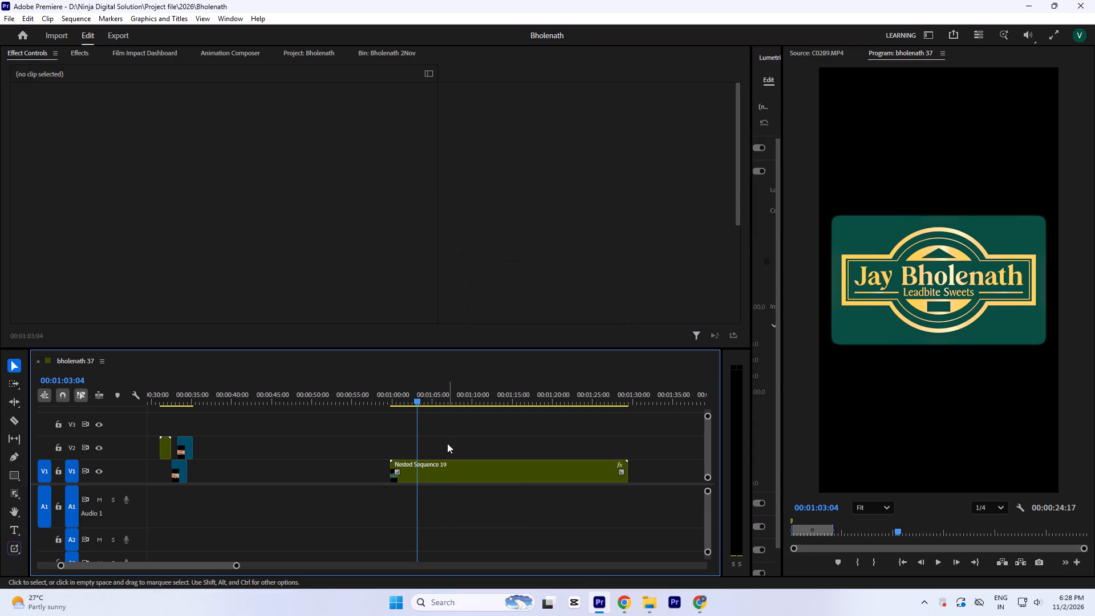
Return the playhead to the start of the sequence and turn the V8 track's output back on.
left_click(443, 395)
type("`-")
key("minus")
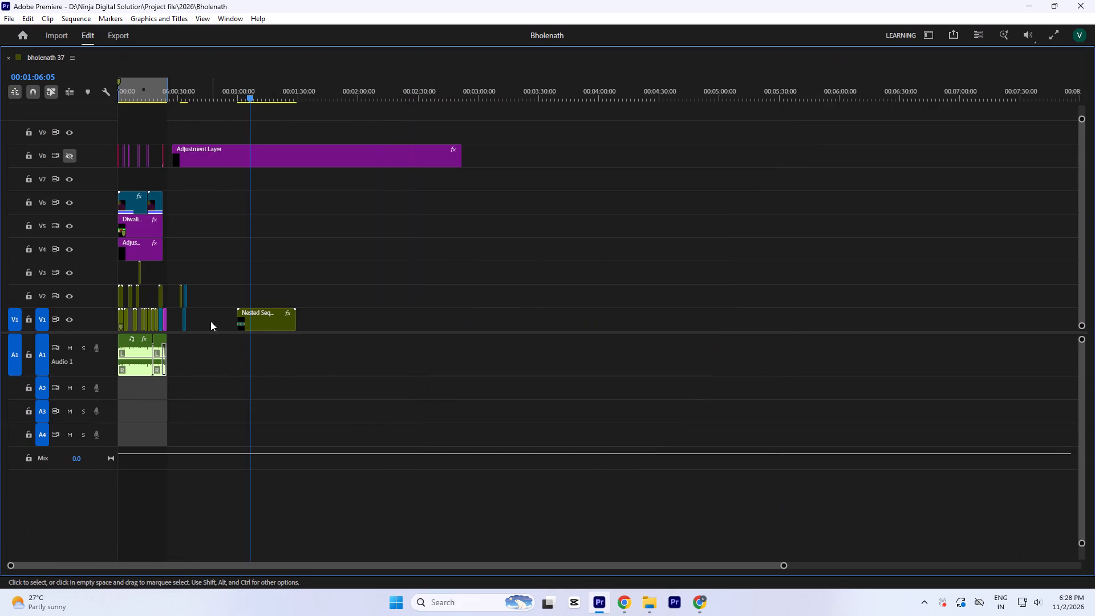
left_click_drag(142, 93, 85, 99)
key("equal")
left_click(66, 156)
key("equal")
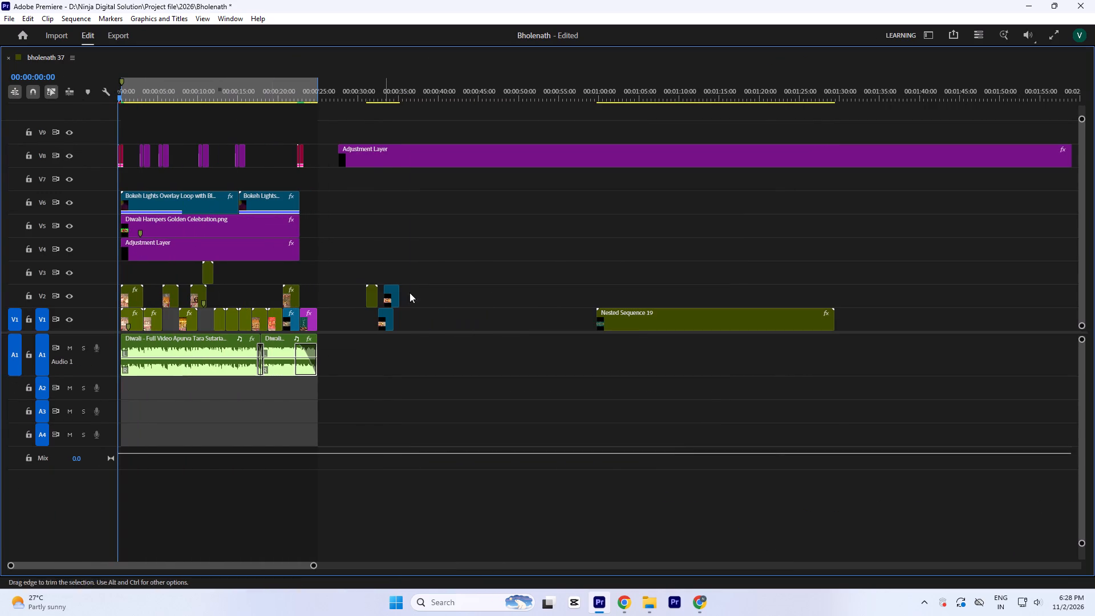
Move the nested logo clip from V1 to V7, aligning its start with the Bokeh Lights overlay on V6.
left_click_drag(642, 327, 193, 185)
key("equal")
key("equal")
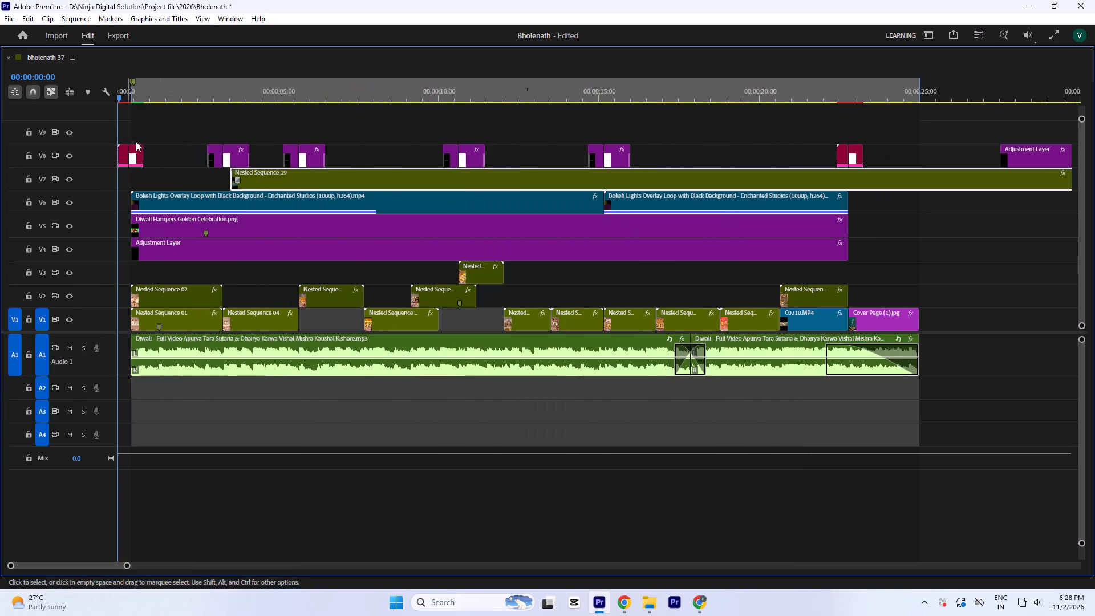
left_click_drag(265, 179, 166, 180)
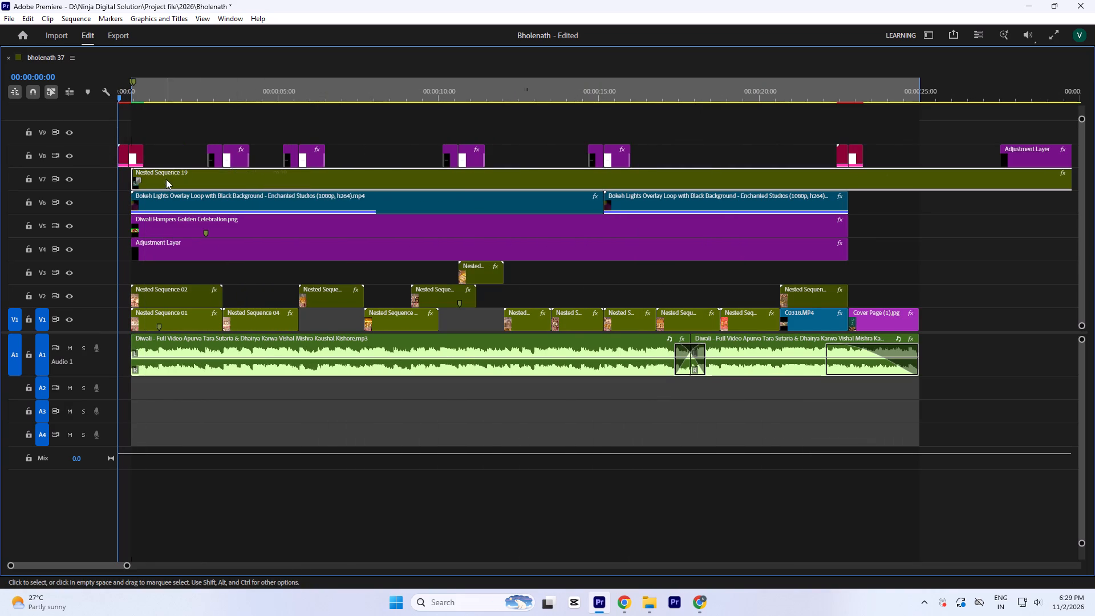
left_click(152, 88)
key("equal")
key("equal")
key("equal")
left_click_drag(275, 176, 269, 178)
Trim the end of the logo clip on V7 to match the end of the Bokeh Lights overlay.
key("minus")
key("minus")
key("minus")
key("minus")
left_click_drag(606, 187, 503, 189)
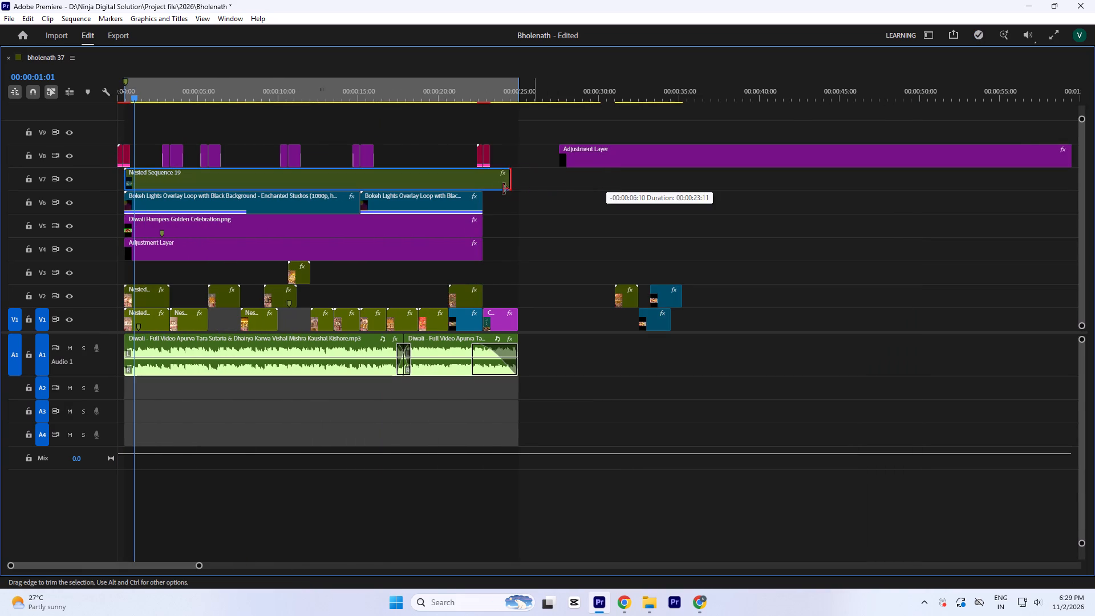
left_click_drag(503, 189, 489, 190)
left_click(477, 90)
key("equal")
key("equal")
key("equal")
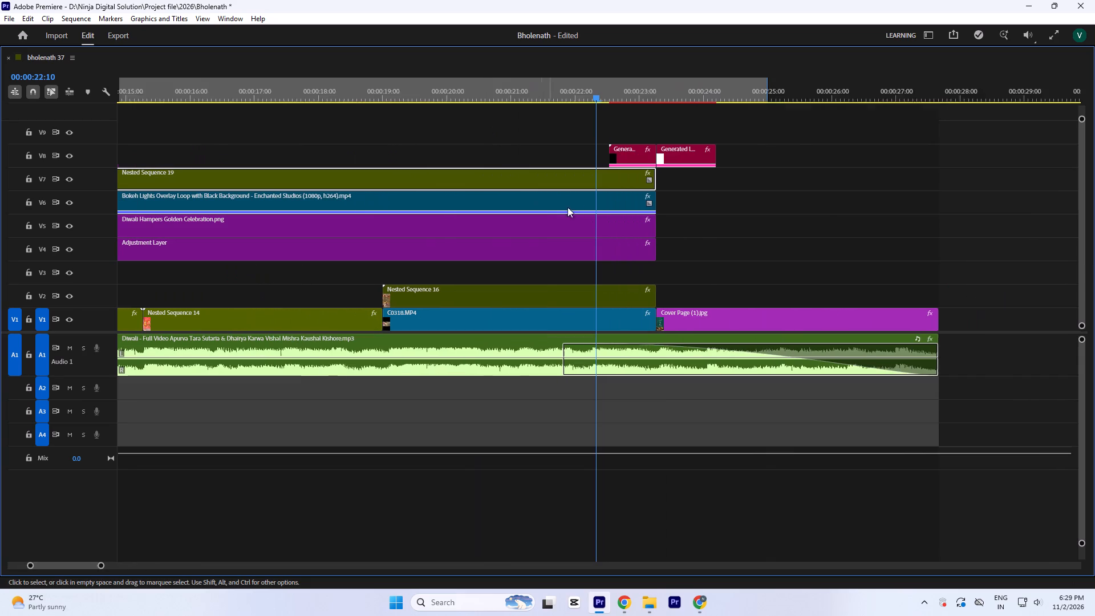
left_click(659, 182)
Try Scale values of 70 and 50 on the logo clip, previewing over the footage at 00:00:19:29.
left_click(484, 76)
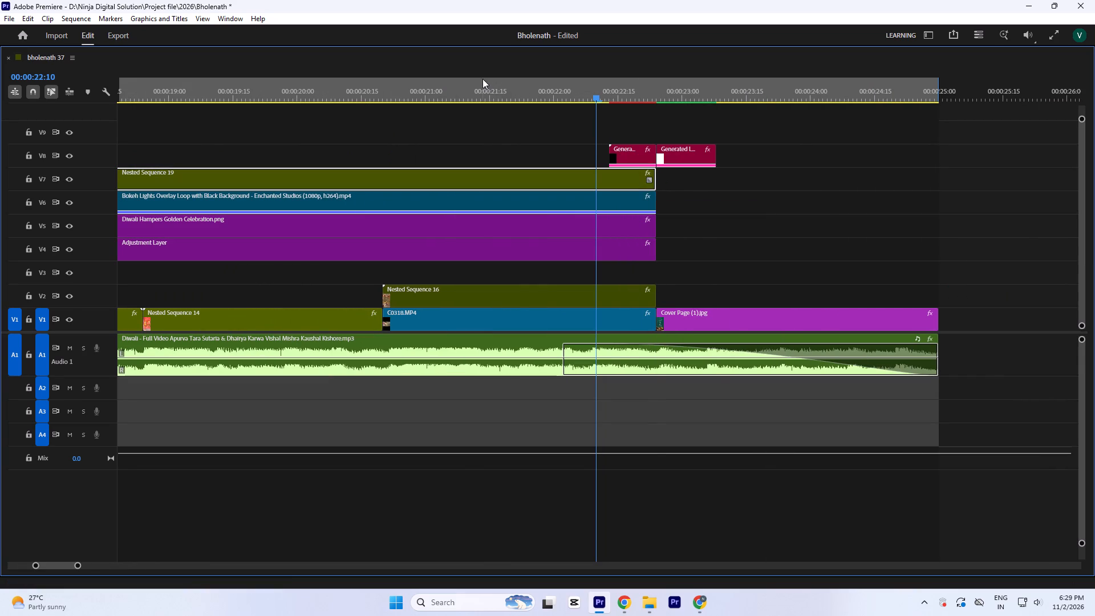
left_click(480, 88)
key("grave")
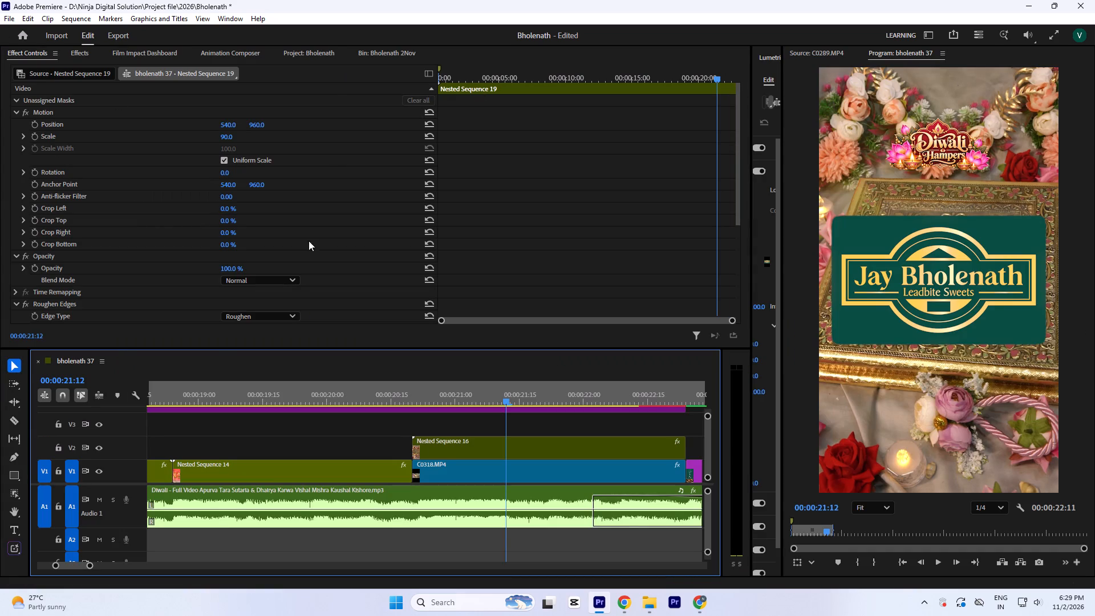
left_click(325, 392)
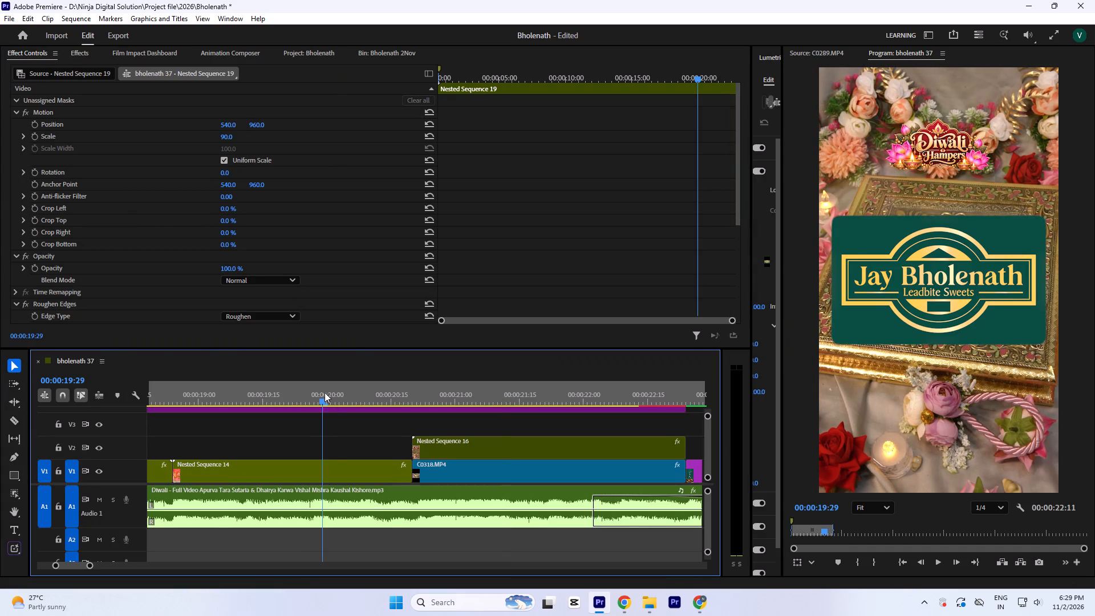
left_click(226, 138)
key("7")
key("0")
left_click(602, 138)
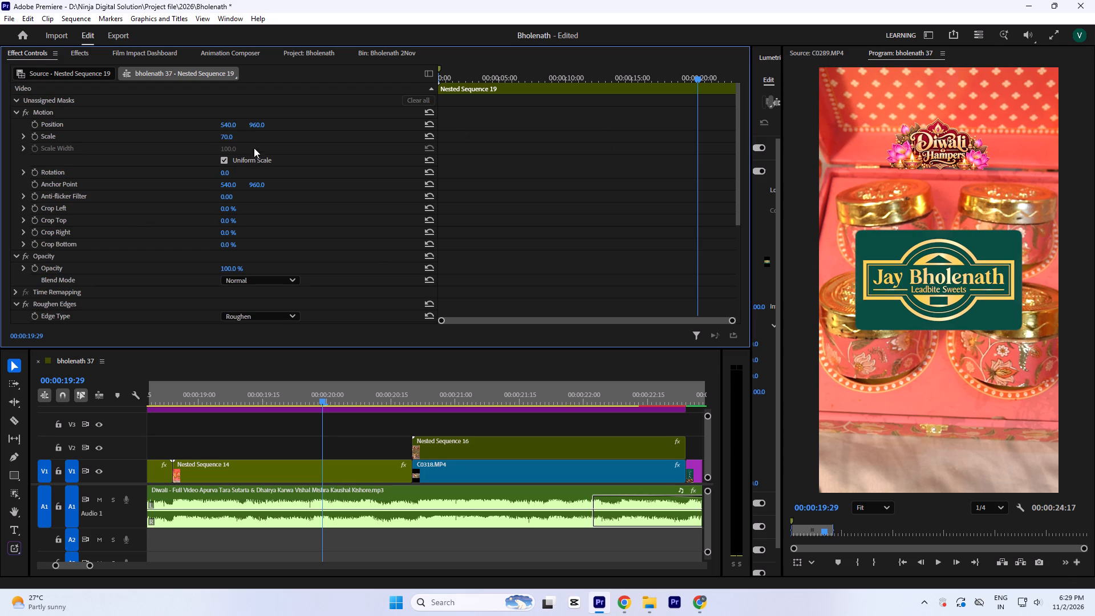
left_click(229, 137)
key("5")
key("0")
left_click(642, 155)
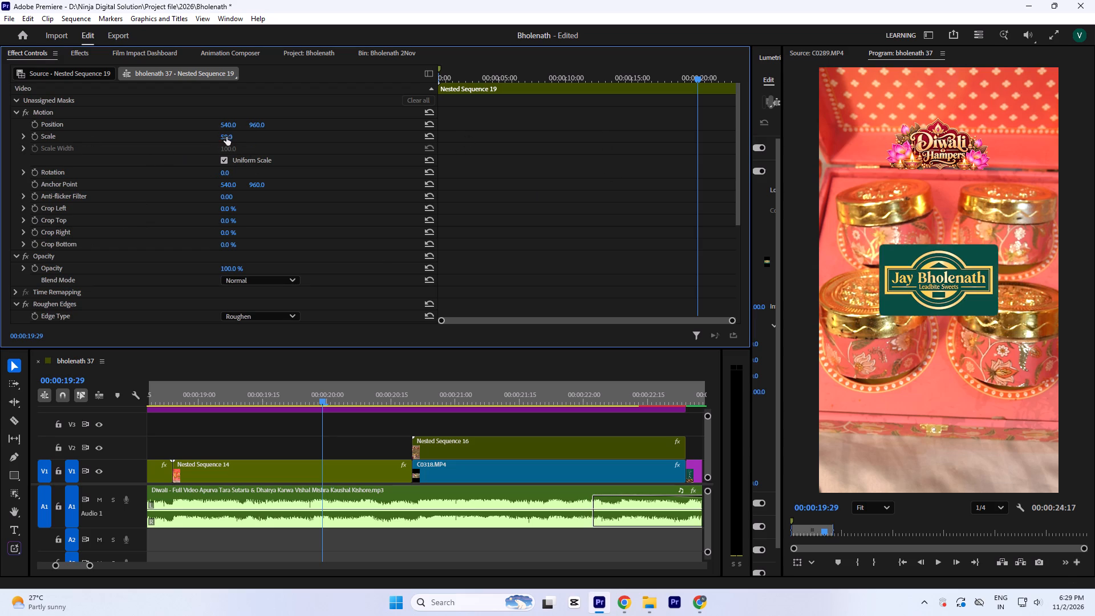
Reduce the logo clip's Scale to 30, comparing it with 20 before settling on 30.
left_click(226, 137)
key("3")
key("0")
left_click(534, 138)
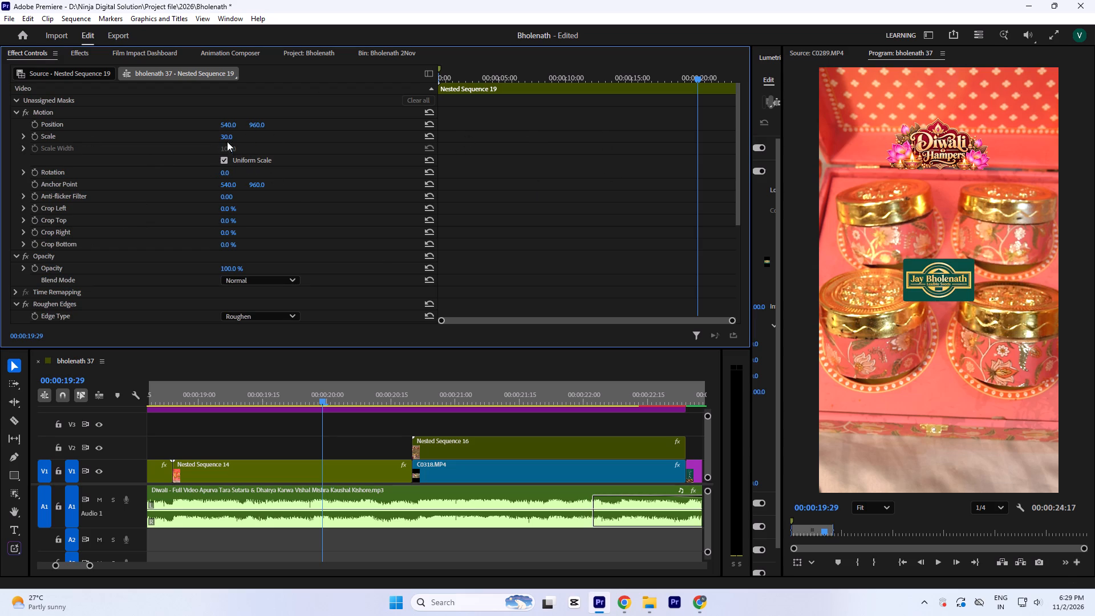
left_click(225, 137)
key("2")
key("0")
left_click(564, 156)
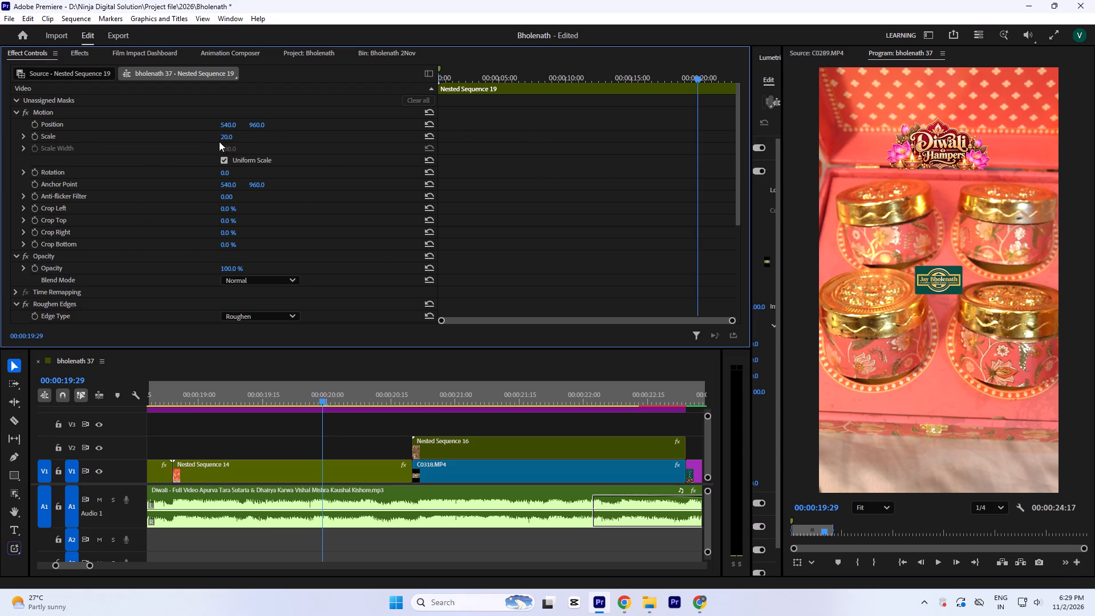
left_click(228, 140)
key("3")
key("0")
left_click(530, 150)
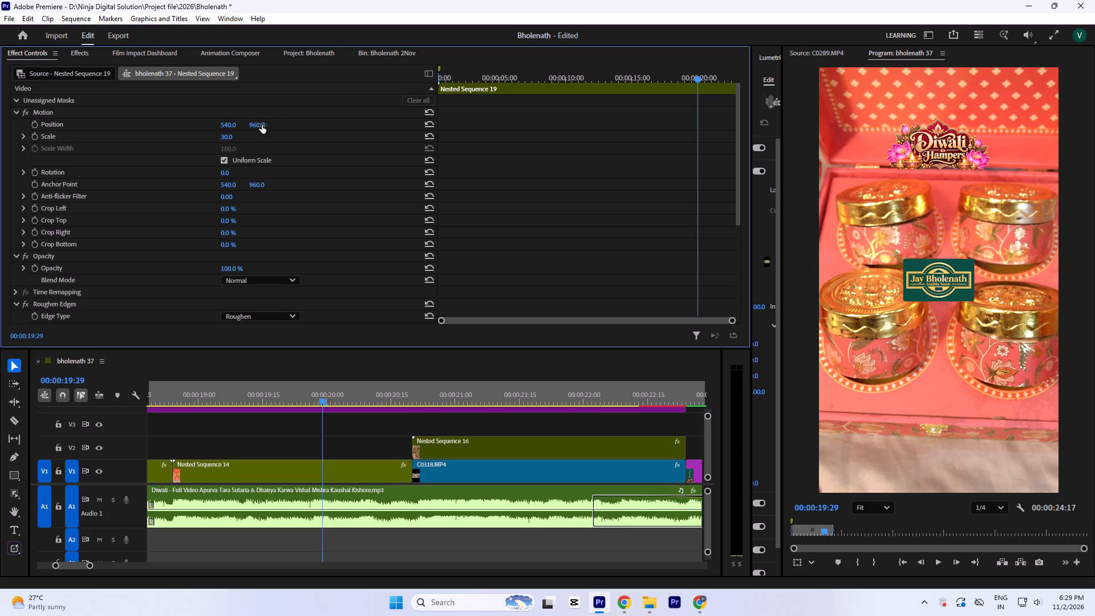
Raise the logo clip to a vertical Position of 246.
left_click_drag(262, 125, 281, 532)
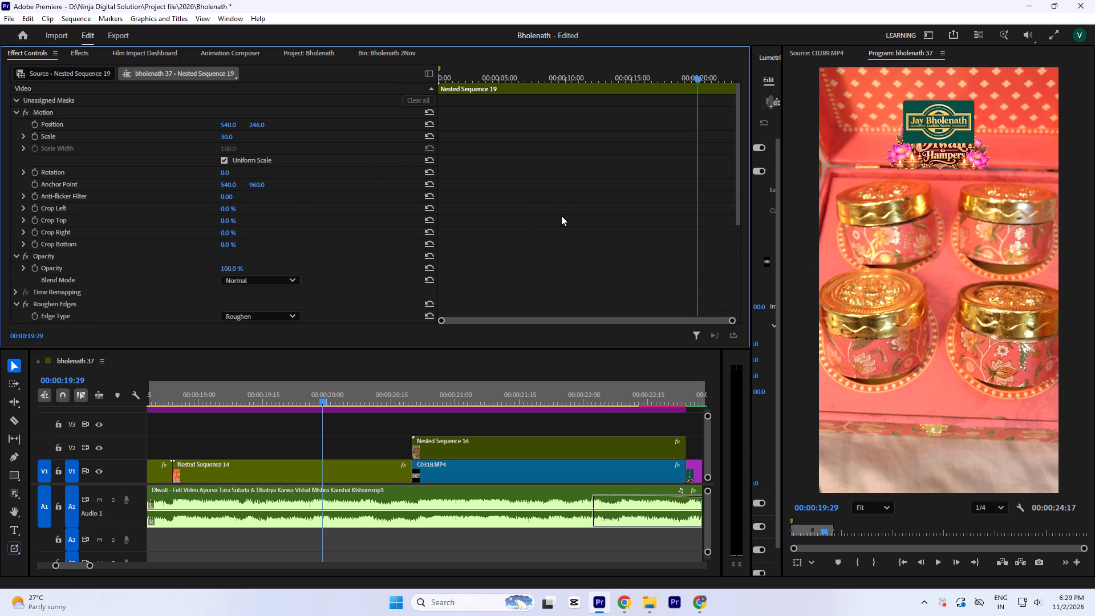
Round the logo badge's corners by setting the Roughen Edges Border to 150 and Fractal Influence to 0.
scroll(561, 216, "down", 6)
left_click_drag(232, 270, 232, 260)
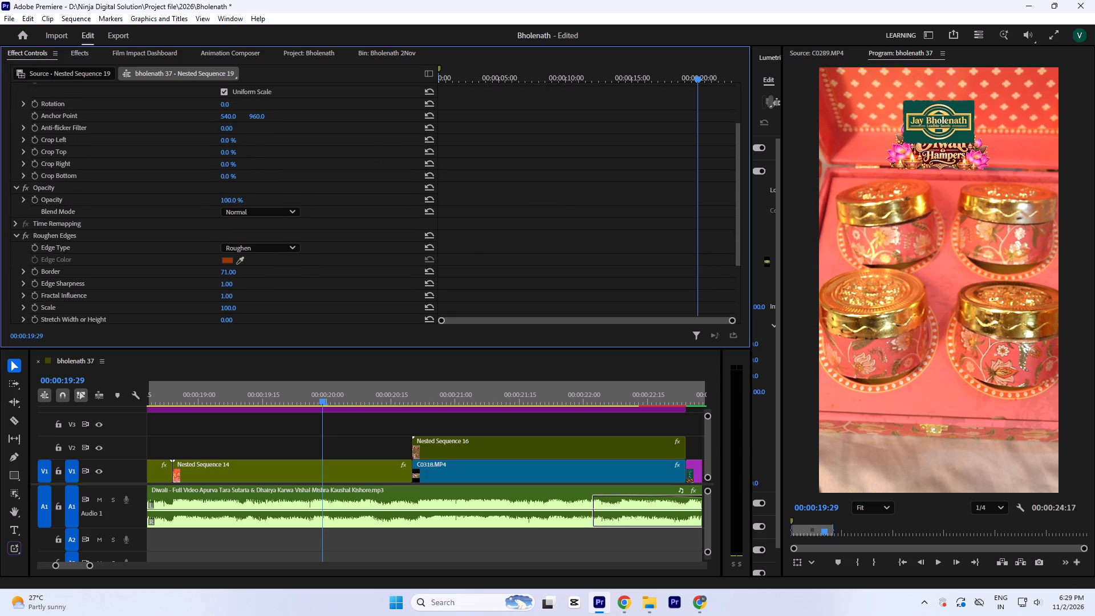
left_click_drag(232, 260, 232, 256)
left_click(225, 295)
key("Down")
left_click(484, 237)
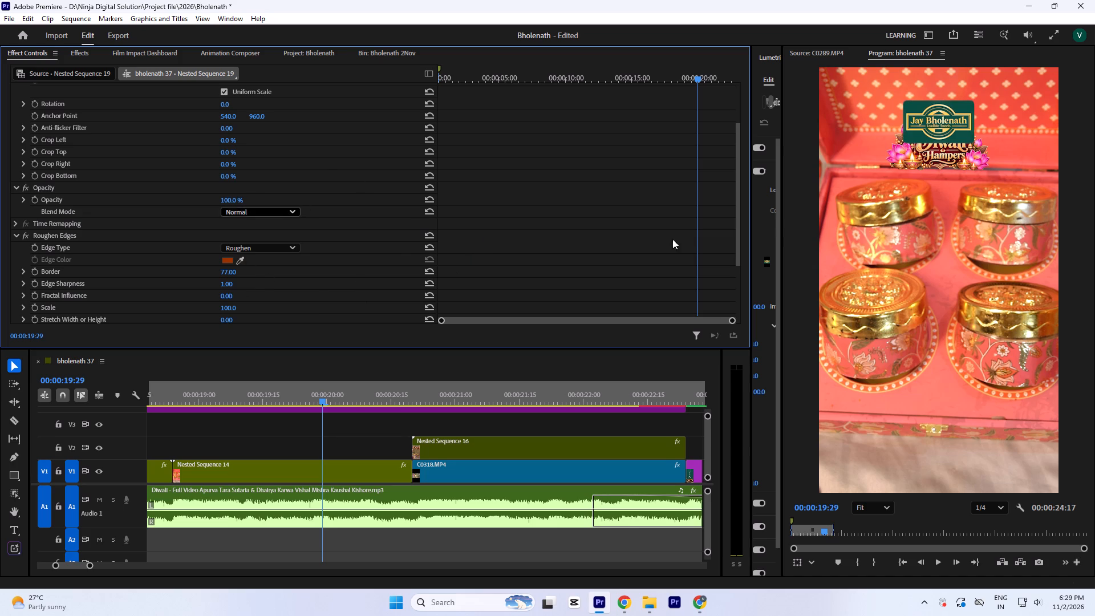
scroll(936, 98, "up", 10)
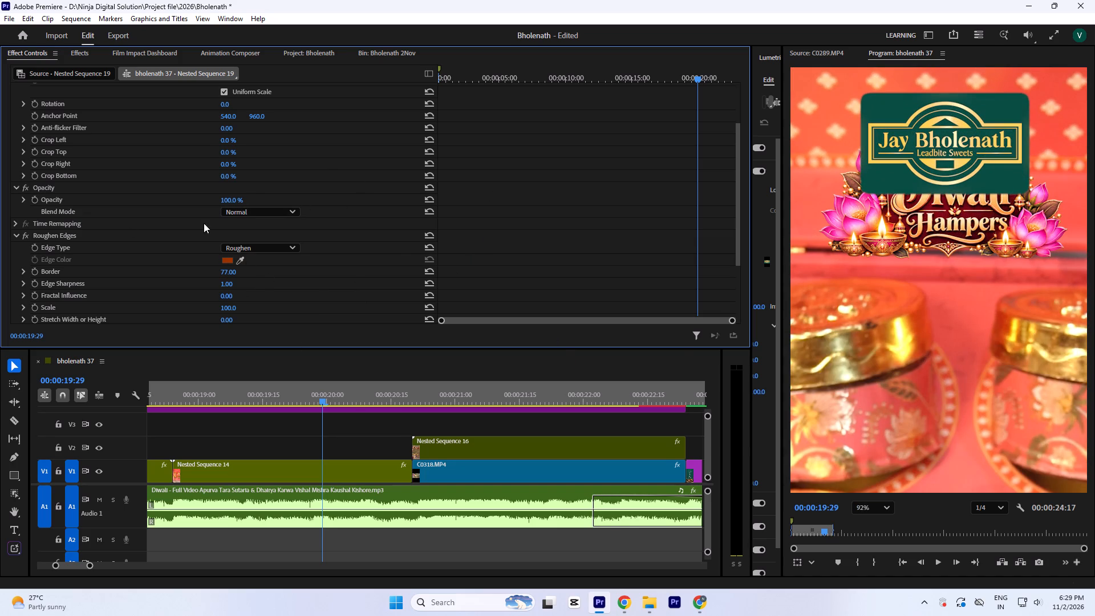
left_click_drag(225, 274, 218, 234)
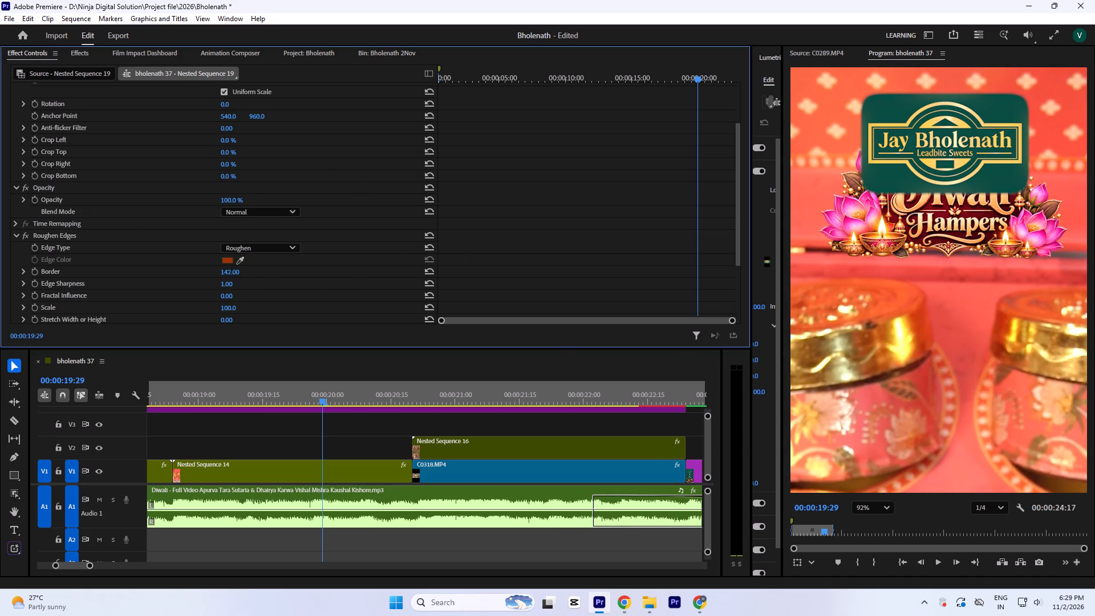
left_click_drag(218, 234, 218, 229)
Fit the preview to the full frame and move the logo badge clip to the frame's upper-right corner at Position 845, 158.
left_click(274, 425)
left_click(340, 384)
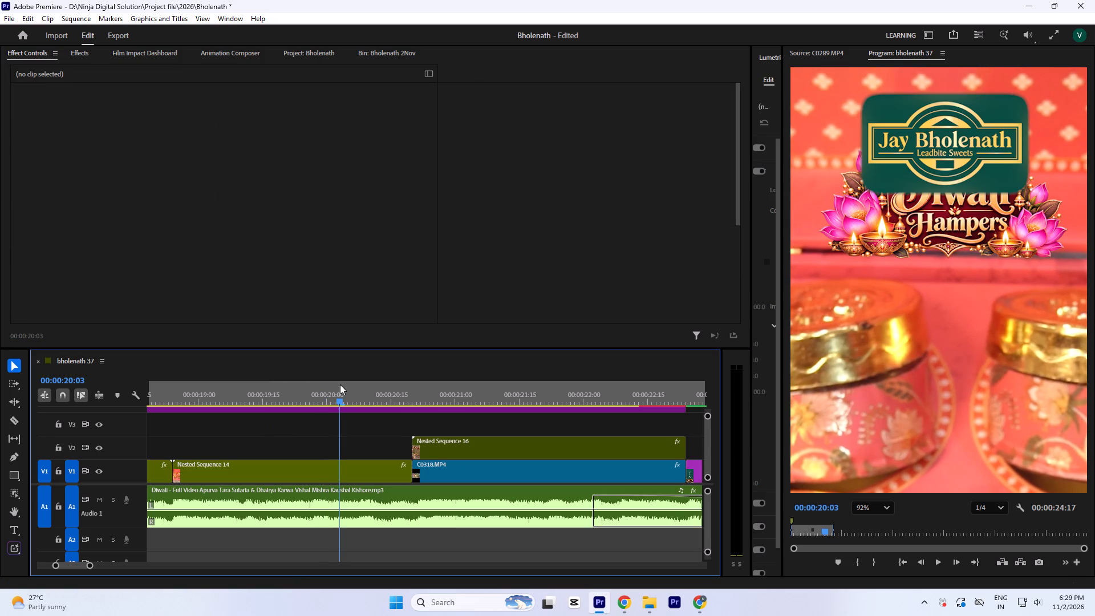
key("grave")
left_click(306, 180)
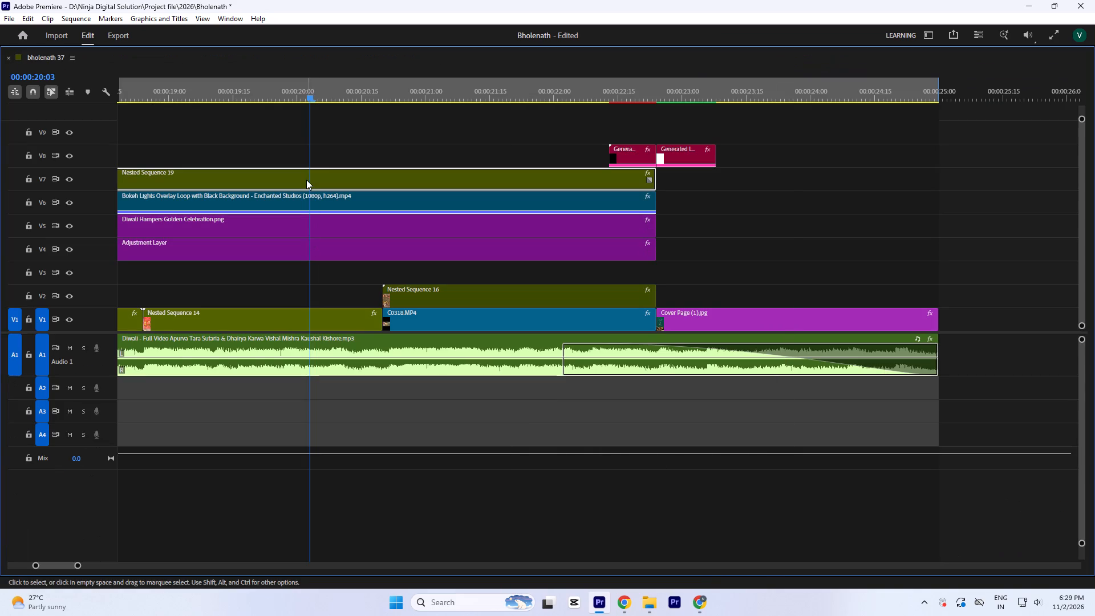
key("grave")
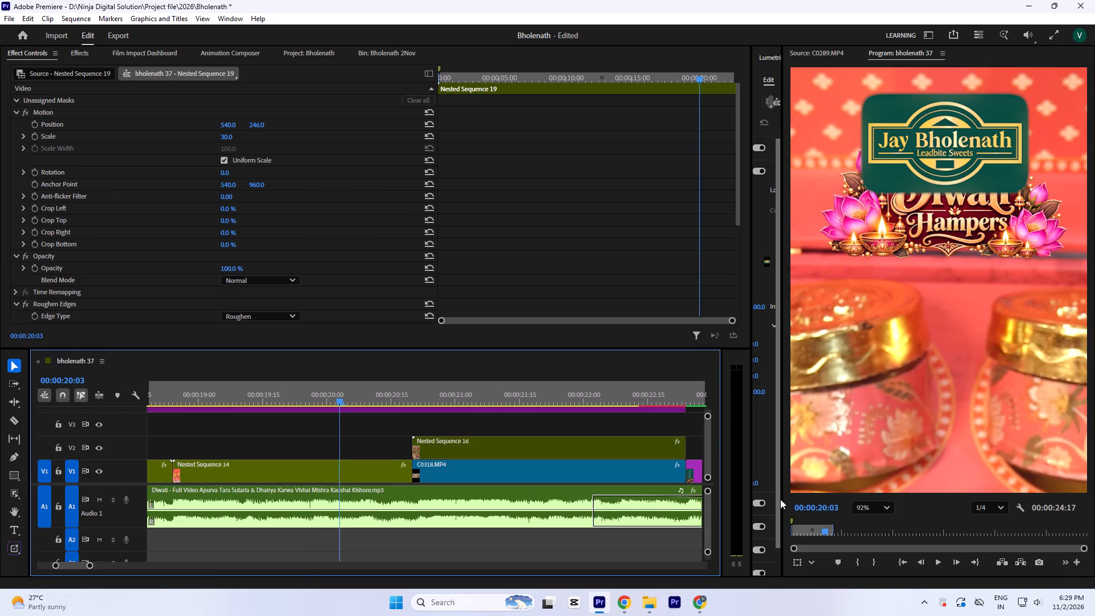
left_click(875, 509)
left_click(870, 346)
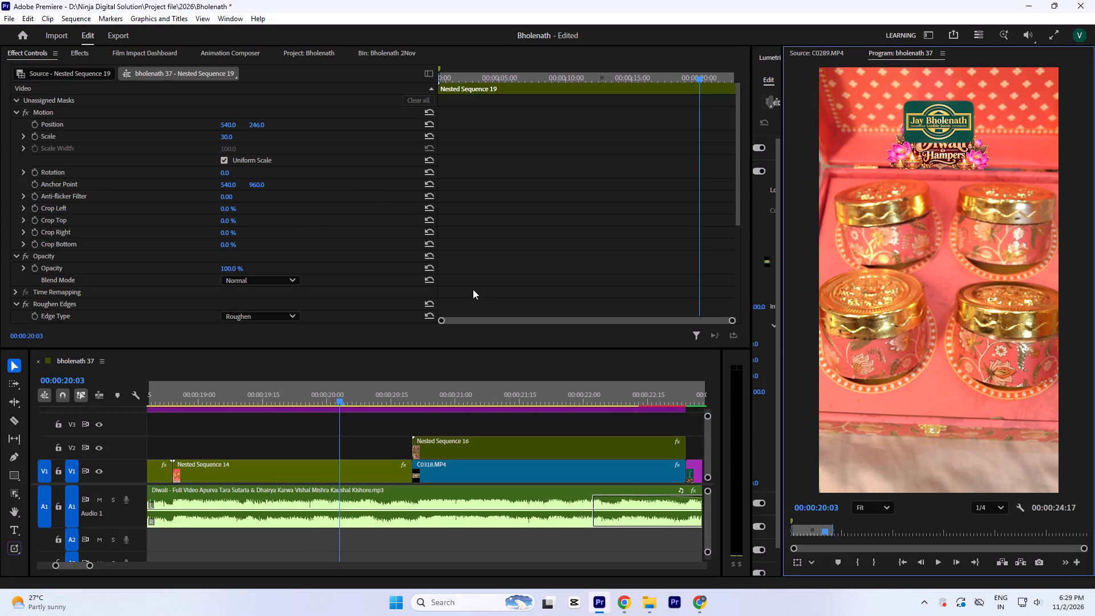
left_click_drag(256, 124, 260, 161)
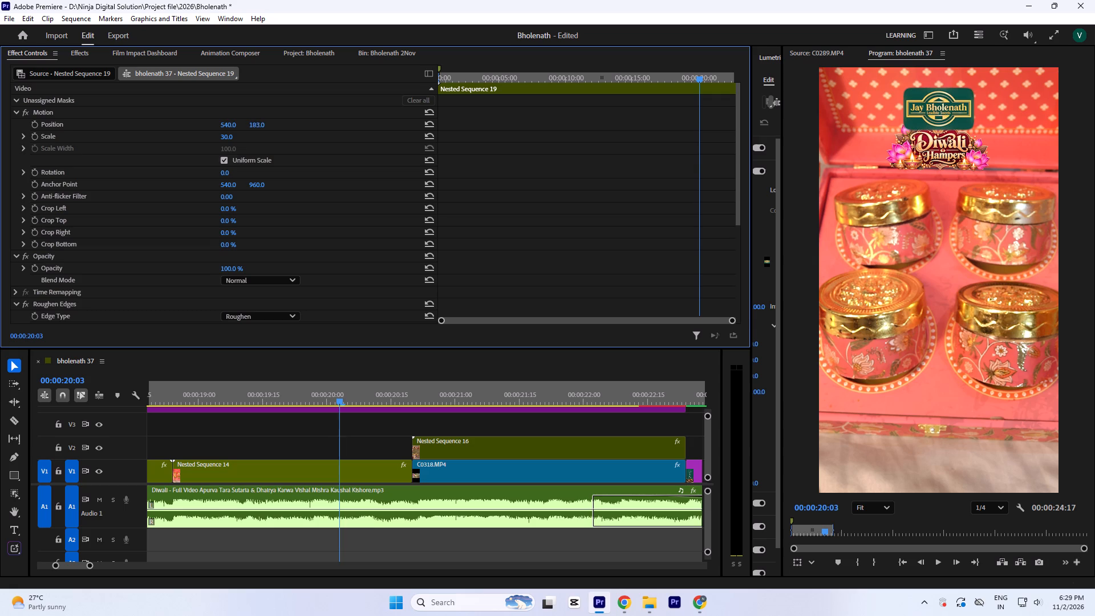
left_click_drag(260, 161, 260, 175)
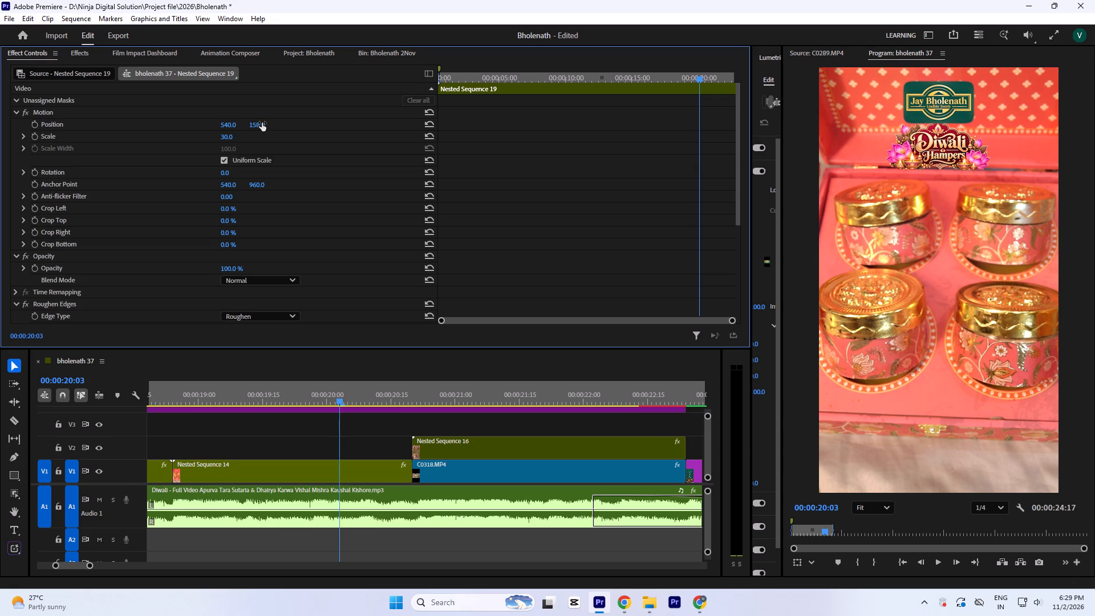
left_click_drag(224, 124, 234, 112)
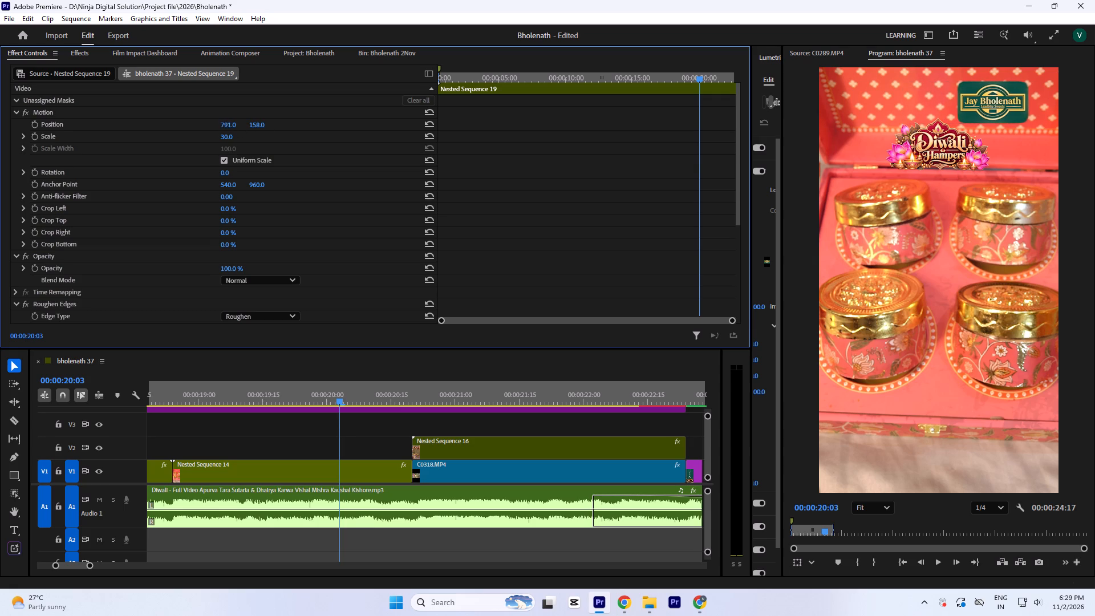
left_click_drag(234, 112, 253, 86)
Set the logo badge clip's Scale to 25.
left_click(226, 139)
key("2")
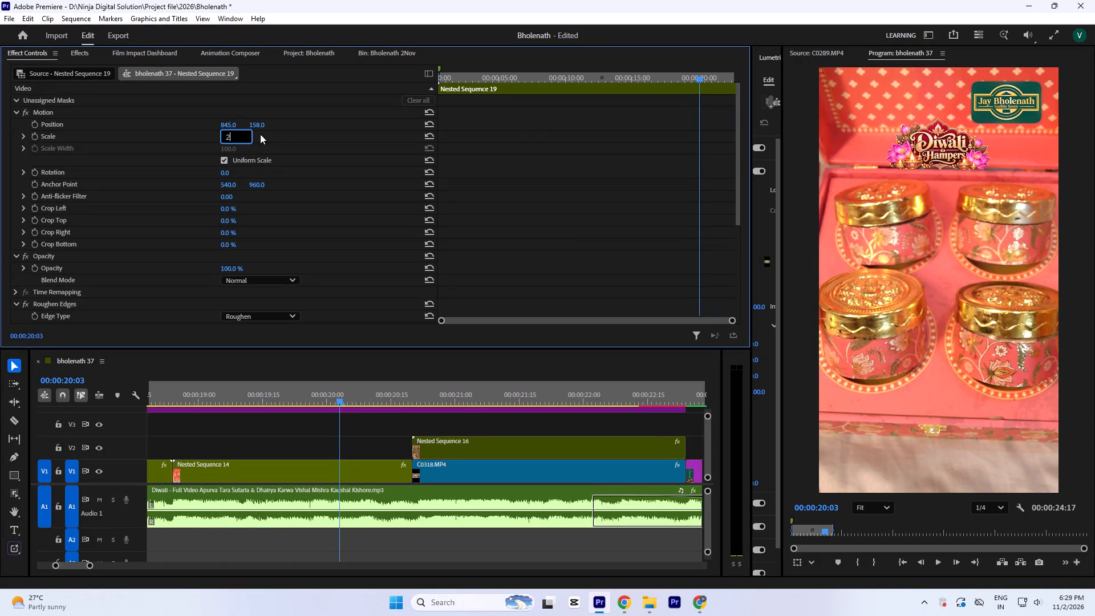
key("5")
left_click(533, 123)
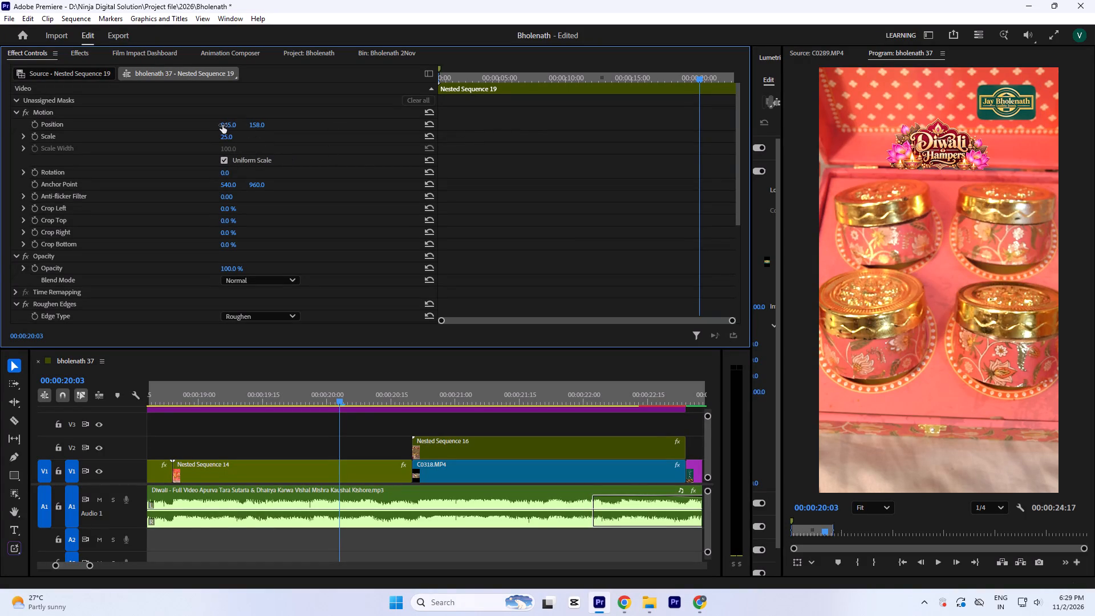
Shift the logo badge closer to the frame's upper-right corner at Position 872, 151, and save the project.
left_click_drag(222, 125, 224, 111)
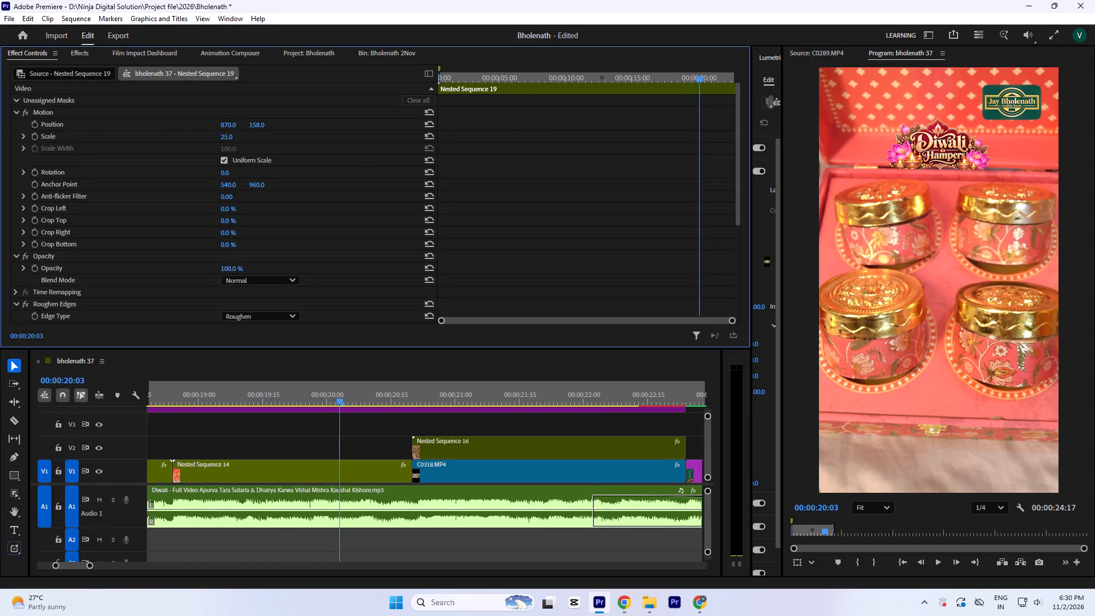
left_click_drag(224, 111, 224, 108)
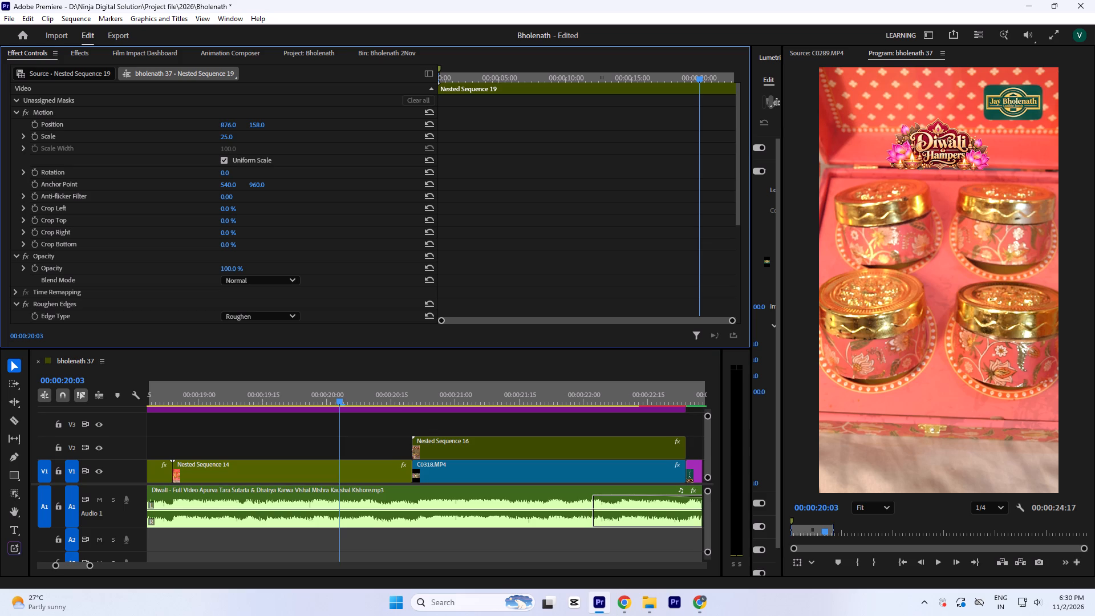
left_click_drag(224, 108, 224, 110)
left_click(251, 125)
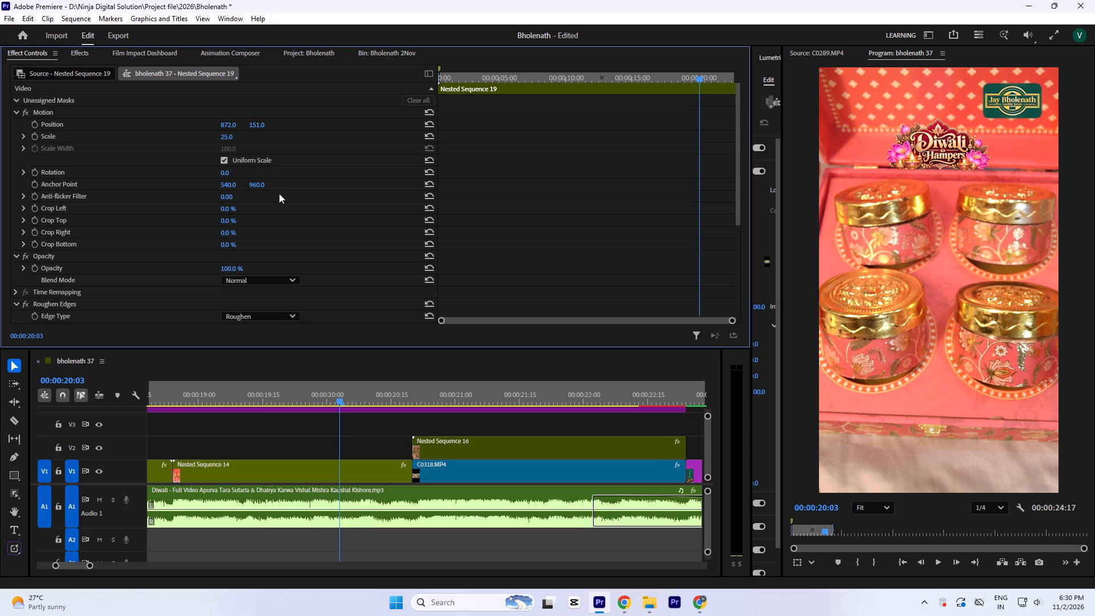
left_click(387, 441)
key("ctrl+s")
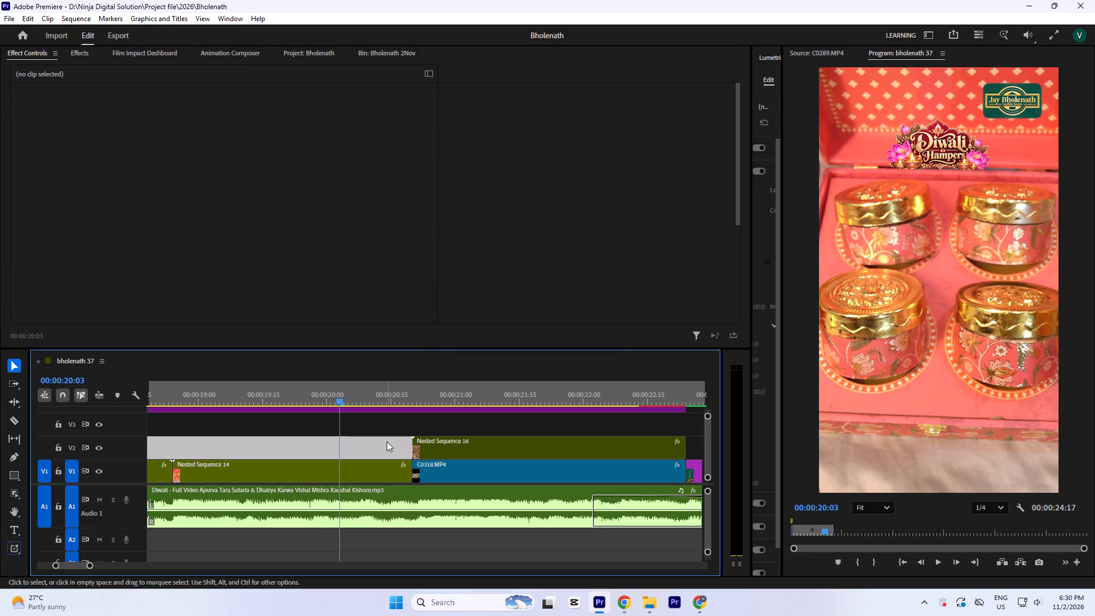
Open the logo badge's nested sequence, Nested Sequence 19, from the reel's timeline.
left_click(357, 400)
key("grave")
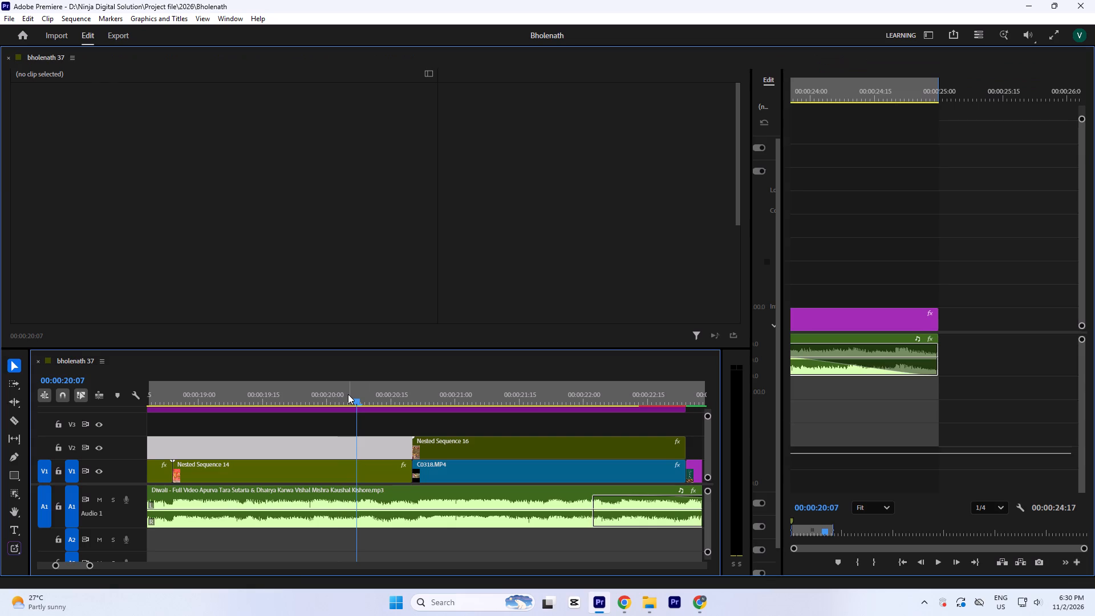
double_click(301, 180)
key("grave")
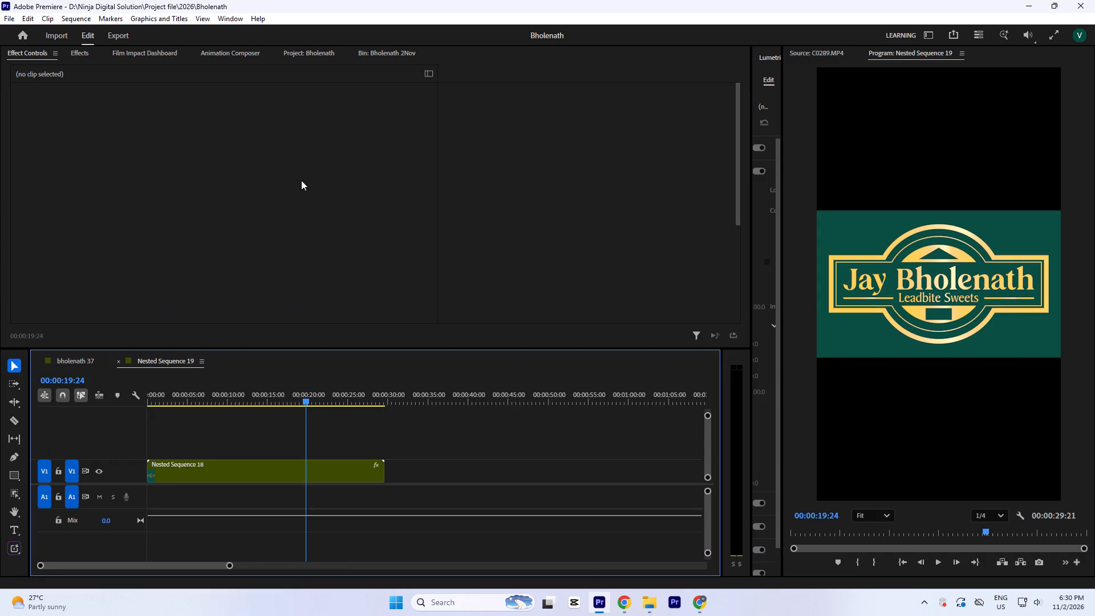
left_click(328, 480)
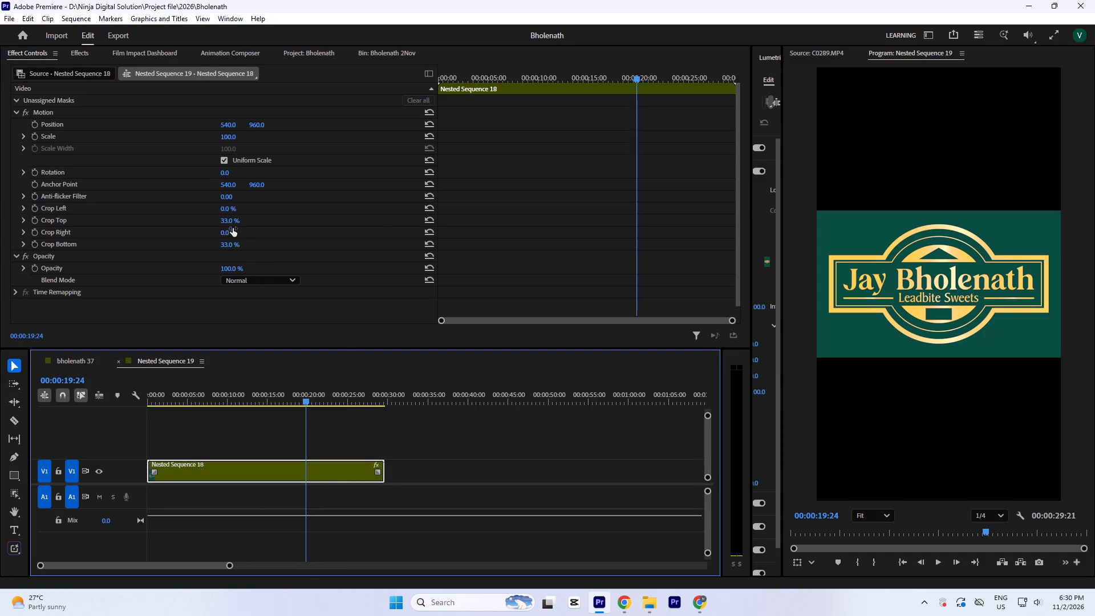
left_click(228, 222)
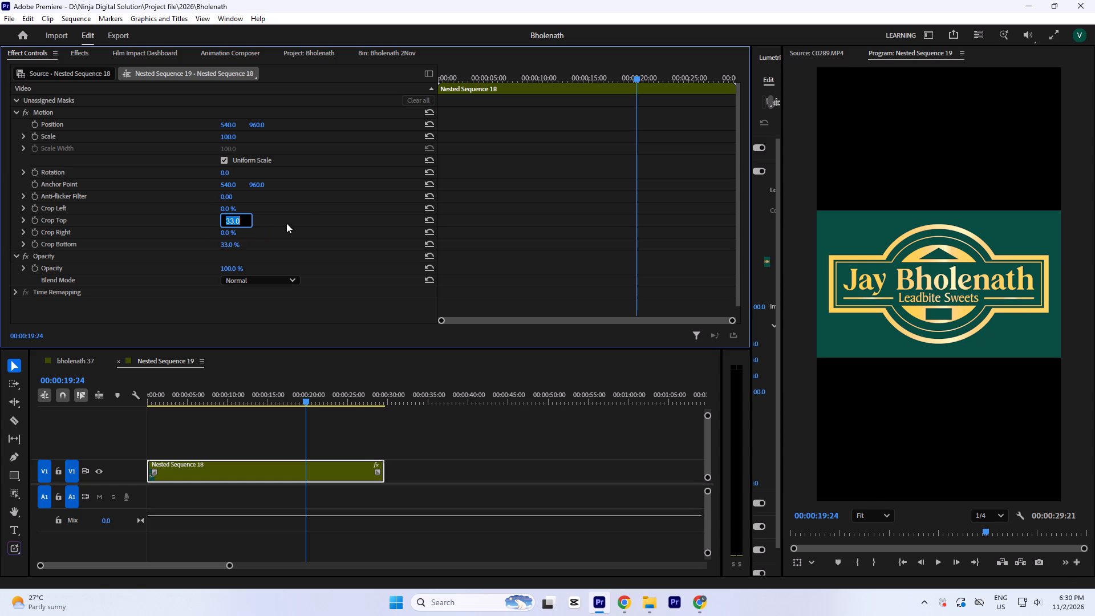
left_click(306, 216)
Inside Nested Sequence 18, reduce the logo image's Scale to 80 after trying 85, checking each size in the bholenath 37 reel.
left_click(313, 404)
double_click(294, 468)
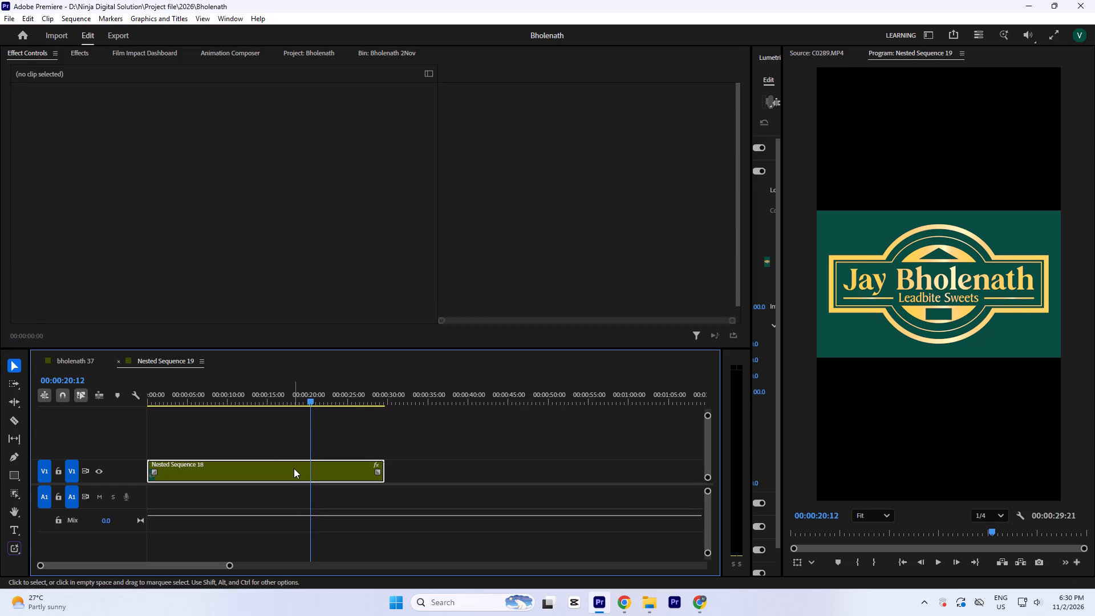
left_click(263, 441)
left_click(226, 136)
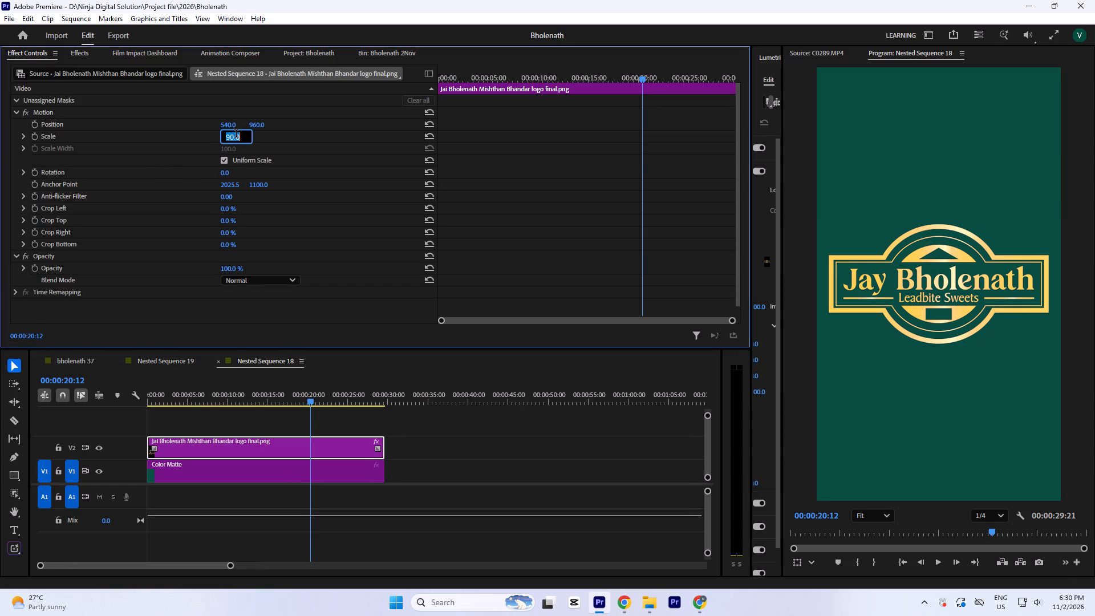
key("8")
key("5")
left_click(620, 137)
left_click(78, 359)
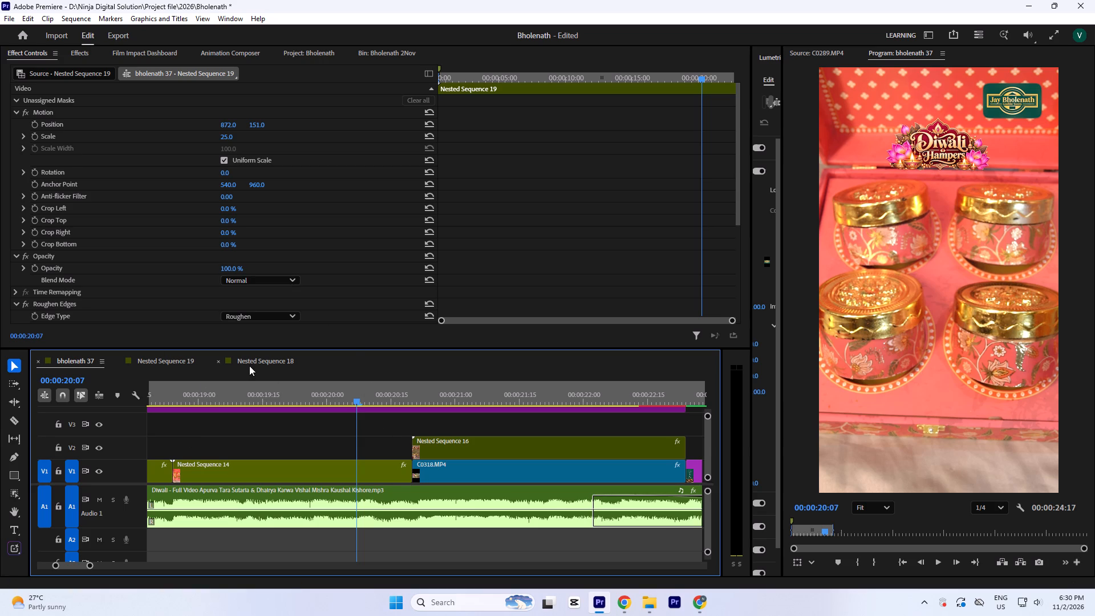
left_click(266, 360)
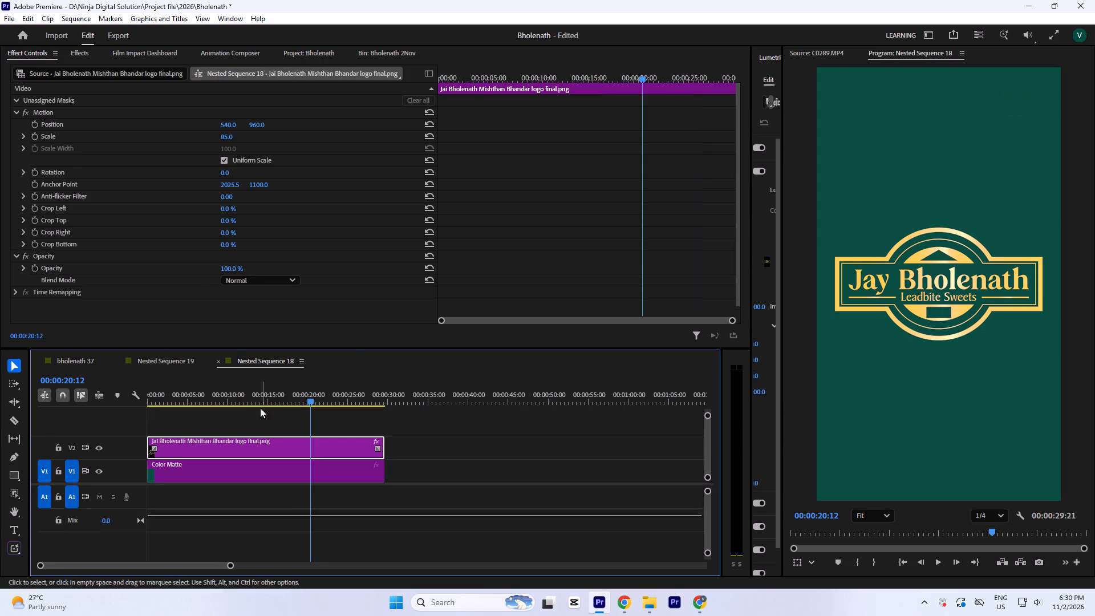
left_click(226, 137)
key("8")
key("0")
left_click_drag(663, 171, 648, 179)
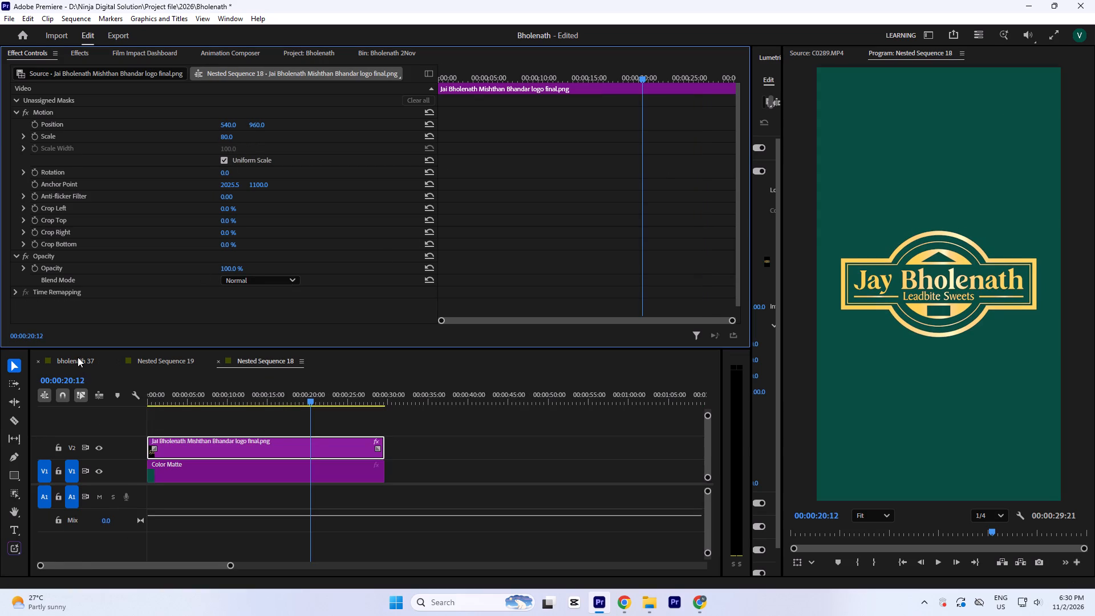
left_click(78, 357)
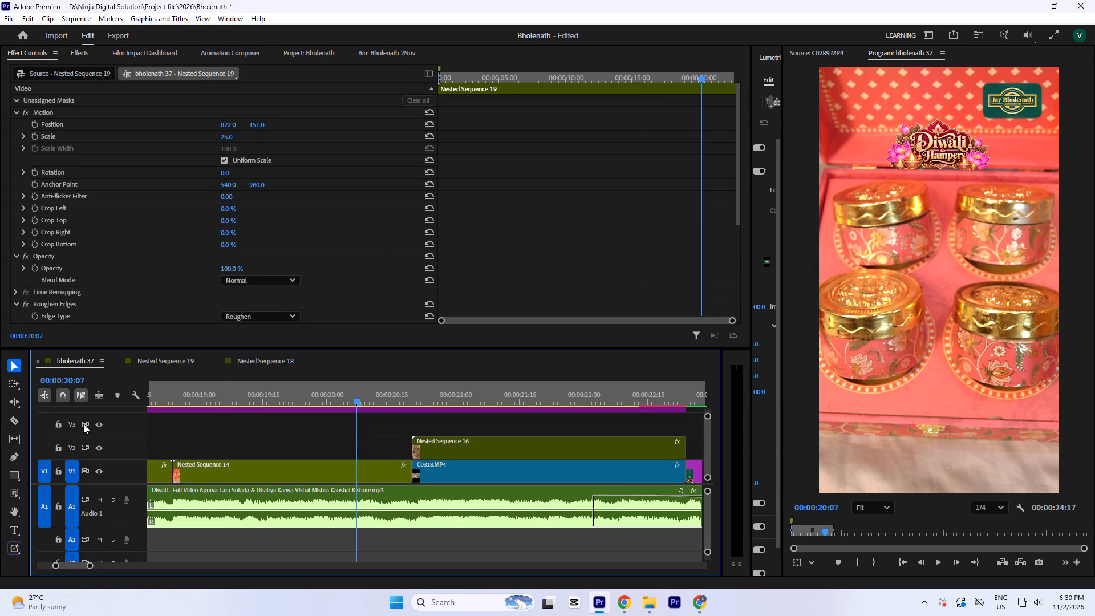
Close Nested Sequence 18 and Nested Sequence 19, and save the project.
left_click(220, 358)
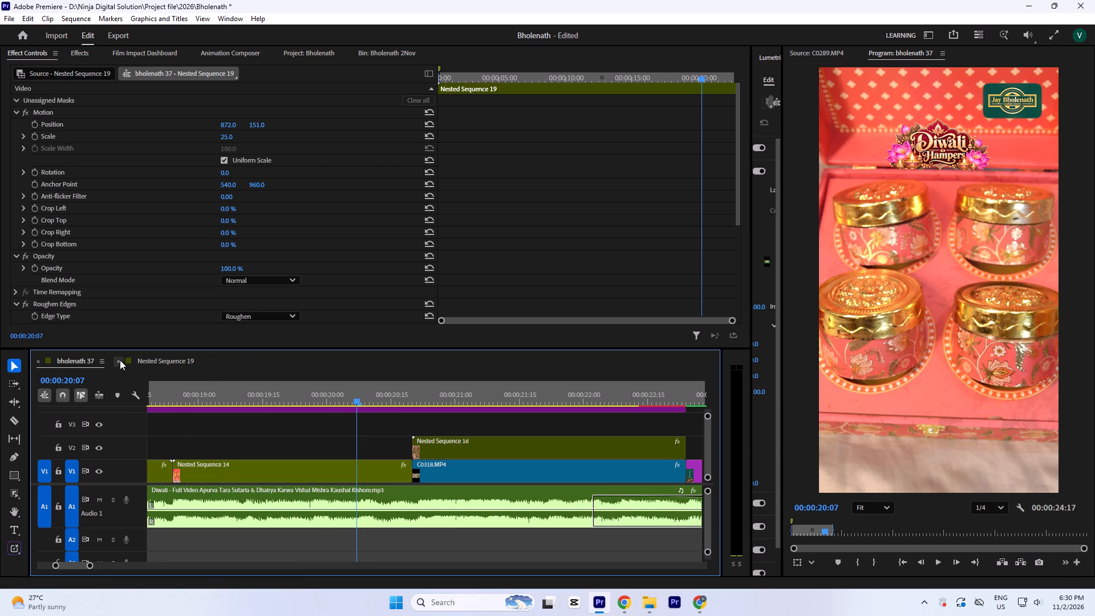
left_click(120, 360)
left_click(290, 431)
key("ctrl+s")
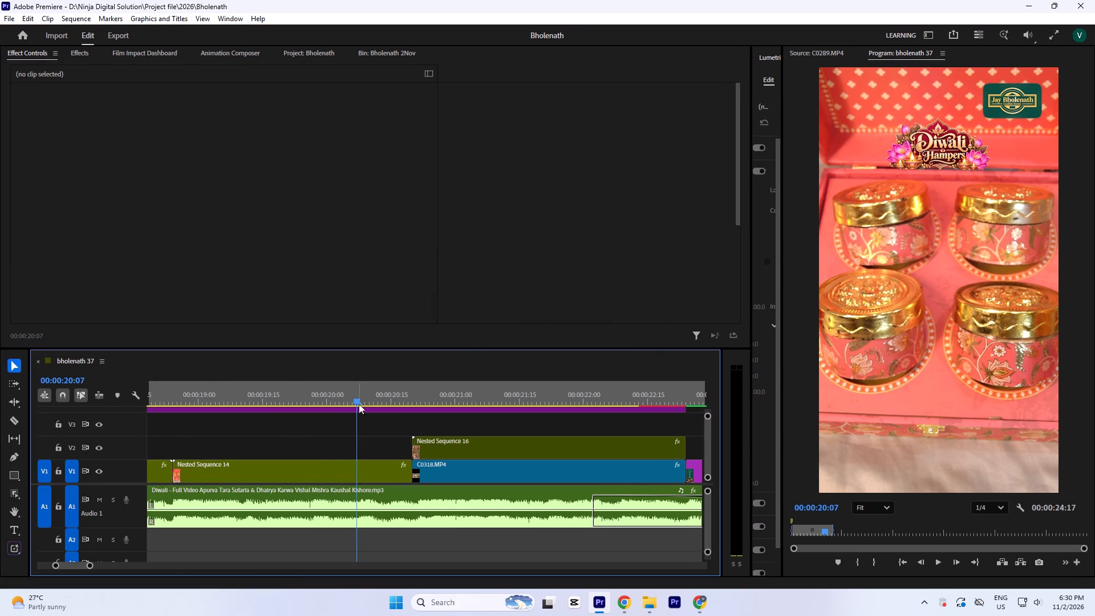
Nudge the logo badge clip up to a vertical Position of 146 in the reel, and save the project.
left_click(362, 391)
key("grave")
left_click(315, 183)
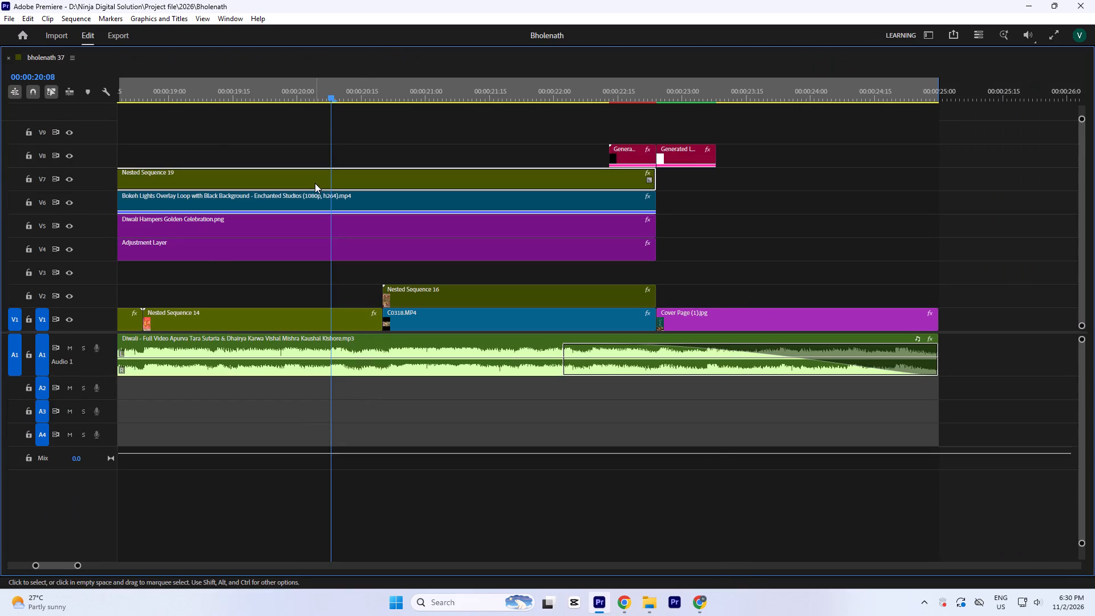
key("grave")
left_click(254, 125)
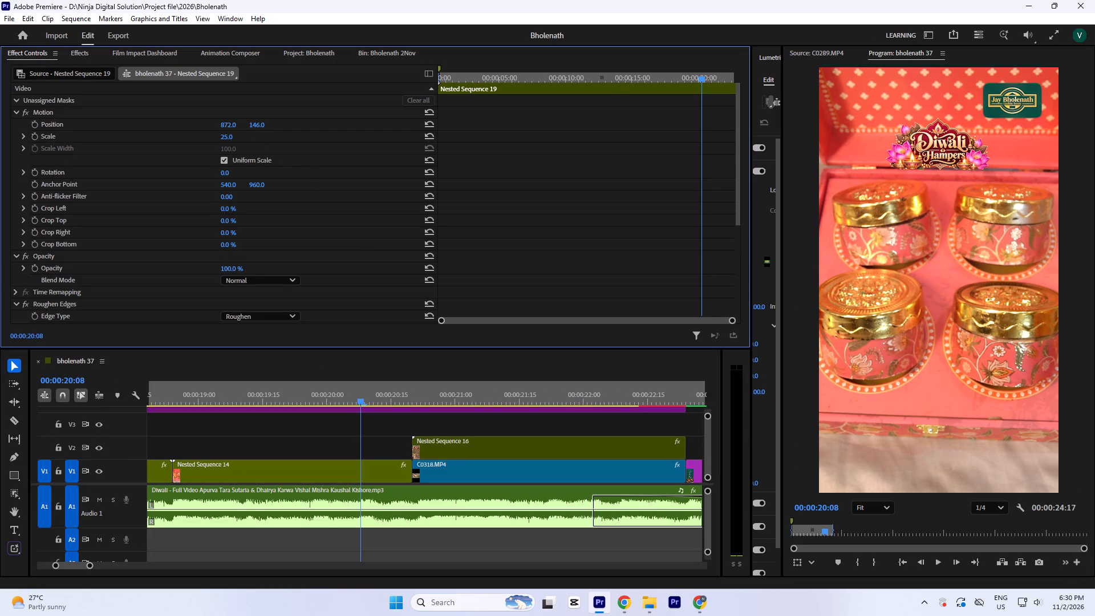
left_click(342, 436)
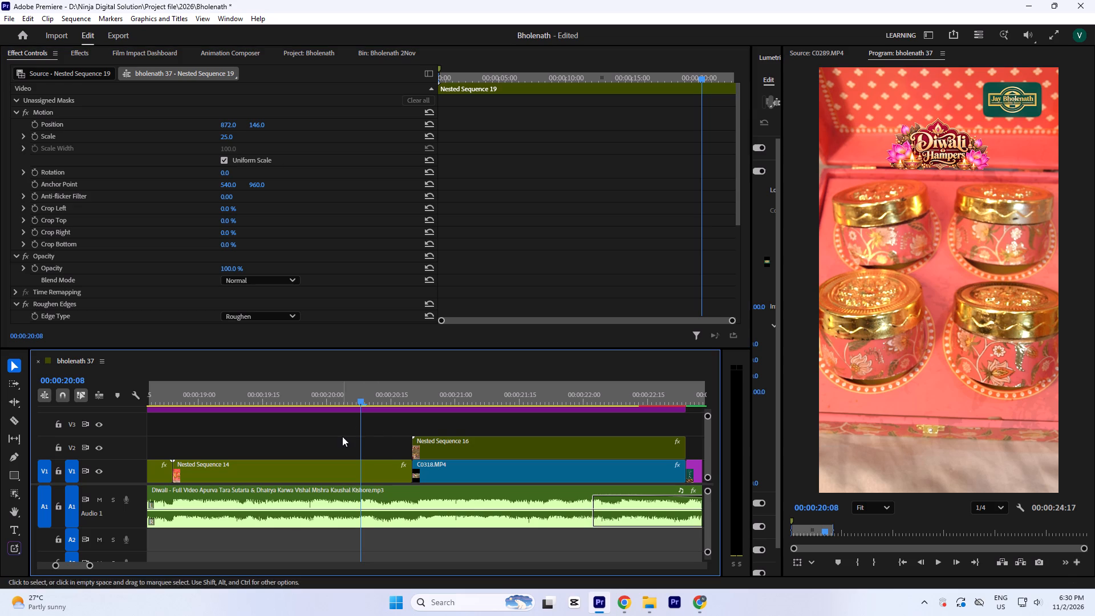
key("ctrl+s")
Render the bholenath 37 sequence's preview files, play its opening, and save the project.
left_click(340, 391)
key("Return")
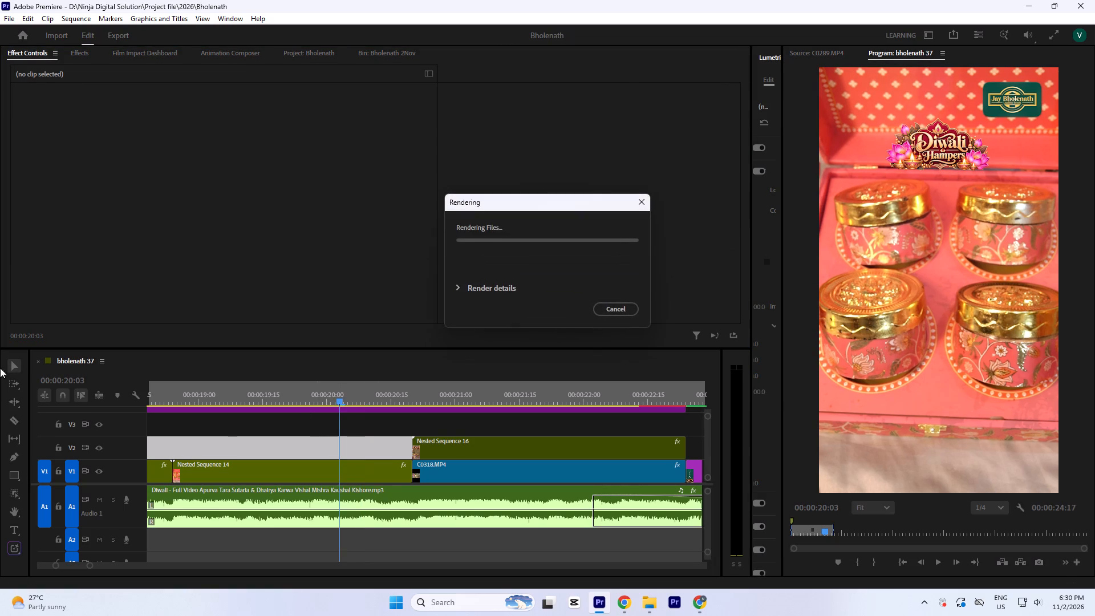
key("minus")
key("minus")
key("minus")
key("minus")
key("minus")
key("minus")
key("minus")
key("minus")
key("space")
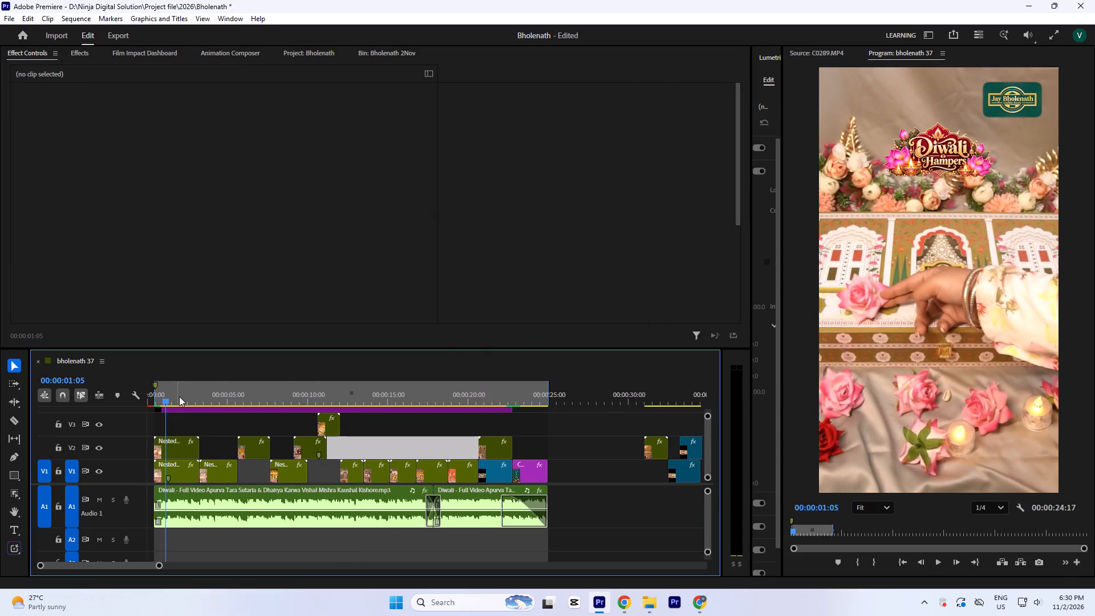
left_click(181, 391)
key("grave")
key("ctrl+s")
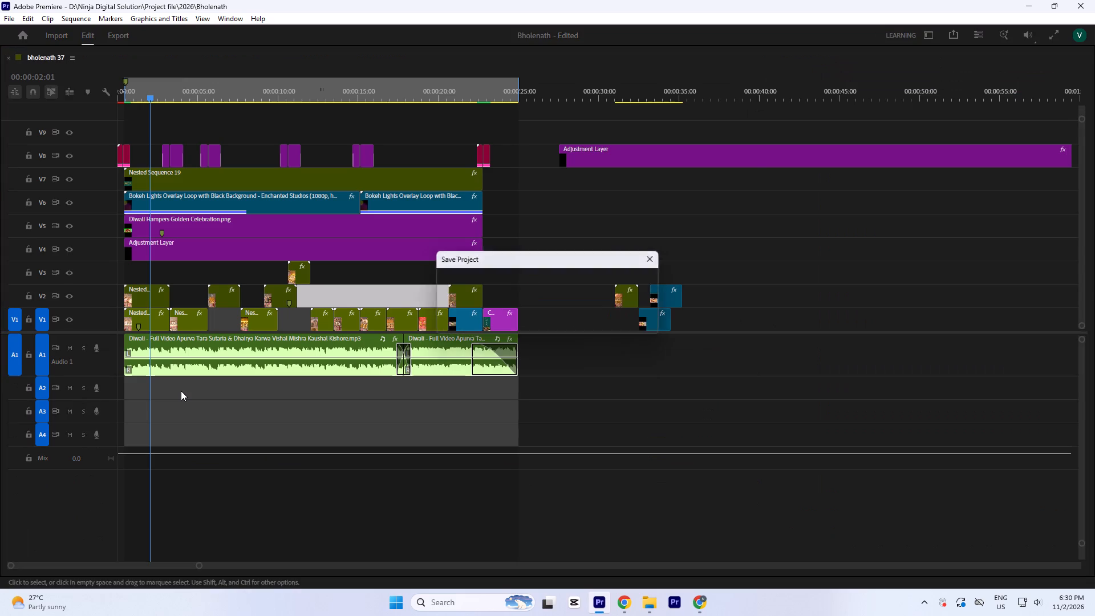
key("grave")
Check how the logo badge sits over different shots in the first half of the reel.
left_click(213, 392)
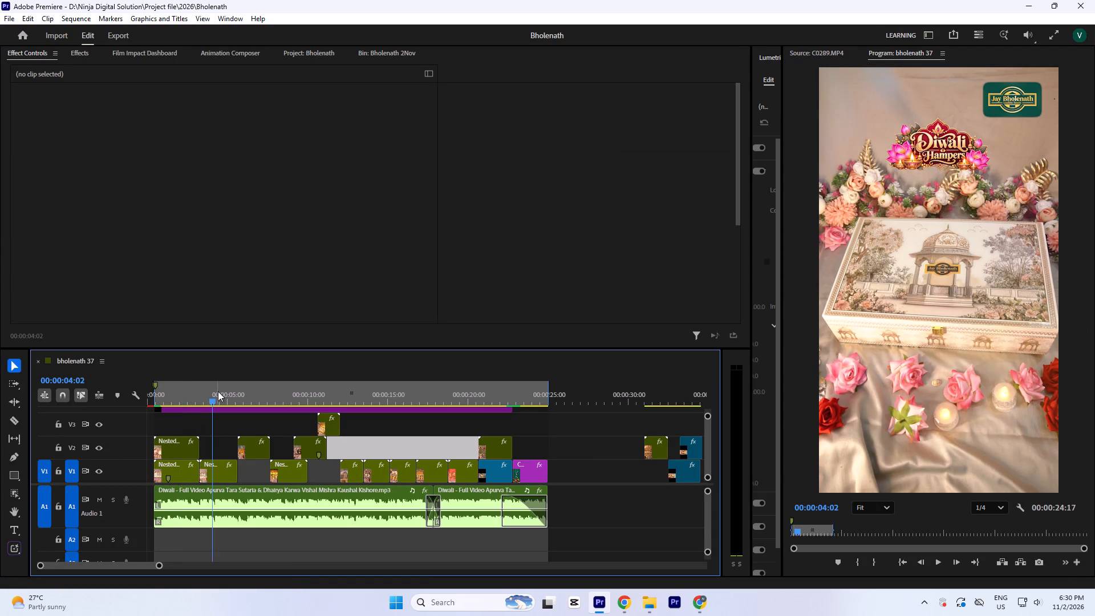
left_click(218, 391)
left_click(262, 391)
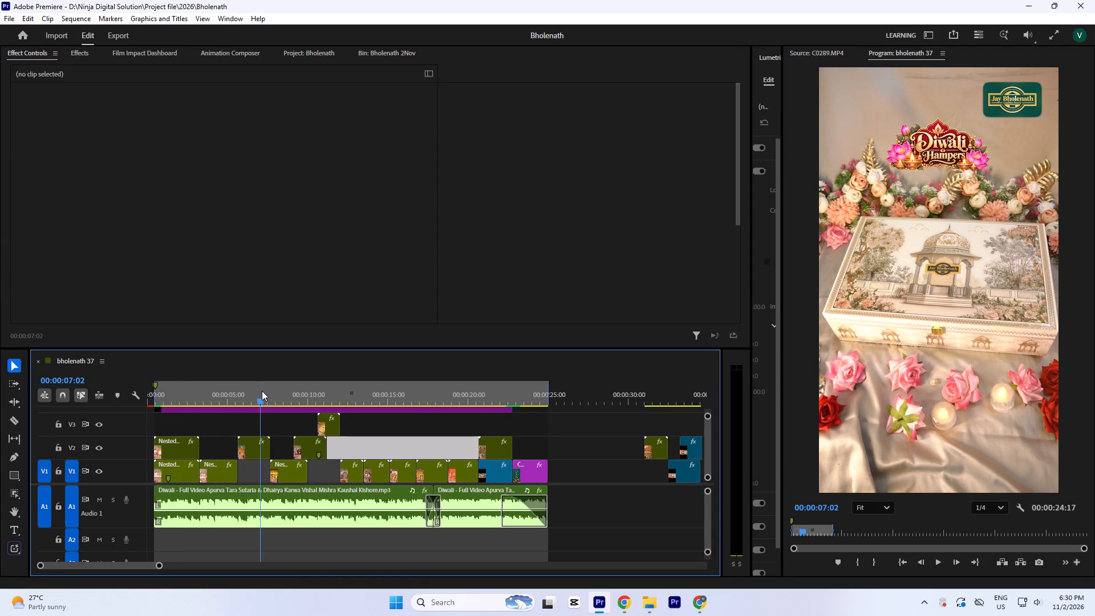
left_click(281, 392)
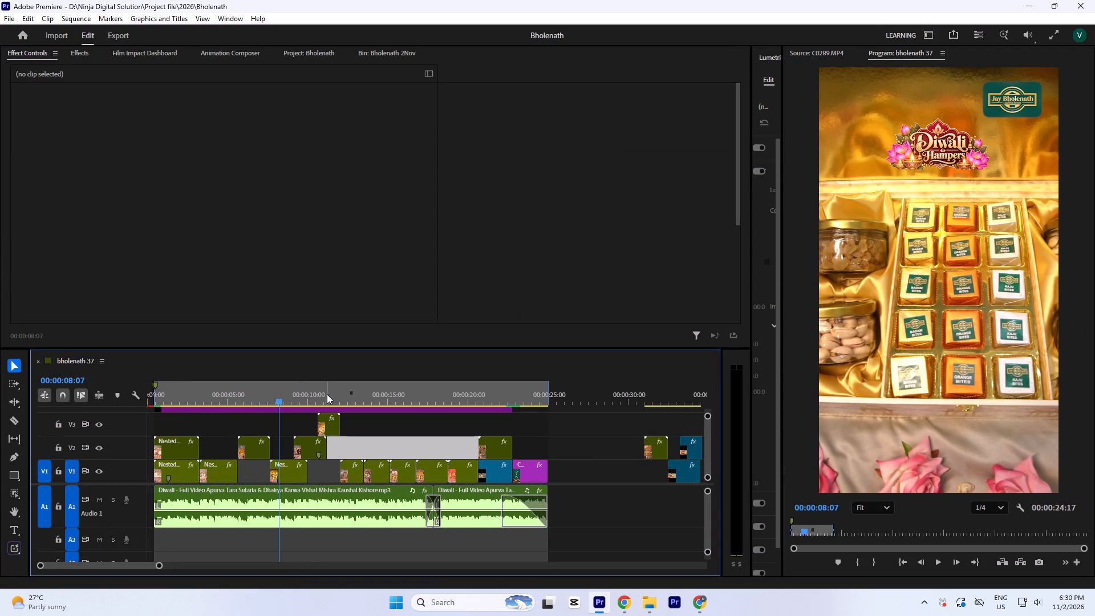
left_click(311, 391)
left_click(187, 392)
key("grave")
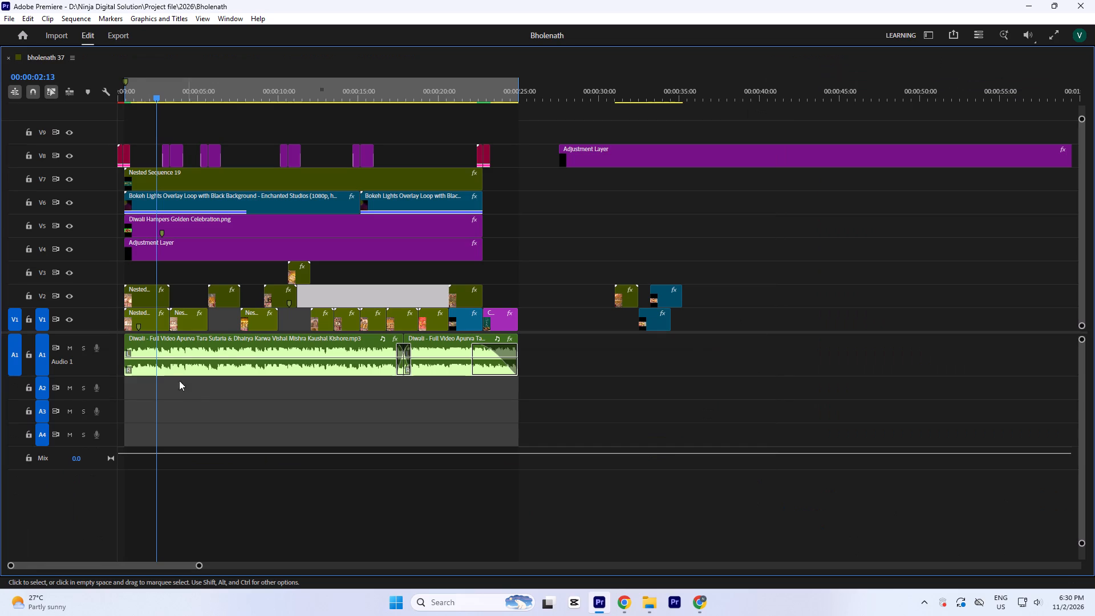
Select the long adjustment layer on V4, widen its Lumetri Color controls, and set the Creative look Intensity to 50.
left_click(172, 250)
key("grave")
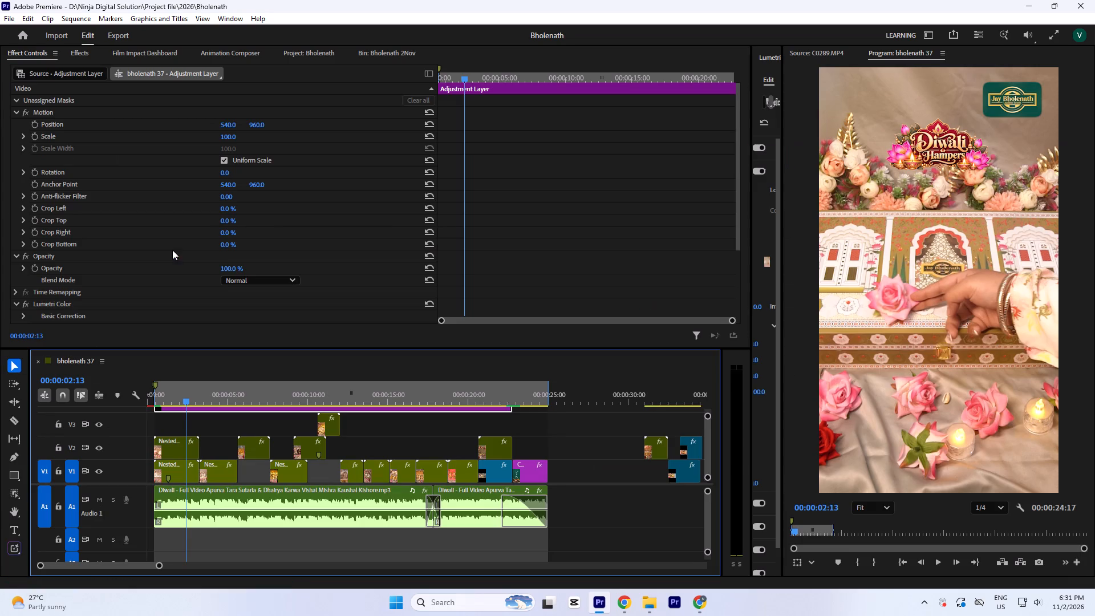
left_click_drag(751, 282, 636, 296)
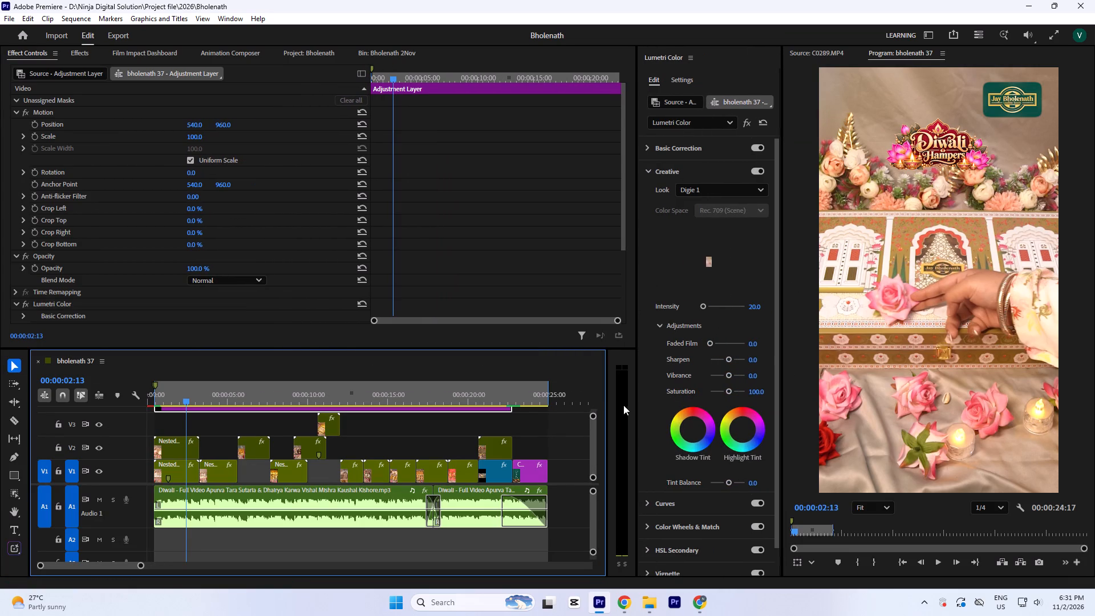
left_click_drag(635, 356, 587, 363)
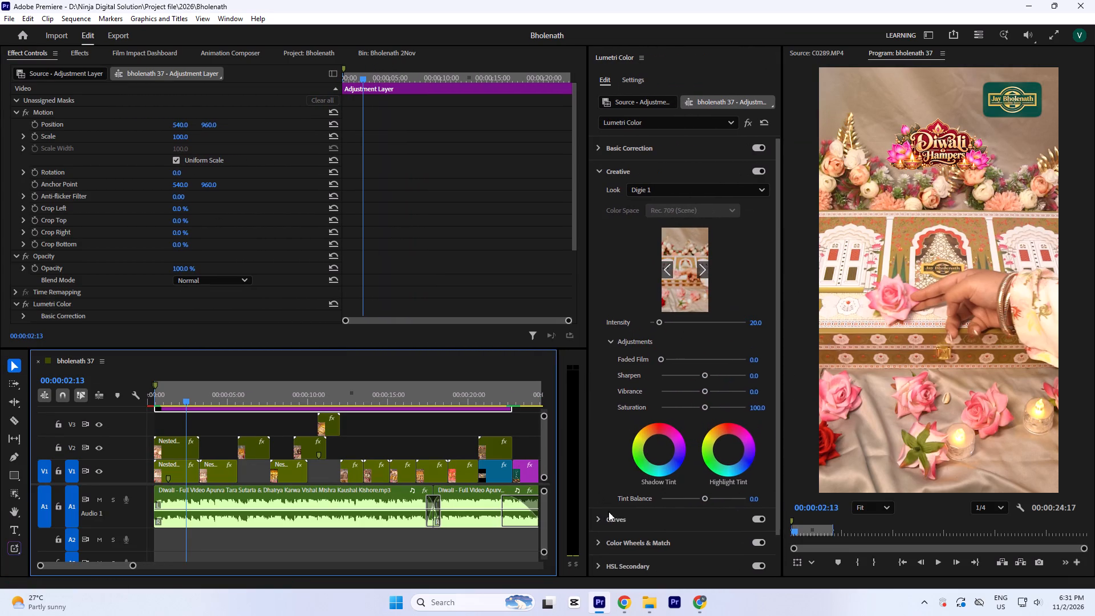
left_click(628, 526)
left_click(623, 167)
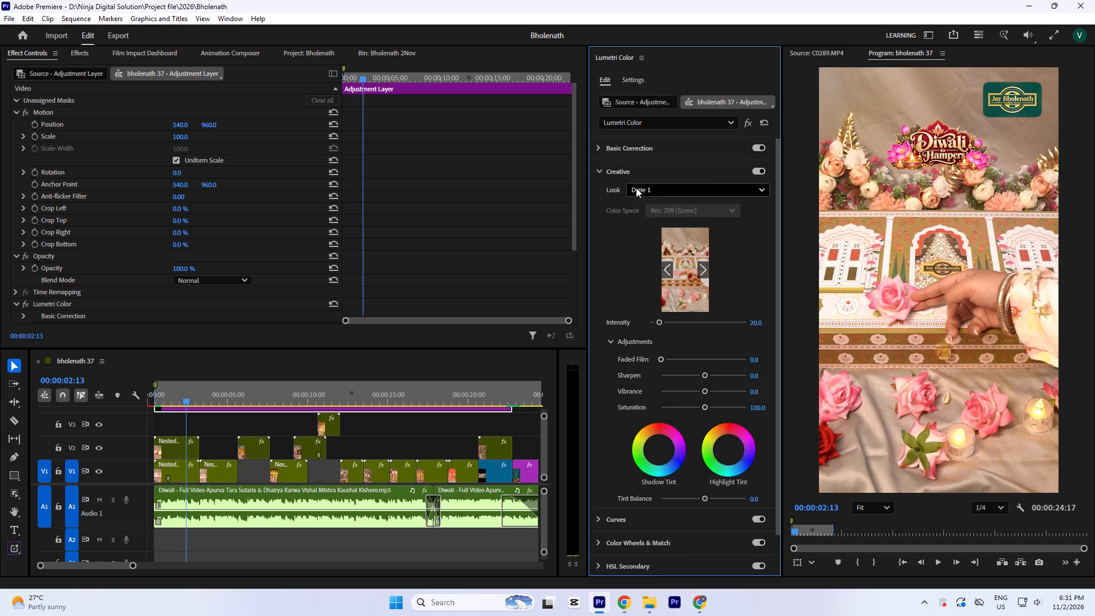
left_click(636, 188)
left_click(612, 246)
left_click(757, 322)
key("5")
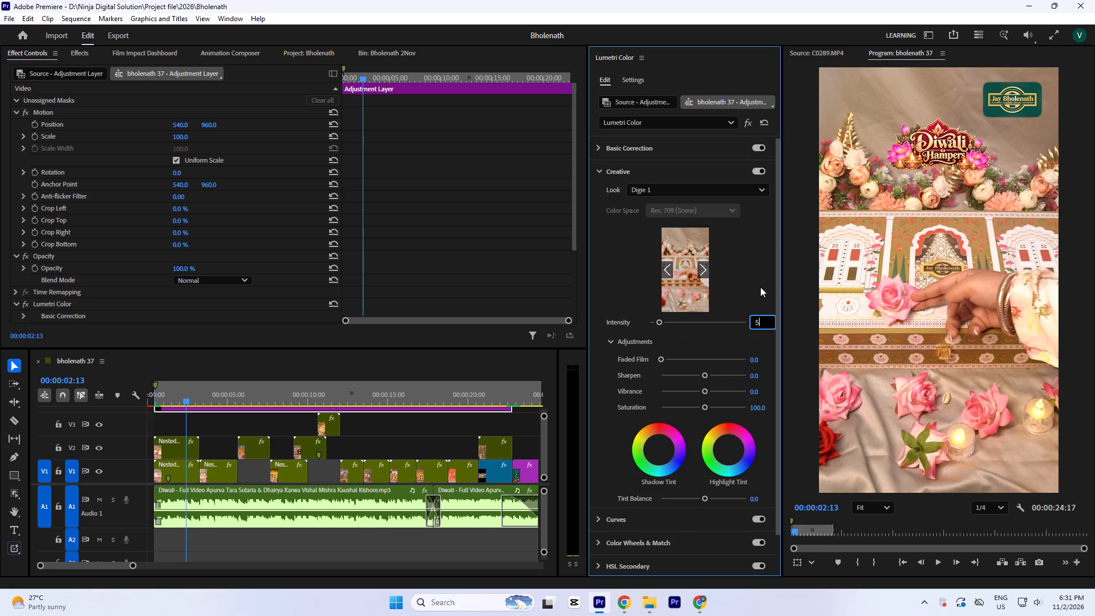
key("0")
left_click(761, 279)
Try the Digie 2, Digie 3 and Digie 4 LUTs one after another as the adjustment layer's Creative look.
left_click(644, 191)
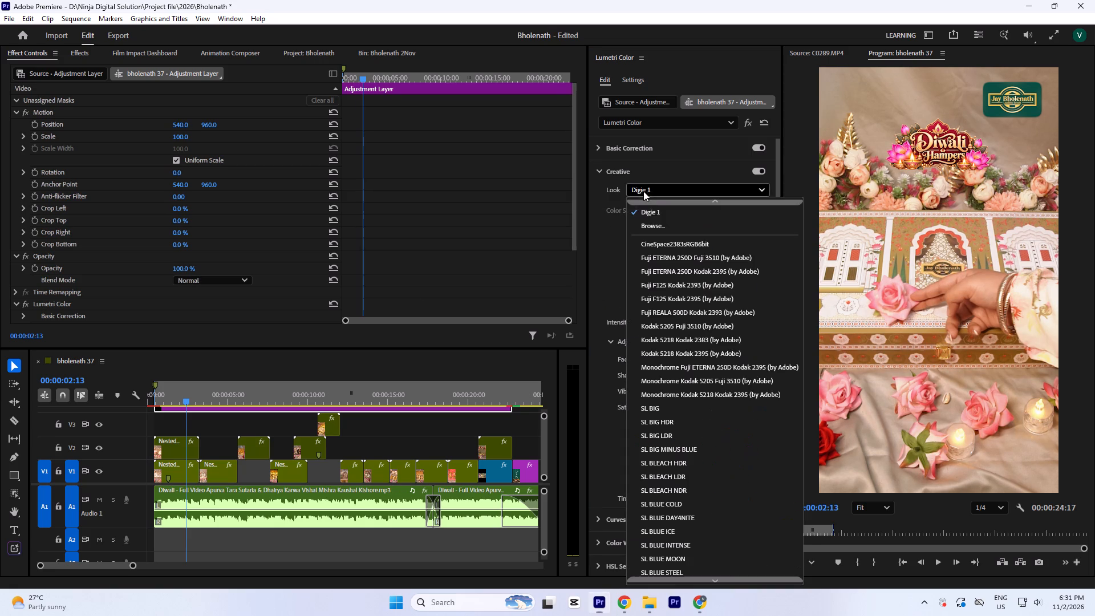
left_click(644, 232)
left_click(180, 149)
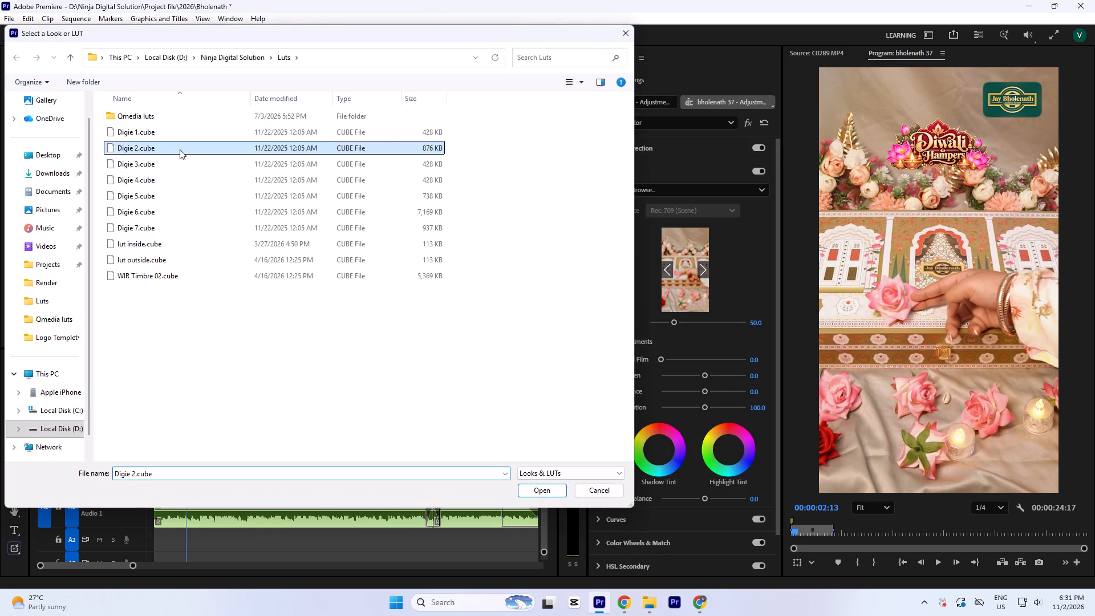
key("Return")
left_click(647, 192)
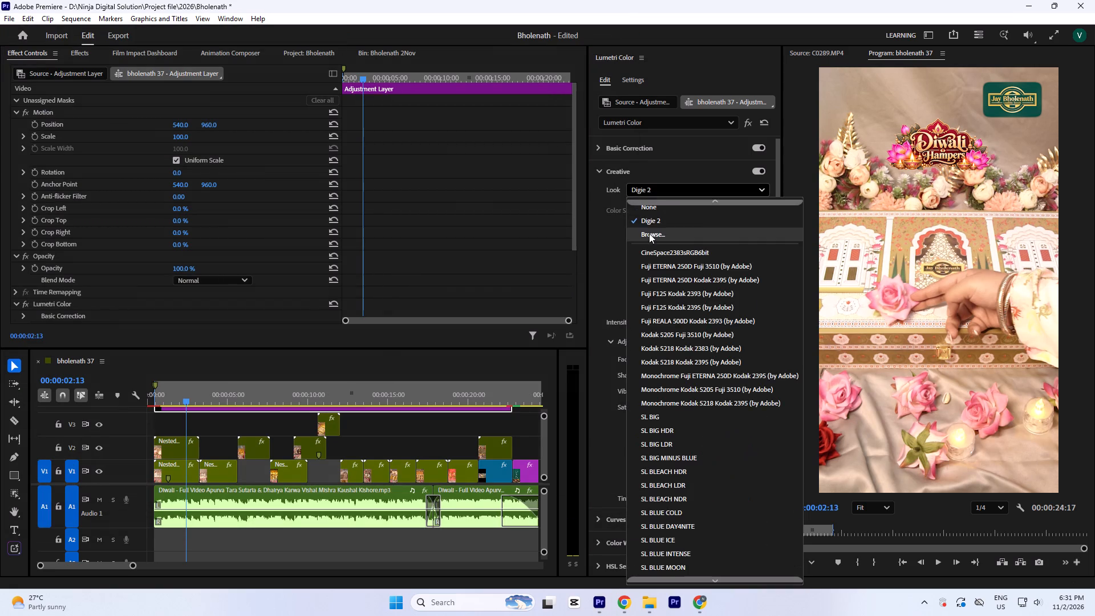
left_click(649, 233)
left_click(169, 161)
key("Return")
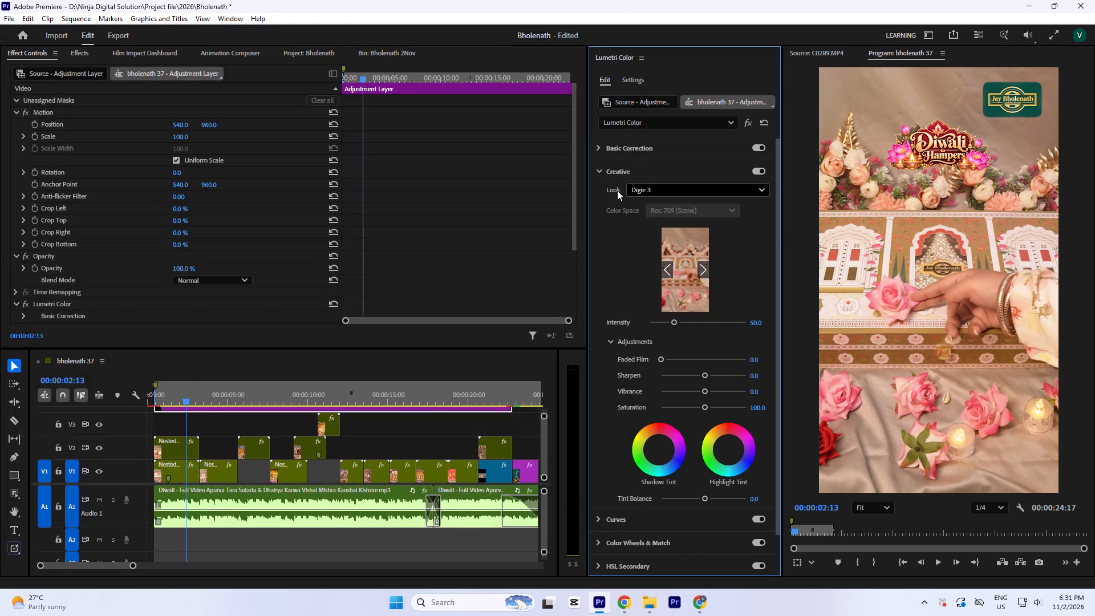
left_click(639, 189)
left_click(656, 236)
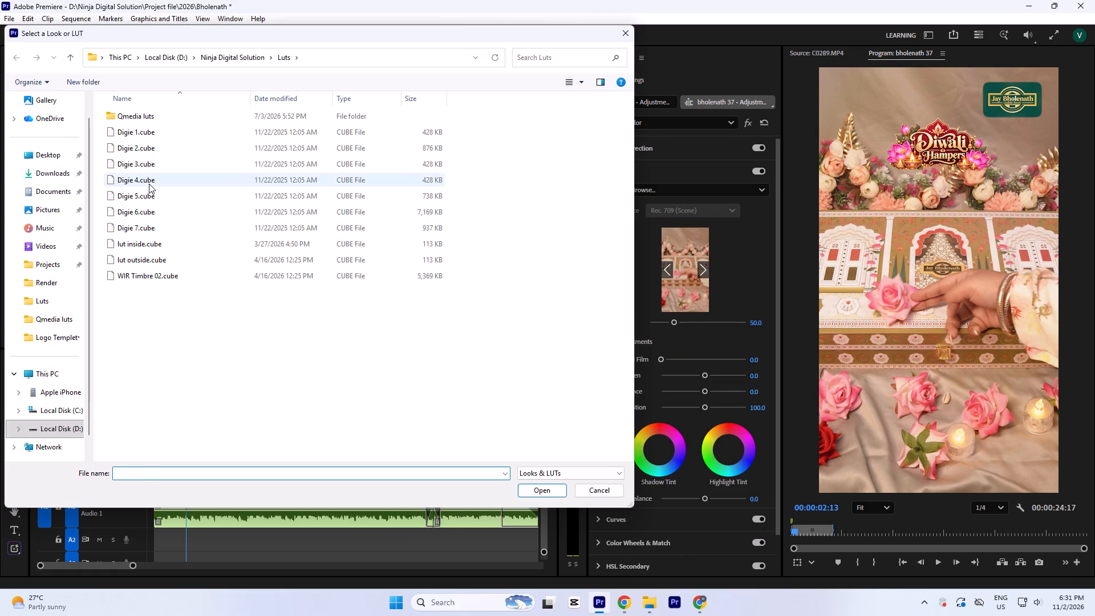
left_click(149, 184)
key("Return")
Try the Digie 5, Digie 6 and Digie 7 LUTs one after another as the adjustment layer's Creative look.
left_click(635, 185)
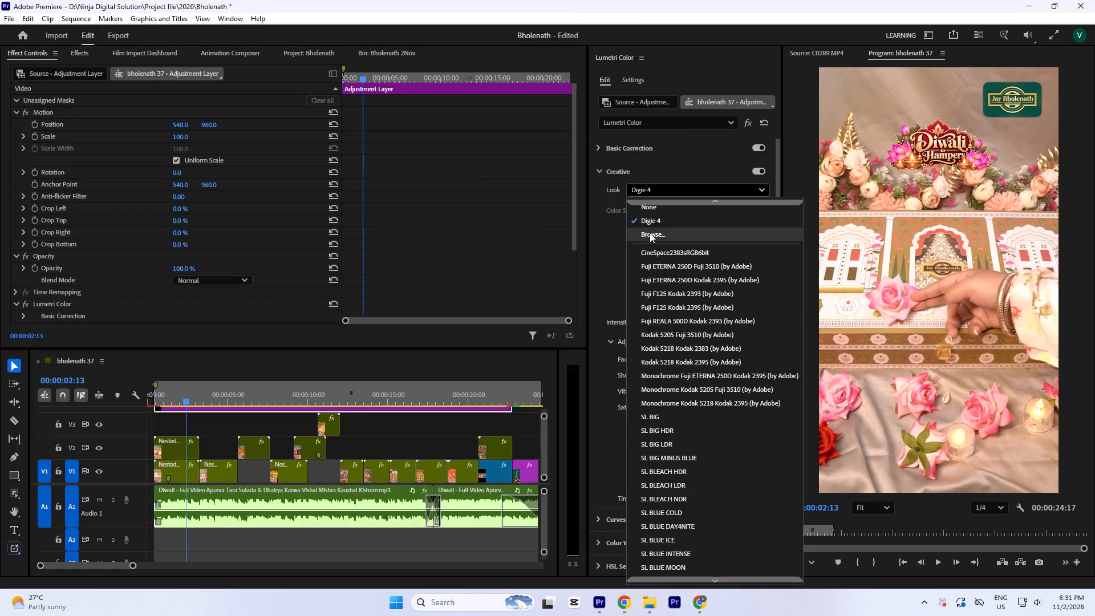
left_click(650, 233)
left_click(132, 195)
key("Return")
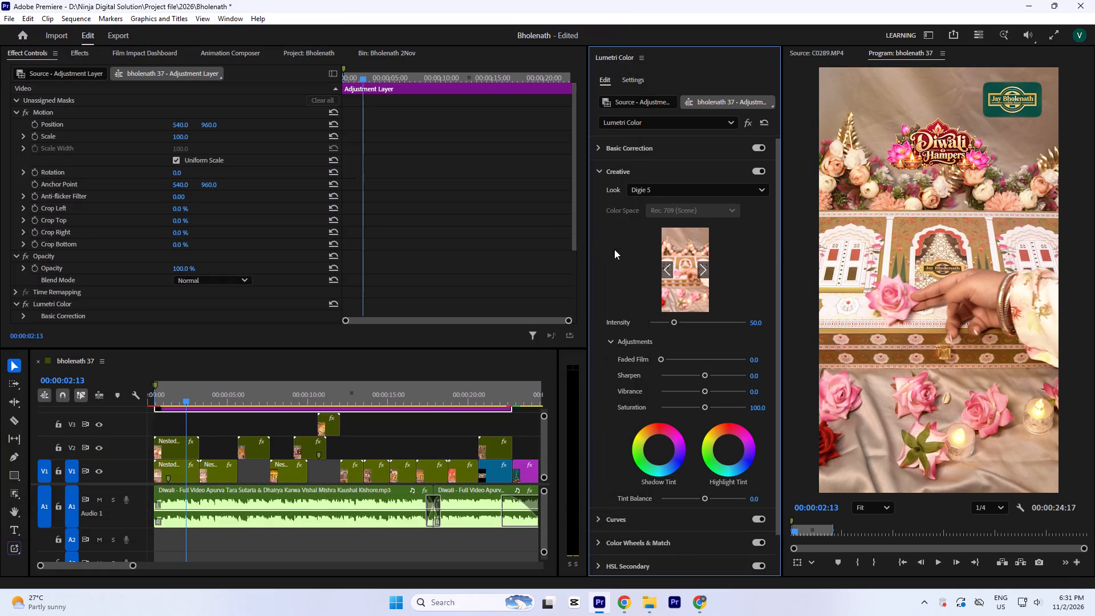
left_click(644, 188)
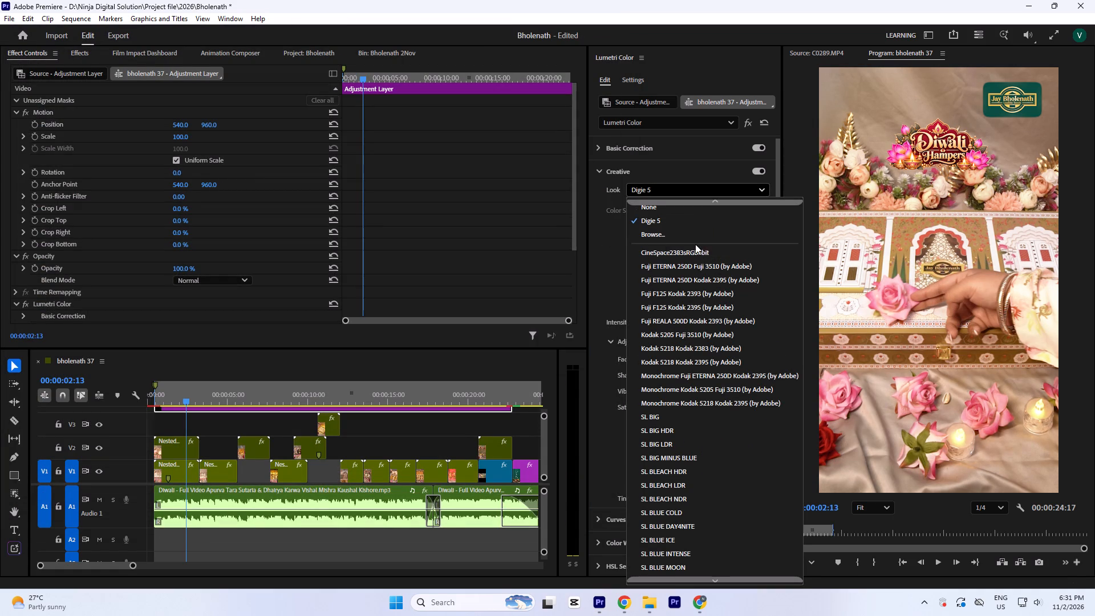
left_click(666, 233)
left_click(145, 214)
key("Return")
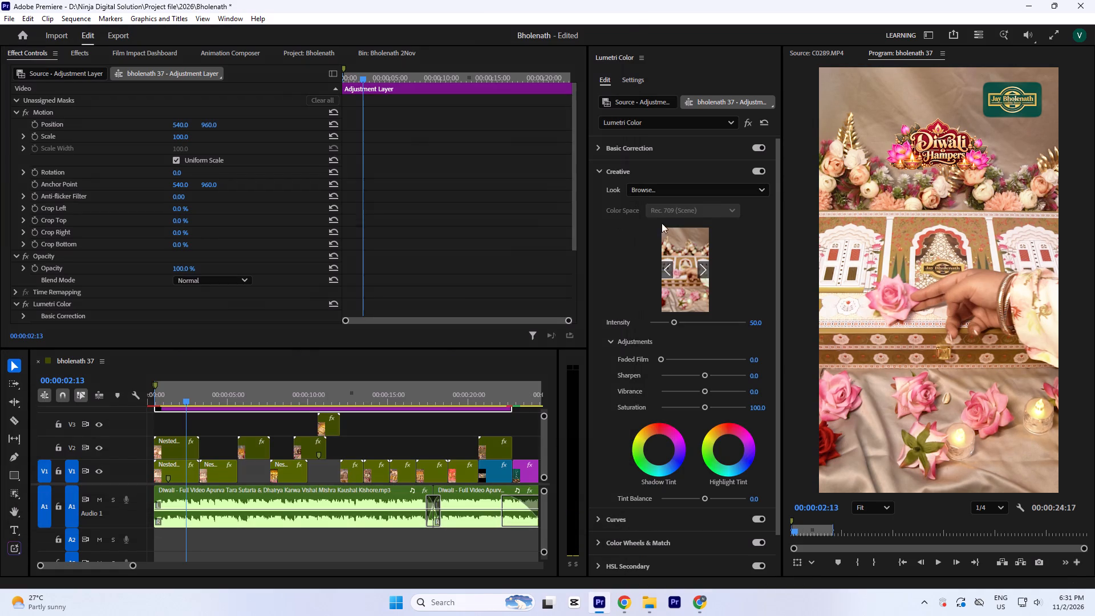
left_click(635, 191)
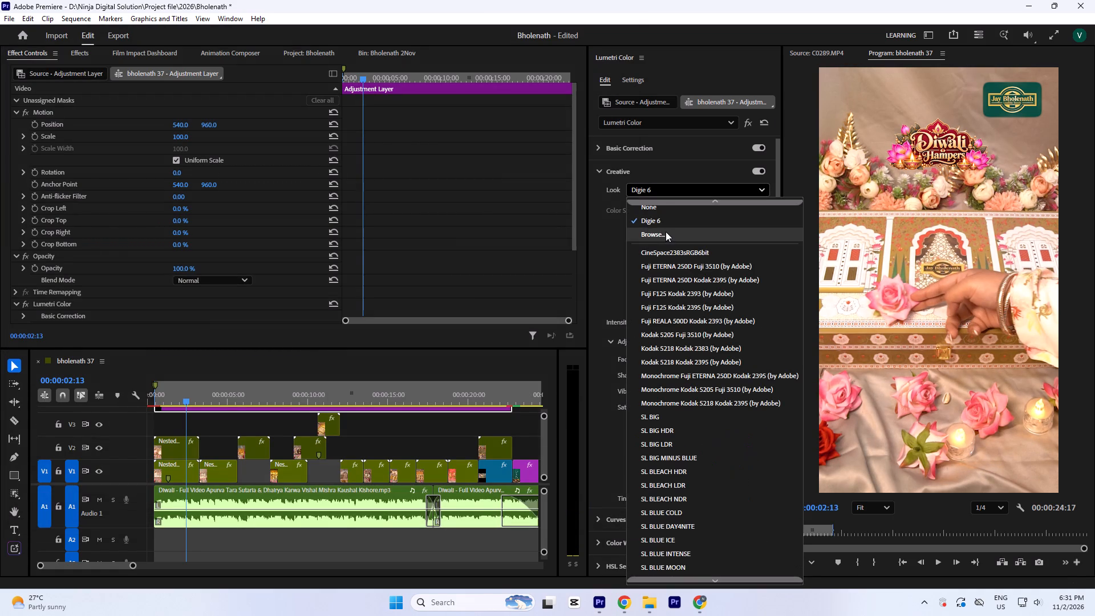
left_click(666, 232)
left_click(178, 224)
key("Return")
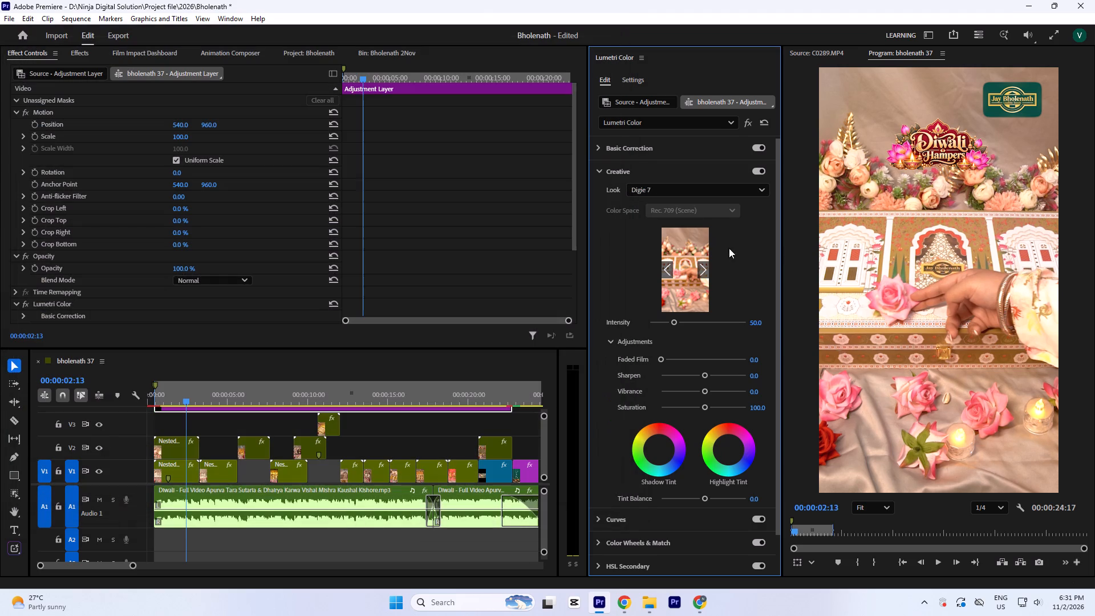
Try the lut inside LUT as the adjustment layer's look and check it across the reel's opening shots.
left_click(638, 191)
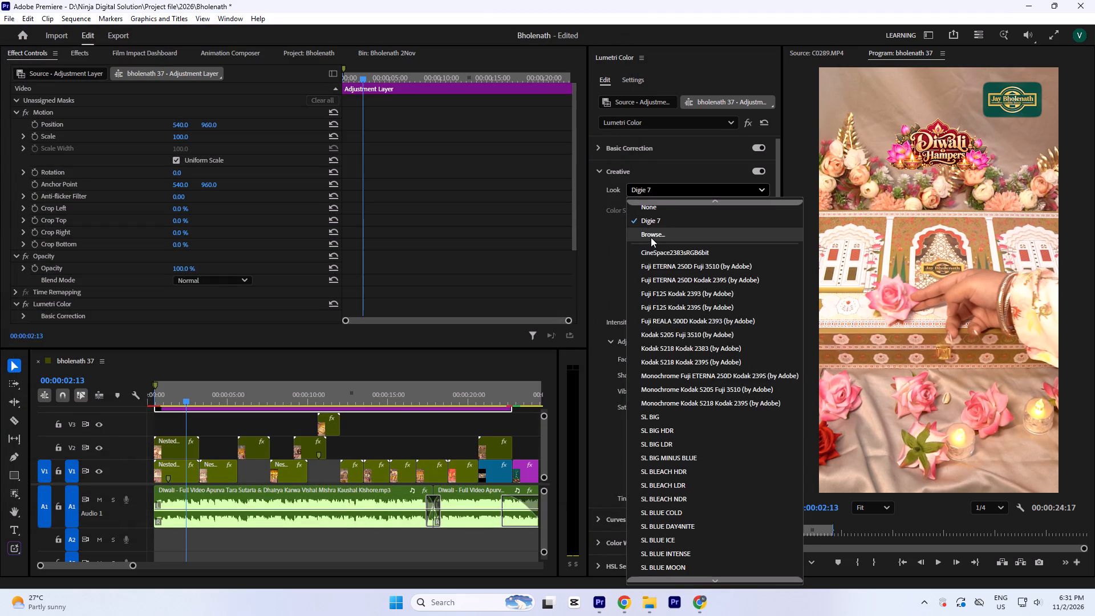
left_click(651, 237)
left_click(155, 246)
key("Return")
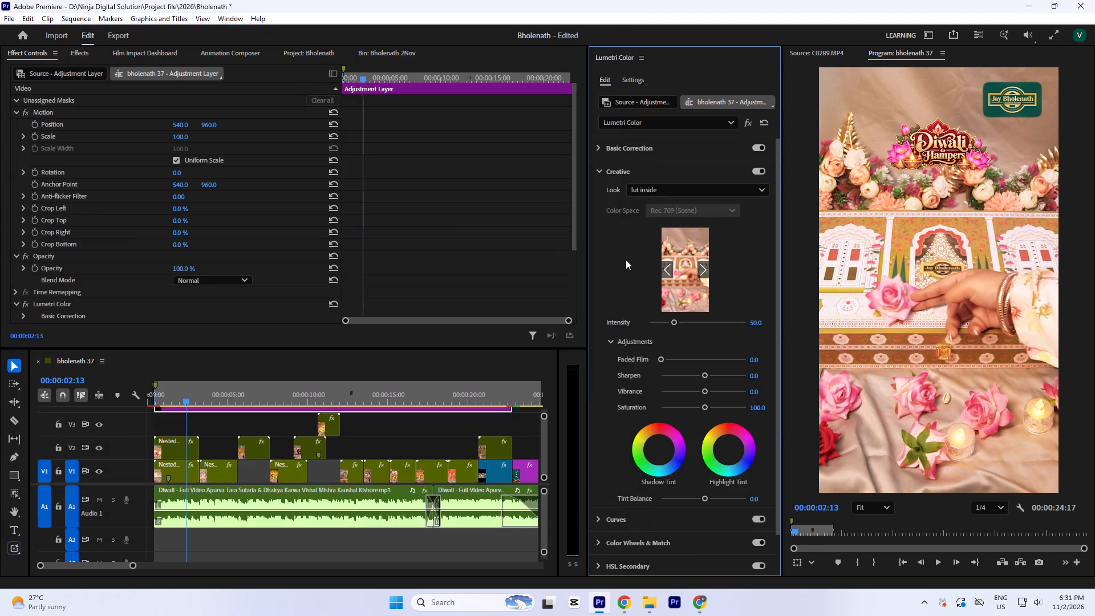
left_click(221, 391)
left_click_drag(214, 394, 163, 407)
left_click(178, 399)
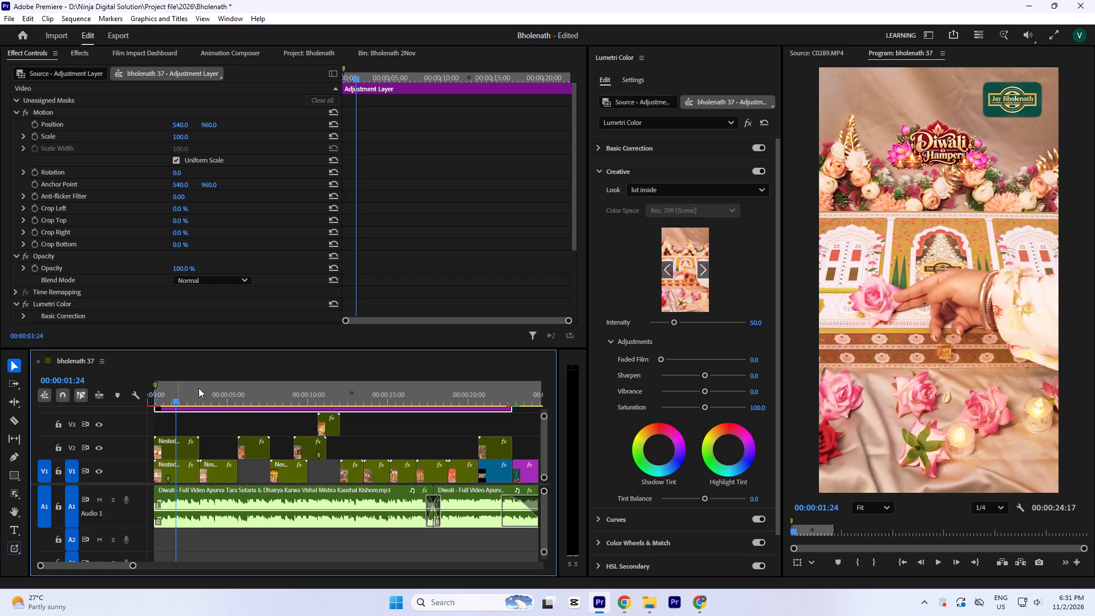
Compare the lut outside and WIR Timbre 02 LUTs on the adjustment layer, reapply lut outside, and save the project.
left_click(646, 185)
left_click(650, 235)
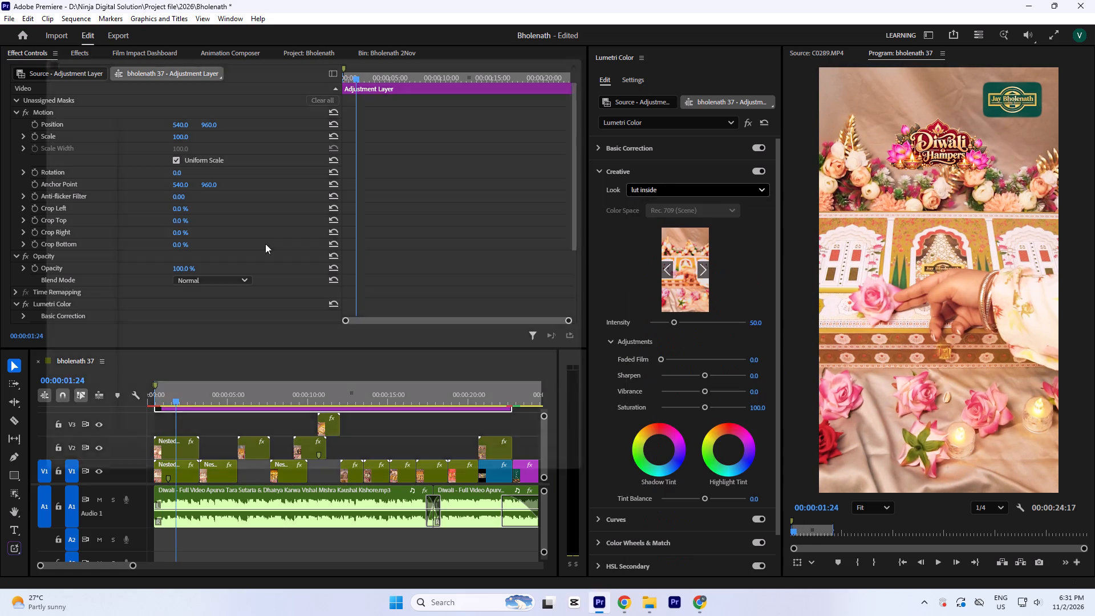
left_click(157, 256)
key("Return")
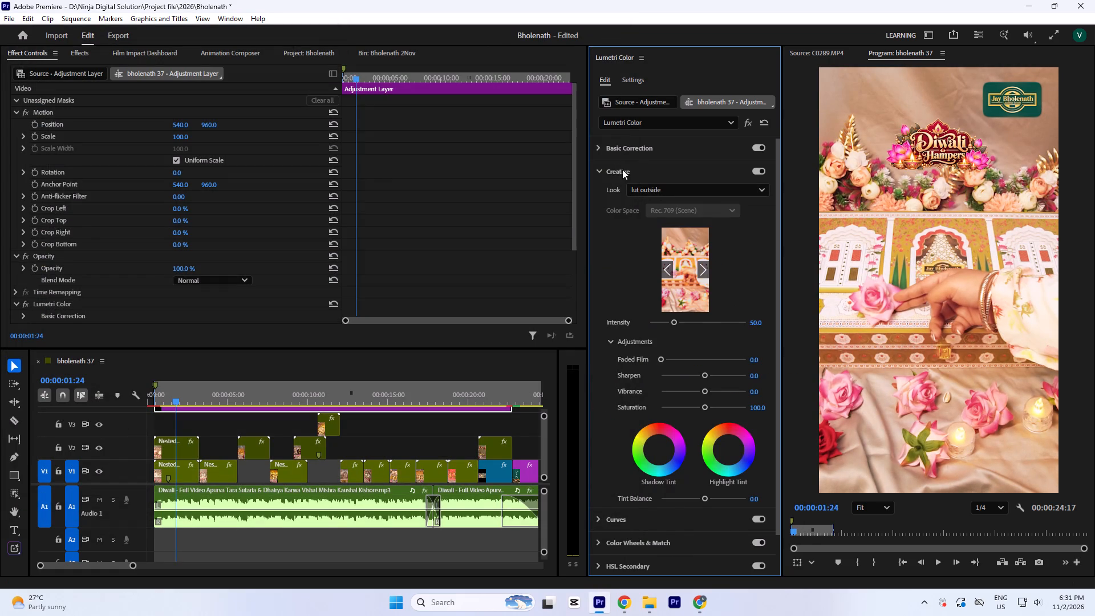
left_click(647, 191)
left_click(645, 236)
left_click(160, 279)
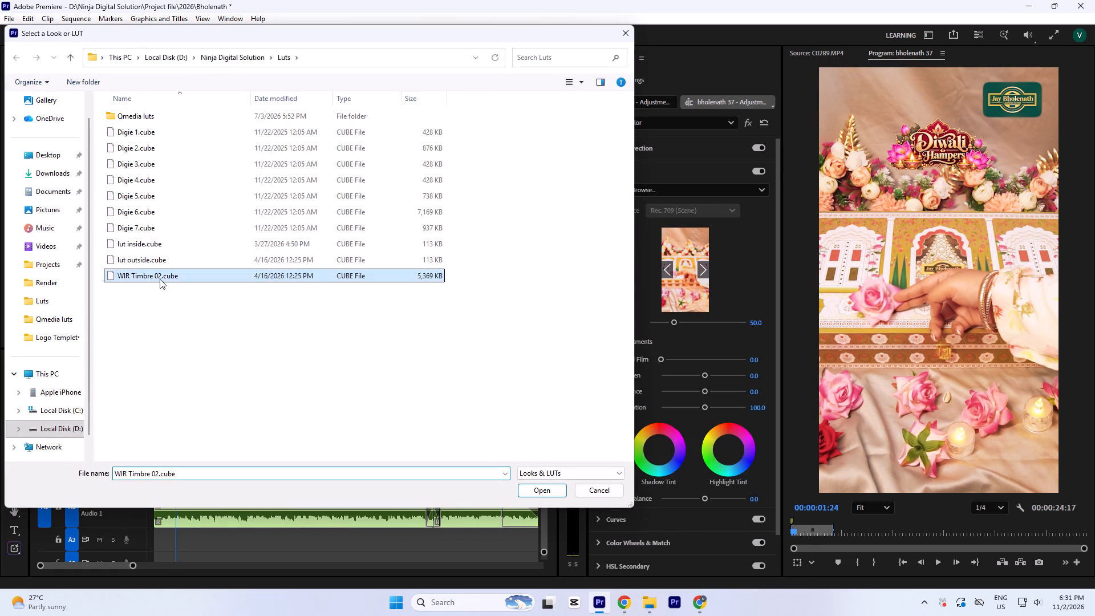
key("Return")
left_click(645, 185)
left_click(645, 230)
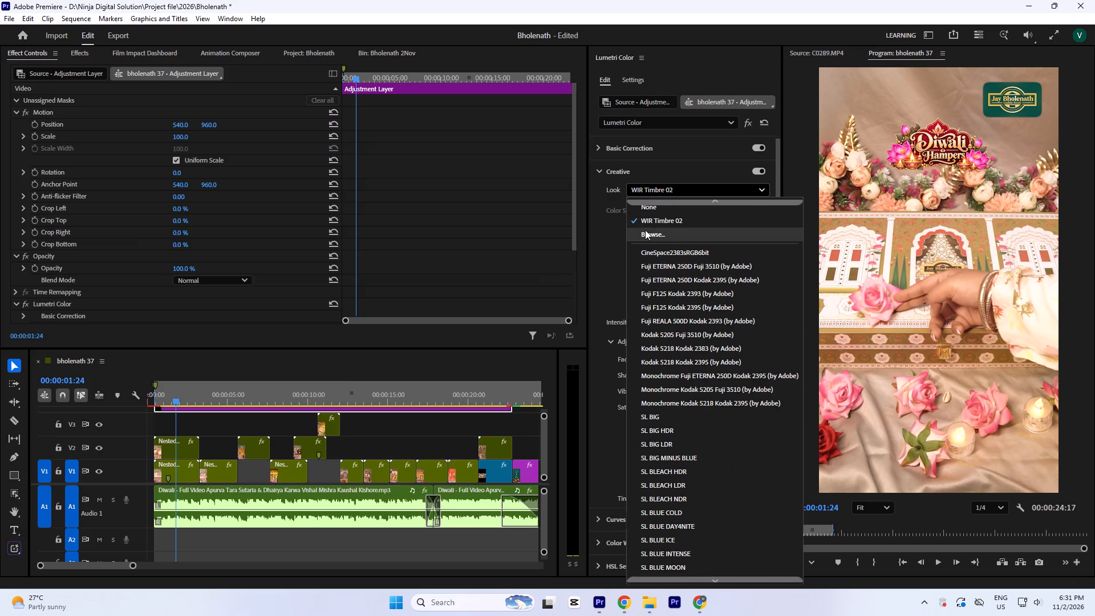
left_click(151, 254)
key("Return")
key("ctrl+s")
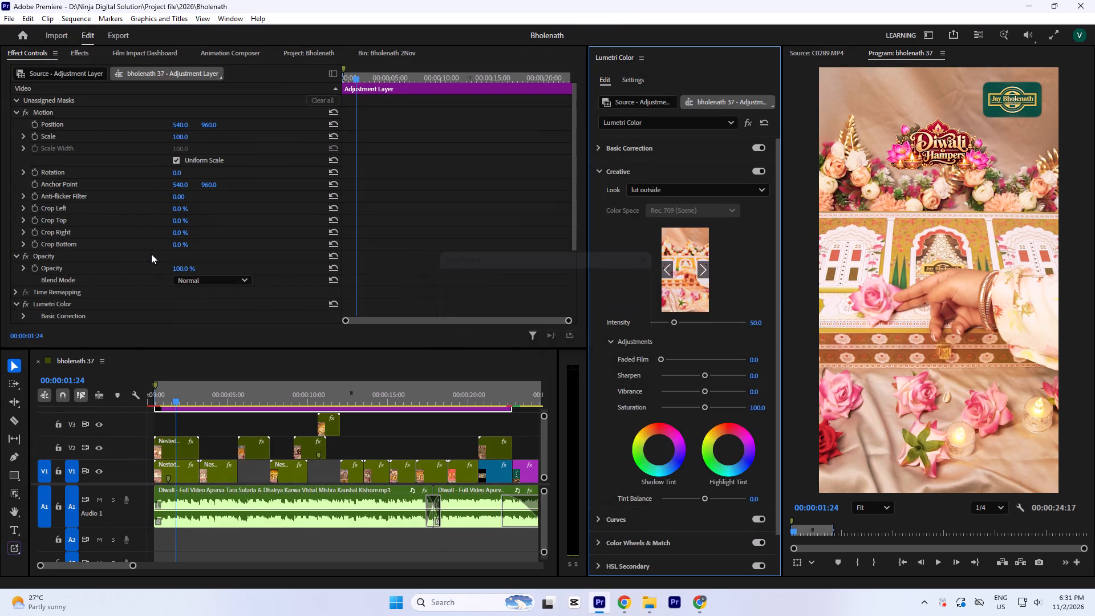
Apply the lut inside LUT as the adjustment layer's Creative look and save the project.
left_click(654, 189)
left_click(657, 234)
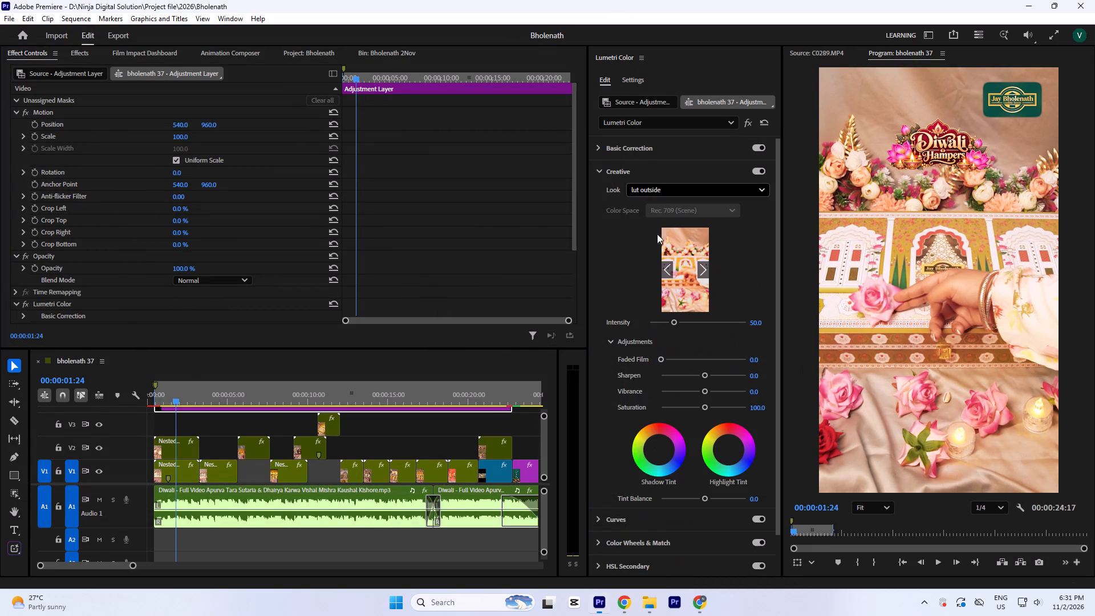
left_click(134, 243)
key("Return")
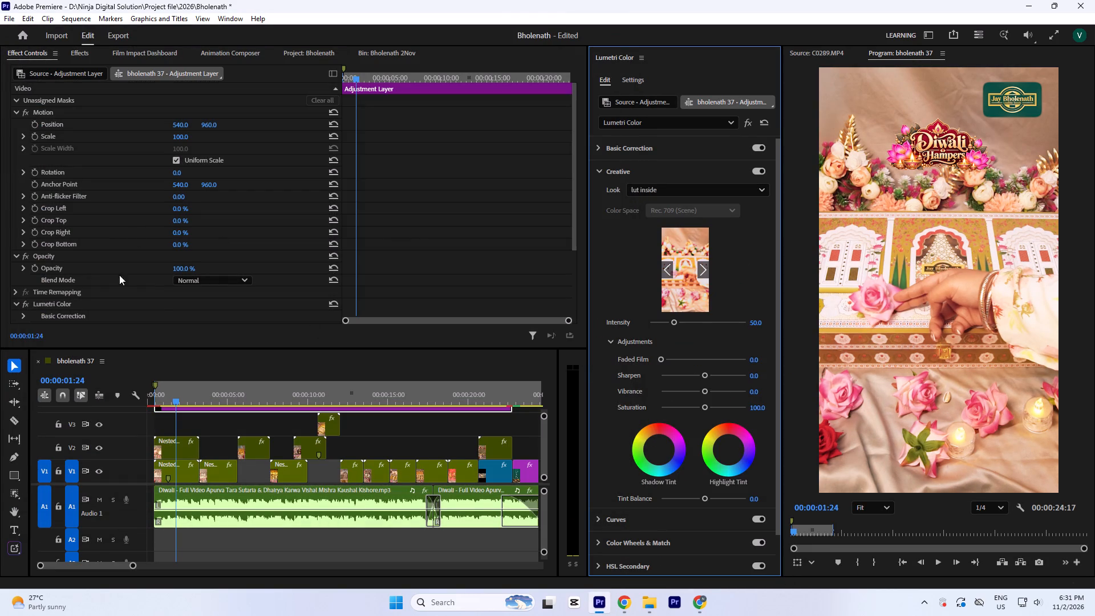
left_click(181, 447)
key("ctrl+s")
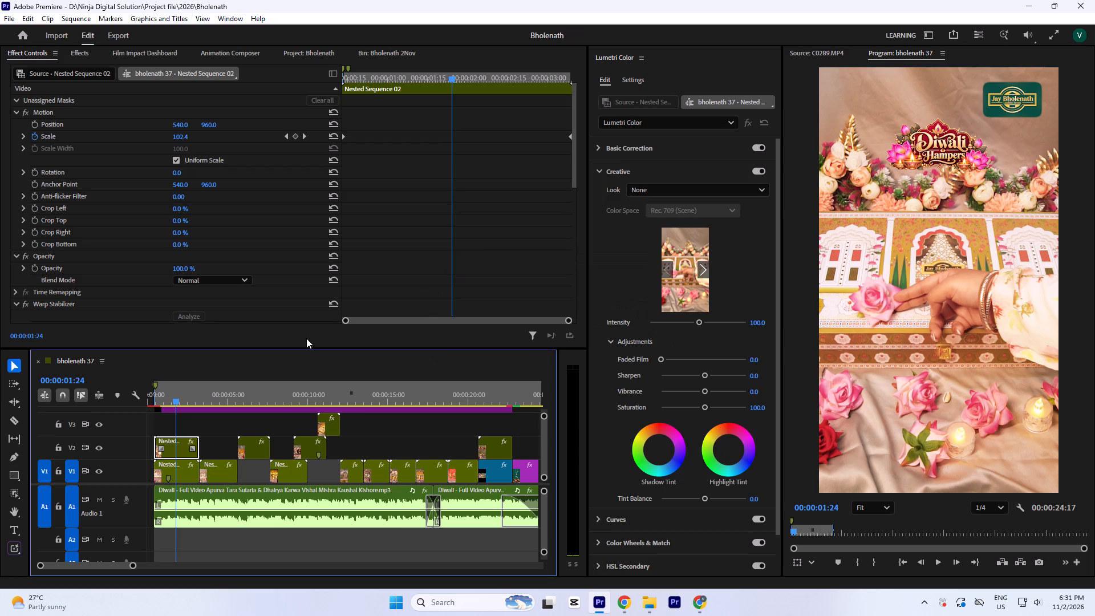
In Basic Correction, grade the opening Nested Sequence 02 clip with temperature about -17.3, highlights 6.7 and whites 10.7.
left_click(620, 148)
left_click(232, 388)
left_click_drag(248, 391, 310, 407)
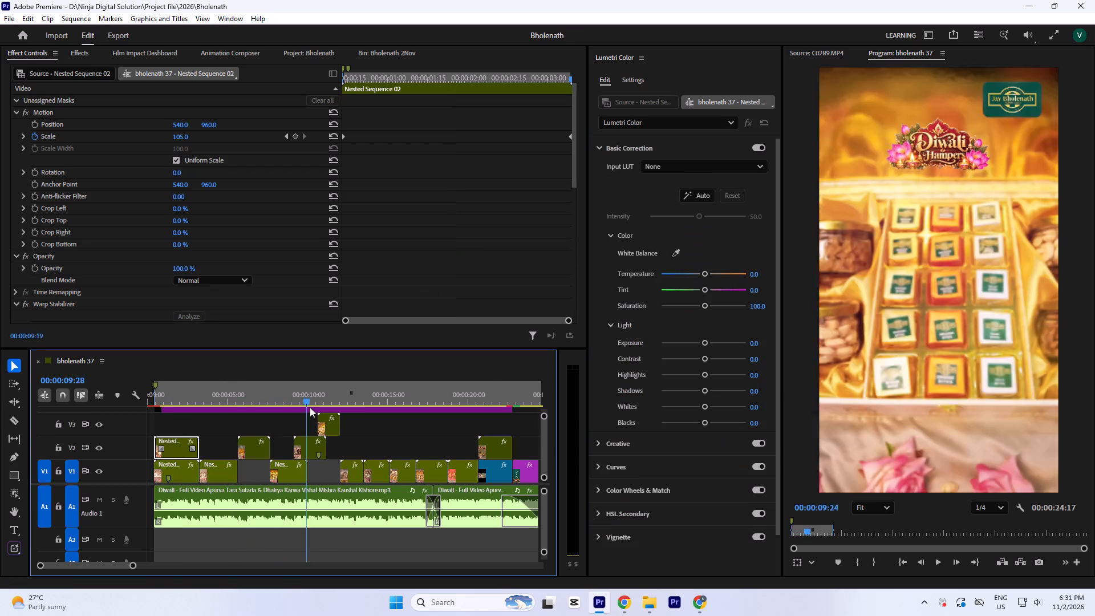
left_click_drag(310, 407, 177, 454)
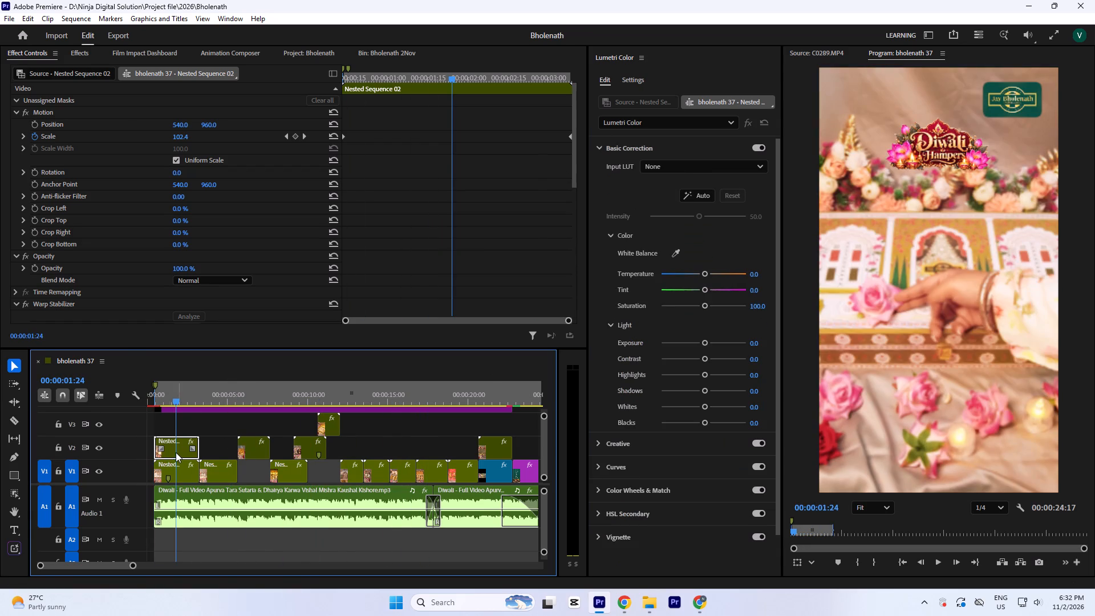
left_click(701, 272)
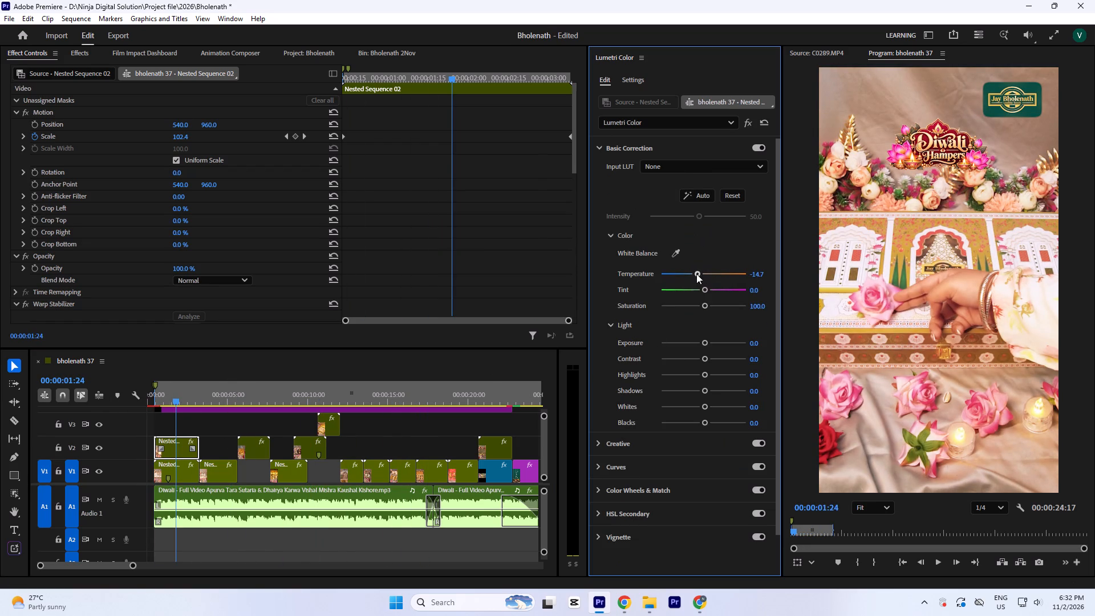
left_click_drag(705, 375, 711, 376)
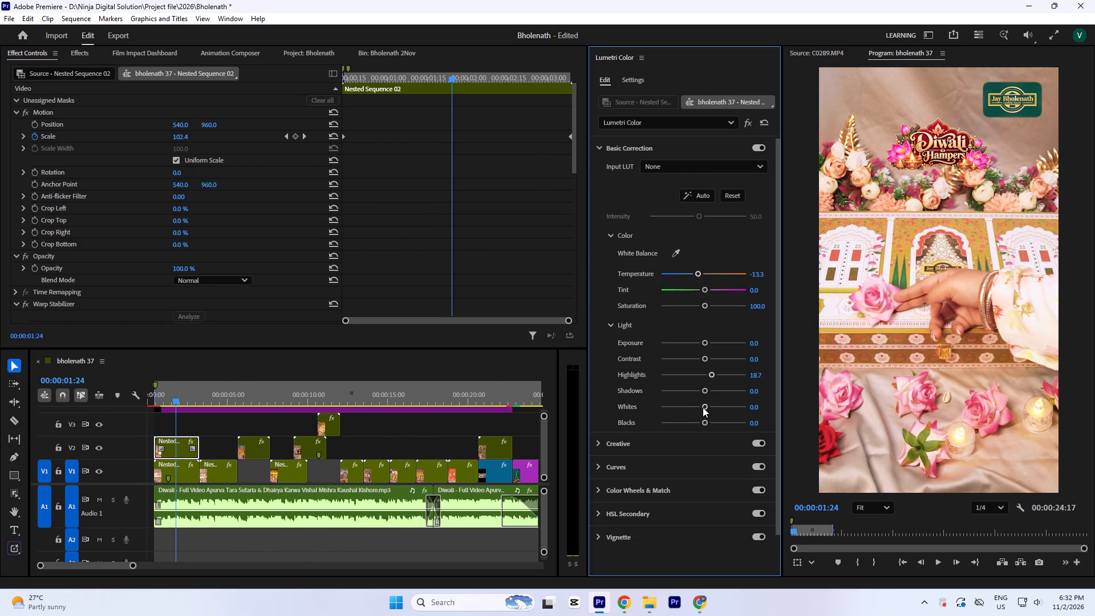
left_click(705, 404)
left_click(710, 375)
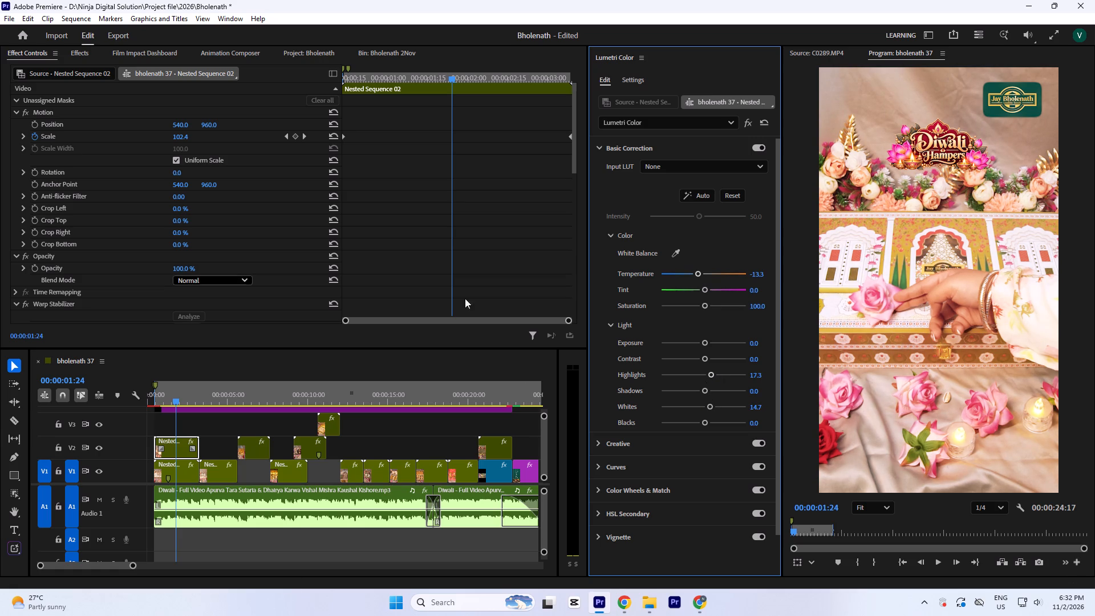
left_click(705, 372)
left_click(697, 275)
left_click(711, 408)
Sample the hand's skin tone on the Hue vs Sat curve and slightly lower its saturation in Nested Sequence 02.
left_click(639, 467)
left_click(735, 435)
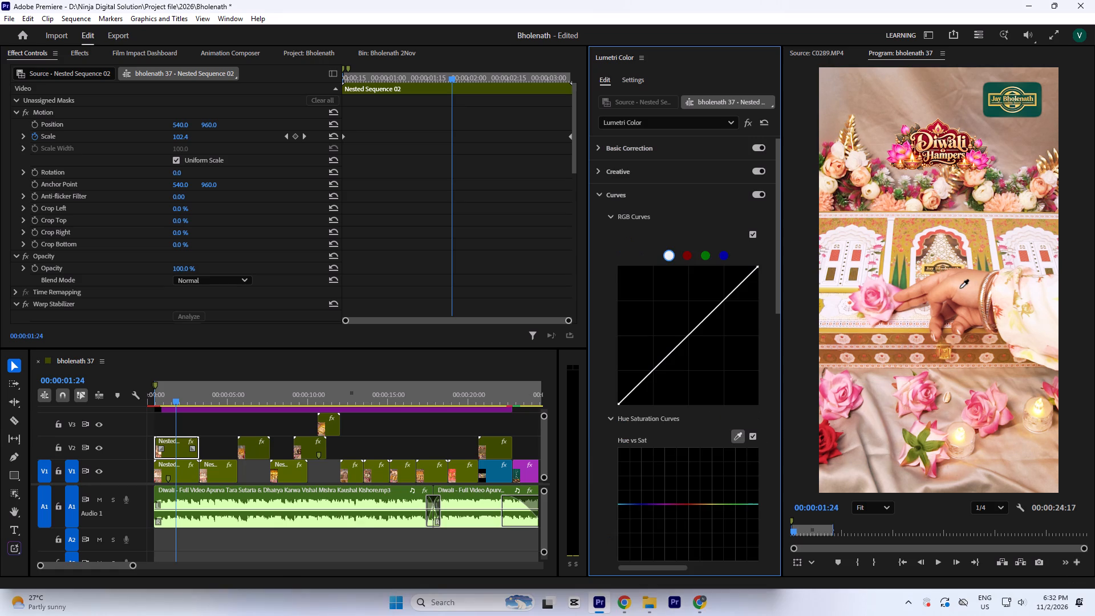
left_click(960, 288)
left_click_drag(697, 504, 696, 509)
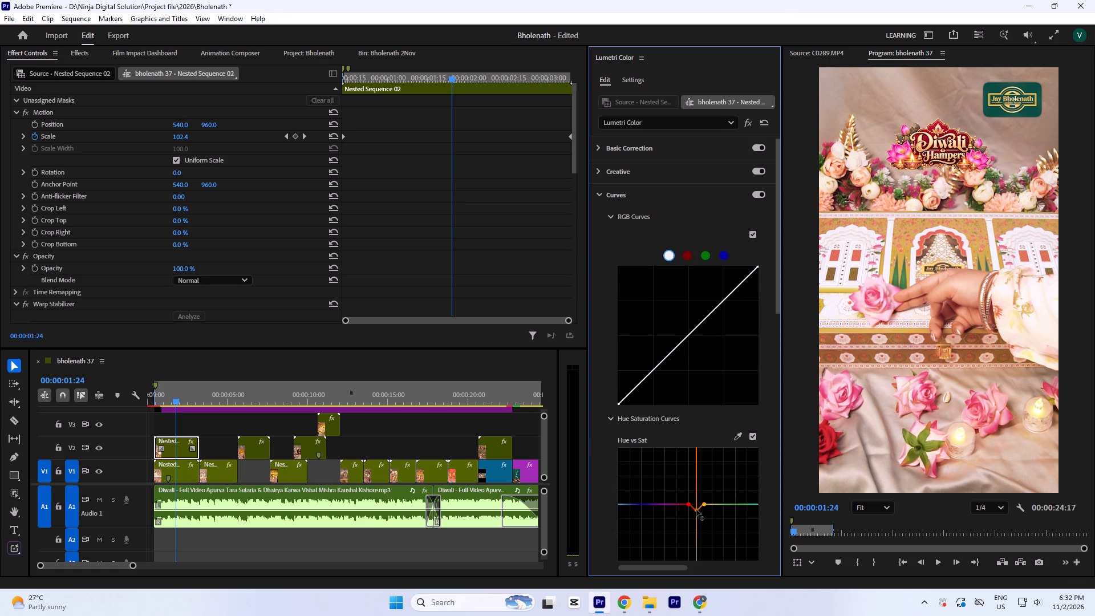
left_click_drag(696, 509, 698, 511)
Refine Nested Sequence 02's Basic Correction to whites 6.7, highlights 2.7 and temperature -24.0.
left_click(646, 145)
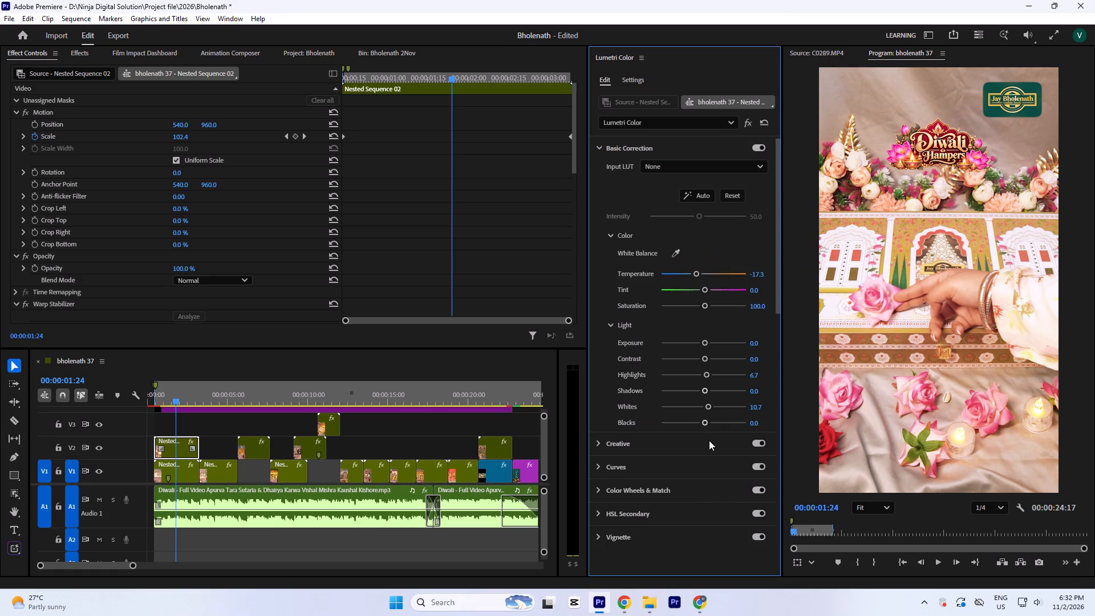
left_click(705, 407)
left_click(705, 374)
left_click(694, 275)
Grade the closed gift box clip, Nested Sequence 04, with temperature -10.7, a slightly shifted RGB curve black point, highlights 8.0 and whites 9.3.
left_click(216, 385)
left_click(222, 472)
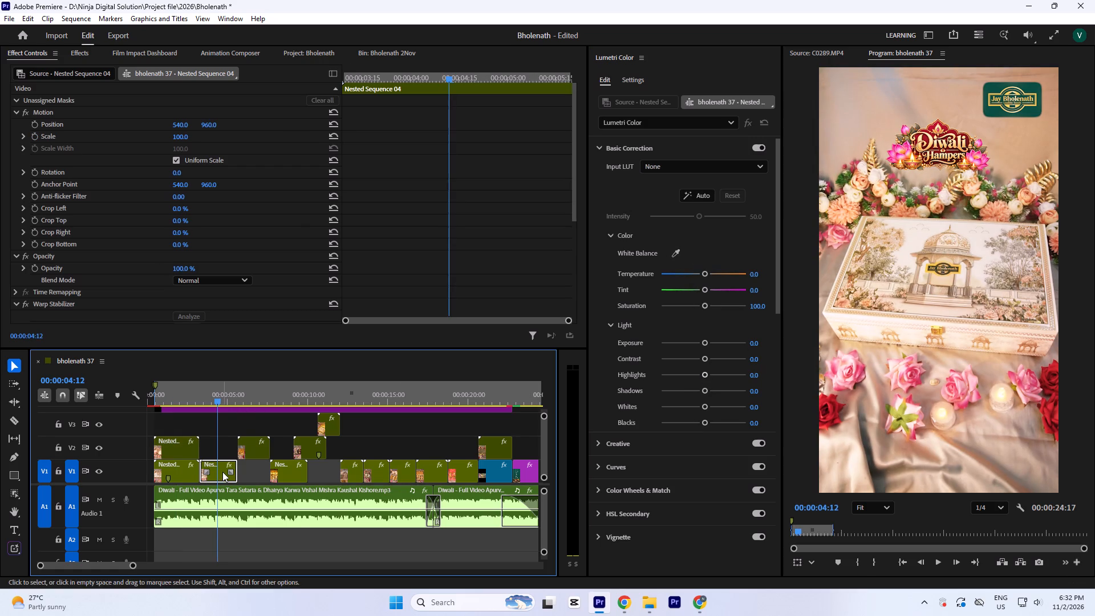
left_click(699, 273)
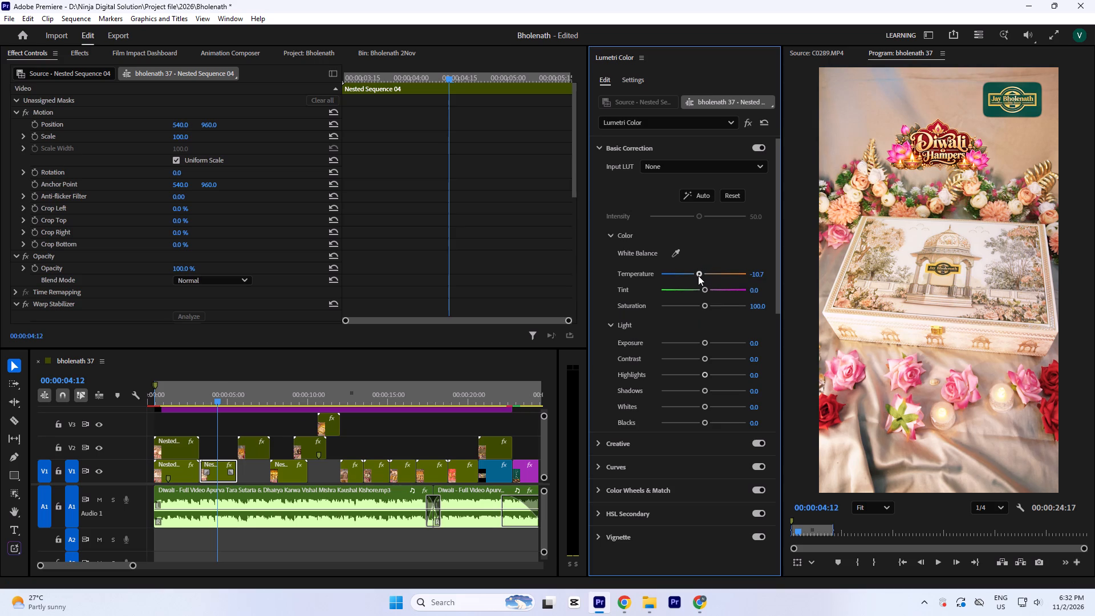
left_click(626, 471)
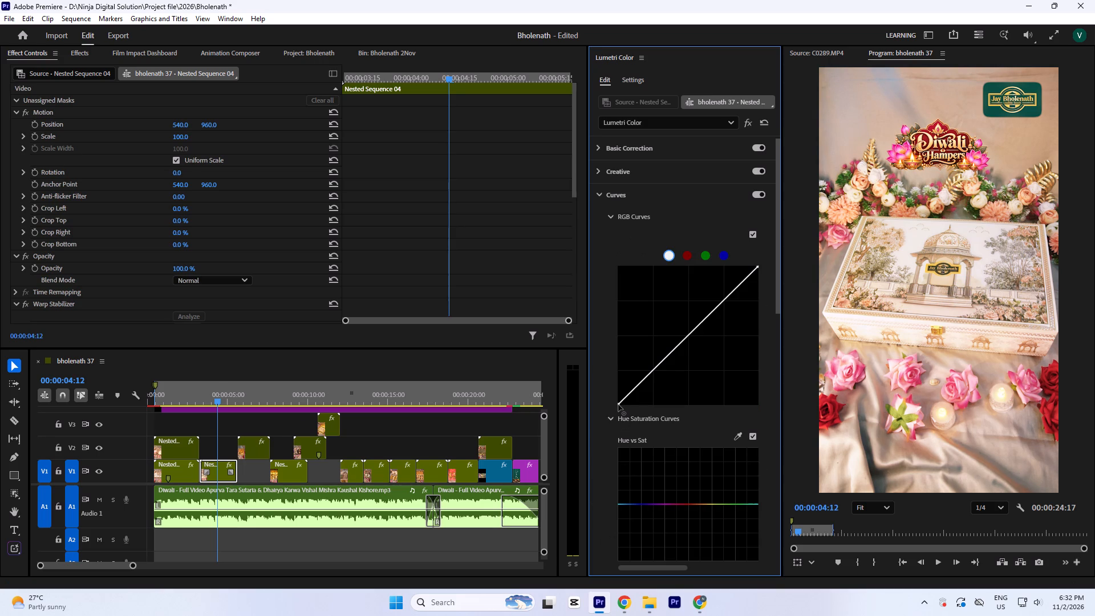
left_click_drag(618, 404, 620, 410)
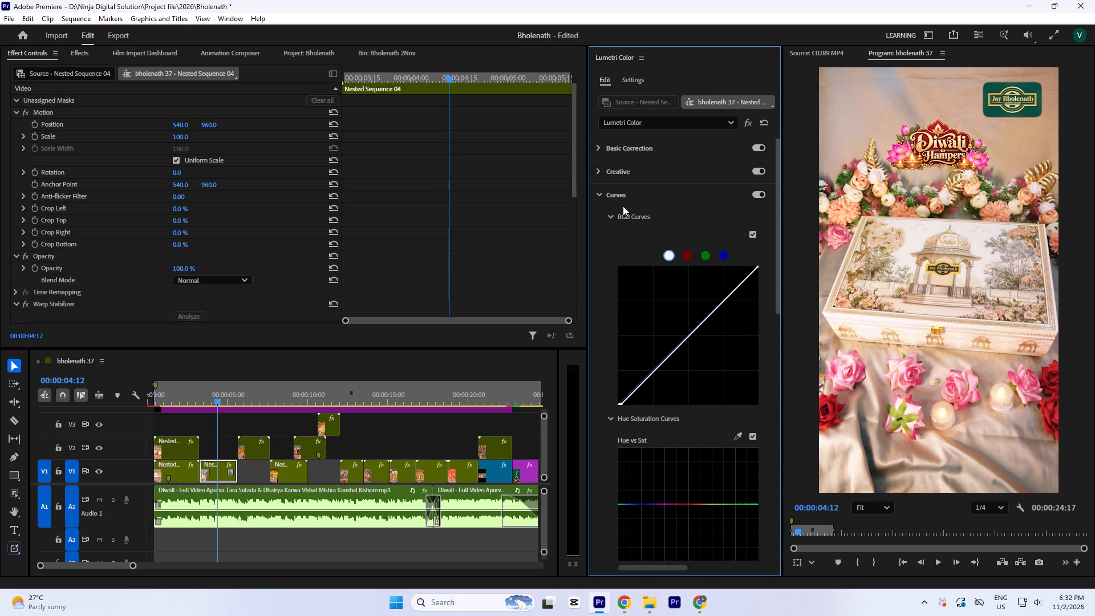
left_click(637, 145)
left_click(705, 374)
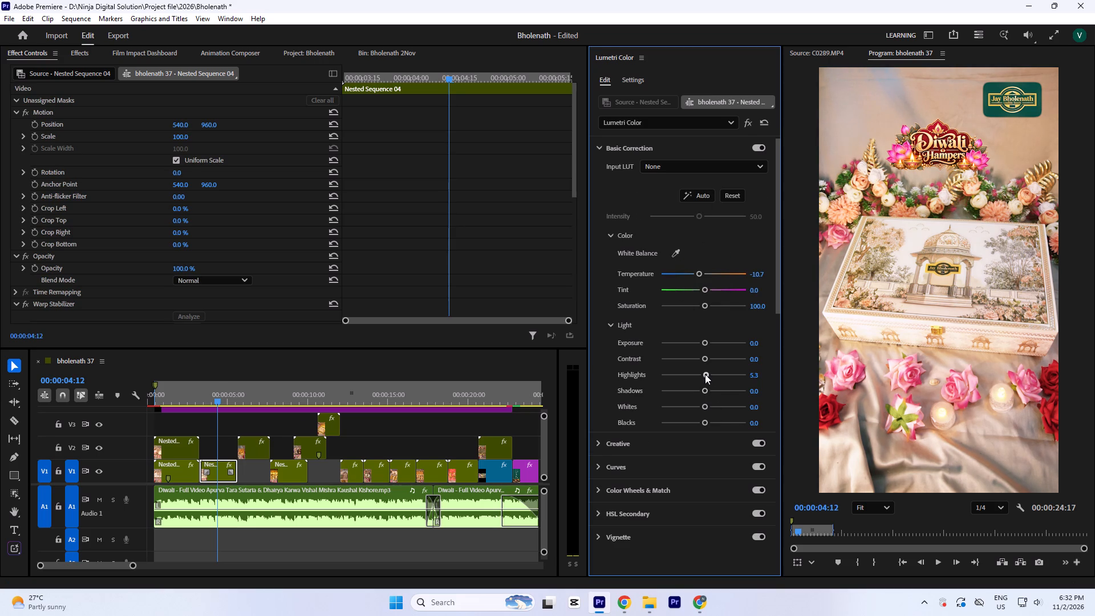
left_click(707, 400)
left_click(707, 405)
Grade the golden dry-fruit box clip, Nested Sequence 07, with temperature -38.7, highlights 29.3 and whites 21.3.
left_click(252, 391)
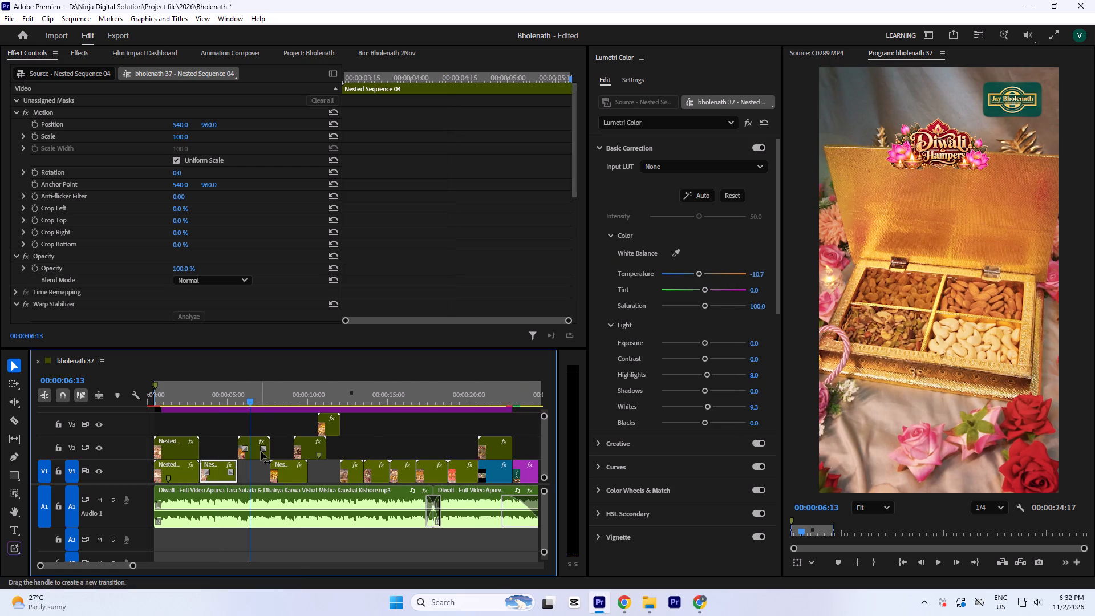
left_click(261, 451)
left_click(252, 458)
left_click_drag(700, 273, 688, 279)
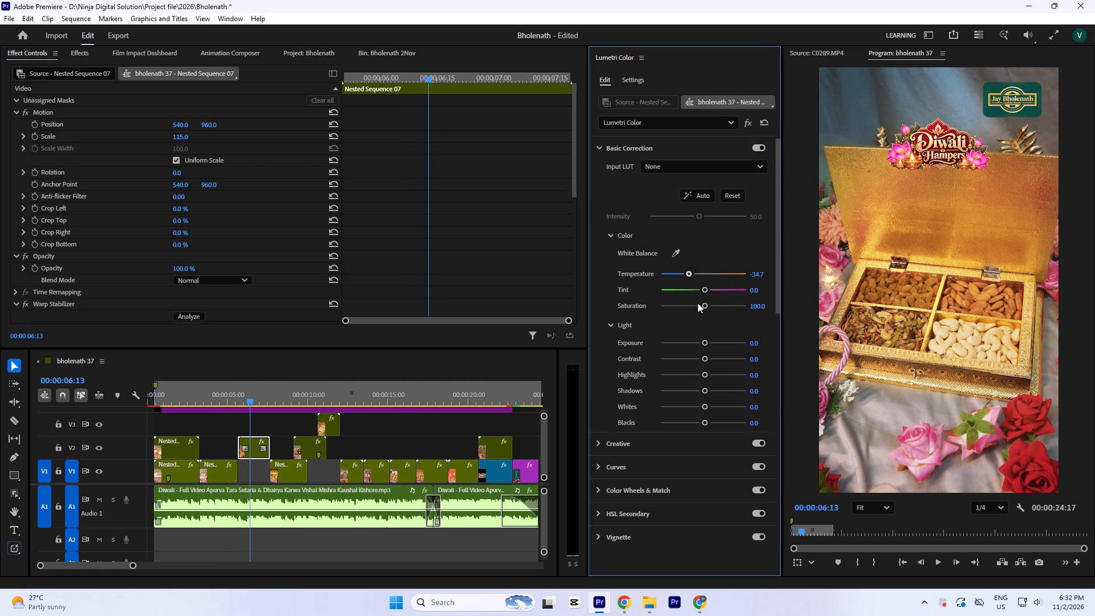
left_click(708, 371)
left_click(709, 408)
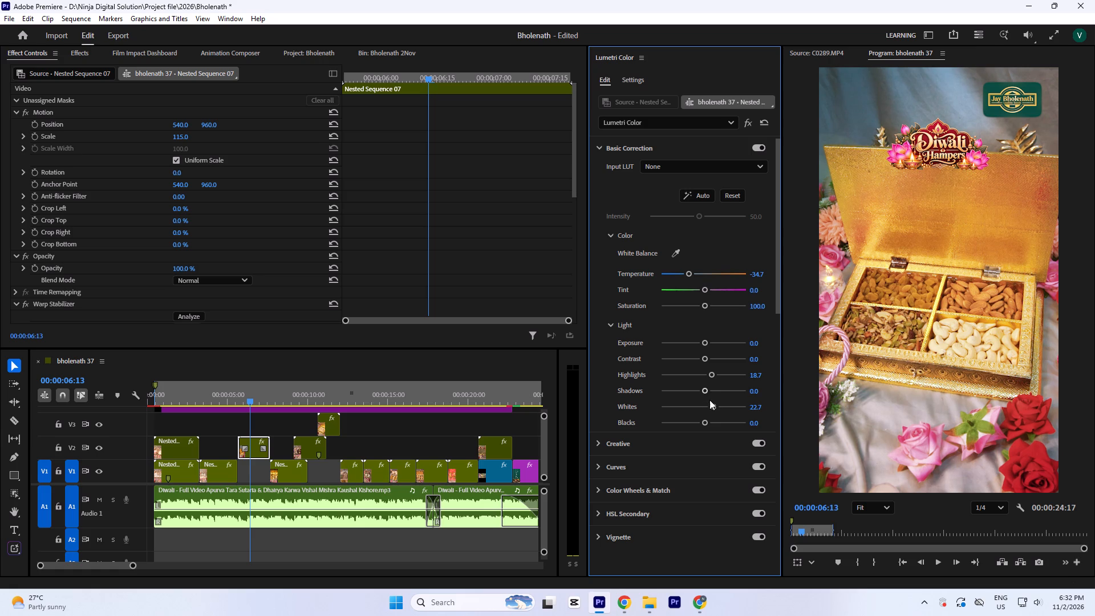
left_click(715, 372)
left_click(712, 408)
left_click(687, 272)
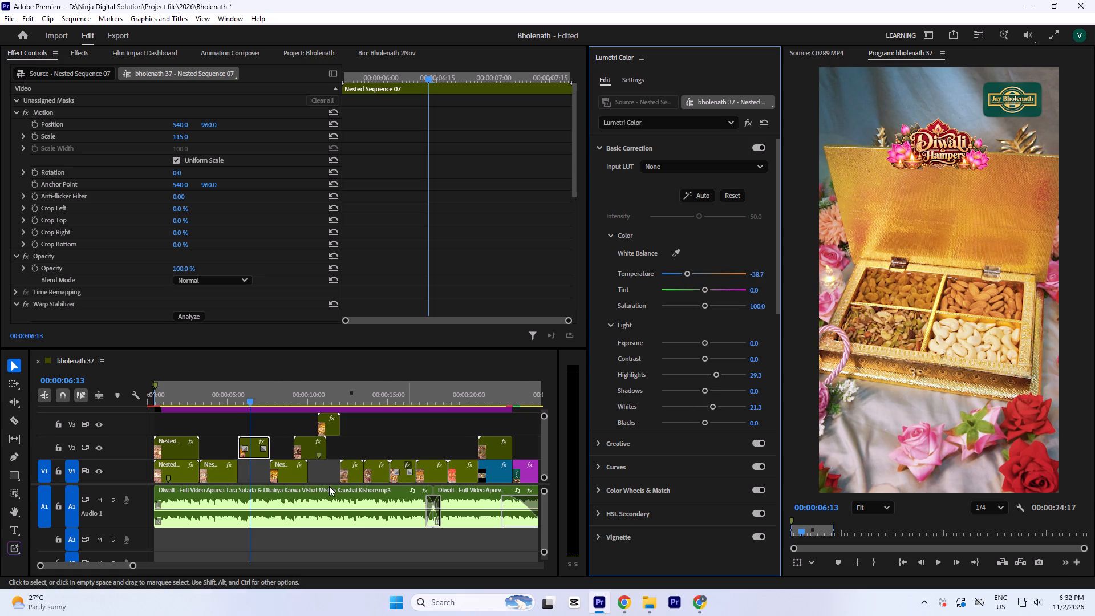
Grade the bites box clip, Nested Sequence 06, with temperature -45.3, highlights 17.3 and whites 14.7.
left_click(288, 384)
left_click(294, 473)
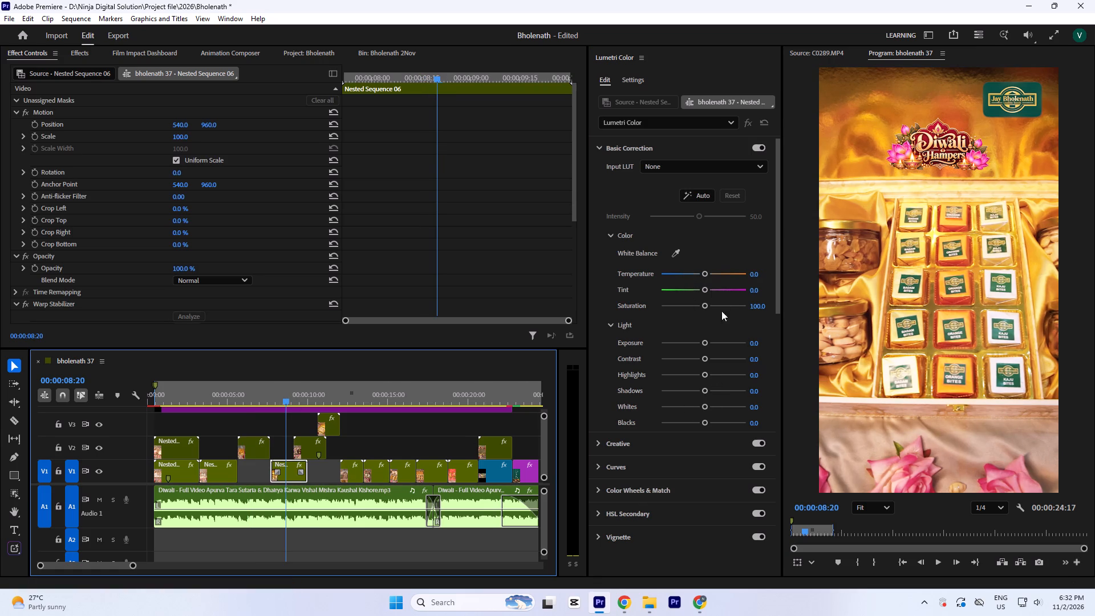
left_click_drag(697, 274, 687, 282)
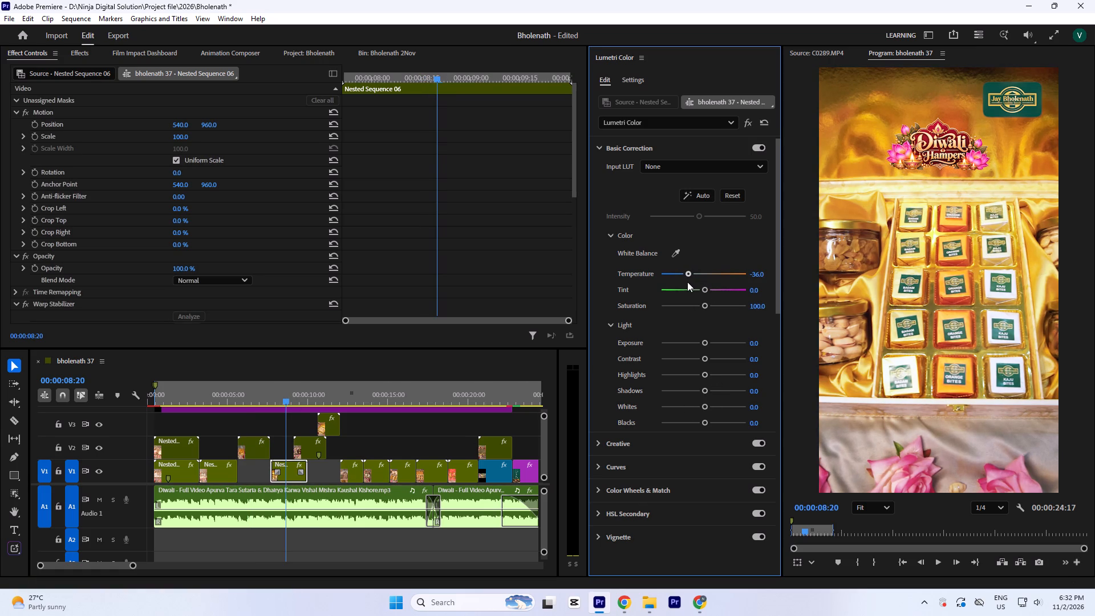
left_click_drag(687, 282, 684, 285)
left_click_drag(705, 370, 712, 375)
left_click(709, 403)
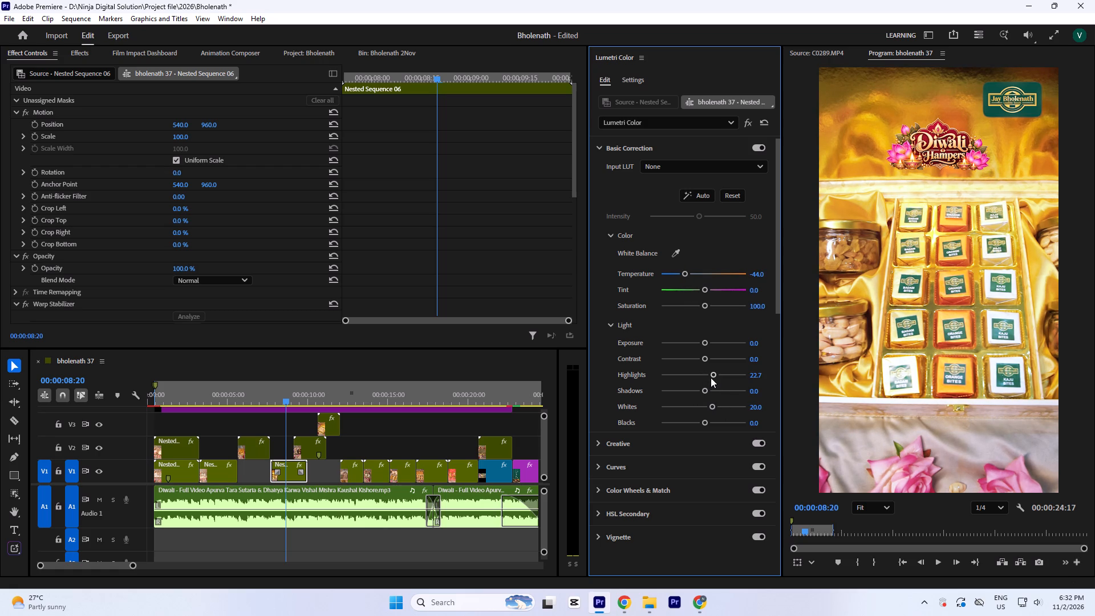
left_click(711, 375)
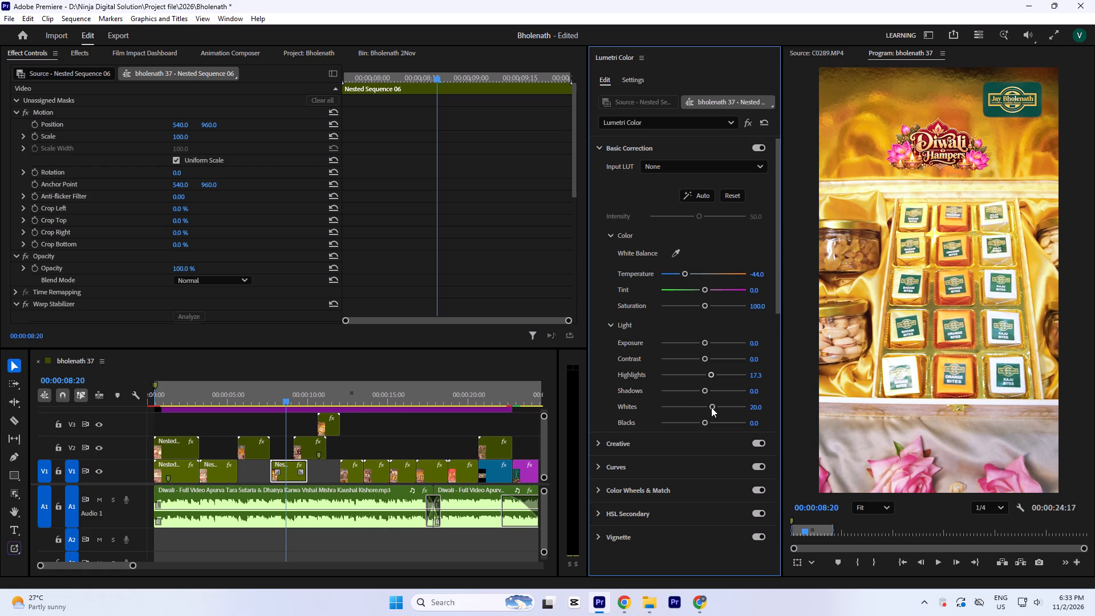
left_click(709, 407)
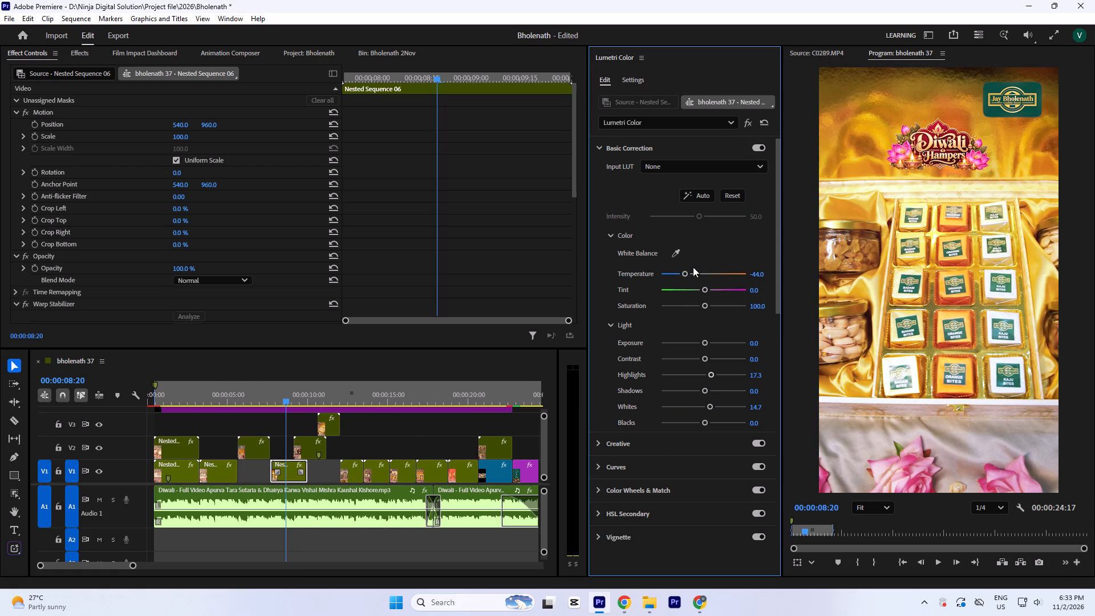
left_click(684, 274)
Grade the maroon box clip, Nested Sequence 05, with highlights 29.3, whites 20.0 and temperature about -17.3.
left_click_drag(303, 394, 304, 397)
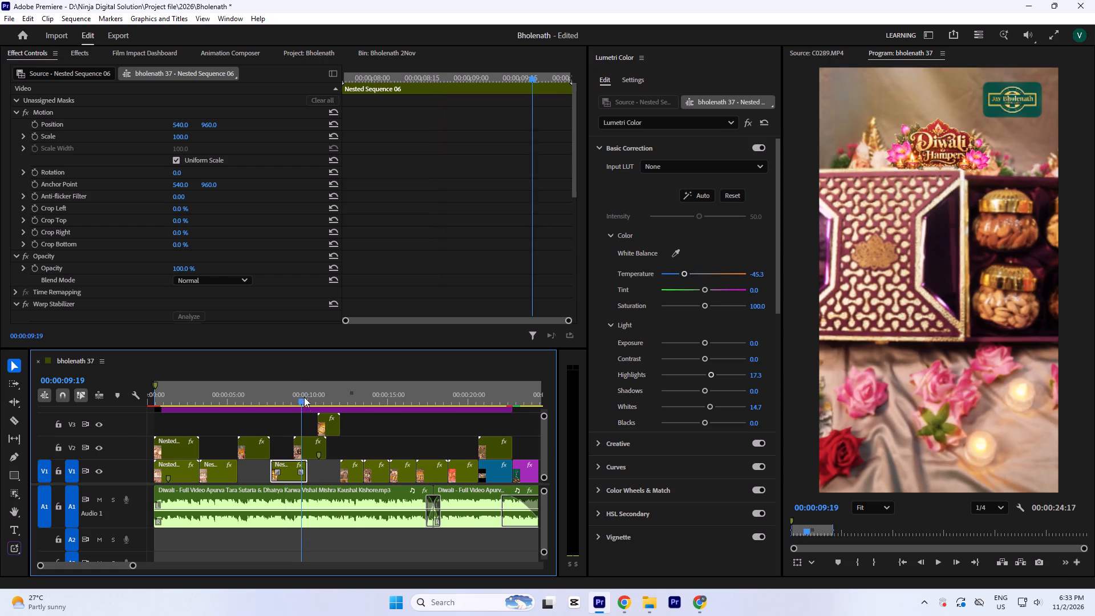
left_click_drag(304, 397, 306, 402)
left_click(314, 449)
left_click_drag(707, 376, 715, 380)
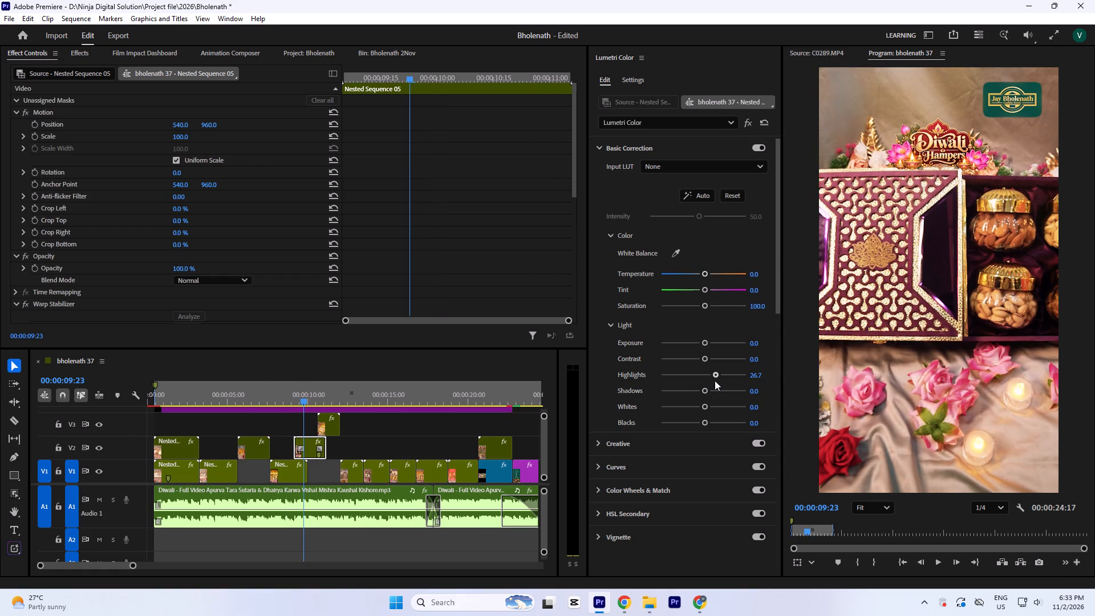
left_click_drag(715, 380, 715, 381)
left_click(711, 407)
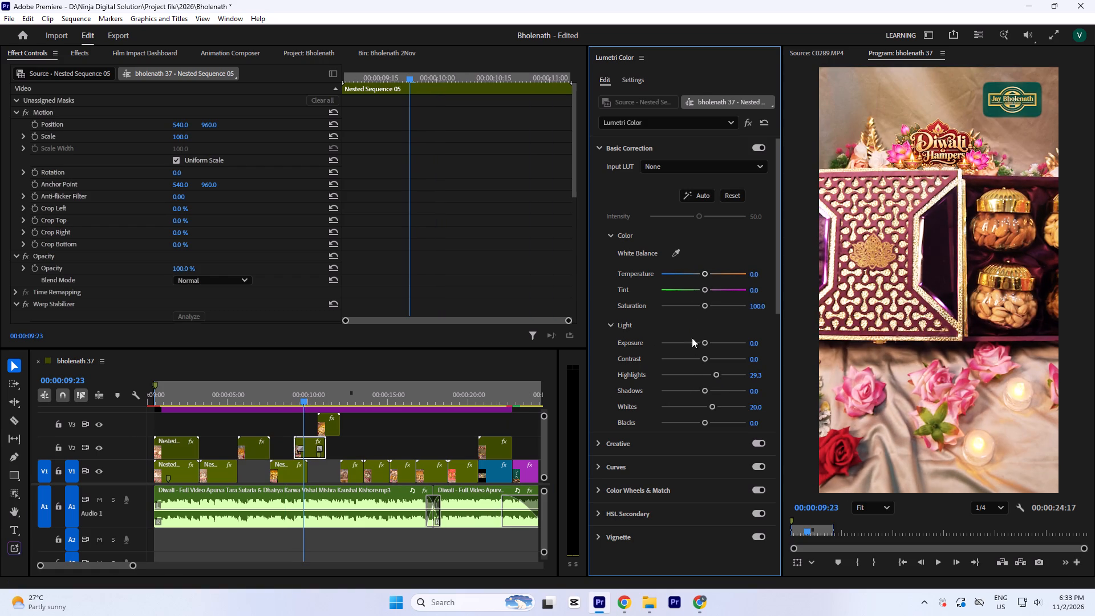
left_click_drag(700, 271, 695, 277)
Refine the maroon box clip, Nested Sequence 05, with a slightly shifted RGB curve black point, highlights 44.0, whites 38.7 and temperature -20.0.
left_click_drag(695, 277, 696, 278)
left_click(650, 472)
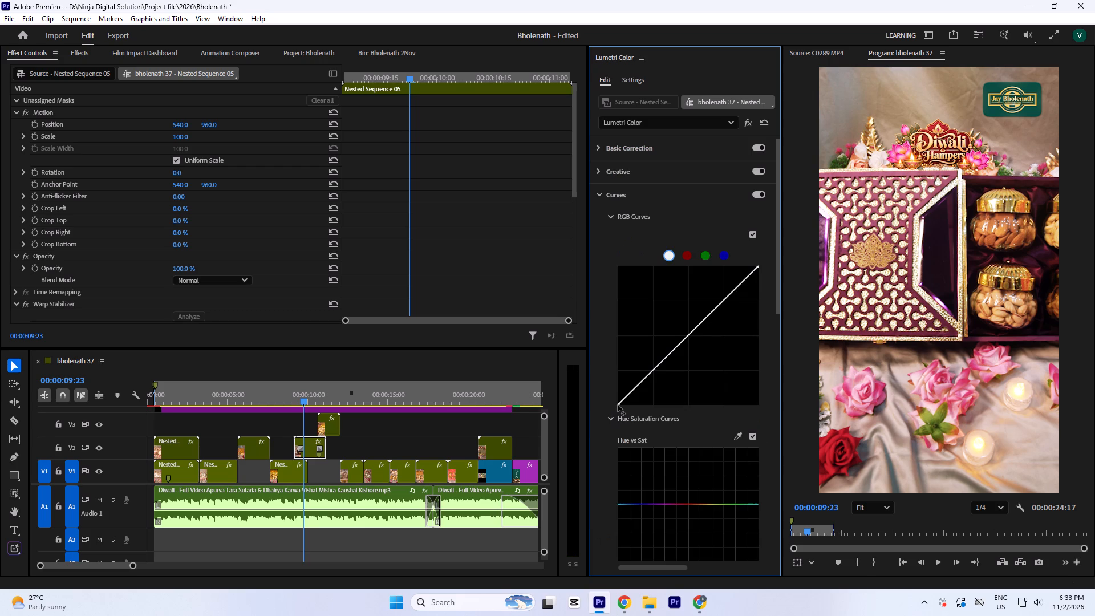
left_click(618, 404)
left_click(646, 144)
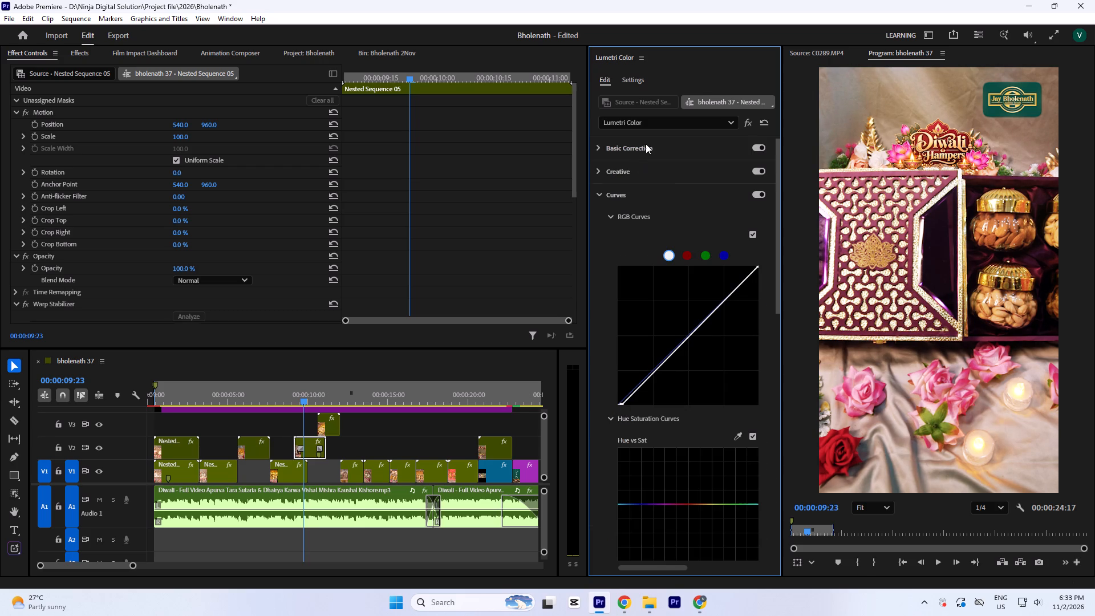
left_click(630, 475)
left_click(646, 145)
left_click_drag(715, 408, 717, 414)
left_click(718, 374)
left_click(718, 405)
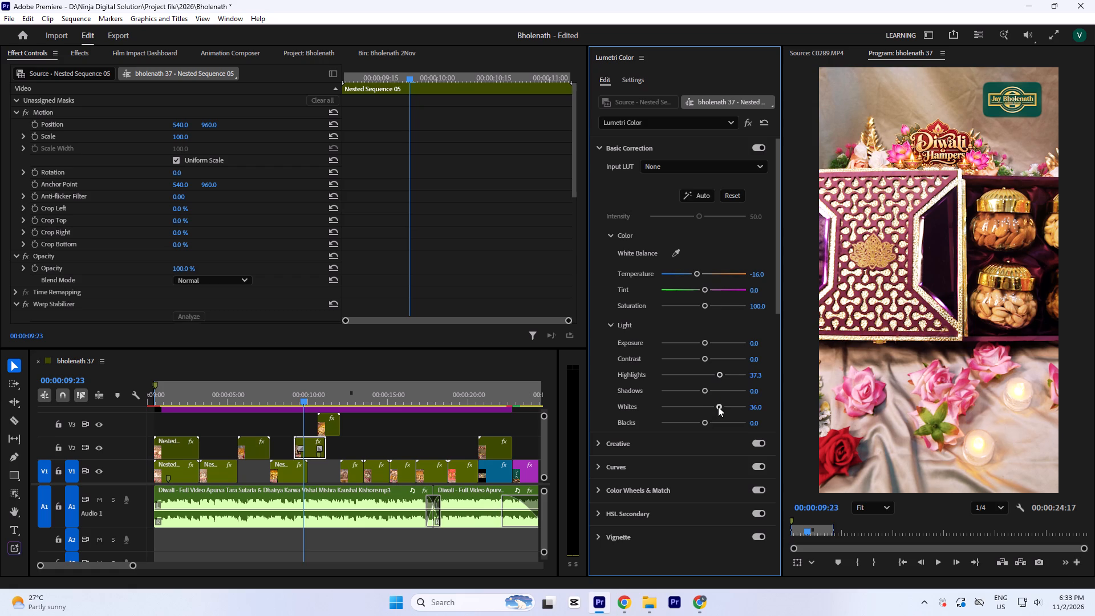
left_click(720, 375)
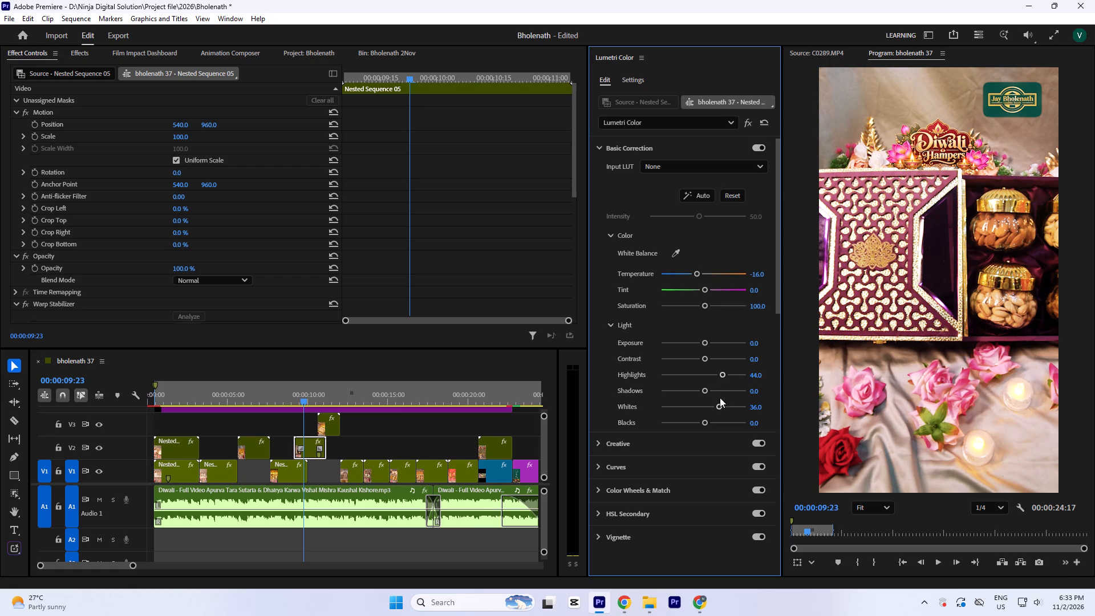
left_click(719, 407)
left_click(694, 275)
Grade the golden sweets tray clip, Nested Sequence 11, with temperature -28.0, a slightly shifted RGB curve black point, highlights 30.7 and whites 18.7.
left_click_drag(328, 390, 331, 398)
left_click(327, 422)
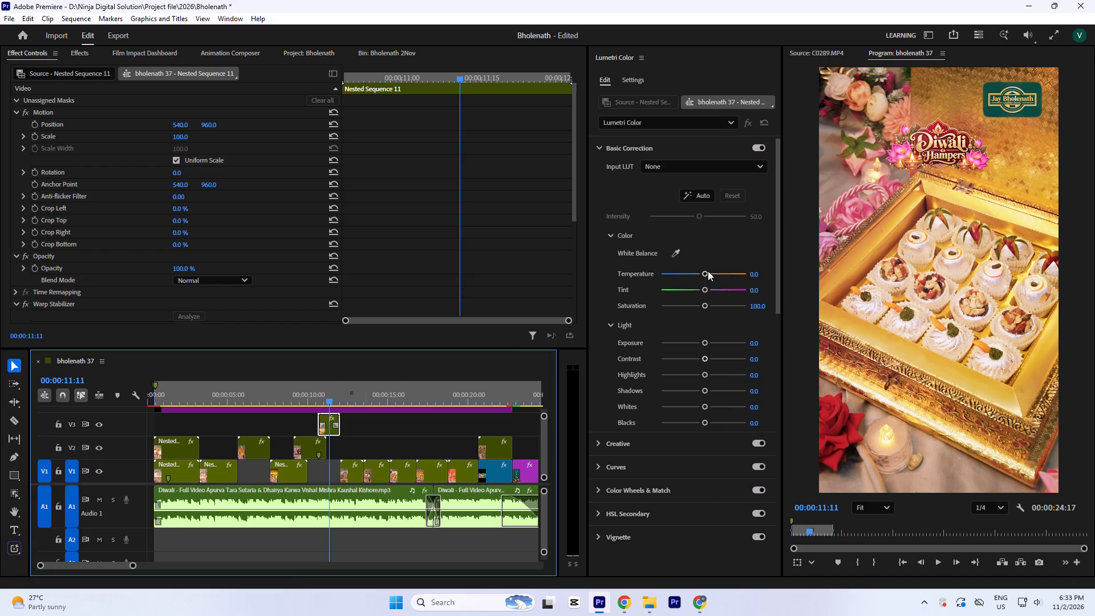
left_click_drag(699, 275, 691, 285)
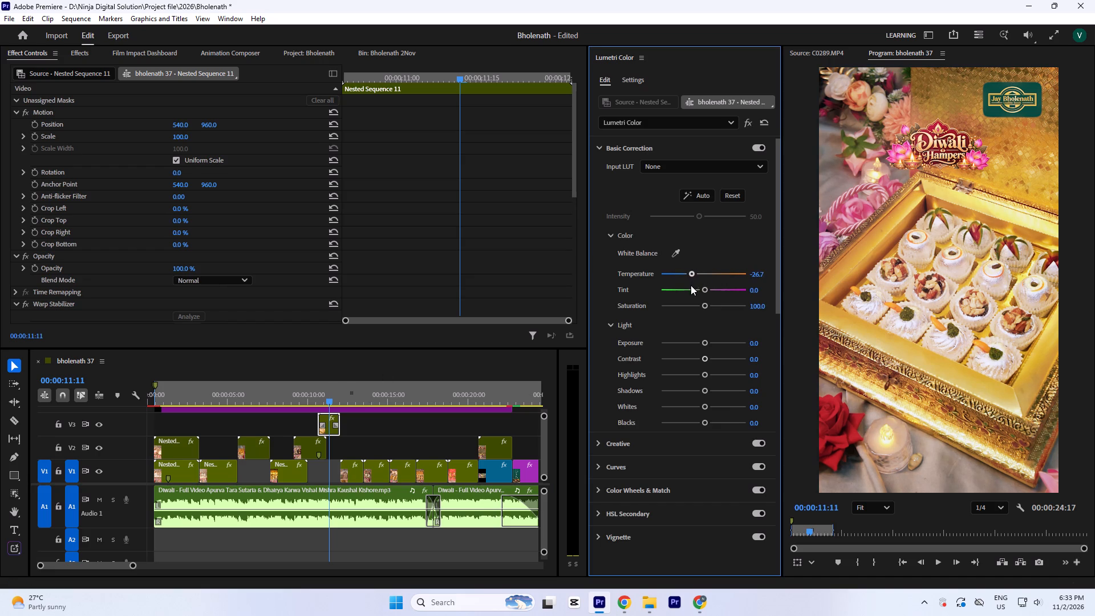
left_click_drag(691, 285, 691, 286)
left_click(631, 474)
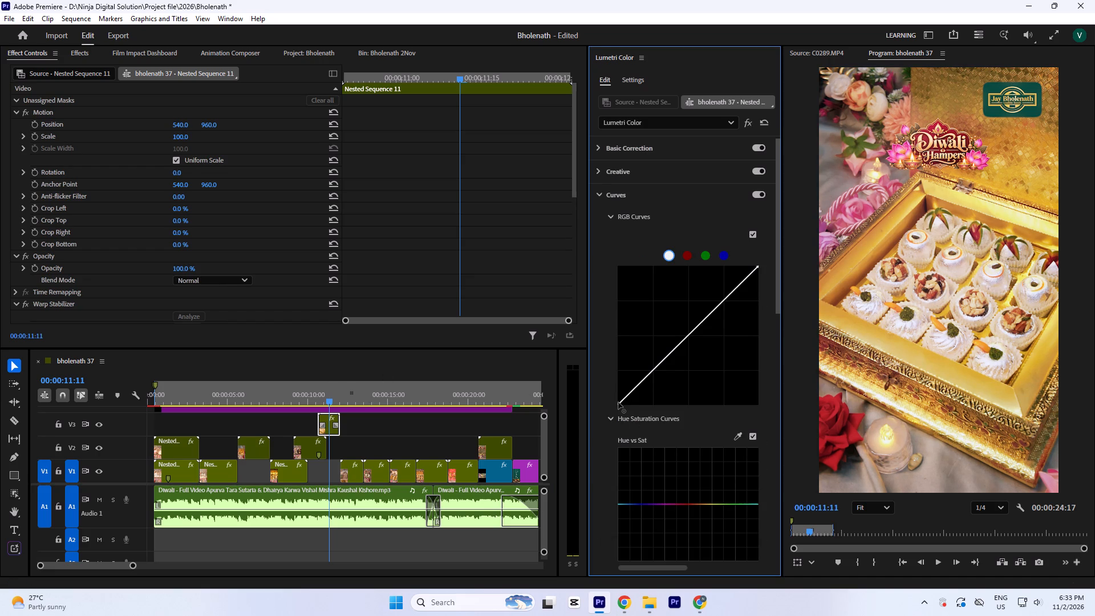
left_click_drag(618, 402, 622, 408)
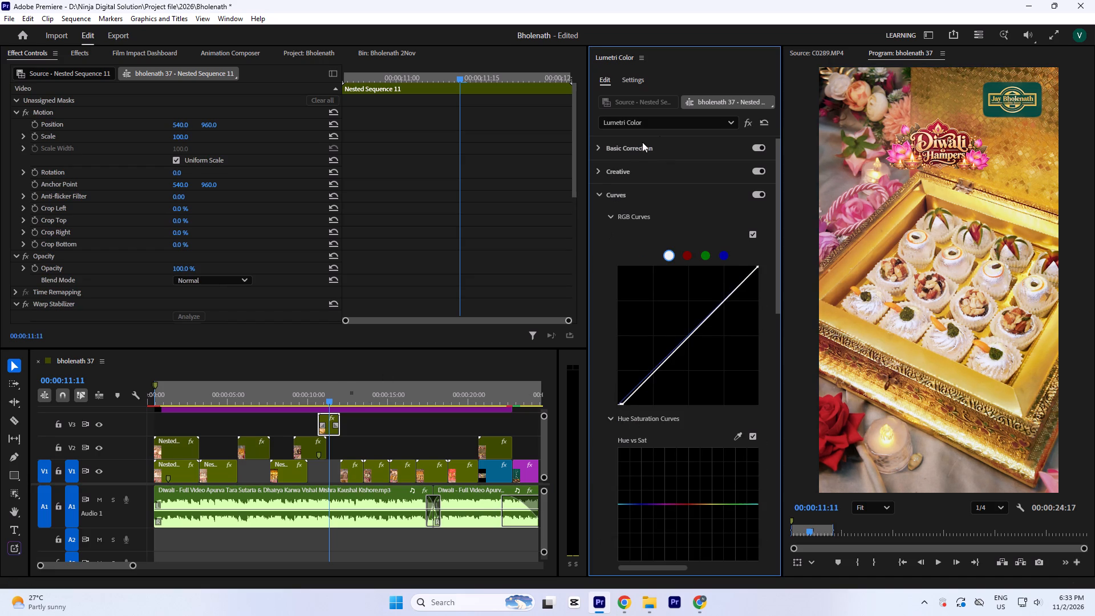
left_click(638, 145)
left_click_drag(708, 379, 713, 382)
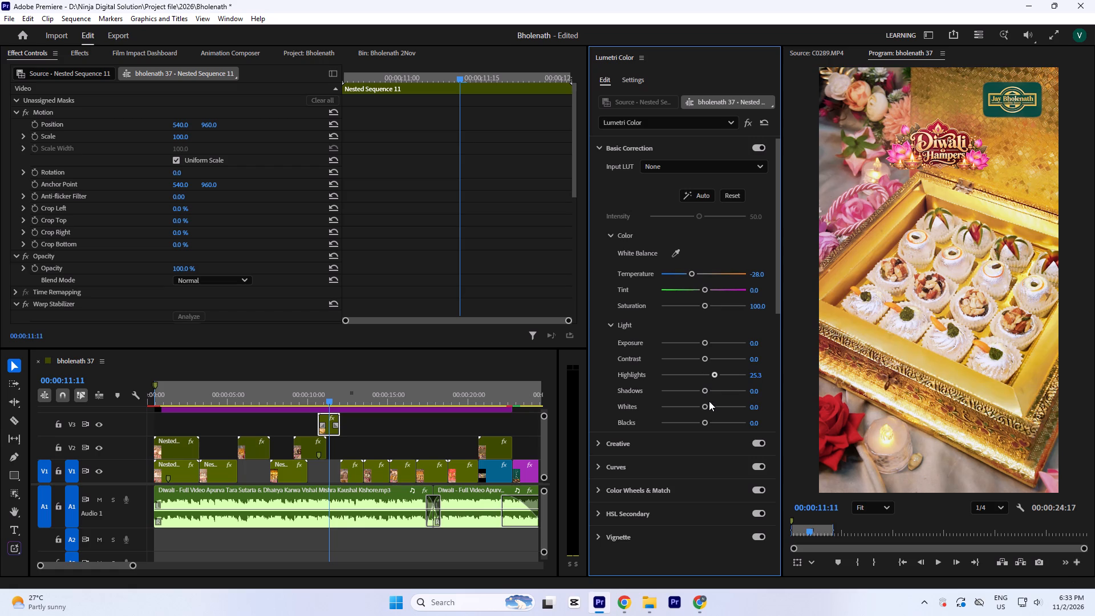
left_click(711, 410)
left_click(715, 408)
left_click(716, 375)
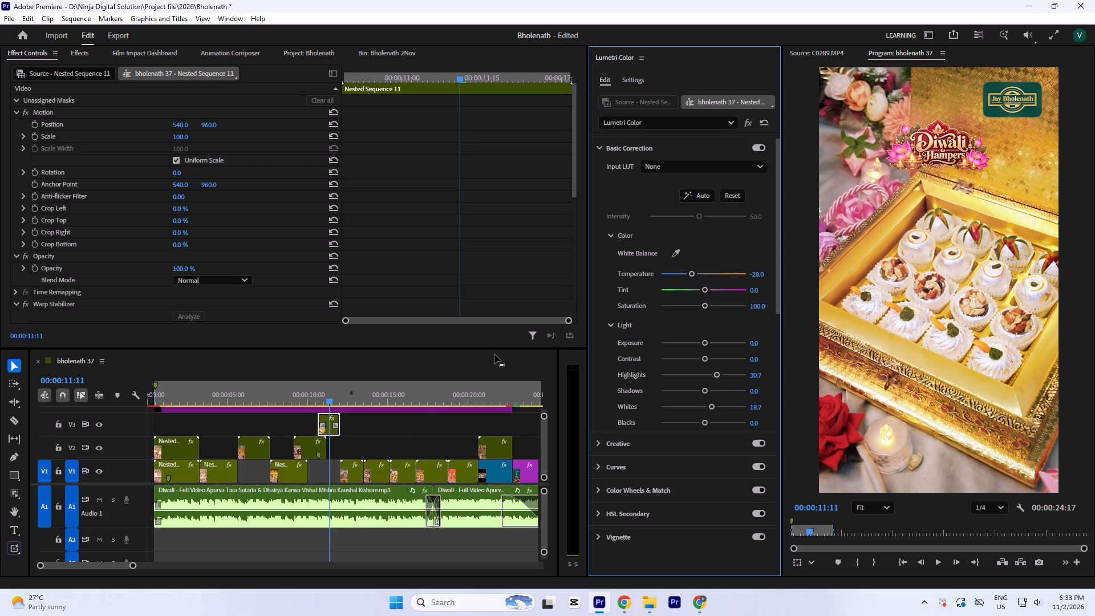
Grade the peacock arch clip, Nested Sequence 12: temperature -29.3, exposure 0.7, contrast 8.0, highlights 28.0, whites 26.7, and a slightly shifted RGB curve black point.
left_click(355, 389)
left_click(349, 469)
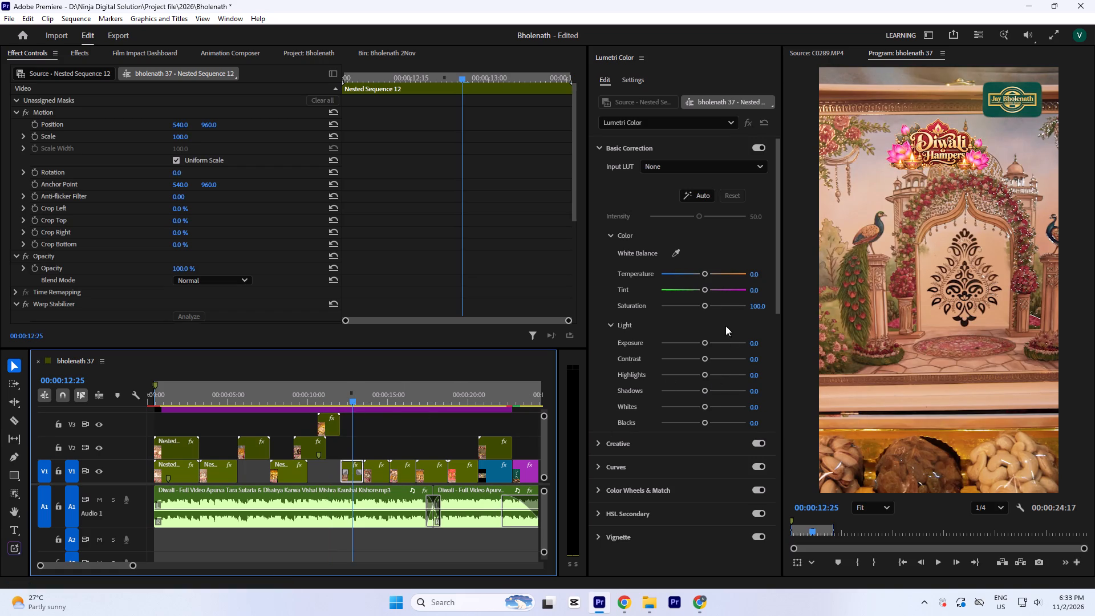
left_click_drag(699, 274, 690, 279)
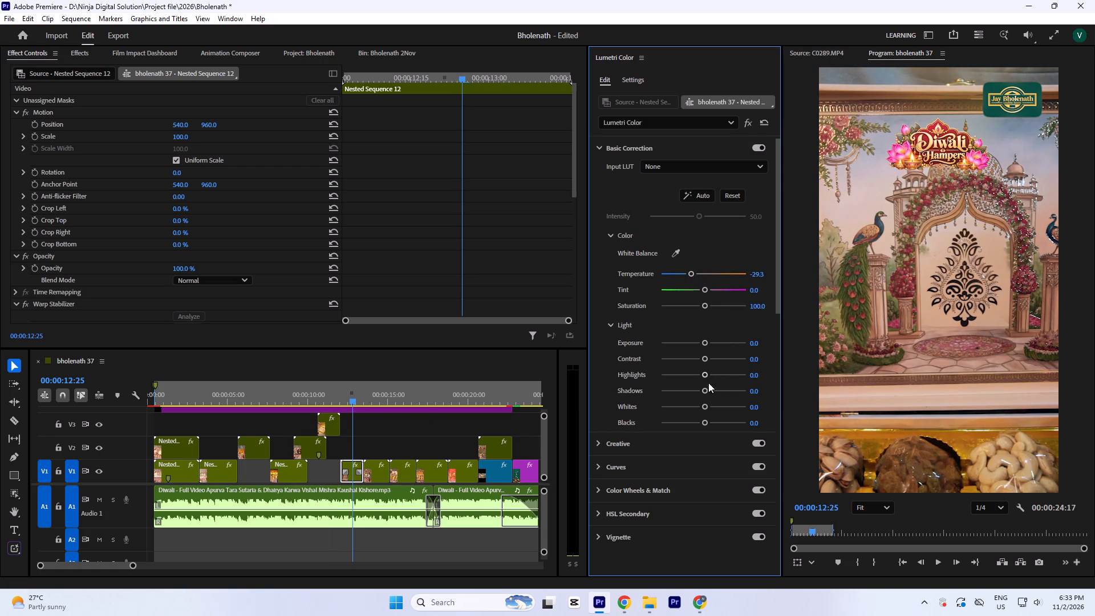
left_click_drag(708, 375, 717, 377)
left_click(709, 406)
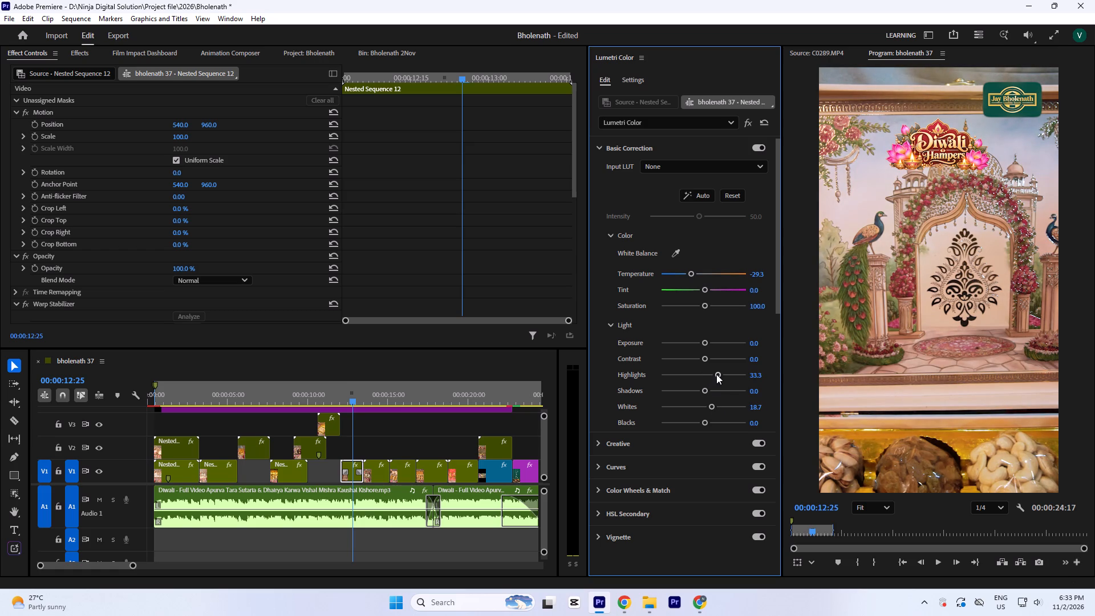
left_click(716, 372)
left_click(706, 358)
left_click(647, 464)
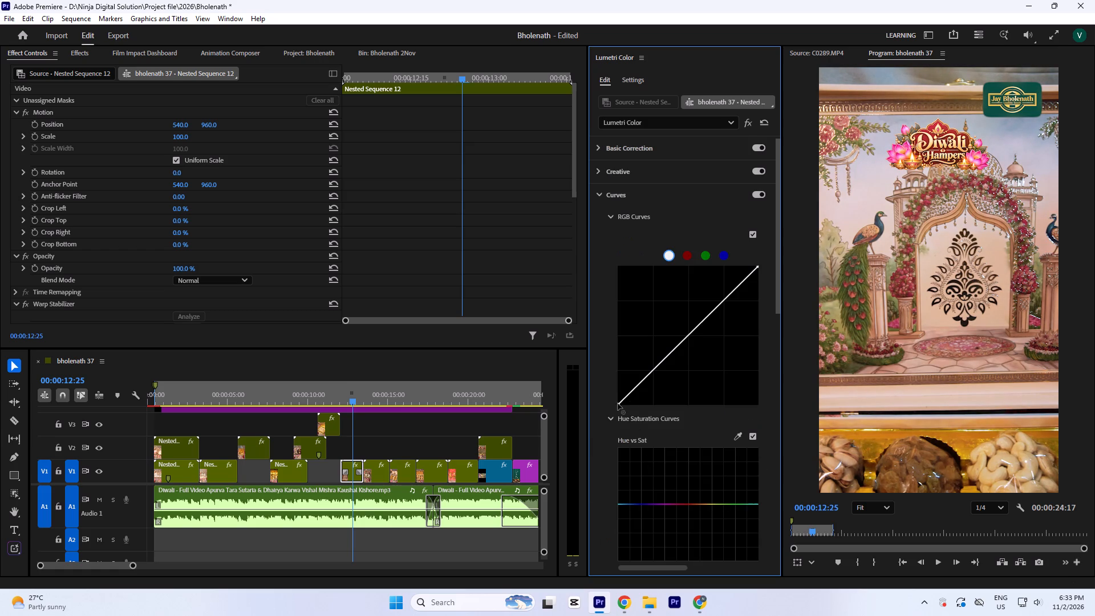
left_click_drag(619, 403, 622, 408)
left_click(633, 146)
left_click(710, 406)
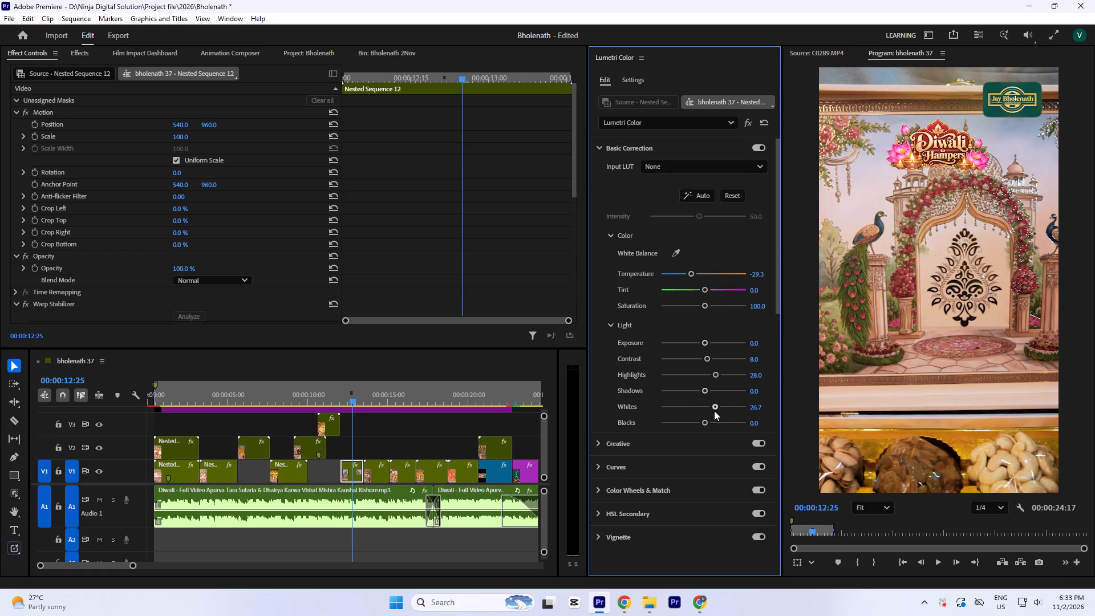
left_click(704, 344)
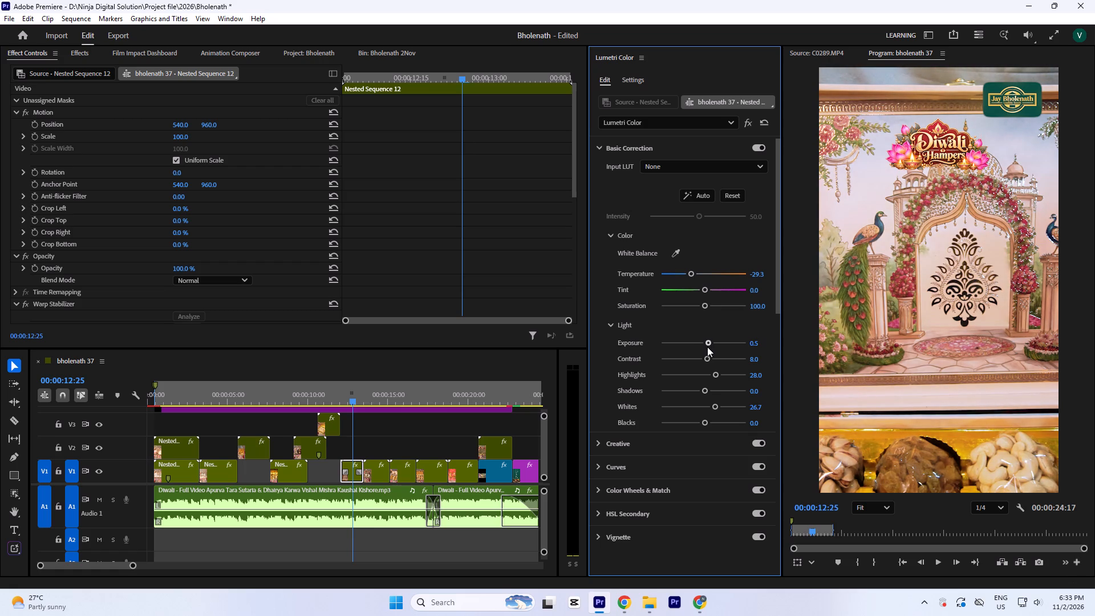
Raise the exposure of the golden sweets tray clip, Nested Sequence 11, to about 0.5.
left_click(330, 387)
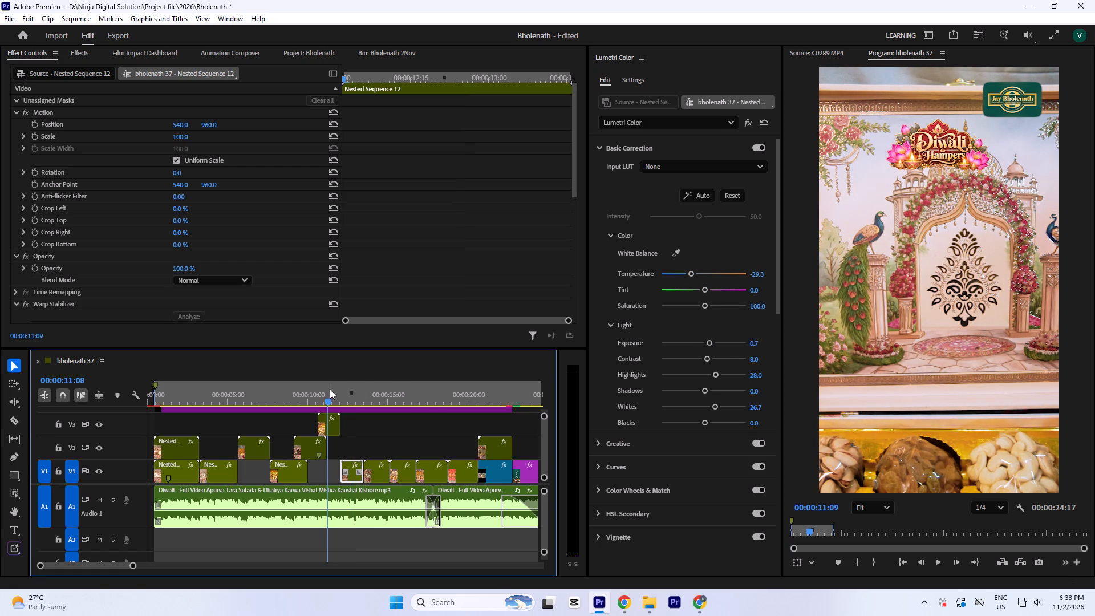
left_click(331, 423)
left_click_drag(705, 341, 707, 343)
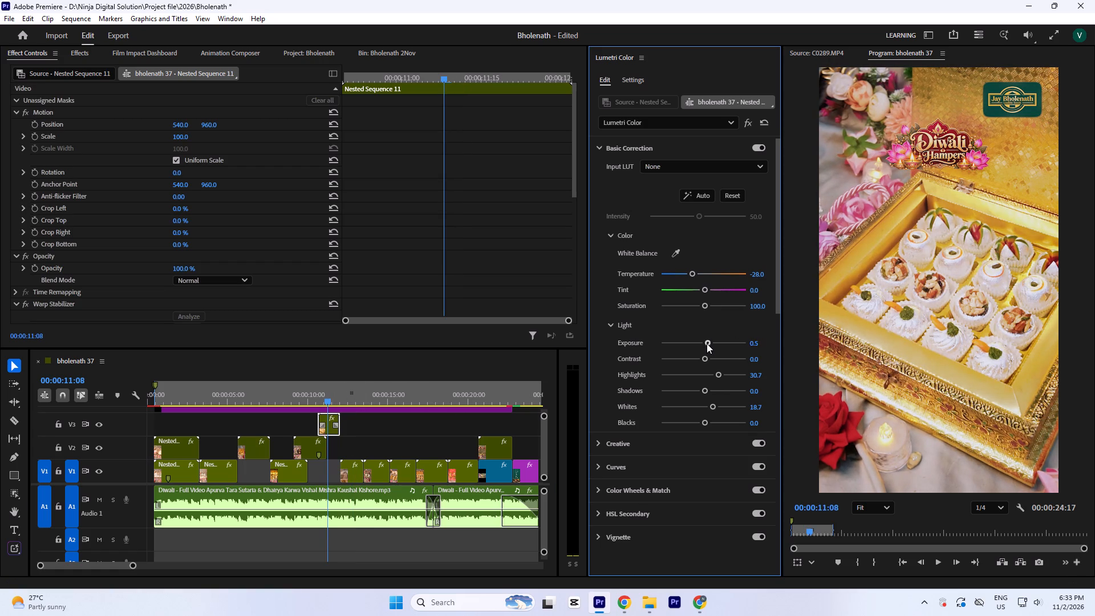
left_click_drag(707, 343, 707, 347)
Grade the closed ornate box clip, Nested Sequence 13, with highlights 38.7, whites 36.0, temperature -9.3 and a slightly shifted RGB curve black point.
left_click(376, 391)
left_click(379, 471)
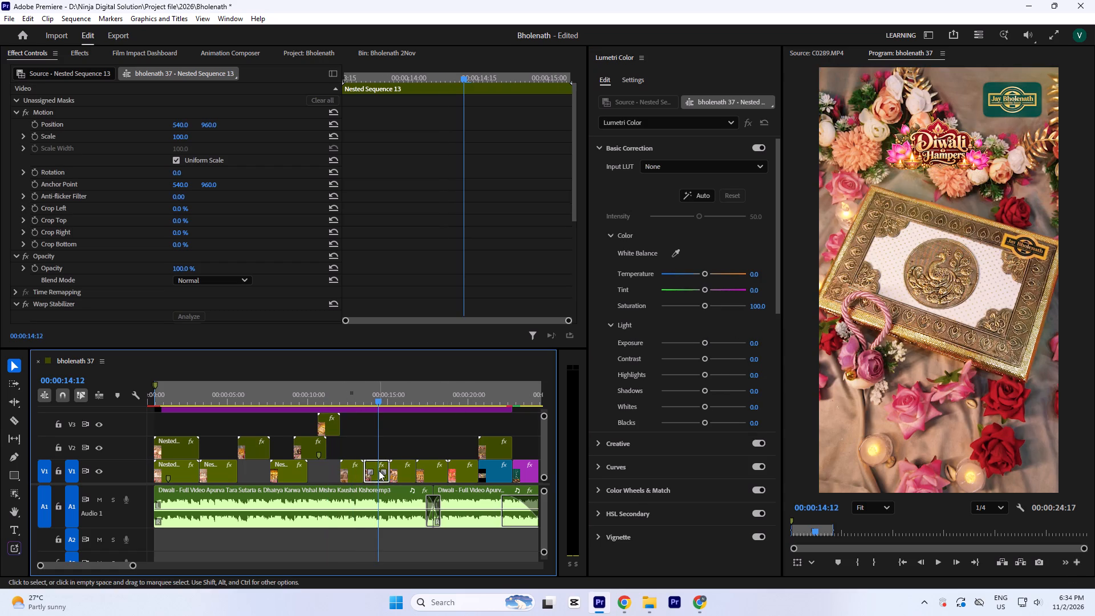
left_click_drag(713, 374, 719, 378)
left_click(712, 406)
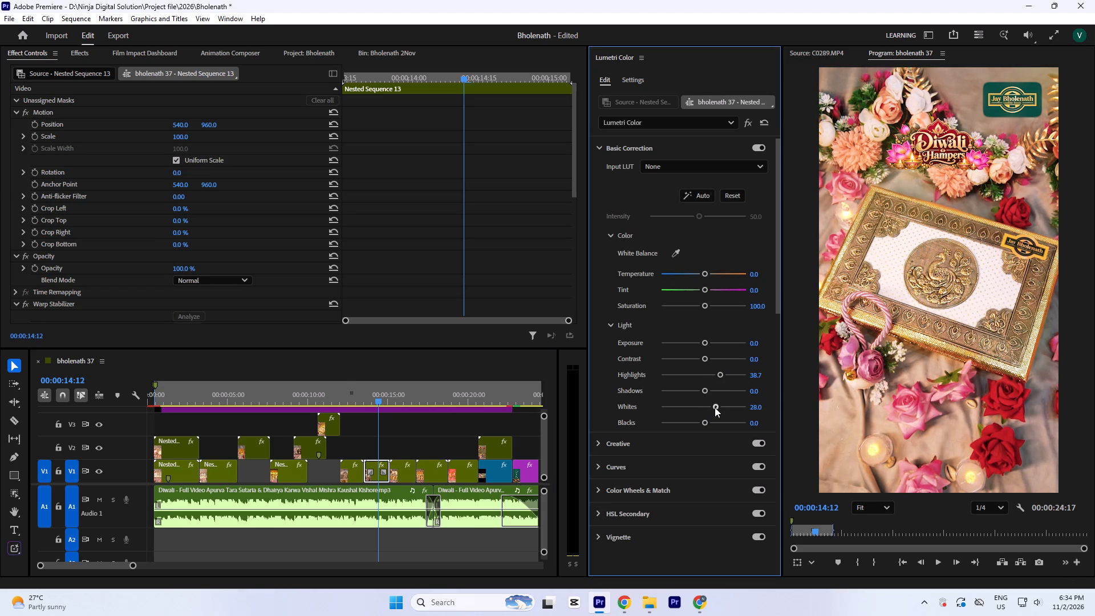
left_click(700, 274)
left_click(628, 479)
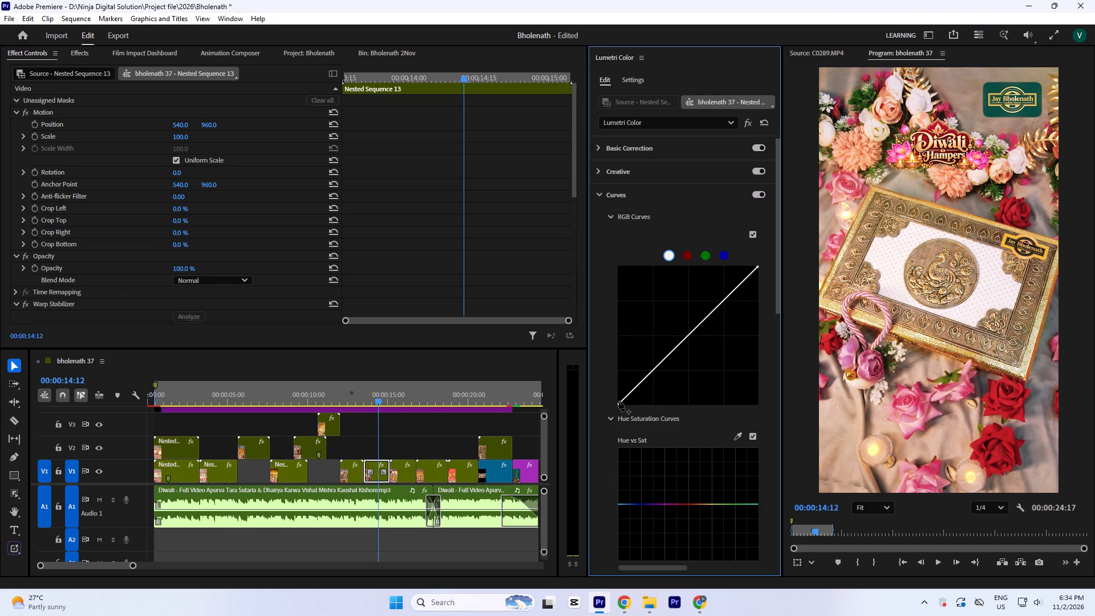
left_click(618, 403)
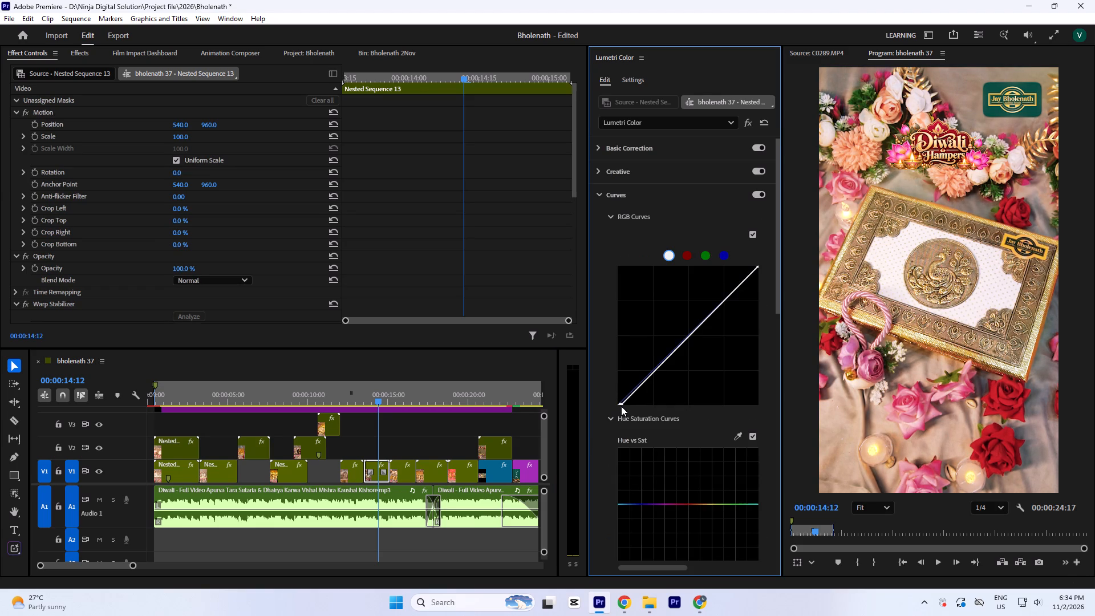
left_click(638, 148)
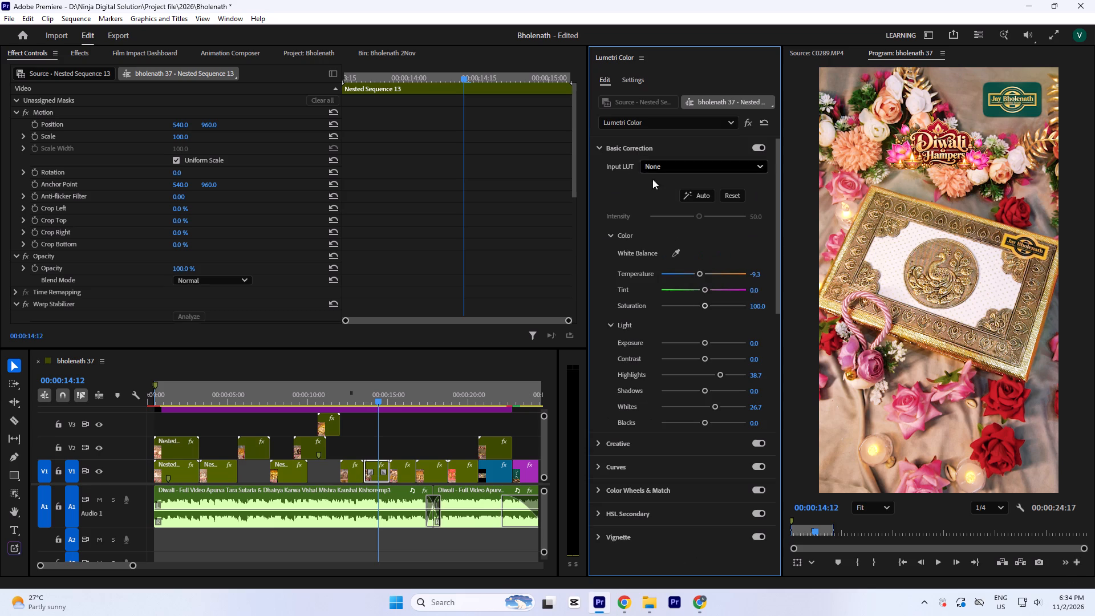
left_click_drag(717, 408, 718, 414)
Grade the open assorted sweets box clip, Nested Sequence 08, with temperature -29.3, highlights 29.3 and whites 25.3.
left_click_drag(400, 386, 404, 395)
left_click(406, 464)
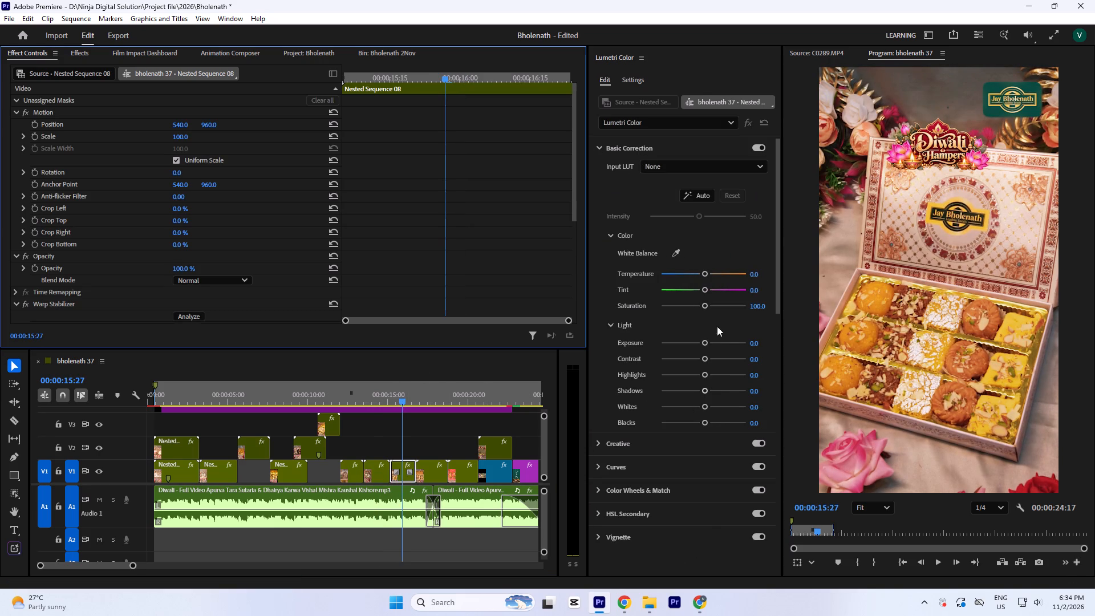
left_click_drag(698, 273, 692, 278)
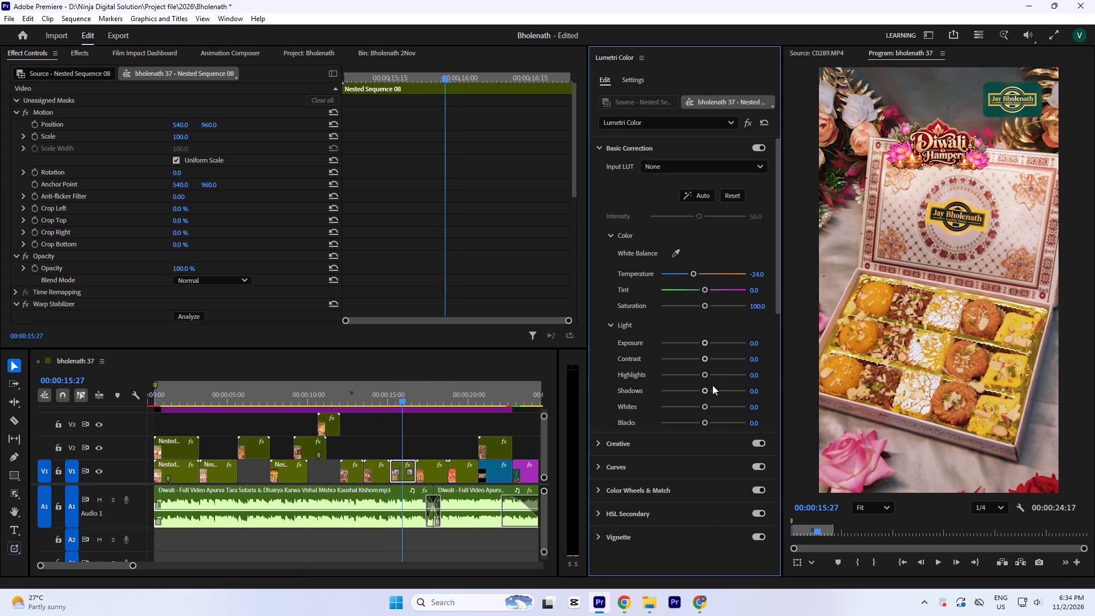
left_click_drag(711, 375, 721, 378)
left_click(711, 410)
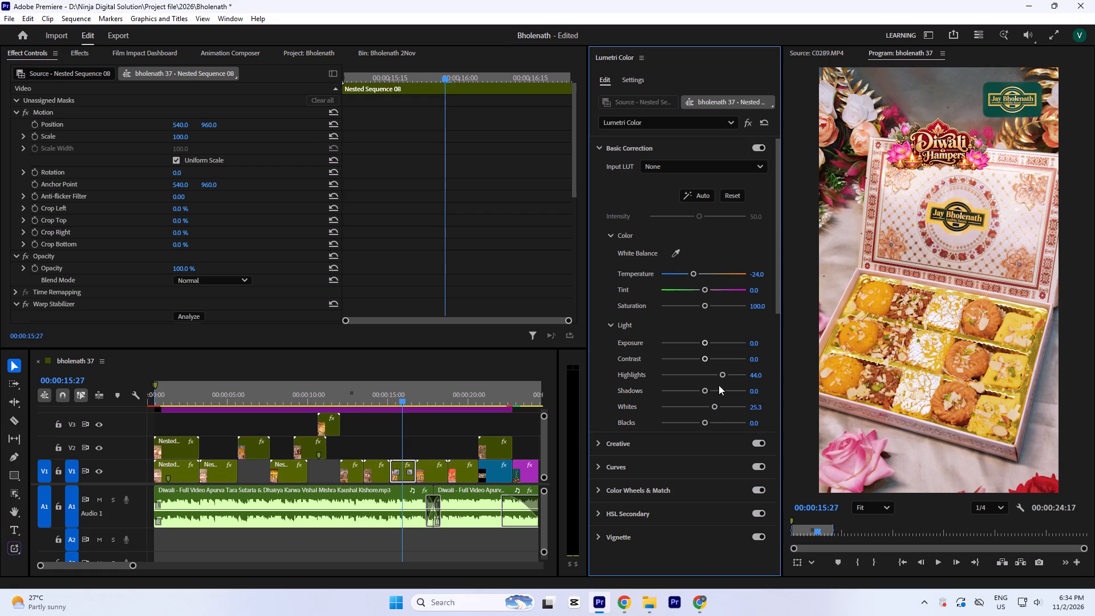
left_click(717, 374)
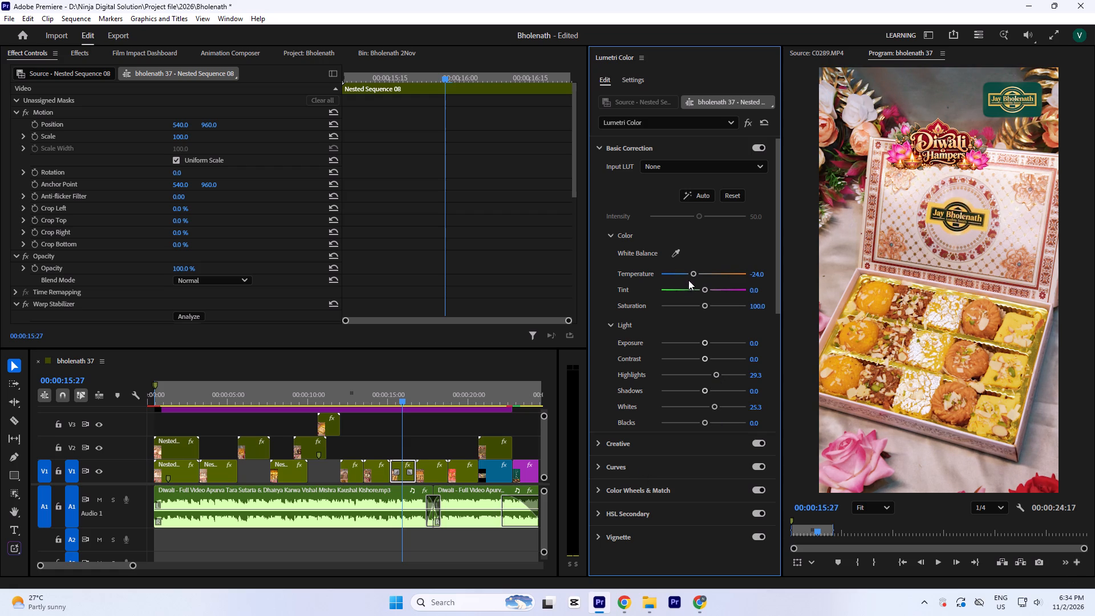
left_click(690, 273)
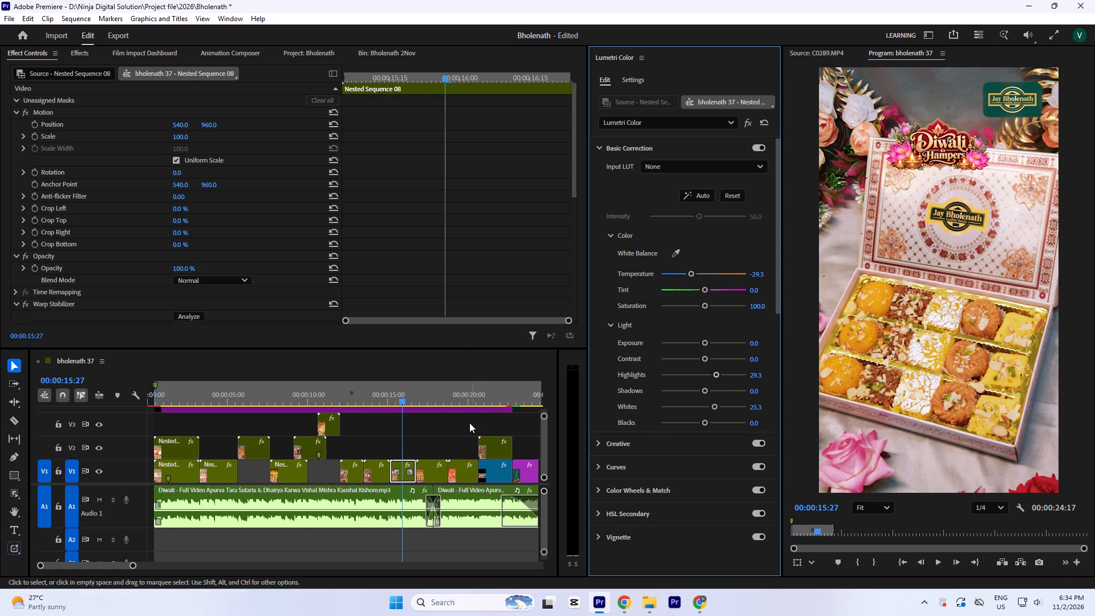
Grade the wooden box of nut jars clip, Nested Sequence 15, with temperature -42.7, highlights 37.3 and whites 29.3.
left_click_drag(421, 389, 427, 404)
left_click(432, 471)
left_click_drag(701, 271, 696, 274)
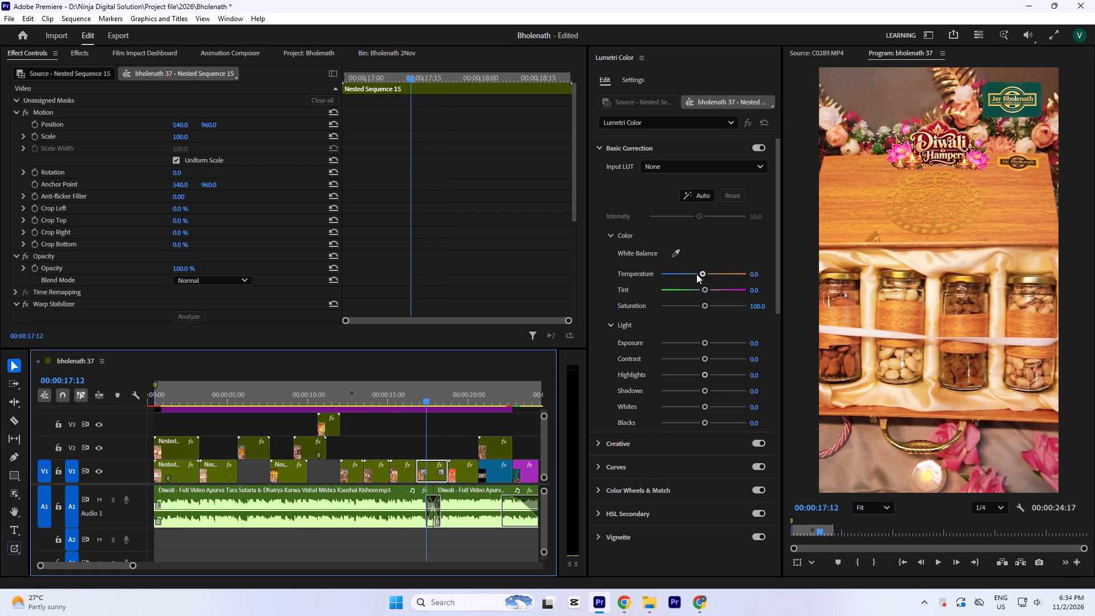
left_click_drag(696, 274, 686, 279)
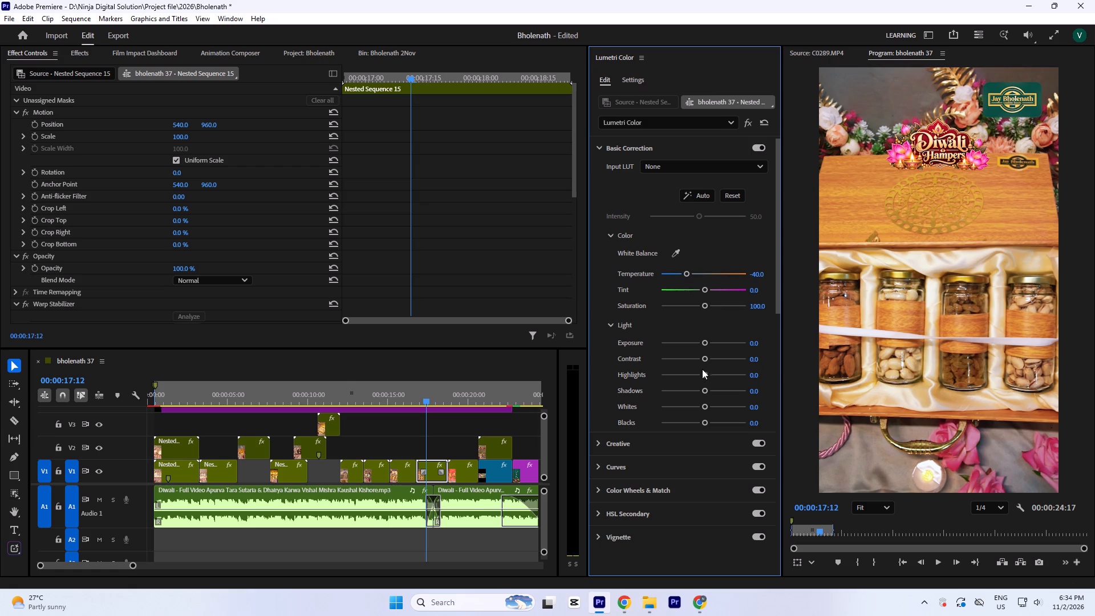
left_click_drag(706, 370, 712, 377)
left_click(711, 410)
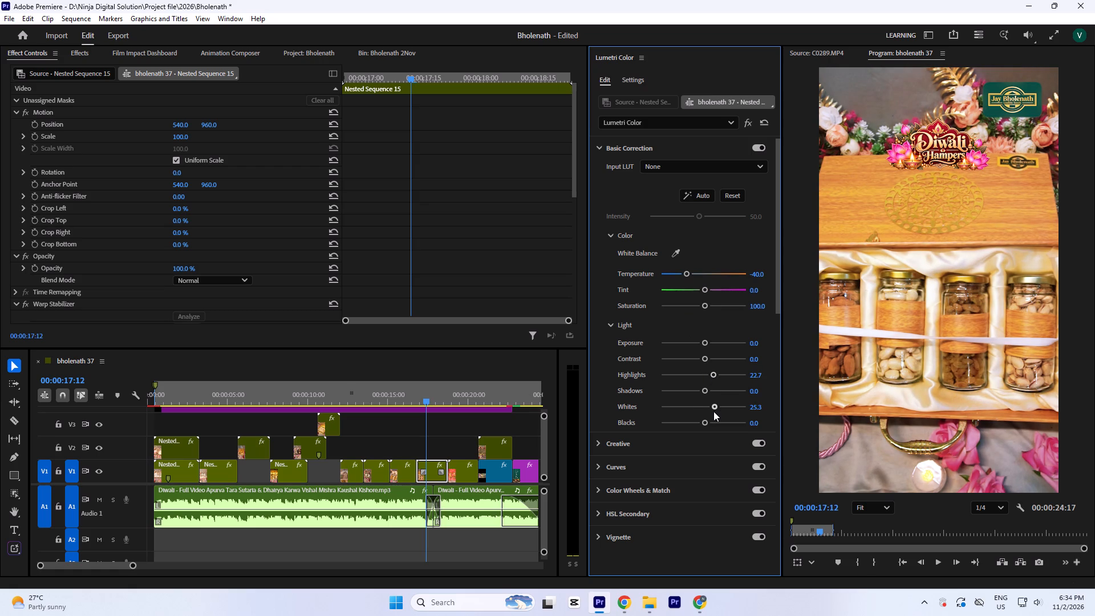
left_click(715, 372)
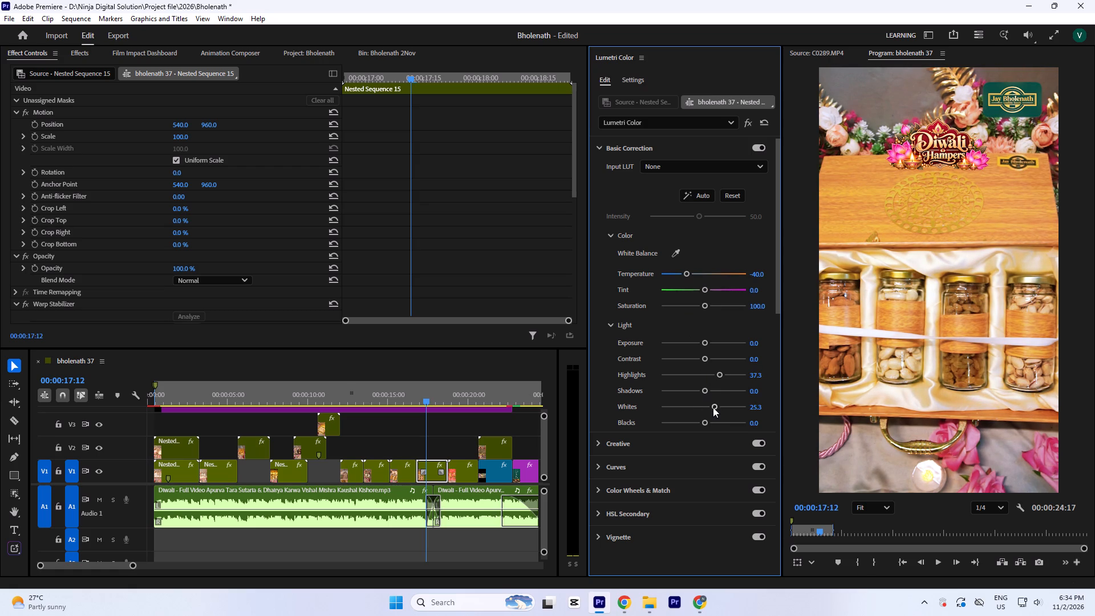
left_click(713, 406)
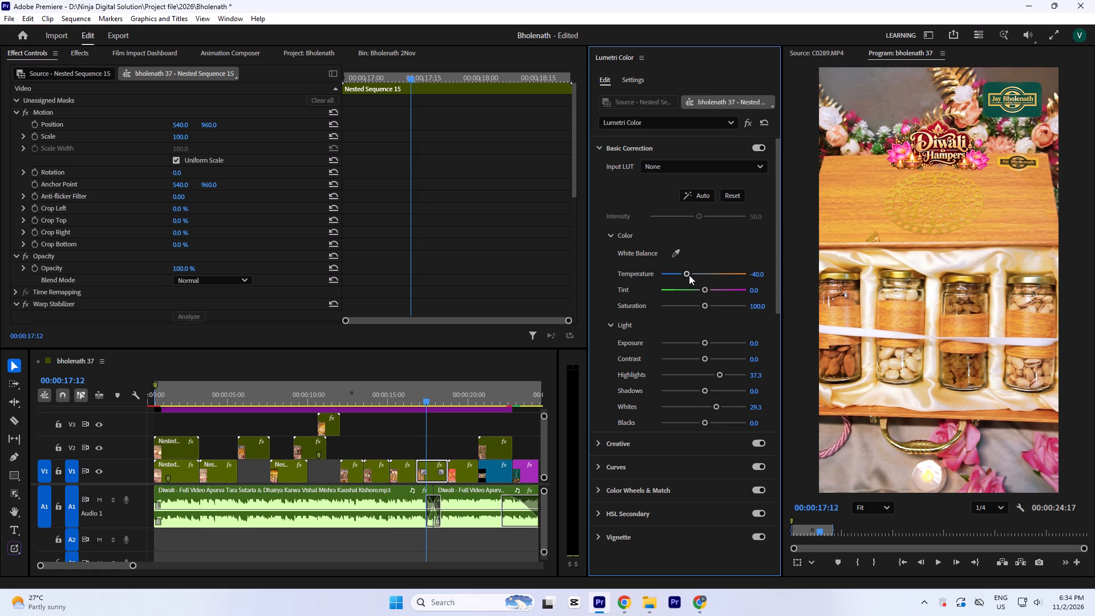
left_click(685, 277)
Grade the pink jars clip, Nested Sequence 14, with temperature -20.0, highlights 30.7, whites 24.0 and a slightly shifted RGB curve black point.
left_click(460, 392)
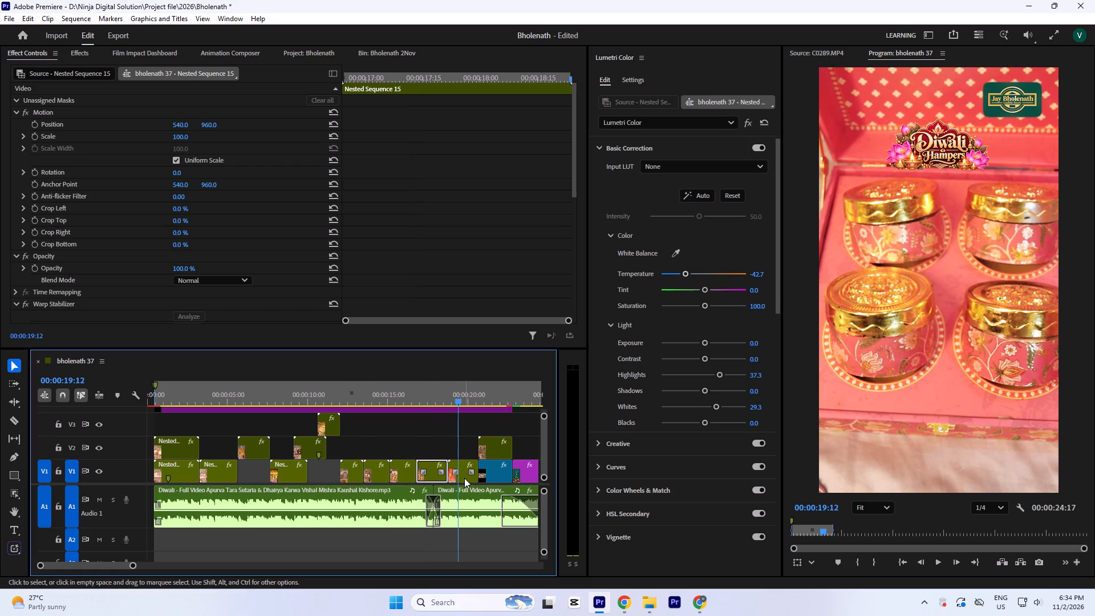
left_click(464, 480)
left_click_drag(700, 275, 694, 279)
left_click(709, 372)
left_click(711, 405)
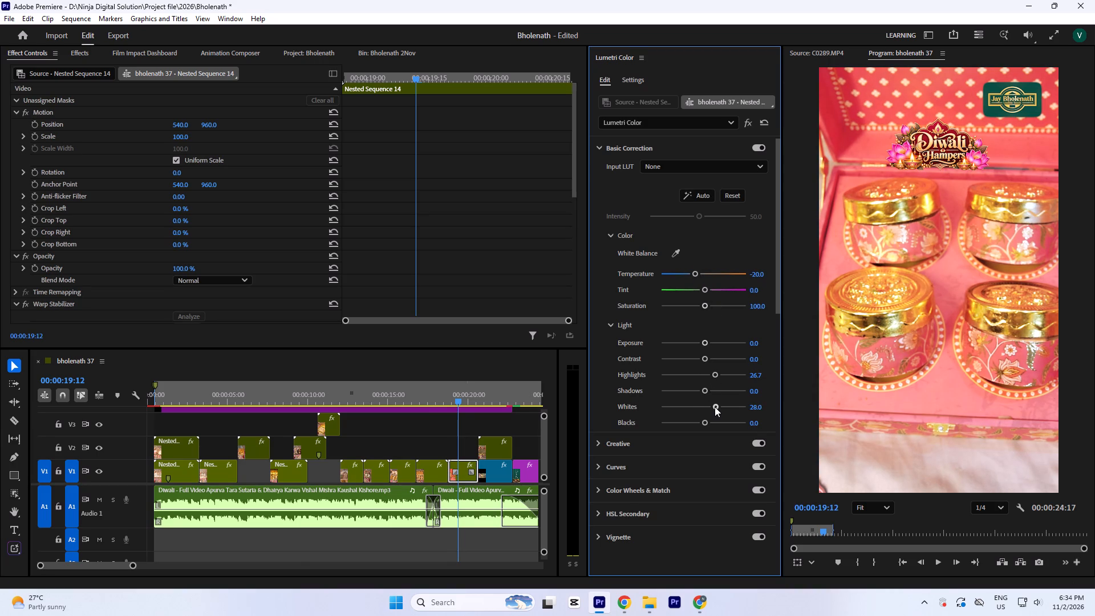
left_click(715, 374)
left_click(713, 406)
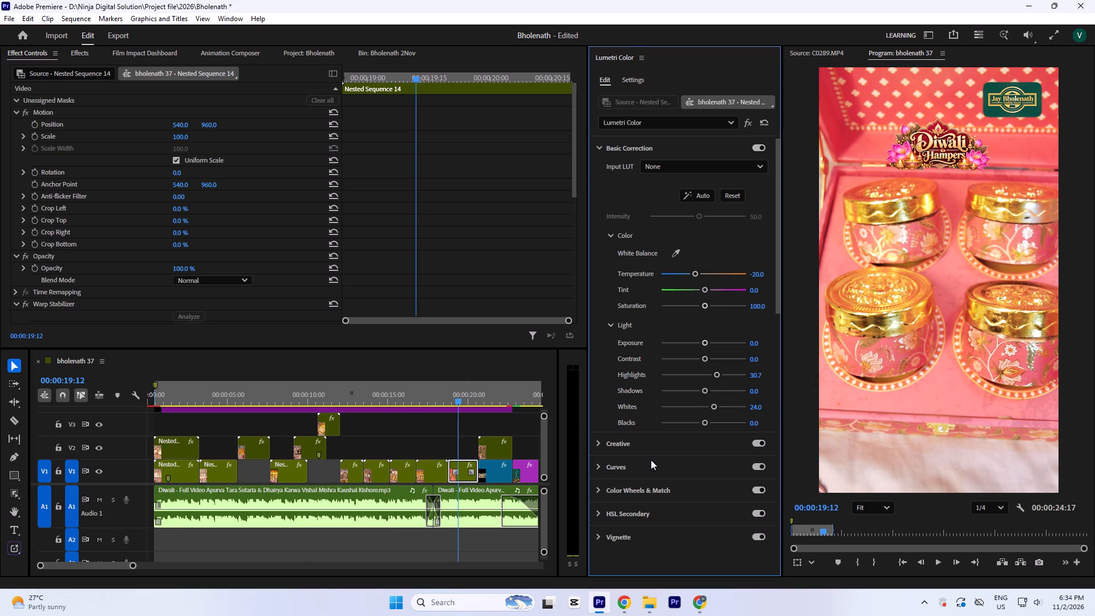
left_click(650, 460)
left_click(619, 403)
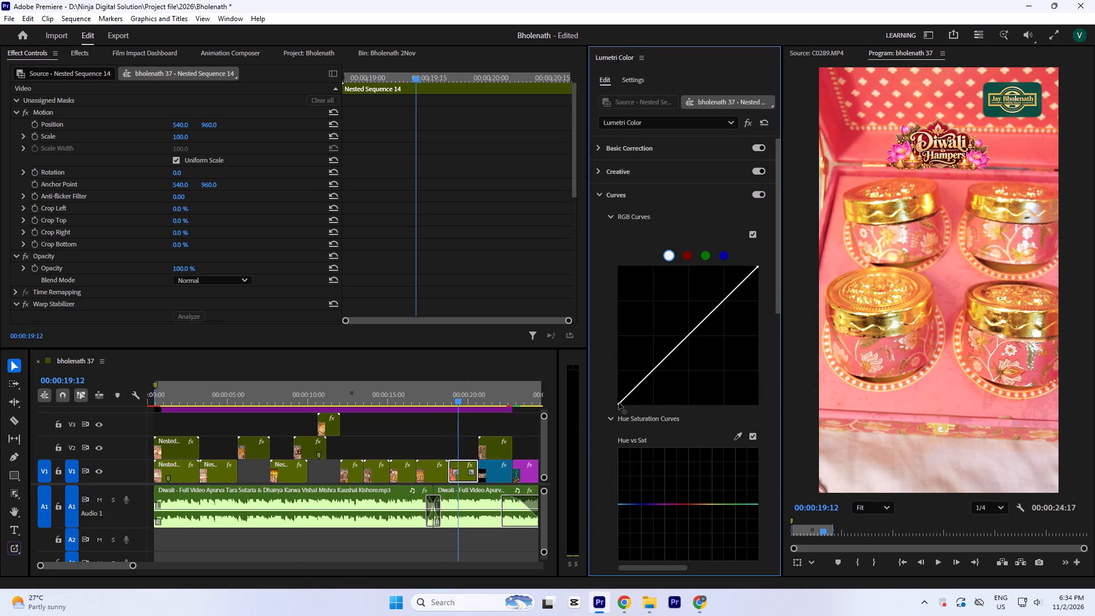
Grade the closed golden box clip, Nested Sequence 16: temperature -13.3, exposure 0.3, contrast 12.0, highlights 44.0, whites 37.3, blacks -10.7.
left_click(492, 389)
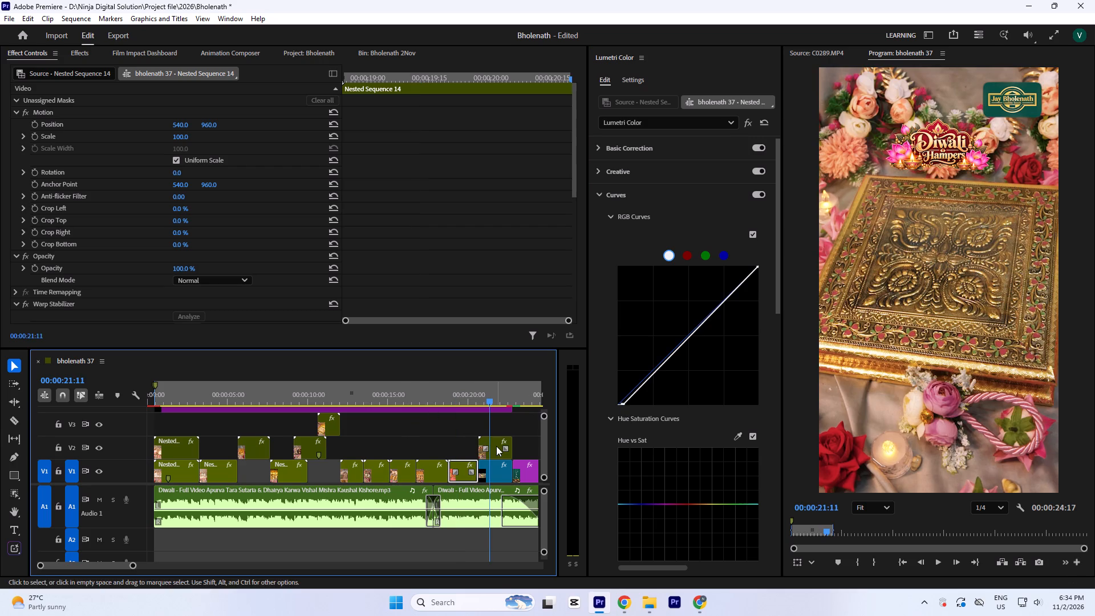
left_click(496, 451)
left_click(644, 144)
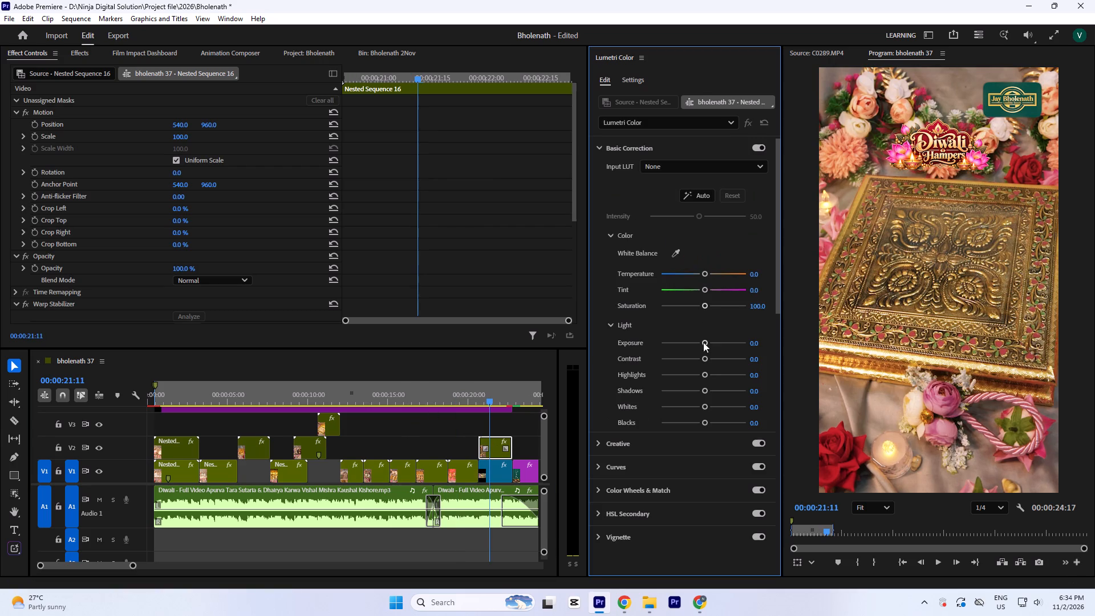
left_click_drag(716, 368, 723, 371)
left_click_drag(716, 374, 722, 377)
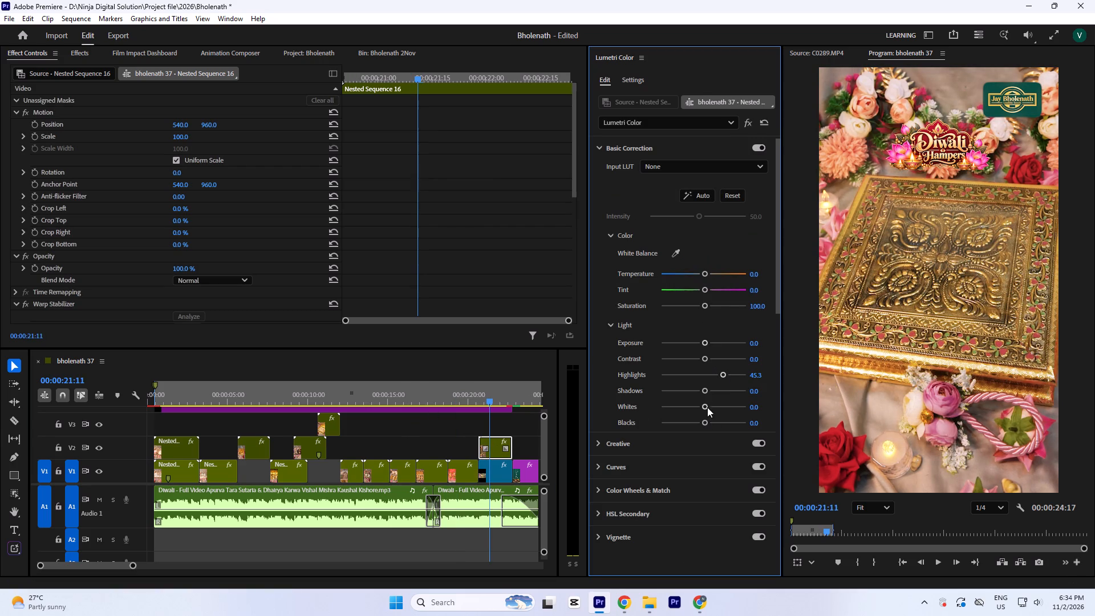
left_click_drag(708, 407, 718, 408)
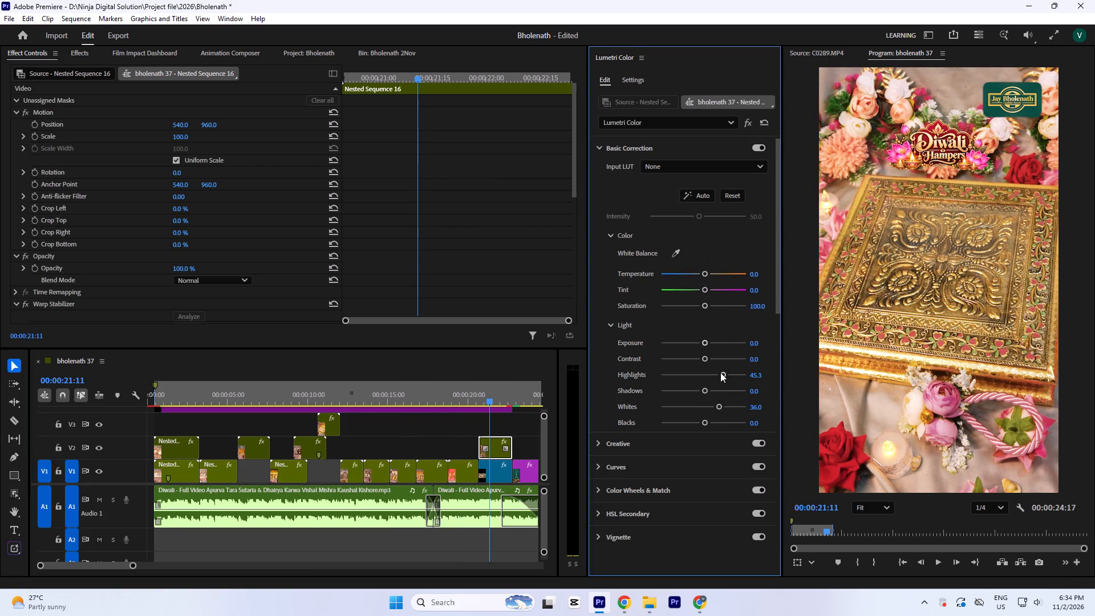
left_click(720, 372)
left_click(721, 411)
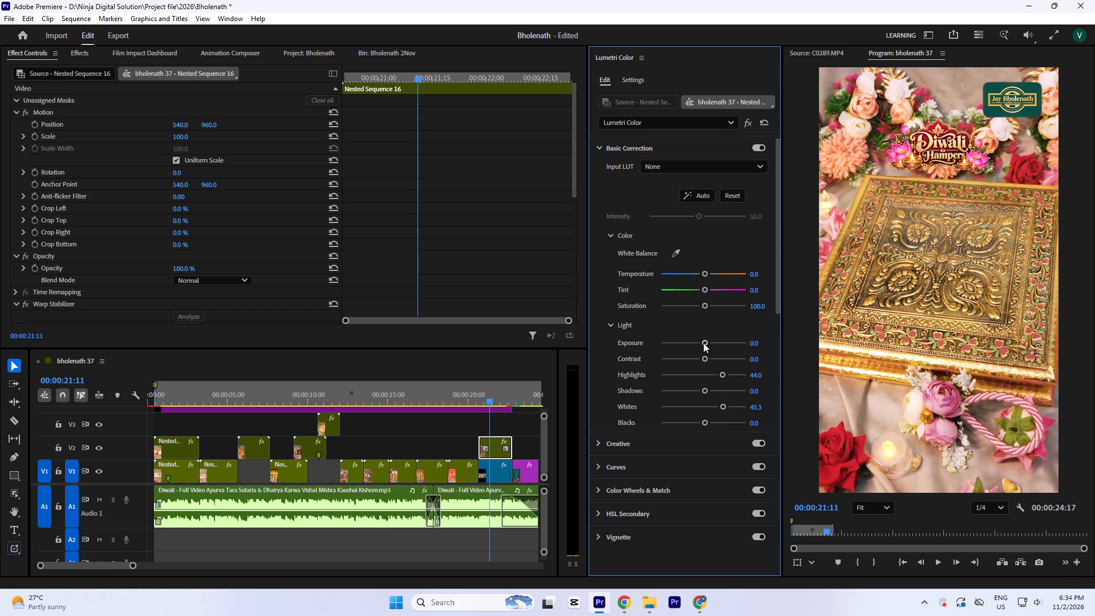
left_click(704, 343)
left_click(701, 274)
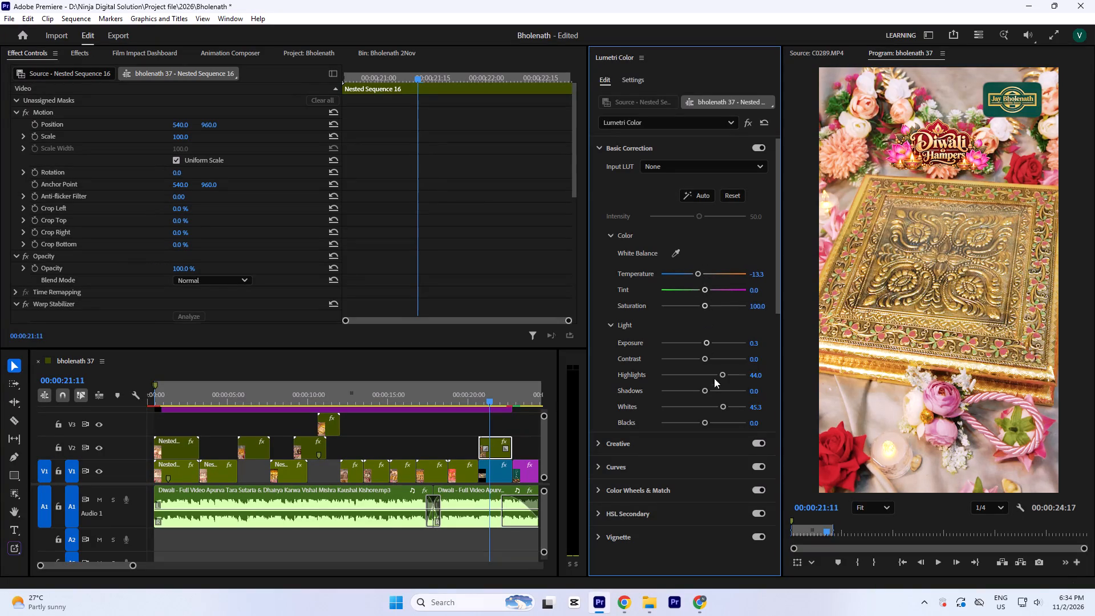
left_click(719, 407)
left_click(721, 375)
left_click(708, 362)
left_click(699, 423)
scroll(485, 244, "down", 11)
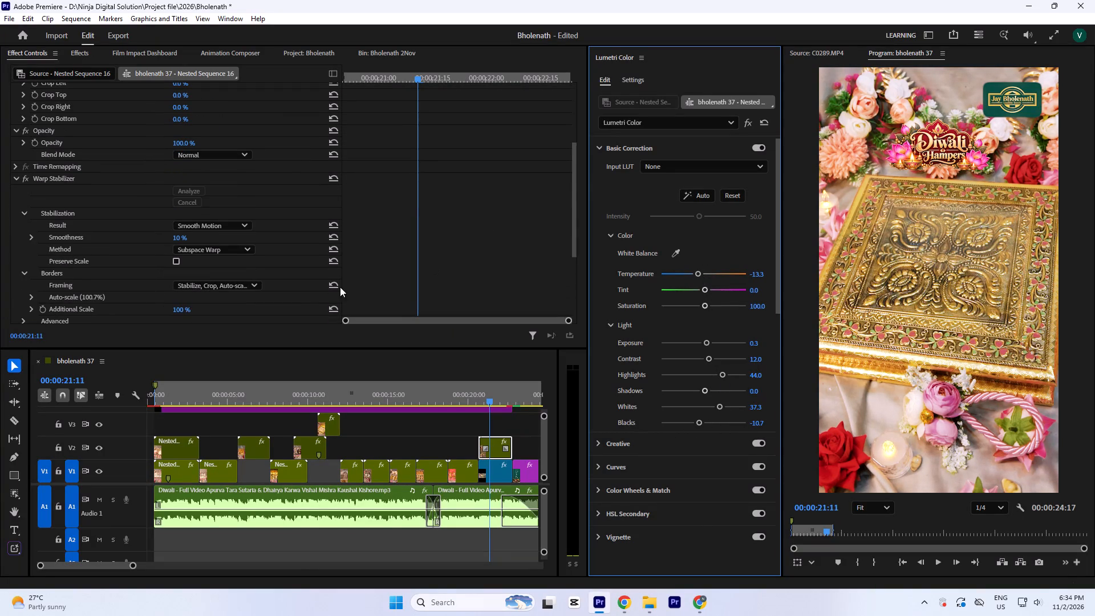
Save the project and start playing the reel from its beginning.
left_click(497, 391)
left_click(464, 388)
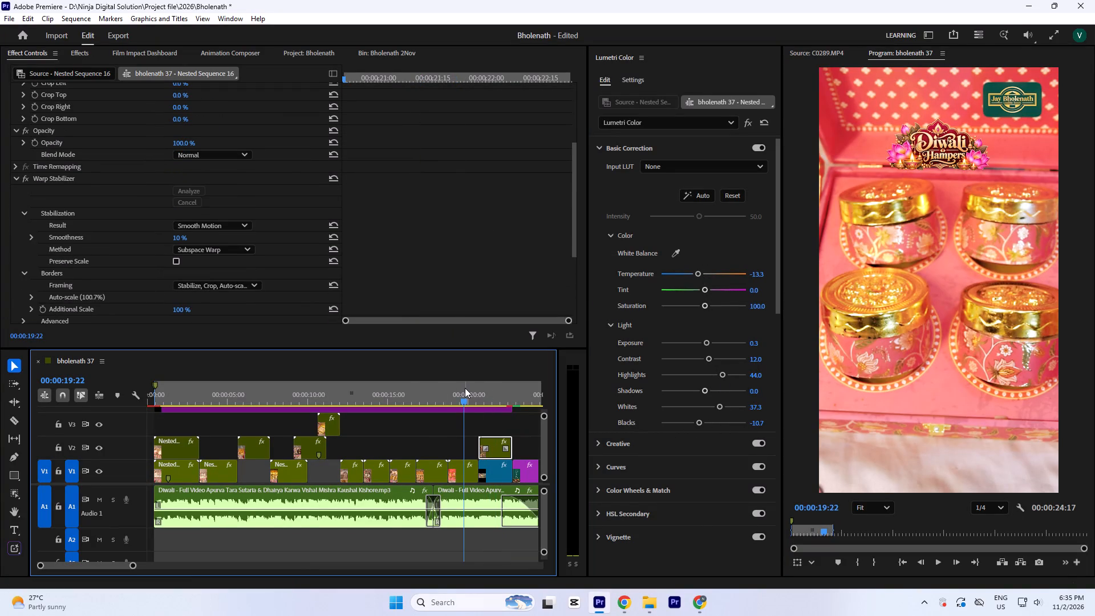
key("ctrl+s")
key("Return")
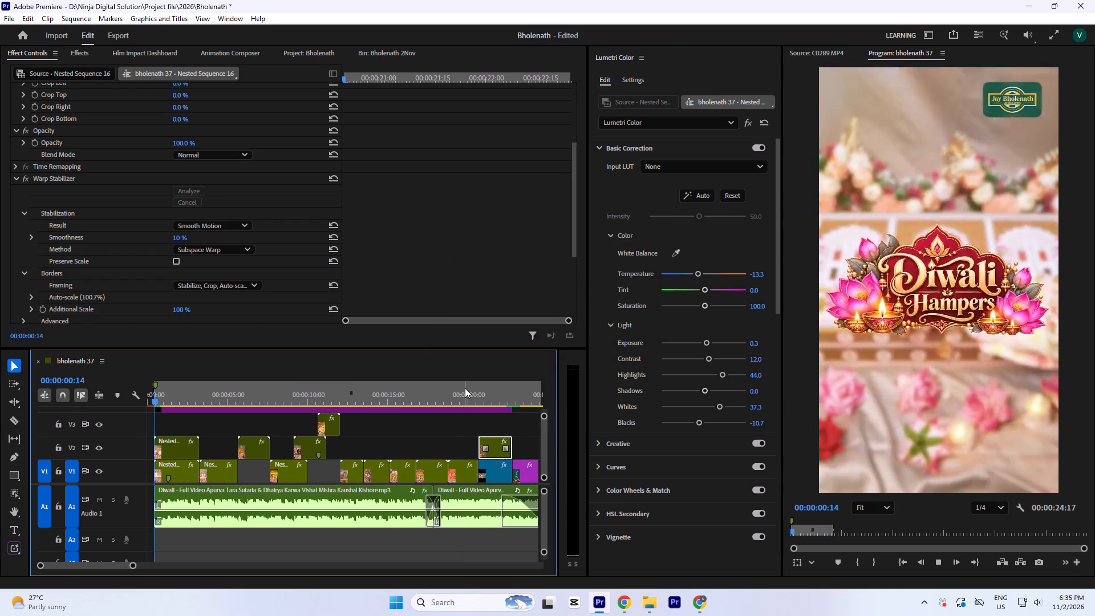
key("ctrl+s")
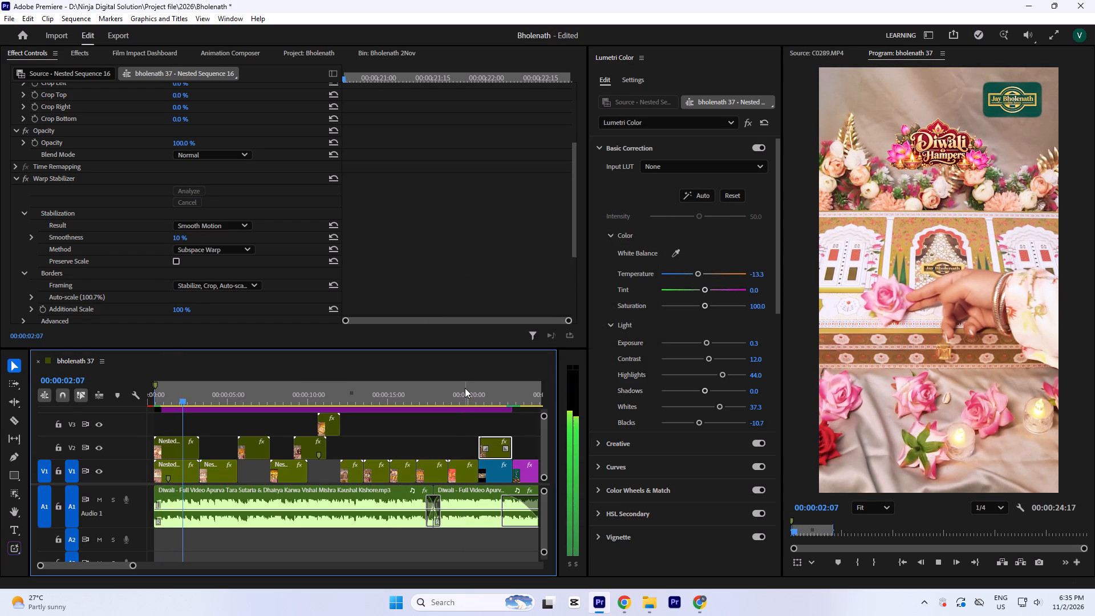
key("Return")
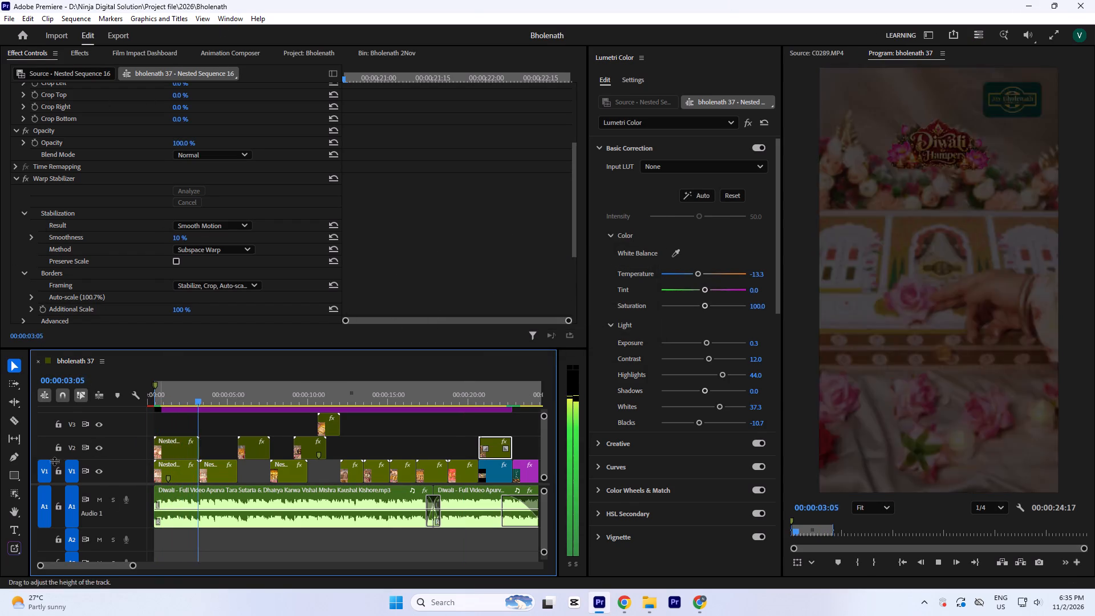
Play back the reel's first half, from the opening hamper clip to the maroon box clip, to check the grading and transitions.
key("space")
left_click(181, 388)
left_click(189, 454)
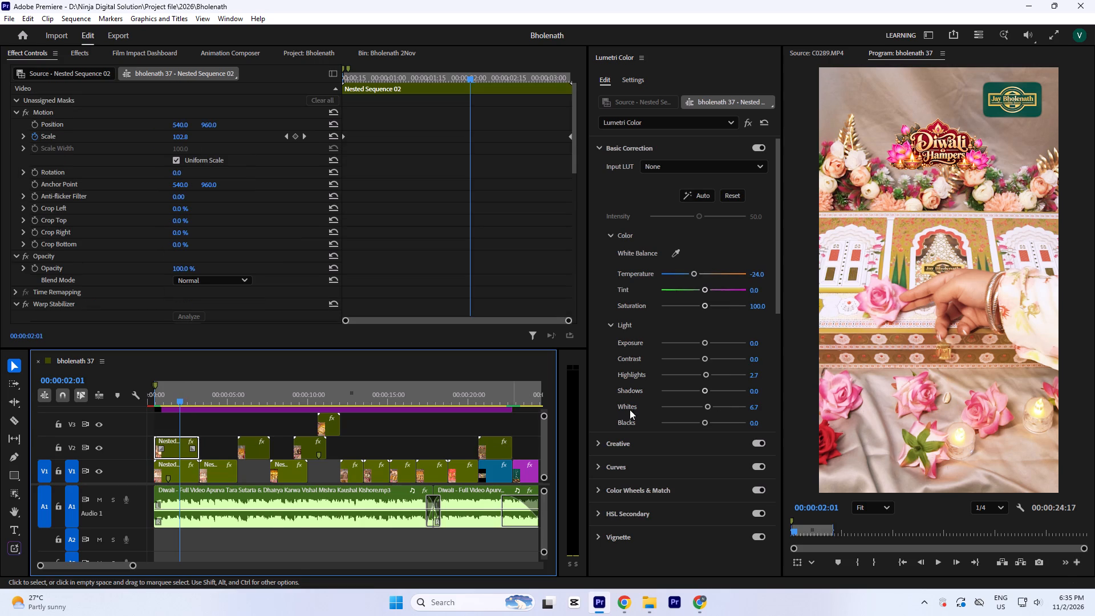
key("space")
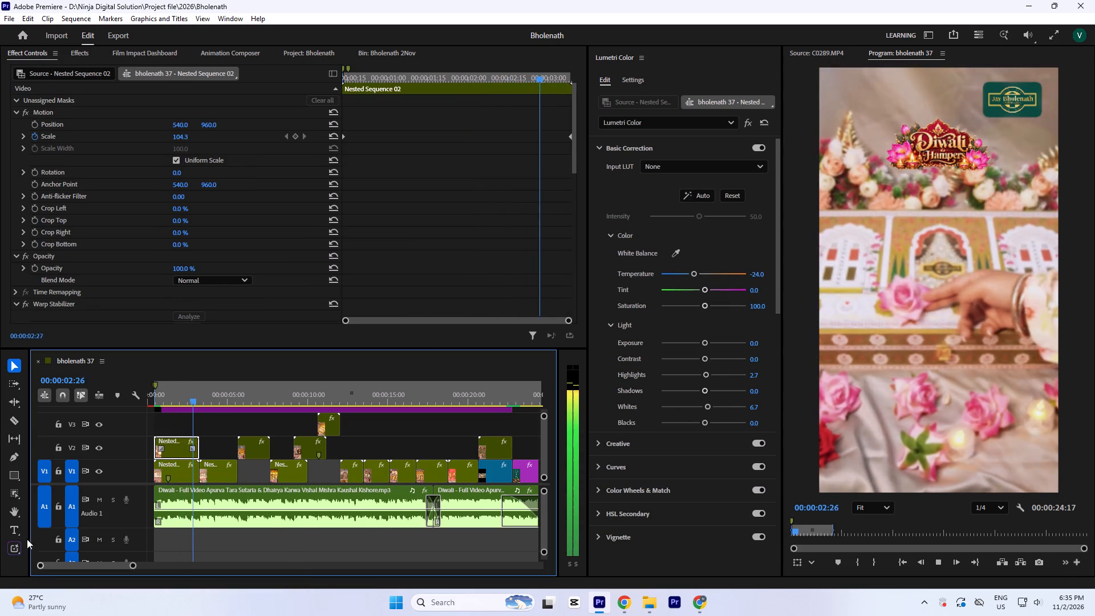
key("space")
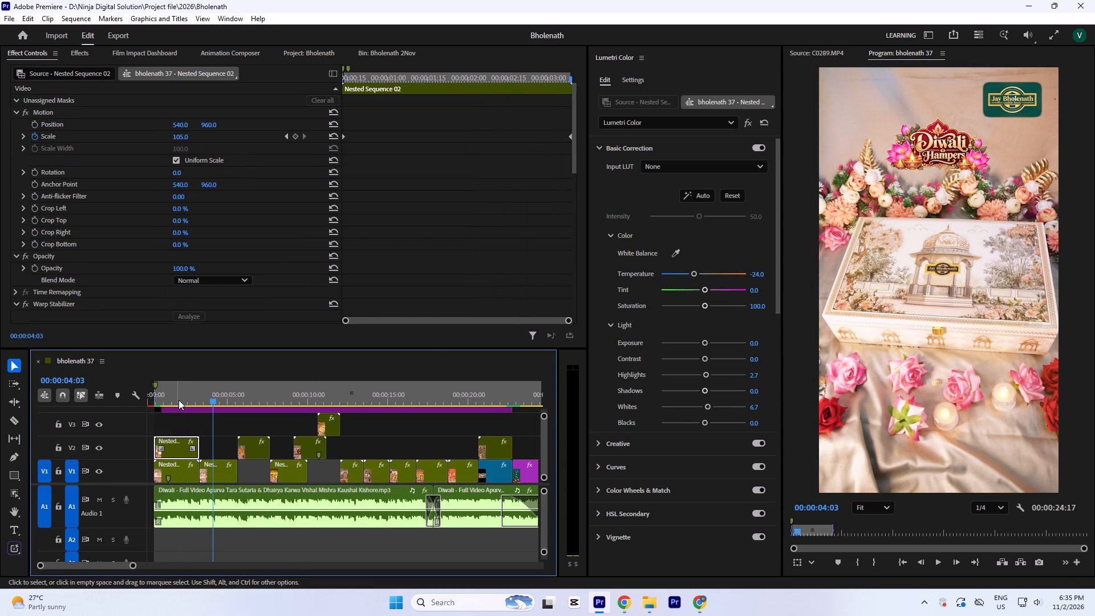
left_click(179, 390)
key("space")
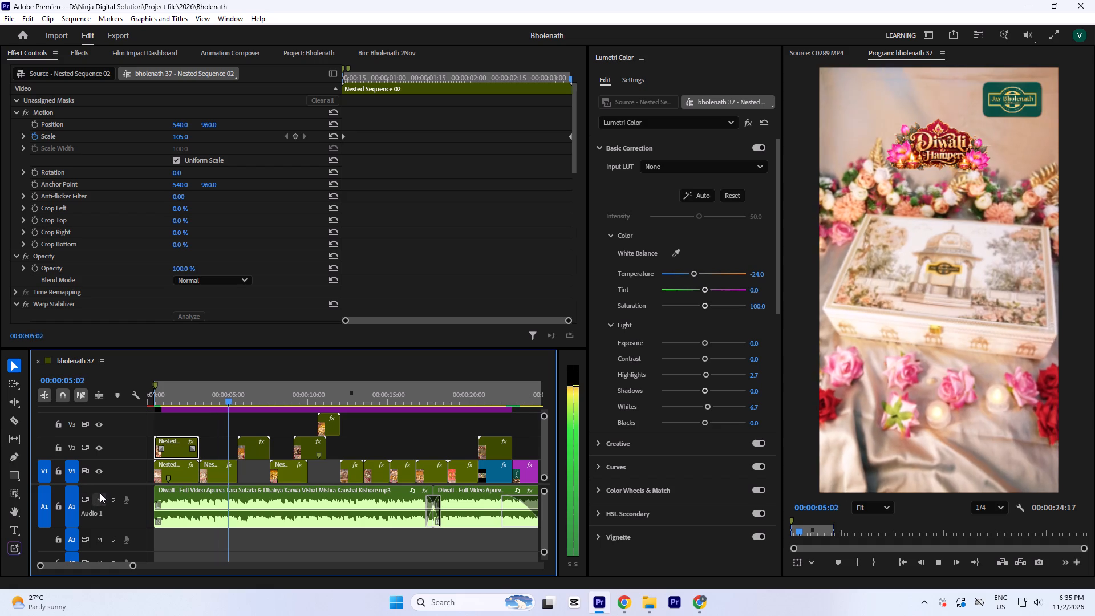
key("space")
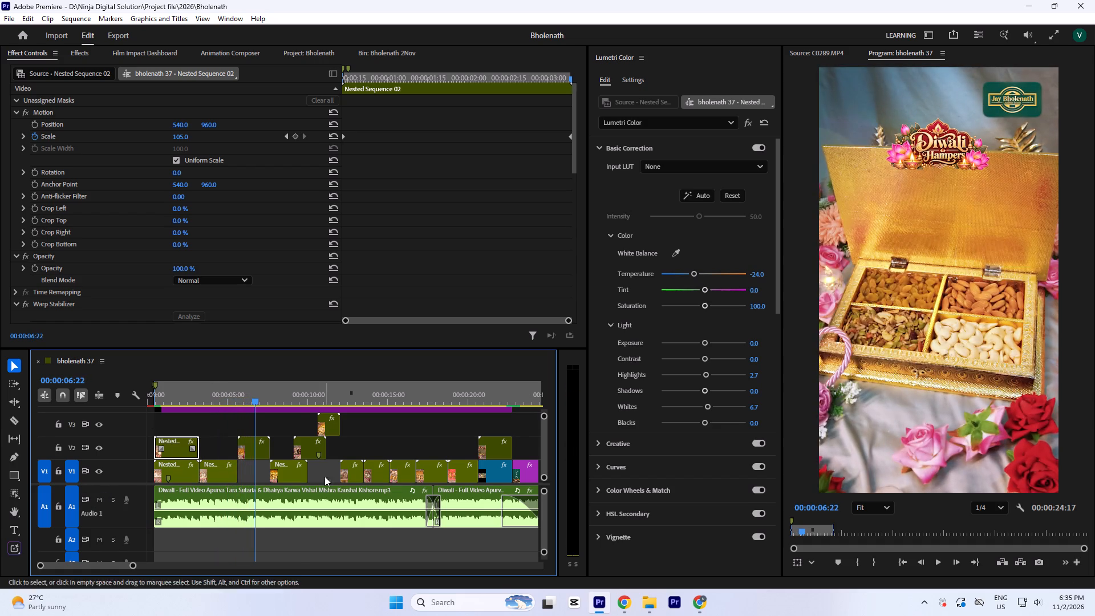
key("space")
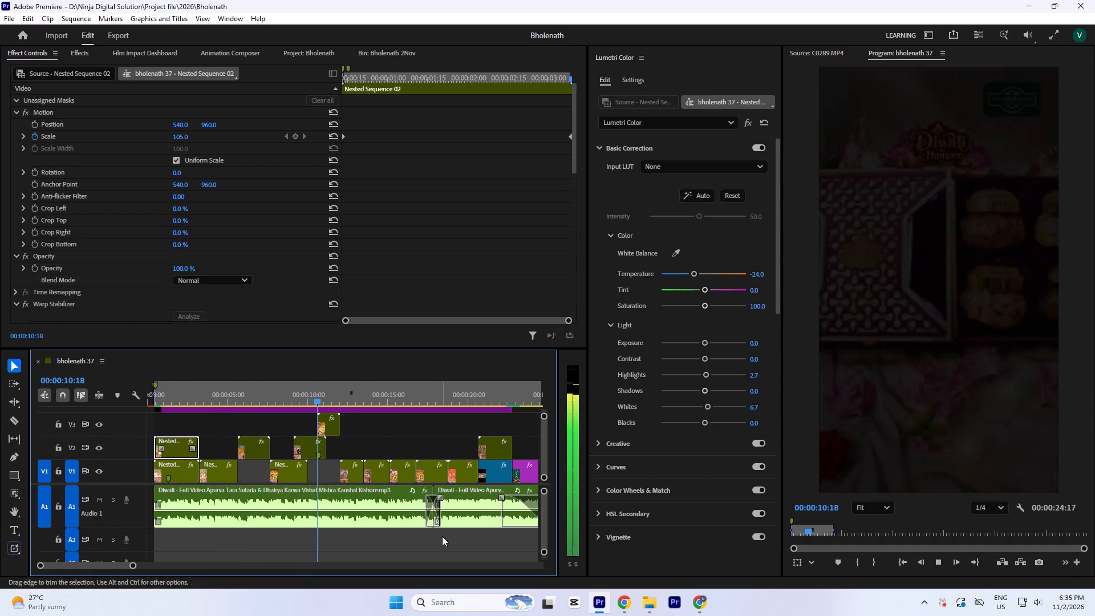
key("space")
Raise the exposure of the maroon box clip with nut jars, Nested Sequence 05, to 0.5, check it in playback and save the project.
left_click_drag(300, 387, 306, 394)
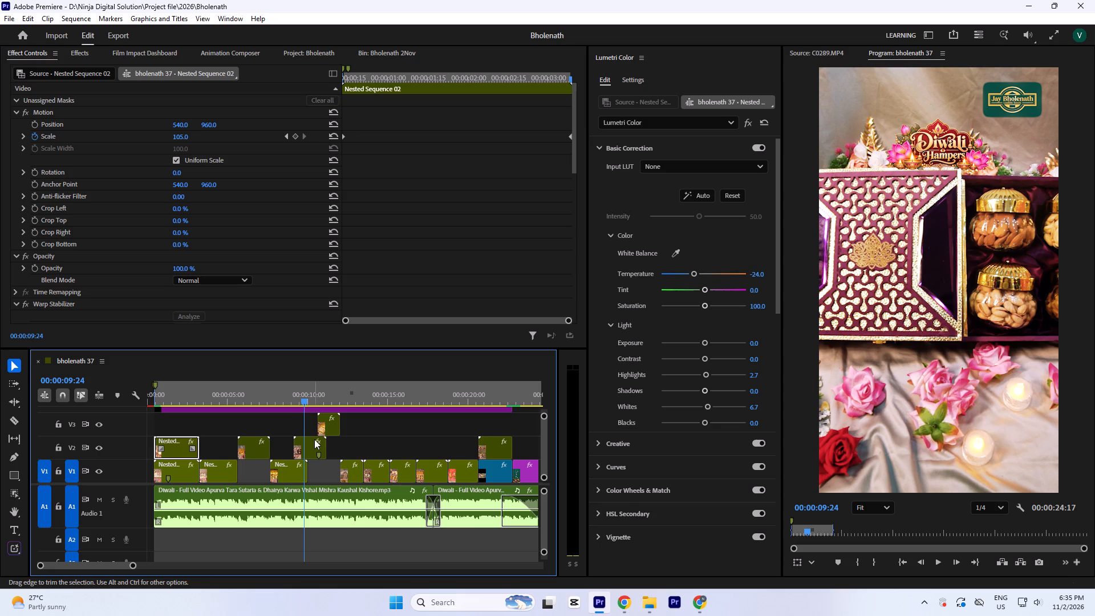
left_click(314, 443)
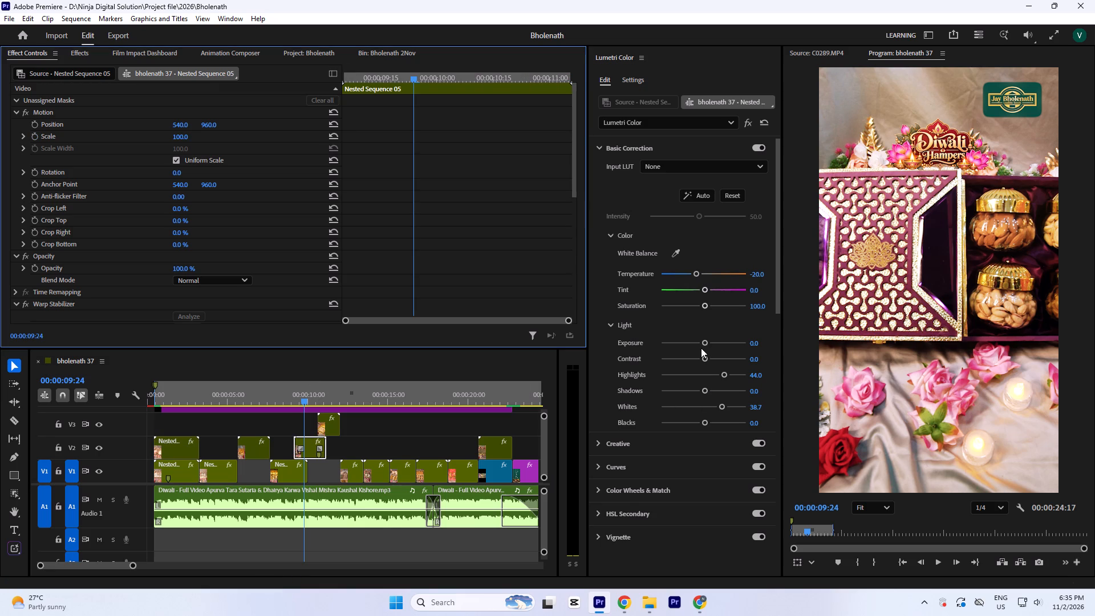
left_click_drag(704, 342, 708, 342)
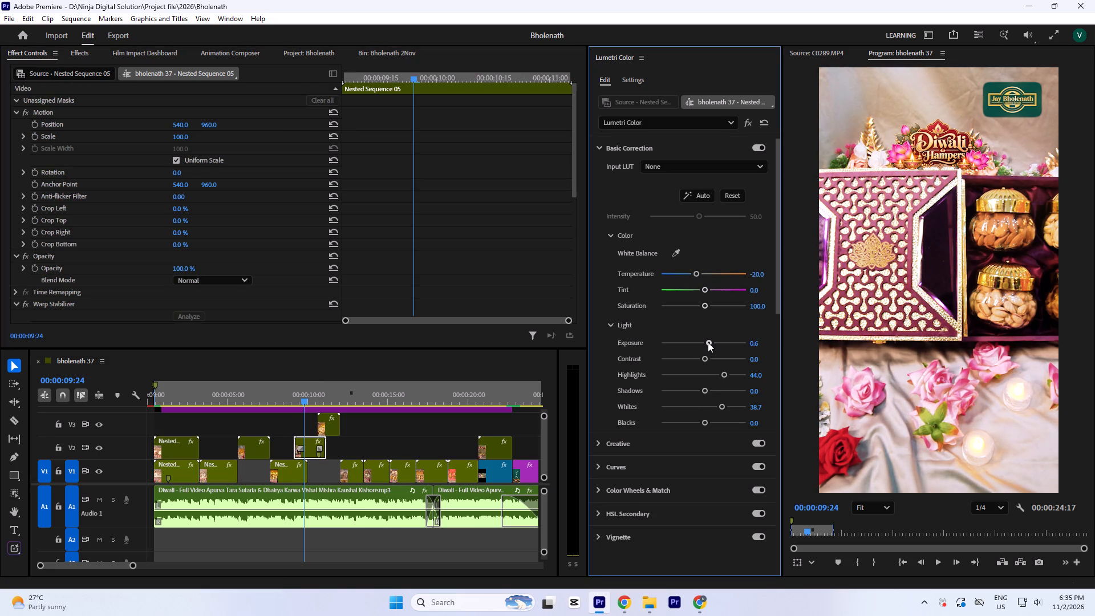
left_click_drag(708, 342, 707, 348)
left_click(283, 390)
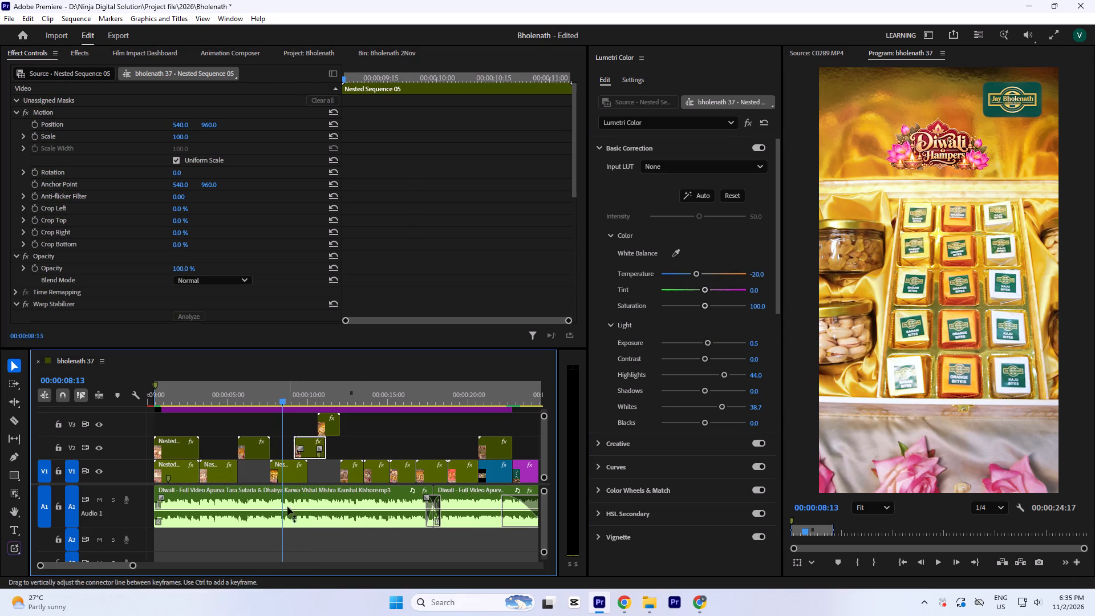
key("space")
key("space")
key("ctrl+s")
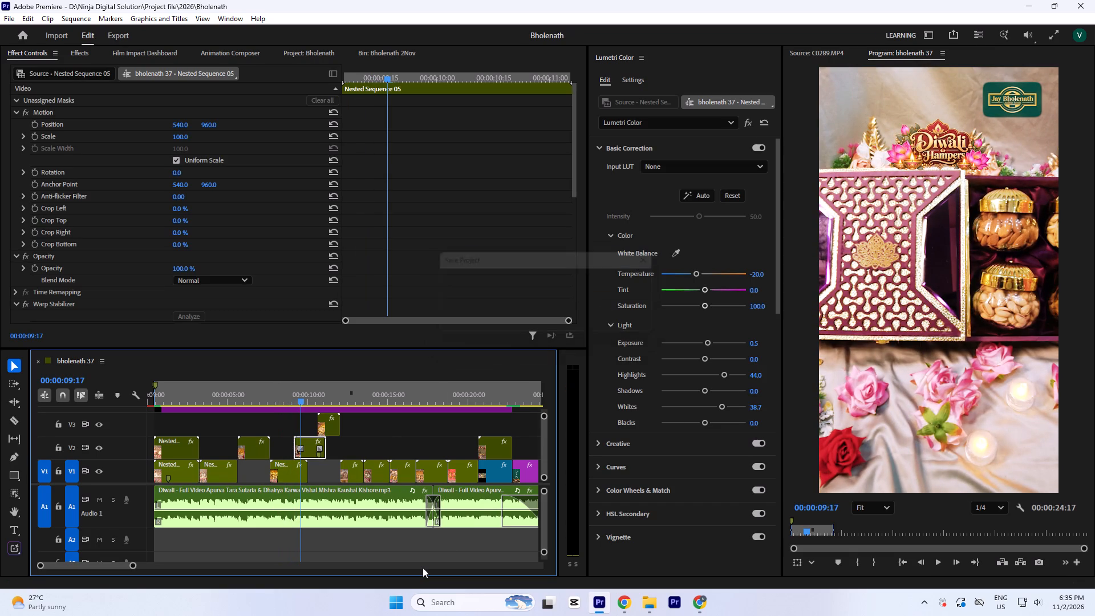
Play back the reel from the golden sweets box clip to the peacock arch clip to check the grading, saving the project.
left_click(285, 394)
left_click(291, 472)
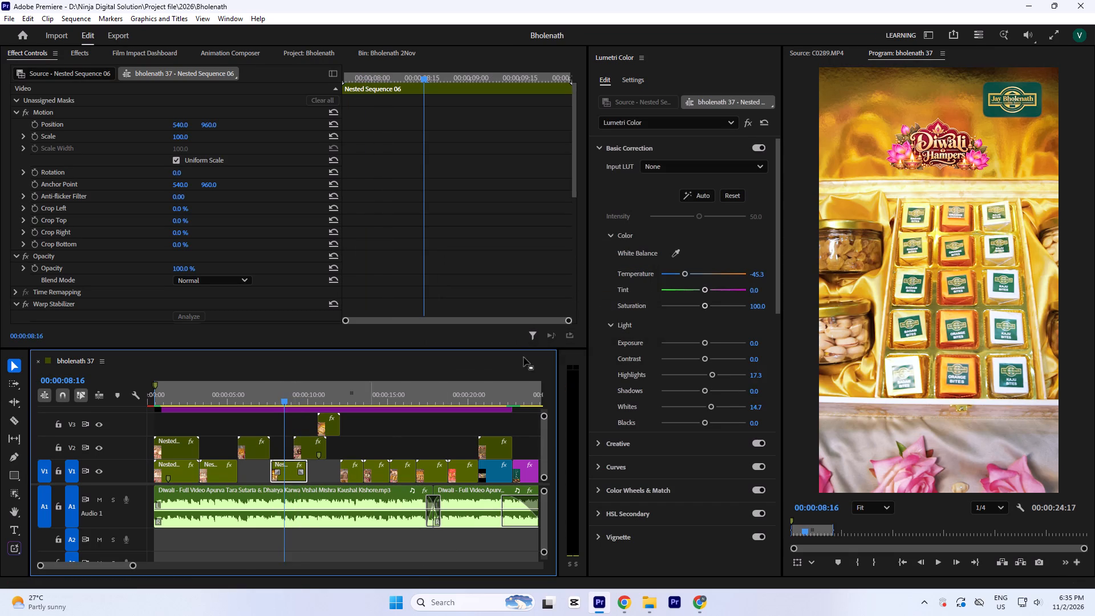
key("space")
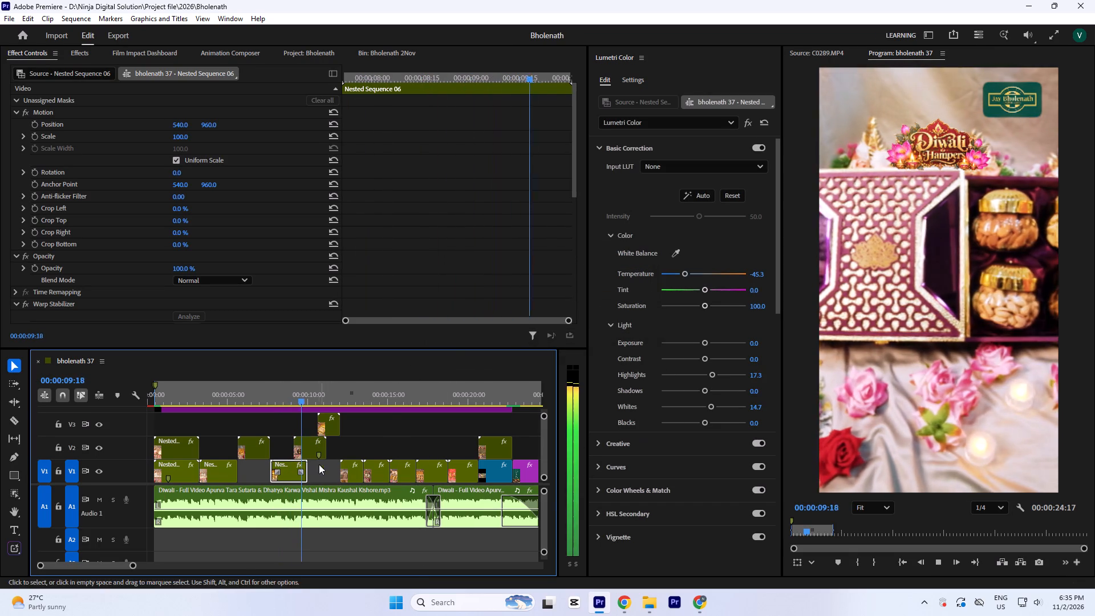
key("space")
key("space")
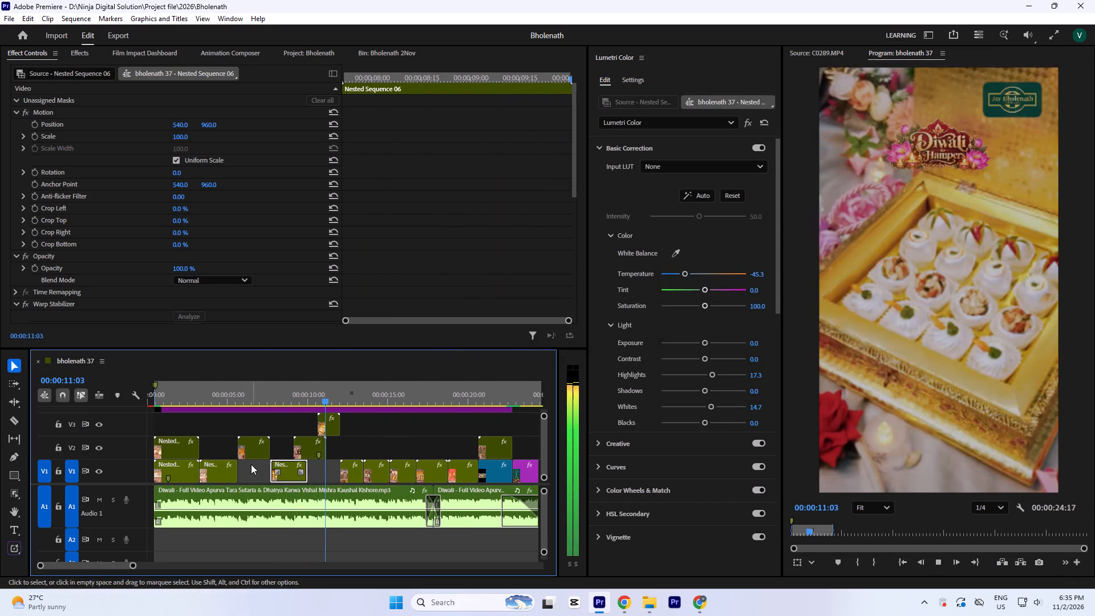
key("space")
key("ctrl+s")
key("space")
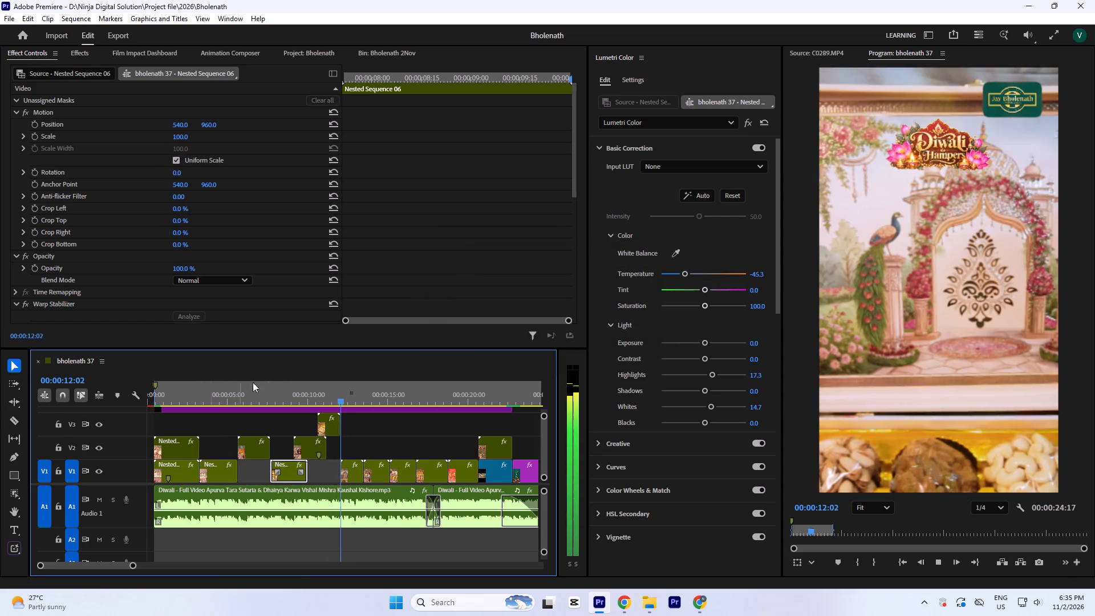
key("space")
key("space")
key("space")
Brighten the peacock arch clip, Nested Sequence 12: exposure 0.9, highlights 36.0, whites 28.0, and check it in playback.
left_click(347, 471)
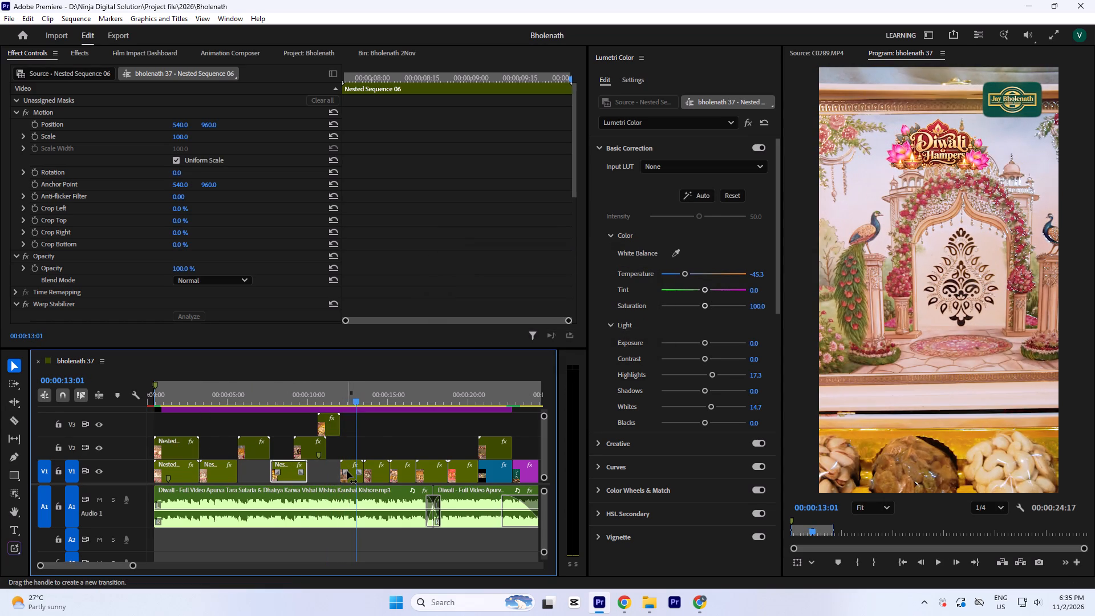
left_click(351, 476)
left_click(712, 406)
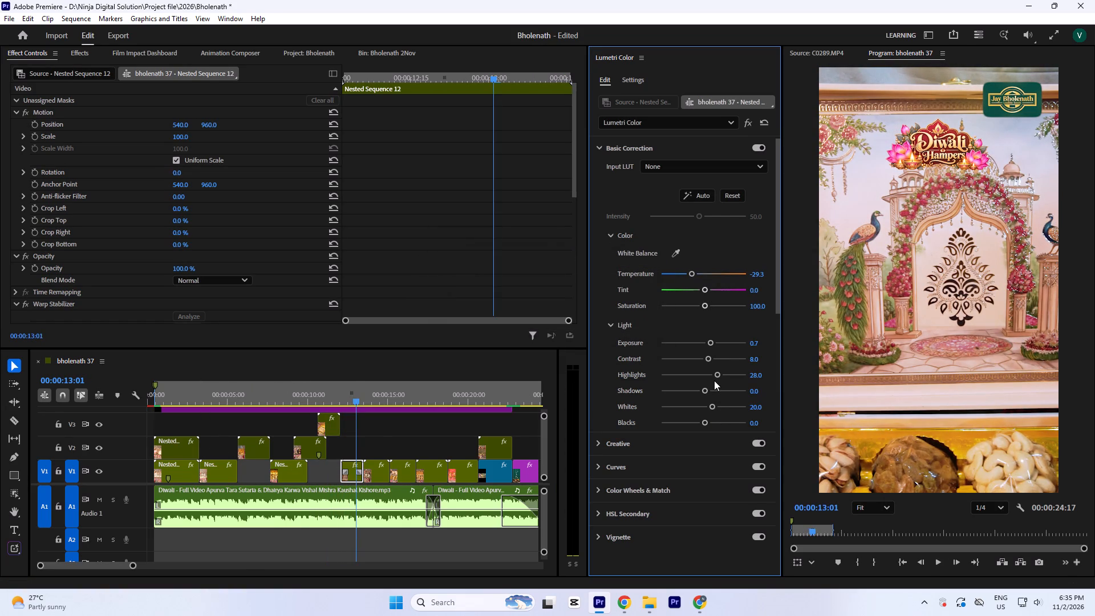
left_click(714, 379)
left_click(715, 374)
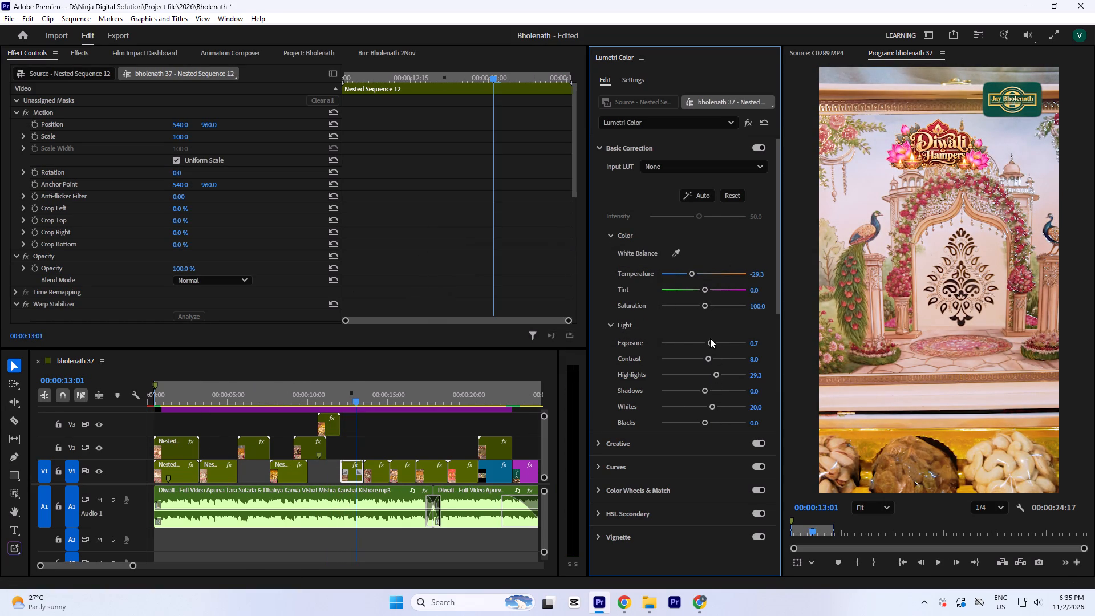
left_click(708, 342)
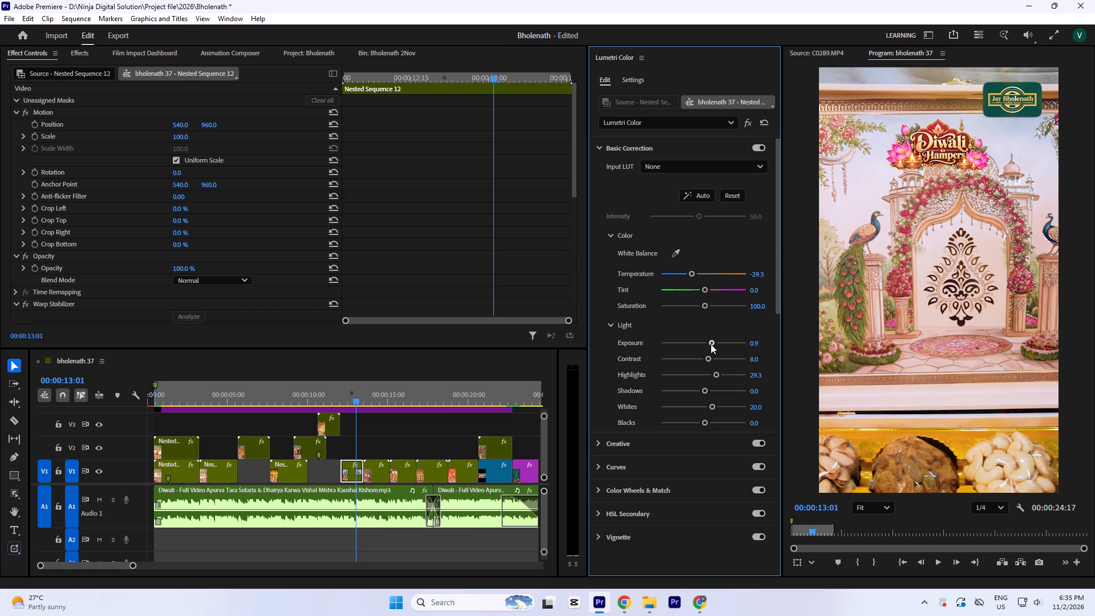
left_click(717, 371)
left_click(712, 406)
key("space")
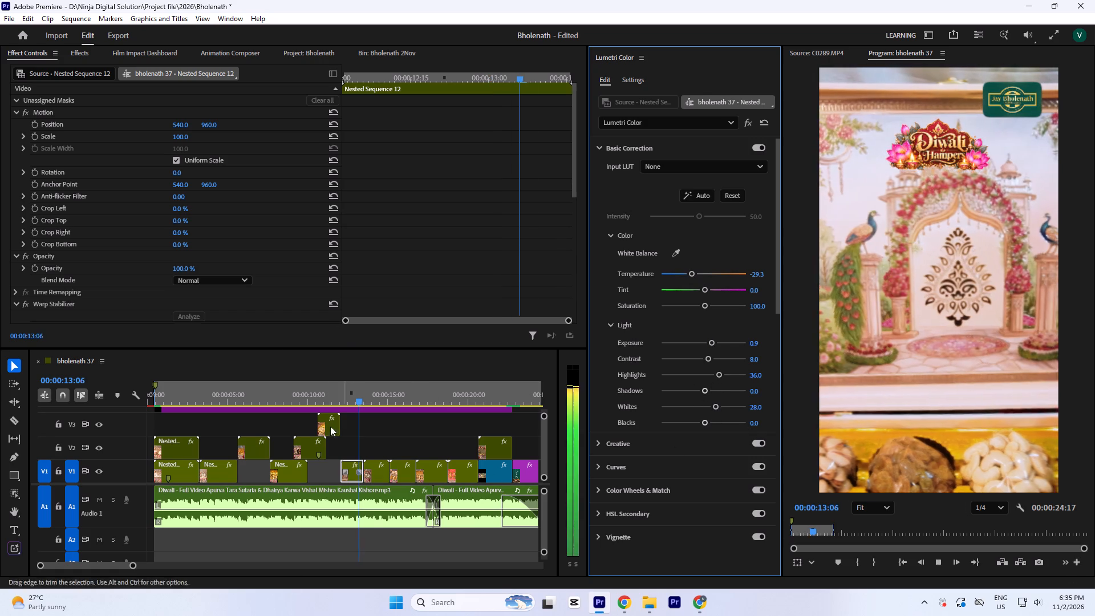
key("space")
Review the grading in playback from the closed white-and-gold box clip, Nested Sequence 13, through to the pink jar box clip.
left_click(373, 469)
left_click(374, 476)
key("space")
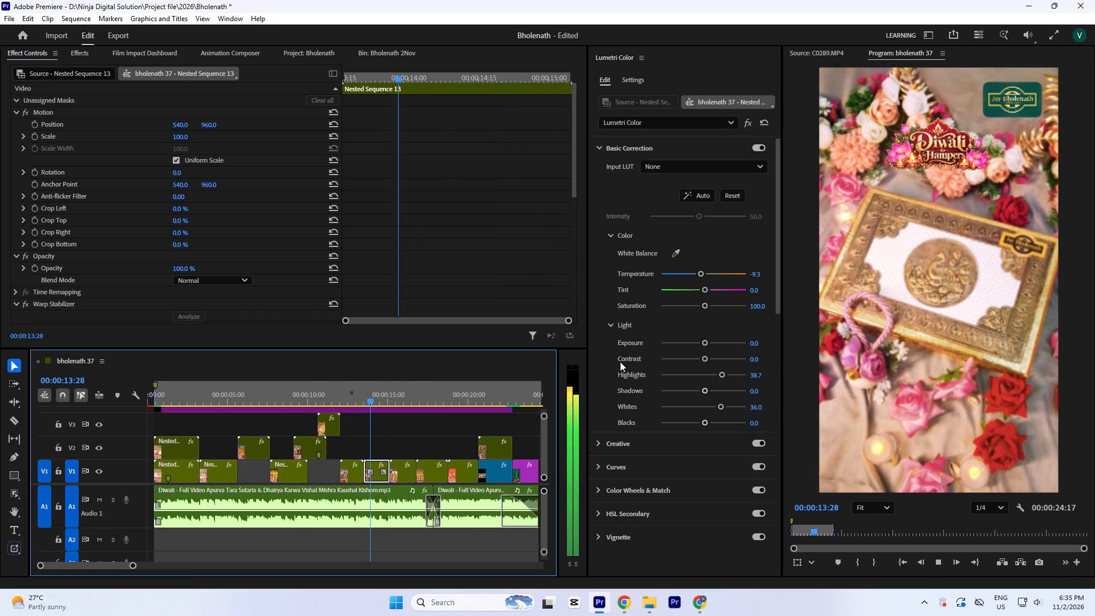
key("space")
key("space")
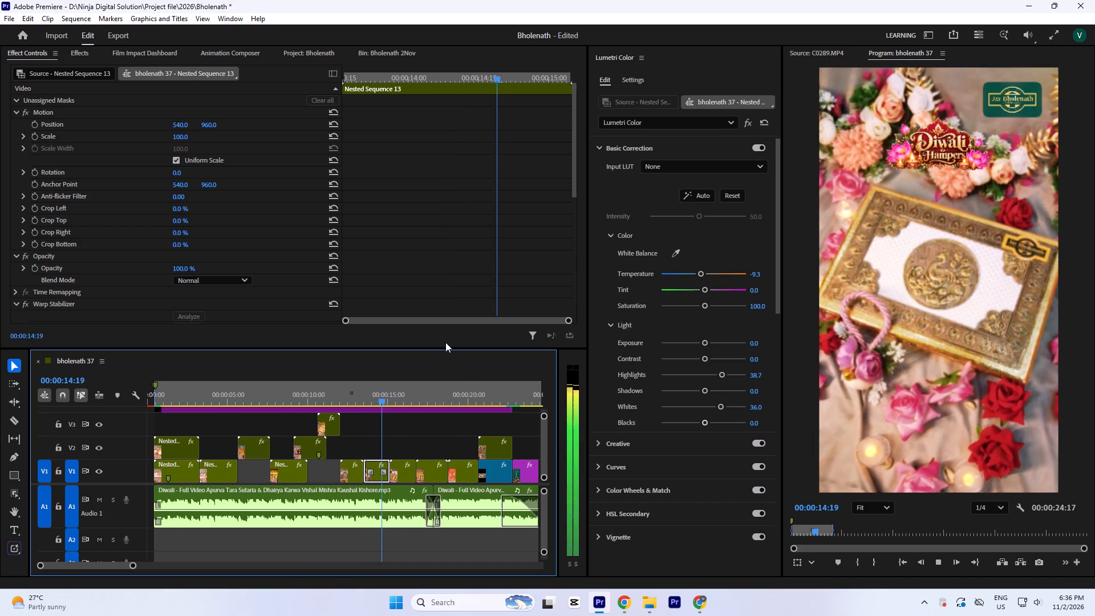
key("space")
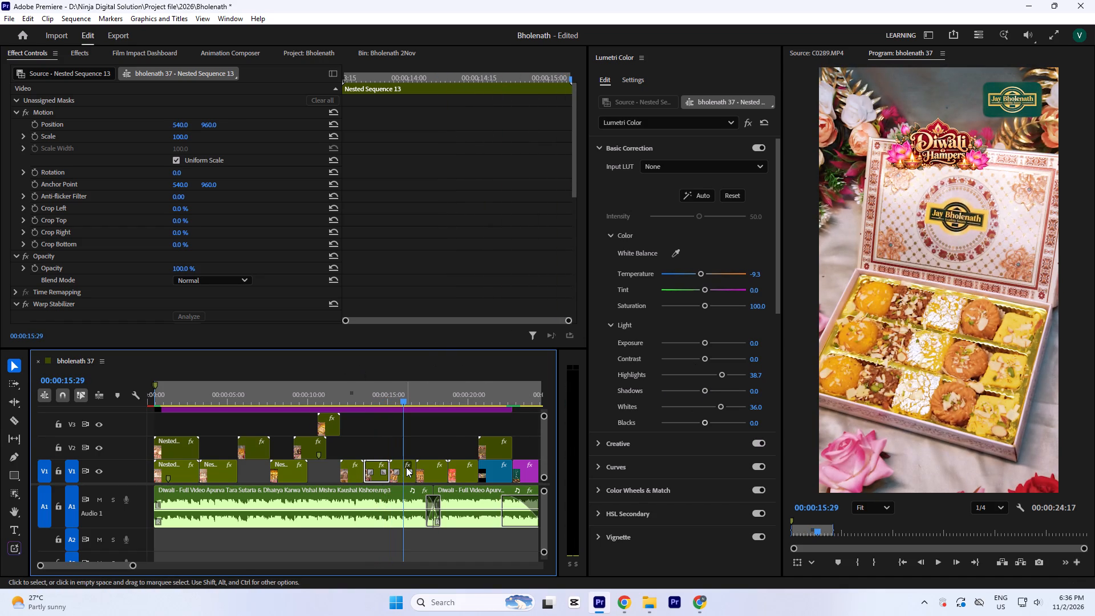
left_click(406, 467)
left_click(398, 479)
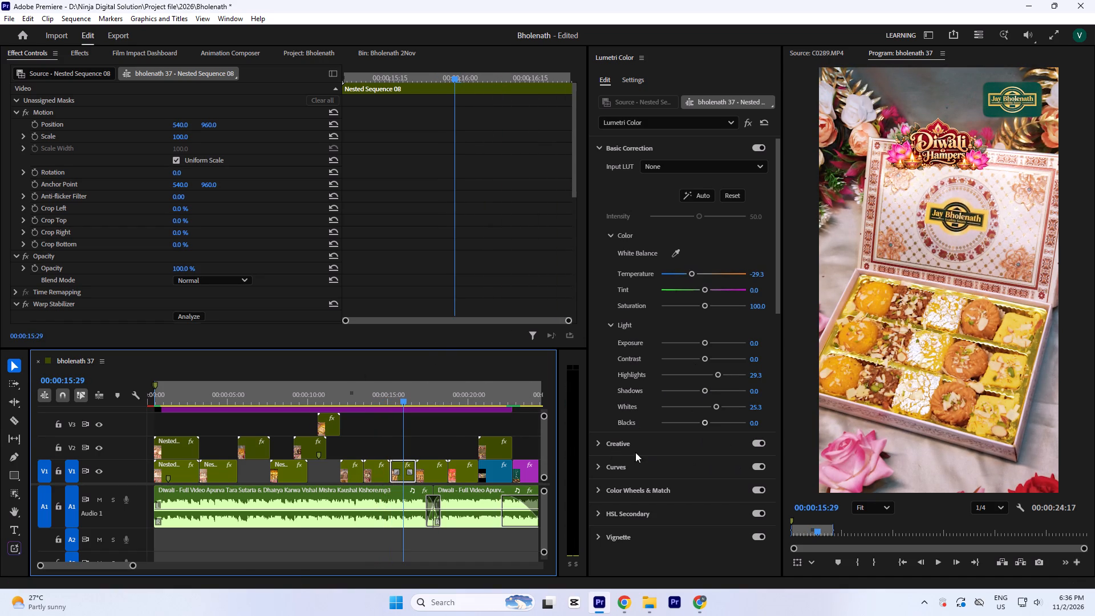
key("space")
key("space")
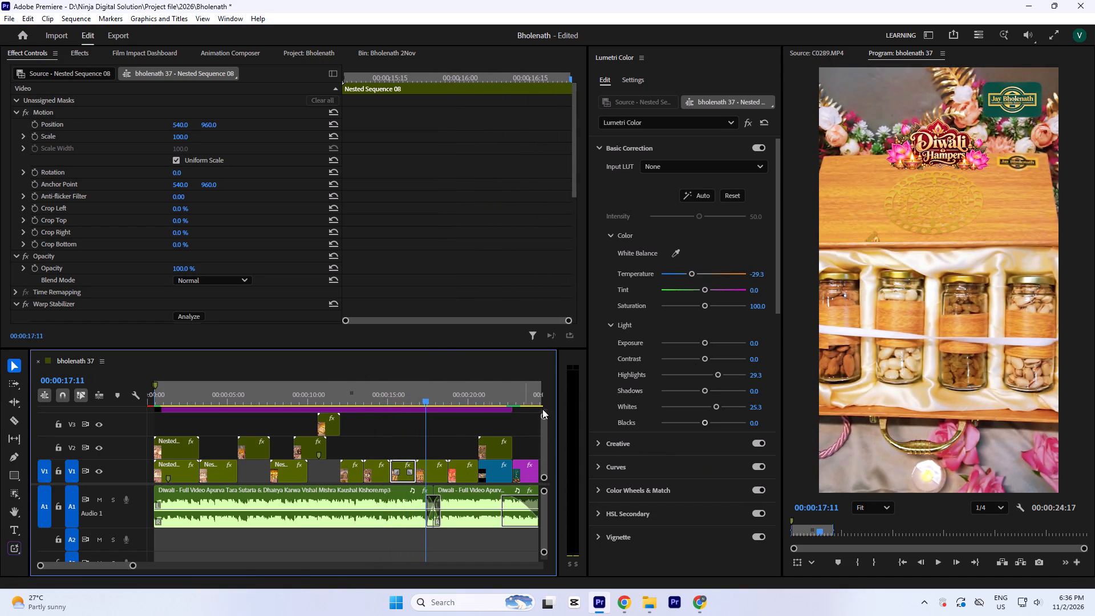
key("space")
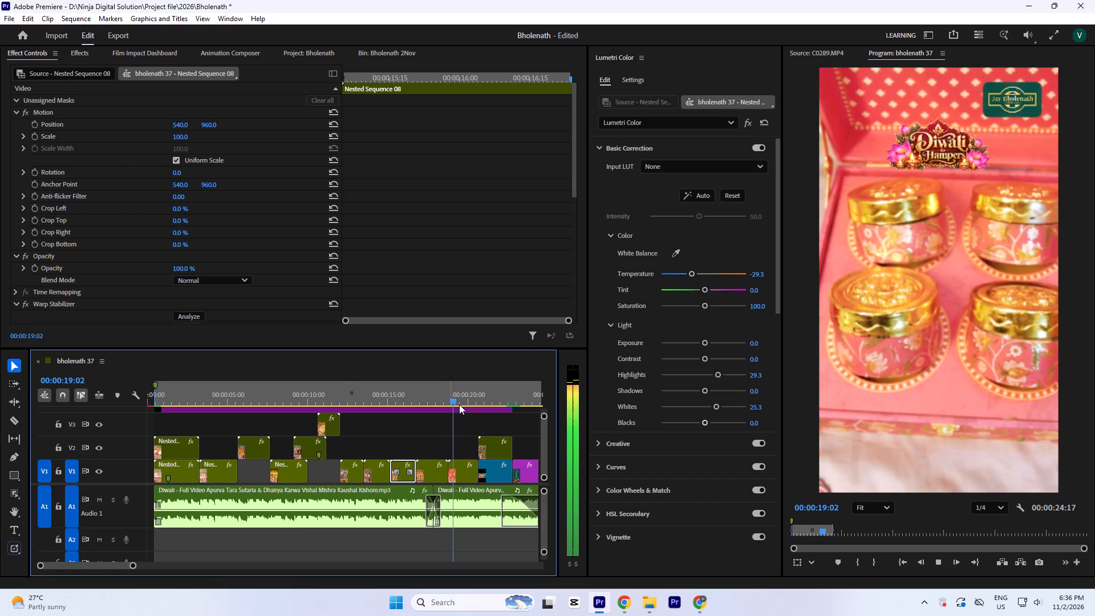
key("space")
Set the pink jar box clip, Nested Sequence 14, to highlights 32.0 and whites 25.3, check it in playback and save the project.
left_click(468, 468)
key("space")
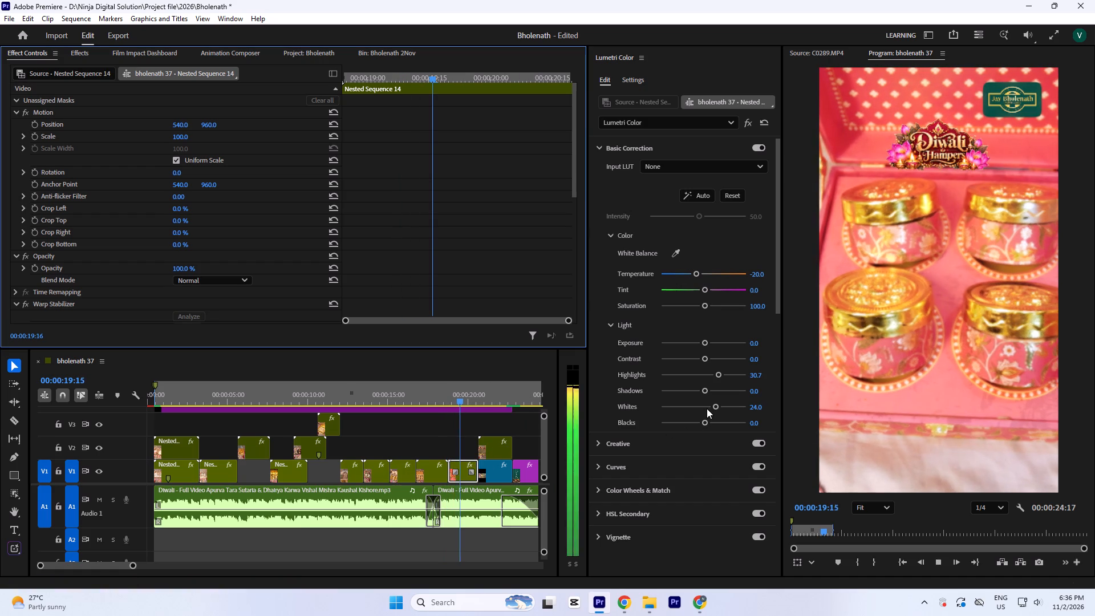
key("space")
left_click(713, 406)
left_click(716, 374)
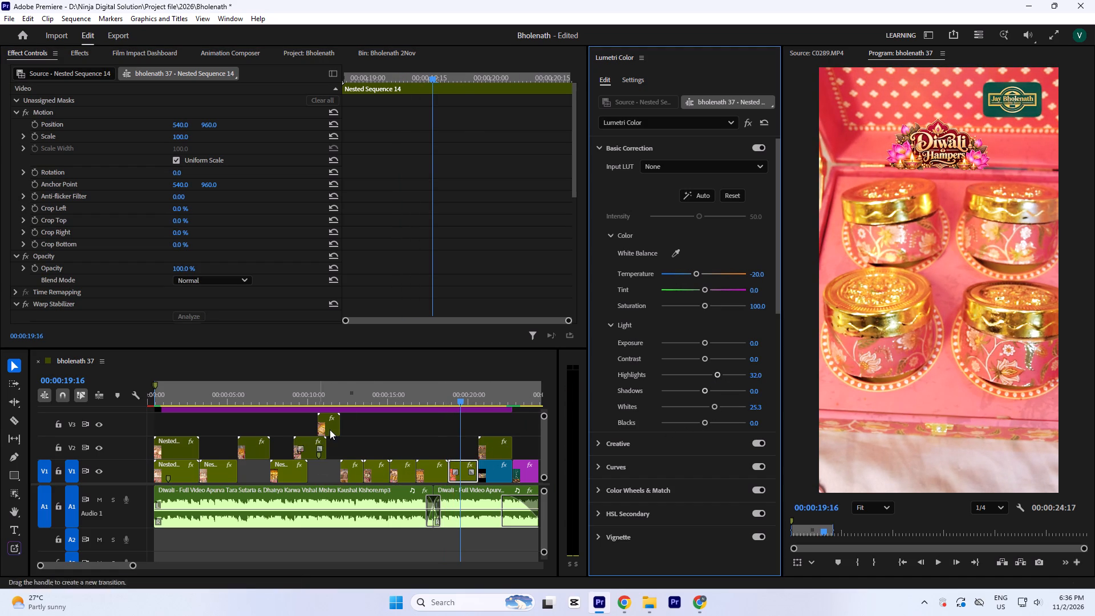
key("space")
key("space")
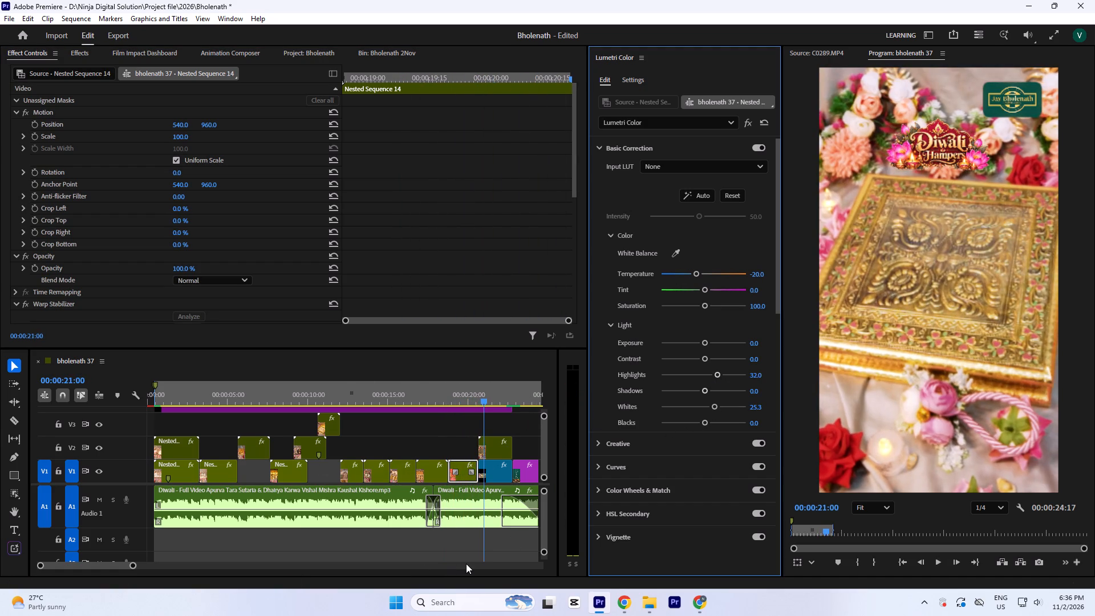
key("ctrl+s")
Play back the closed golden box clip through the shop details end card to check the ending, and save the project.
key("space")
key("space")
left_click(492, 449)
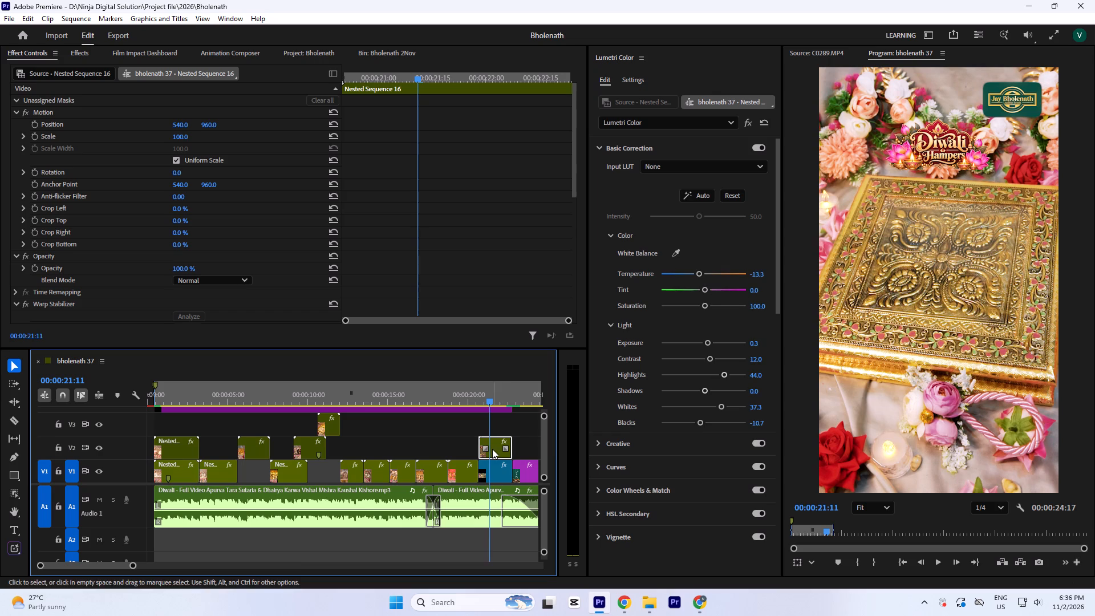
key("space")
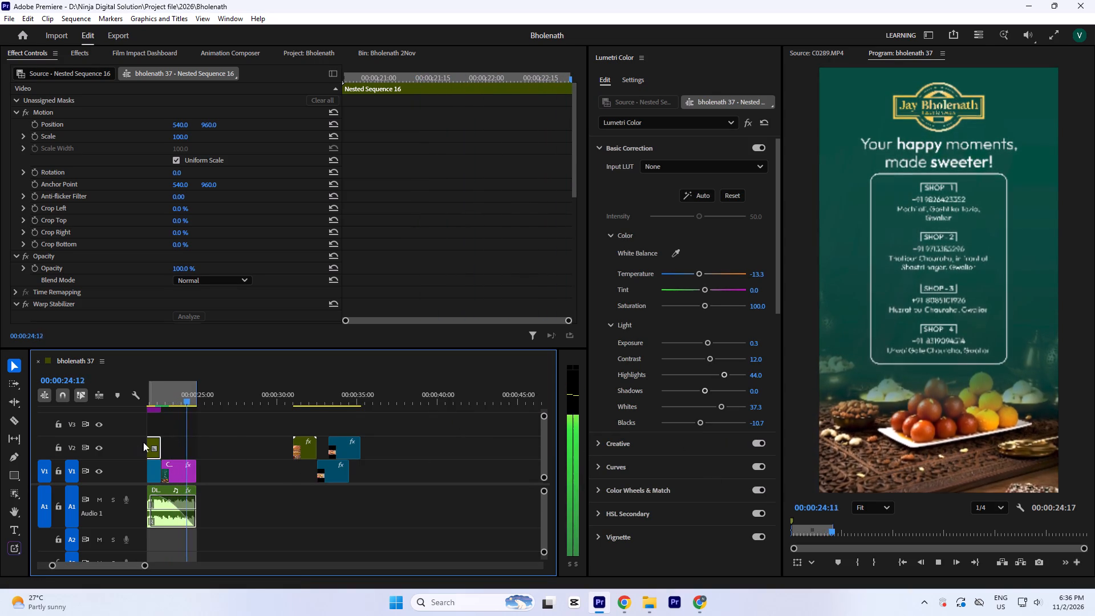
key("space")
key("ctrl+s")
Set up an H.264 media export of bholenath 37 with video settings matched to the source, and check its detailed bitrate settings.
key("ctrl+m")
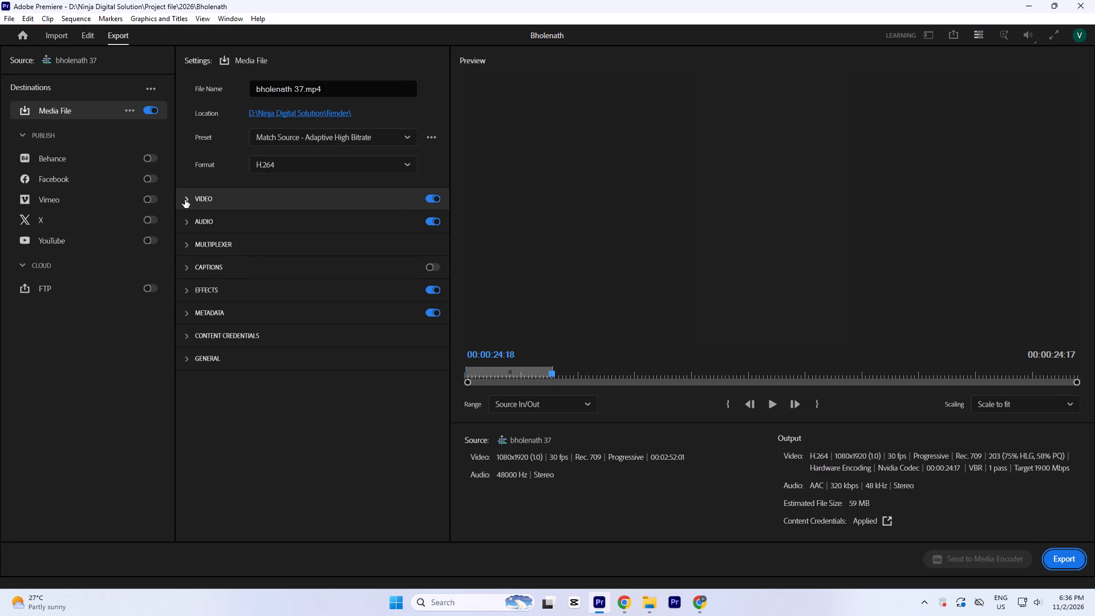
left_click(185, 200)
left_click(382, 223)
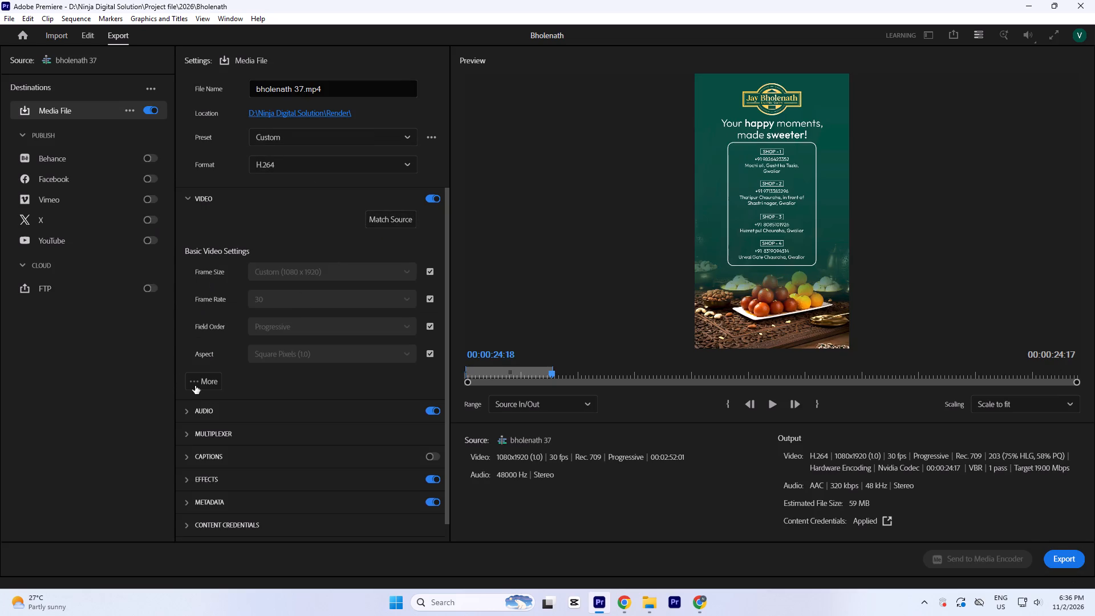
left_click(196, 386)
scroll(196, 385, "down", 20)
scroll(196, 385, "down", 20)
scroll(196, 385, "down", 1)
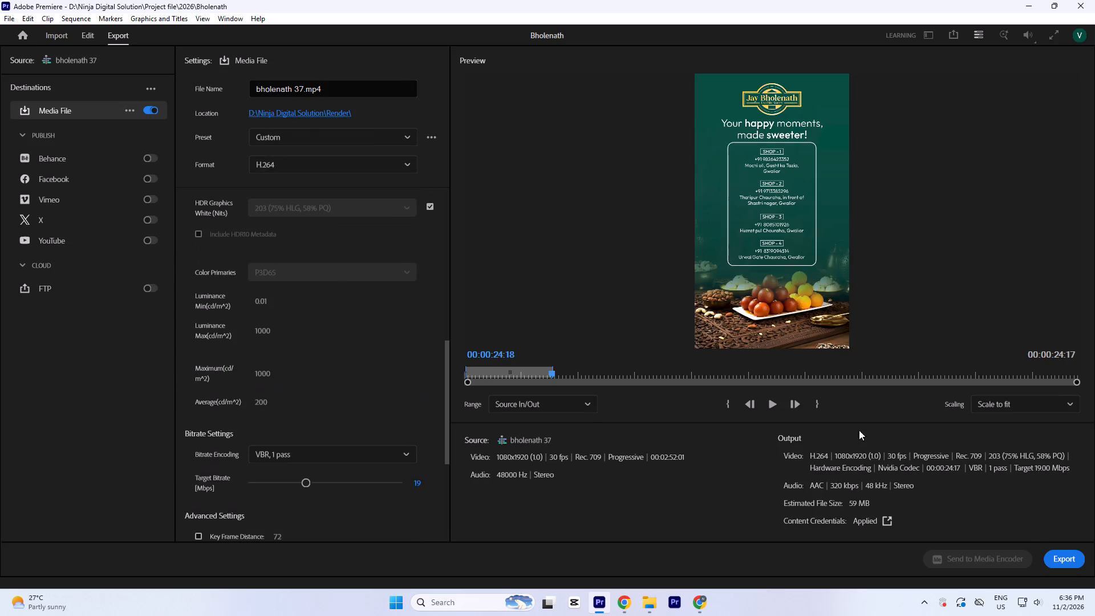
Keep the output name bholenath 37.mp4 in the D:\Ninja Digital Solution\Render folder and export the reel.
left_click(331, 111)
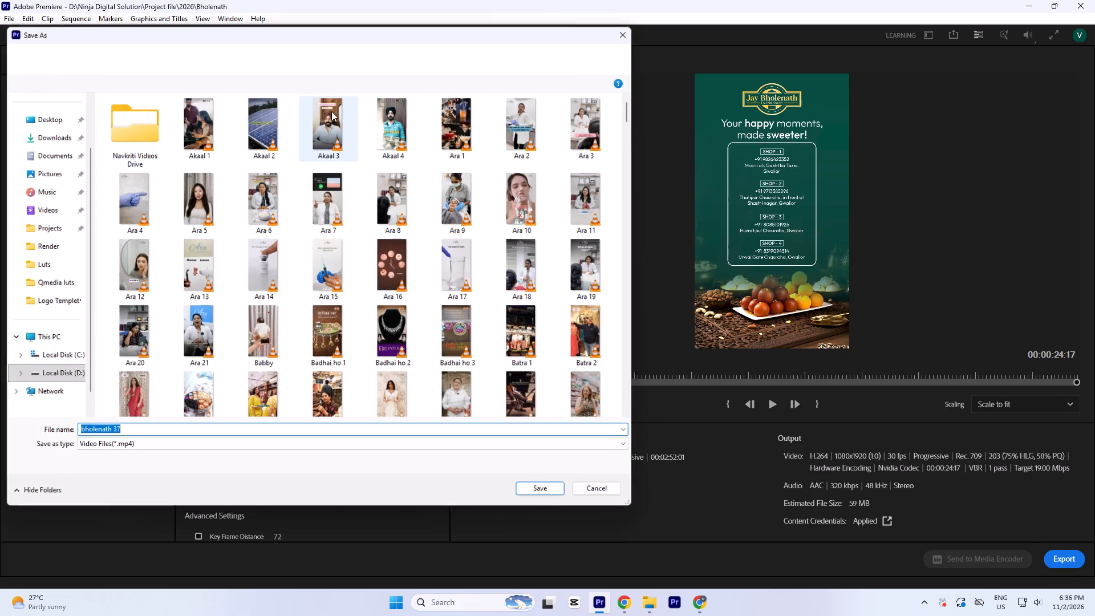